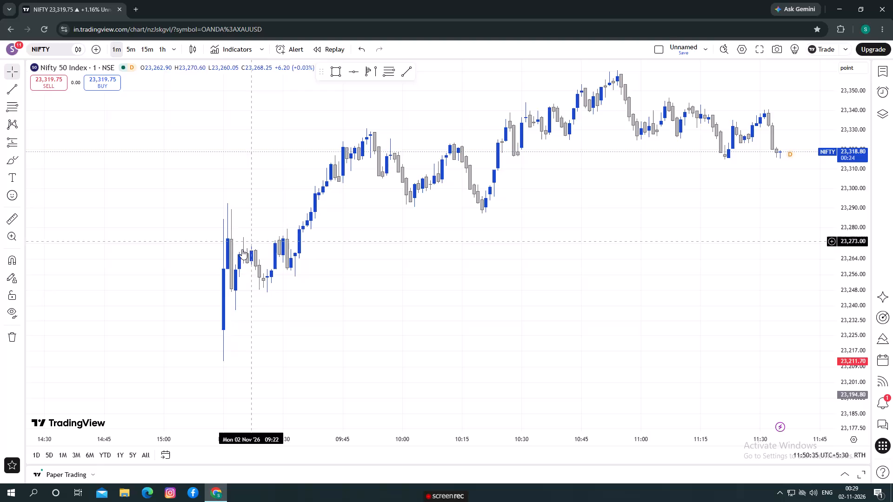
# Draw a horizontal line across the Nifty 50 chart at about 23,322.90, near the morning swing highs.
pyautogui.click(220, 288)
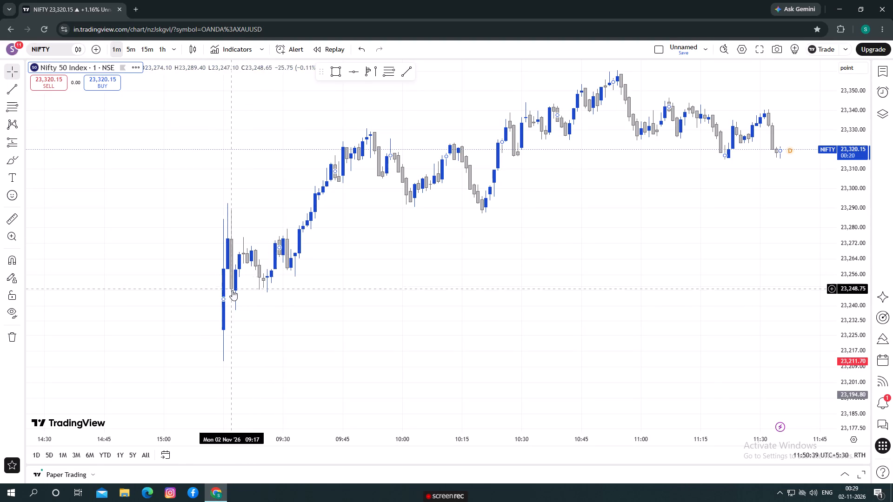
pyautogui.click(212, 288)
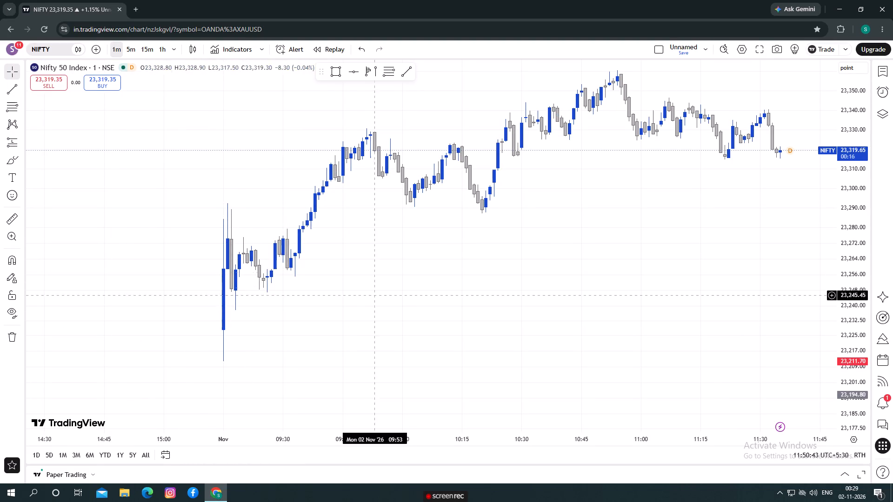
pyautogui.moveTo(535, 291); pyautogui.dragTo(369, 360)
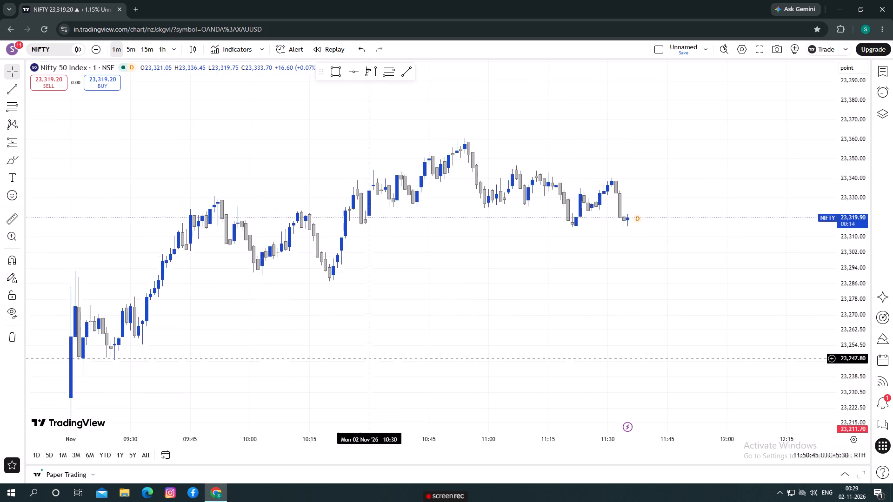
pyautogui.moveTo(369, 360); pyautogui.dragTo(427, 359)
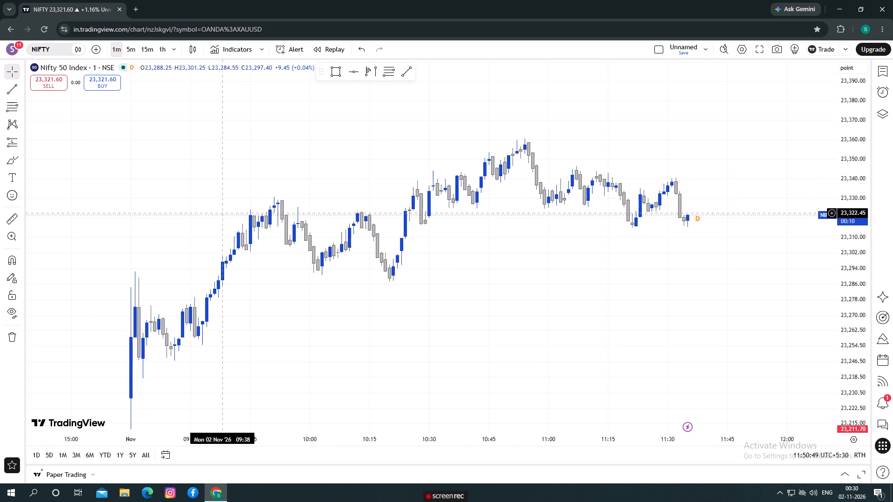
pyautogui.click(224, 214)
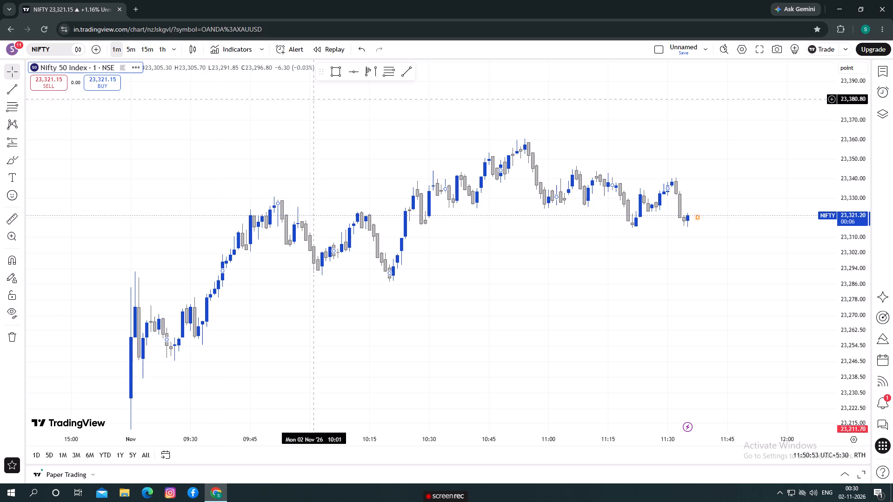
pyautogui.click(357, 74)
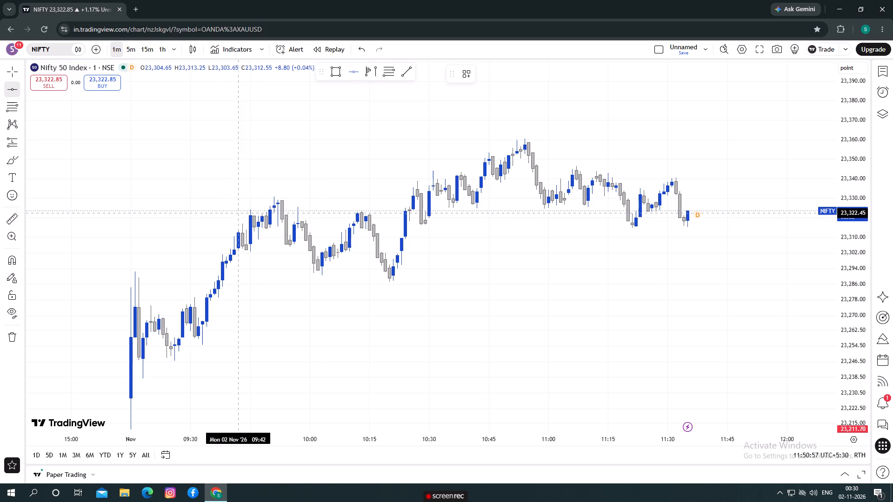
pyautogui.click(241, 212)
# Move the horizontal line up to about 23,324.35, closer to the lows around 11:00.
pyautogui.moveTo(415, 245); pyautogui.dragTo(387, 237)
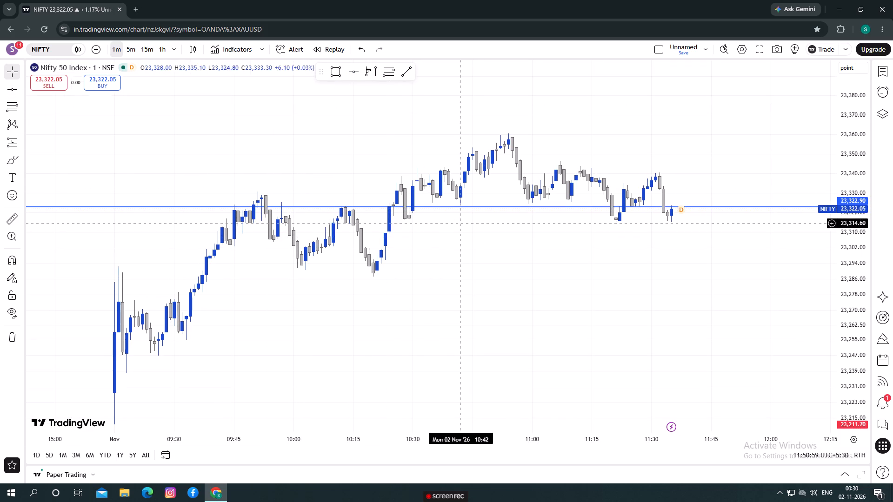
pyautogui.moveTo(534, 208); pyautogui.dragTo(557, 203)
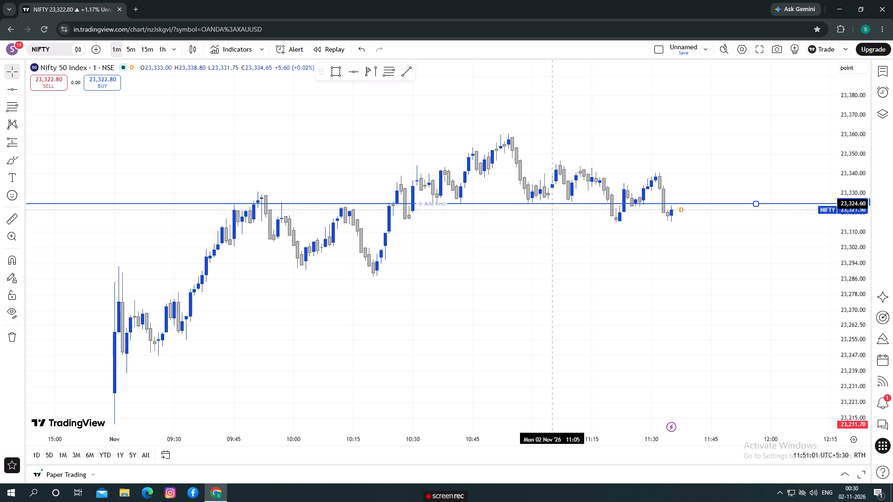
pyautogui.moveTo(557, 203); pyautogui.dragTo(576, 202)
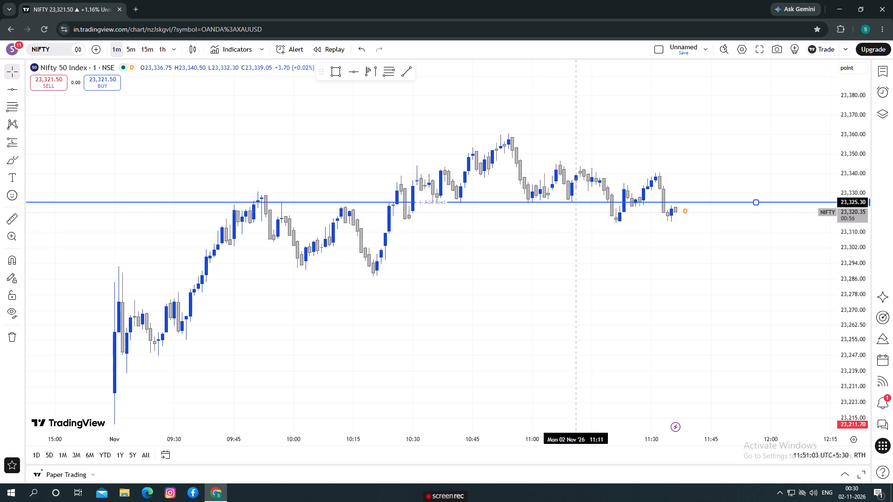
pyautogui.moveTo(576, 202); pyautogui.dragTo(576, 204)
pyautogui.click(545, 242)
# Draw a descending trend line from about 23,347 at 11:07, over the 11:31 high, to about 12:12.
pyautogui.moveTo(539, 253); pyautogui.dragTo(558, 253)
pyautogui.moveTo(554, 256); pyautogui.dragTo(521, 251)
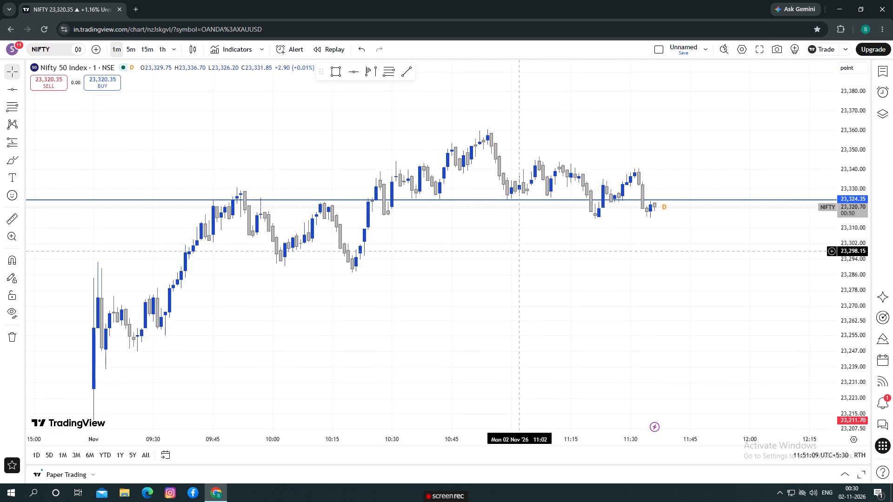
pyautogui.moveTo(521, 251); pyautogui.dragTo(523, 251)
pyautogui.click(520, 252)
pyautogui.moveTo(402, 310); pyautogui.dragTo(404, 292)
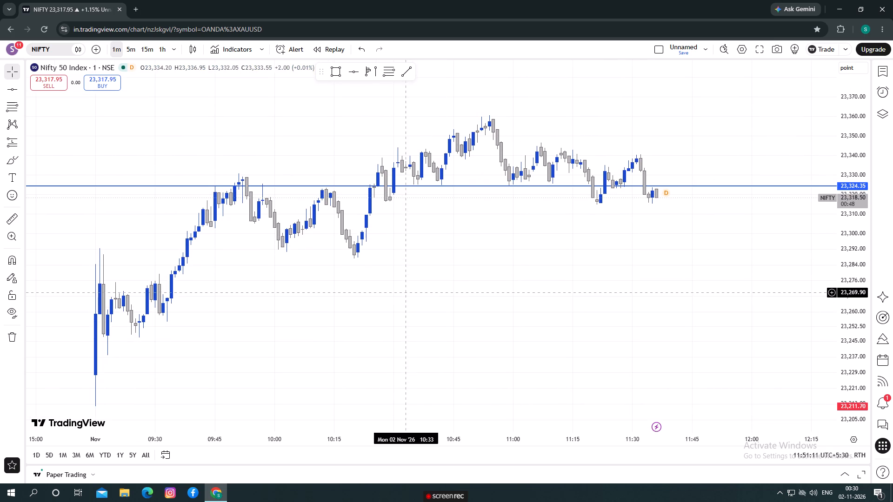
pyautogui.moveTo(509, 263); pyautogui.dragTo(508, 283)
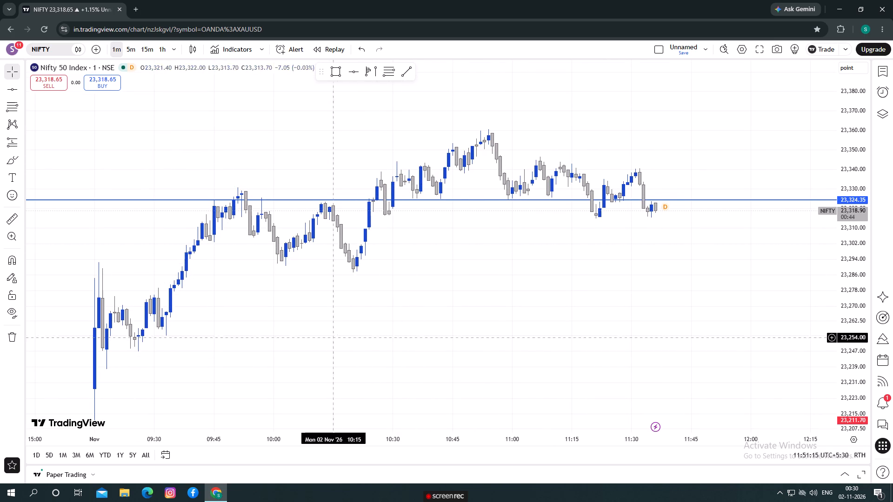
pyautogui.moveTo(388, 307); pyautogui.dragTo(360, 320)
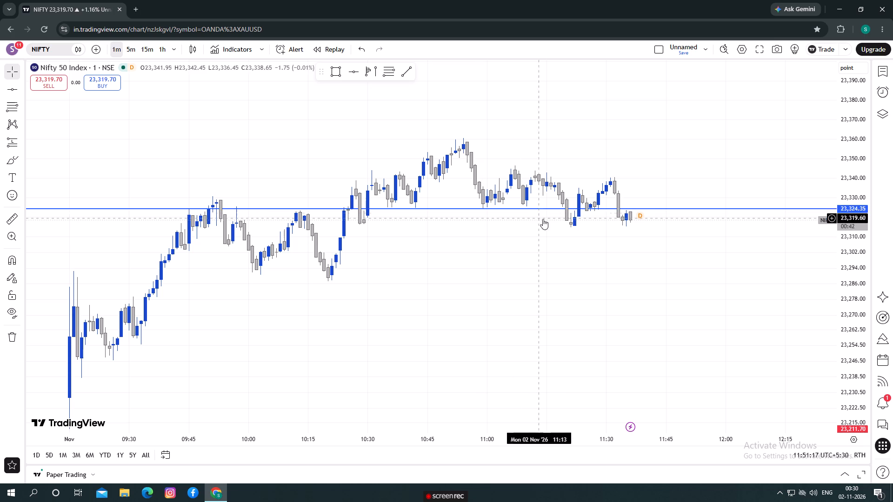
pyautogui.moveTo(577, 257); pyautogui.dragTo(540, 273)
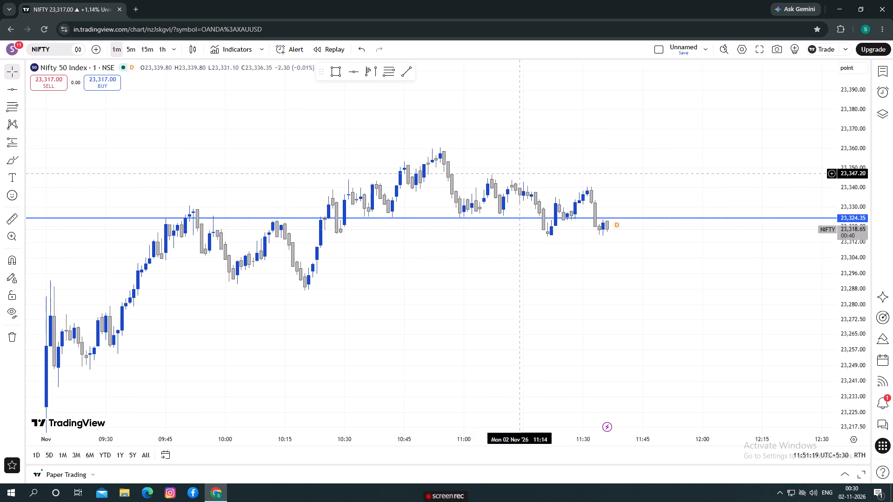
pyautogui.click(405, 74)
pyautogui.click(493, 174)
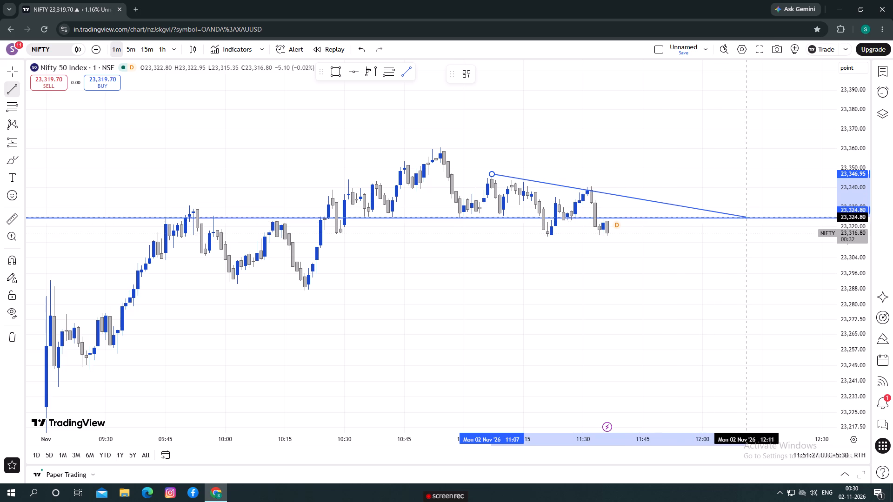
pyautogui.click(750, 214)
pyautogui.click(693, 261)
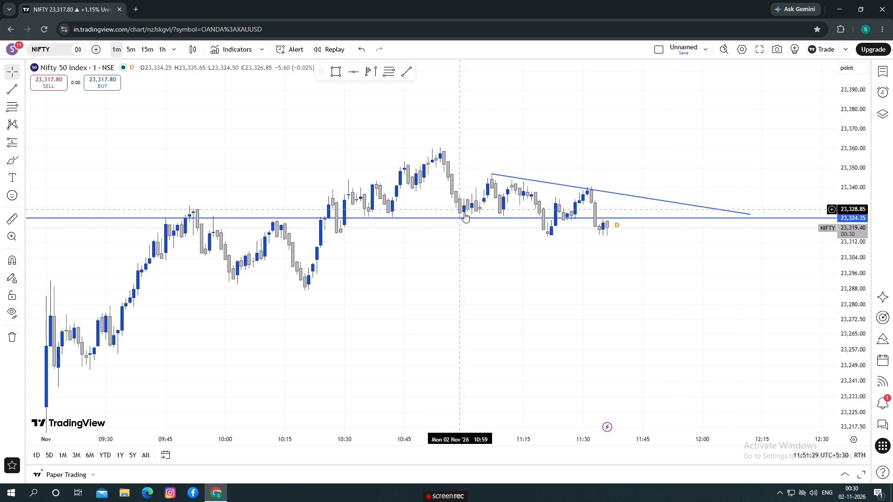
# Draw a lower descending trend line from about 23,325 at 10:59, under the 11:21 low, to about 23,300 at 11:58.
pyautogui.click(409, 77)
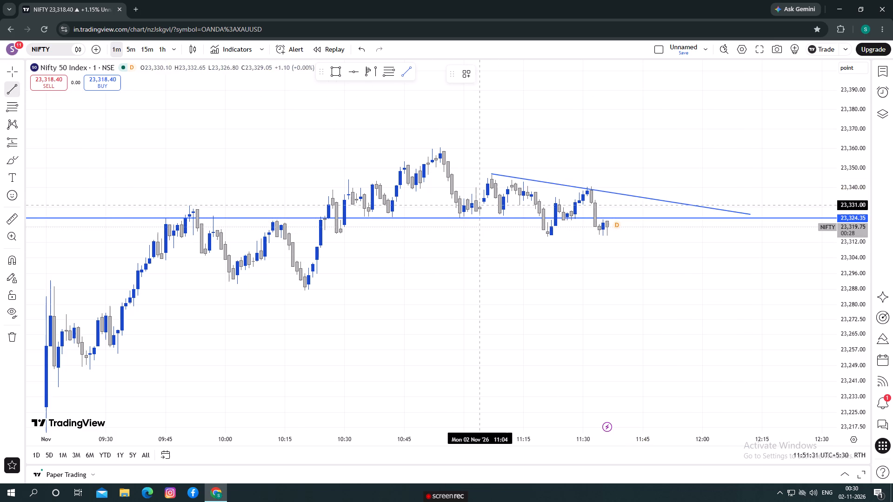
pyautogui.click(460, 217)
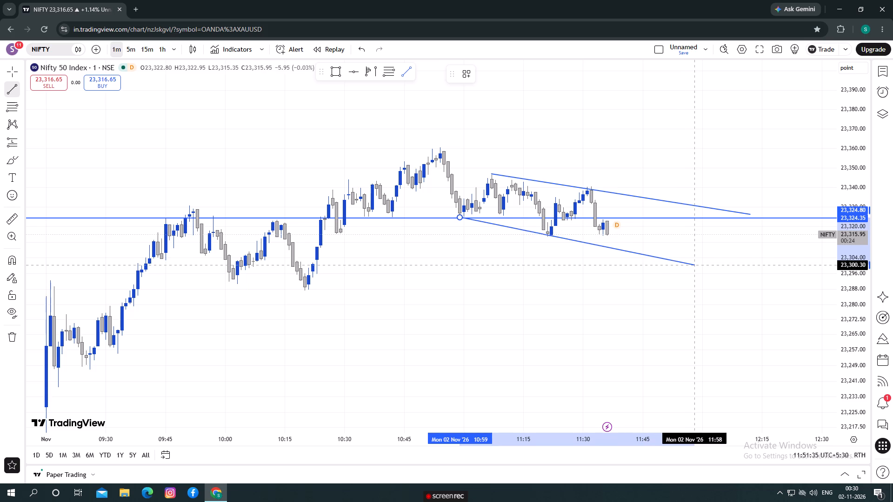
pyautogui.click(696, 265)
# Measure the price rise from just below the horizontal line at 11:21 to the 11:31 high.
pyautogui.moveTo(637, 283); pyautogui.dragTo(498, 258)
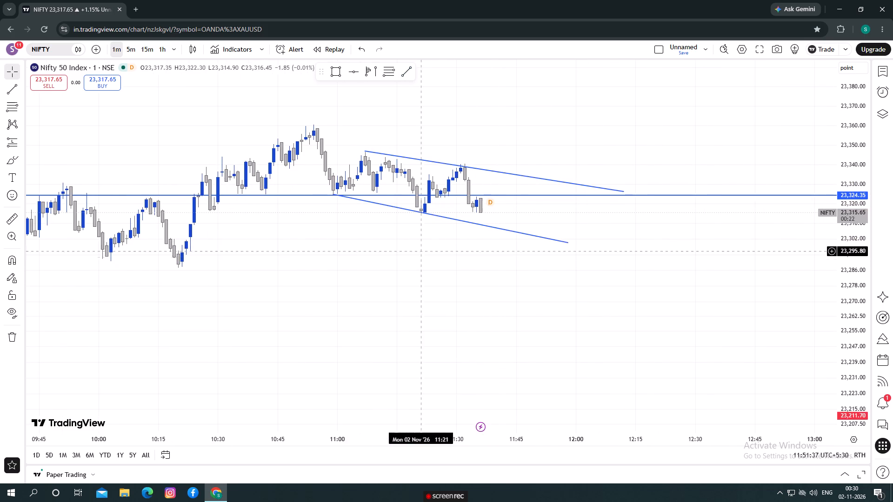
pyautogui.moveTo(355, 241); pyautogui.dragTo(372, 242)
pyautogui.moveTo(276, 225); pyautogui.dragTo(332, 255)
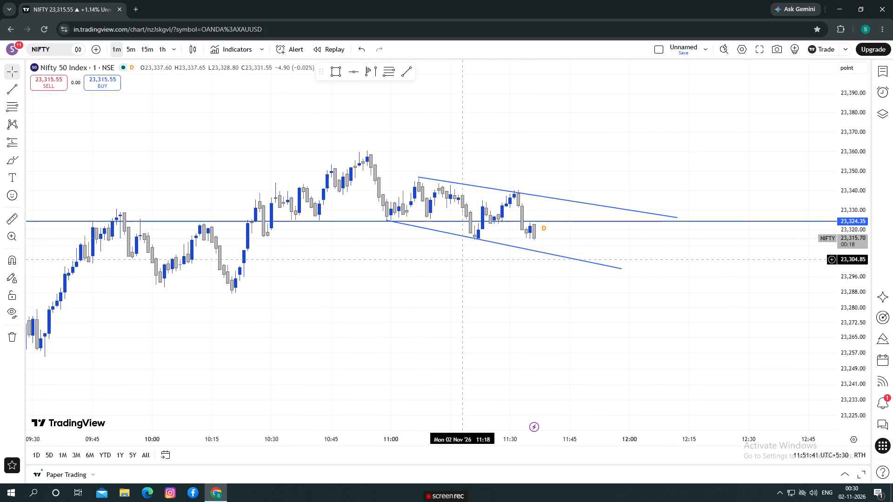
pyautogui.click(23, 217)
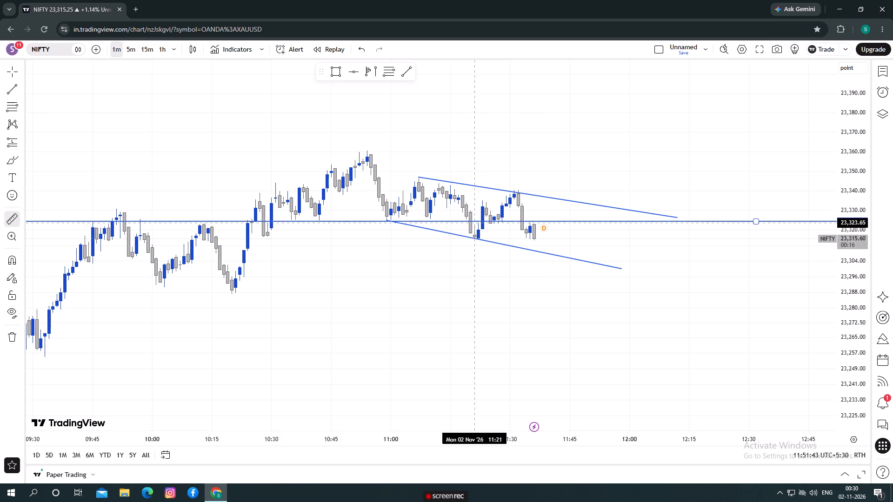
pyautogui.click(475, 224)
pyautogui.click(512, 192)
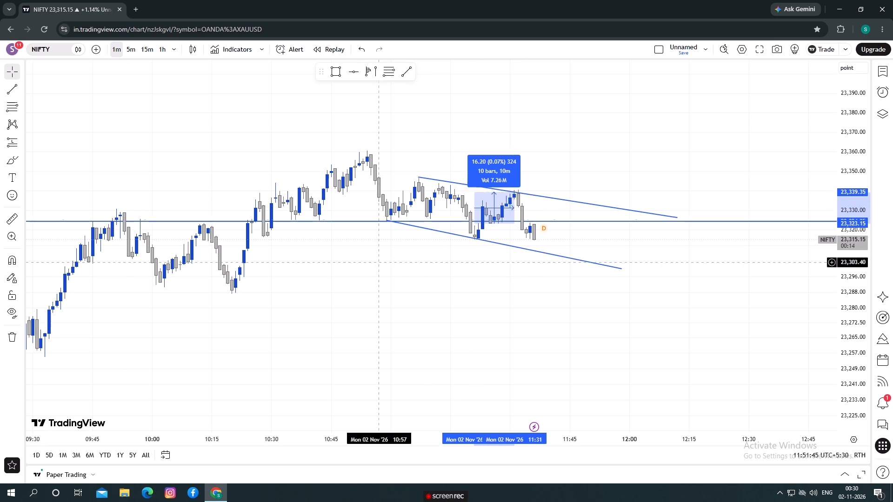
pyautogui.click(375, 293)
# Measure the descending channel's height from about 23,315.75 at 11:24 up to the upper trend line.
pyautogui.click(13, 227)
pyautogui.click(486, 238)
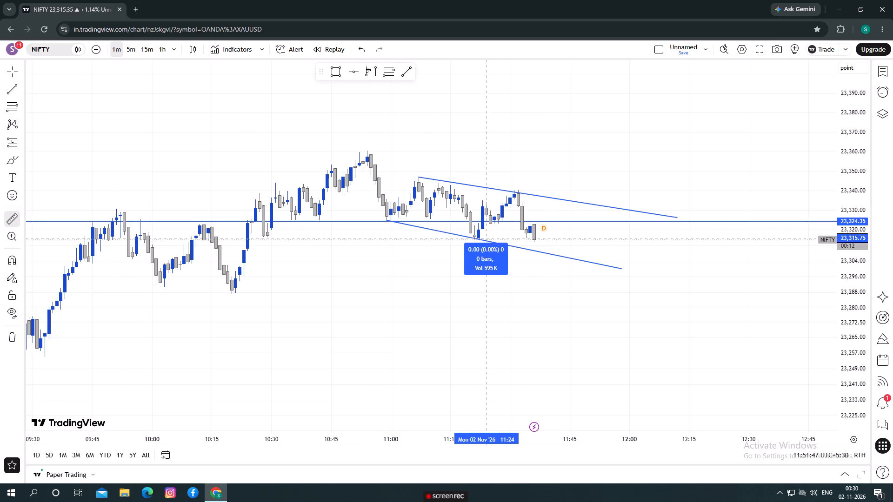
pyautogui.click(495, 191)
pyautogui.click(290, 285)
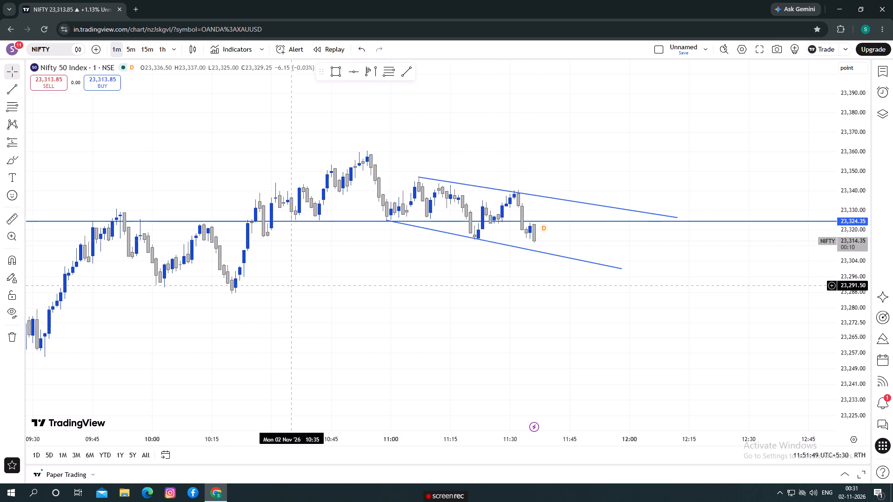
# Draw a second horizontal line at about 23,291.75, along the swing lows near 10:02 and 10:20.
pyautogui.moveTo(288, 288); pyautogui.dragTo(274, 250)
pyautogui.moveTo(372, 288); pyautogui.dragTo(294, 256)
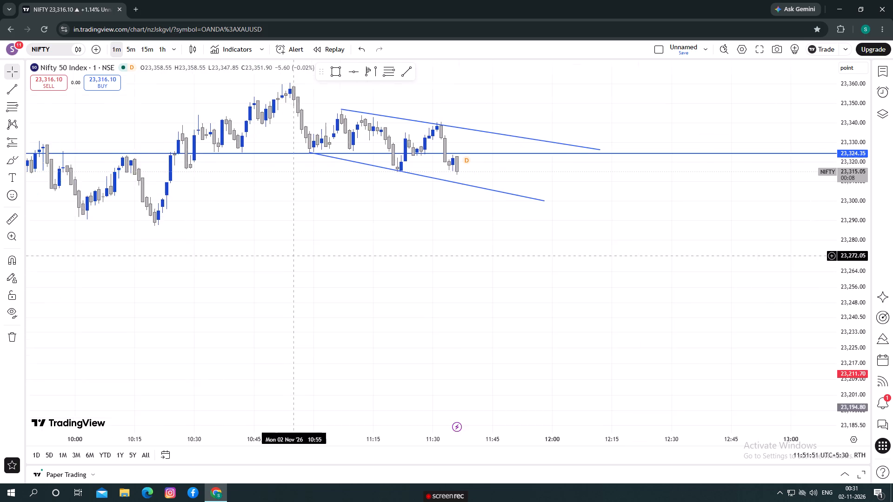
pyautogui.moveTo(294, 256); pyautogui.dragTo(451, 287)
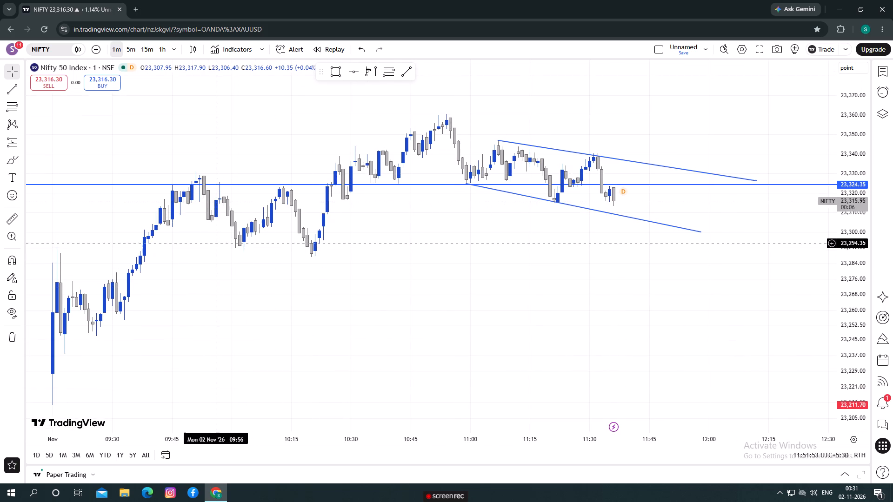
pyautogui.moveTo(217, 246); pyautogui.dragTo(388, 258)
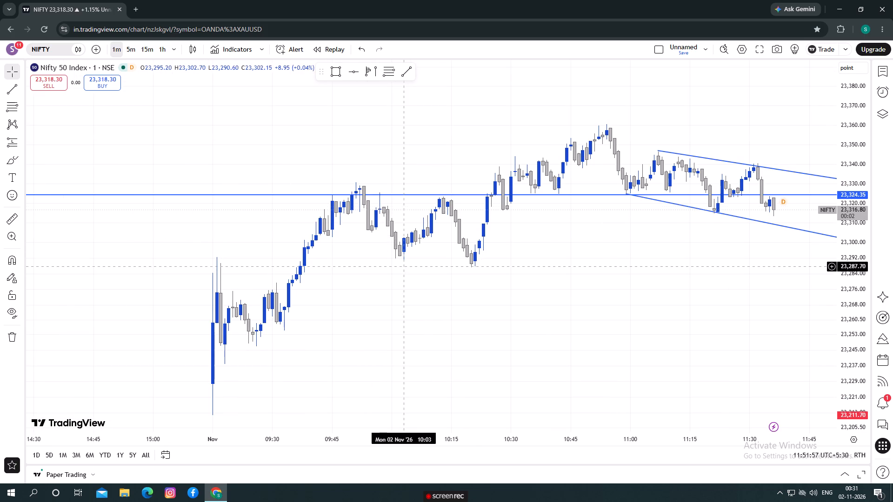
pyautogui.click(405, 266)
pyautogui.moveTo(400, 271); pyautogui.dragTo(275, 256)
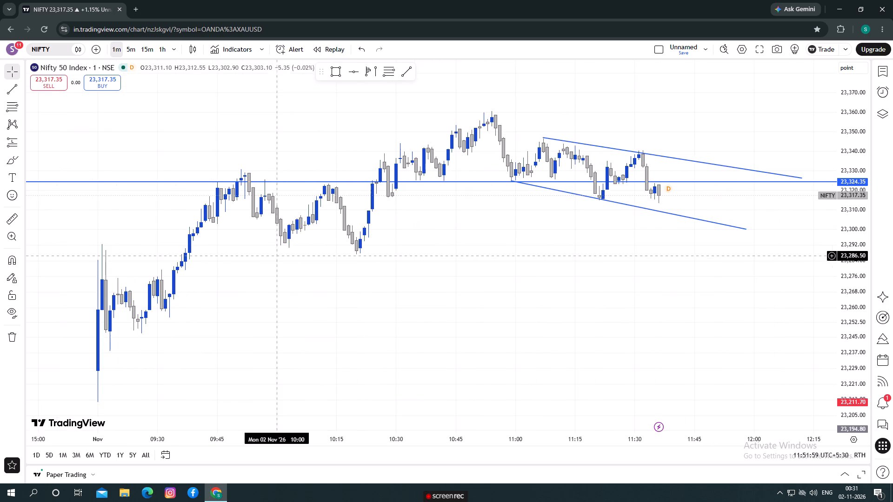
pyautogui.click(360, 63)
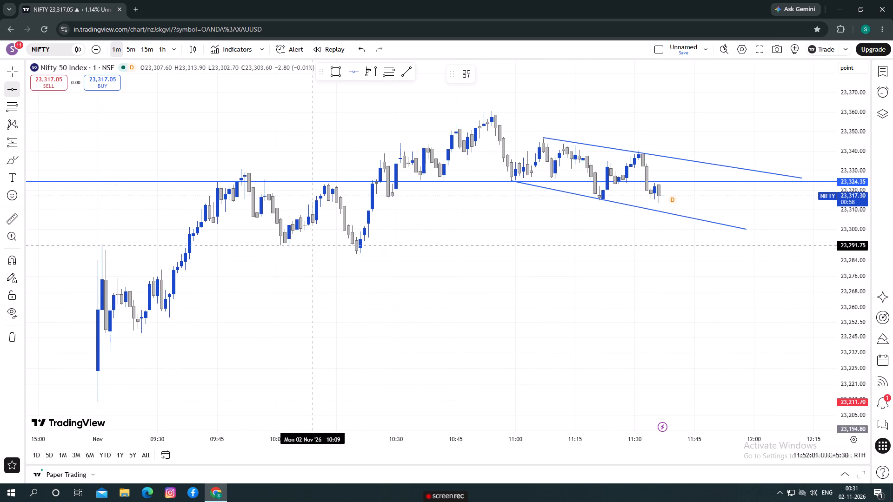
pyautogui.click(314, 245)
pyautogui.click(303, 274)
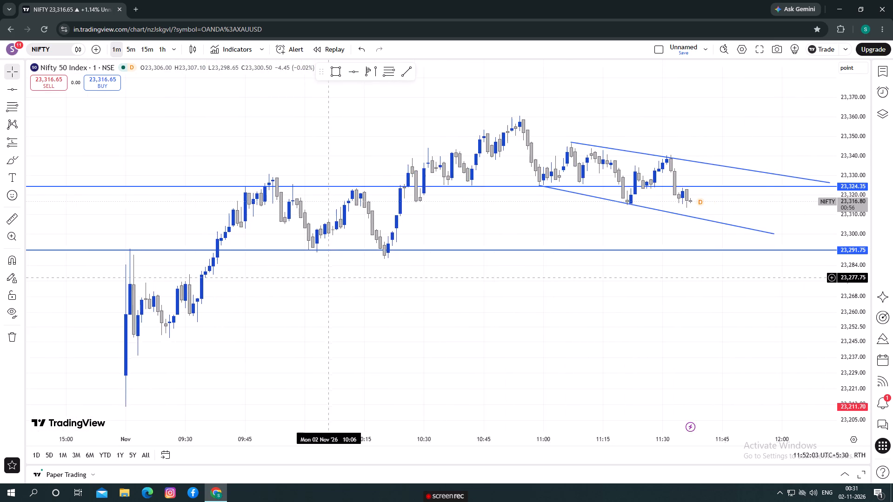
# Draw a third horizontal line at about 23,342.70, along the swing highs near 10:30 and 11:10.
pyautogui.moveTo(487, 304); pyautogui.dragTo(325, 317)
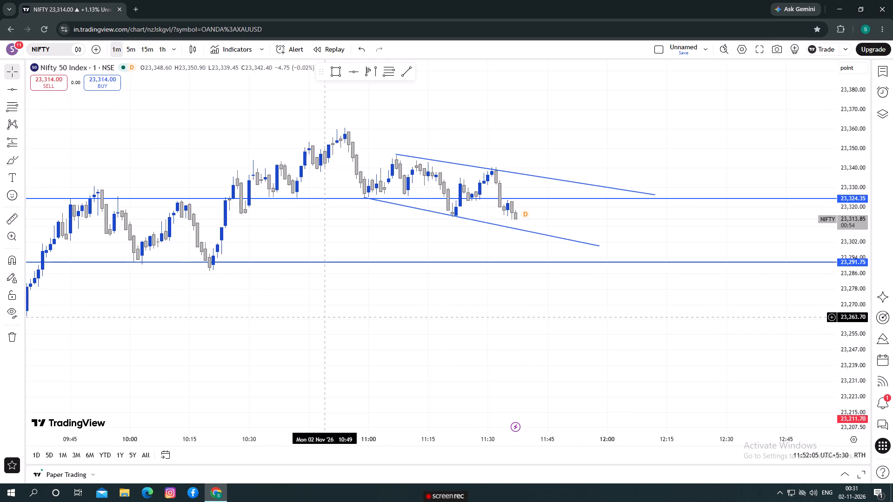
pyautogui.moveTo(325, 317); pyautogui.dragTo(326, 317)
pyautogui.moveTo(320, 239); pyautogui.dragTo(328, 269)
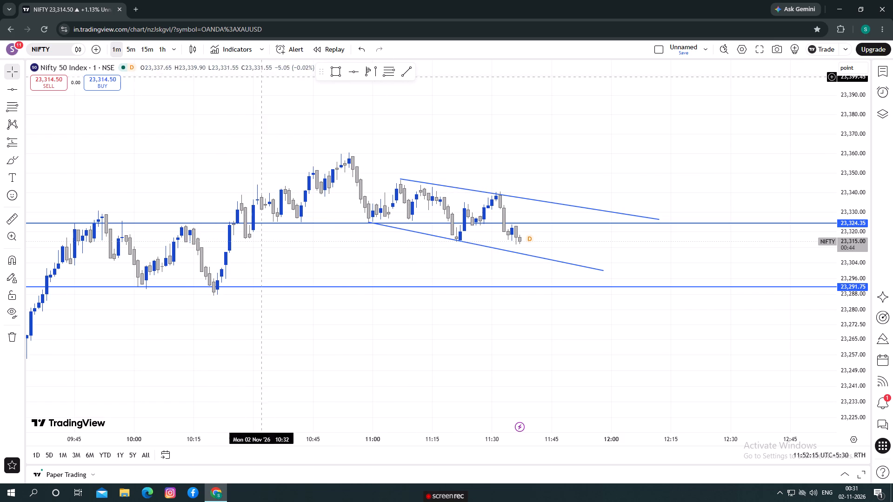
pyautogui.click(360, 74)
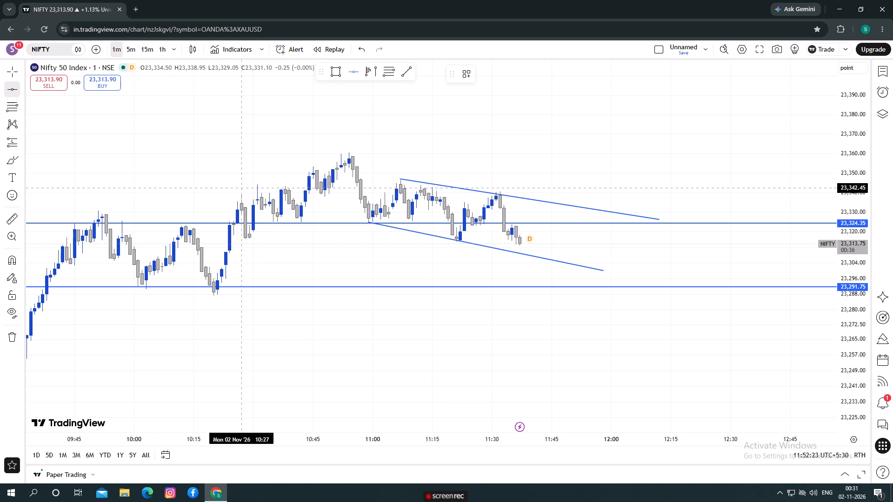
pyautogui.click(241, 187)
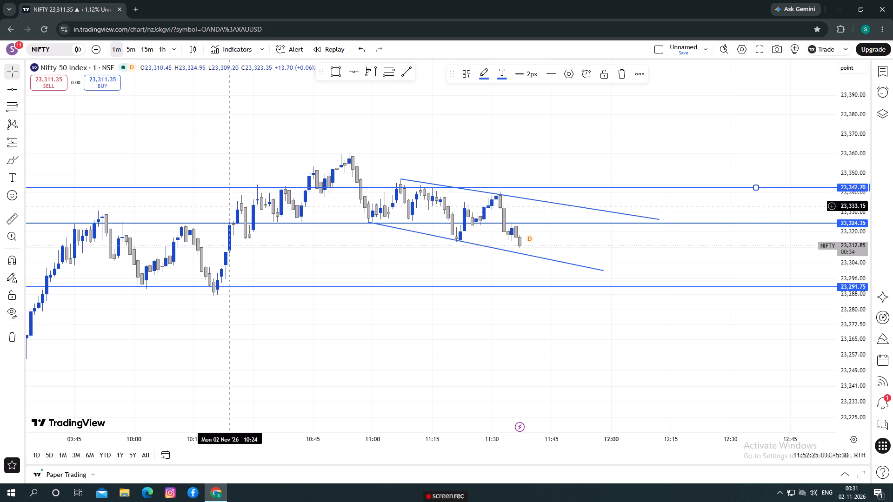
pyautogui.click(339, 263)
pyautogui.moveTo(508, 365); pyautogui.dragTo(454, 347)
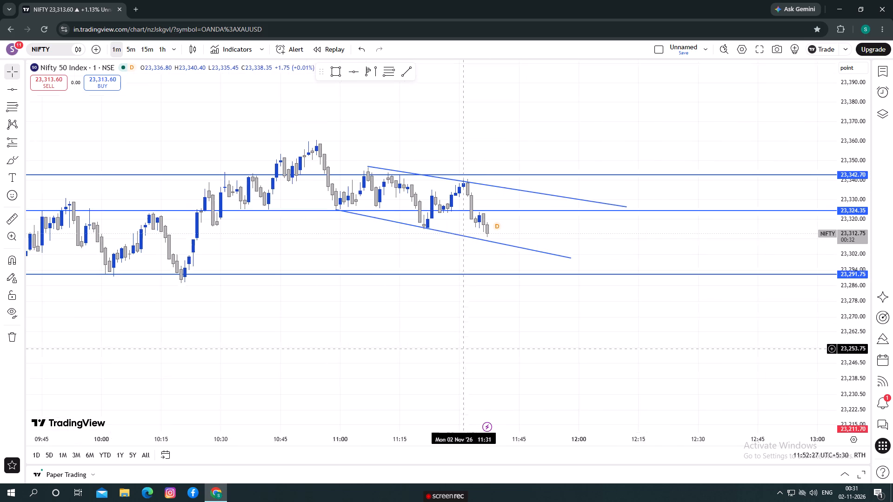
# Examine the session's price action against the horizontal levels and the descending channel.
pyautogui.moveTo(454, 347); pyautogui.dragTo(452, 344)
pyautogui.moveTo(439, 344); pyautogui.dragTo(483, 368)
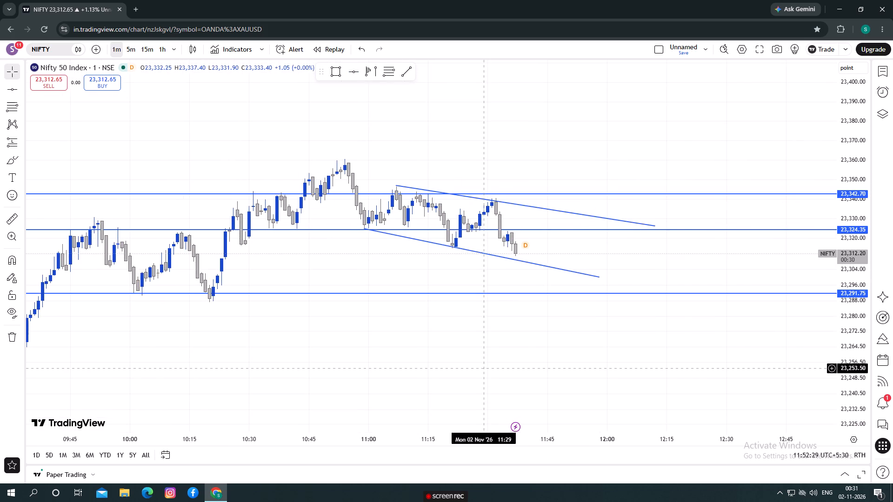
pyautogui.scroll(-3, 483, 368)
pyautogui.moveTo(481, 369); pyautogui.dragTo(486, 340)
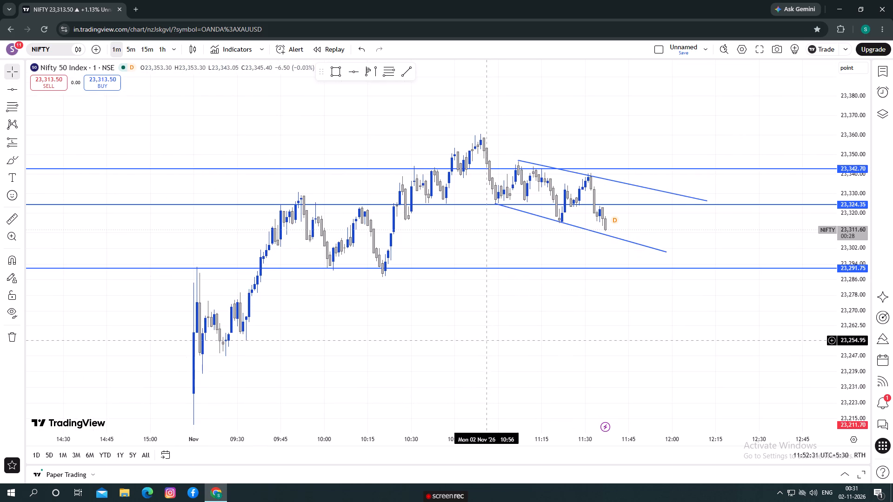
pyautogui.scroll(1, 470, 343)
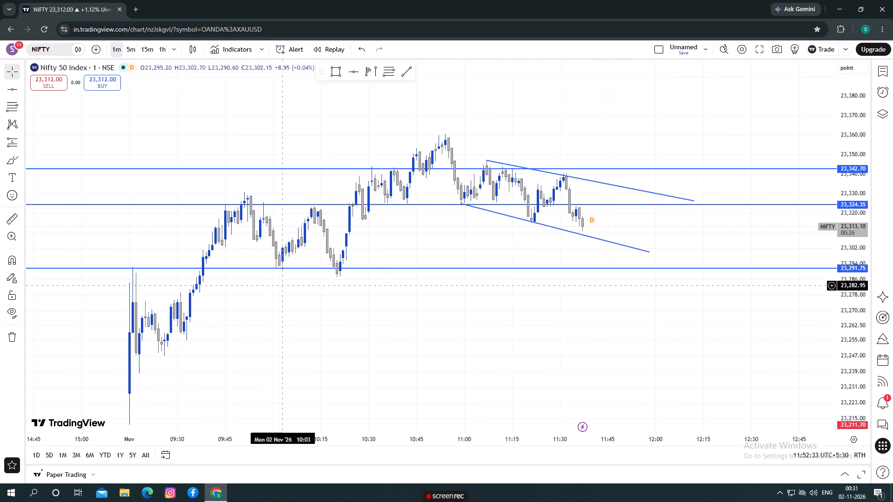
pyautogui.moveTo(353, 365); pyautogui.dragTo(344, 360)
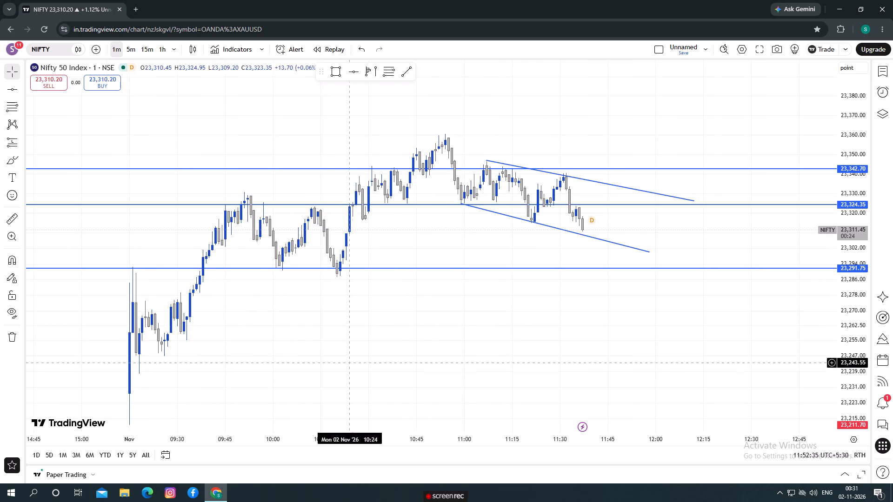
pyautogui.moveTo(344, 360); pyautogui.dragTo(335, 318)
pyautogui.moveTo(415, 332); pyautogui.dragTo(319, 330)
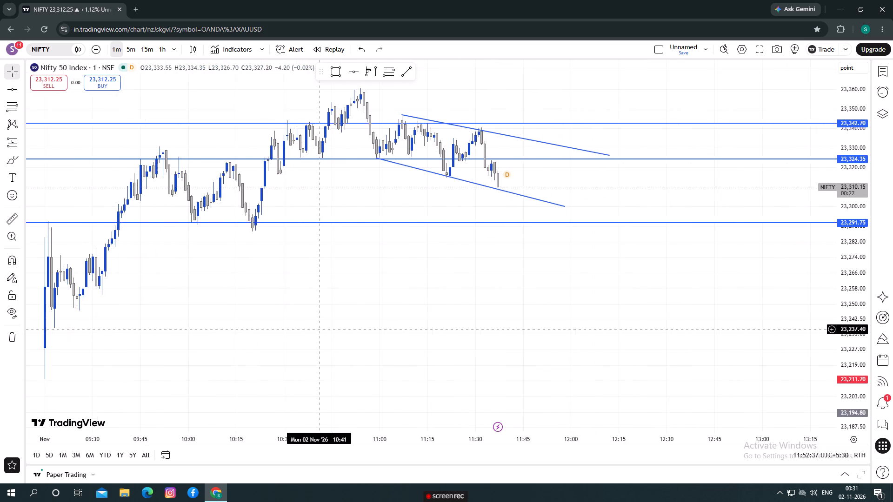
pyautogui.moveTo(319, 330); pyautogui.dragTo(316, 335)
pyautogui.moveTo(511, 303); pyautogui.dragTo(493, 308)
# Measure the price drop from the 23,324.35 line at 11:35 down to about 23,309.60 at 11:37.
pyautogui.click(7, 214)
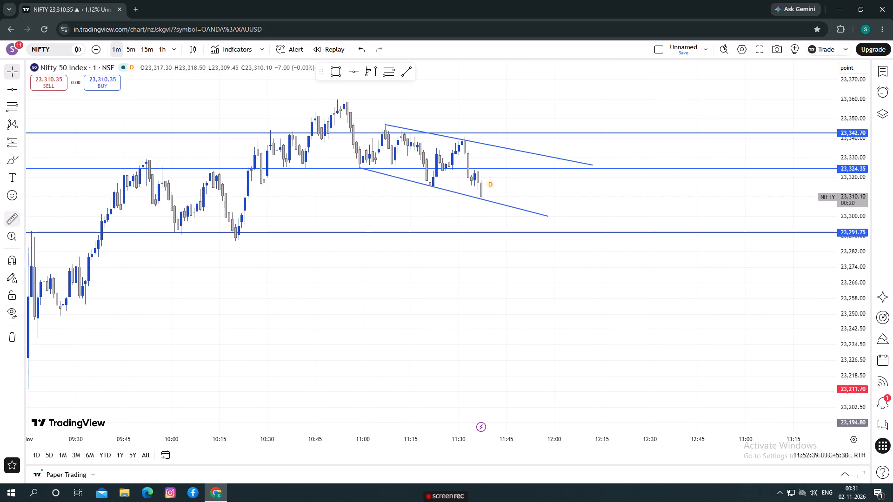
pyautogui.click(475, 169)
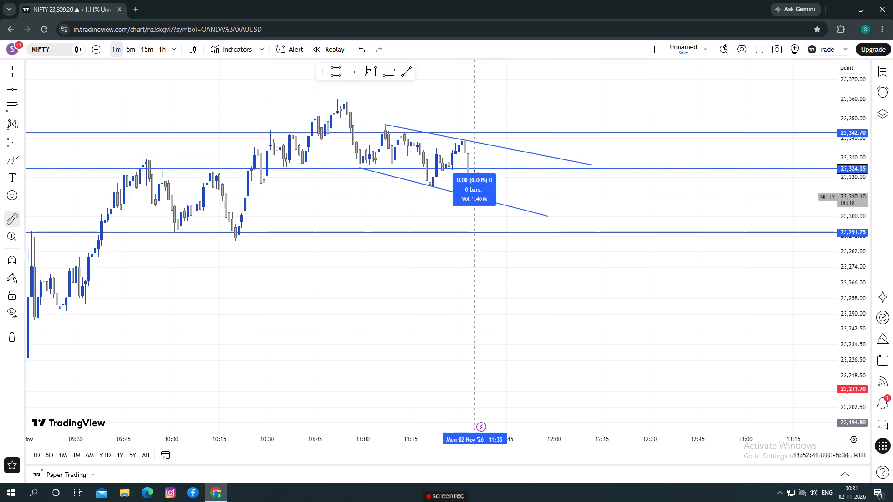
pyautogui.click(480, 198)
pyautogui.click(427, 203)
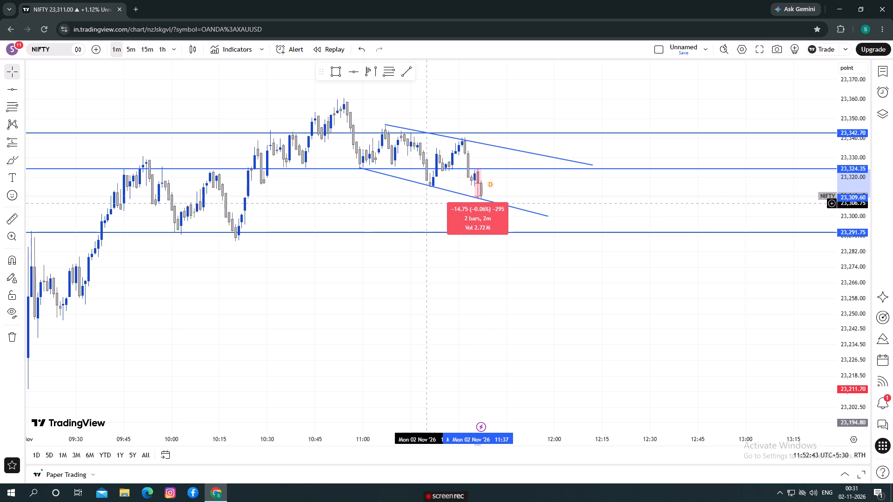
pyautogui.moveTo(429, 300); pyautogui.dragTo(407, 299)
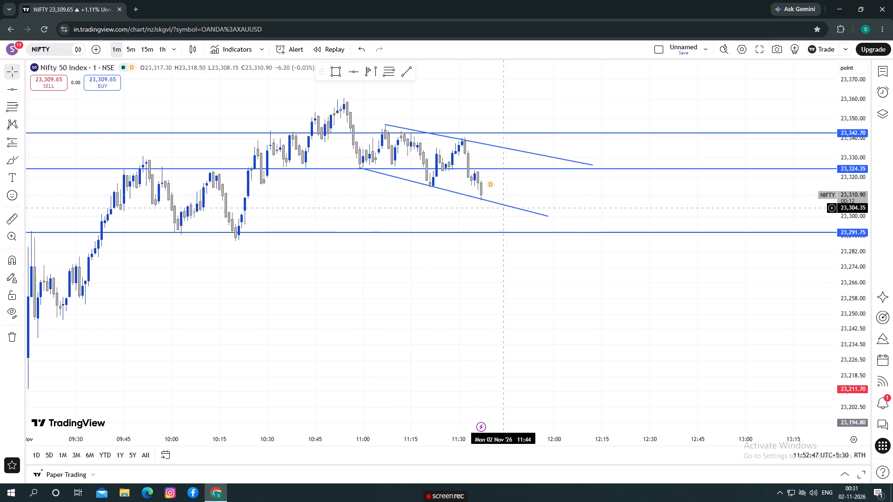
# Switch to the 5-minute timeframe and examine the levels and the descending channel there.
pyautogui.click(468, 217)
pyautogui.moveTo(504, 331); pyautogui.dragTo(419, 325)
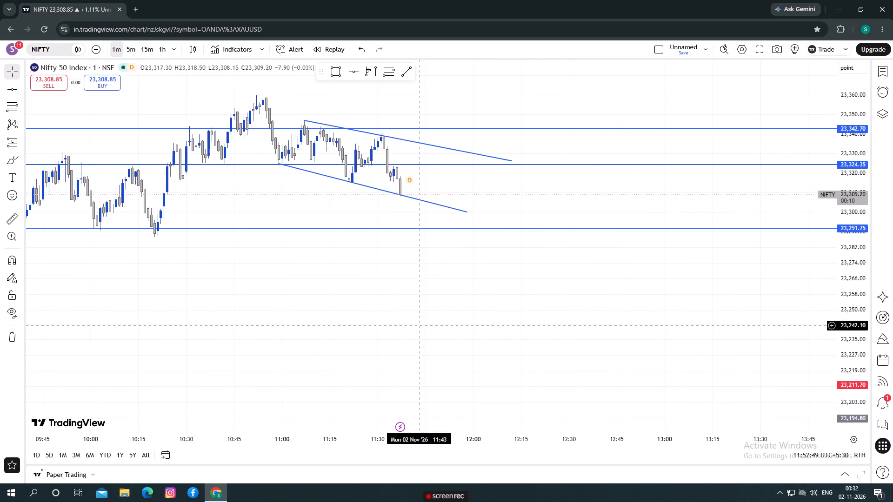
pyautogui.moveTo(339, 284); pyautogui.dragTo(467, 347)
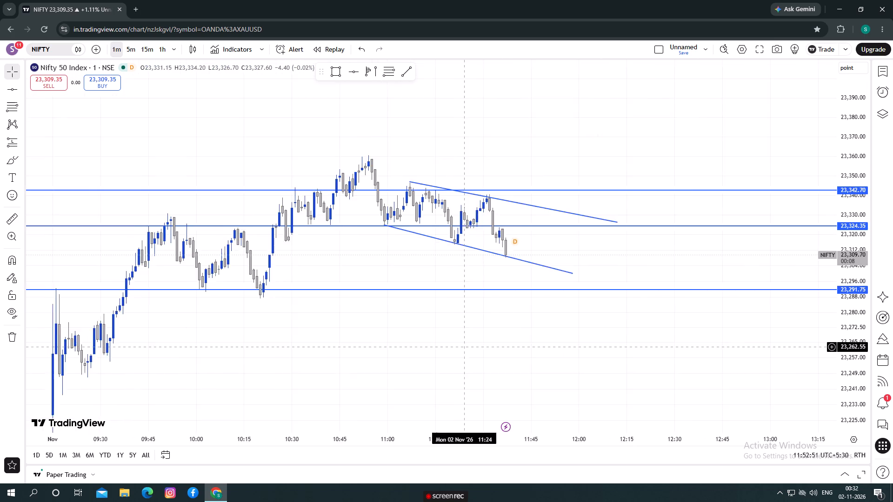
pyautogui.moveTo(467, 347); pyautogui.dragTo(446, 329)
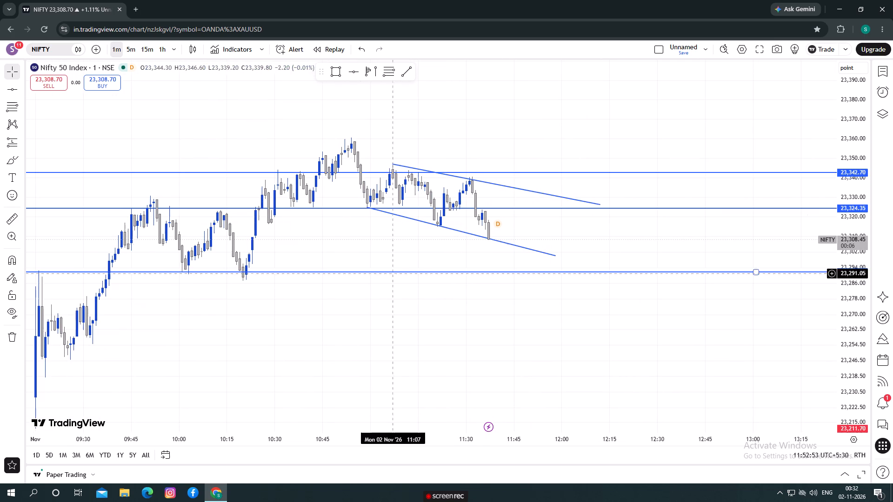
pyautogui.click(125, 53)
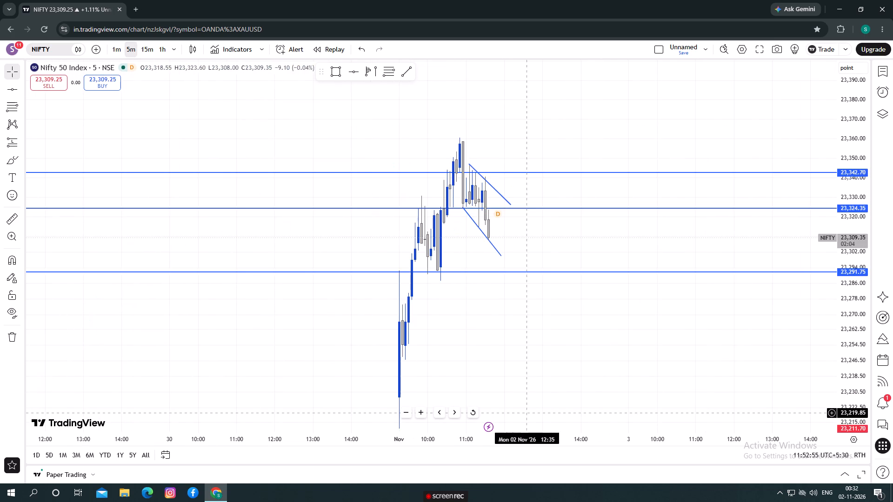
pyautogui.scroll(6, 524, 412)
pyautogui.moveTo(351, 360); pyautogui.dragTo(573, 285)
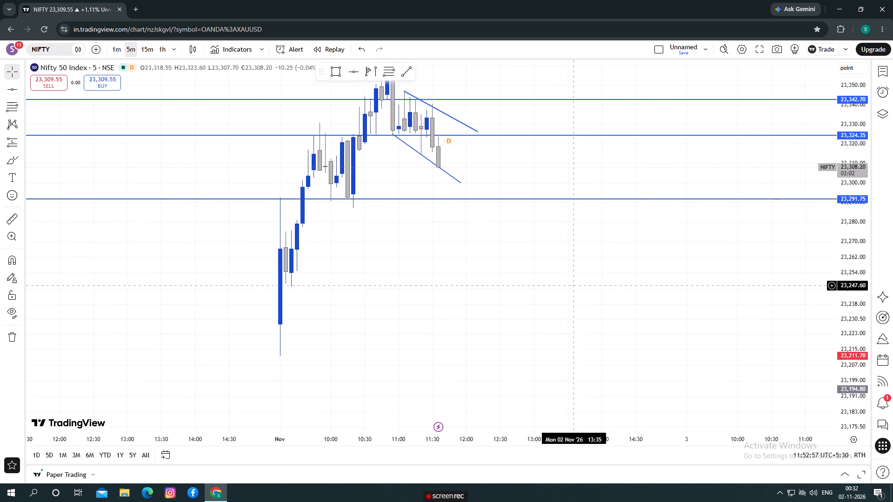
pyautogui.scroll(1, 571, 287)
pyautogui.moveTo(563, 286); pyautogui.dragTo(578, 370)
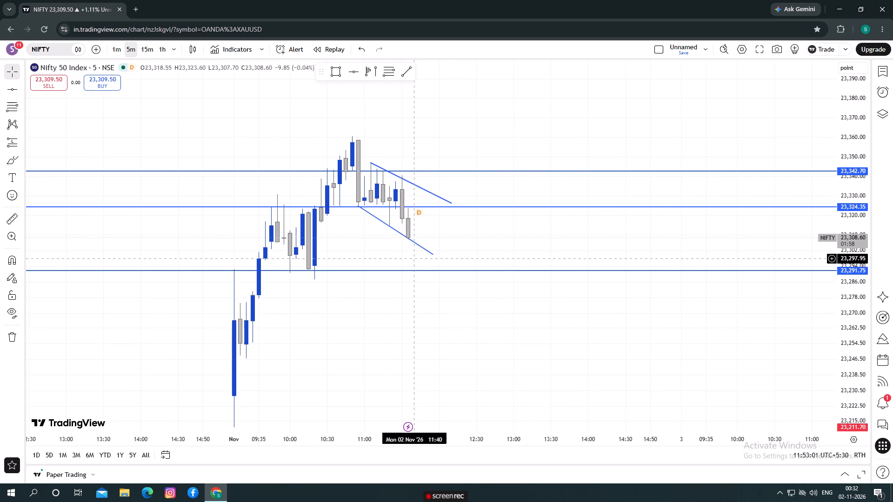
pyautogui.click(422, 256)
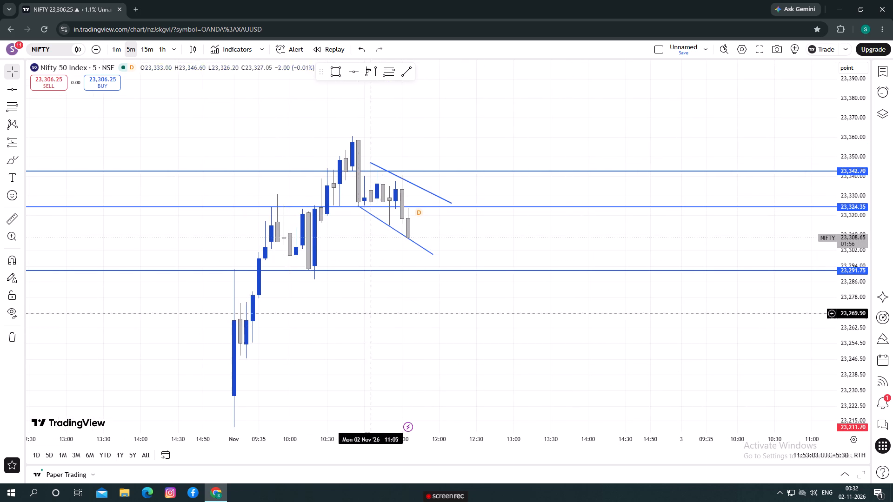
# Draw a near-horizontal trend line at about 23,299.35, from 09:55 to 14:15, above the 23,291.75 line.
pyautogui.click(407, 73)
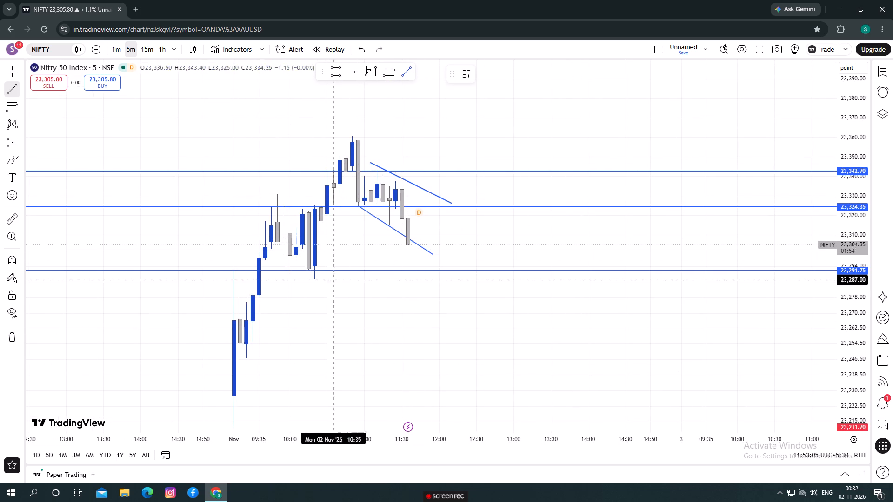
pyautogui.click(286, 256)
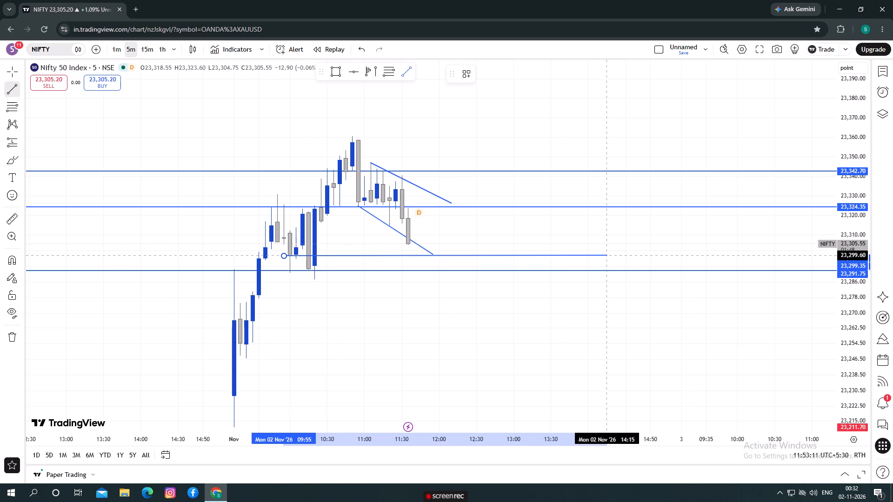
pyautogui.click(609, 255)
pyautogui.click(523, 231)
# Return the chart to the 1-minute timeframe and stretch the price scale around the channel.
pyautogui.click(112, 44)
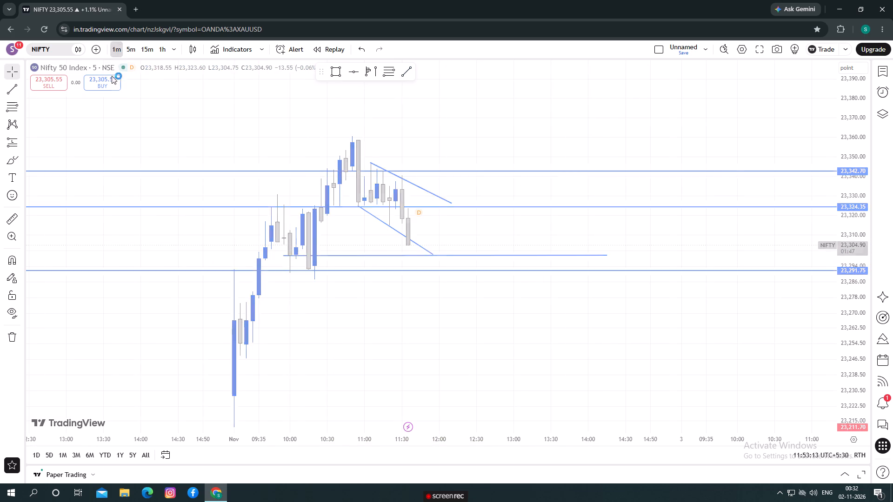
pyautogui.scroll(-2, 401, 318)
pyautogui.moveTo(408, 319); pyautogui.dragTo(175, 306)
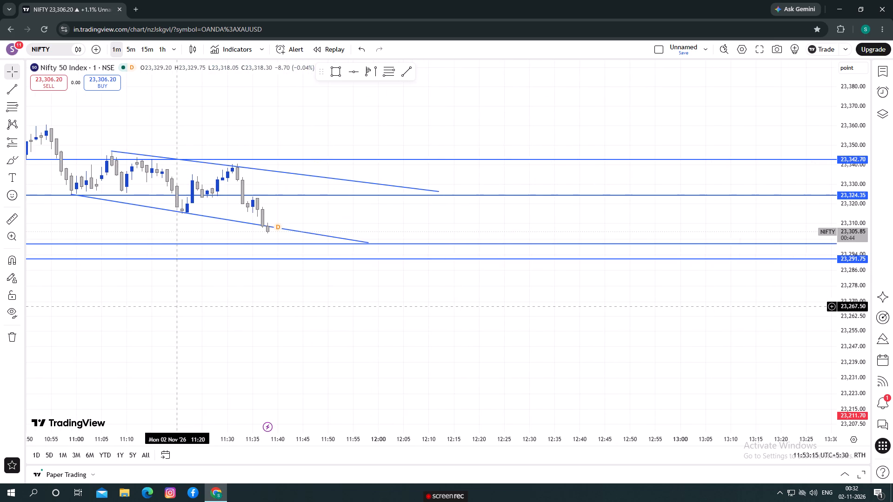
pyautogui.scroll(1, 289, 294)
pyautogui.scroll(-1, 289, 294)
pyautogui.moveTo(861, 332); pyautogui.dragTo(853, 286)
pyautogui.moveTo(416, 331); pyautogui.dragTo(473, 306)
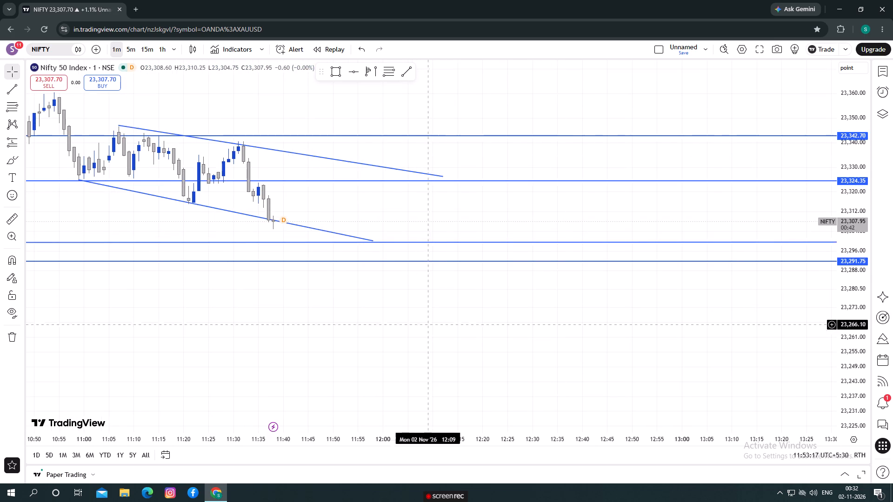
pyautogui.moveTo(473, 306); pyautogui.dragTo(570, 318)
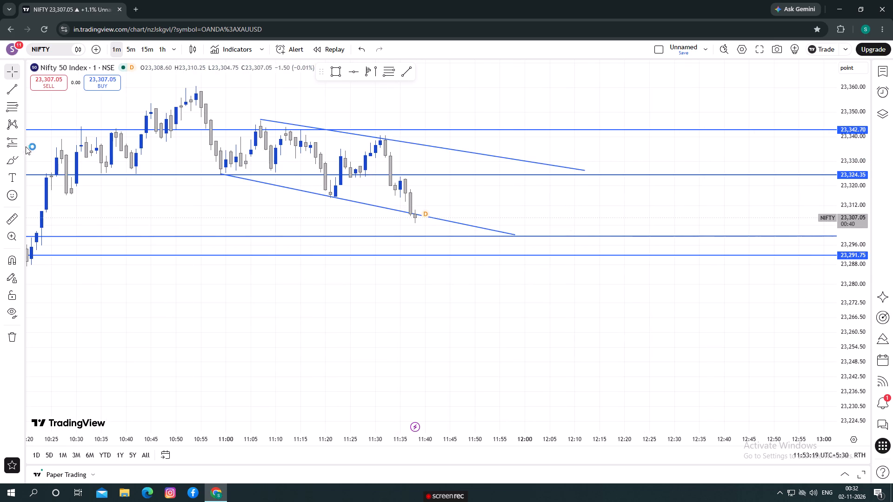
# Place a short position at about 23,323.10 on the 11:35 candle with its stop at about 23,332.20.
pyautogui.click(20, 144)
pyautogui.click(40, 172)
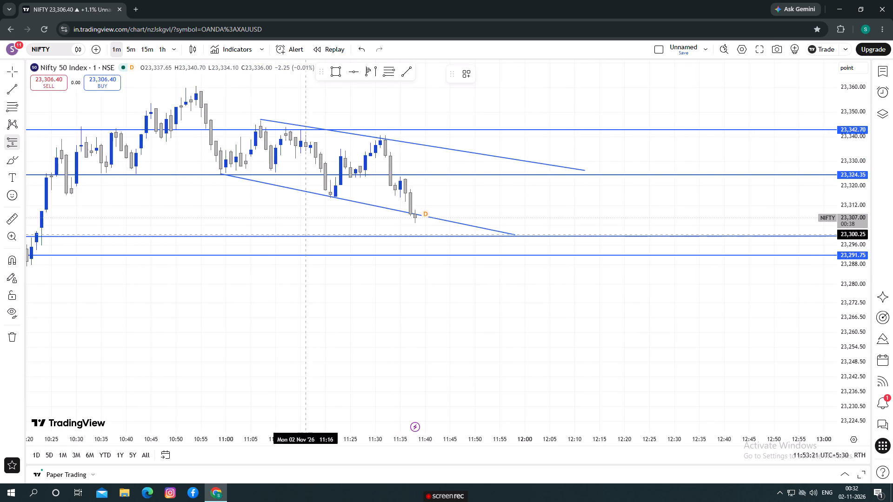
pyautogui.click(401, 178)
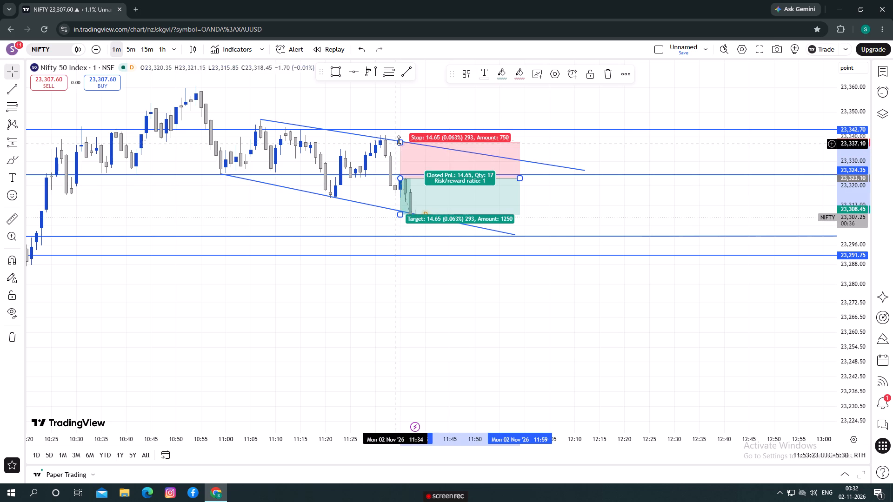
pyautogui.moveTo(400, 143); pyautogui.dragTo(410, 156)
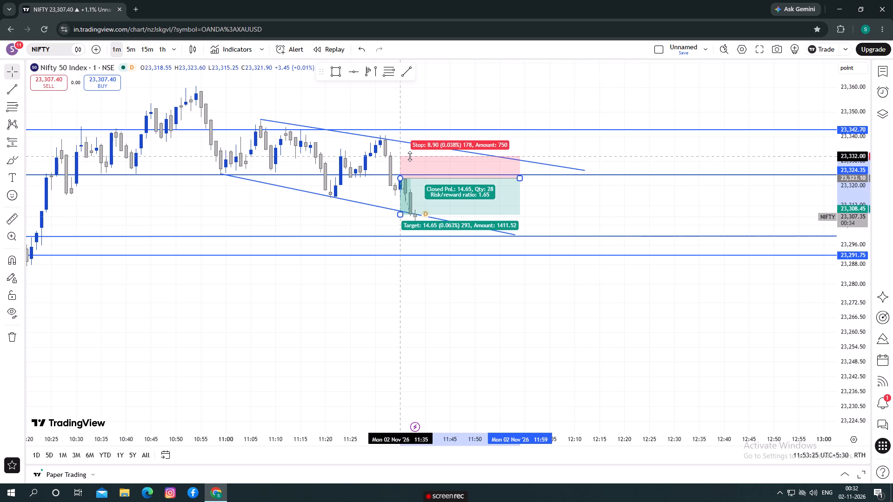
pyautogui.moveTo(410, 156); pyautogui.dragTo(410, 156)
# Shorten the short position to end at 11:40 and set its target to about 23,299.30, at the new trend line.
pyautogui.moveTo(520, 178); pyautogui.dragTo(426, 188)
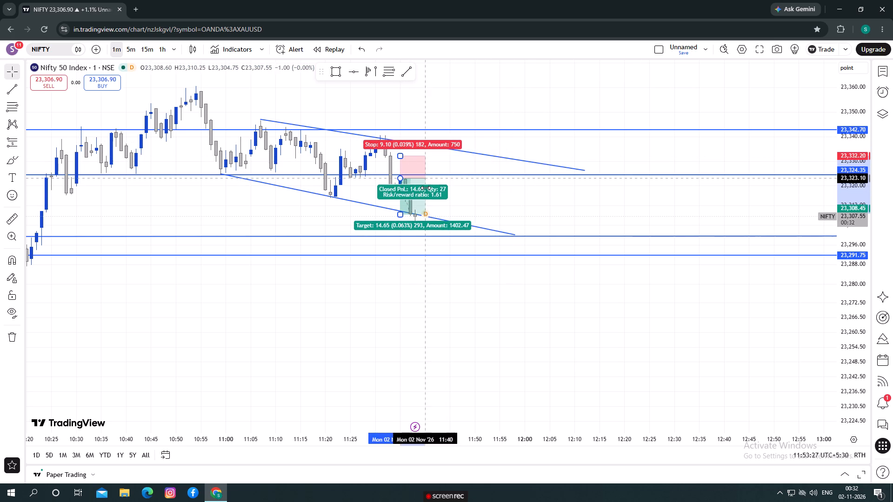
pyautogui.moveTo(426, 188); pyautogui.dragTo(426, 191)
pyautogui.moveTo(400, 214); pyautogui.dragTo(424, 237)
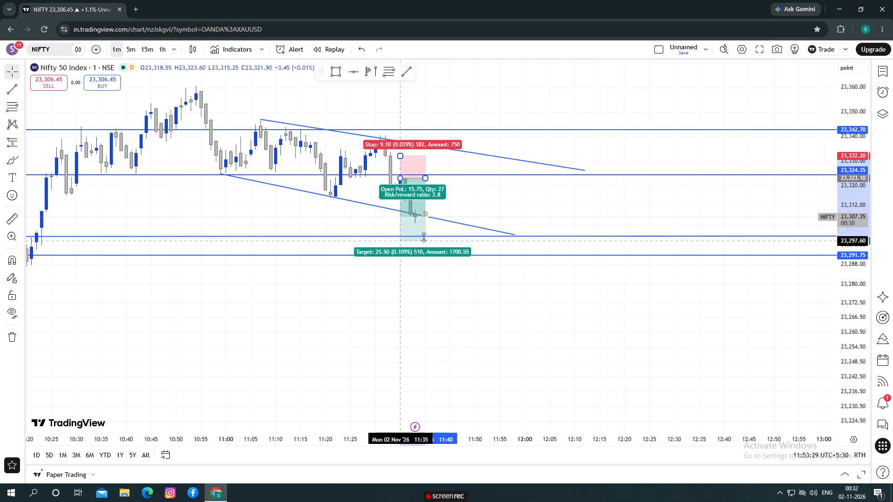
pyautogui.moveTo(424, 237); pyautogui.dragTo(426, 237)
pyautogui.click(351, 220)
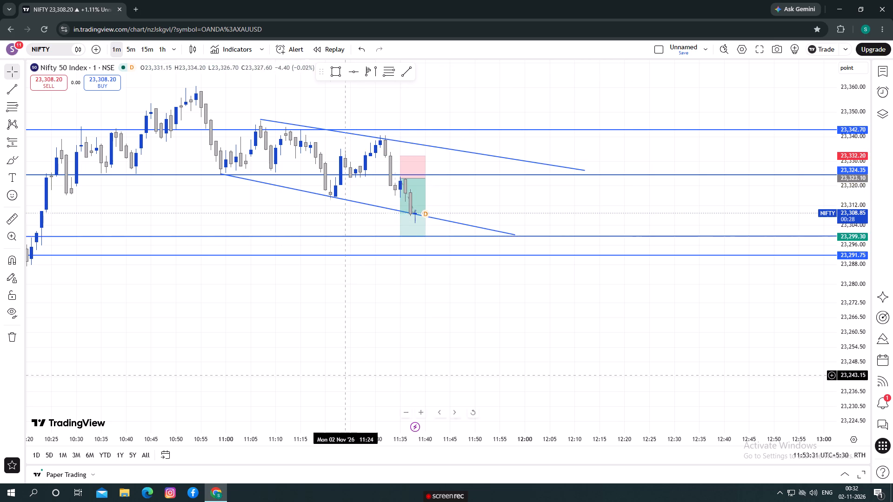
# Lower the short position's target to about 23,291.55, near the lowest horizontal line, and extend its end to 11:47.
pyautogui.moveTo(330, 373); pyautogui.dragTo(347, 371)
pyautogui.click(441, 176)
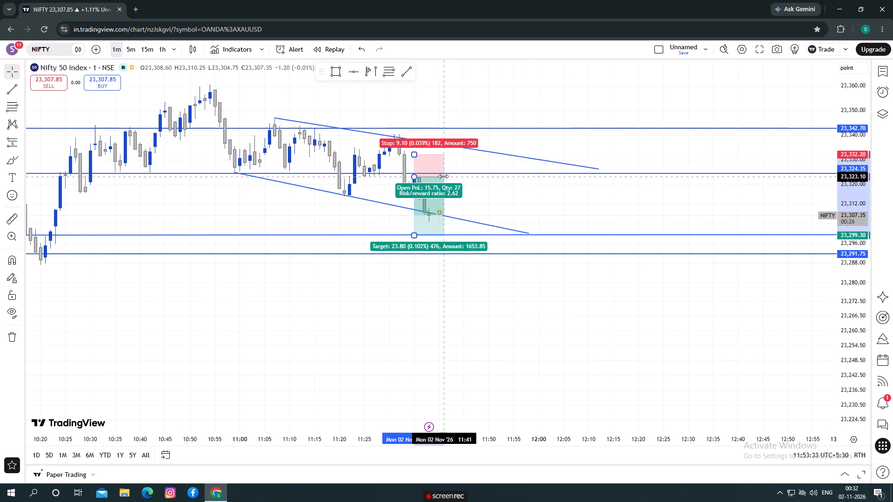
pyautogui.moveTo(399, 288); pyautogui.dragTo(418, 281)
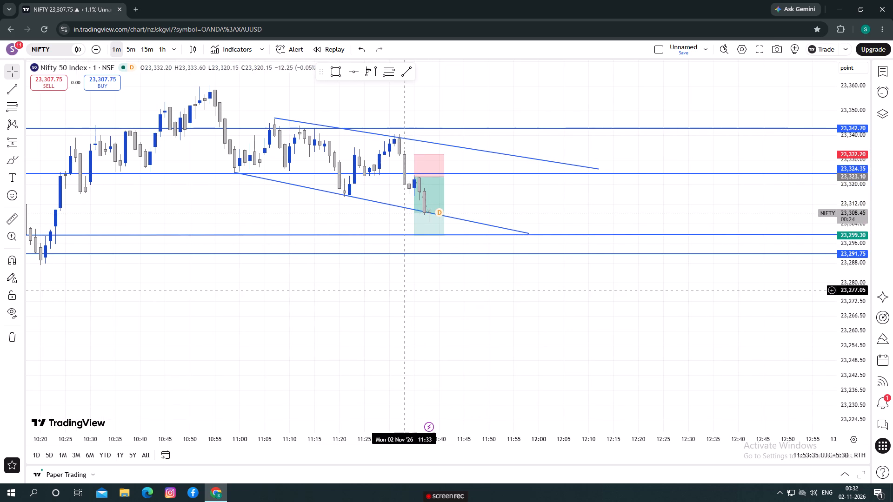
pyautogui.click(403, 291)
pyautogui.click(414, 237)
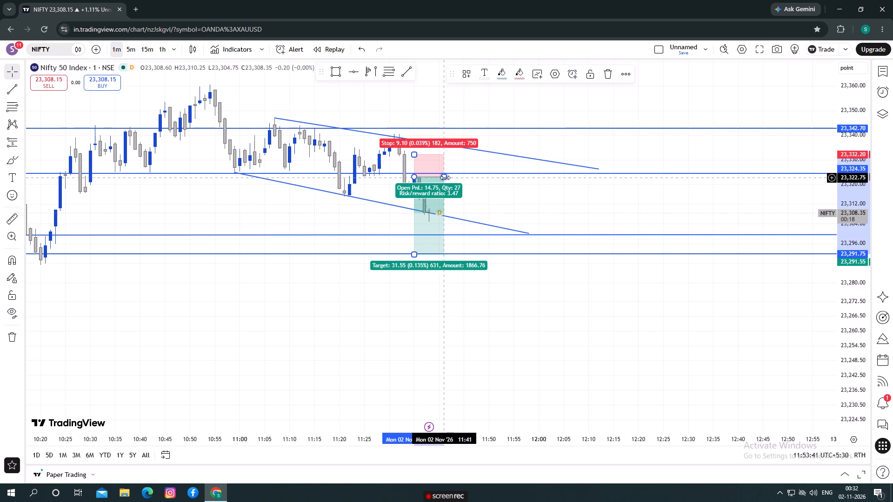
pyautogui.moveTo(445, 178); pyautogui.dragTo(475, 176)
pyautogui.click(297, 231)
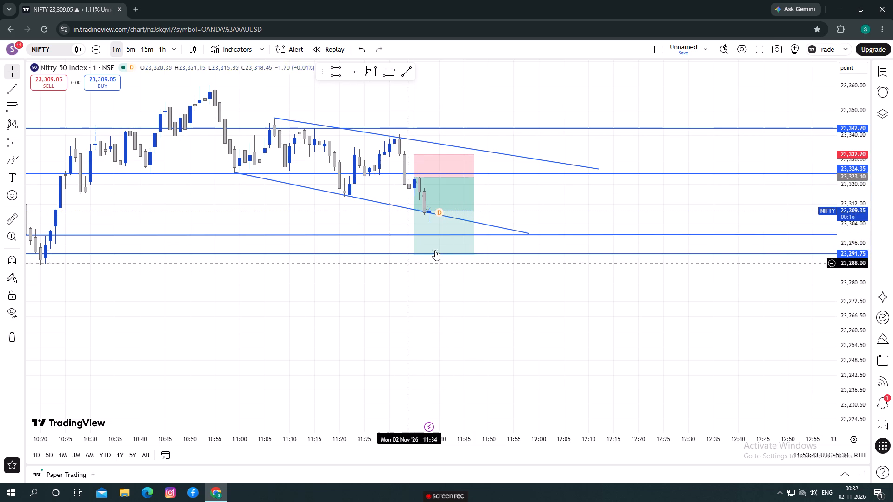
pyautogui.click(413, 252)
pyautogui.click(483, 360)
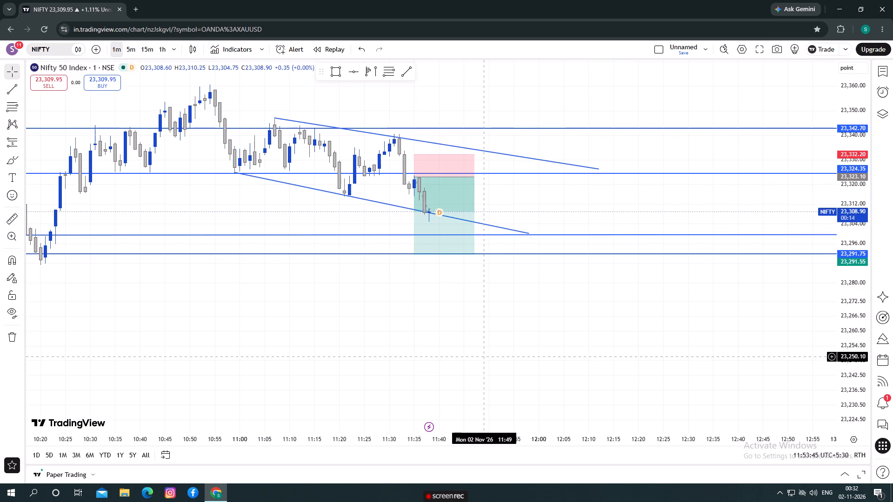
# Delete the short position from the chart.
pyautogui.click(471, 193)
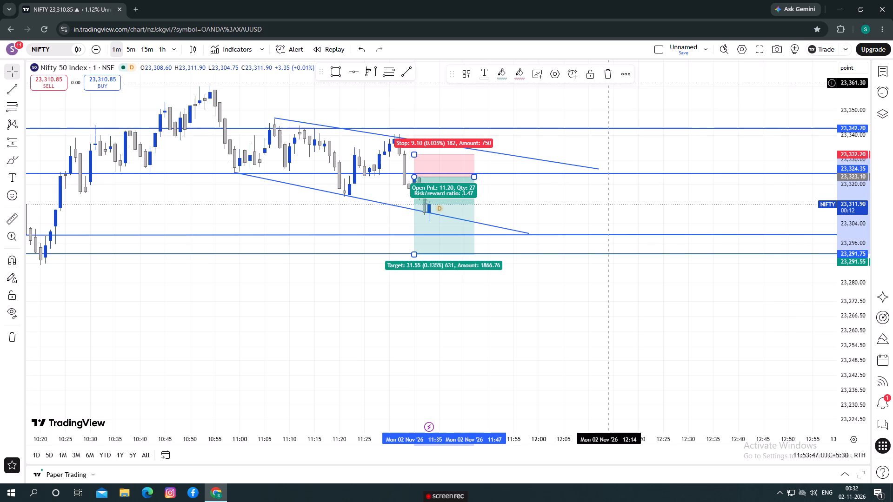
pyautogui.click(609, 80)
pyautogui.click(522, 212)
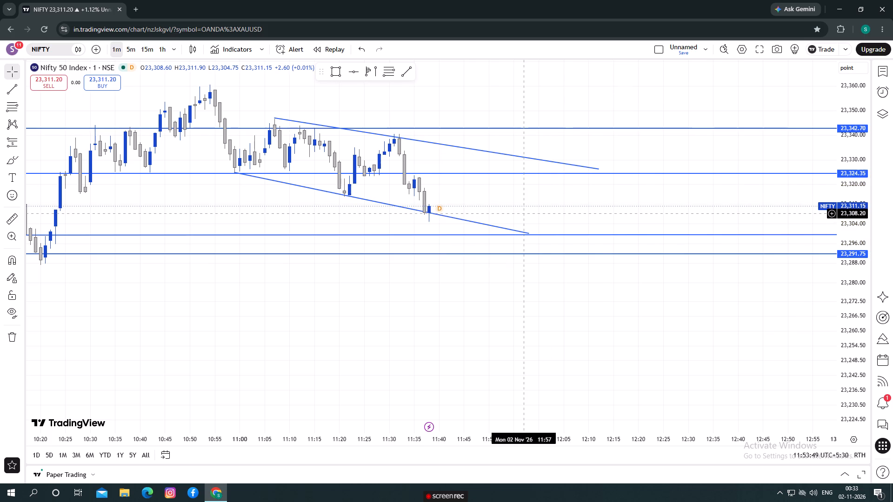
# Place a long position at about 23,309.90 on the 11:37 candle with its target at about 23,324.55.
pyautogui.moveTo(518, 212); pyautogui.dragTo(520, 231)
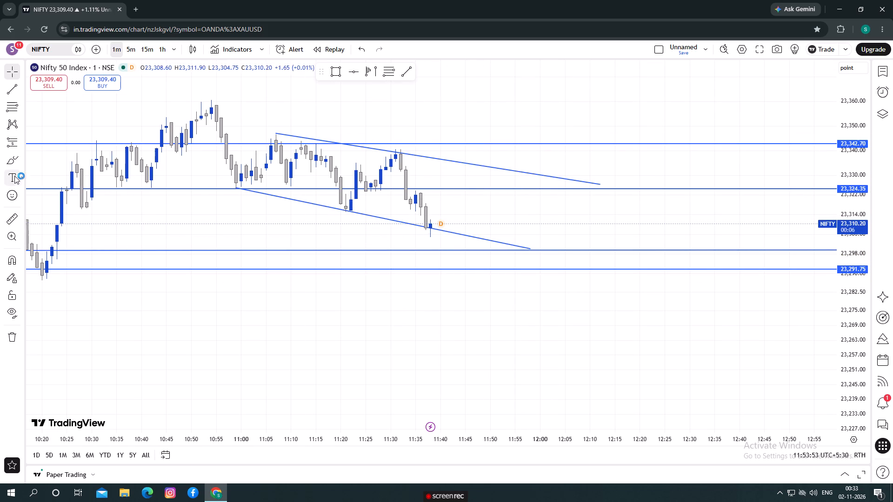
pyautogui.click(23, 145)
pyautogui.click(57, 158)
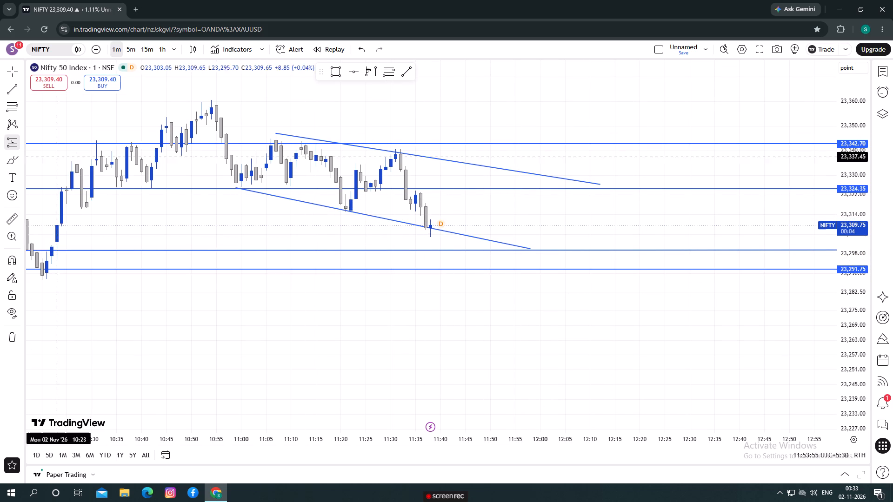
pyautogui.click(426, 225)
pyautogui.click(424, 188)
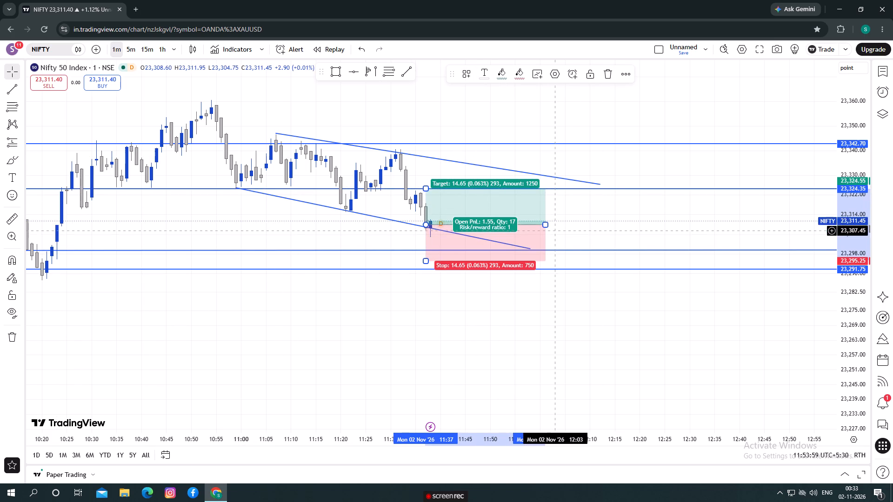
# Shorten the long position to end at 11:44 and raise its stop to about 23,304.60.
pyautogui.click(549, 226)
pyautogui.moveTo(545, 224); pyautogui.dragTo(481, 226)
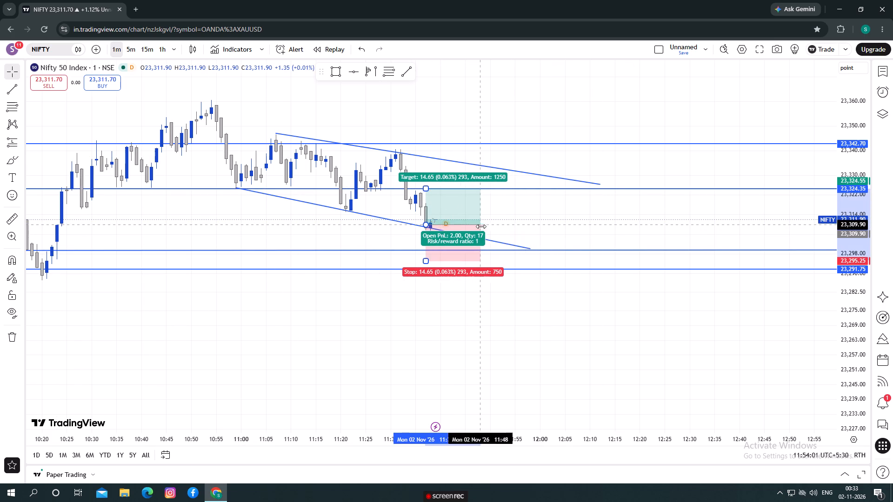
pyautogui.moveTo(481, 226); pyautogui.dragTo(462, 227)
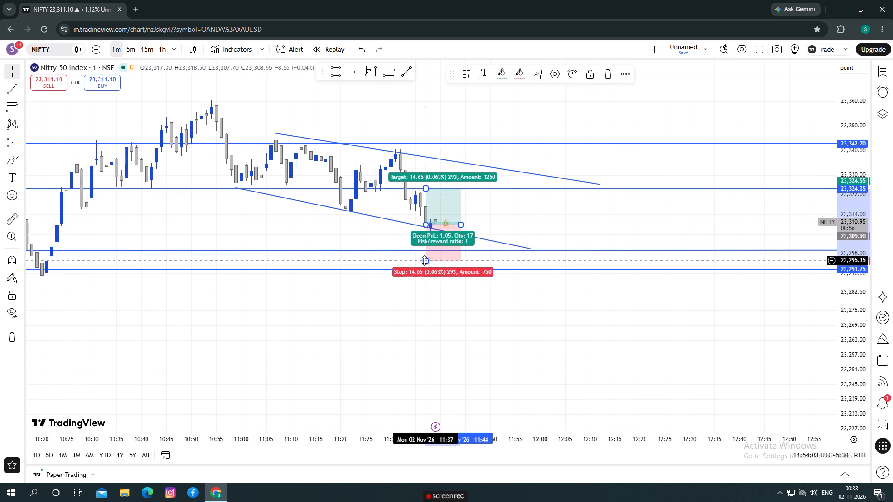
pyautogui.moveTo(424, 260); pyautogui.dragTo(449, 238)
pyautogui.click(380, 231)
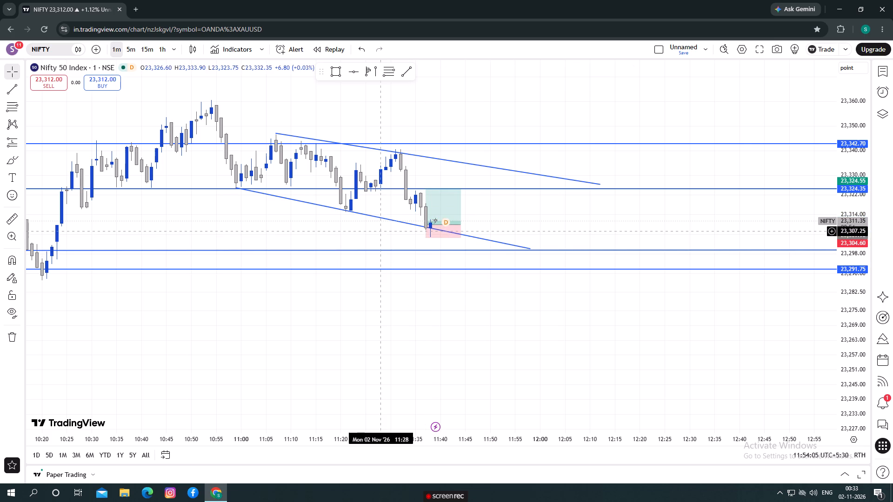
# Examine the recent price action around the long position, the channel lines and the earlier session candles.
pyautogui.scroll(1, 444, 283)
pyautogui.scroll(-2, 445, 316)
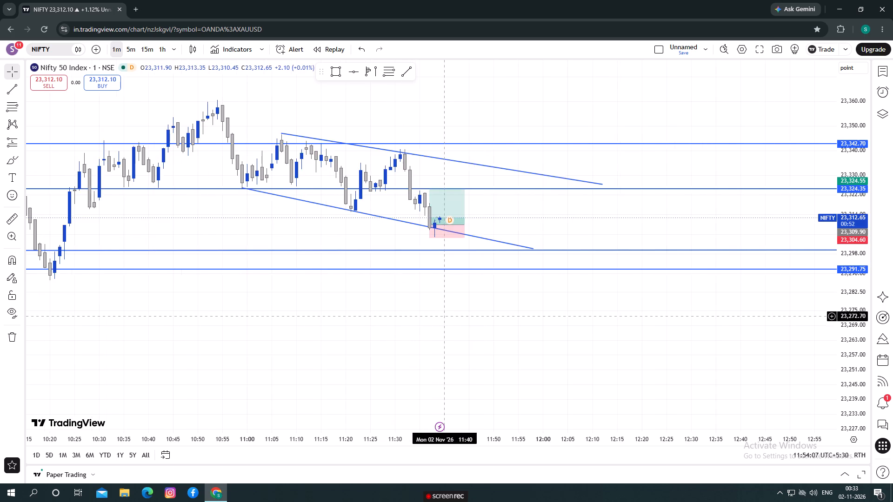
pyautogui.moveTo(445, 316); pyautogui.dragTo(368, 317)
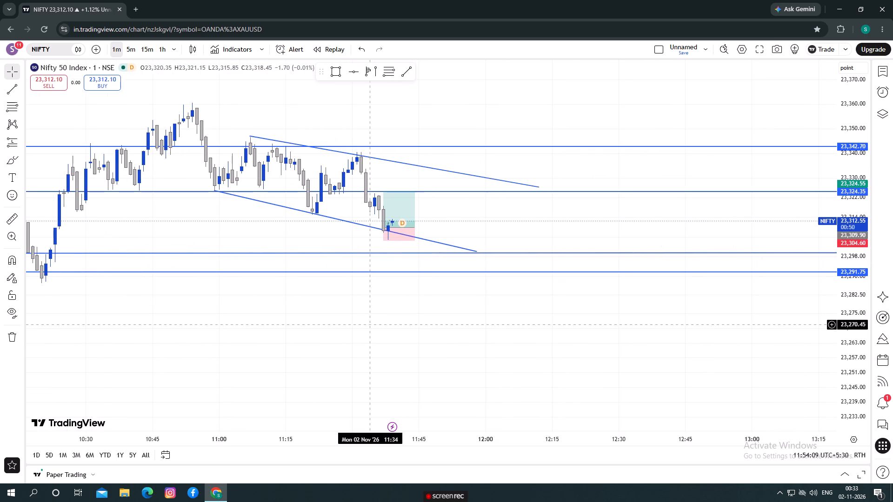
pyautogui.click(416, 308)
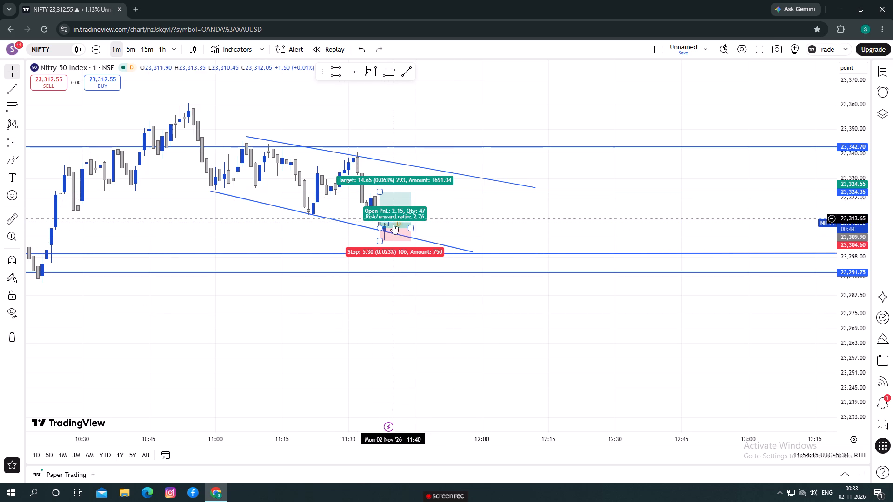
pyautogui.click(388, 300)
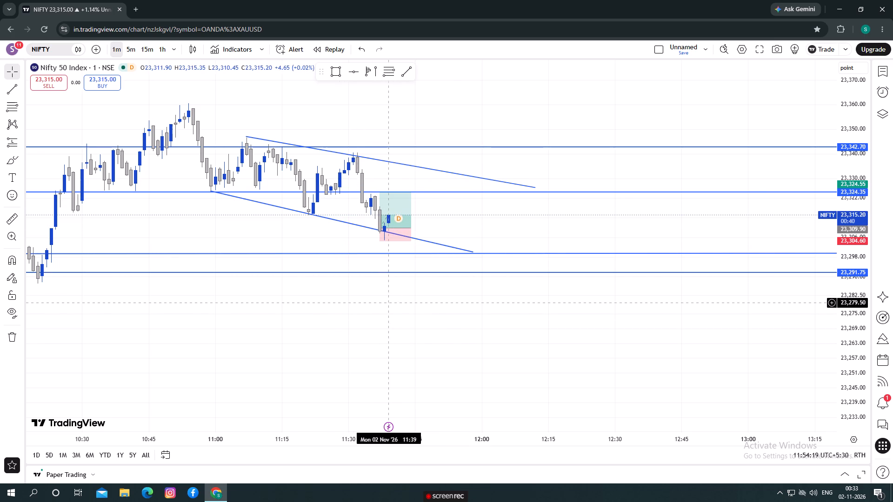
pyautogui.scroll(-1, 388, 304)
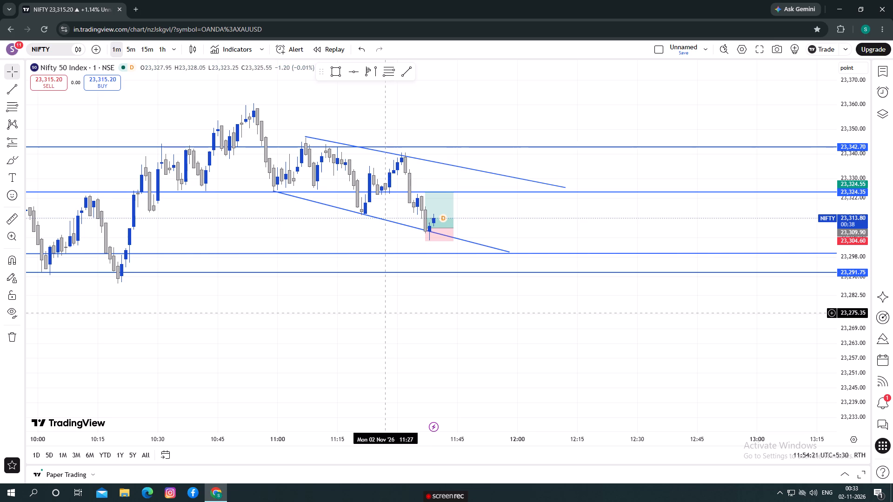
pyautogui.moveTo(386, 313); pyautogui.dragTo(379, 313)
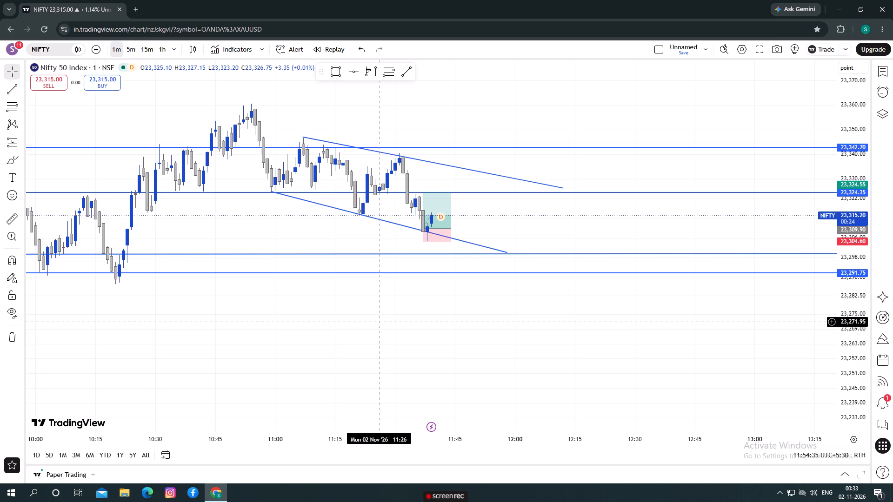
pyautogui.scroll(-1, 380, 322)
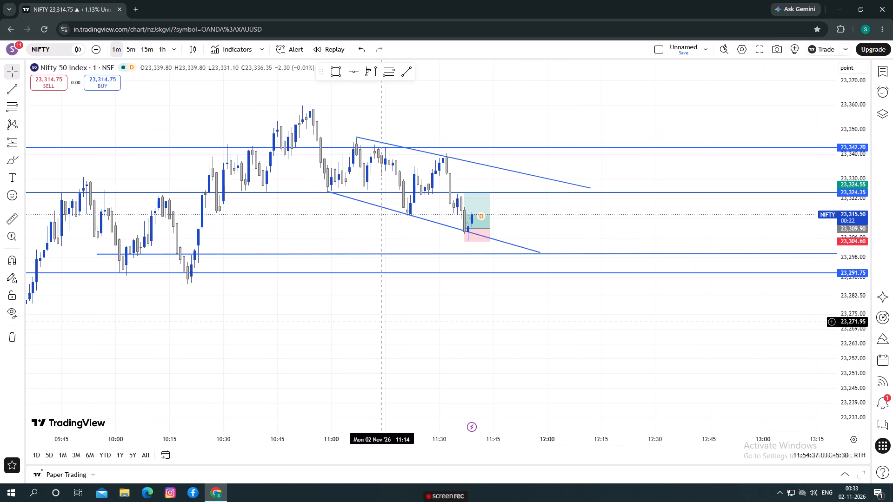
pyautogui.click(380, 322)
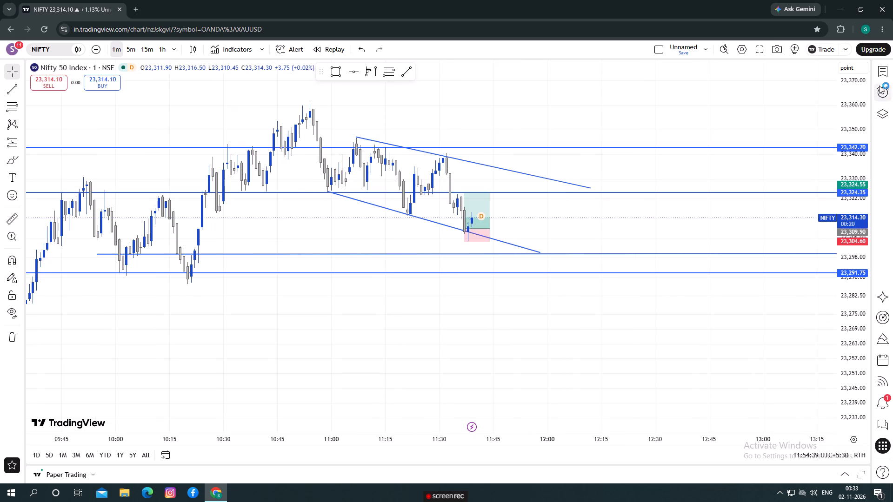
# View the watchlist and the chart's object tree, leaving both closed.
pyautogui.click(880, 76)
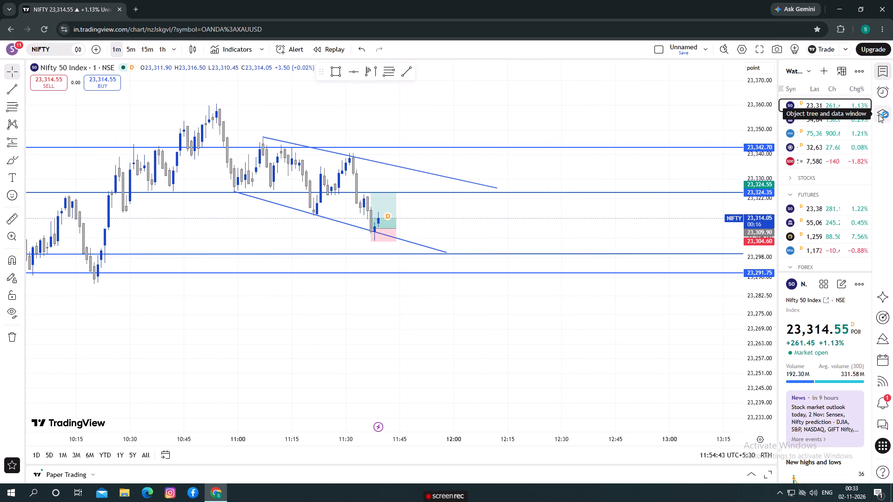
pyautogui.click(879, 114)
pyautogui.click(879, 115)
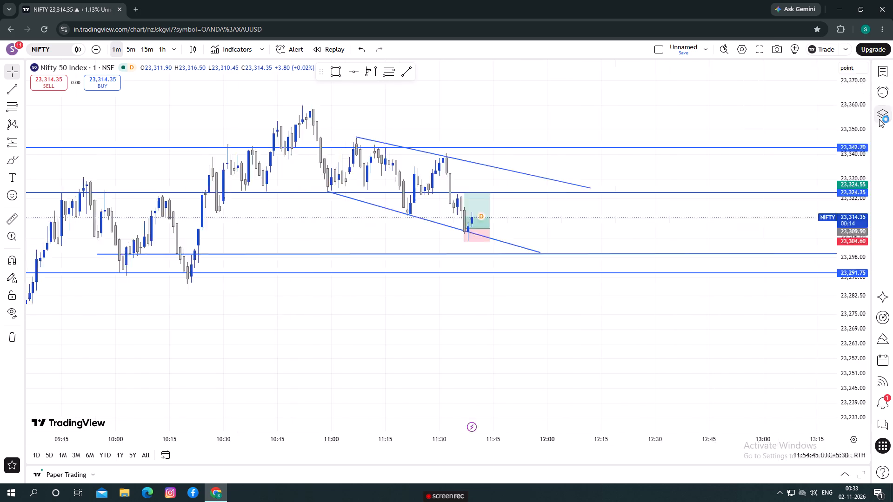
pyautogui.click(879, 115)
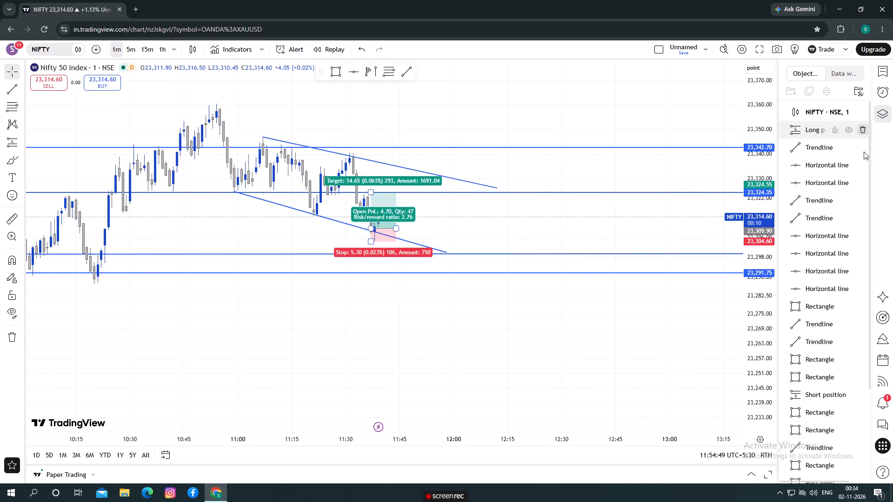
pyautogui.click(878, 112)
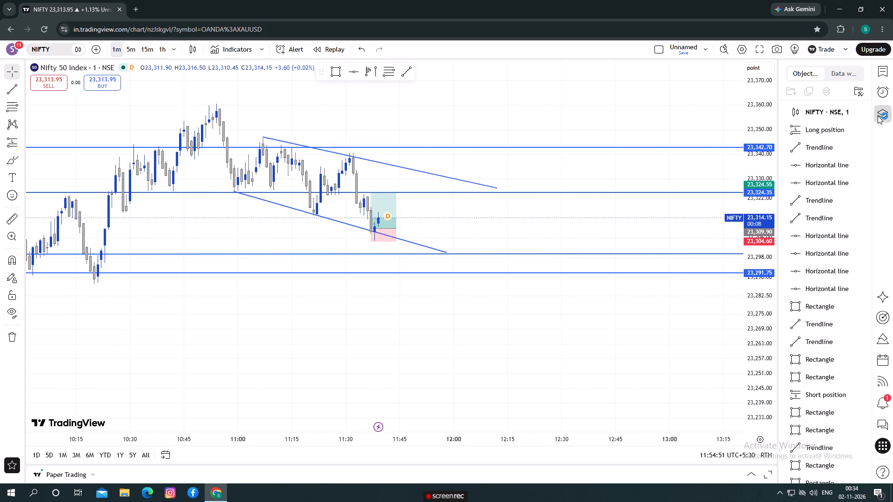
# Look over the trading options, the Nifty order ticket and the Paper Trading account overview.
pyautogui.click(849, 50)
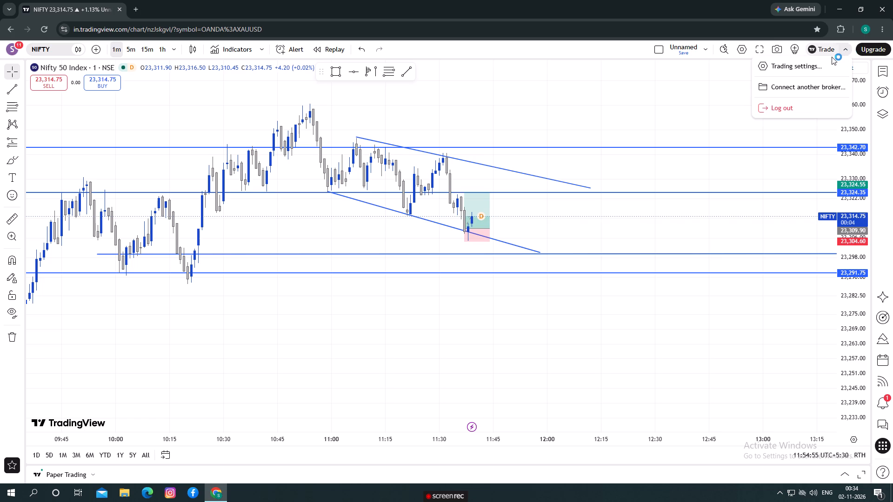
pyautogui.click(832, 53)
pyautogui.click(841, 50)
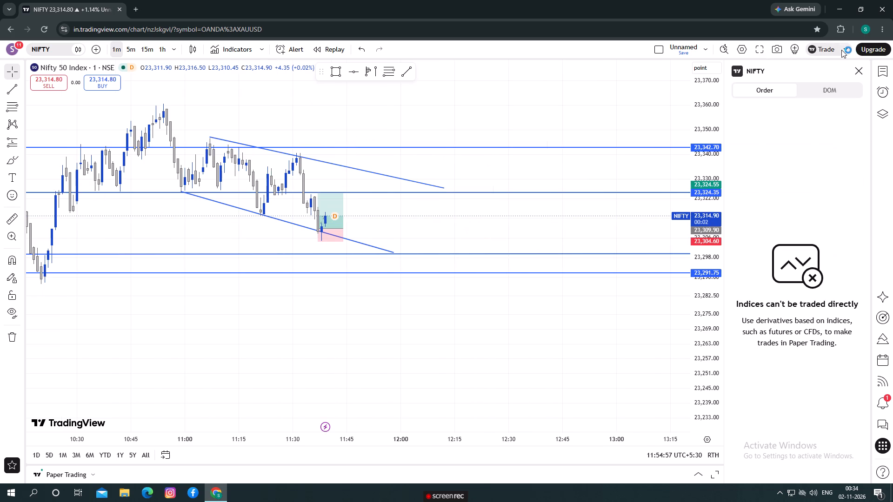
pyautogui.click(862, 71)
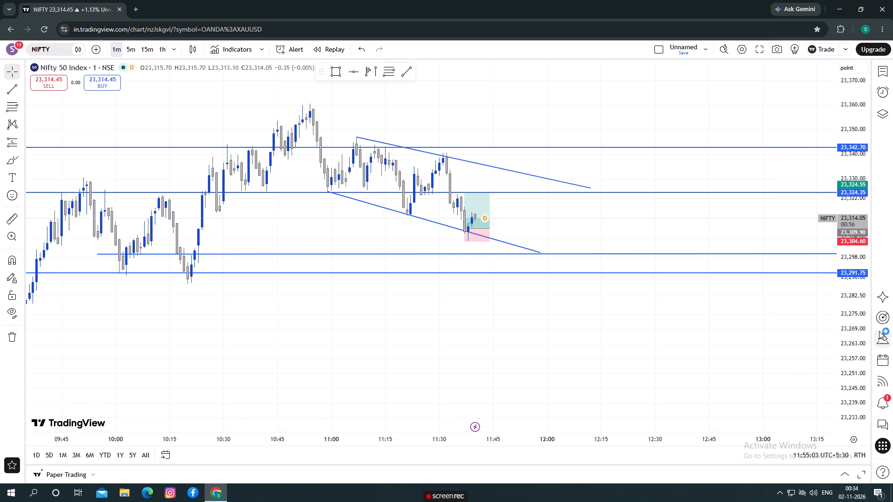
pyautogui.click(880, 447)
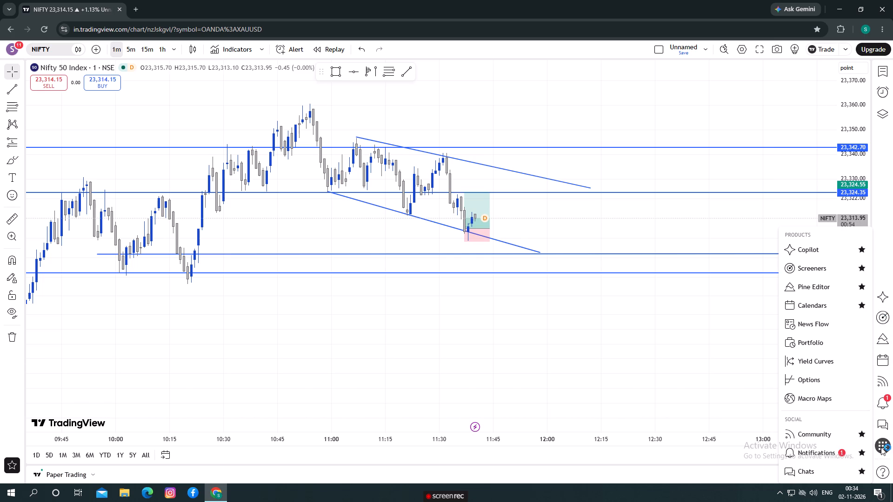
pyautogui.click(747, 388)
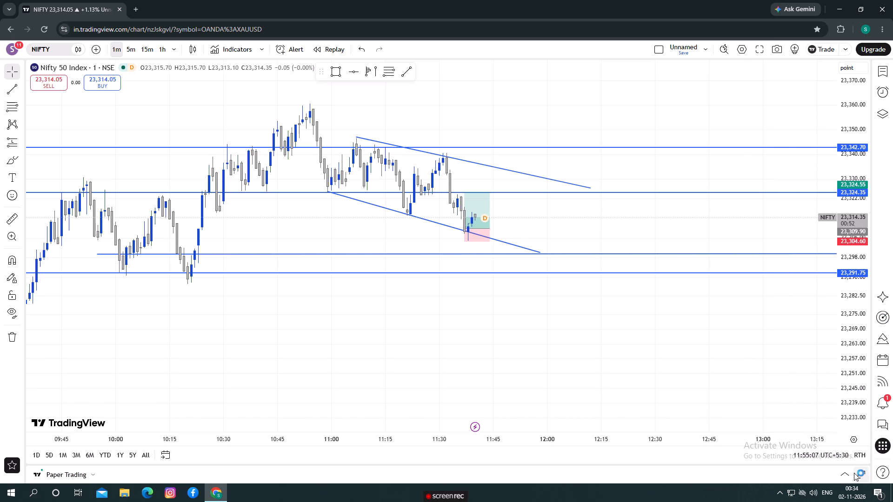
pyautogui.click(837, 475)
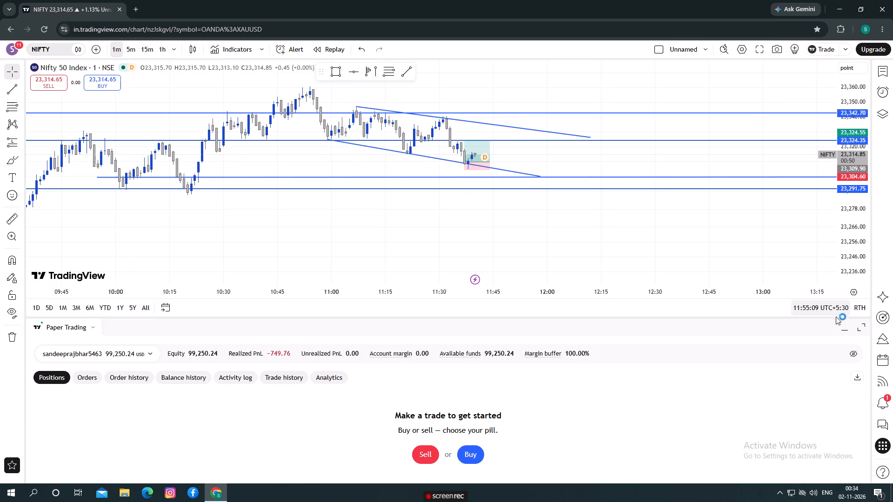
pyautogui.click(849, 325)
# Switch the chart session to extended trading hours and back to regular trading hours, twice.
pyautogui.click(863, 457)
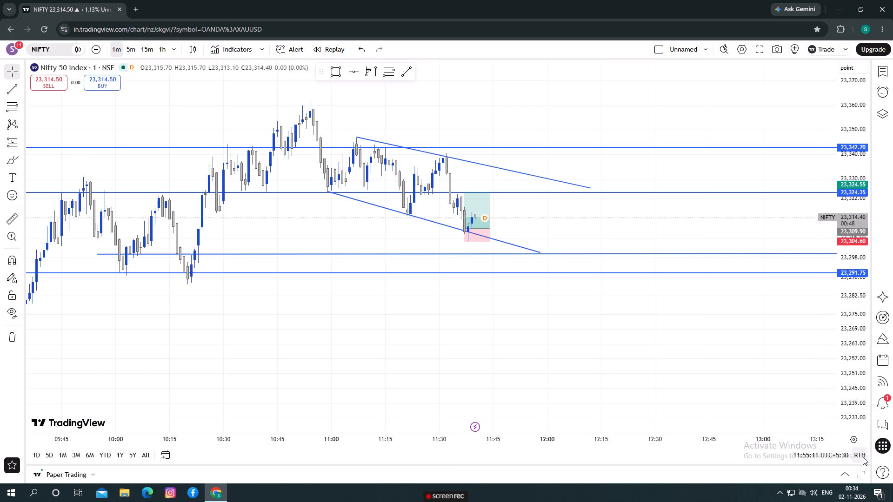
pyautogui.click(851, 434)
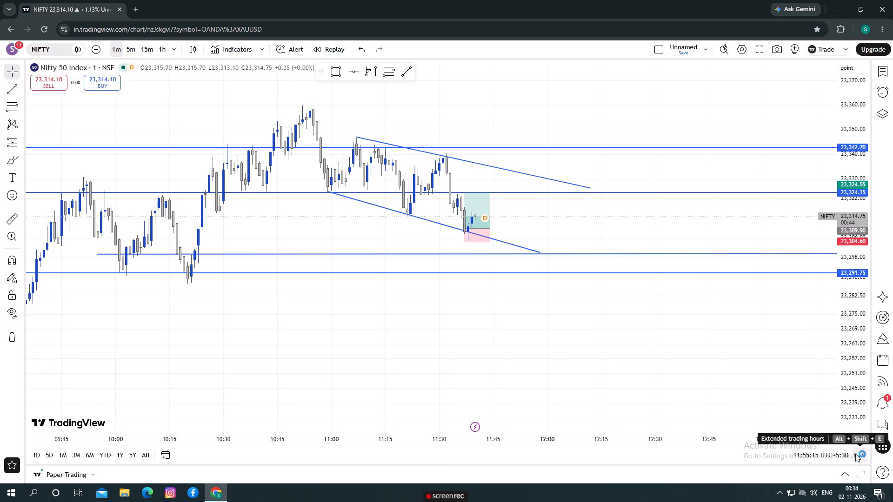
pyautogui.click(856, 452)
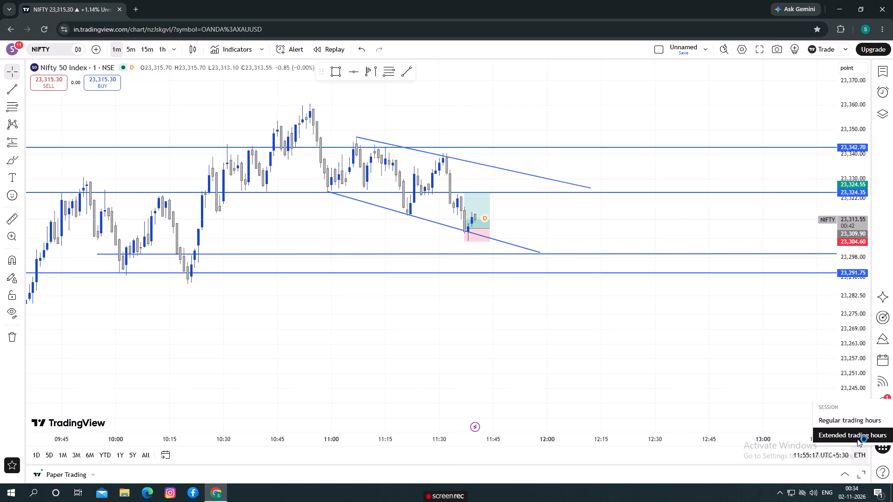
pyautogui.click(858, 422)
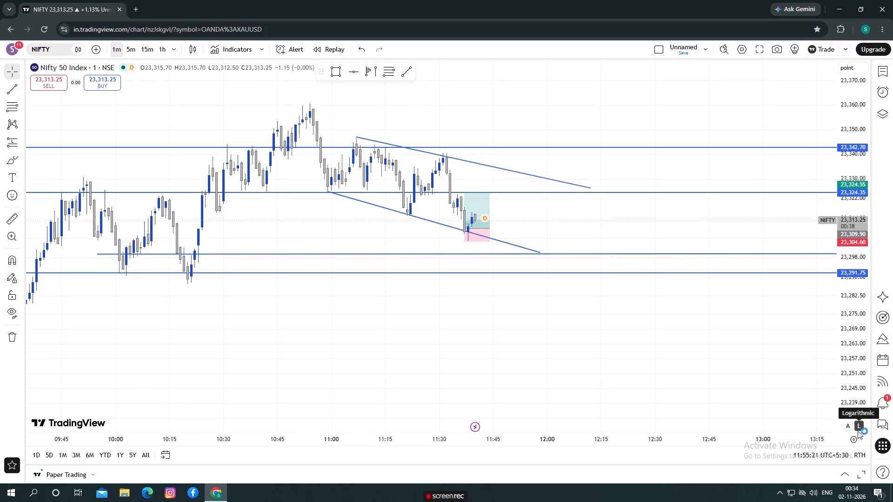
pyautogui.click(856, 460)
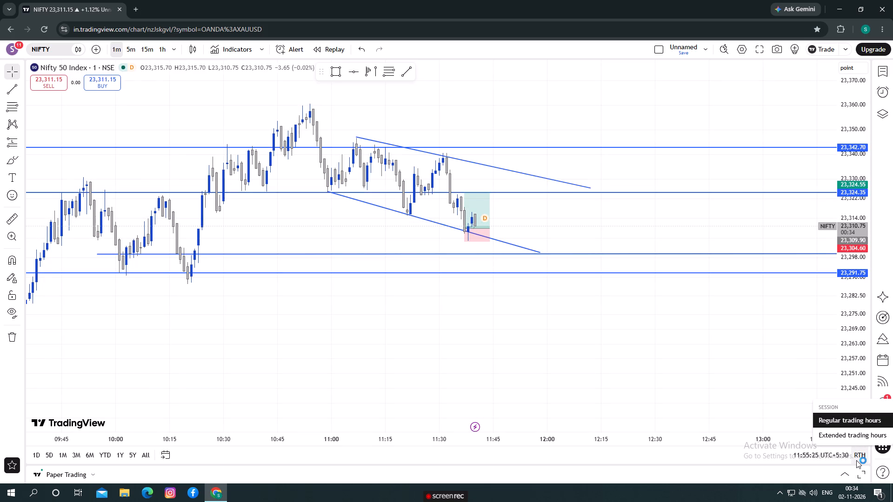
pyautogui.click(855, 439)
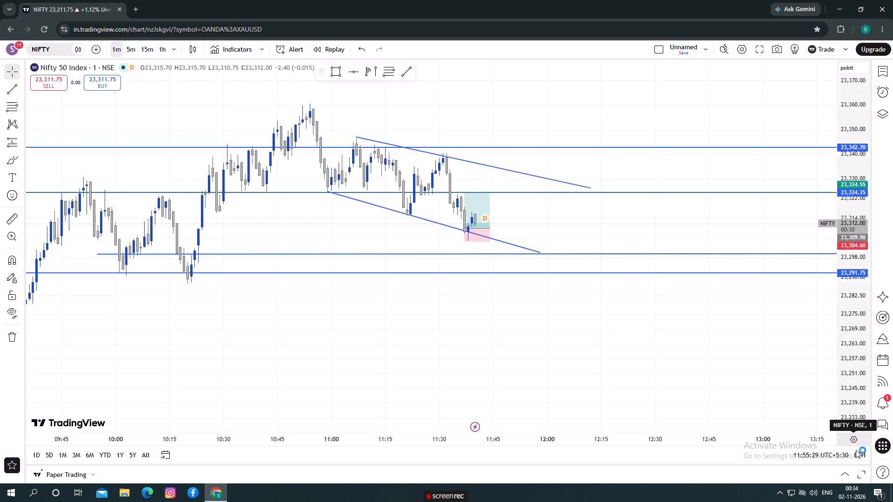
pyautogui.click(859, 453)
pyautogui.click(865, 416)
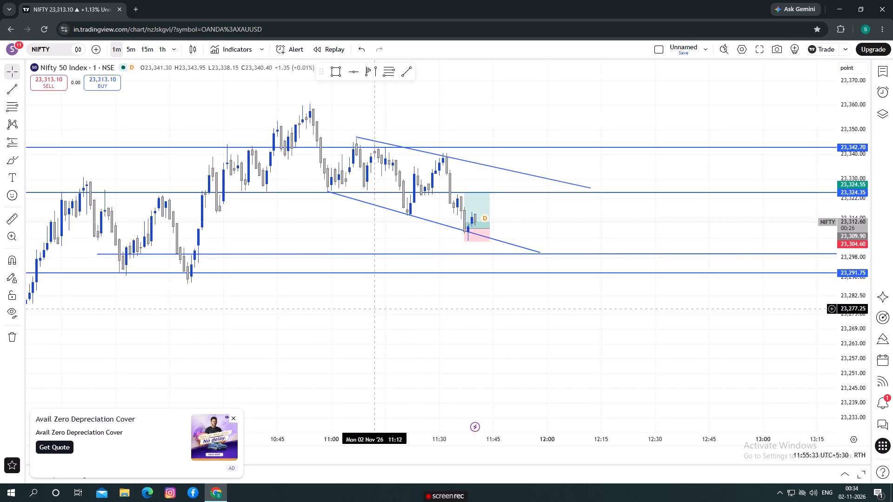
# Extend the long position's end to about 11:49.
pyautogui.moveTo(376, 308); pyautogui.dragTo(349, 305)
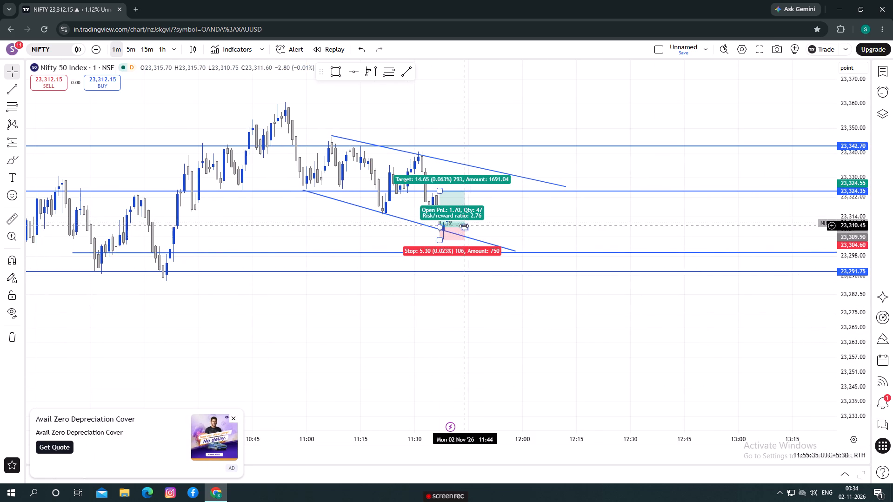
pyautogui.moveTo(464, 226); pyautogui.dragTo(483, 226)
pyautogui.click(483, 214)
pyautogui.click(412, 286)
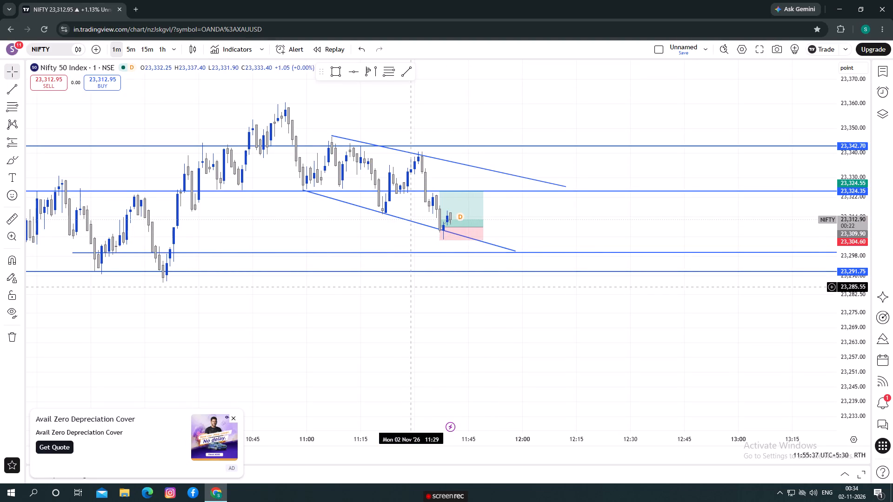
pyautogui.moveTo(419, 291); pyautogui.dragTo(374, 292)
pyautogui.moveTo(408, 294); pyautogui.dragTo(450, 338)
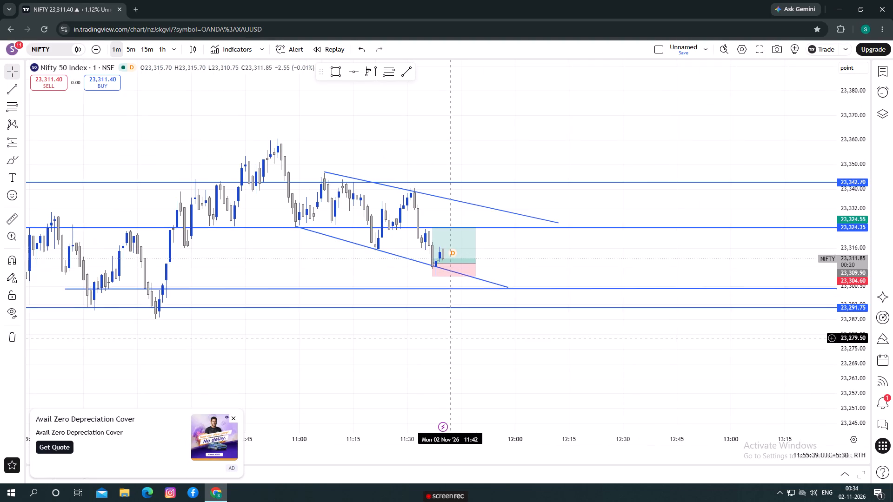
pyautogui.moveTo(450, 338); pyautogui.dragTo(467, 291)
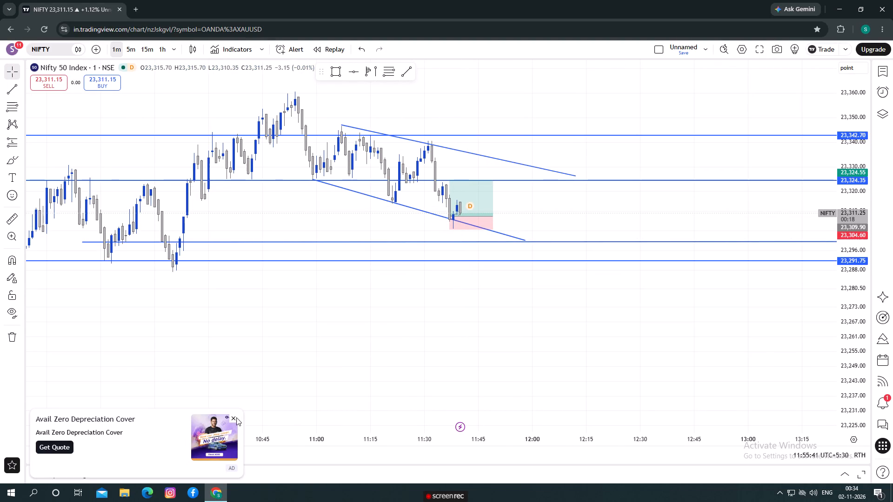
# Dismiss the ad and examine the price action around the long position and the descending channel.
pyautogui.click(234, 417)
pyautogui.moveTo(385, 327); pyautogui.dragTo(327, 329)
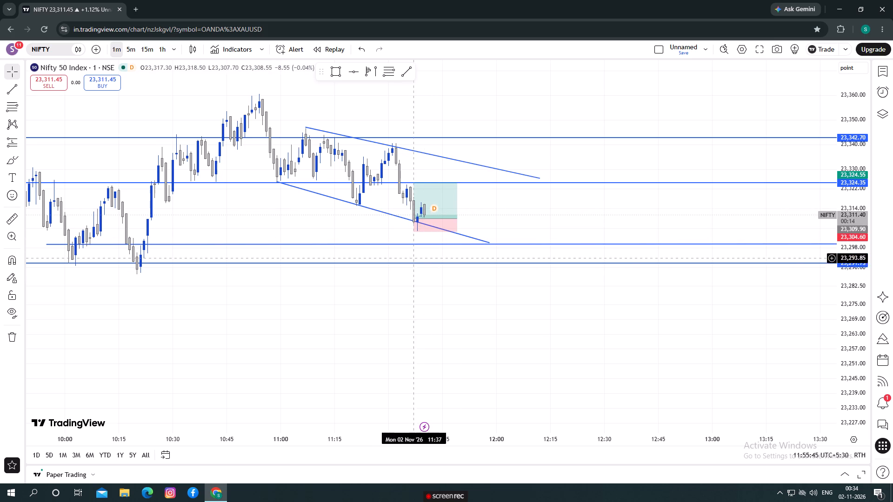
pyautogui.moveTo(492, 217); pyautogui.dragTo(481, 218)
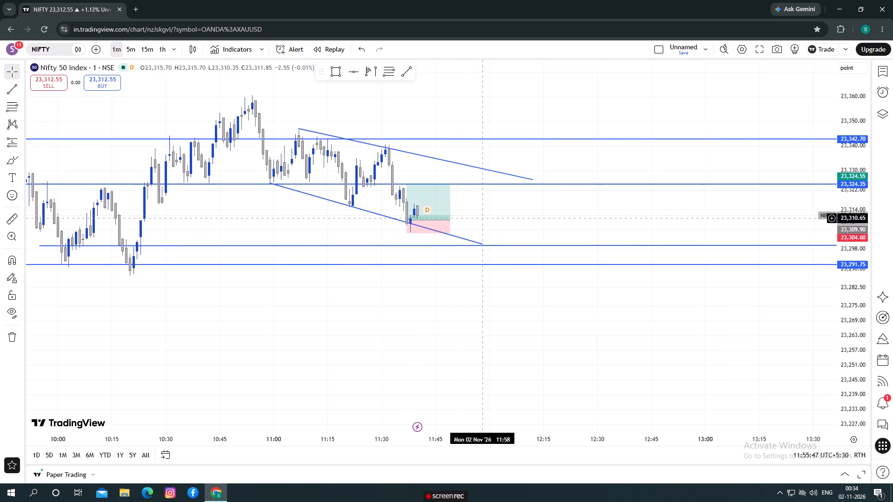
pyautogui.moveTo(481, 218); pyautogui.dragTo(481, 218)
pyautogui.moveTo(460, 310); pyautogui.dragTo(445, 335)
pyautogui.scroll(-1, 348, 233)
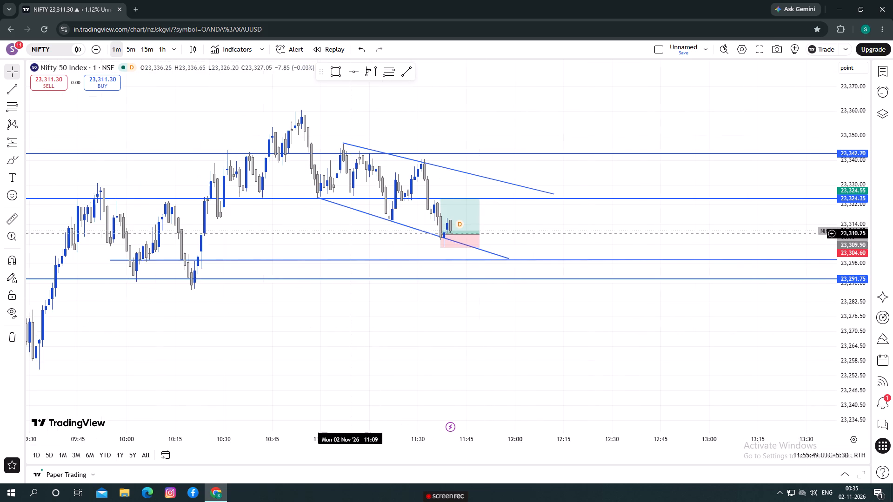
pyautogui.moveTo(446, 322); pyautogui.dragTo(427, 323)
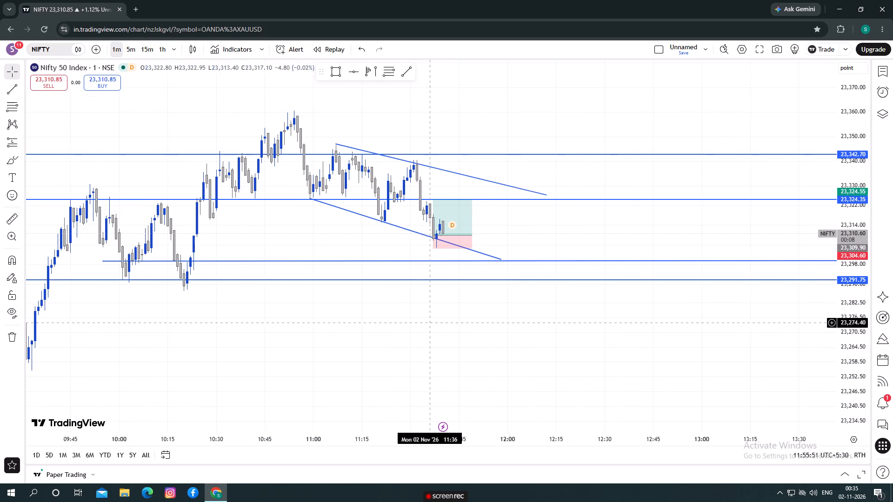
pyautogui.moveTo(433, 320); pyautogui.dragTo(393, 317)
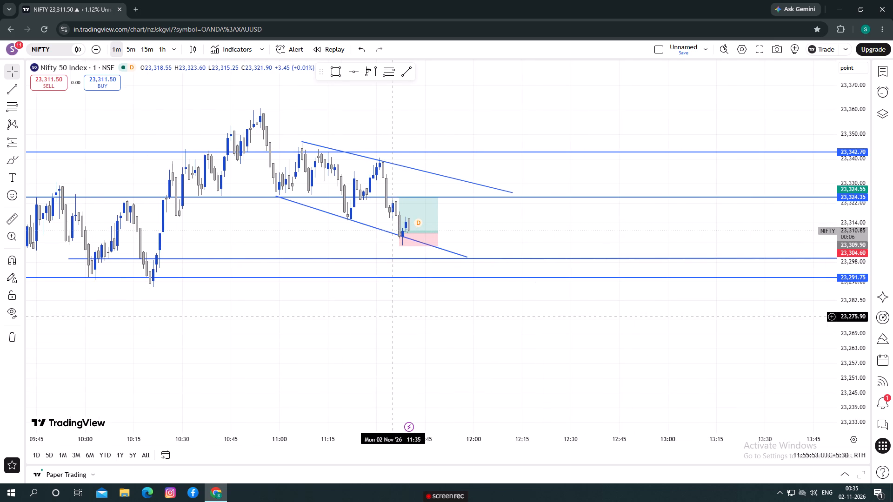
pyautogui.moveTo(412, 302); pyautogui.dragTo(437, 323)
pyautogui.scroll(-1, 541, 350)
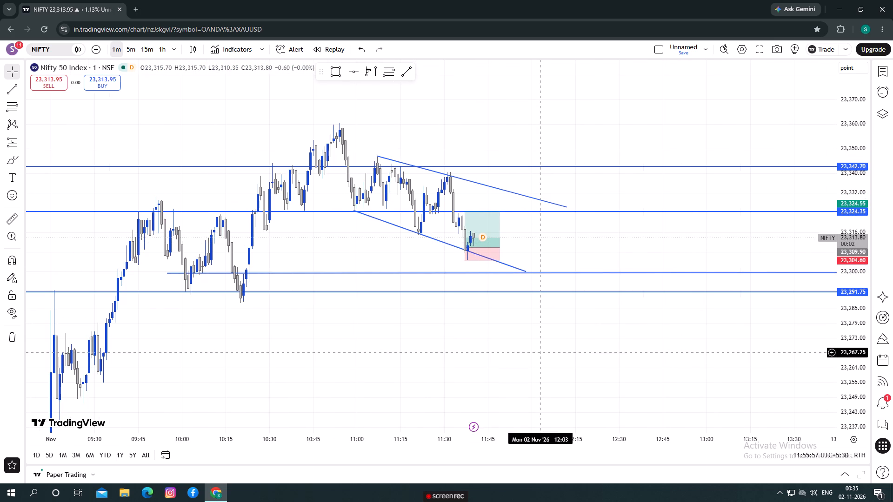
pyautogui.scroll(2, 541, 352)
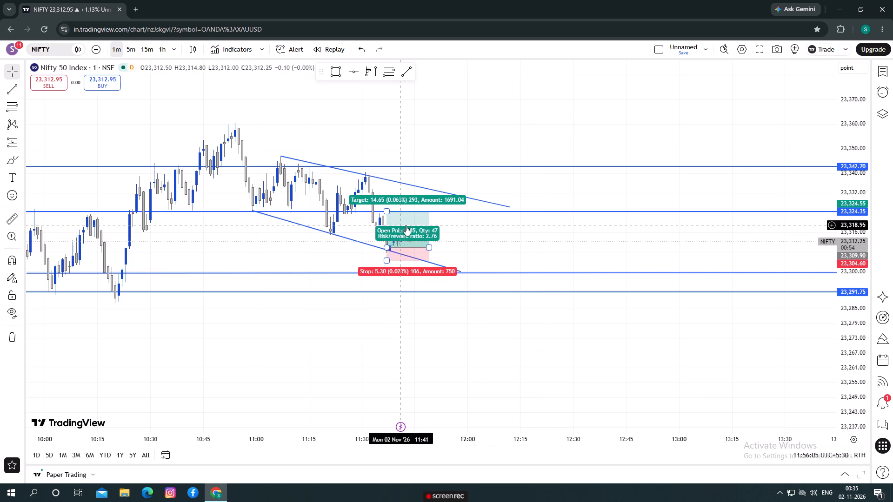
pyautogui.click(607, 246)
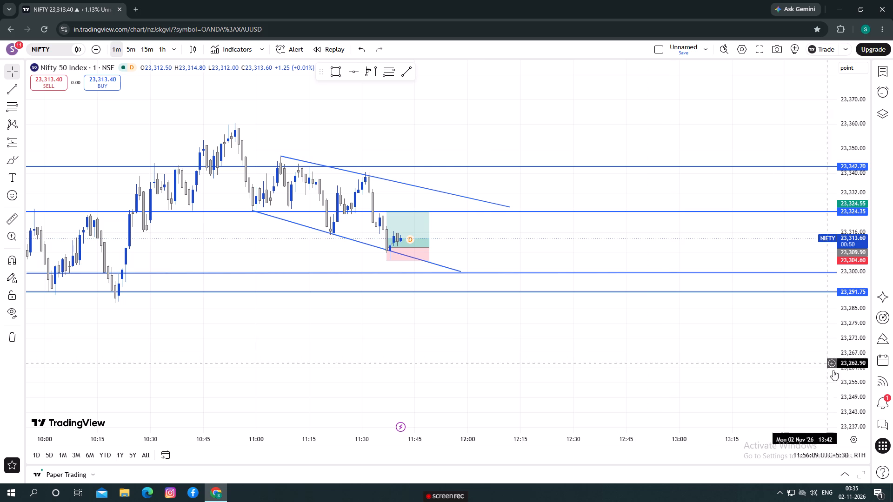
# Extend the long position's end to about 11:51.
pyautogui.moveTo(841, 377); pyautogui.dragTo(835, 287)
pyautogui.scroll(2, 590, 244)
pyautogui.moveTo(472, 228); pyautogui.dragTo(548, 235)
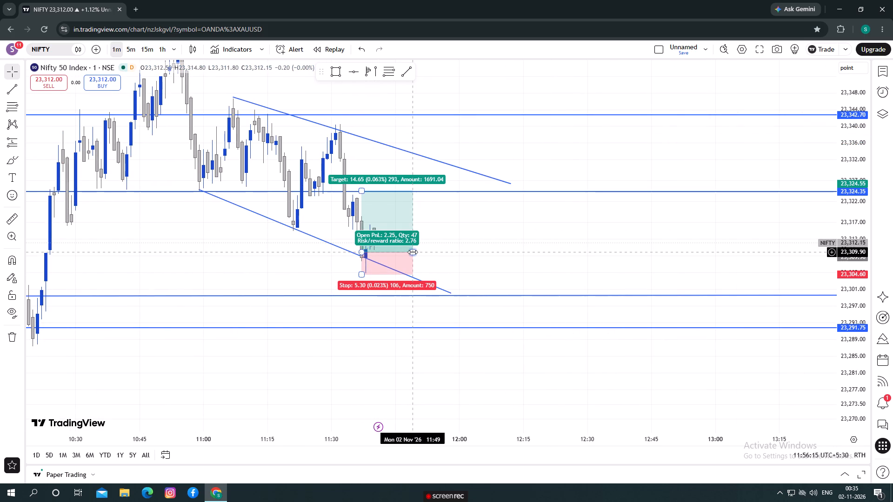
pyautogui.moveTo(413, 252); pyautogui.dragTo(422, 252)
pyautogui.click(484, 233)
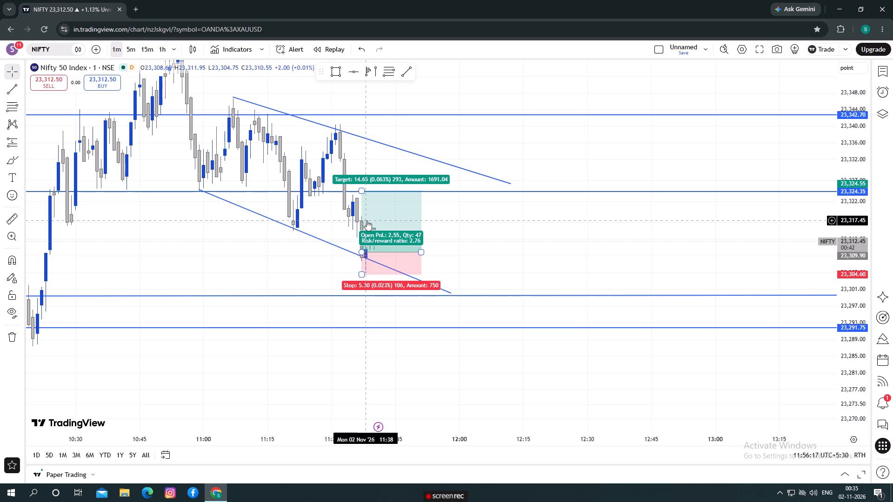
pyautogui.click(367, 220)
# Draw a short horizontal trend line at about 23,317.55 from about 11:36 to 11:48, above the latest candles.
pyautogui.click(405, 75)
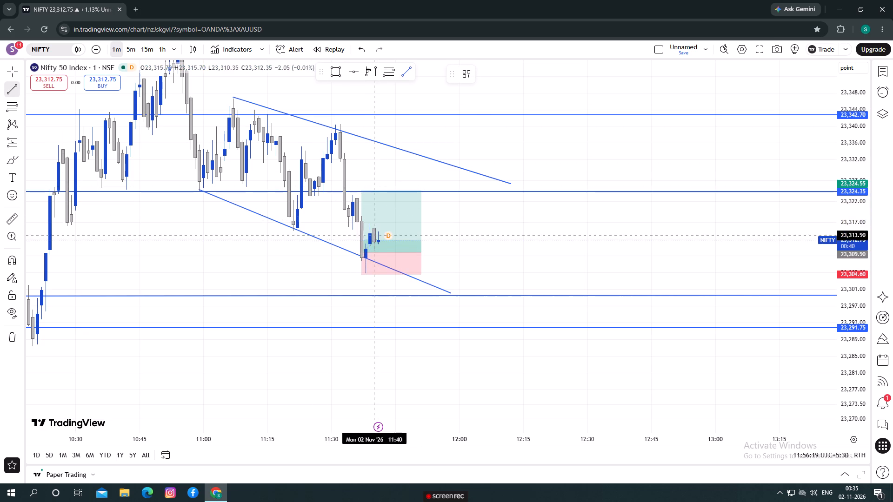
pyautogui.click(357, 220)
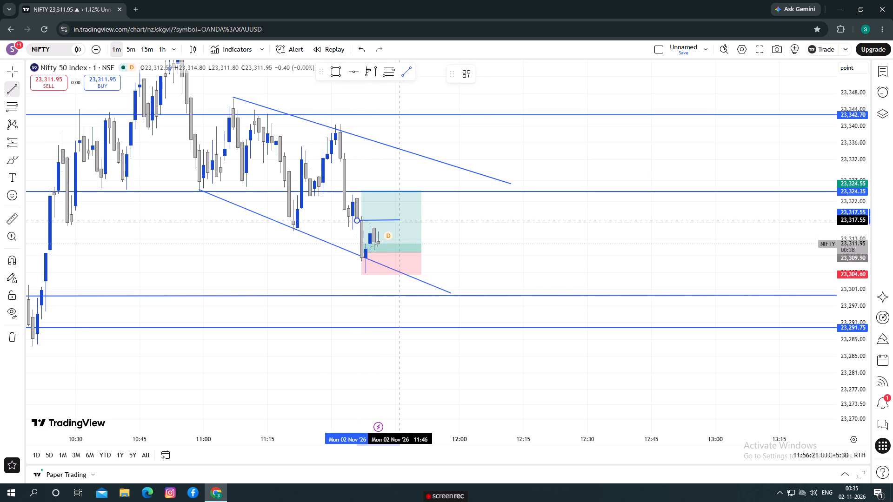
pyautogui.click(409, 220)
pyautogui.click(470, 227)
pyautogui.moveTo(470, 227); pyautogui.dragTo(476, 239)
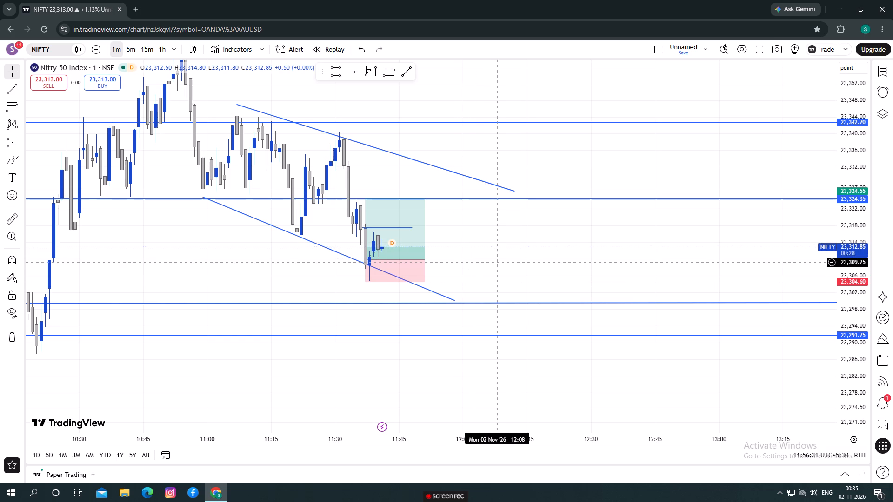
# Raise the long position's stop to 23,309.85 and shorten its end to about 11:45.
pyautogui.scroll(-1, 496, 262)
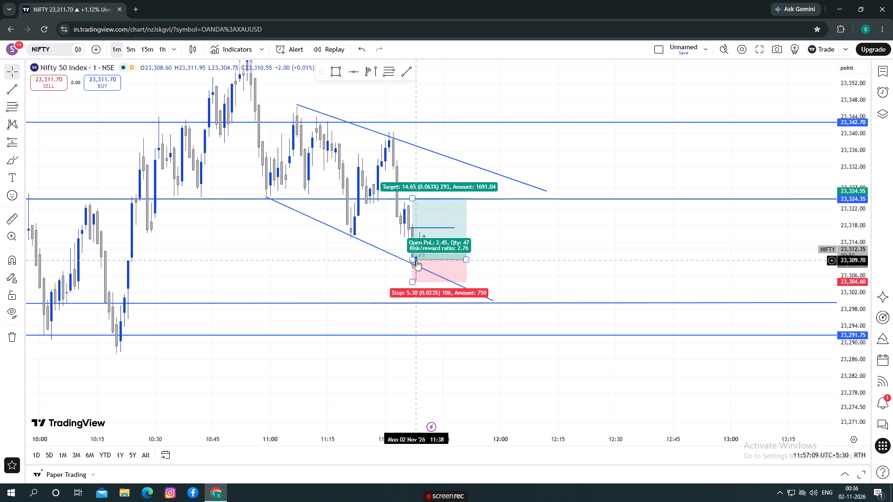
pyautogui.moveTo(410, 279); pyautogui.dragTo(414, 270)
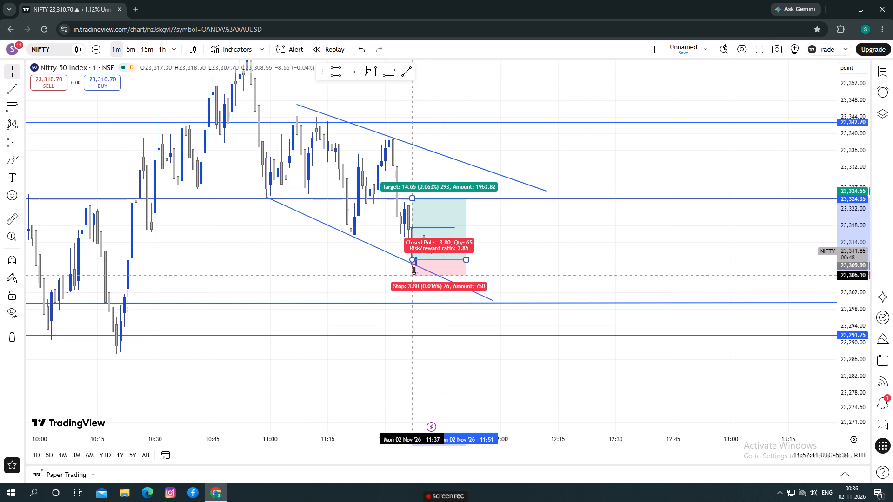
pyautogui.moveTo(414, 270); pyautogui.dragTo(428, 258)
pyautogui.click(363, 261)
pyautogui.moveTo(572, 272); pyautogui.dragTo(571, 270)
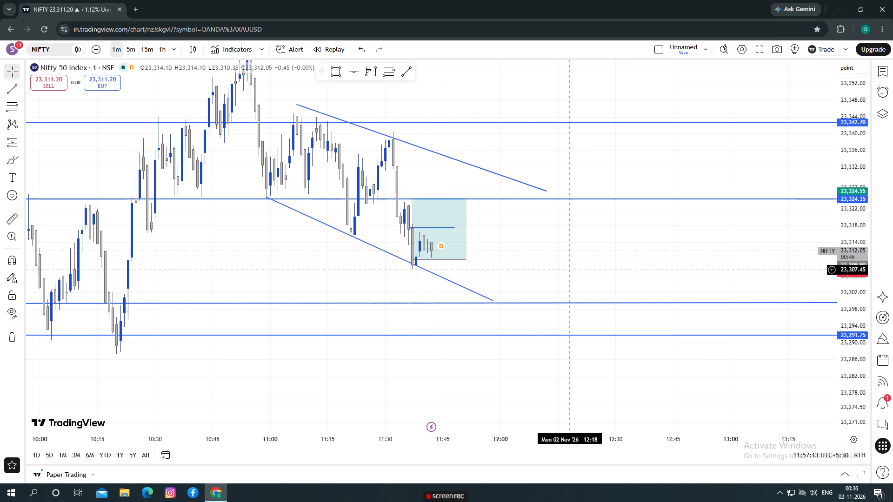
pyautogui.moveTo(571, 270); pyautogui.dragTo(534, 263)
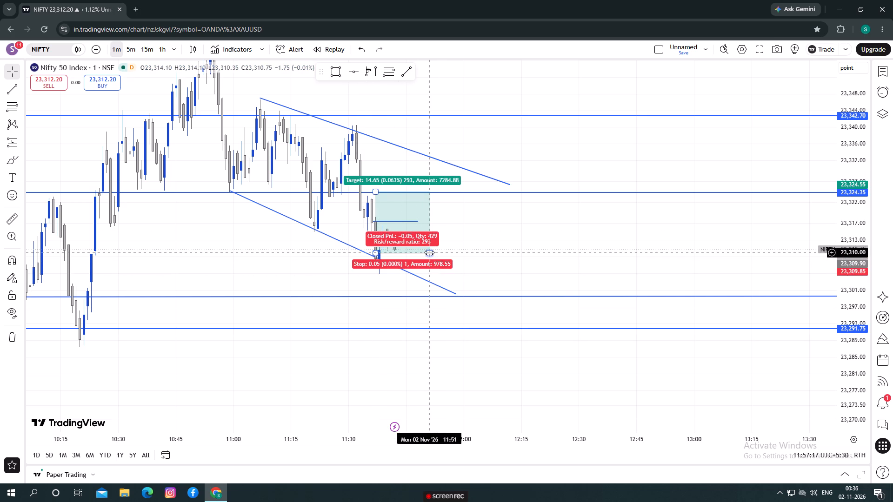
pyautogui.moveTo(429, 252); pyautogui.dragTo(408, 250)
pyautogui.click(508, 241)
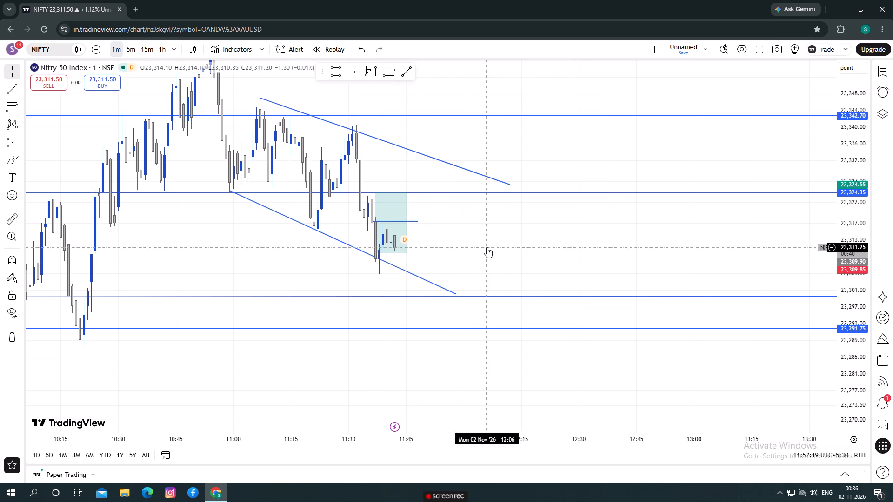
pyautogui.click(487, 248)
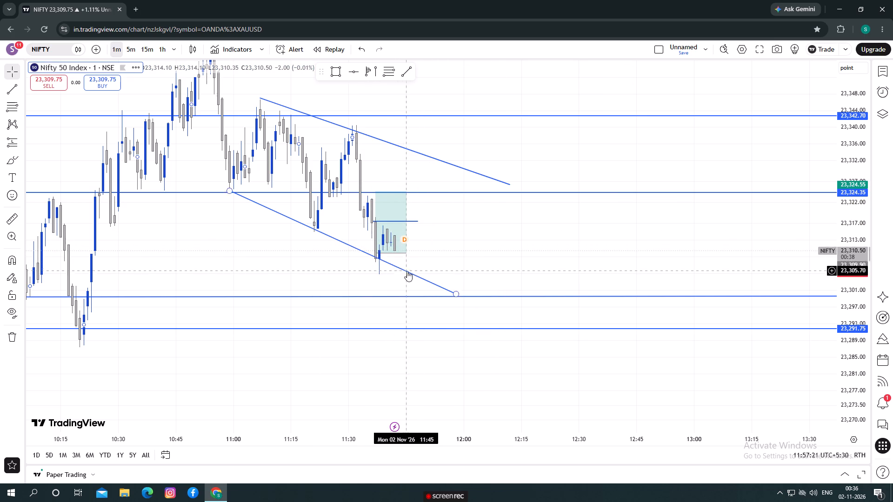
# Delete the long position from the chart.
pyautogui.click(405, 251)
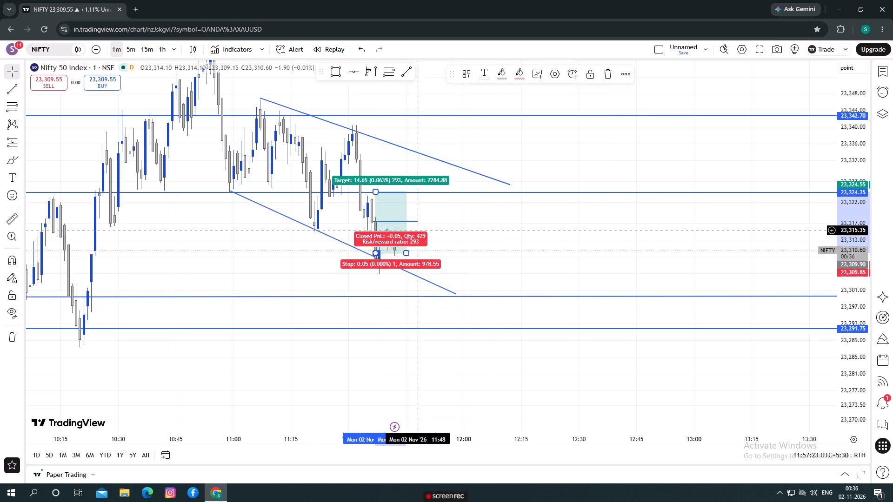
pyautogui.click(603, 68)
# Place a short position at about 11:39 with entry 23,310.35 and its stop at 23,317.55 on the short trend line.
pyautogui.moveTo(410, 265); pyautogui.dragTo(421, 256)
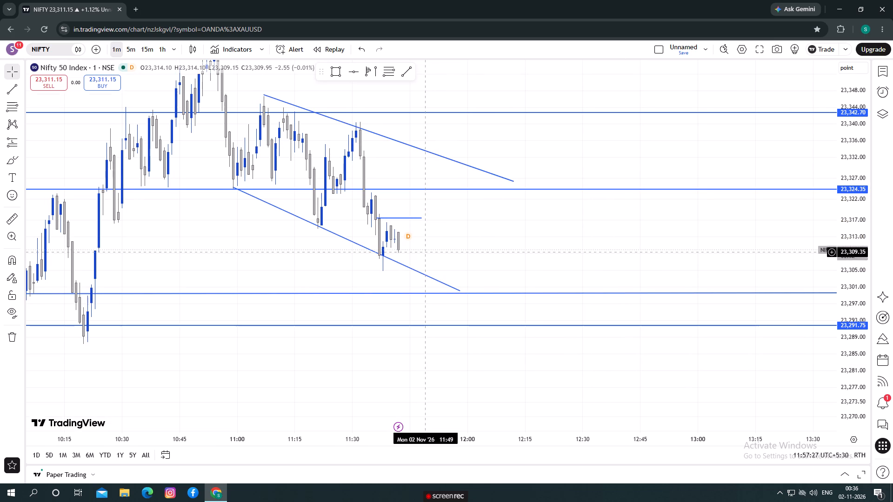
pyautogui.click(20, 132)
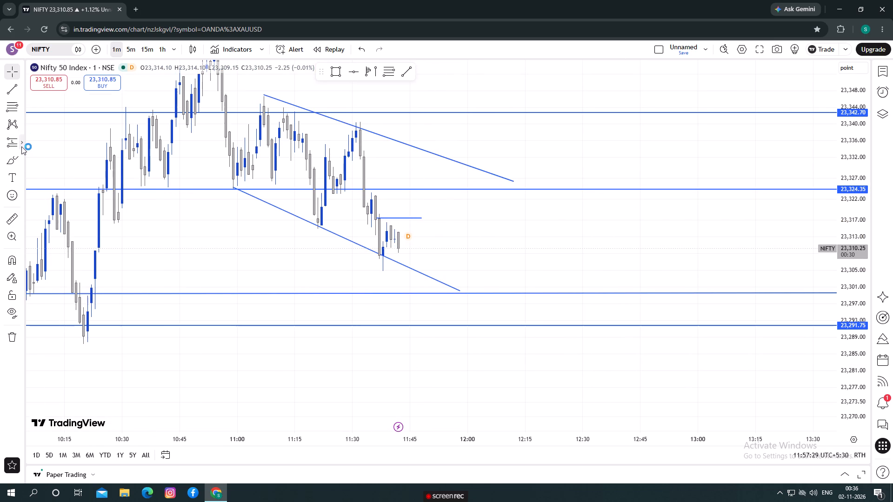
pyautogui.click(21, 143)
pyautogui.click(56, 175)
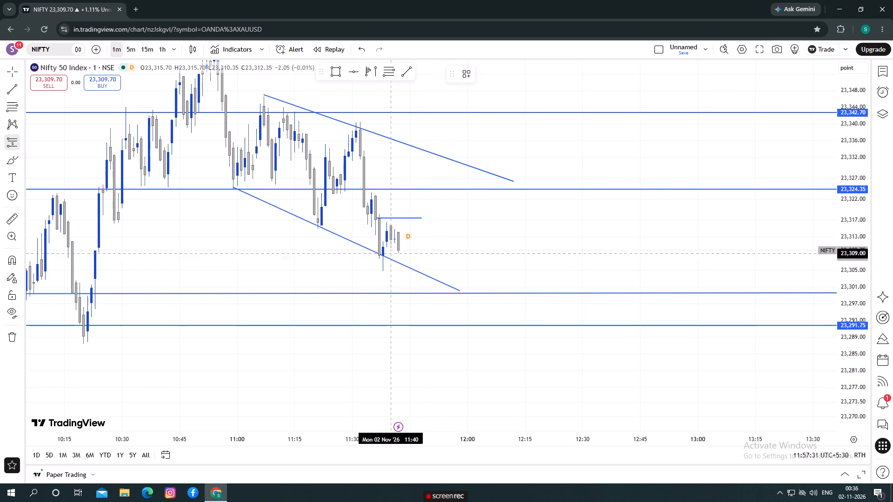
pyautogui.click(388, 248)
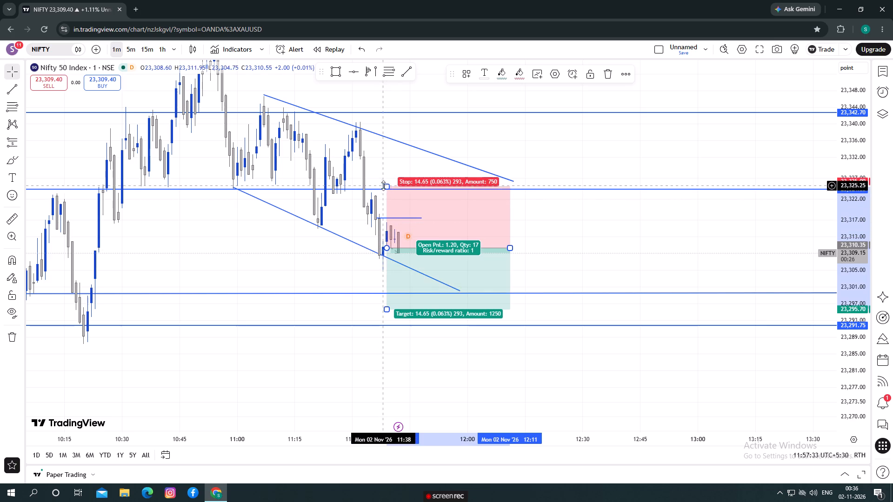
pyautogui.moveTo(387, 186); pyautogui.dragTo(392, 218)
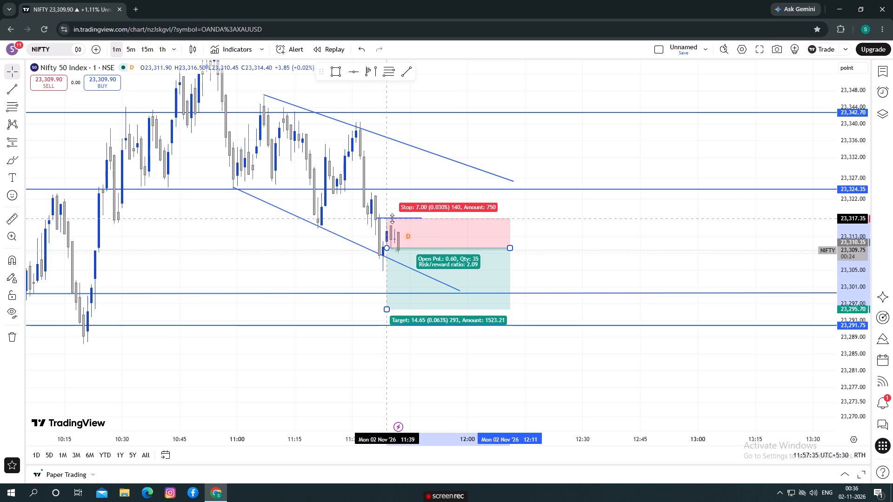
pyautogui.moveTo(392, 218); pyautogui.dragTo(395, 218)
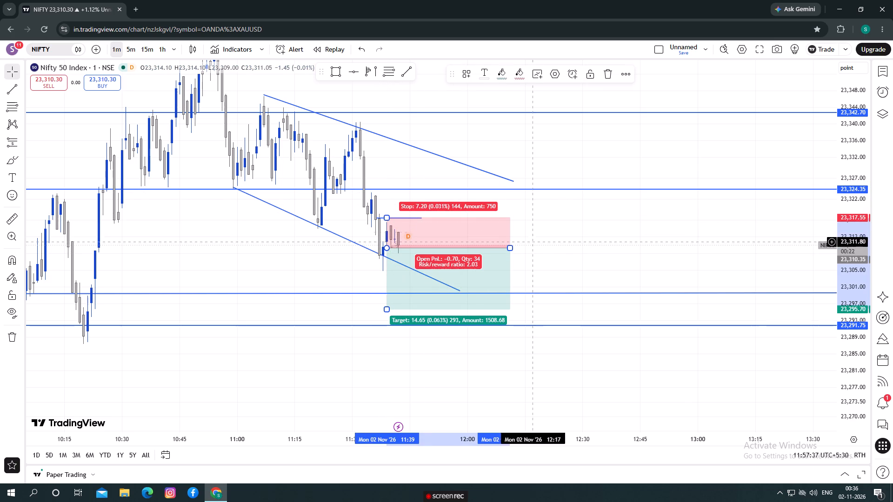
# Shorten the short position's end to about 11:51 and set its target to 23,299.55 at the support line below.
pyautogui.moveTo(506, 248); pyautogui.dragTo(444, 248)
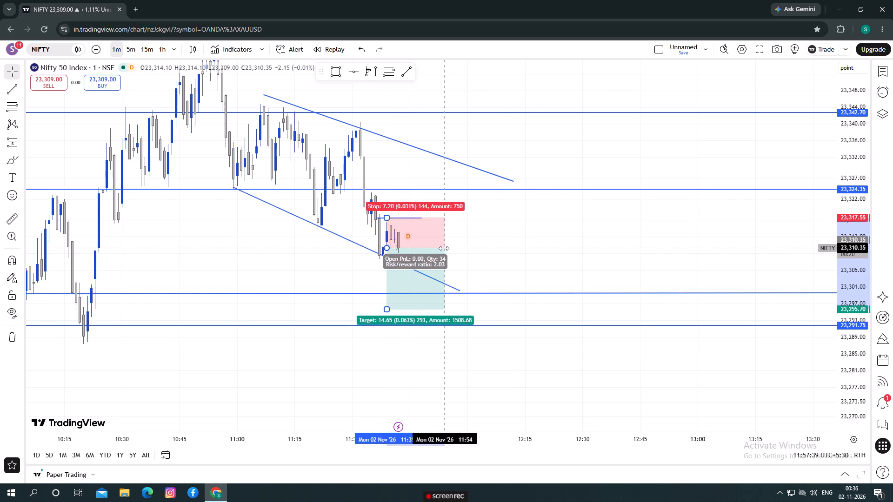
pyautogui.moveTo(444, 248); pyautogui.dragTo(434, 248)
pyautogui.moveTo(388, 310); pyautogui.dragTo(391, 295)
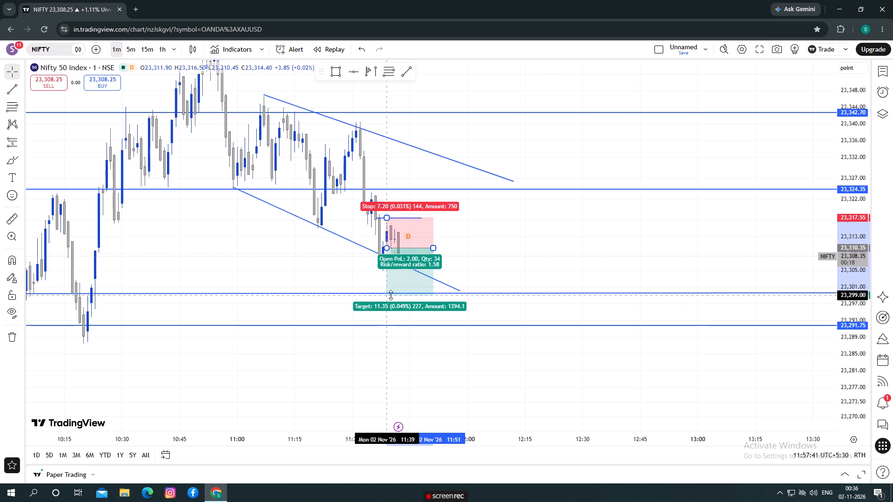
pyautogui.moveTo(391, 295); pyautogui.dragTo(400, 293)
pyautogui.click(368, 290)
pyautogui.moveTo(383, 387); pyautogui.dragTo(398, 365)
pyautogui.moveTo(384, 365); pyautogui.dragTo(400, 360)
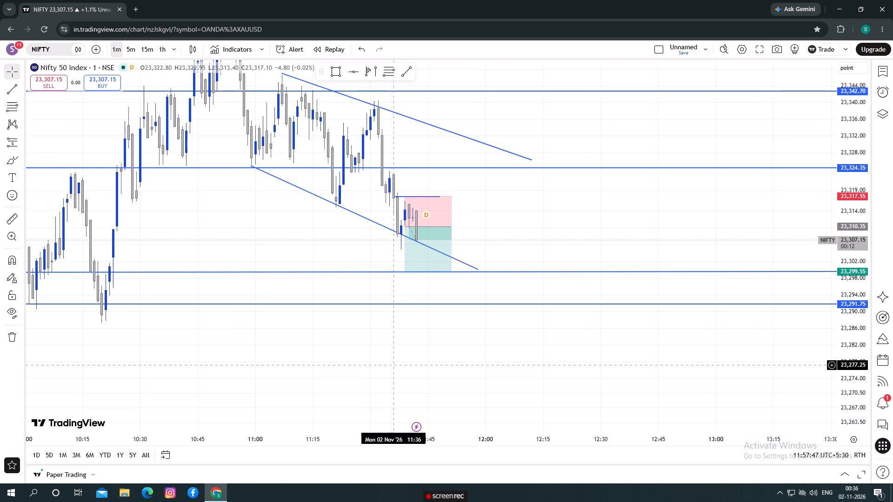
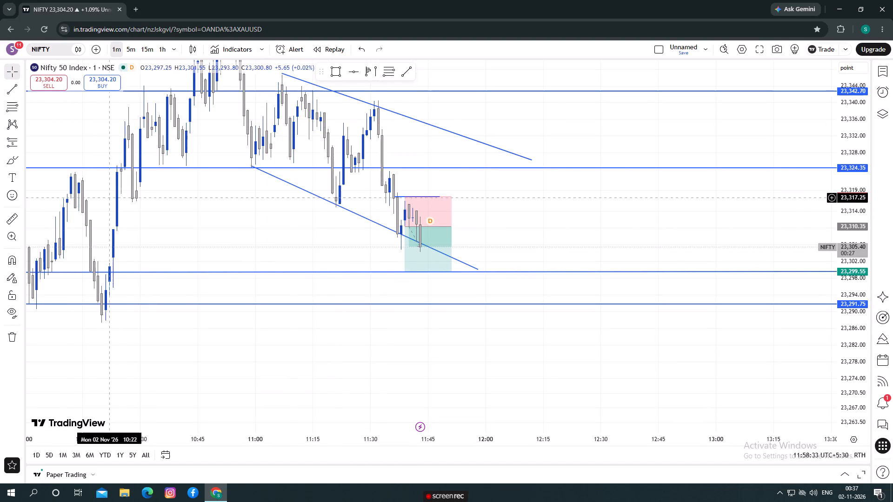
# Examine the Nifty price action around the short position, from the morning candles to the support lines below.
pyautogui.moveTo(256, 241); pyautogui.dragTo(280, 238)
pyautogui.moveTo(266, 239); pyautogui.dragTo(296, 227)
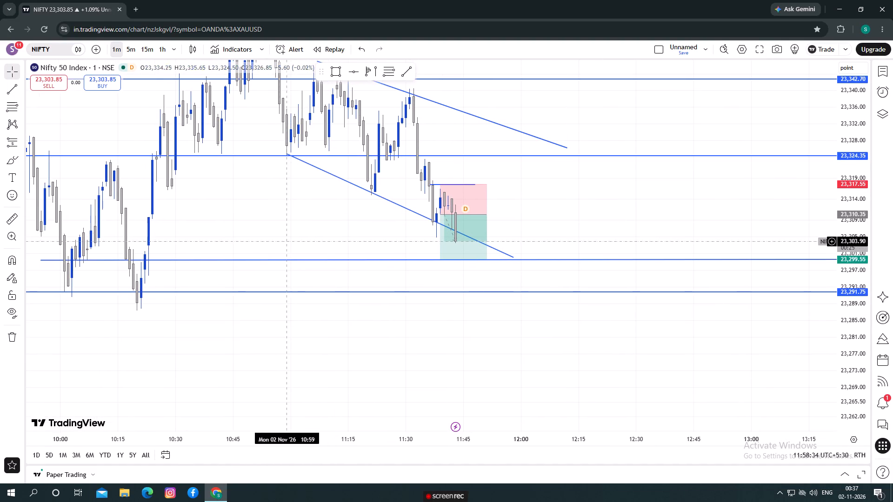
pyautogui.moveTo(260, 353); pyautogui.dragTo(277, 350)
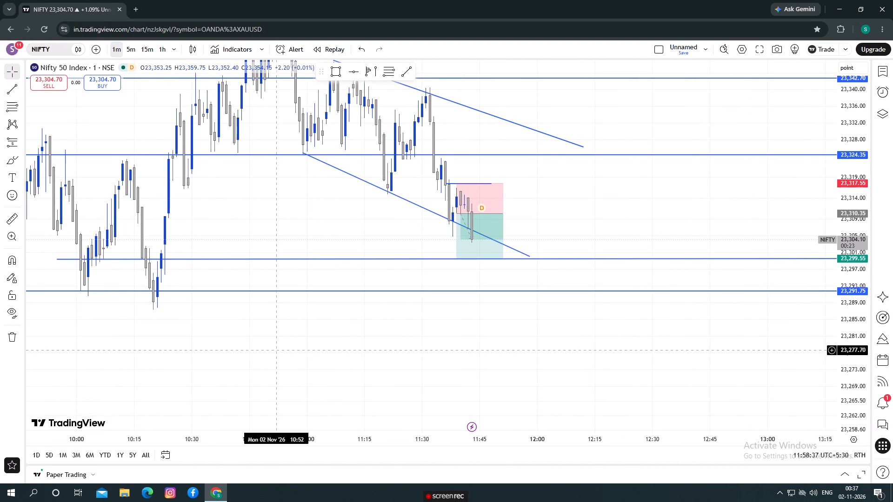
pyautogui.moveTo(265, 230); pyautogui.dragTo(270, 217)
pyautogui.moveTo(344, 353); pyautogui.dragTo(345, 353)
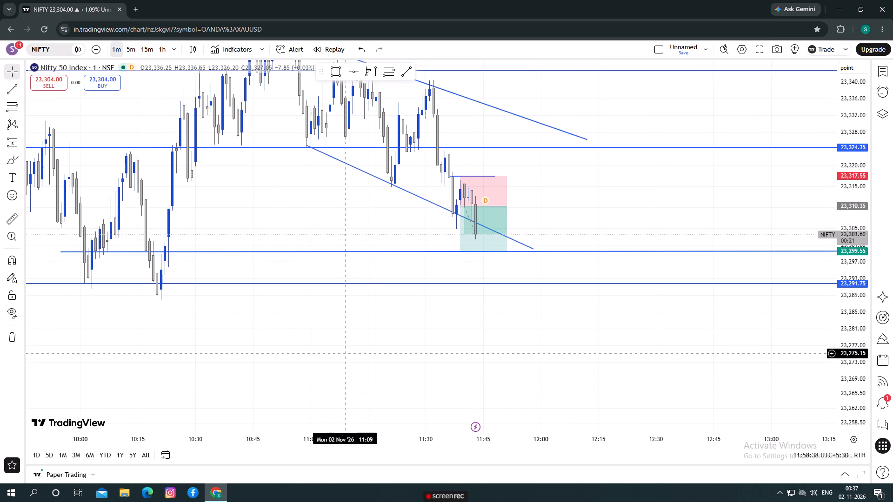
pyautogui.moveTo(345, 353); pyautogui.dragTo(354, 348)
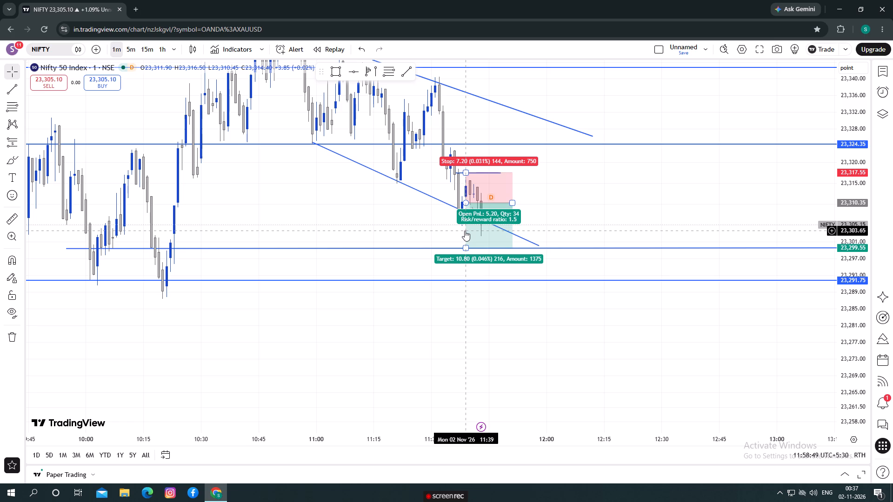
pyautogui.moveTo(430, 232); pyautogui.dragTo(430, 227)
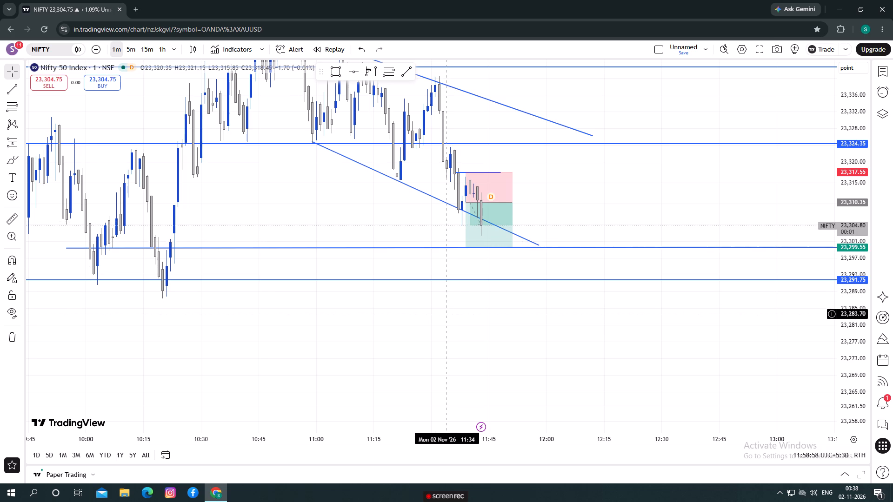
pyautogui.click(445, 357)
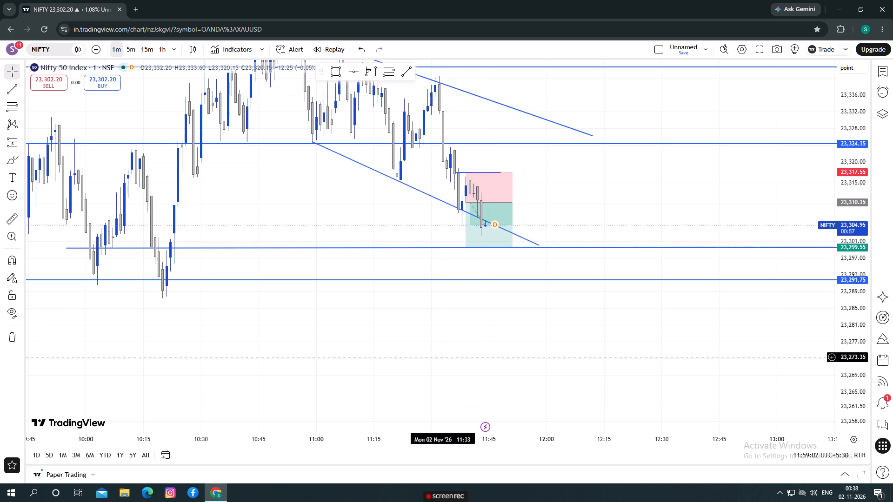
pyautogui.moveTo(446, 355); pyautogui.dragTo(446, 335)
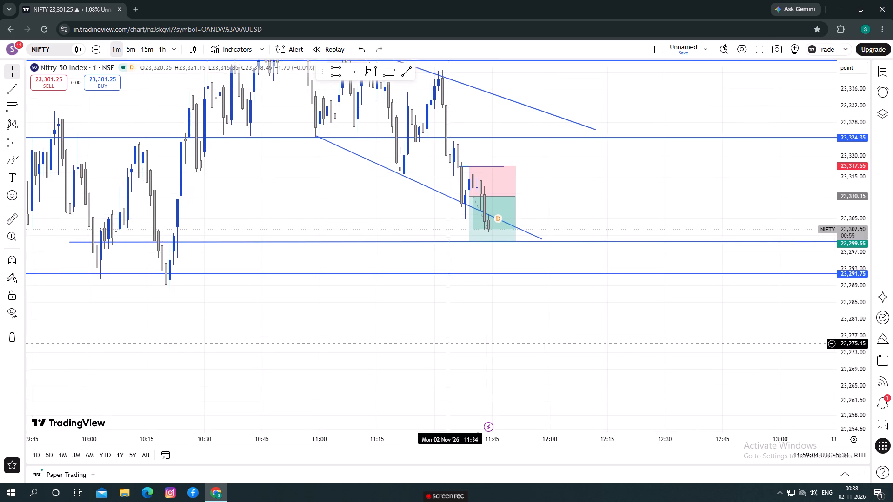
pyautogui.moveTo(446, 335); pyautogui.dragTo(441, 325)
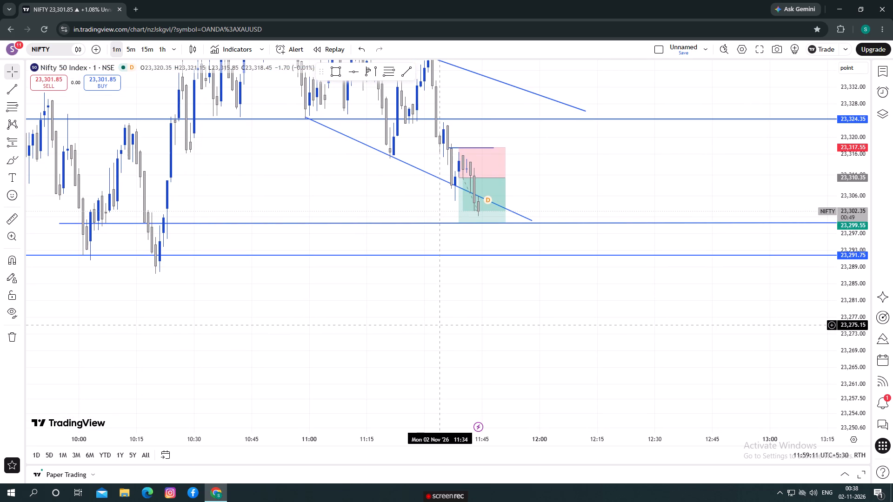
pyautogui.scroll(-1, 441, 325)
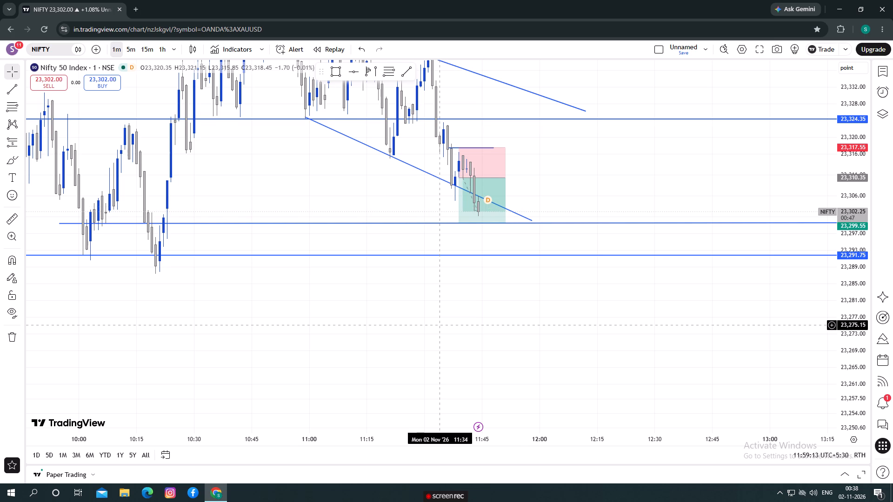
pyautogui.scroll(-1, 441, 325)
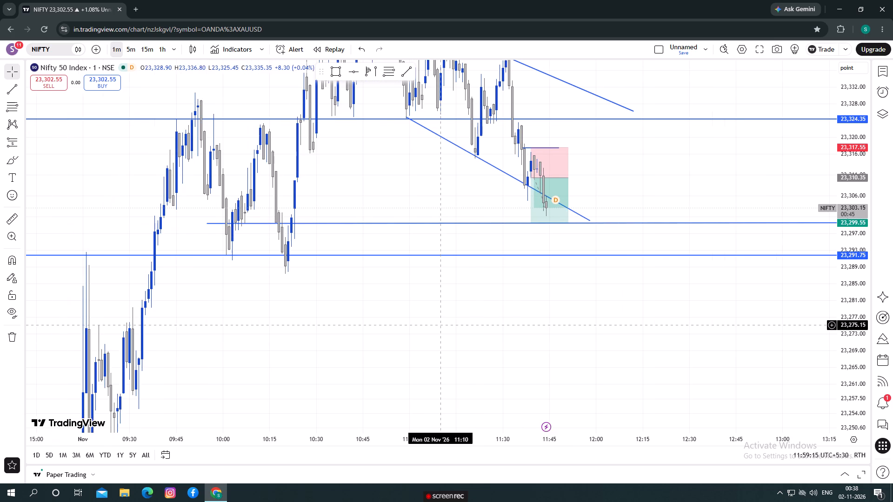
# Extend the short position's end to about 11:54.
pyautogui.moveTo(473, 205); pyautogui.dragTo(481, 198)
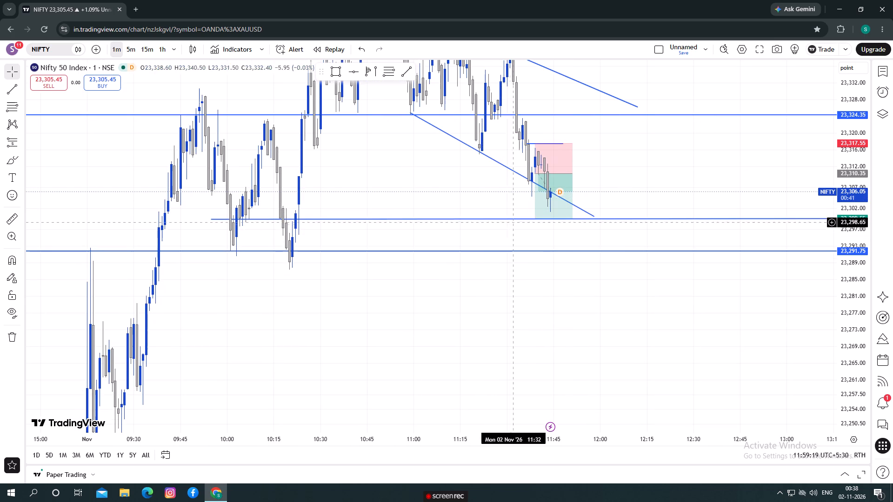
pyautogui.moveTo(573, 174); pyautogui.dragTo(582, 176)
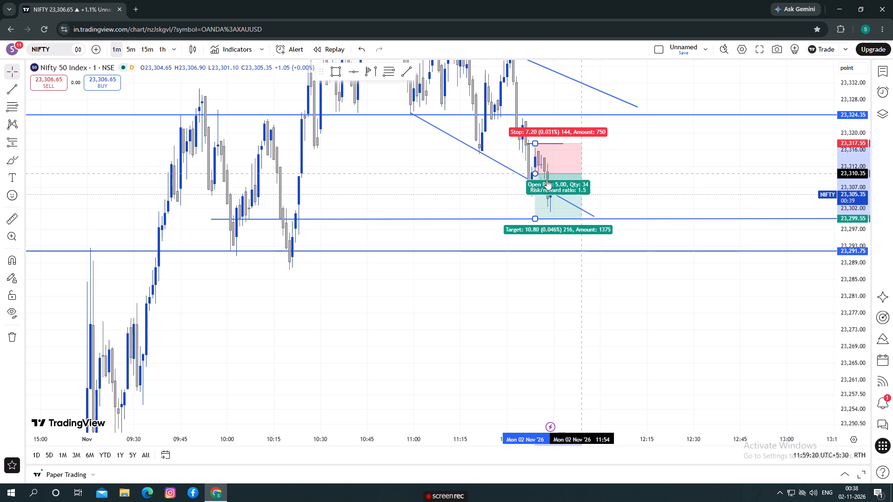
pyautogui.click(480, 198)
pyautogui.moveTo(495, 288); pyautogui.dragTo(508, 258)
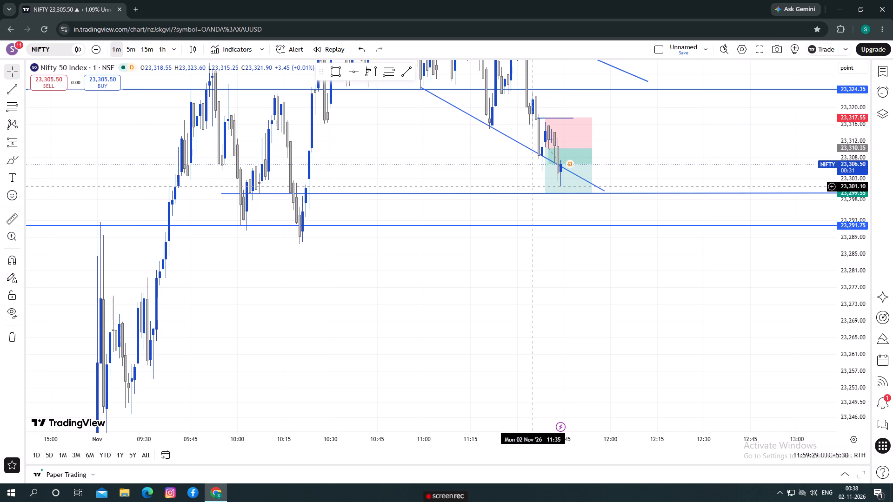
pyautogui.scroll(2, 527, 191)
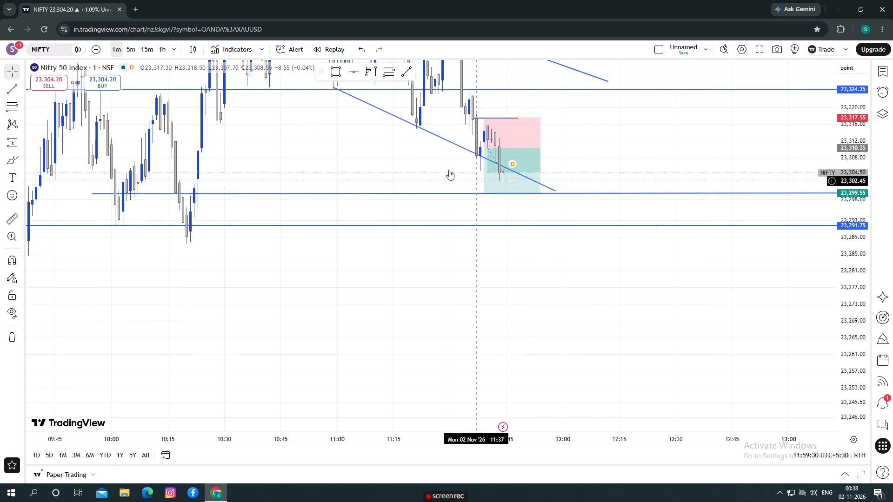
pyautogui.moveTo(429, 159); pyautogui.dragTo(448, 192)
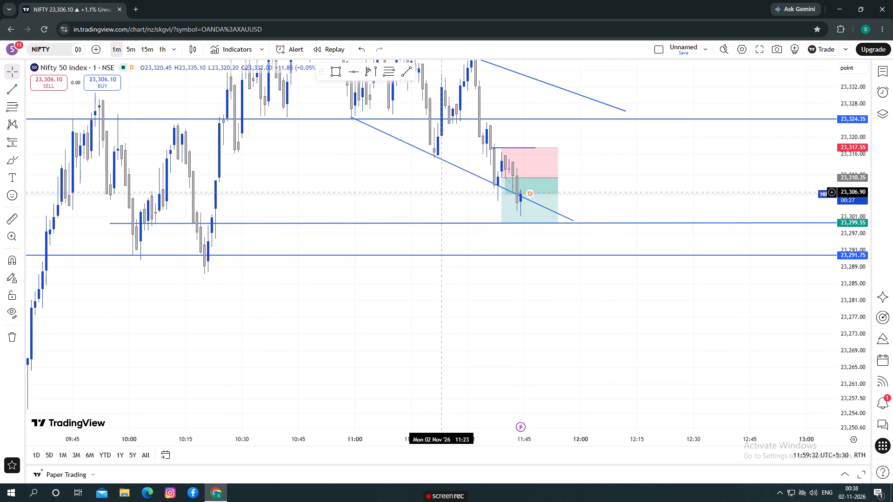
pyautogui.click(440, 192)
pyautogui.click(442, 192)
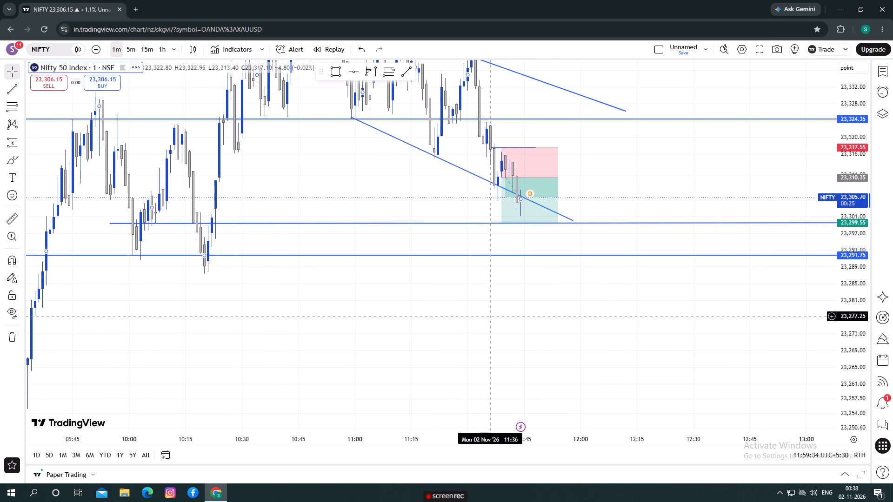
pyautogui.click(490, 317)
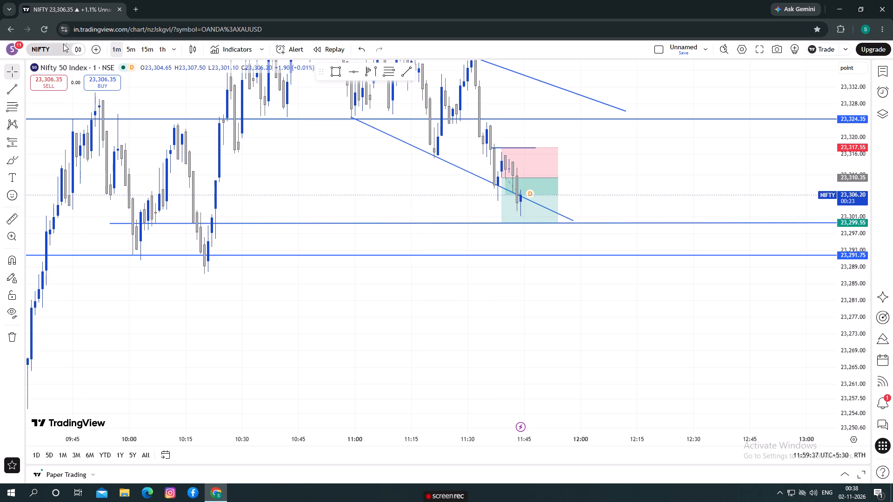
# Switch the chart's symbol from NIFTY to NASDAQ (US Tech 100 Cash, IG).
pyautogui.click(63, 44)
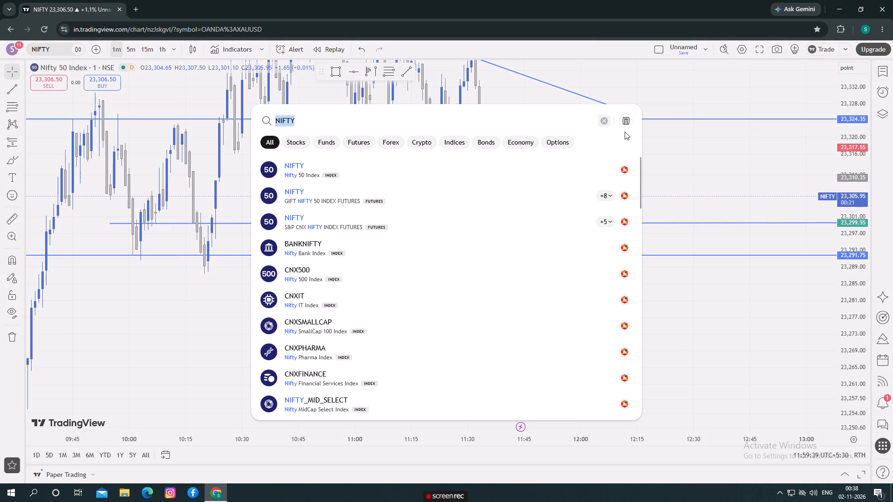
pyautogui.click(686, 144)
pyautogui.click(57, 48)
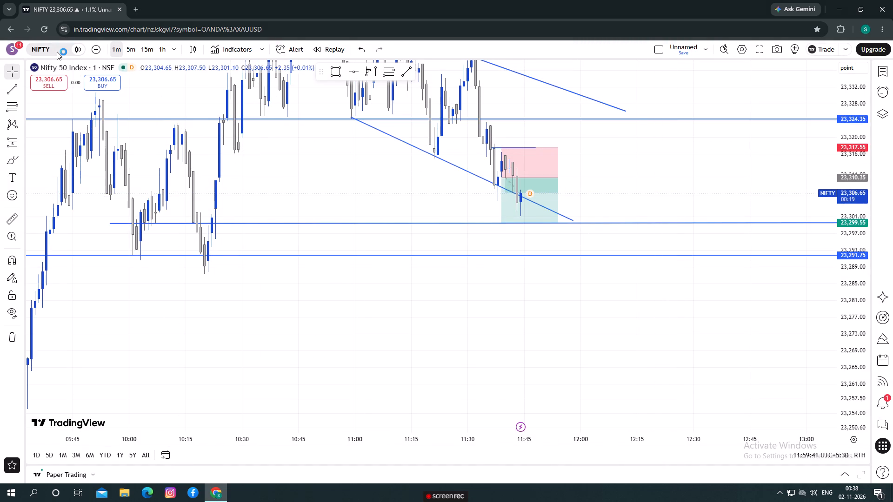
pyautogui.click(605, 120)
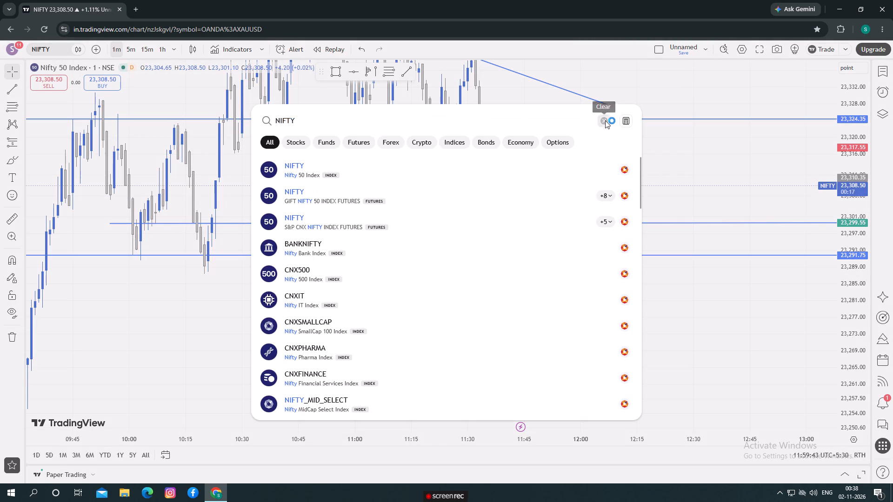
pyautogui.click(341, 161)
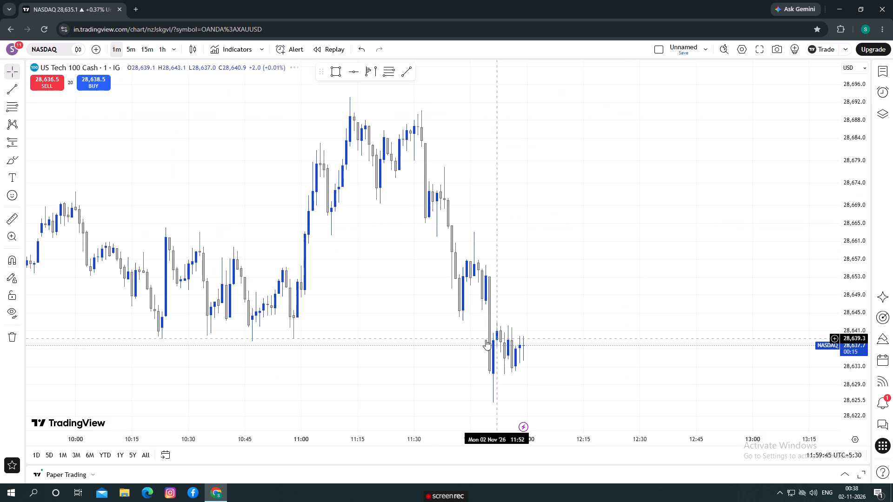
# Measure the price fall from the 11:32 high at the upper channel line to around 11:47.
pyautogui.click(626, 324)
pyautogui.moveTo(609, 345); pyautogui.dragTo(614, 333)
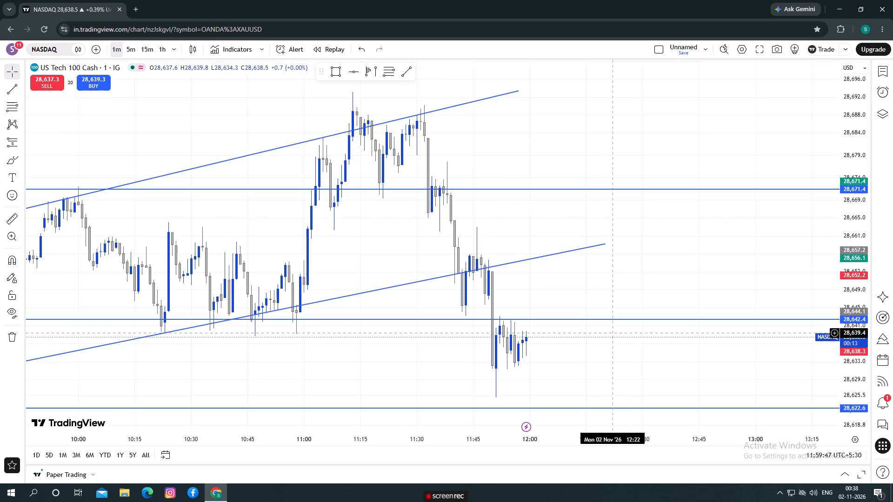
pyautogui.moveTo(614, 333); pyautogui.dragTo(660, 350)
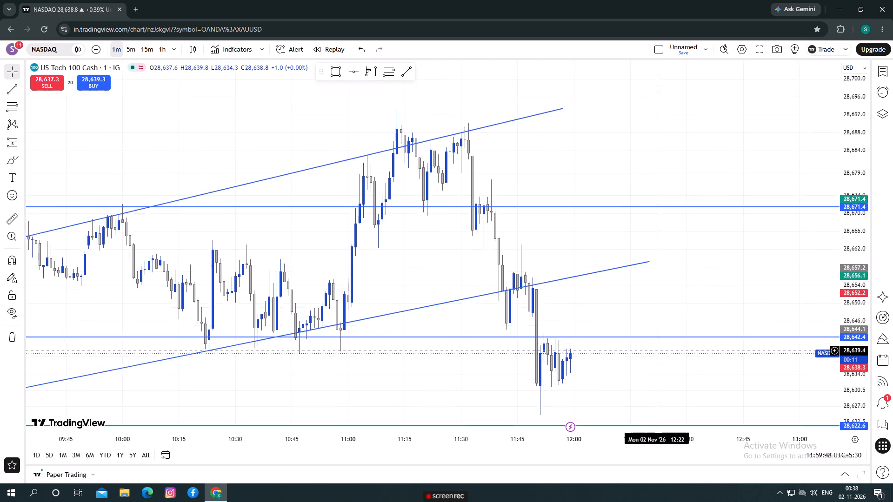
pyautogui.moveTo(660, 350); pyautogui.dragTo(677, 313)
pyautogui.moveTo(7, 213); pyautogui.dragTo(7, 222)
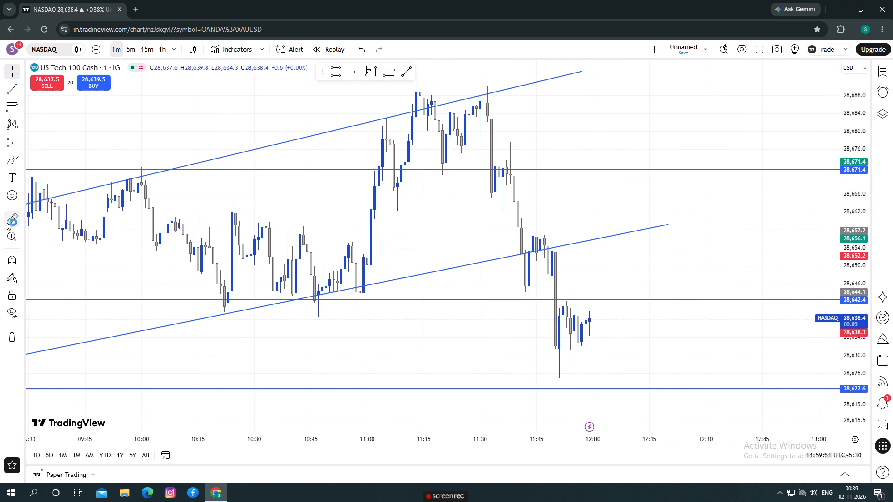
pyautogui.moveTo(7, 222); pyautogui.dragTo(7, 218)
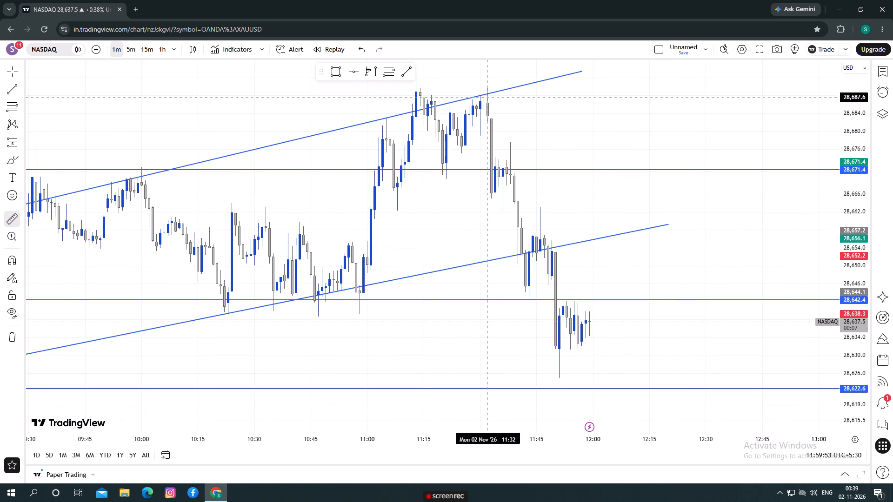
pyautogui.click(487, 93)
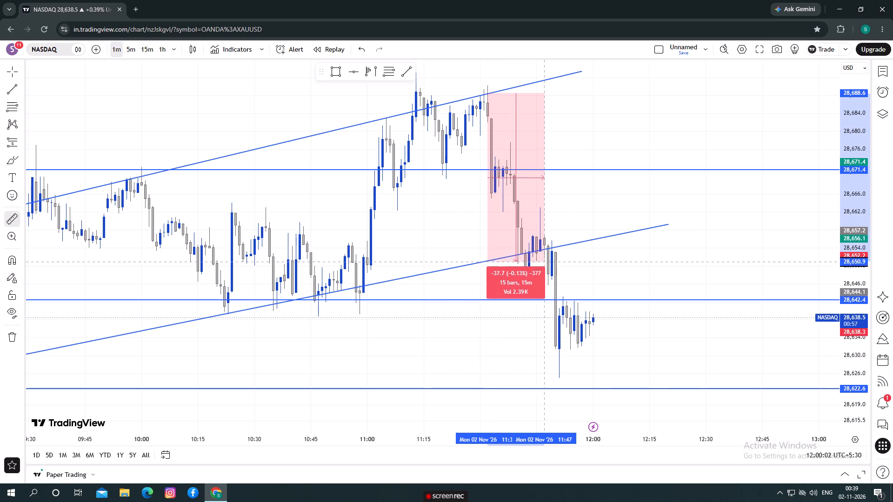
pyautogui.doubleClick(453, 216)
# Examine the NASDAQ sell-off after 11:30, its break below the rising channel and the candles between the lower horizontal levels.
pyautogui.moveTo(498, 210); pyautogui.dragTo(444, 199)
pyautogui.scroll(1, 441, 203)
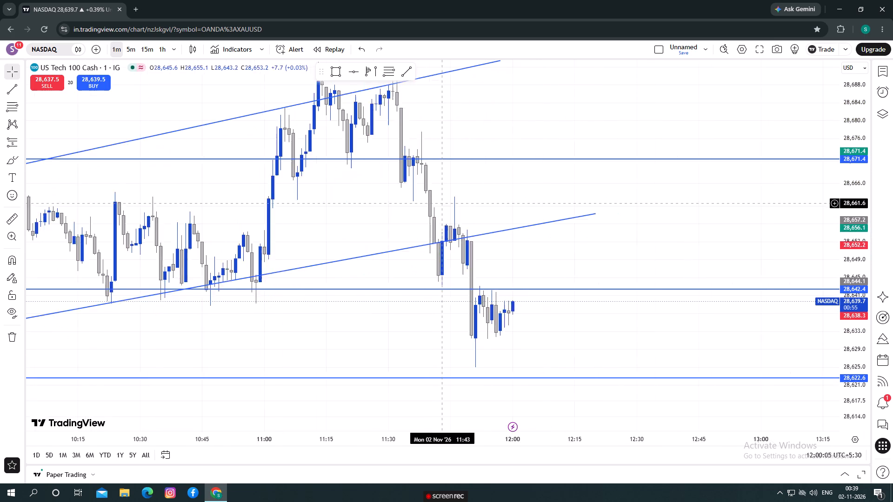
pyautogui.scroll(1, 441, 203)
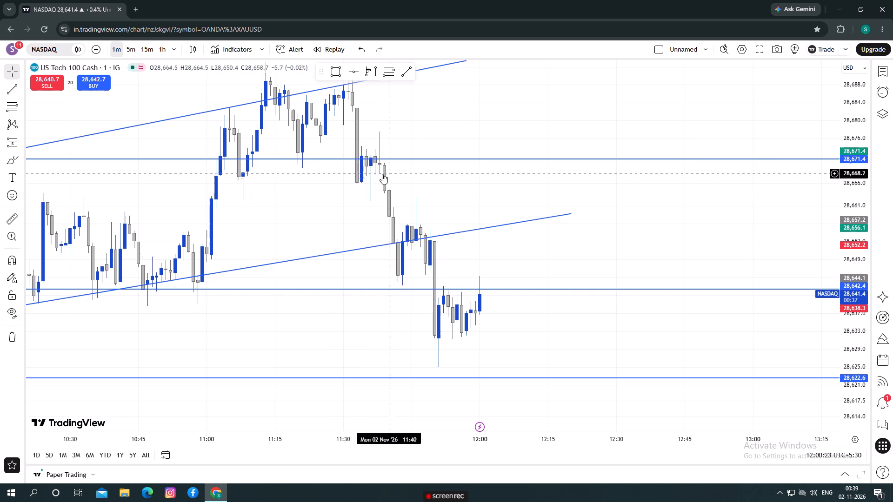
pyautogui.moveTo(355, 204); pyautogui.dragTo(408, 158)
pyautogui.moveTo(314, 174); pyautogui.dragTo(316, 175)
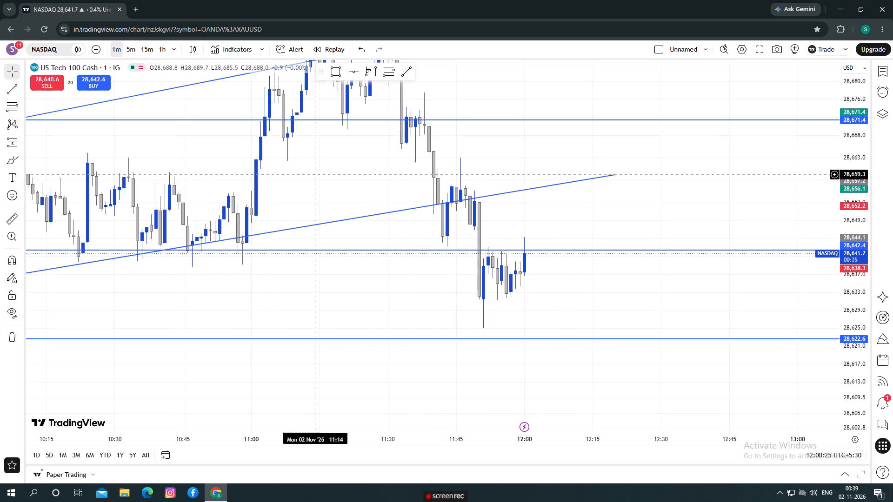
pyautogui.moveTo(316, 175); pyautogui.dragTo(322, 185)
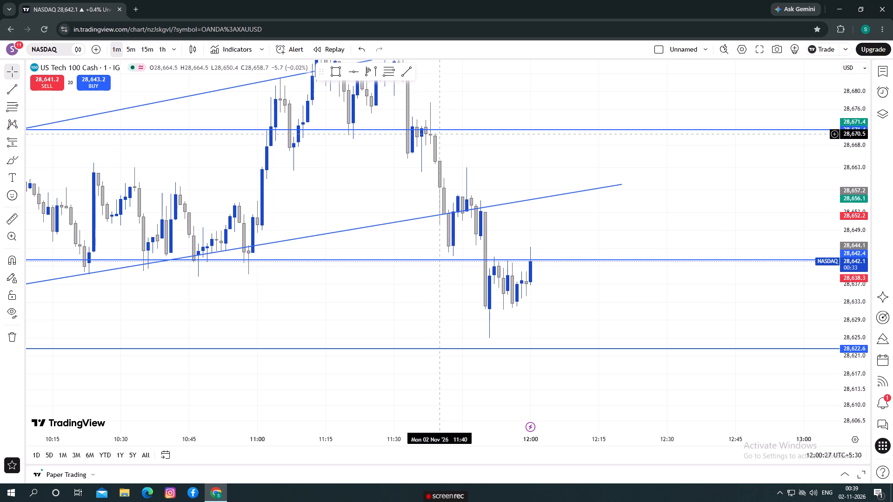
pyautogui.click(431, 166)
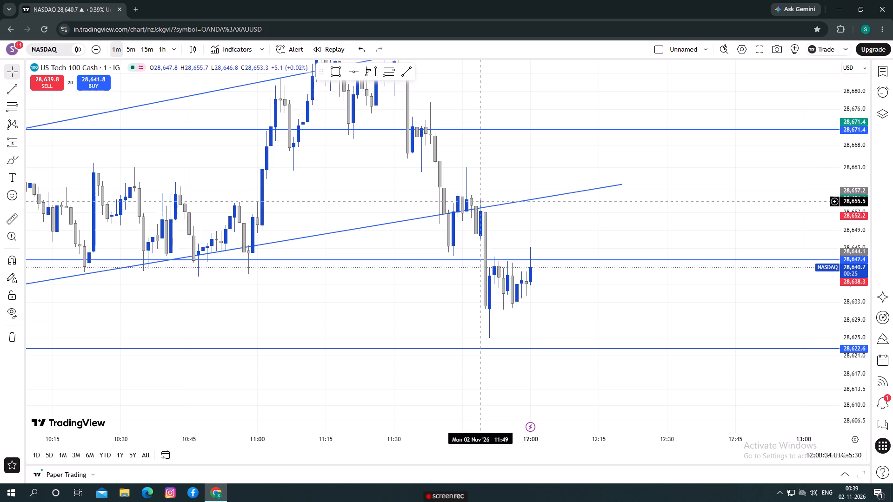
pyautogui.moveTo(474, 310); pyautogui.dragTo(475, 309)
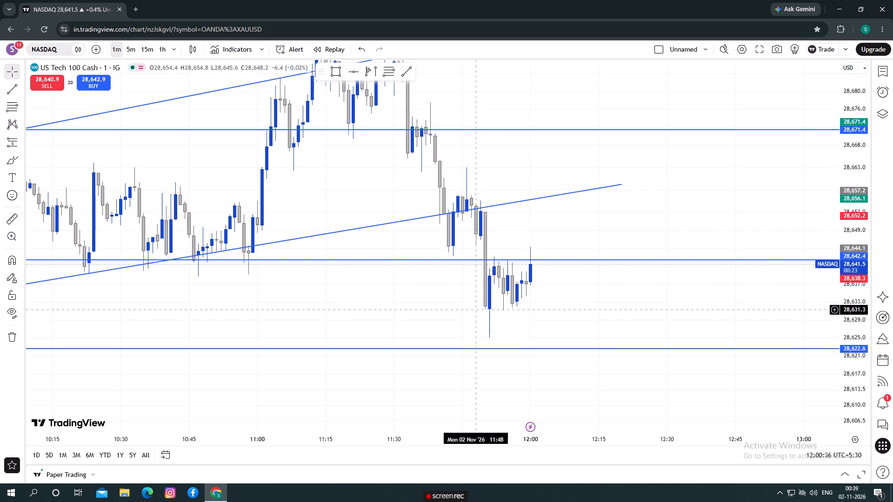
pyautogui.moveTo(475, 309); pyautogui.dragTo(476, 288)
pyautogui.scroll(-1, 451, 299)
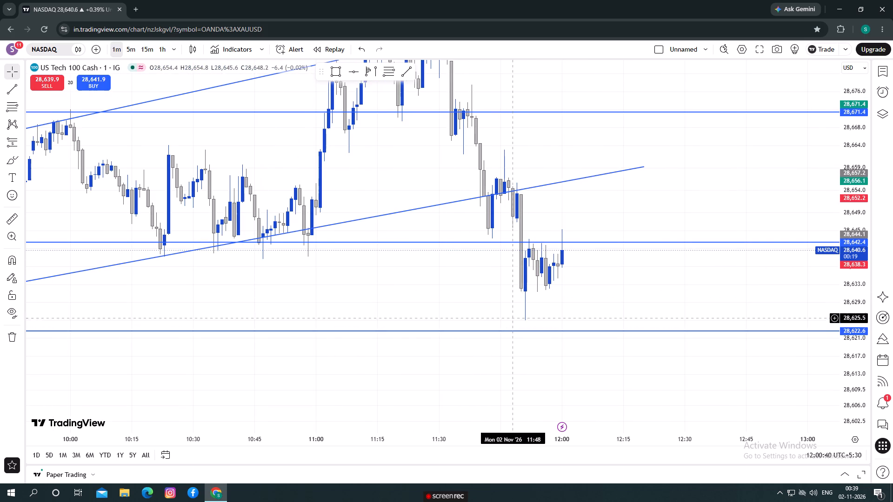
pyautogui.moveTo(589, 287); pyautogui.dragTo(560, 281)
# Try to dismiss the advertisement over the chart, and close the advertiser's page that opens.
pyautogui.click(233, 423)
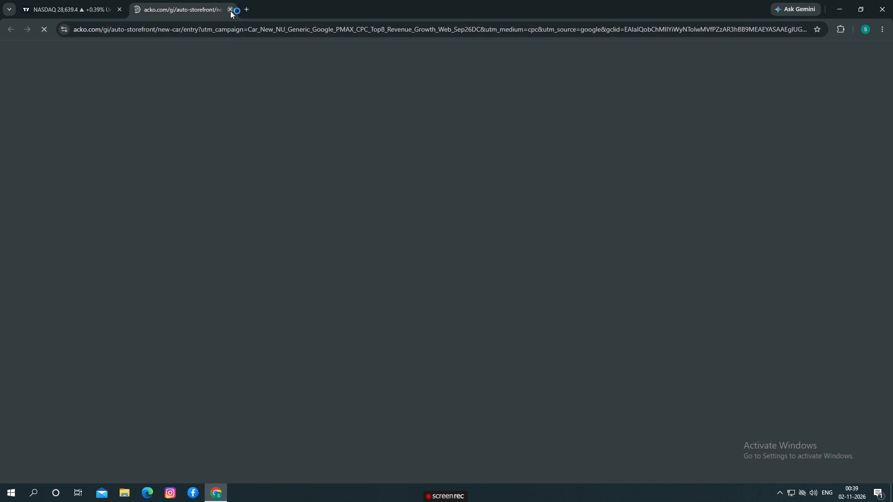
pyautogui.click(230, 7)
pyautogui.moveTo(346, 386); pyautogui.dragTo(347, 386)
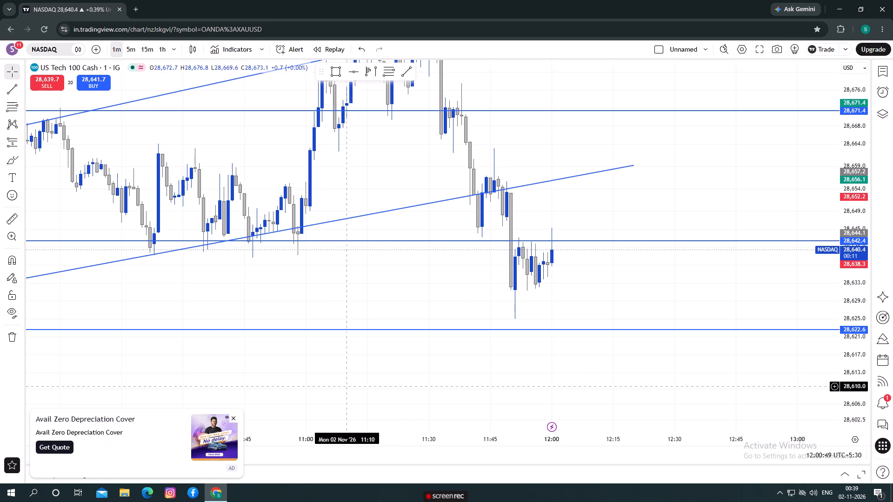
# Review the NASDAQ levels and channel on the 15-minute timeframe, and return to the 1-minute timeframe.
pyautogui.moveTo(347, 386); pyautogui.dragTo(377, 315)
pyautogui.click(131, 57)
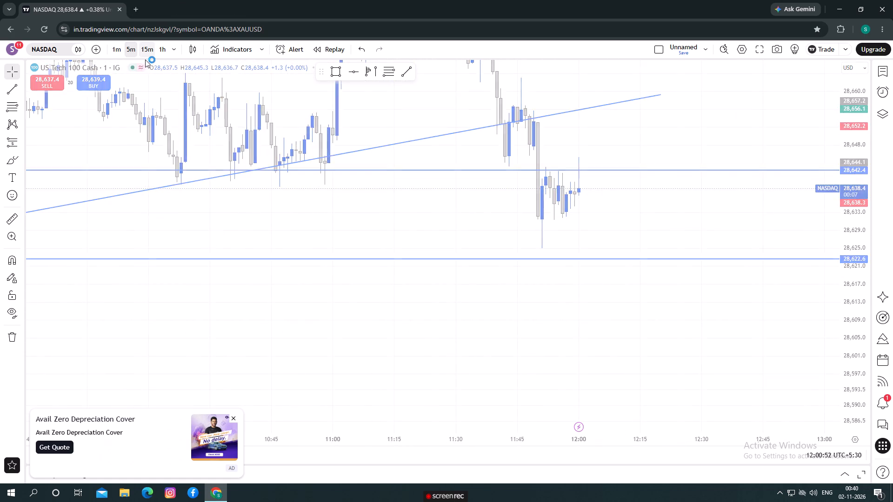
pyautogui.click(147, 53)
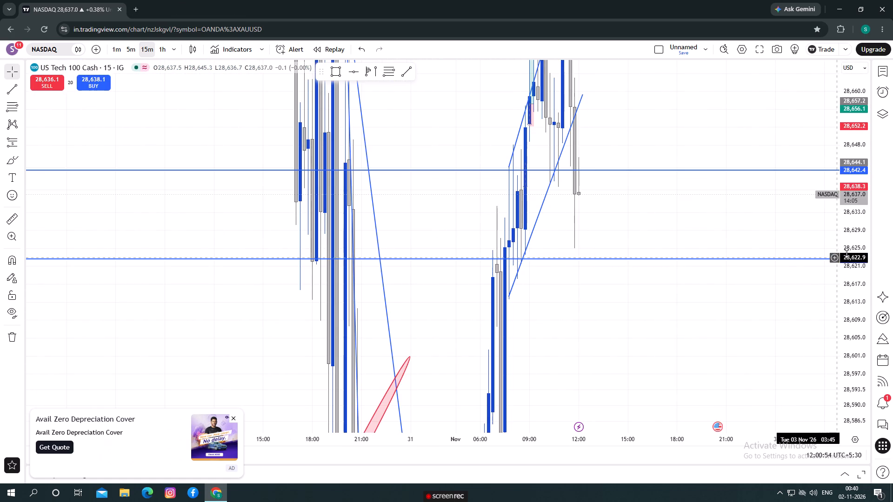
pyautogui.moveTo(865, 233); pyautogui.dragTo(872, 398)
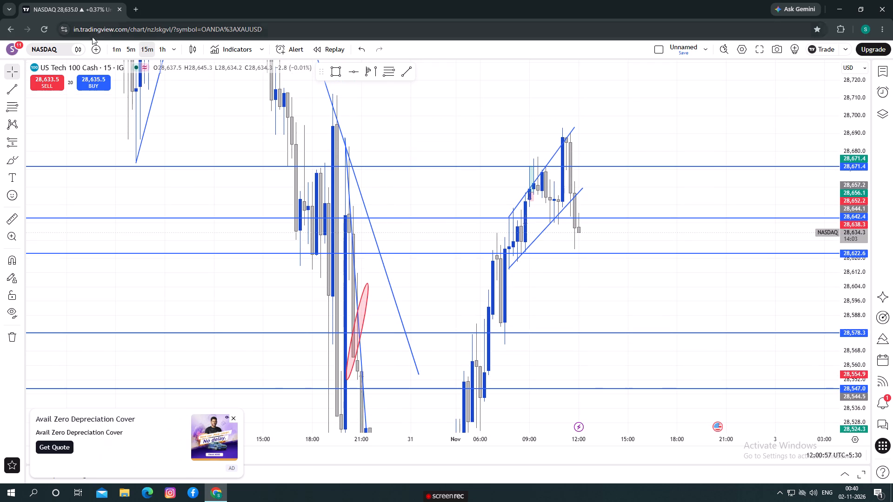
pyautogui.click(120, 50)
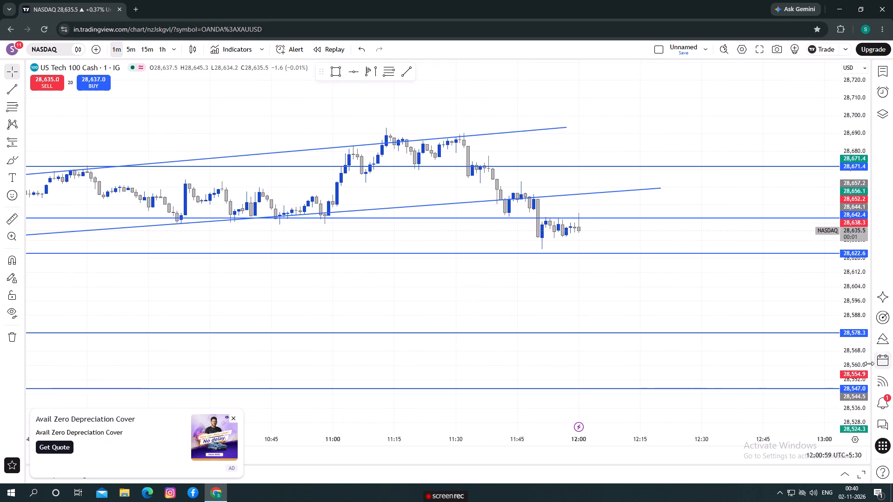
# Place a short position at the 12:00 candle with entry at 28,635.5 and the stop at 28,642.5, on the upper horizontal level.
pyautogui.moveTo(858, 367); pyautogui.dragTo(853, 118)
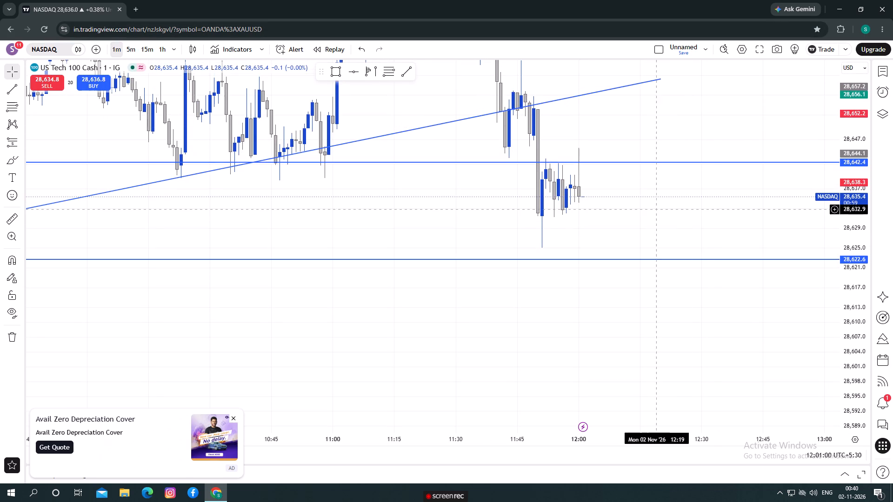
pyautogui.moveTo(658, 209); pyautogui.dragTo(669, 205)
pyautogui.click(9, 143)
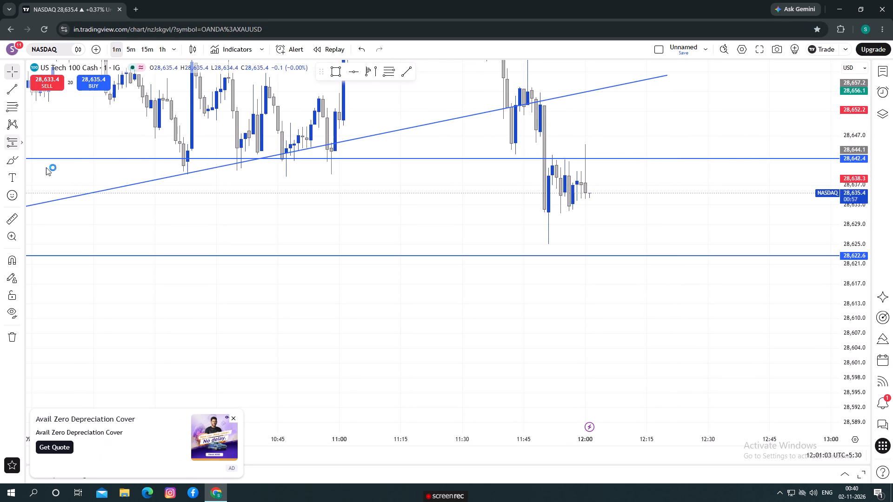
pyautogui.click(585, 192)
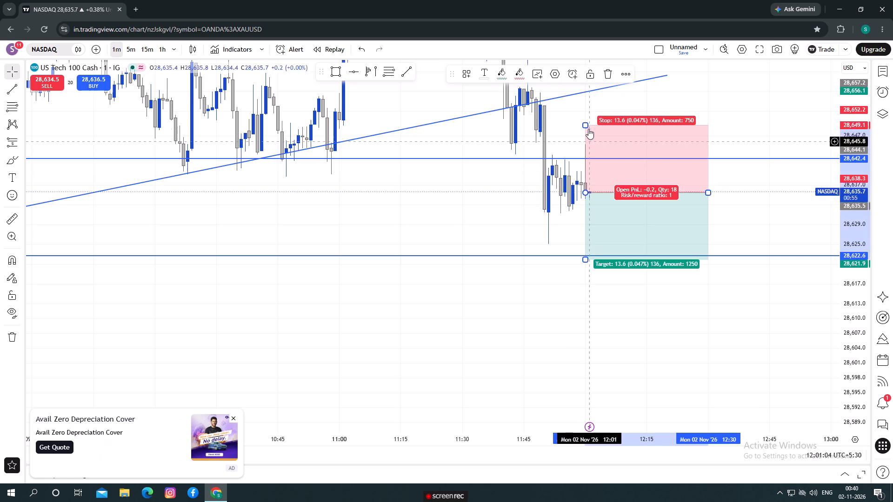
pyautogui.moveTo(586, 126); pyautogui.dragTo(585, 158)
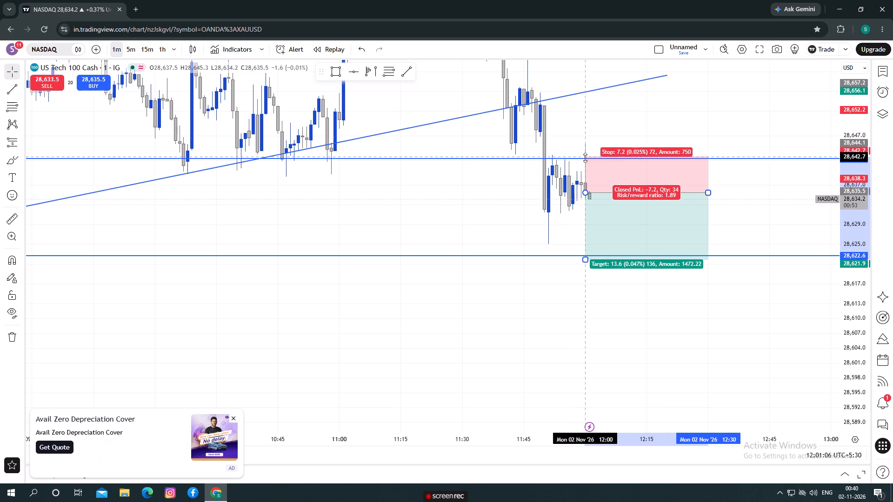
pyautogui.moveTo(585, 158); pyautogui.dragTo(586, 158)
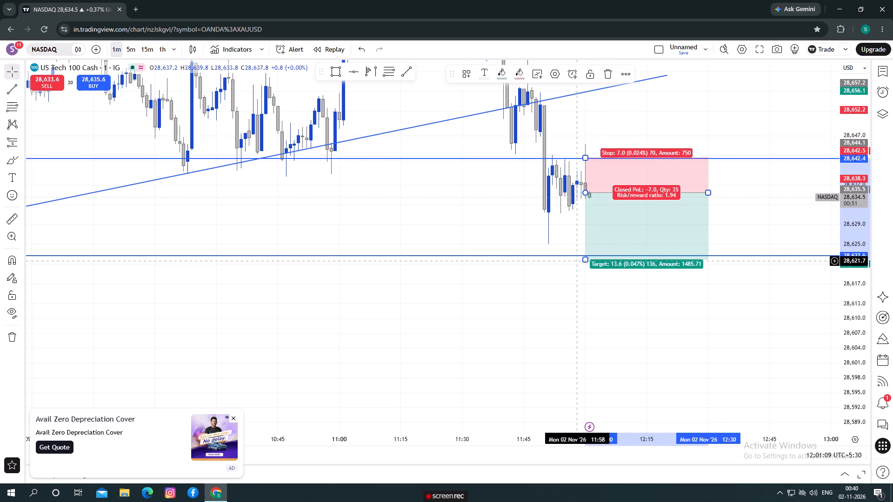
# Set the short position's target to about 28,628.5 and shorten its box to end at 12:12.
pyautogui.moveTo(585, 260); pyautogui.dragTo(599, 222)
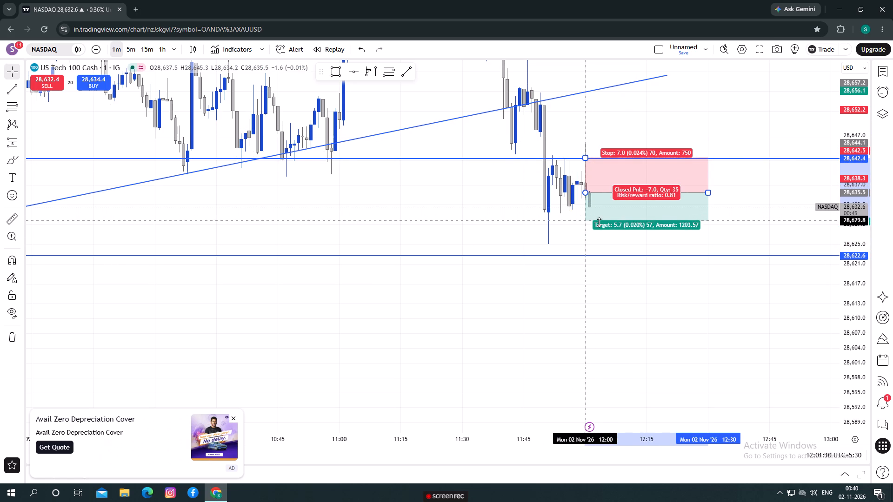
pyautogui.moveTo(599, 222); pyautogui.dragTo(601, 227)
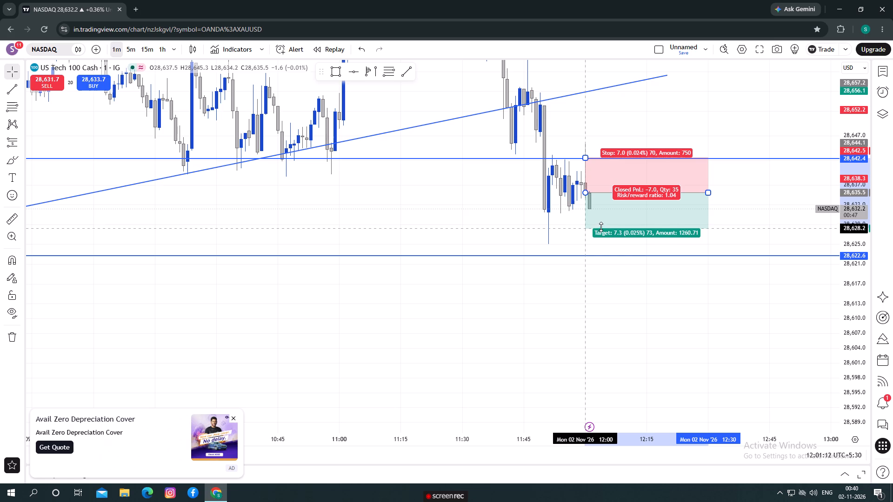
pyautogui.moveTo(601, 227); pyautogui.dragTo(600, 226)
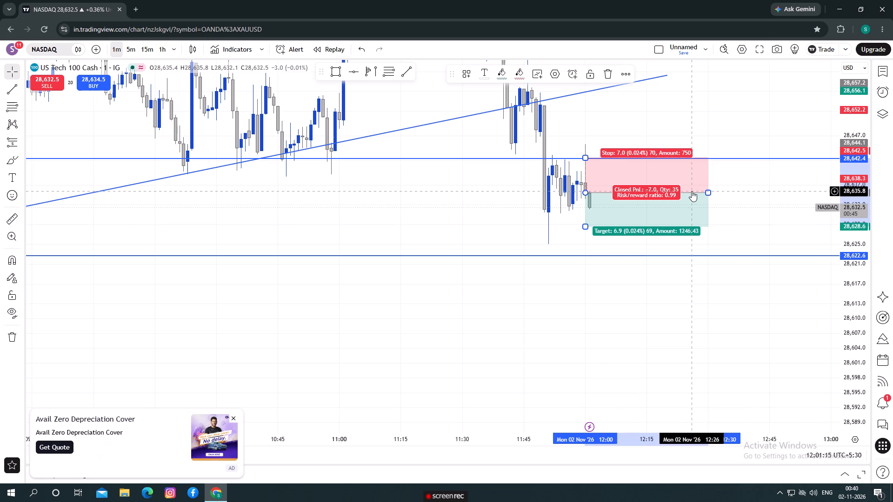
pyautogui.moveTo(708, 191); pyautogui.dragTo(634, 180)
pyautogui.click(588, 226)
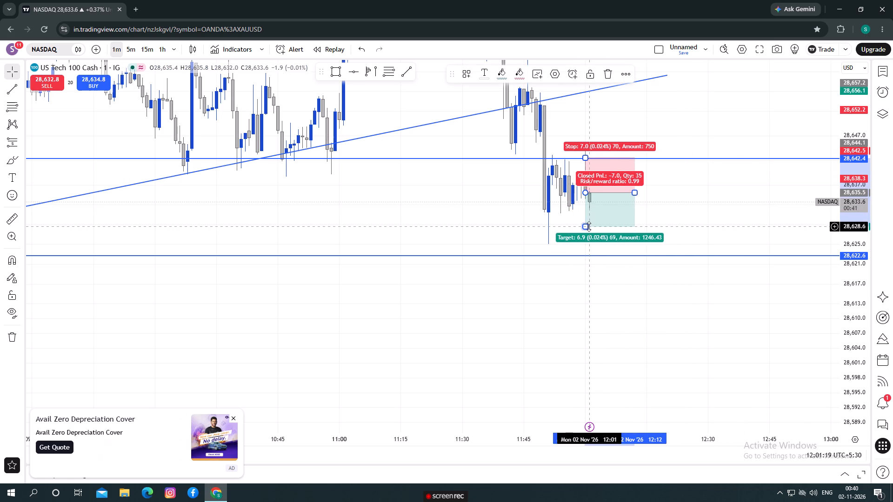
pyautogui.click(550, 219)
# Dismiss the advertisement covering the chart.
pyautogui.moveTo(528, 214); pyautogui.dragTo(480, 197)
pyautogui.moveTo(692, 216); pyautogui.dragTo(544, 181)
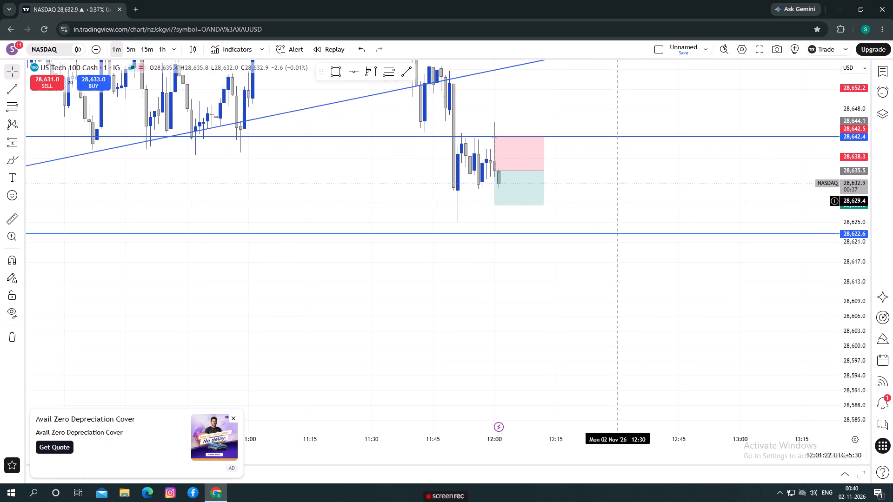
pyautogui.moveTo(544, 181); pyautogui.dragTo(357, 207)
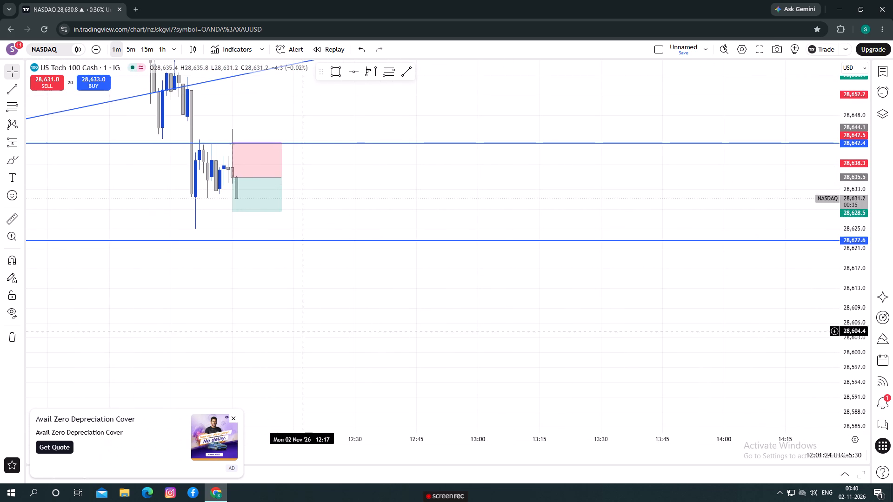
pyautogui.click(234, 420)
# Examine the candles around the short position, the broken channel line and the two nearby horizontal levels.
pyautogui.moveTo(199, 297); pyautogui.dragTo(222, 300)
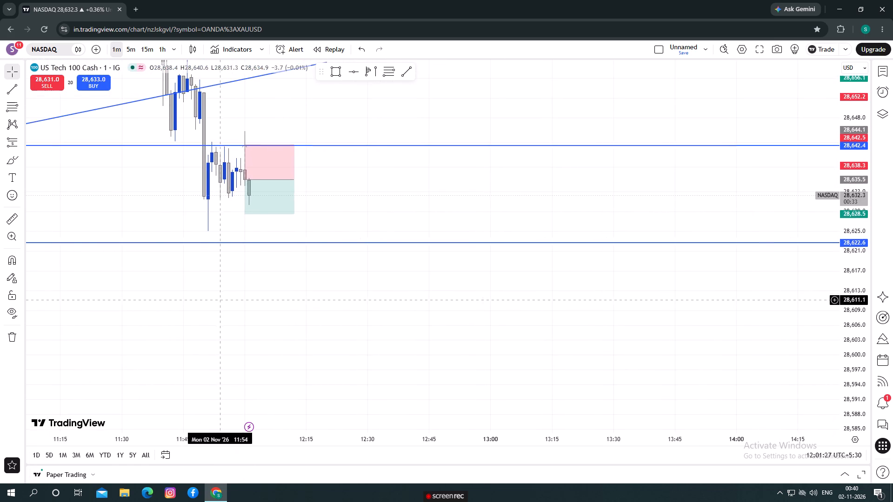
pyautogui.moveTo(161, 185); pyautogui.dragTo(179, 211)
pyautogui.moveTo(188, 298); pyautogui.dragTo(236, 296)
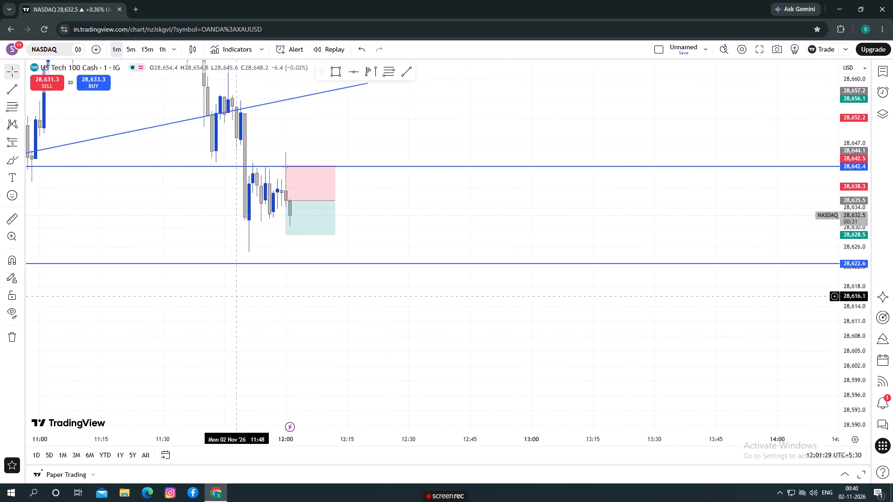
pyautogui.moveTo(236, 296); pyautogui.dragTo(546, 310)
pyautogui.scroll(-1, 514, 306)
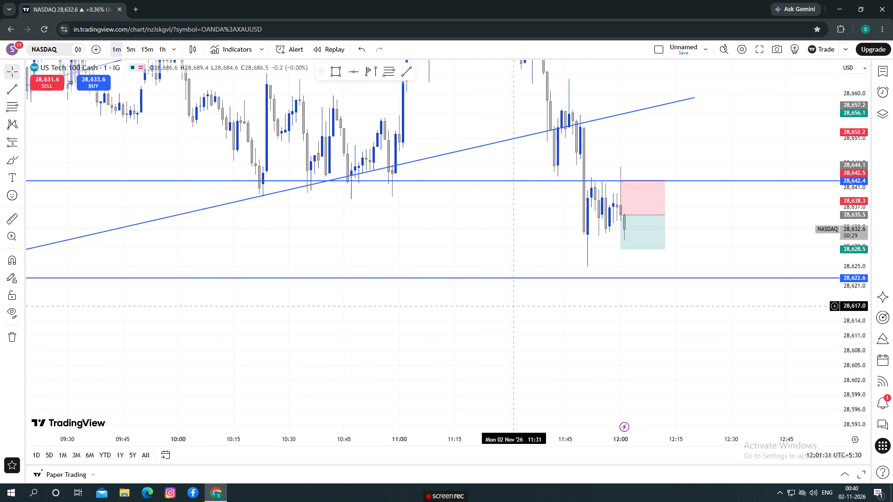
pyautogui.scroll(1, 514, 306)
pyautogui.scroll(-1, 576, 308)
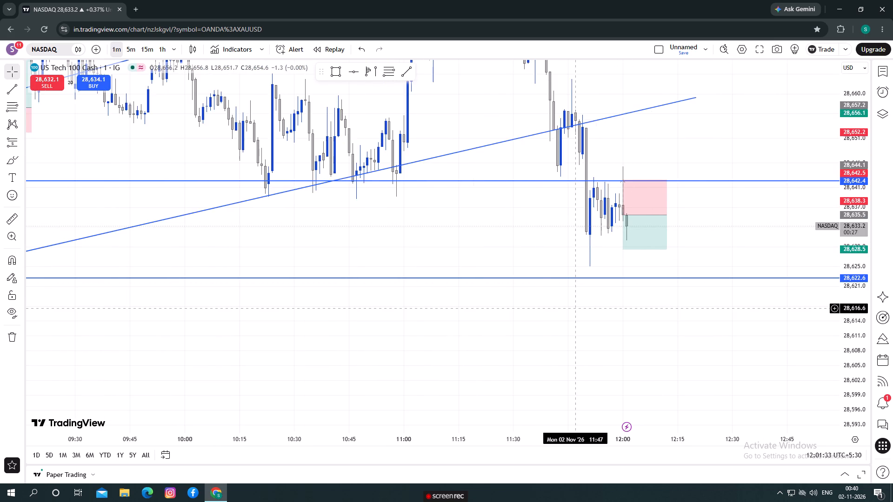
pyautogui.scroll(-1, 576, 308)
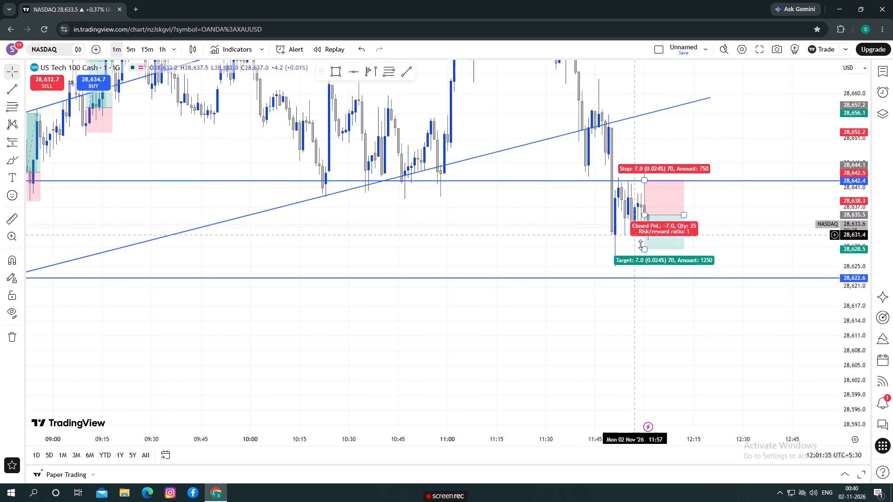
pyautogui.moveTo(633, 310); pyautogui.dragTo(636, 305)
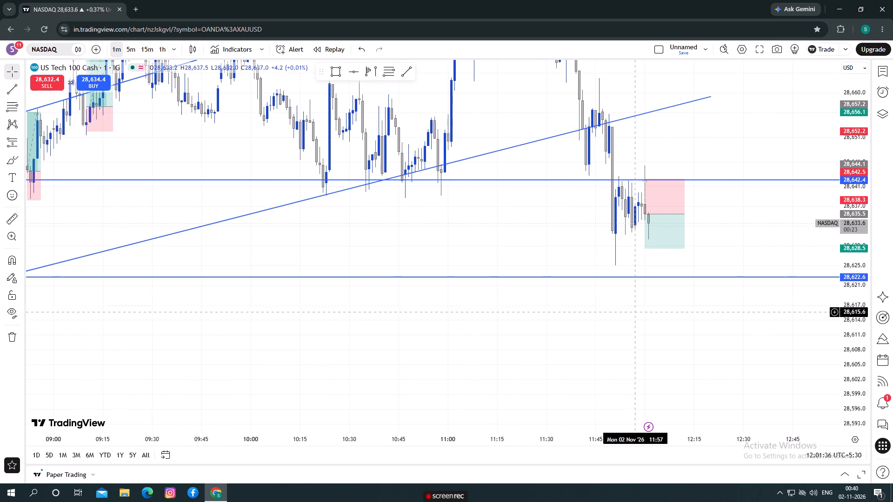
pyautogui.moveTo(633, 314); pyautogui.dragTo(636, 303)
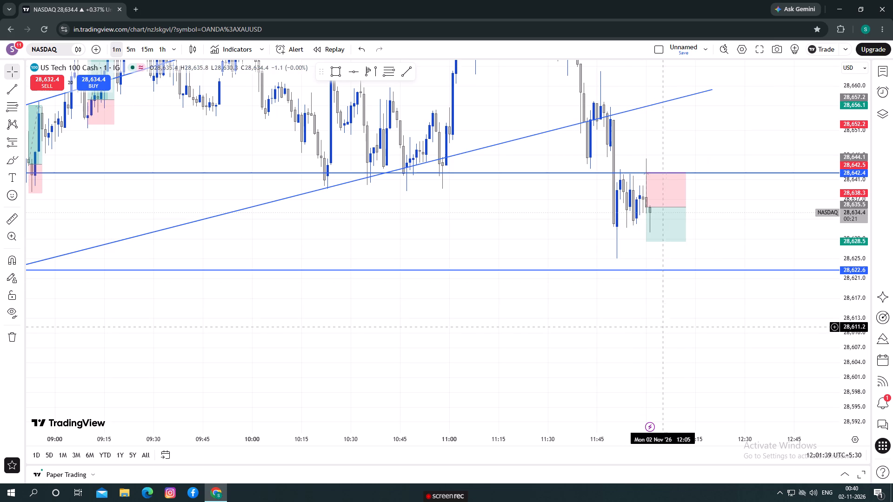
pyautogui.moveTo(652, 326); pyautogui.dragTo(655, 310)
pyautogui.click(558, 206)
pyautogui.scroll(2, 553, 211)
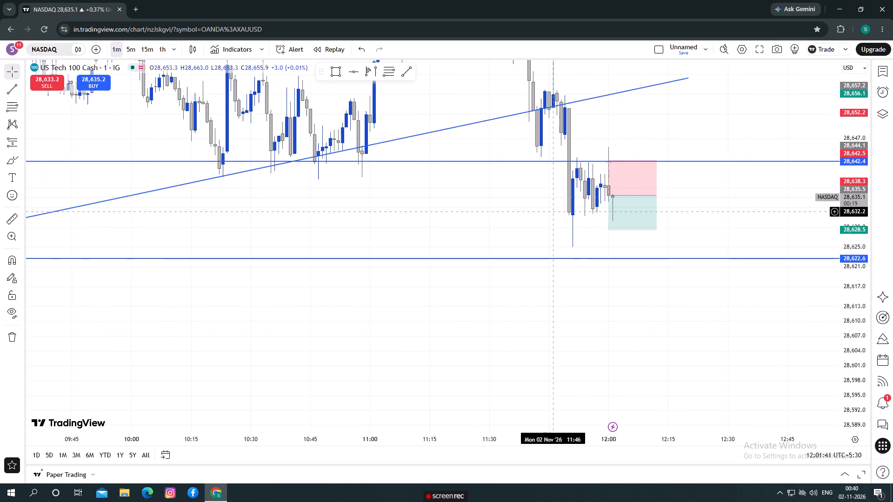
pyautogui.scroll(1, 513, 215)
pyautogui.moveTo(510, 213); pyautogui.dragTo(495, 251)
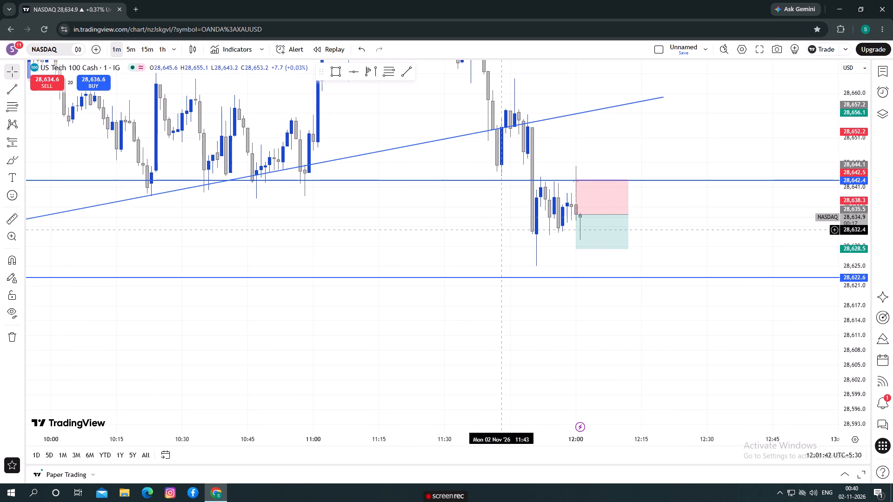
pyautogui.moveTo(499, 225); pyautogui.dragTo(464, 220)
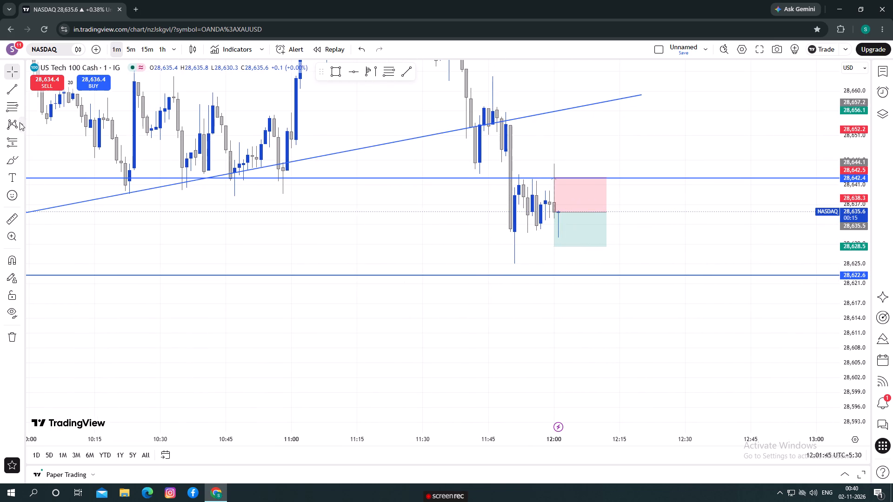
# Draw a thin rectangle zone over the lows below the short entry, from 11:44 to about 12:20, between about 28,633.1 and 28,631.4.
pyautogui.click(21, 145)
pyautogui.click(22, 160)
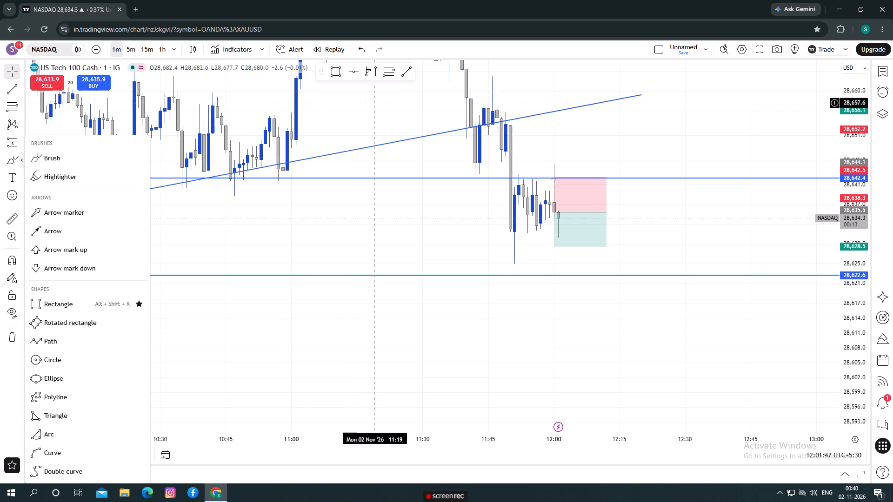
pyautogui.click(343, 71)
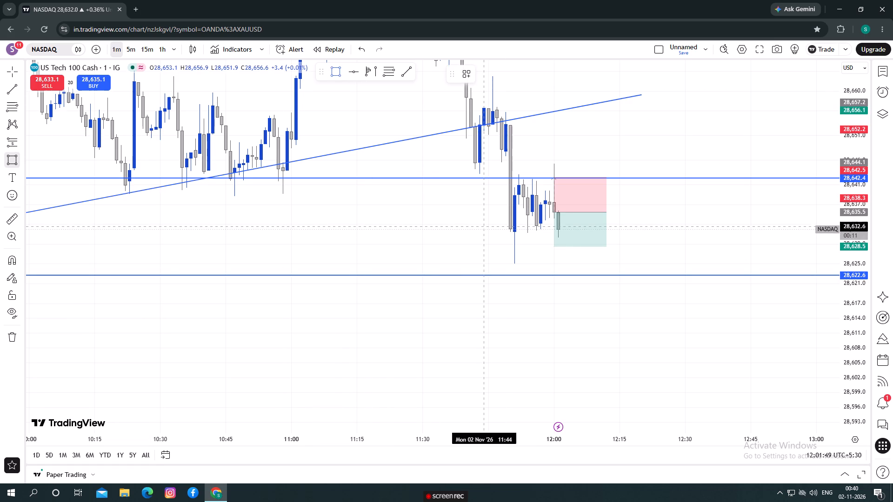
pyautogui.click(485, 224)
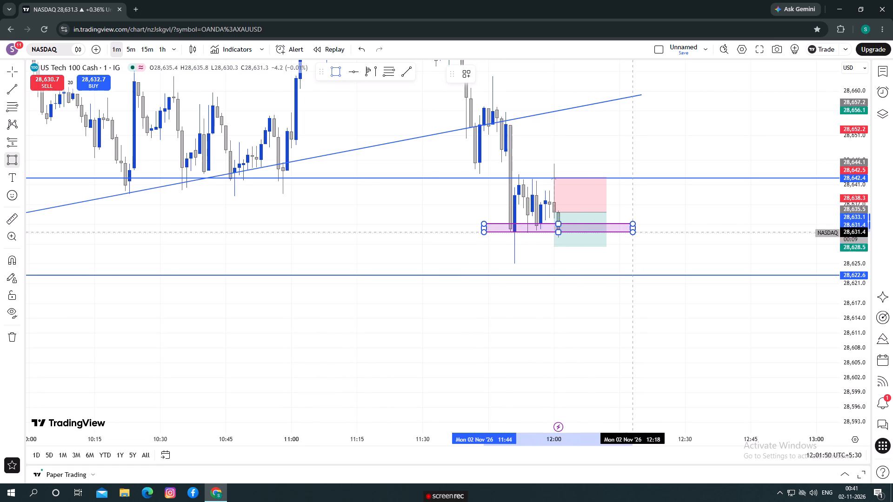
pyautogui.click(640, 232)
pyautogui.click(628, 260)
# Lower the rectangle zone's top edge to about 28,632.7.
pyautogui.moveTo(628, 310); pyautogui.dragTo(536, 284)
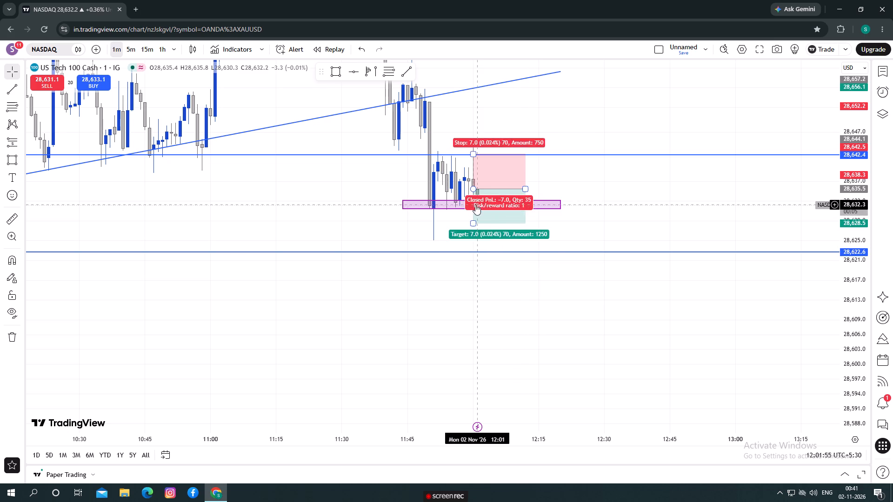
pyautogui.click(484, 200)
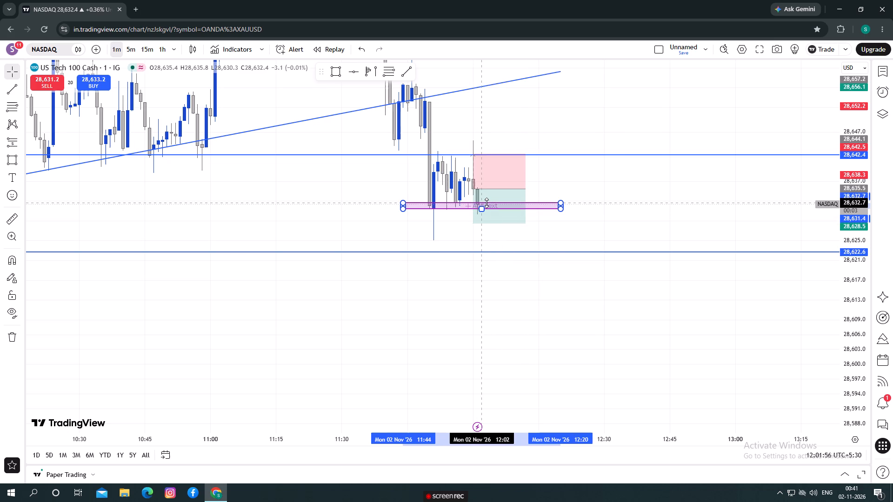
pyautogui.click(466, 307)
# Examine the newest candles against the rectangle zone and the short position's stop and target at a larger scale.
pyautogui.moveTo(466, 307); pyautogui.dragTo(425, 290)
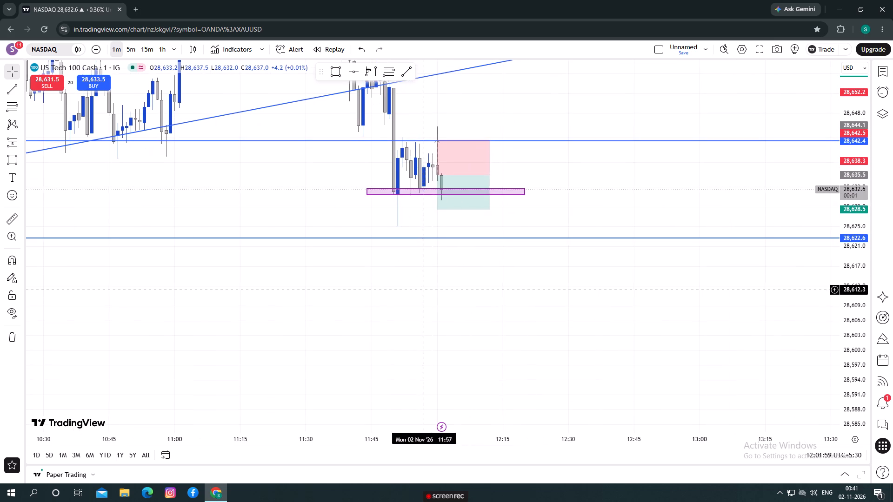
pyautogui.moveTo(425, 290); pyautogui.dragTo(428, 289)
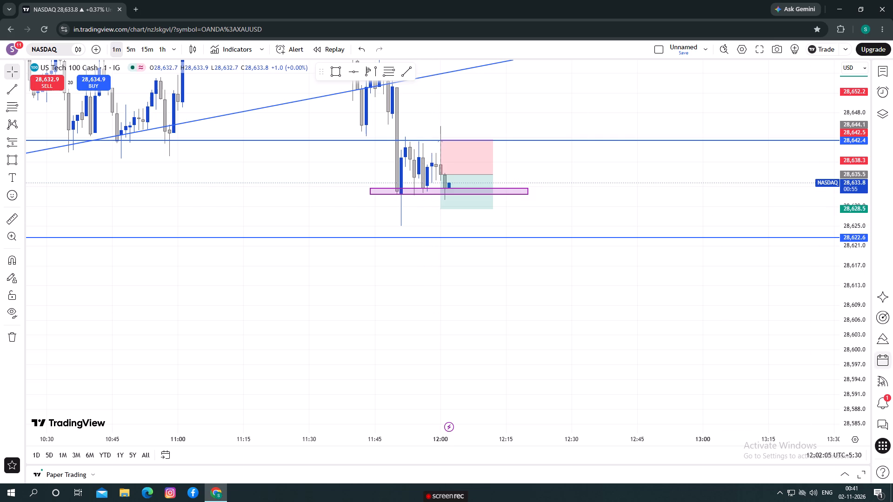
pyautogui.moveTo(855, 374); pyautogui.dragTo(860, 333)
pyautogui.moveTo(572, 175); pyautogui.dragTo(594, 207)
pyautogui.moveTo(437, 330); pyautogui.dragTo(500, 371)
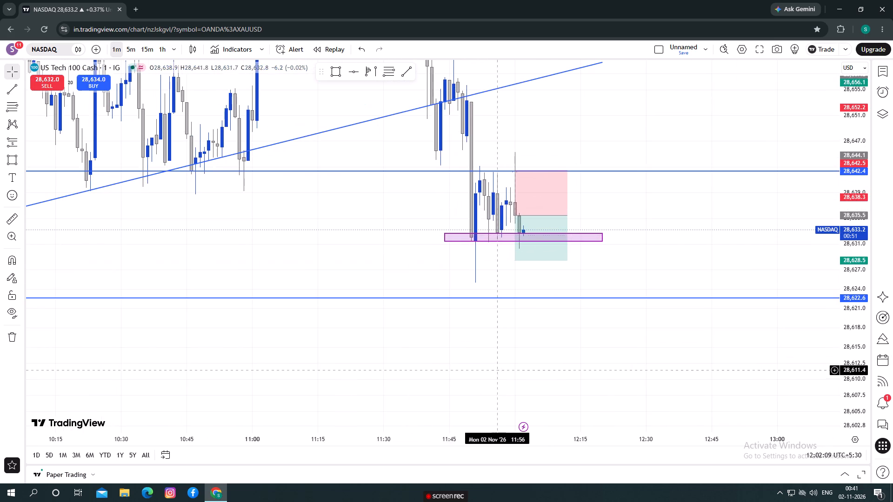
pyautogui.moveTo(384, 236); pyautogui.dragTo(480, 271)
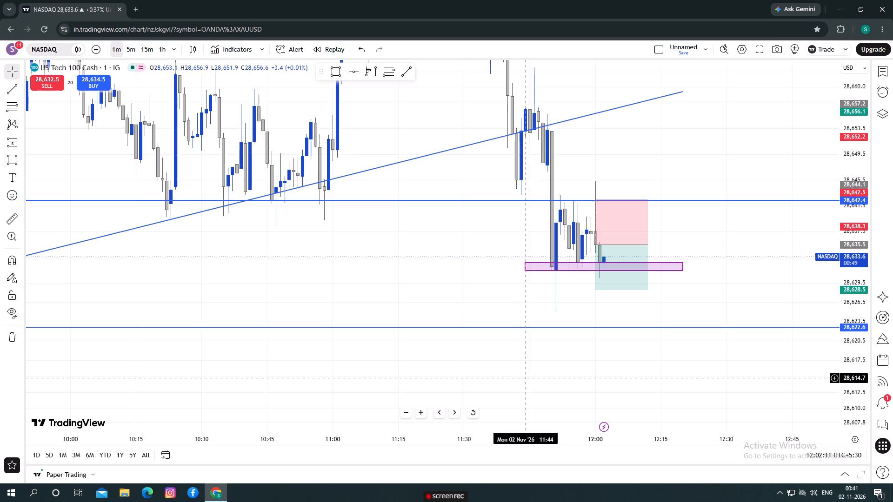
pyautogui.scroll(1, 524, 378)
pyautogui.moveTo(480, 275); pyautogui.dragTo(475, 268)
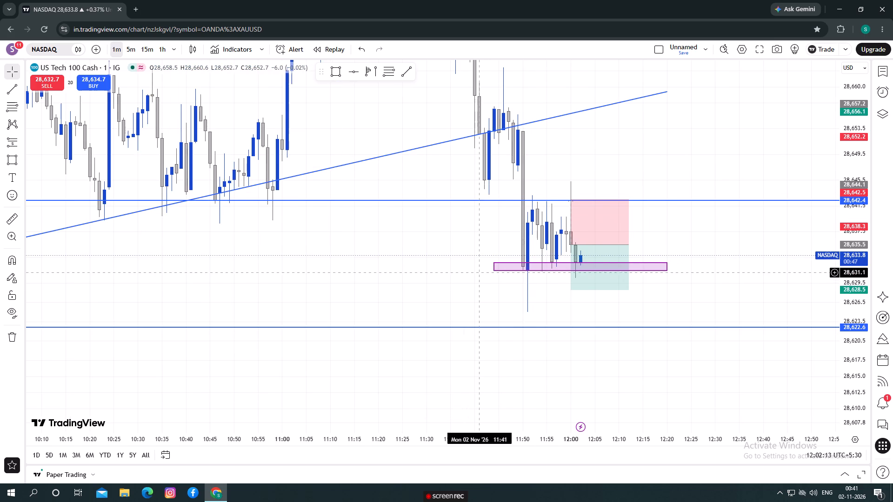
# Tighten the latest short position's stop to about 28,638.6, keeping its entry and target in place.
pyautogui.moveTo(475, 268); pyautogui.dragTo(471, 264)
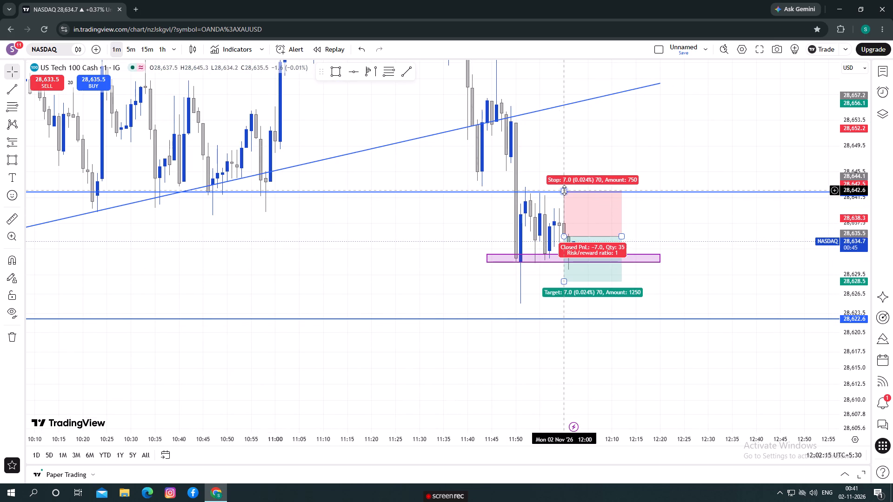
pyautogui.moveTo(564, 190); pyautogui.dragTo(584, 218)
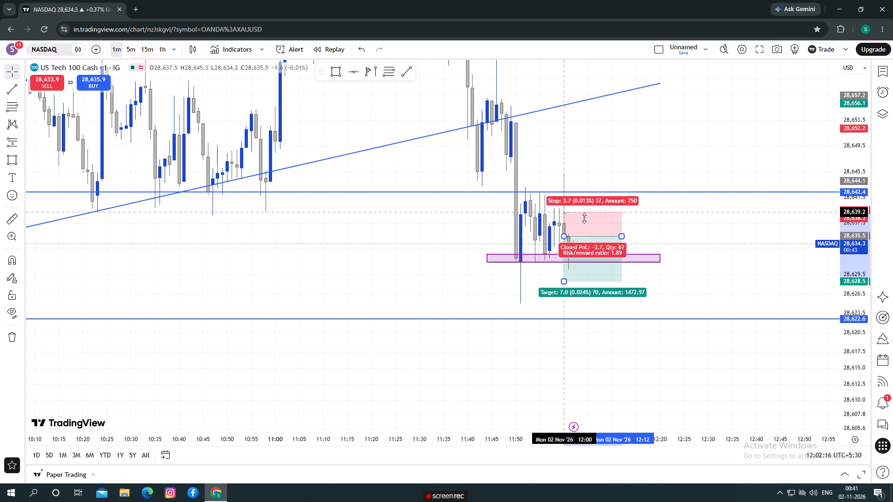
pyautogui.moveTo(584, 218); pyautogui.dragTo(590, 216)
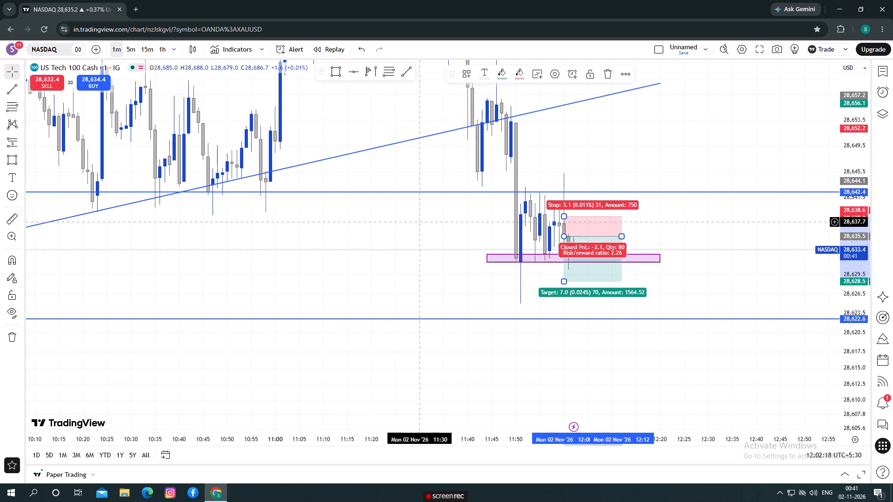
pyautogui.click(395, 225)
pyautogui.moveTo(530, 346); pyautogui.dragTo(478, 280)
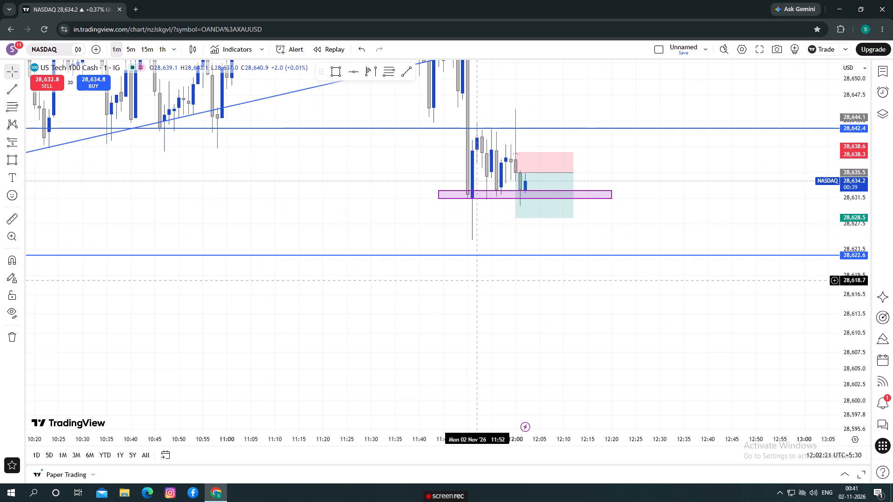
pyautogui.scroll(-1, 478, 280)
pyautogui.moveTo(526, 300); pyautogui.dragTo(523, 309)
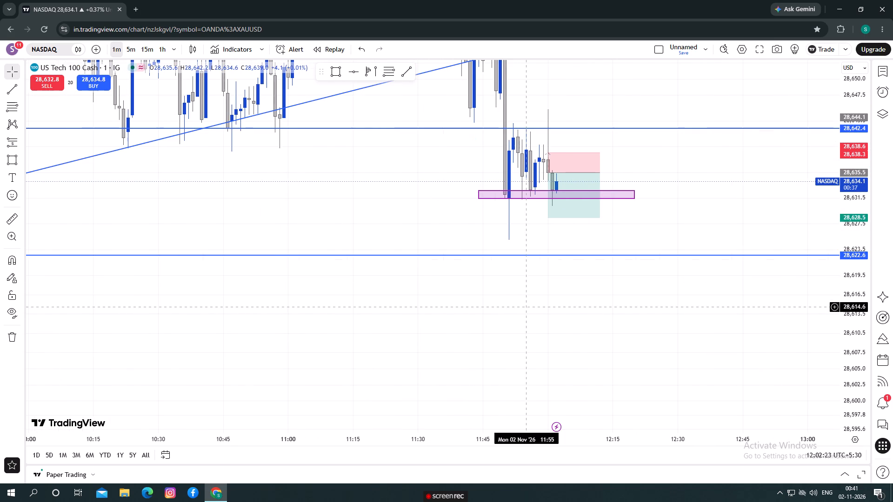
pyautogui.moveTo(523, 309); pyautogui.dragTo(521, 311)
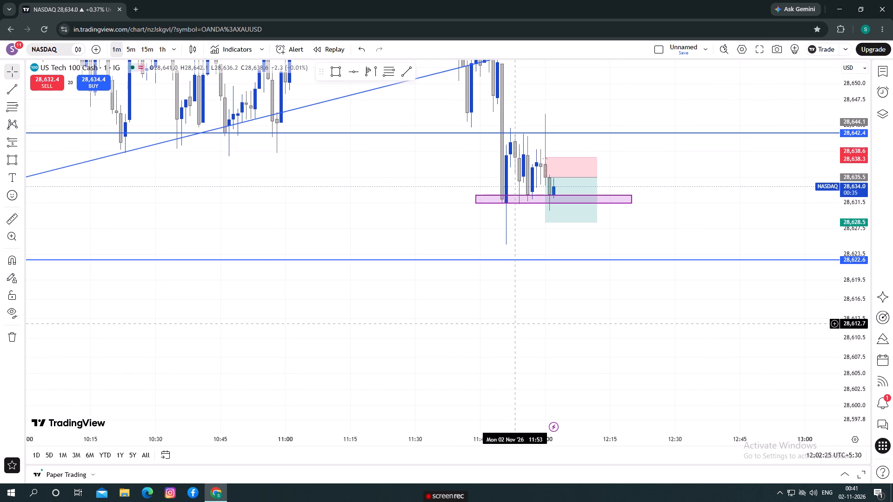
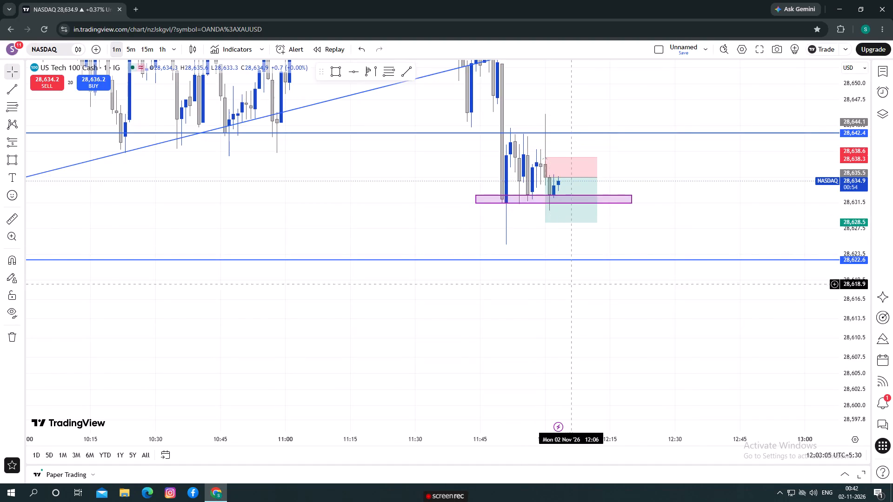
# Tighten the latest short position's stop to about 28,636.3, just above its entry.
pyautogui.scroll(-1, 569, 315)
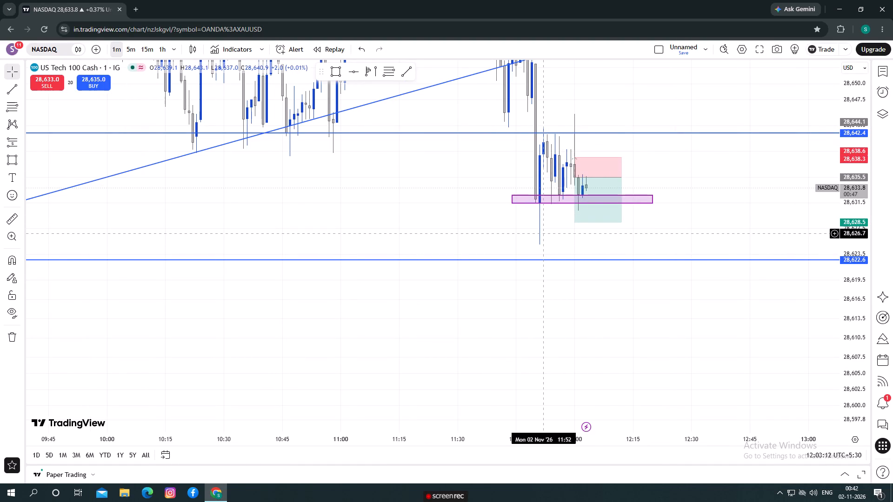
pyautogui.scroll(2, 542, 233)
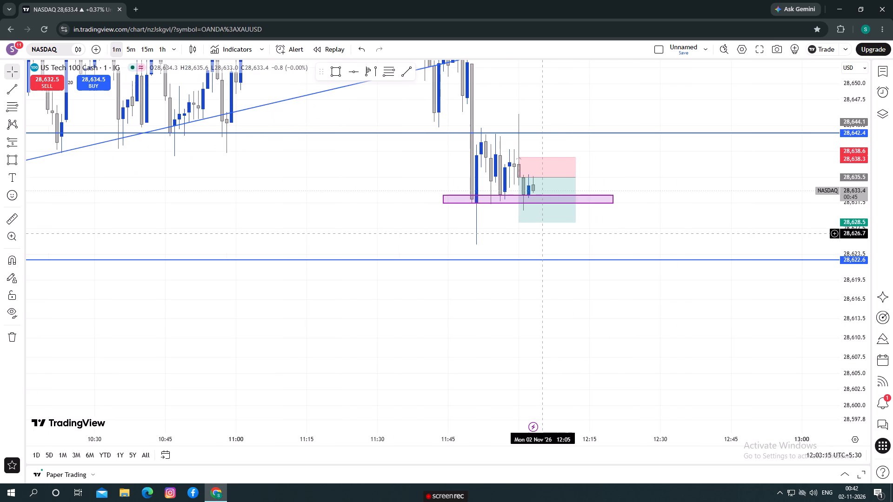
pyautogui.click(610, 228)
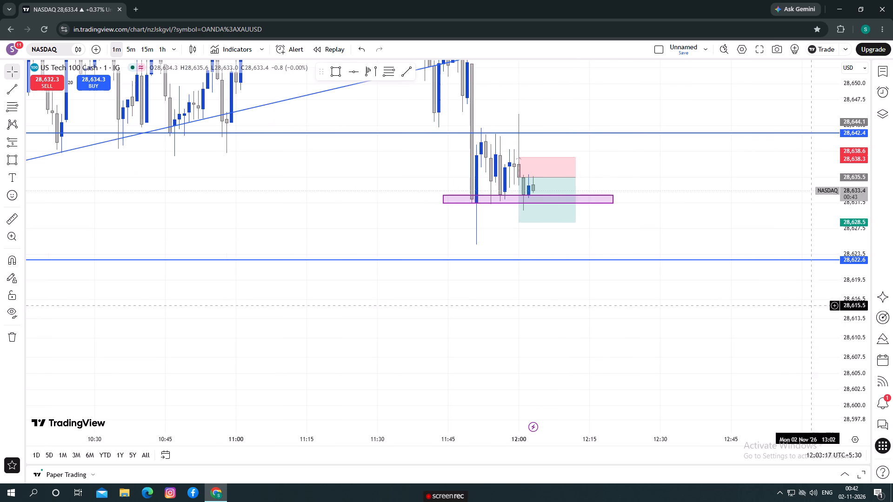
pyautogui.moveTo(843, 326); pyautogui.dragTo(844, 302)
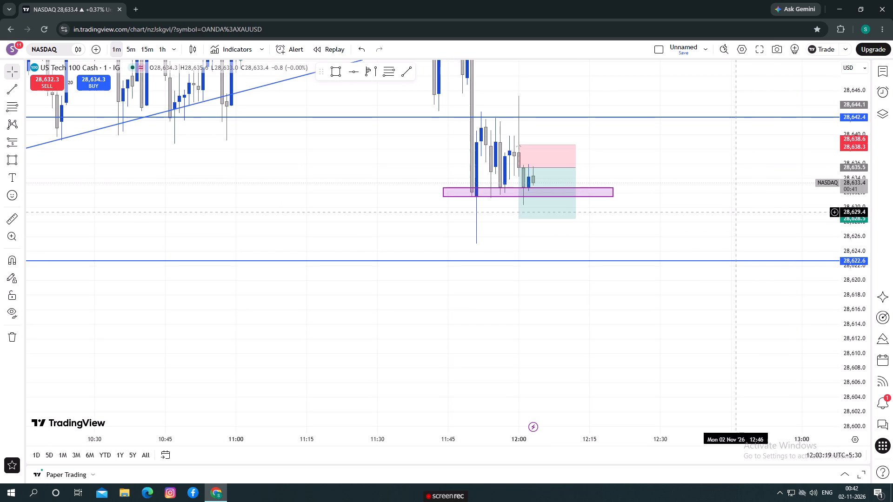
pyautogui.moveTo(726, 209); pyautogui.dragTo(727, 246)
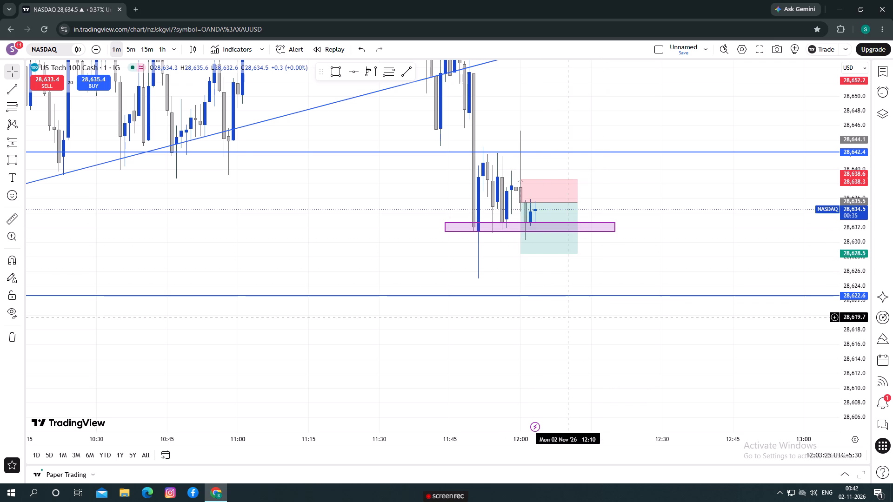
pyautogui.click(576, 254)
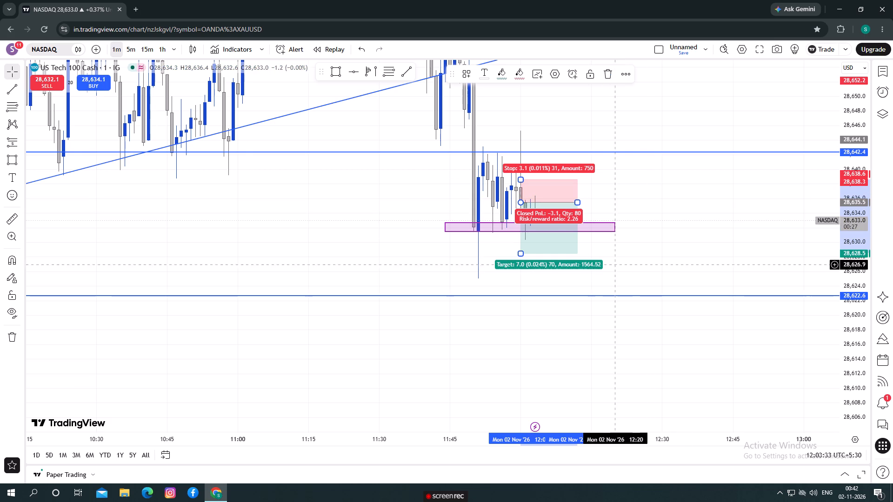
pyautogui.click(336, 242)
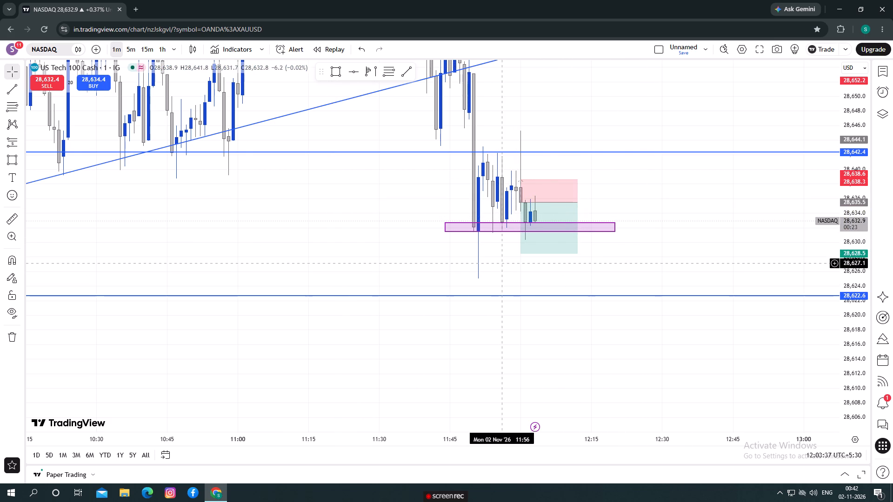
pyautogui.scroll(-1, 499, 264)
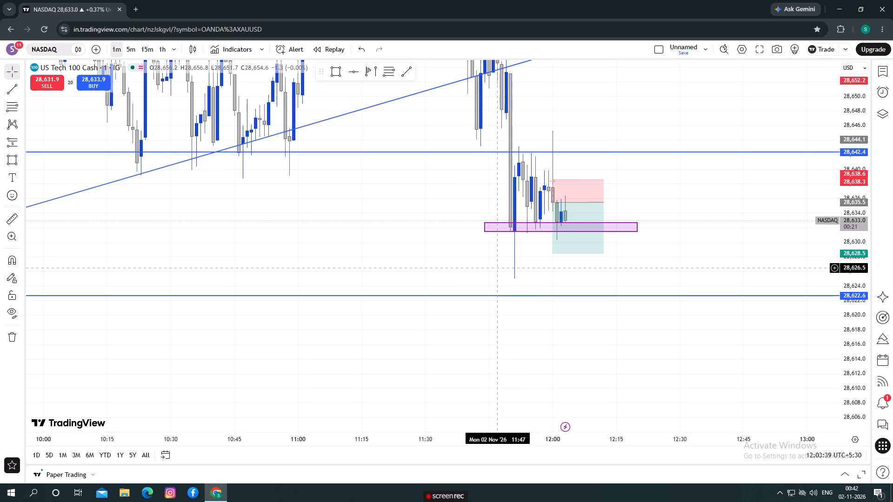
pyautogui.moveTo(553, 180); pyautogui.dragTo(556, 192)
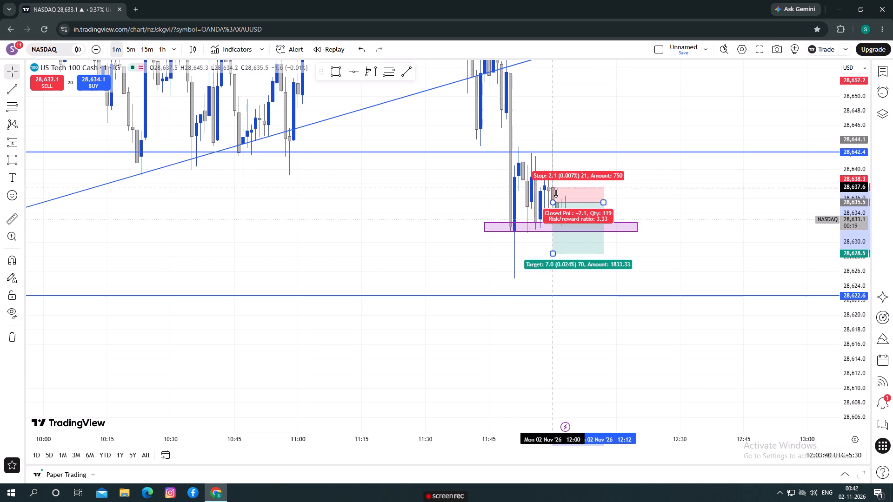
pyautogui.moveTo(556, 192); pyautogui.dragTo(558, 196)
pyautogui.click(501, 204)
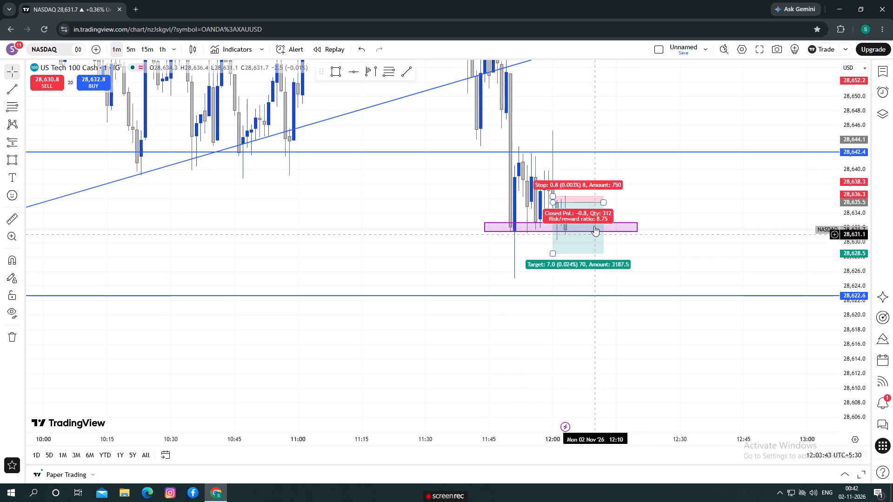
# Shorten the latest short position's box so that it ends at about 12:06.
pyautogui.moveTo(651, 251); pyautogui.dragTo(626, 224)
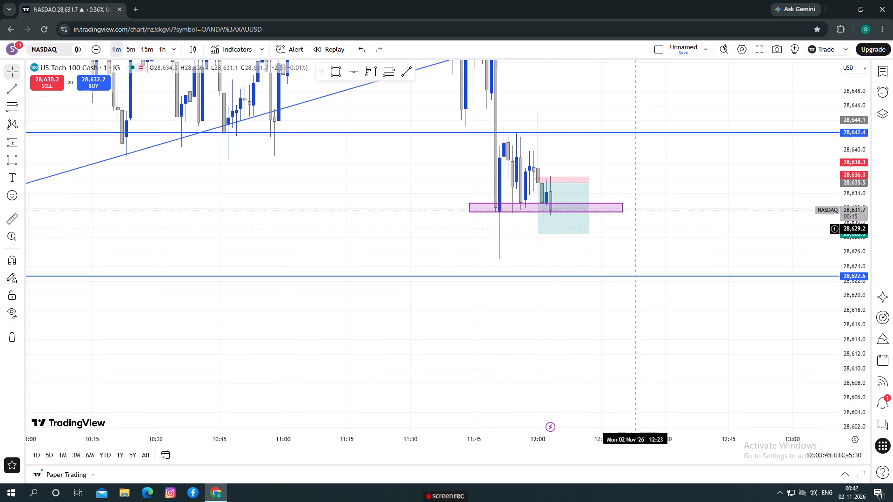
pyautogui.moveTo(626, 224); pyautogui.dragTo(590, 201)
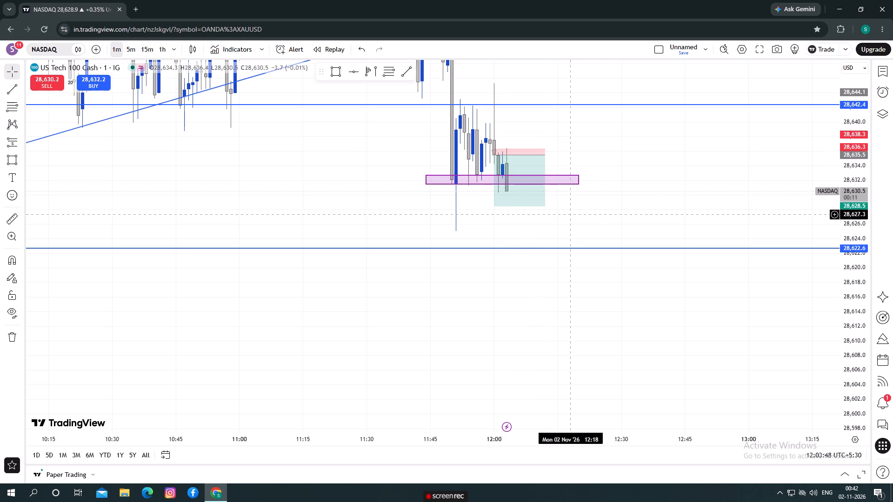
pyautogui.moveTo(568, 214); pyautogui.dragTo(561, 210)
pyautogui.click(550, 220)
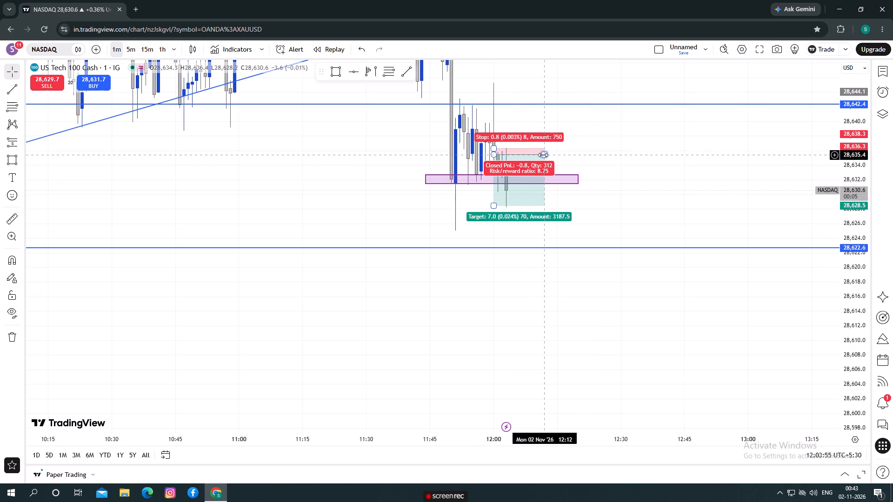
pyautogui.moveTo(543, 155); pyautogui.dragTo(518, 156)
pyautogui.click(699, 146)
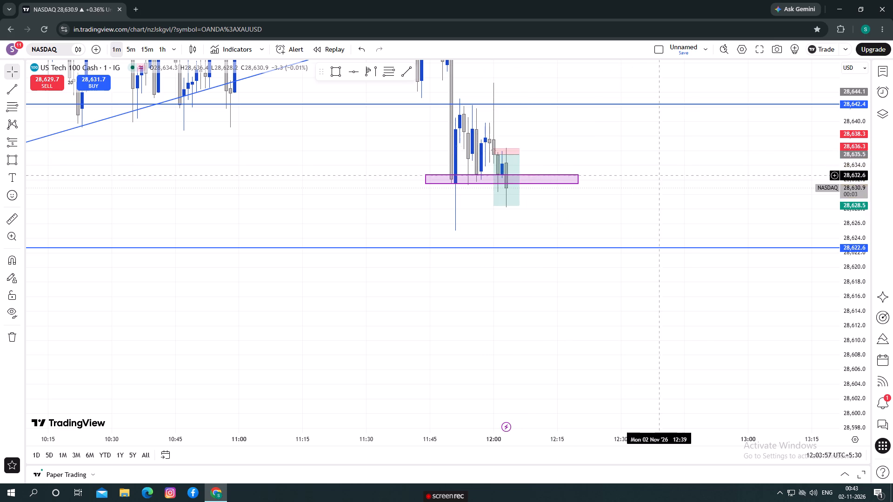
# Examine the earlier price action and the two long trades between about 08:50 and 09:20 against the channel and horizontal levels.
pyautogui.moveTo(369, 153); pyautogui.dragTo(387, 258)
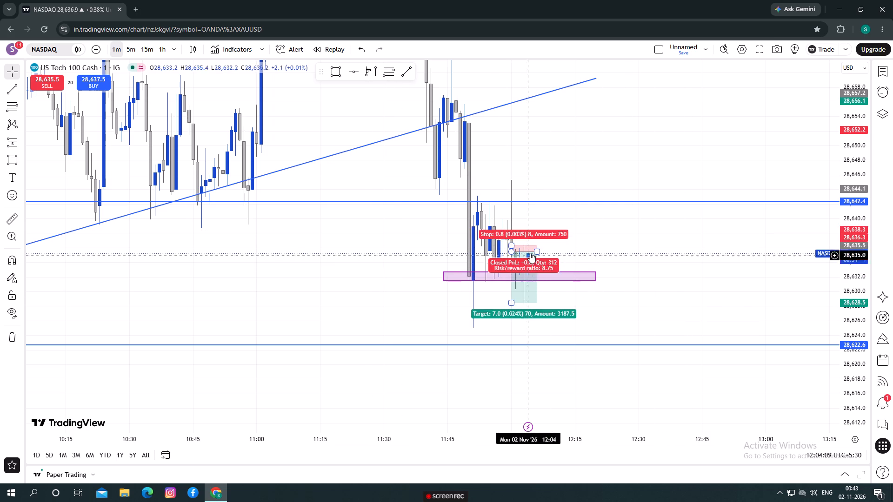
pyautogui.click(607, 296)
pyautogui.moveTo(578, 139); pyautogui.dragTo(677, 407)
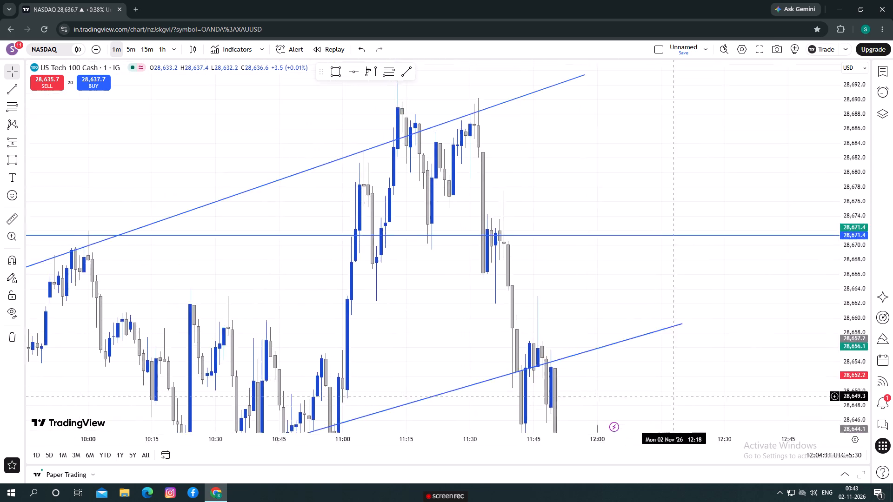
pyautogui.moveTo(677, 407); pyautogui.dragTo(892, 338)
pyautogui.moveTo(186, 340); pyautogui.dragTo(500, 266)
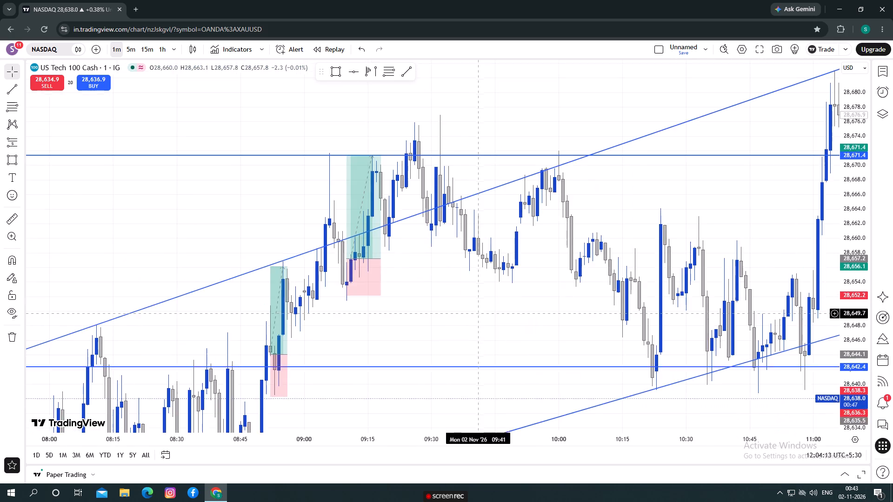
pyautogui.moveTo(500, 266); pyautogui.dragTo(500, 242)
pyautogui.scroll(3, 319, 303)
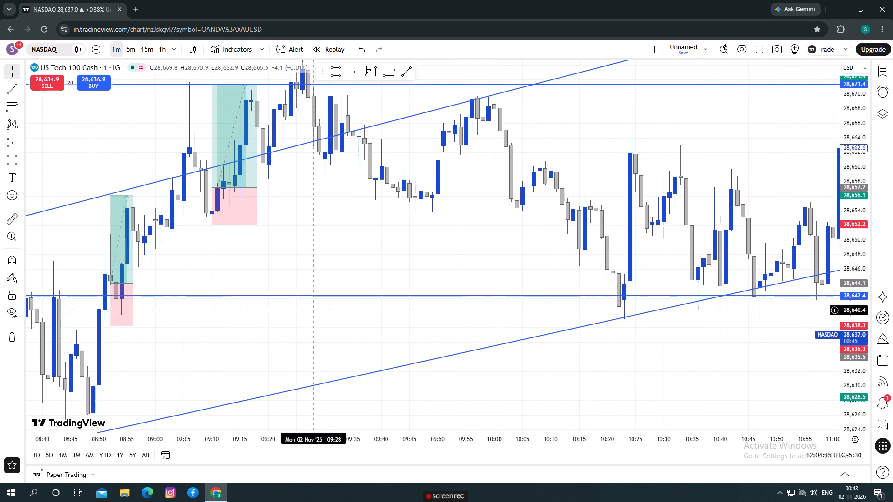
pyautogui.click(276, 335)
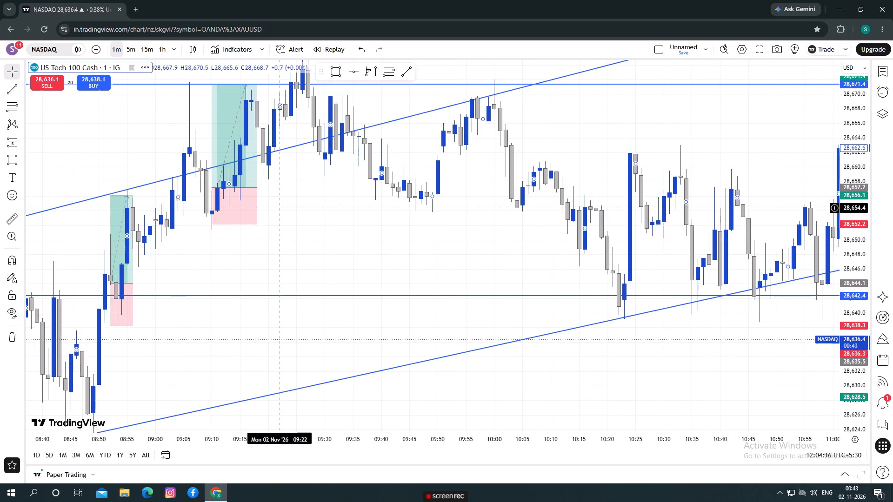
pyautogui.moveTo(287, 207); pyautogui.dragTo(312, 325)
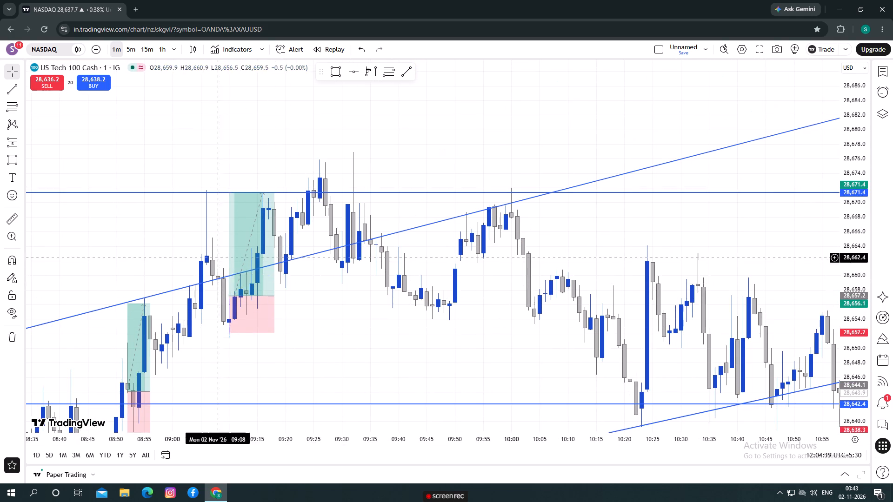
pyautogui.moveTo(322, 314); pyautogui.dragTo(316, 247)
pyautogui.moveTo(316, 247); pyautogui.dragTo(277, 264)
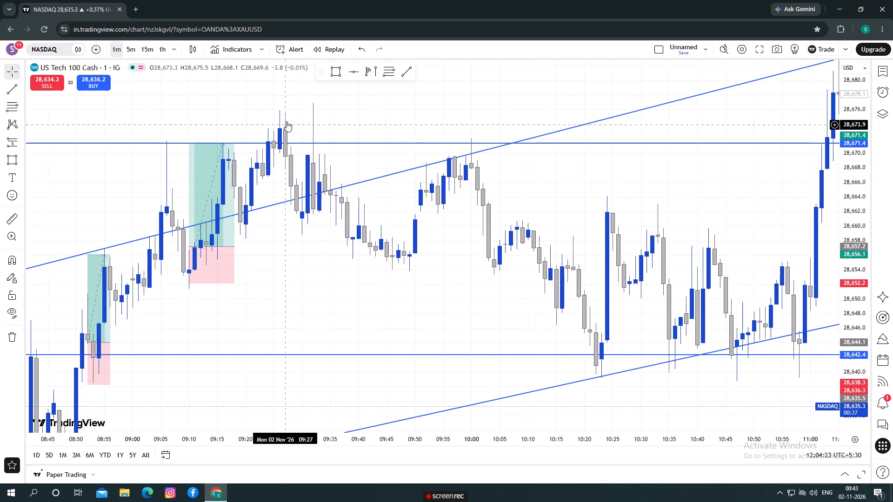
# Measure the price rise at 09:23 from about 28,657.3 to 28,675.3, and clear the measurement.
pyautogui.click(0, 223)
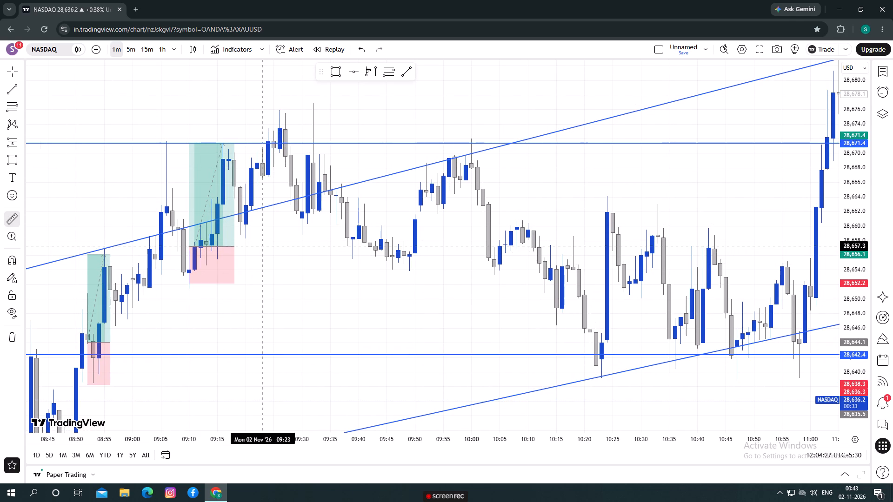
pyautogui.click(260, 246)
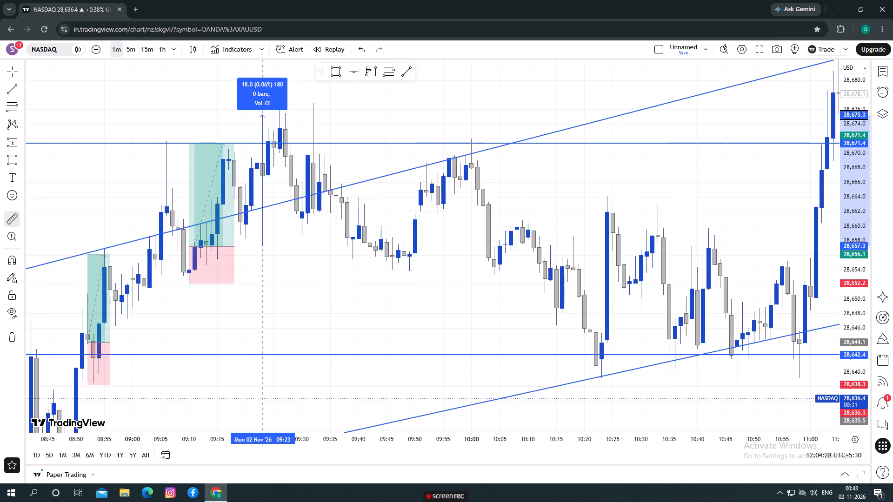
pyautogui.click(265, 115)
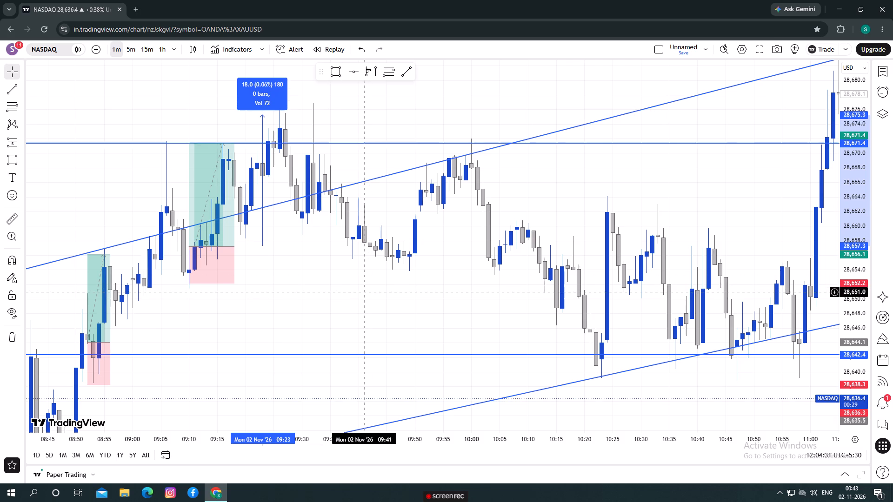
pyautogui.click(366, 292)
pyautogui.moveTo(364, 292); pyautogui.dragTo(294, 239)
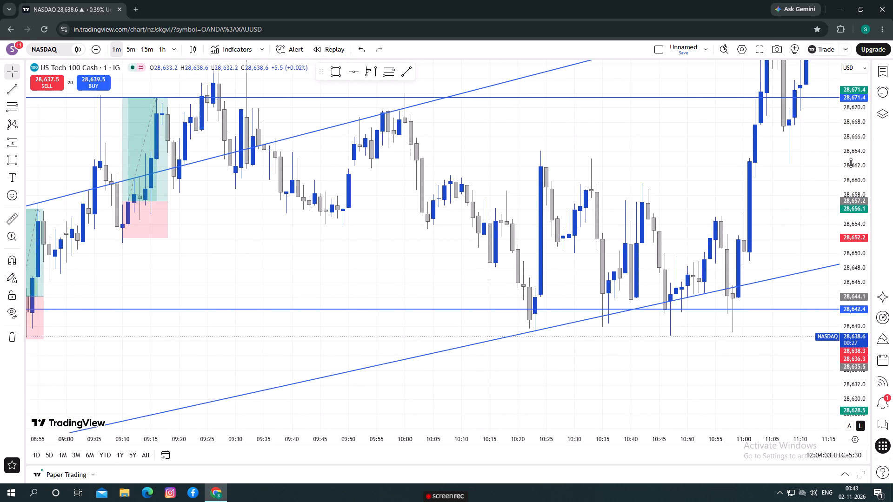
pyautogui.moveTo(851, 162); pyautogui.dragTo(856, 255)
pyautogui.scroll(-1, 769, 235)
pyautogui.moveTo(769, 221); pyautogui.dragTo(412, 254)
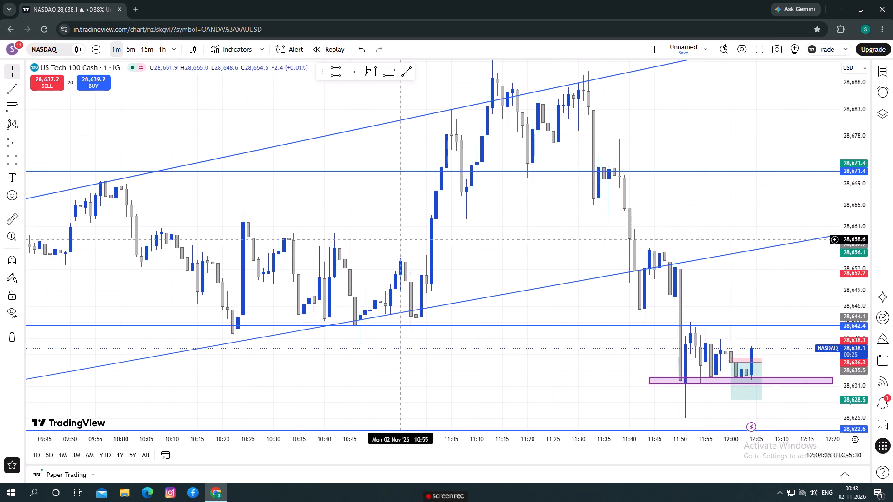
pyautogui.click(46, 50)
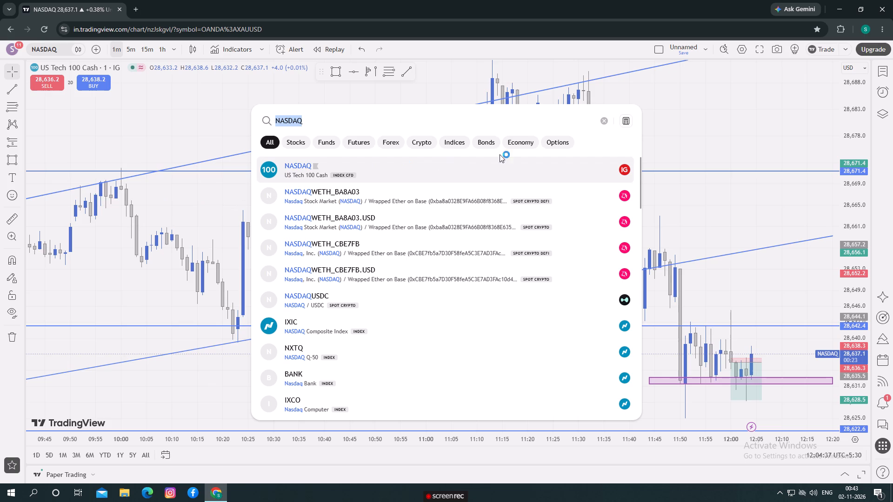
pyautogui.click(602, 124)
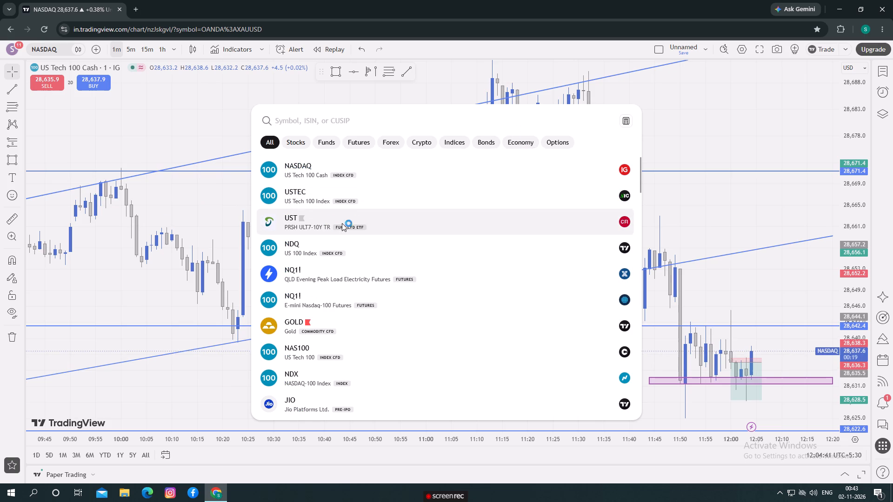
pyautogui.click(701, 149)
# Shorten the latest short position's box so that it ends at the 12:04 candle.
pyautogui.moveTo(652, 238); pyautogui.dragTo(486, 159)
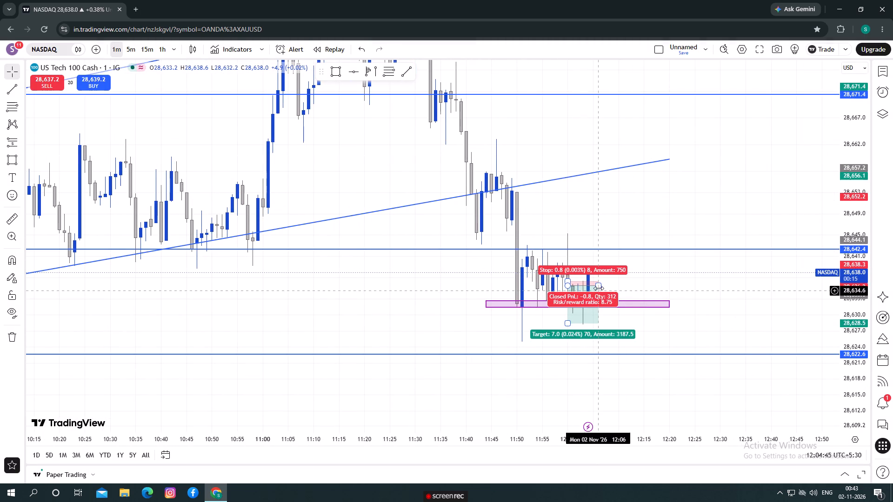
pyautogui.moveTo(599, 286); pyautogui.dragTo(583, 289)
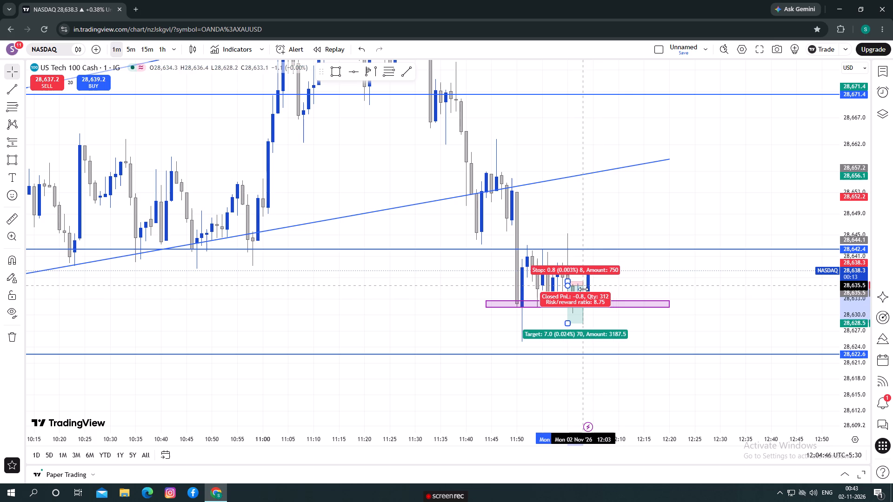
pyautogui.moveTo(583, 289); pyautogui.dragTo(588, 293)
pyautogui.click(380, 329)
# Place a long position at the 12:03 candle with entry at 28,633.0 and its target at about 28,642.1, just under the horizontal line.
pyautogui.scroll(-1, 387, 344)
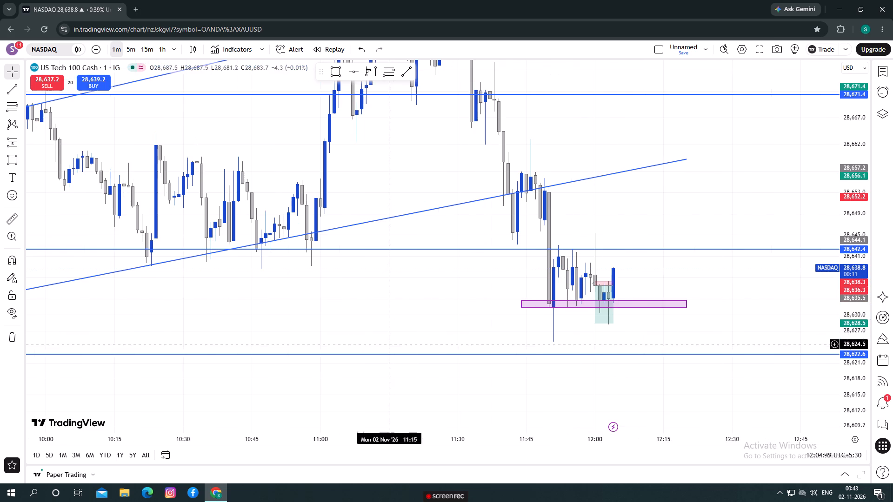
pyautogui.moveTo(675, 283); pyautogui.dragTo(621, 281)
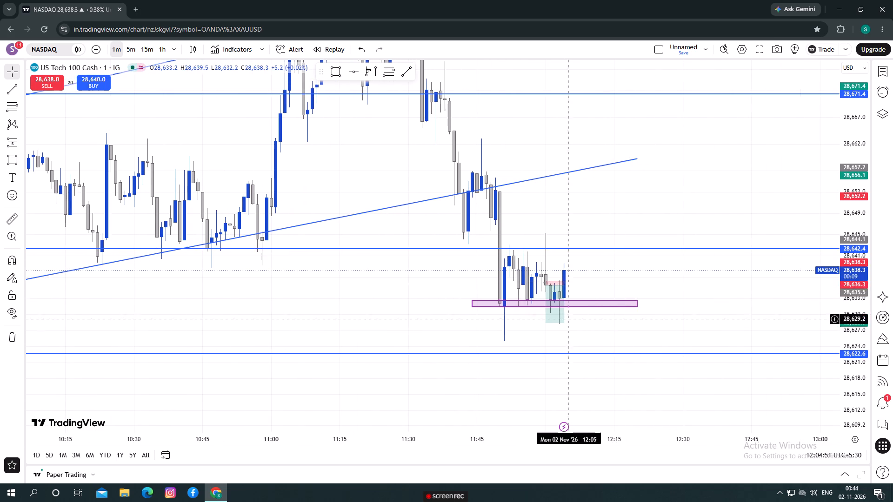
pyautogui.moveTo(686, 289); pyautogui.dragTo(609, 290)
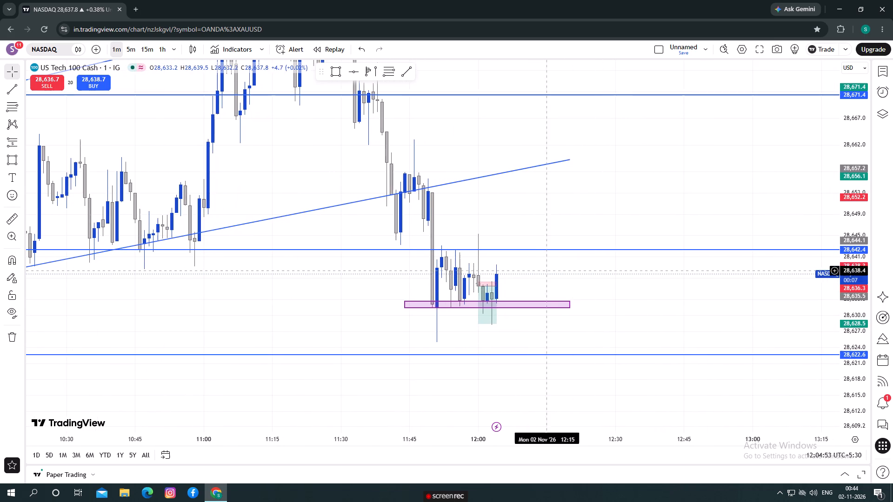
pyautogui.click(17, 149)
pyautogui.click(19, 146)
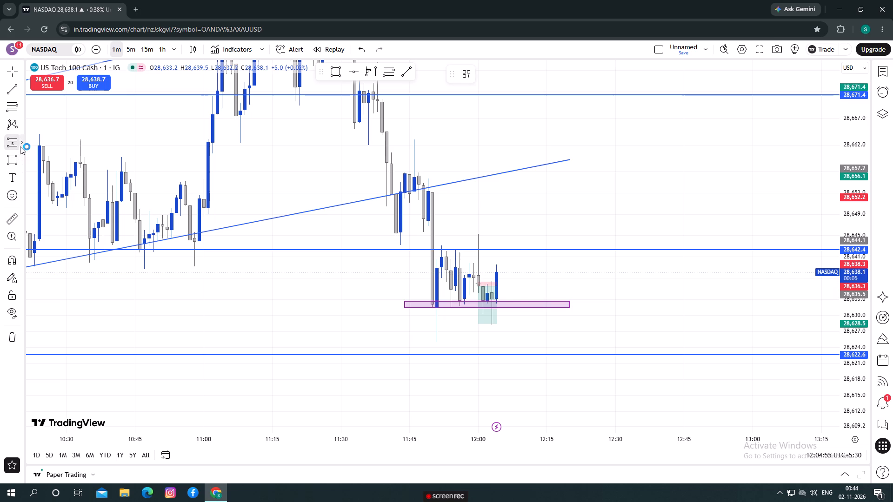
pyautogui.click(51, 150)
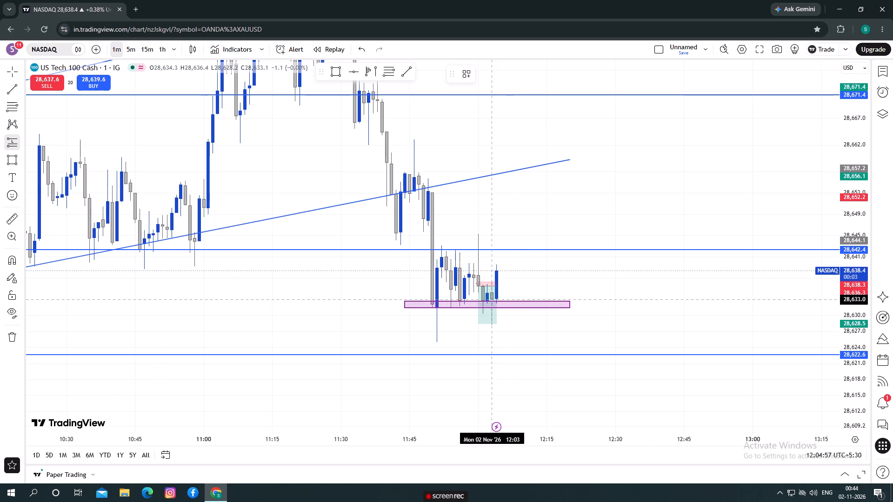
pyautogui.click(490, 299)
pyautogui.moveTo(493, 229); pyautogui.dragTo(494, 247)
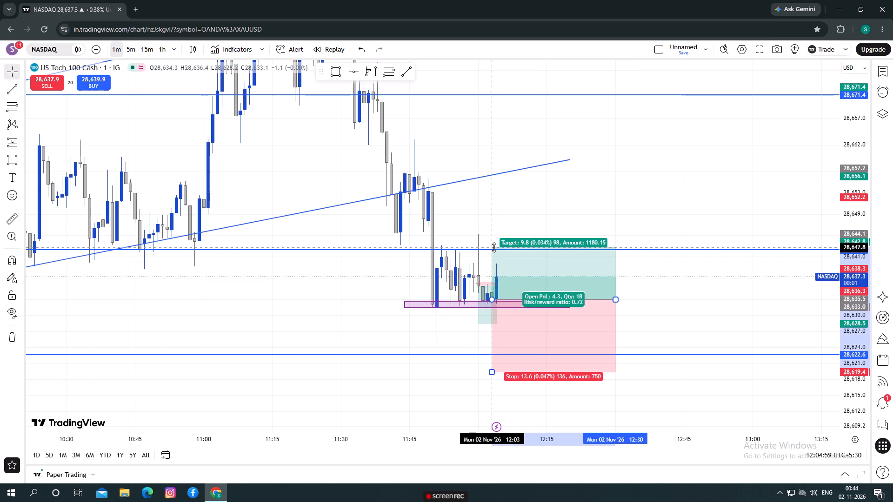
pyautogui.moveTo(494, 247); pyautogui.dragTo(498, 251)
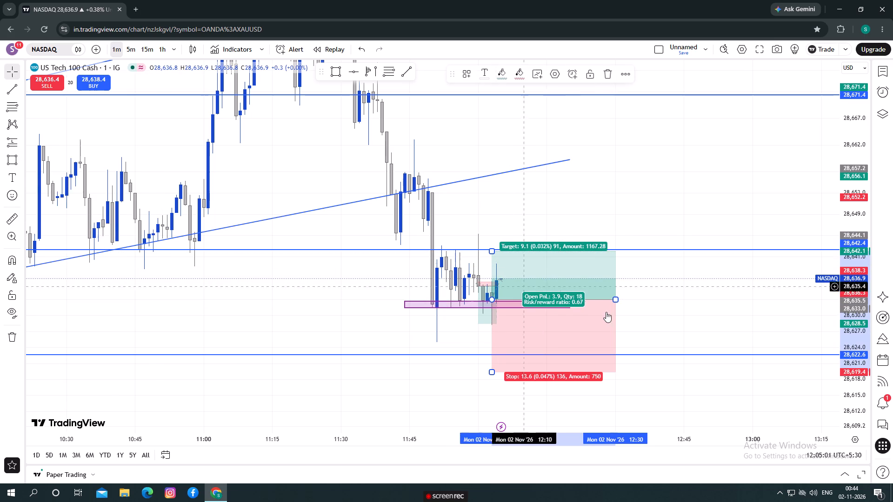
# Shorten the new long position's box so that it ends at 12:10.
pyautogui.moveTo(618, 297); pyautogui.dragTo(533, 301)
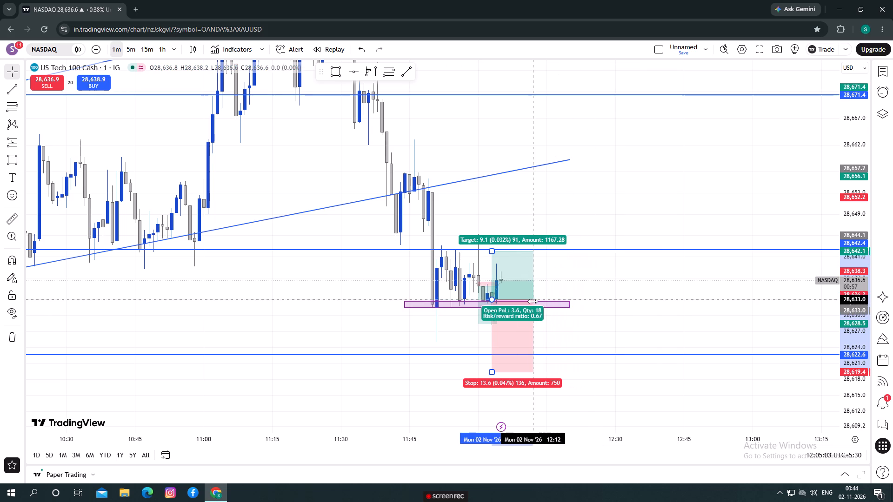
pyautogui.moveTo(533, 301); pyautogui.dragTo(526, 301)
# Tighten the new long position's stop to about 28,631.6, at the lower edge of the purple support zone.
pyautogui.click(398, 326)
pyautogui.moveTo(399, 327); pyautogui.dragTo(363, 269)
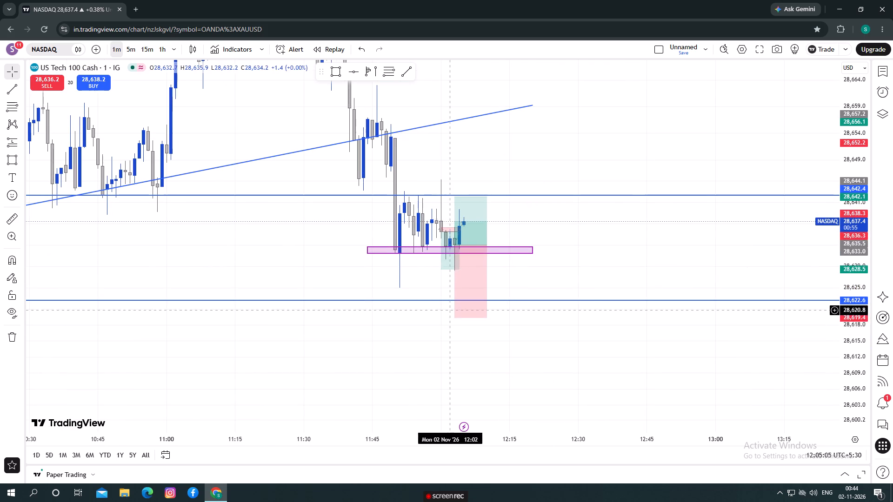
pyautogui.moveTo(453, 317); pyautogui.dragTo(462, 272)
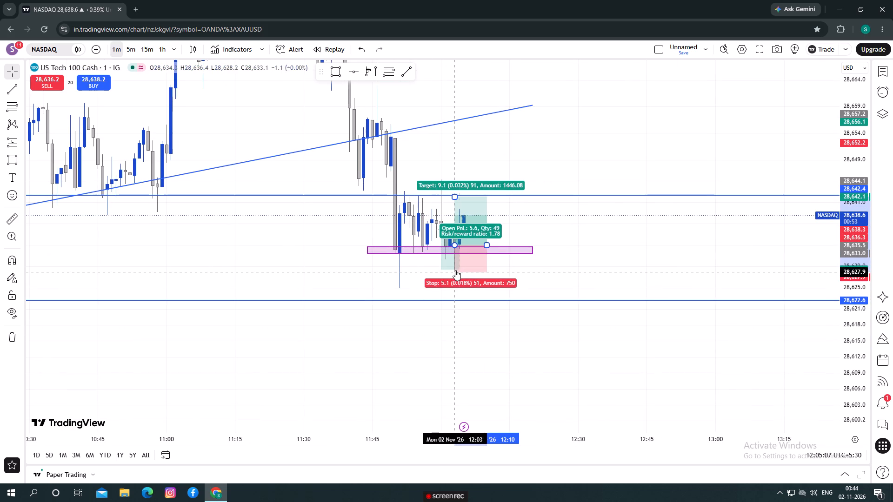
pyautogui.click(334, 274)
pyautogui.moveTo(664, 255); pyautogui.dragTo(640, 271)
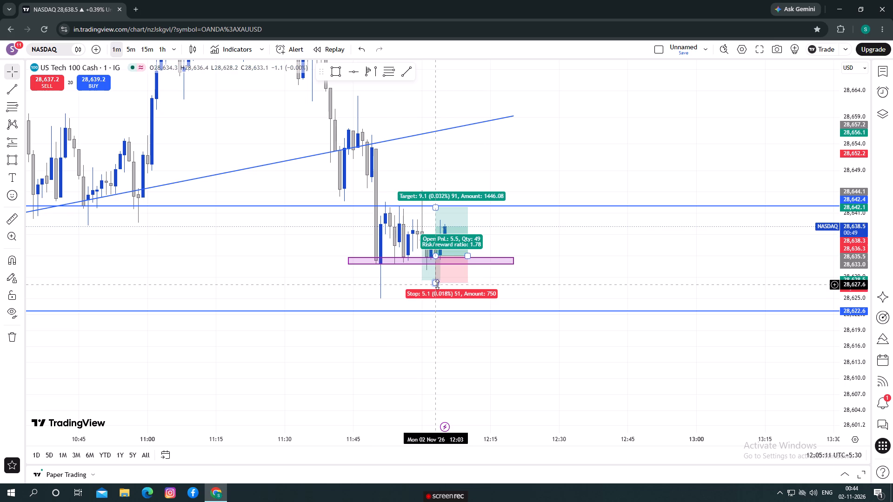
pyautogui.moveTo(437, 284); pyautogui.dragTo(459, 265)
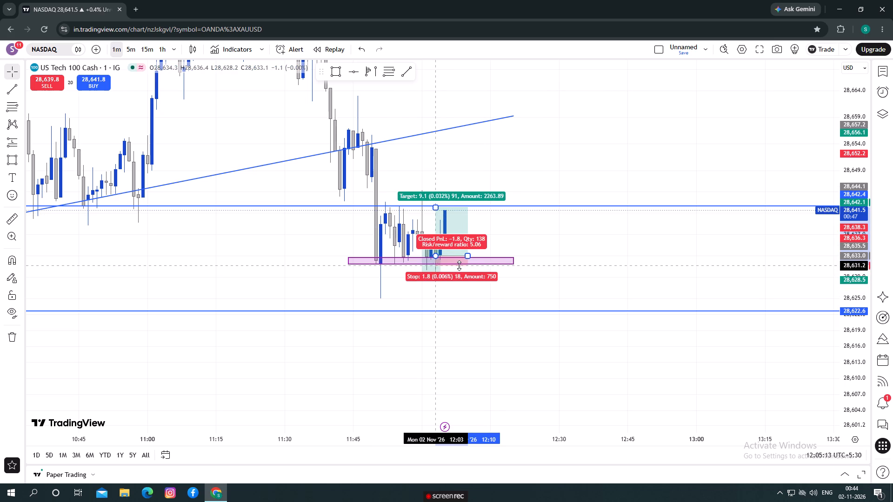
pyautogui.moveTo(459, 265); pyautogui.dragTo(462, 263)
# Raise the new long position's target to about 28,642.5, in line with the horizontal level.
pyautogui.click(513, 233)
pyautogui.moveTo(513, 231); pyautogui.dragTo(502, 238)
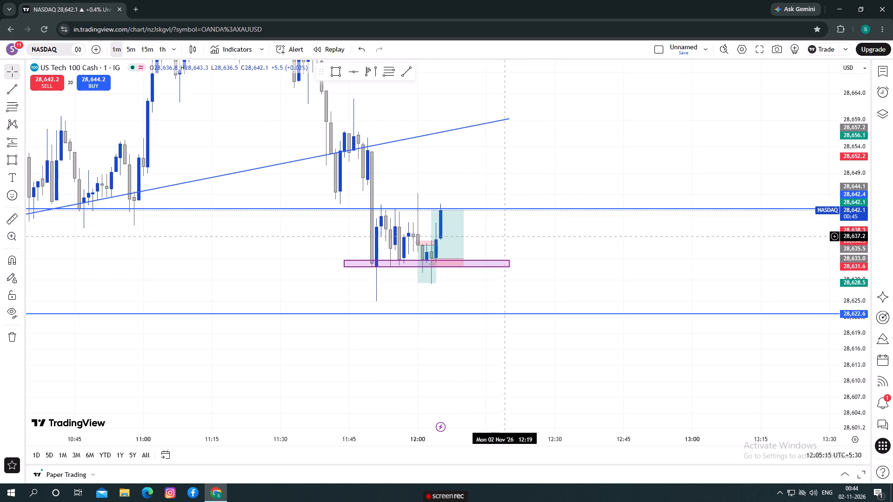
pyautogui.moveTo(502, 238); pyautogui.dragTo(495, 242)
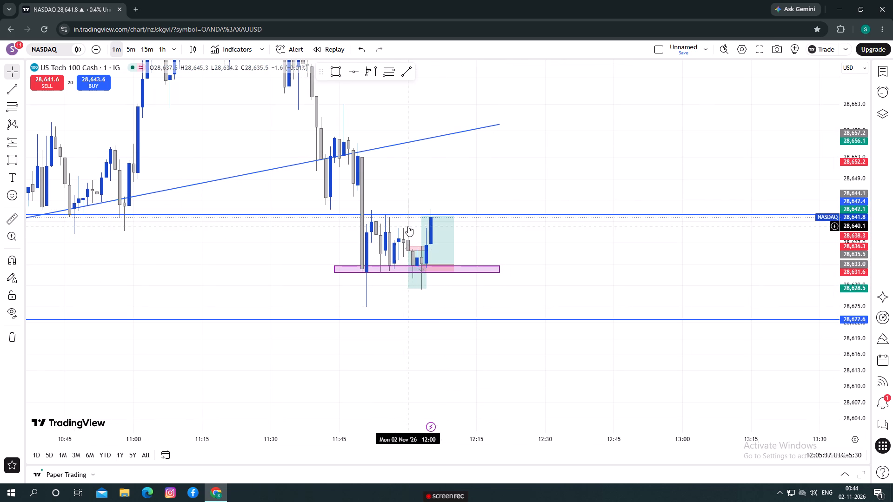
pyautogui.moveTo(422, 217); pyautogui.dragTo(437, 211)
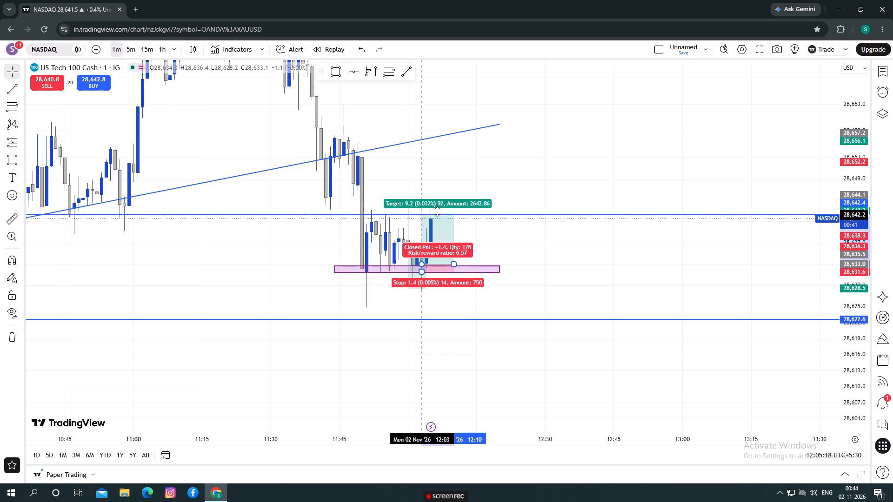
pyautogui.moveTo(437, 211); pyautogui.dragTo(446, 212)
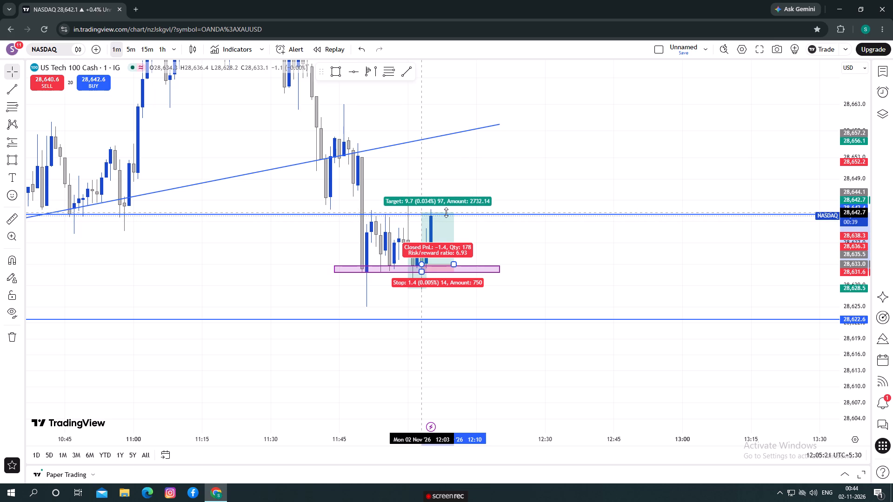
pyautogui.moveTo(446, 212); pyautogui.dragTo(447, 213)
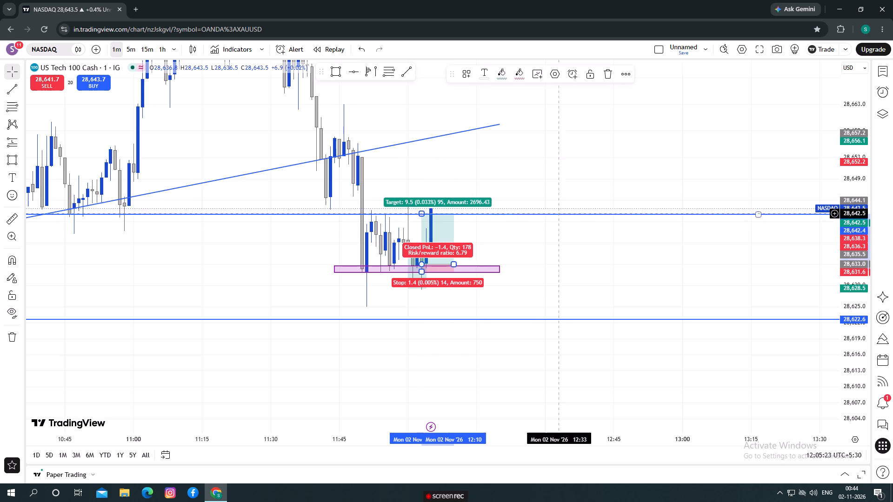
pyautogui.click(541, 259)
# Measure the price rise from the support zone at about 28,632.7 up past the 12:05 candle's high, and clear the measurement.
pyautogui.moveTo(414, 368); pyautogui.dragTo(428, 355)
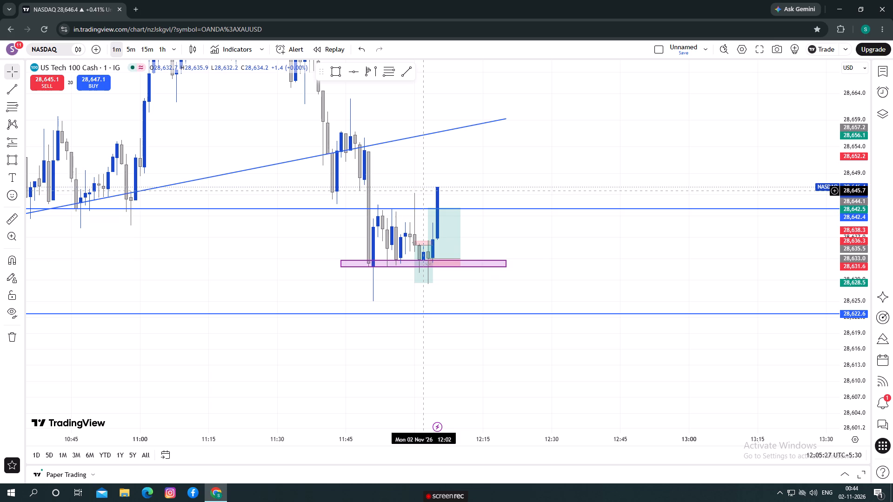
pyautogui.click(17, 219)
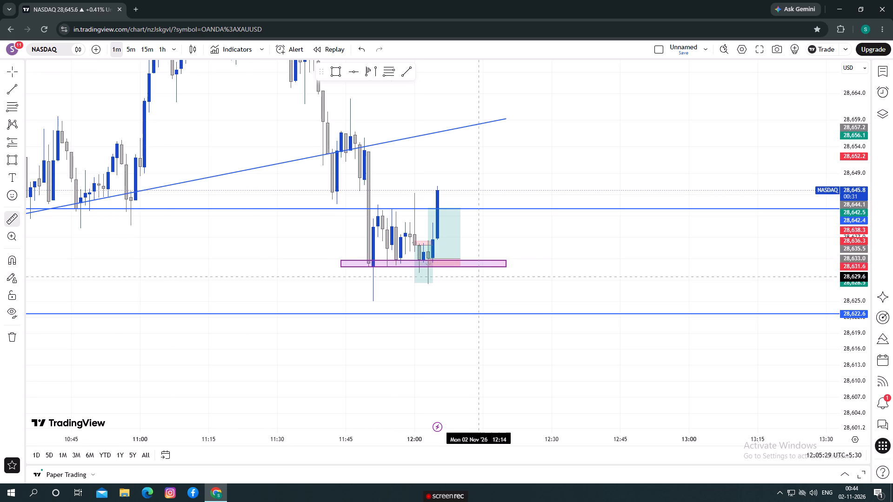
pyautogui.click(495, 260)
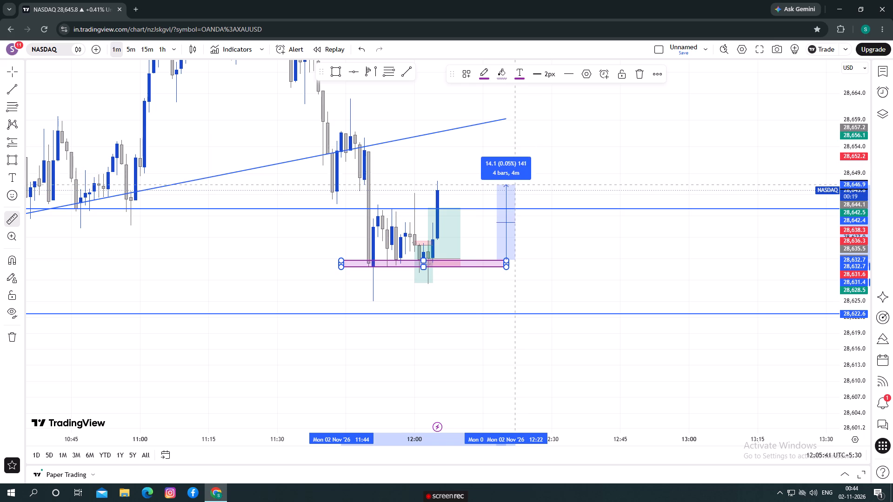
pyautogui.click(518, 161)
pyautogui.click(524, 245)
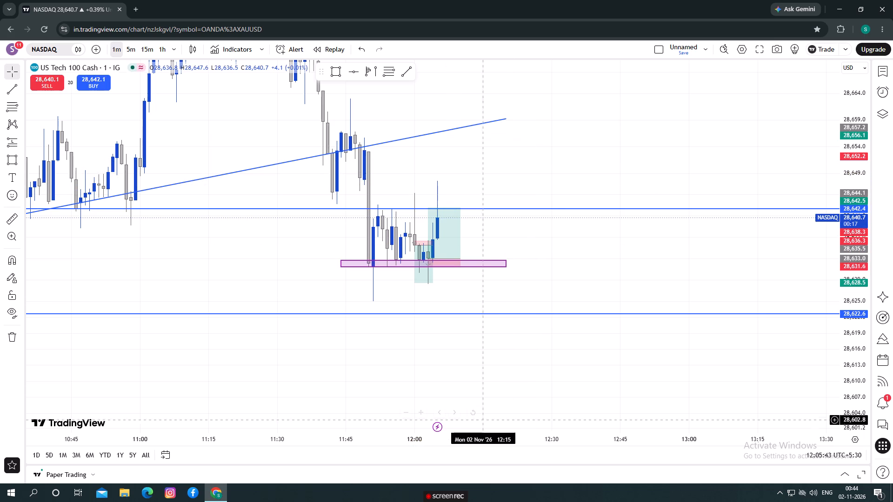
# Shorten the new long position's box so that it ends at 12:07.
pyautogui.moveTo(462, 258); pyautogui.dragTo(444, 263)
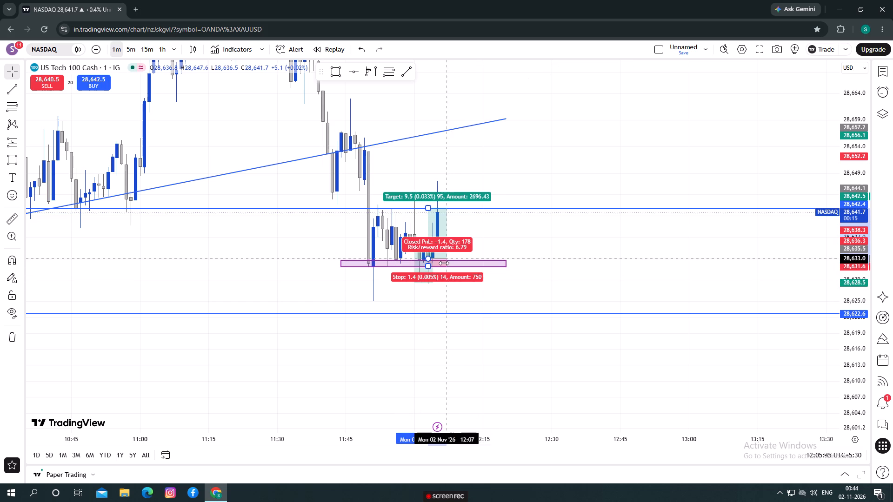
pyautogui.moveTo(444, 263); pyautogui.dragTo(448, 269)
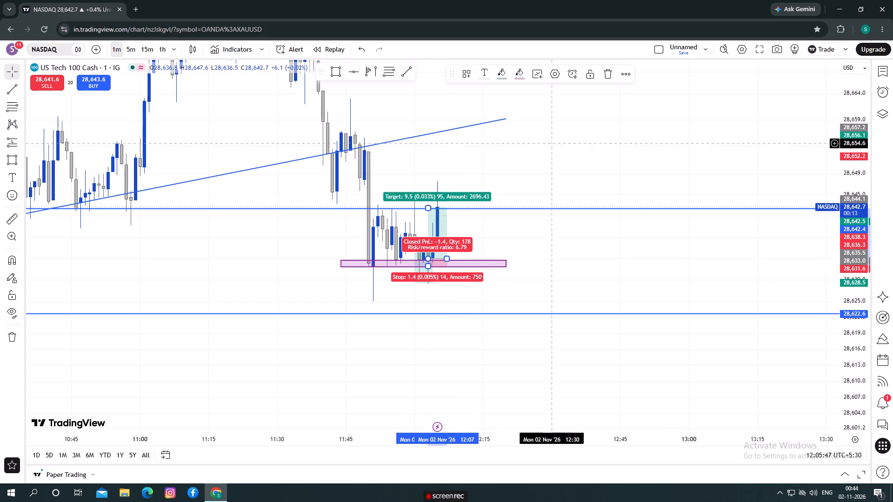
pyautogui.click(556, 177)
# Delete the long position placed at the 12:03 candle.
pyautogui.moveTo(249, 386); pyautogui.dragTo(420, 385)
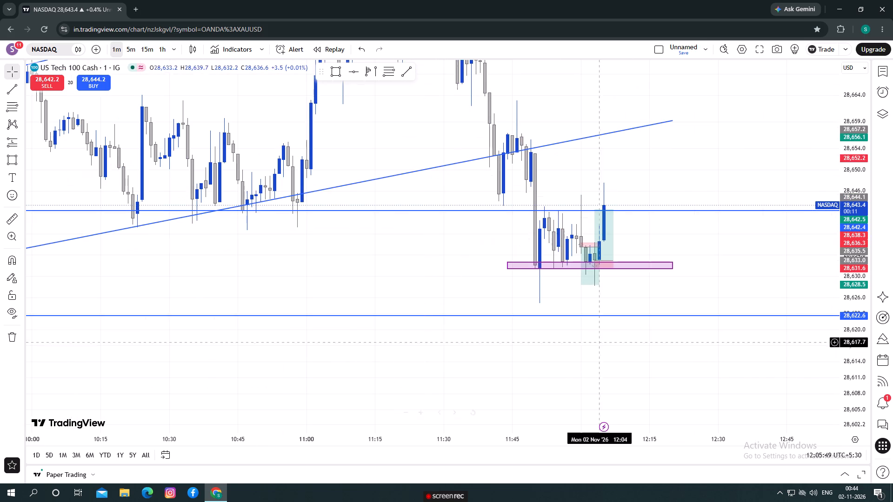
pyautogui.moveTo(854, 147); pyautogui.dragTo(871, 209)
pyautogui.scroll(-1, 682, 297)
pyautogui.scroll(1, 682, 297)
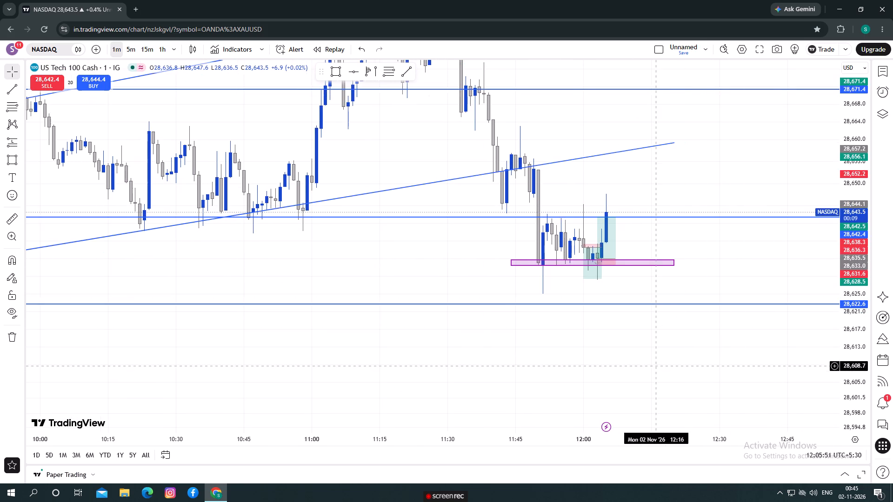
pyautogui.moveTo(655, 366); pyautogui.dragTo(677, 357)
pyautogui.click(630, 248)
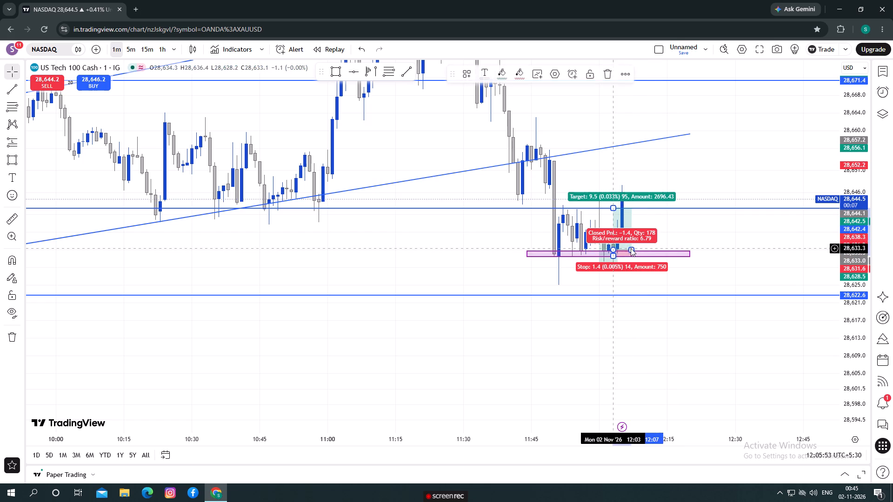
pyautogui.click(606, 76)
# Examine the price action from about 08:15 to the latest candle against the rising channel, horizontal levels and earlier long trades.
pyautogui.moveTo(561, 343); pyautogui.dragTo(622, 383)
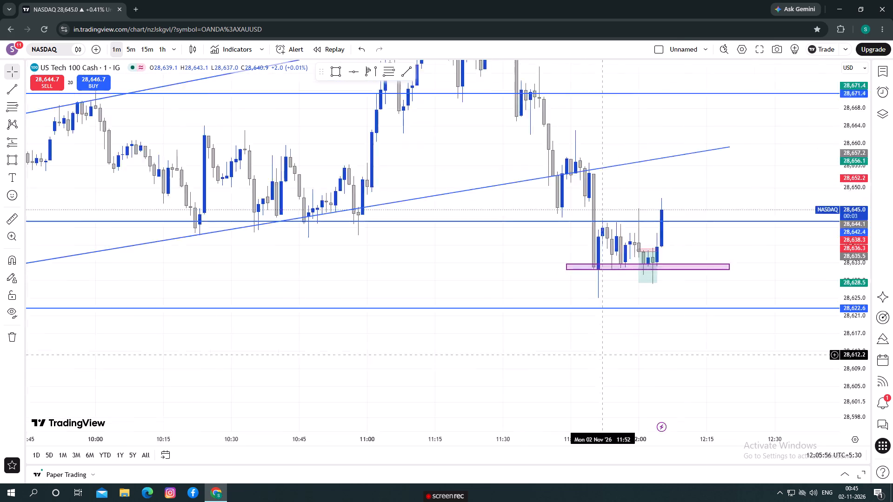
pyautogui.moveTo(622, 383); pyautogui.dragTo(627, 390)
pyautogui.moveTo(854, 226); pyautogui.dragTo(861, 303)
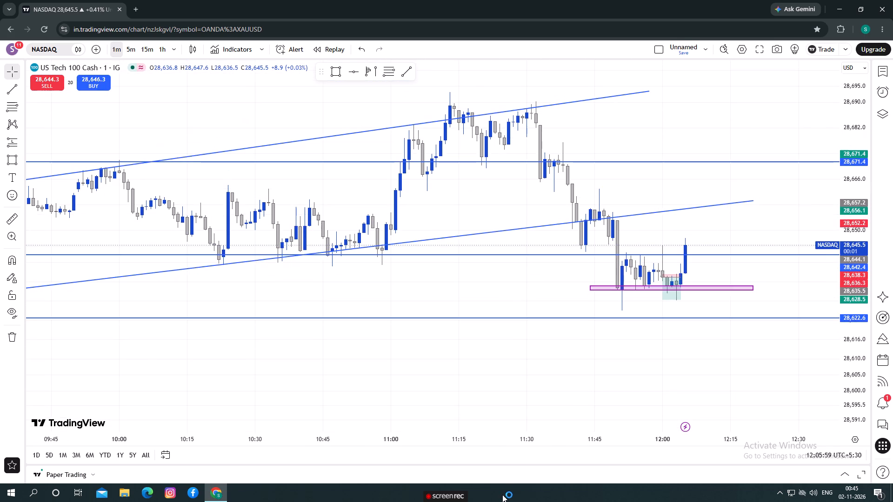
pyautogui.scroll(-1, 501, 490)
pyautogui.scroll(-2, 509, 409)
pyautogui.moveTo(565, 390); pyautogui.dragTo(461, 391)
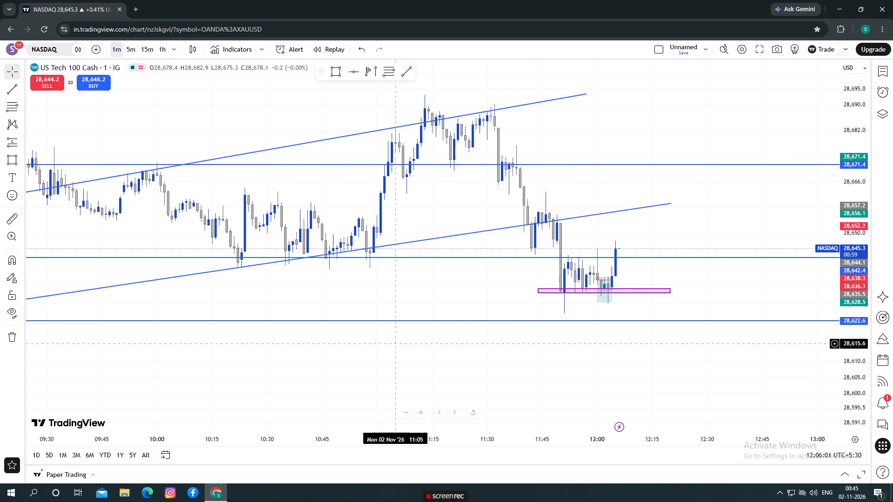
pyautogui.click(352, 315)
pyautogui.moveTo(366, 293); pyautogui.dragTo(462, 290)
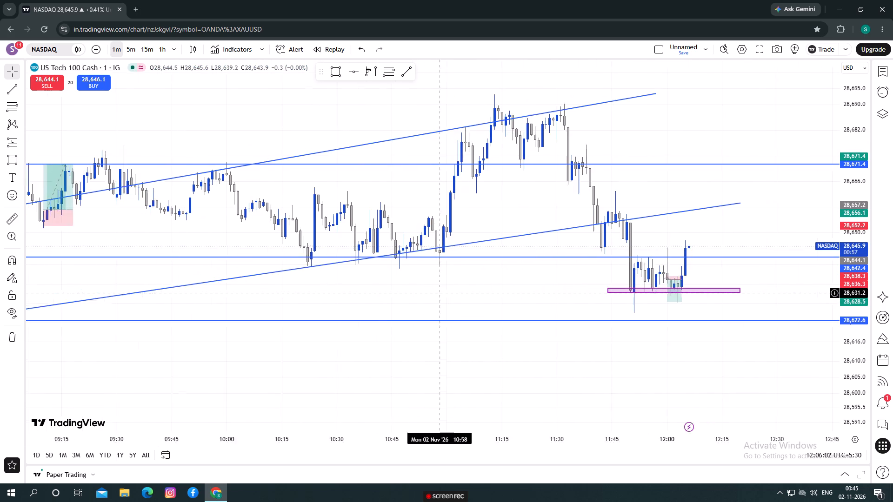
pyautogui.moveTo(462, 290); pyautogui.dragTo(445, 290)
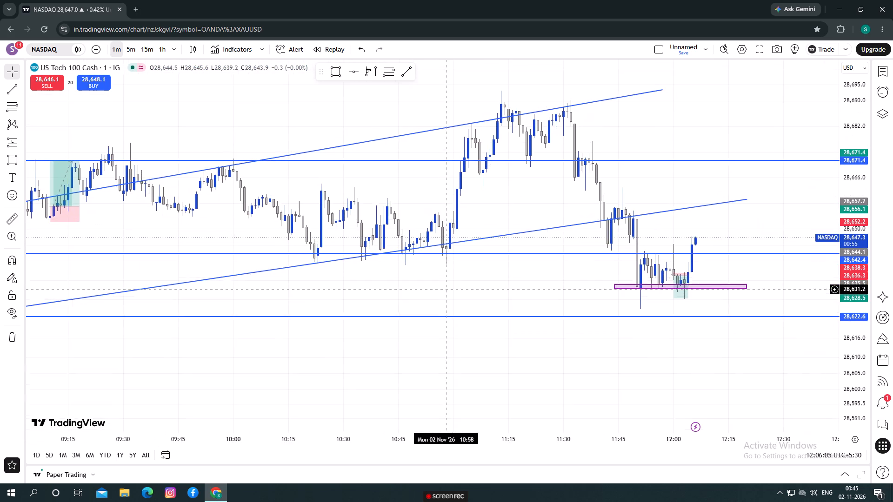
pyautogui.moveTo(445, 290); pyautogui.dragTo(663, 273)
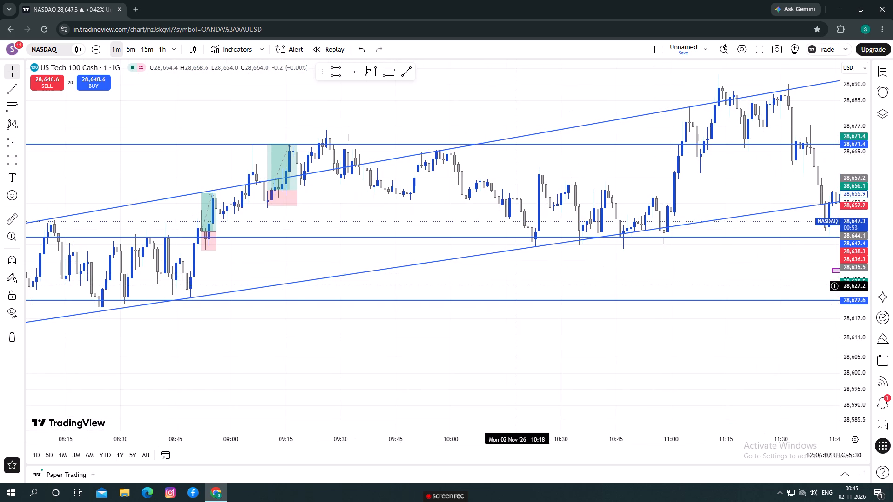
pyautogui.moveTo(516, 286); pyautogui.dragTo(432, 284)
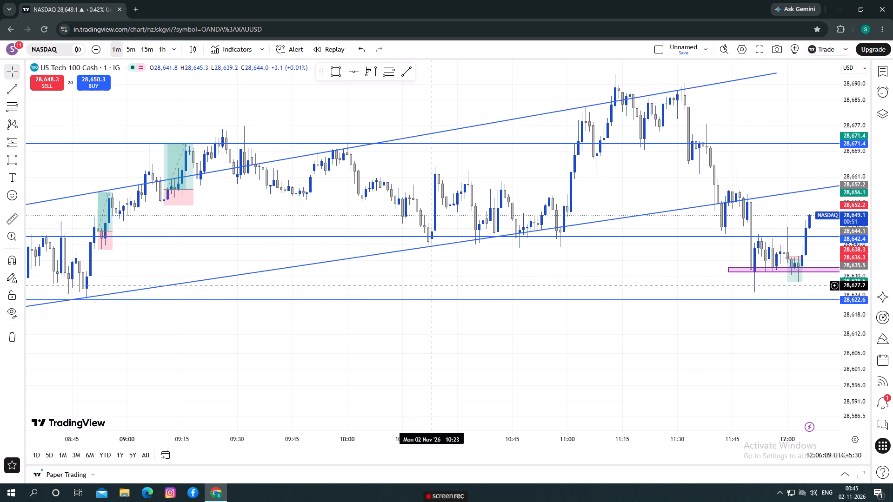
# Raise the horizontal line just below the purple support zone to about 28,625.2.
pyautogui.moveTo(436, 300); pyautogui.dragTo(443, 297)
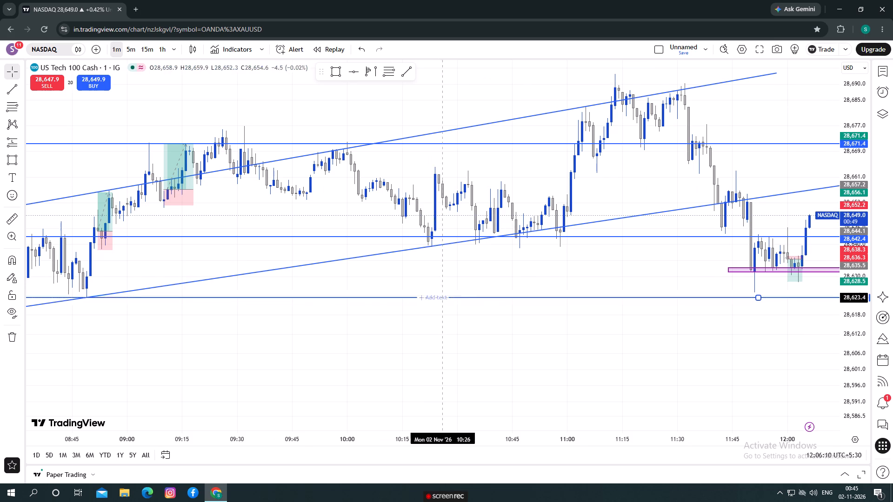
pyautogui.moveTo(443, 297); pyautogui.dragTo(474, 292)
pyautogui.moveTo(298, 343); pyautogui.dragTo(613, 324)
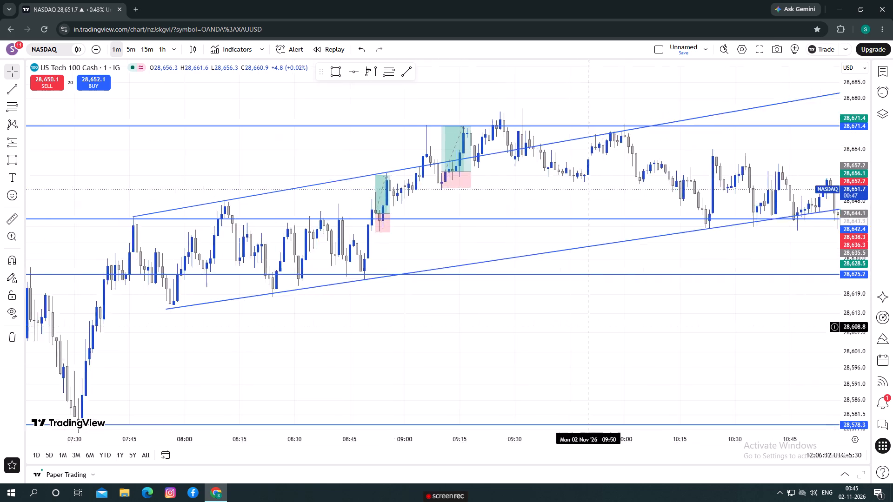
# Examine the NASDAQ price action from about 07:15 to the latest candle against the rising channel, horizontal levels and purple support zone.
pyautogui.moveTo(613, 324); pyautogui.dragTo(633, 322)
pyautogui.moveTo(399, 346); pyautogui.dragTo(680, 330)
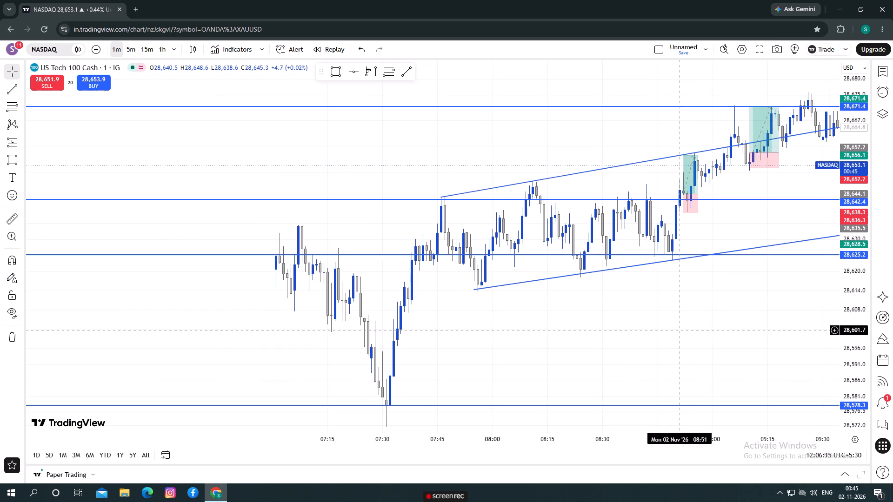
pyautogui.moveTo(680, 330); pyautogui.dragTo(564, 339)
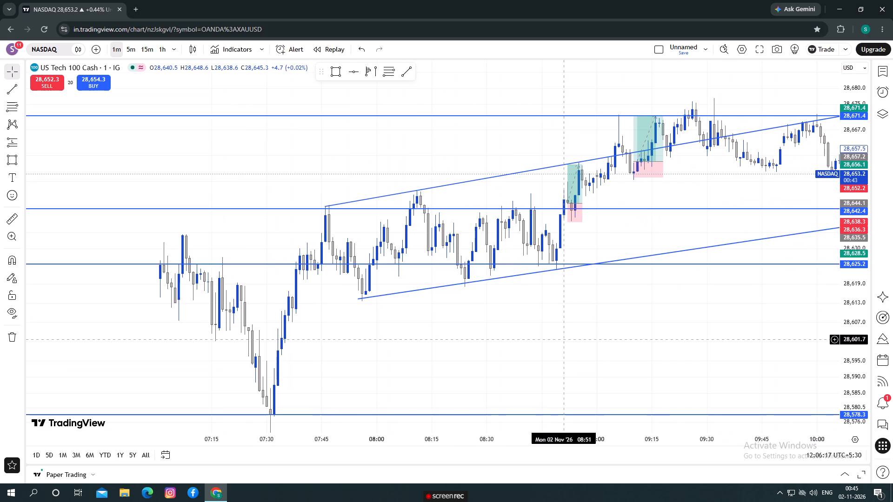
pyautogui.moveTo(564, 339); pyautogui.dragTo(328, 353)
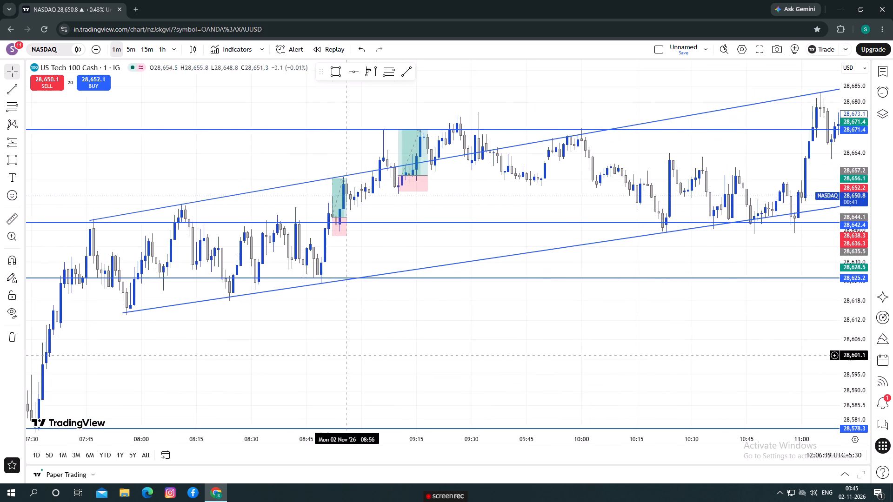
pyautogui.moveTo(467, 346); pyautogui.dragTo(273, 363)
pyautogui.moveTo(501, 343); pyautogui.dragTo(267, 357)
pyautogui.moveTo(466, 337); pyautogui.dragTo(396, 347)
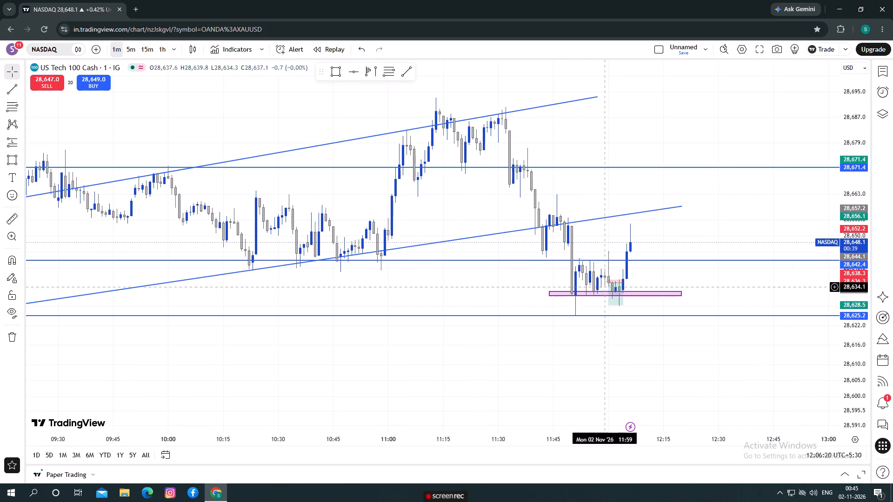
pyautogui.click(735, 265)
pyautogui.moveTo(745, 288); pyautogui.dragTo(622, 292)
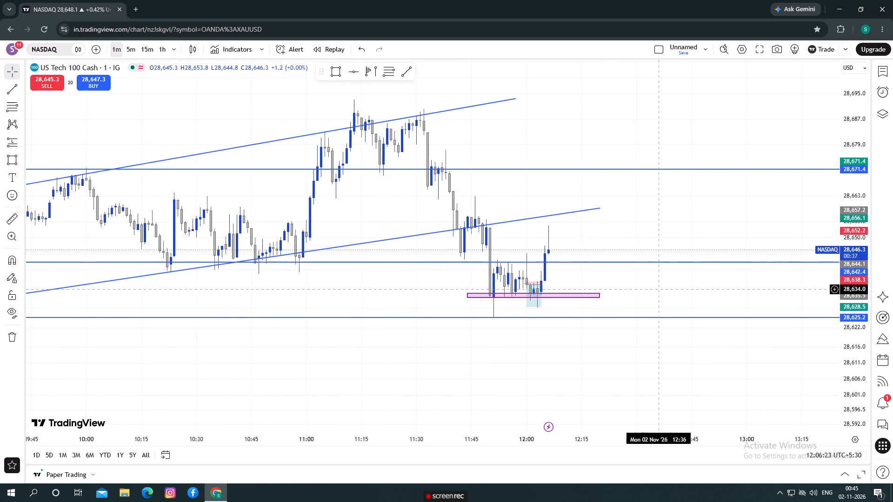
pyautogui.moveTo(622, 292); pyautogui.dragTo(593, 293)
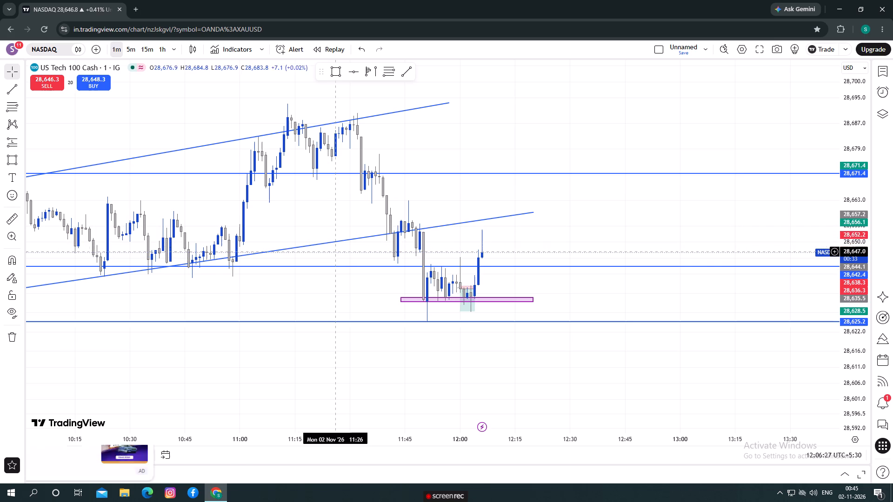
pyautogui.click(233, 418)
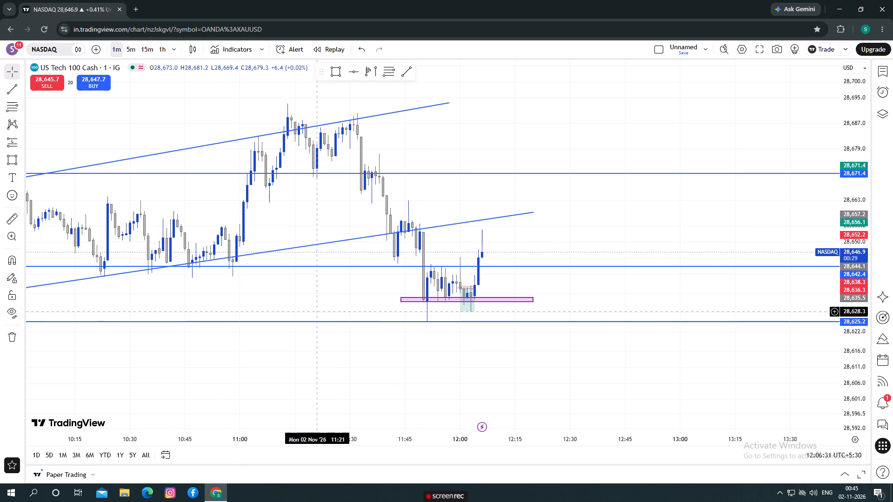
pyautogui.moveTo(317, 311); pyautogui.dragTo(407, 309)
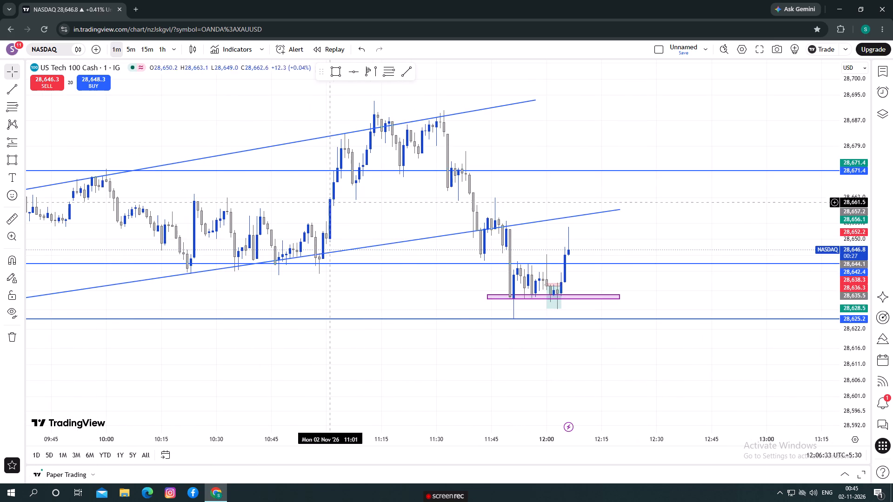
# Reduce the browser to a smaller window, move it clear of the desktop shortcuts and launch ATAS X.
pyautogui.click(866, 6)
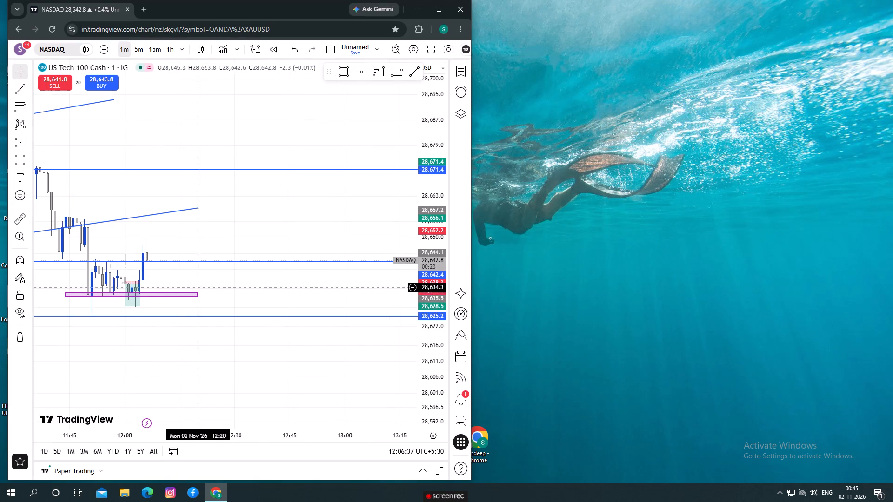
pyautogui.moveTo(191, 283); pyautogui.dragTo(242, 277)
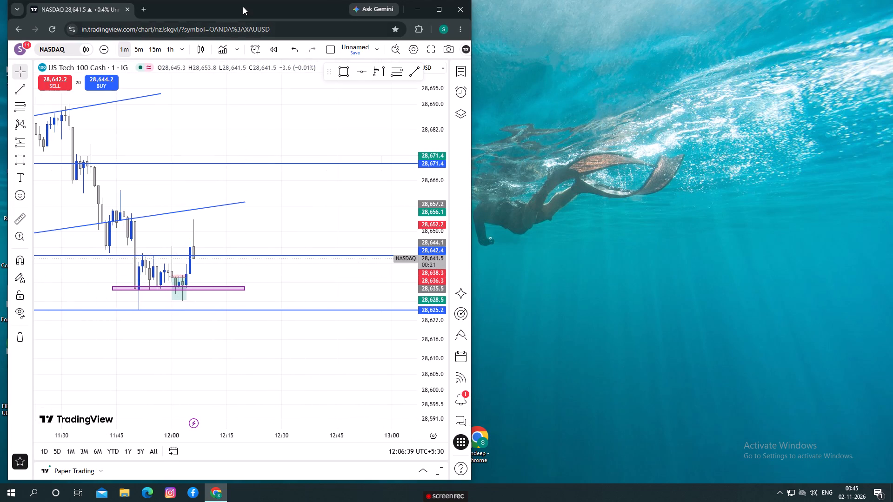
pyautogui.moveTo(241, 7); pyautogui.dragTo(626, 2)
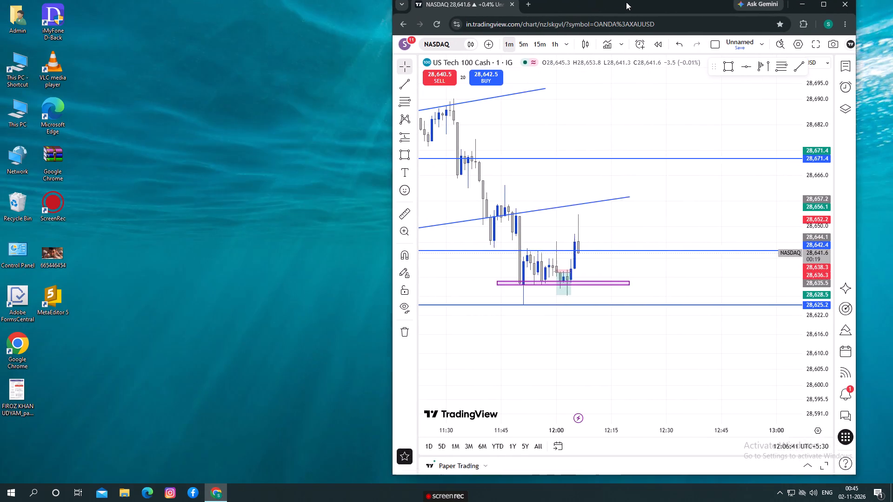
pyautogui.moveTo(626, 2); pyautogui.dragTo(664, 7)
pyautogui.click(866, 9)
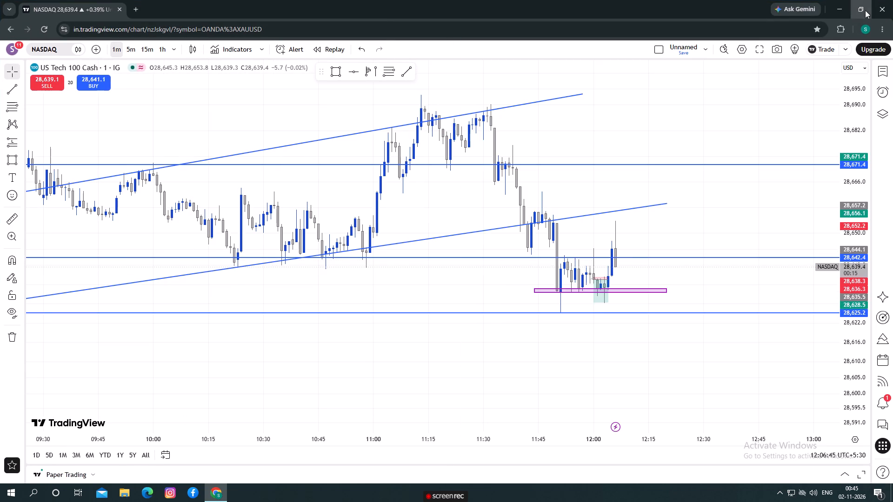
pyautogui.moveTo(238, 8); pyautogui.dragTo(635, 20)
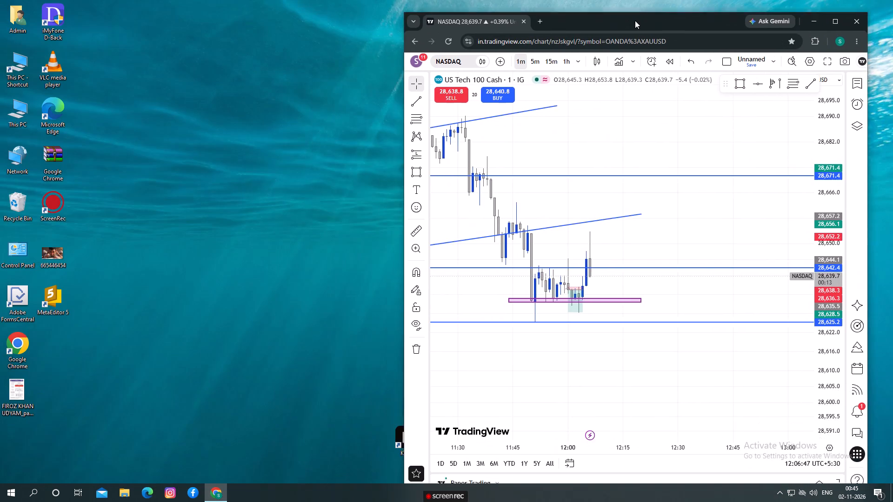
pyautogui.moveTo(635, 20); pyautogui.dragTo(660, 8)
pyautogui.click(342, 151)
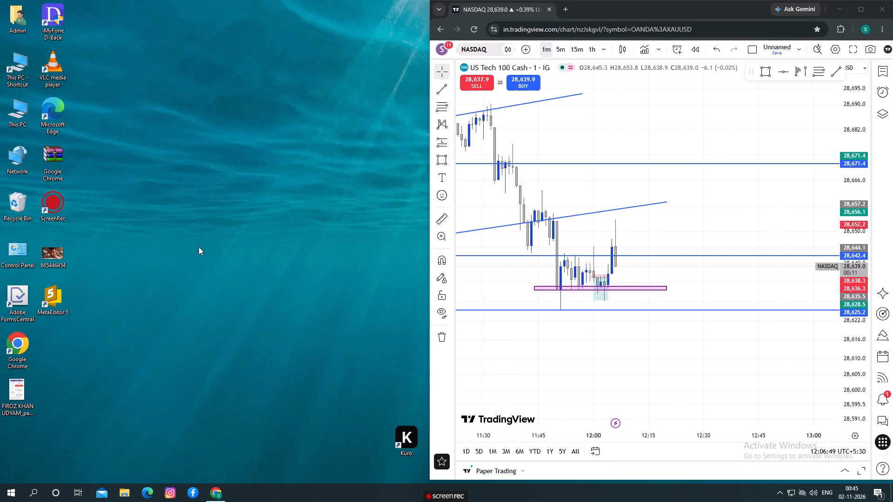
pyautogui.click(58, 376)
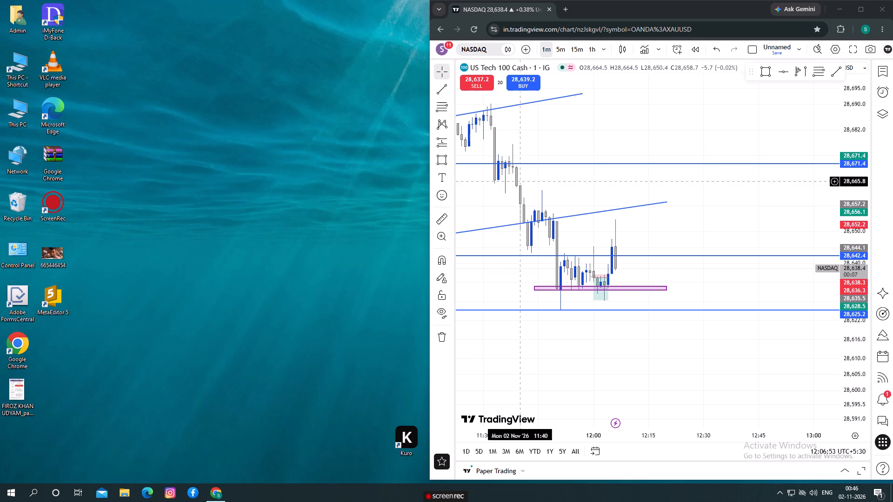
pyautogui.moveTo(613, 9); pyautogui.dragTo(169, 89)
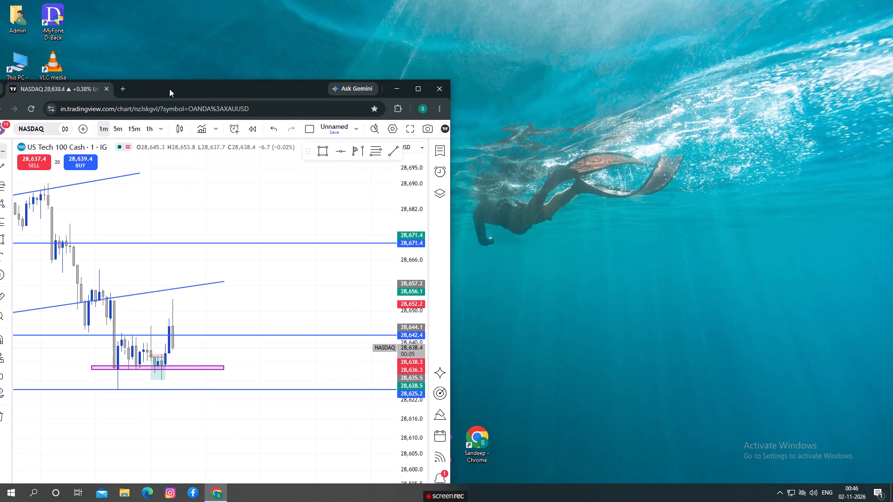
pyautogui.moveTo(169, 89); pyautogui.dragTo(151, 69)
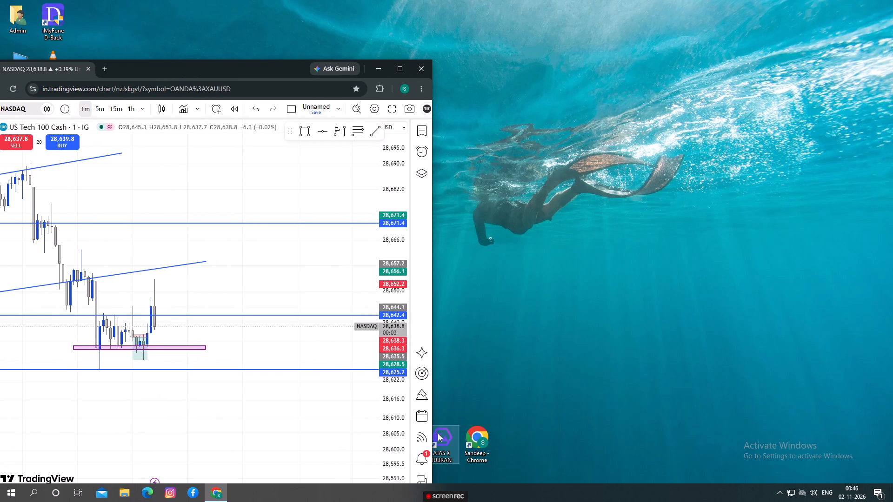
pyautogui.doubleClick(438, 433)
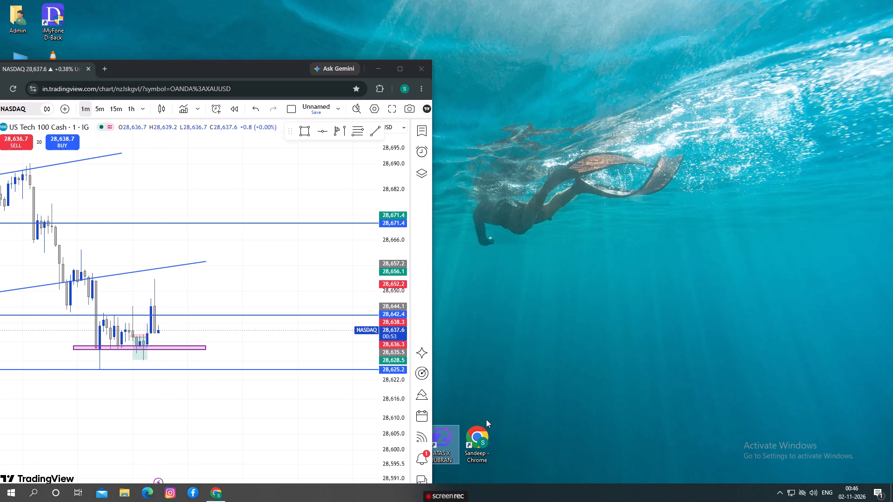
pyautogui.doubleClick(453, 437)
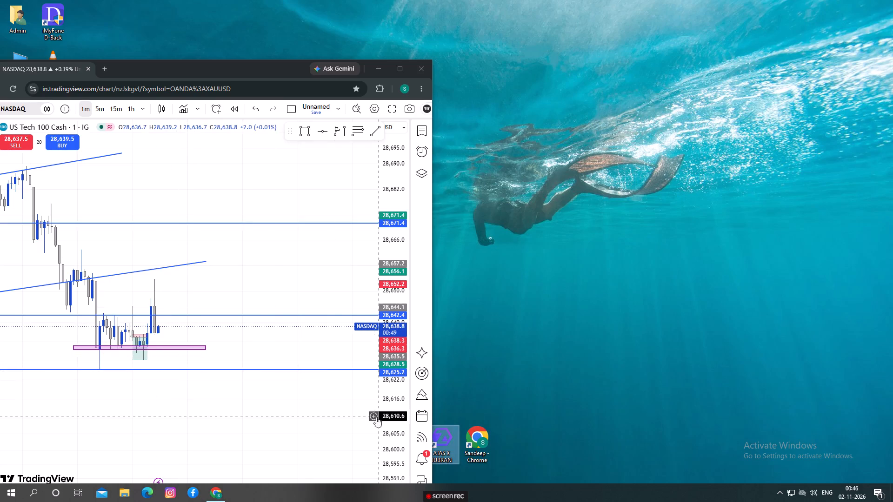
pyautogui.moveTo(187, 66); pyautogui.dragTo(753, 102)
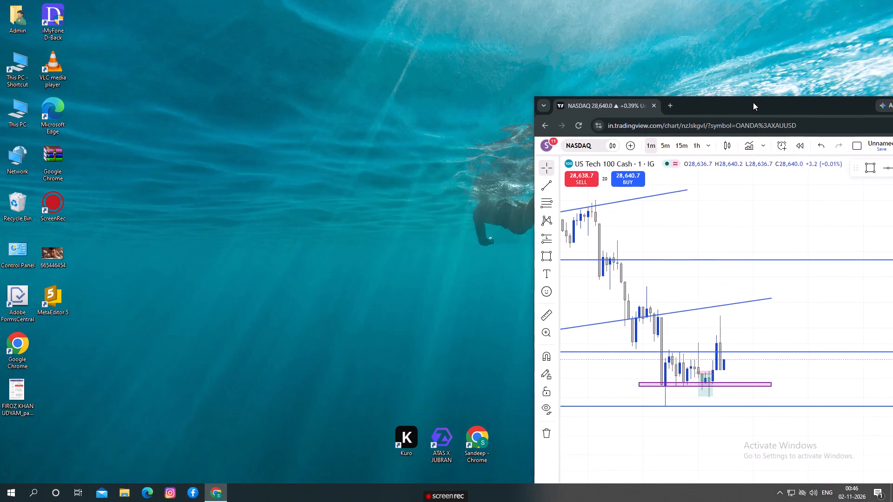
pyautogui.moveTo(753, 102); pyautogui.dragTo(753, 95)
pyautogui.doubleClick(450, 446)
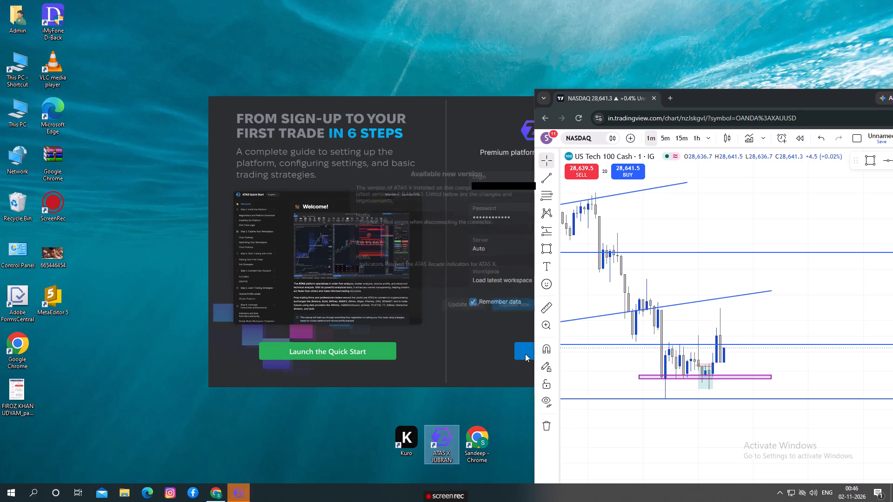
# Postpone the offered ATAS X update and log in with the remembered account data and the latest workspace.
pyautogui.click(460, 310)
pyautogui.click(532, 349)
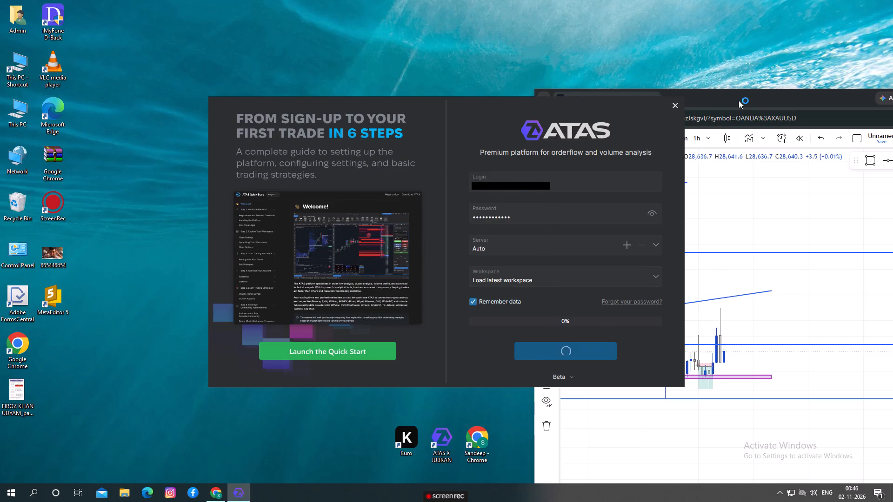
# Move the browser window clear of the ATAS X login dialogs and continue with an empty workspace.
pyautogui.moveTo(739, 100); pyautogui.dragTo(706, 9)
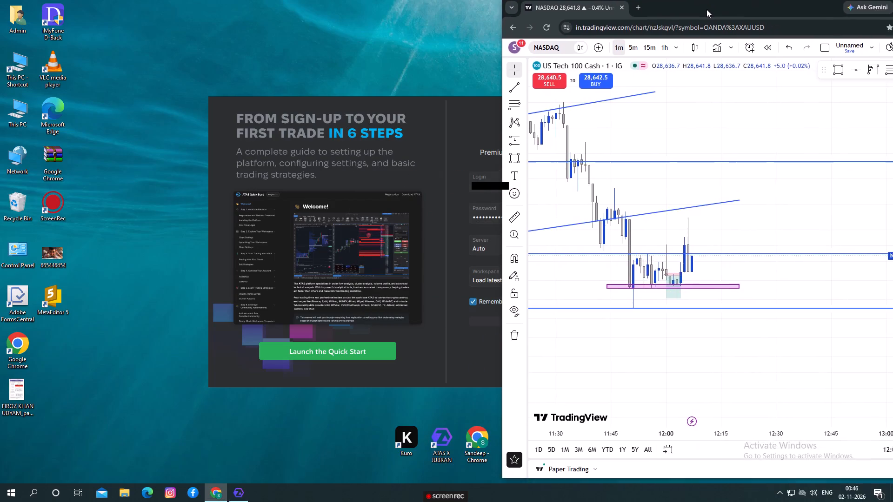
pyautogui.moveTo(706, 9); pyautogui.dragTo(708, 9)
pyautogui.moveTo(708, 9); pyautogui.dragTo(659, 103)
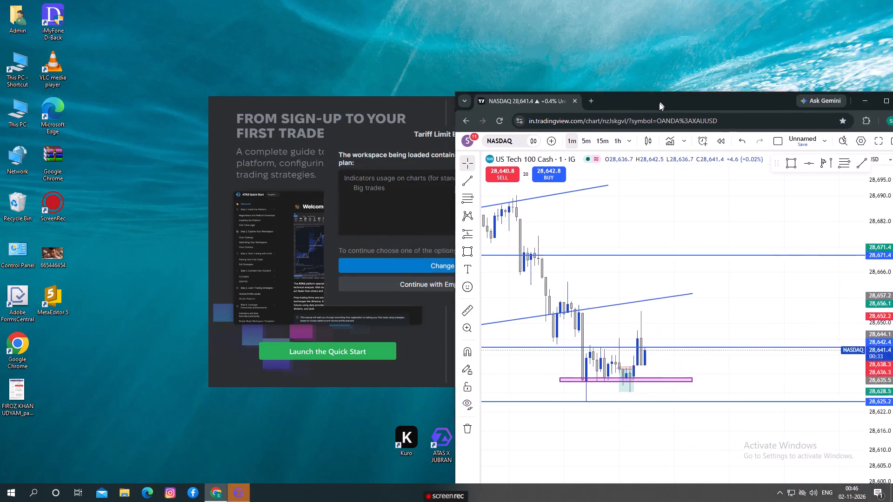
pyautogui.moveTo(659, 103); pyautogui.dragTo(674, 410)
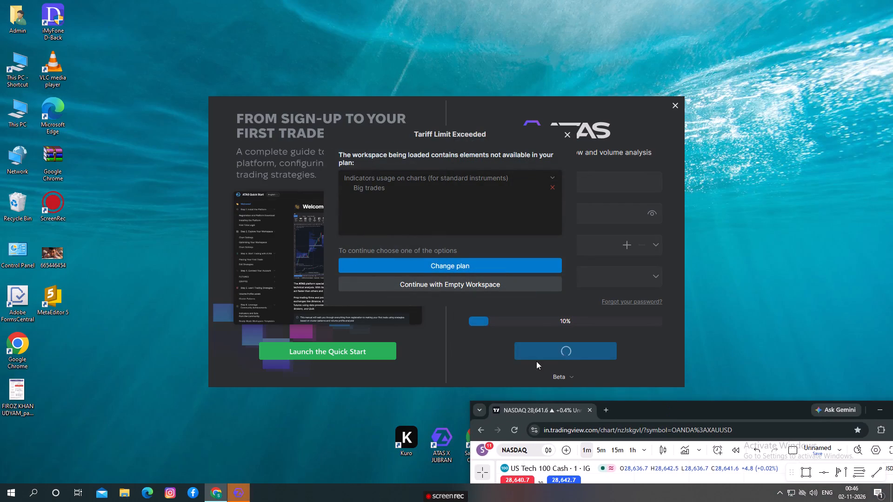
pyautogui.click(440, 284)
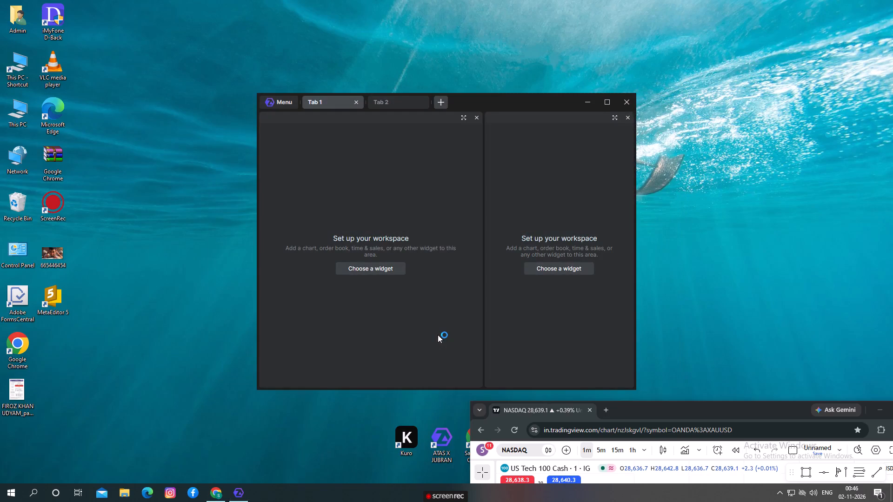
# Remove the second empty widget pane from Tab 1 and maximize the ATAS X window.
pyautogui.click(629, 112)
pyautogui.click(602, 96)
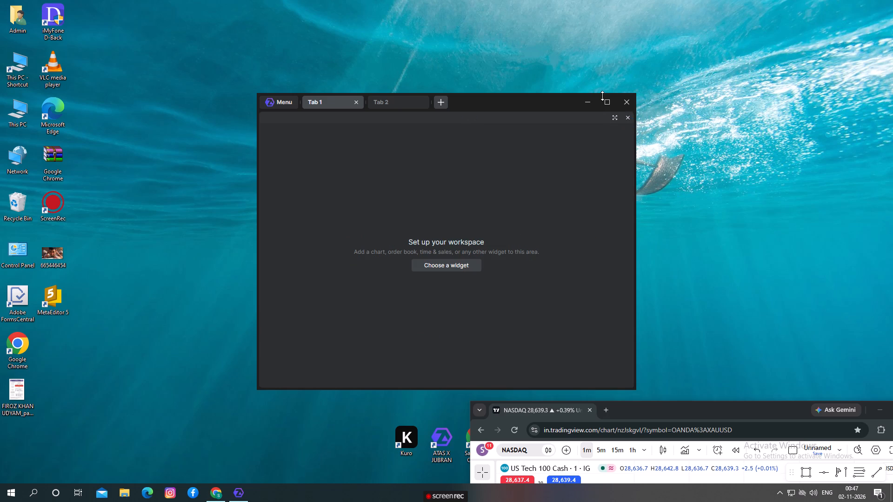
pyautogui.click(613, 105)
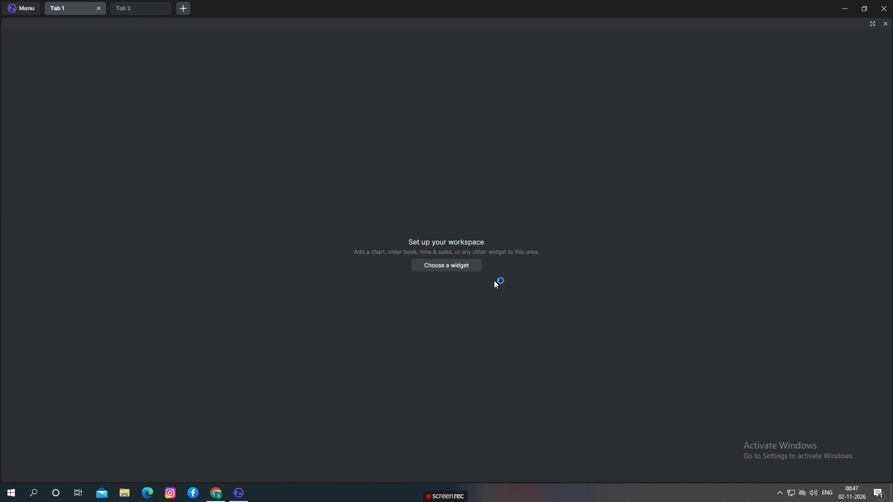
# Add a Heatmap widget to the empty workspace pane in Tab 1.
pyautogui.click(463, 269)
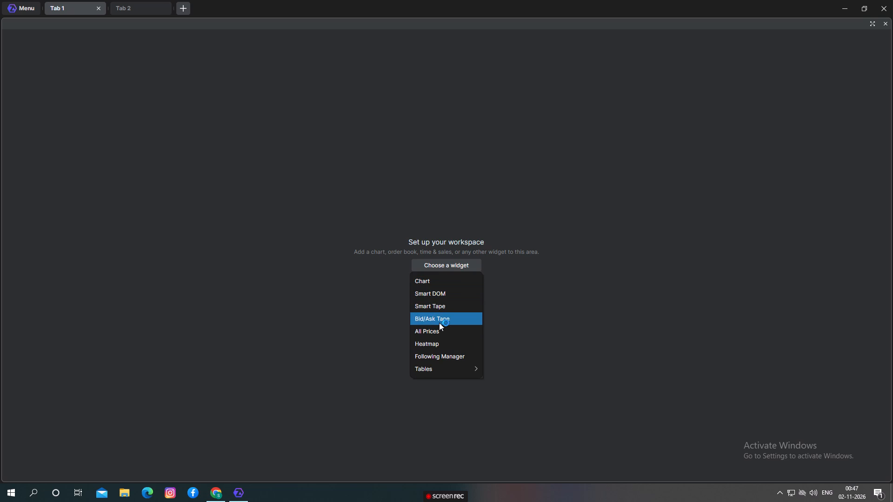
pyautogui.click(444, 342)
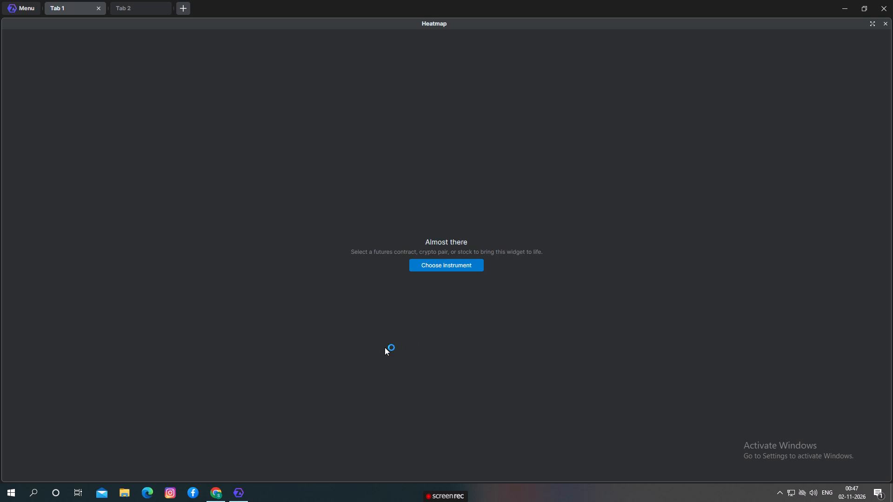
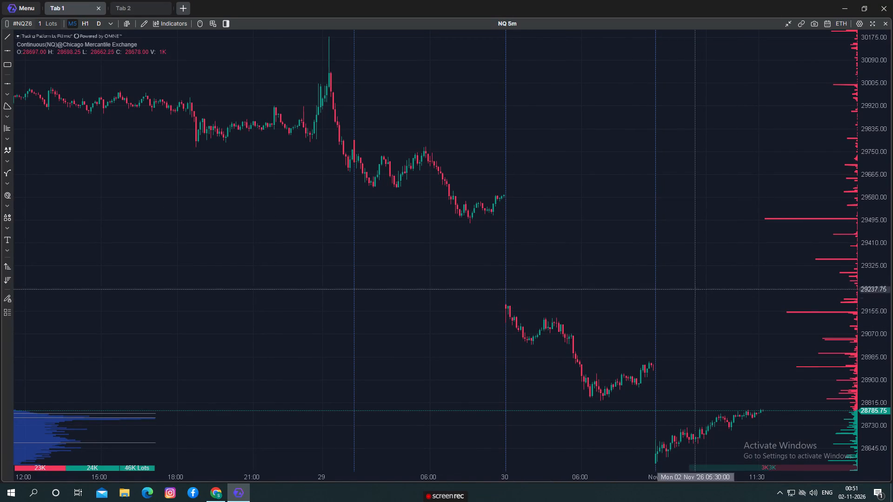
# Remove the blue volume profile from the NQ five-minute chart, keeping the Depth Of Market bars.
pyautogui.moveTo(612, 304); pyautogui.dragTo(589, 200)
pyautogui.moveTo(874, 395); pyautogui.dragTo(861, 331)
pyautogui.moveTo(701, 373); pyautogui.dragTo(642, 88)
pyautogui.moveTo(671, 222); pyautogui.dragTo(658, 196)
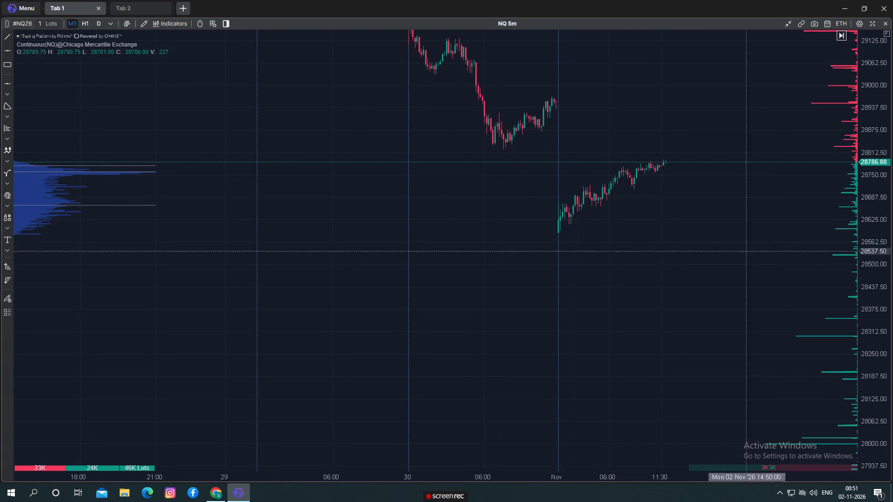
pyautogui.moveTo(865, 310); pyautogui.dragTo(858, 252)
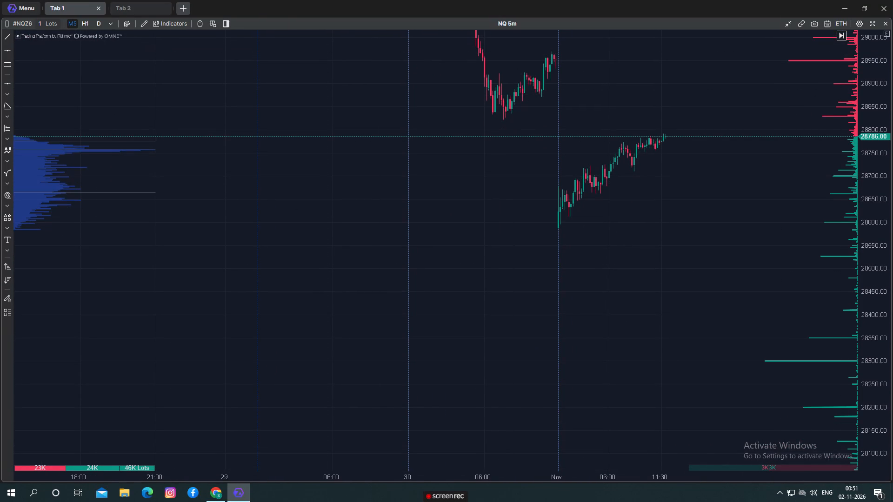
pyautogui.rightClick(152, 252)
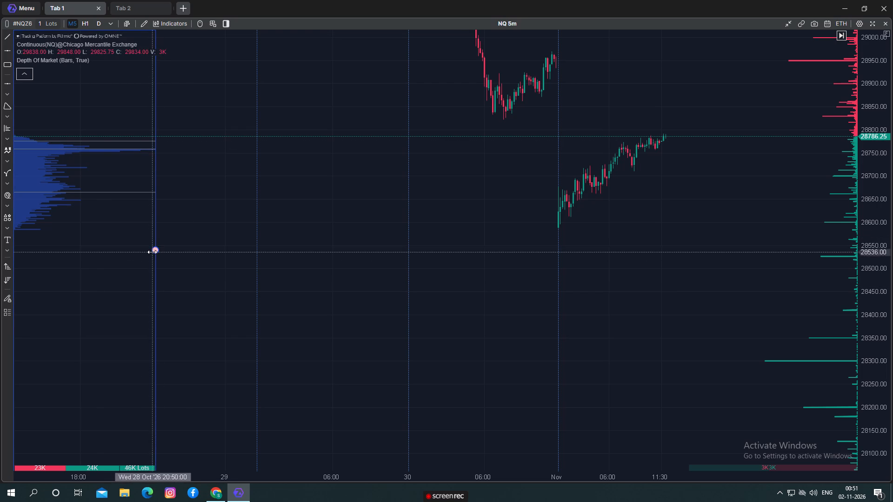
pyautogui.click(187, 299)
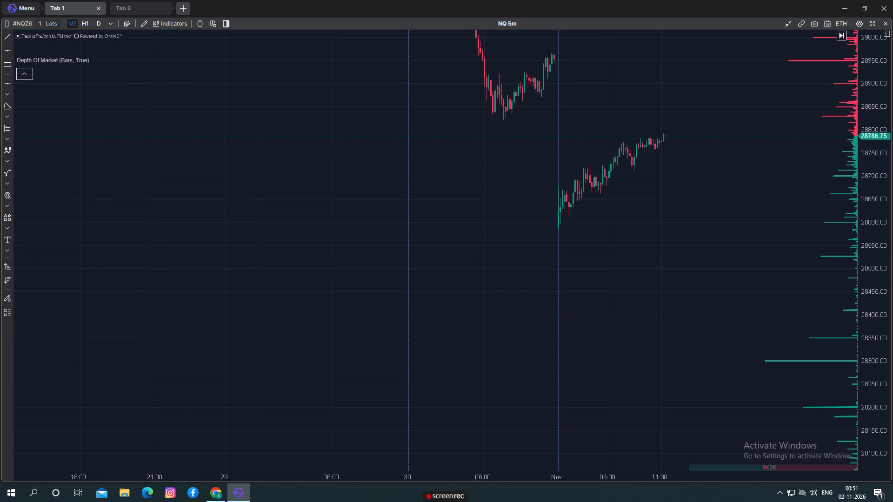
# Switch the NQ chart's timeframe to M1.
pyautogui.click(108, 25)
pyautogui.click(76, 38)
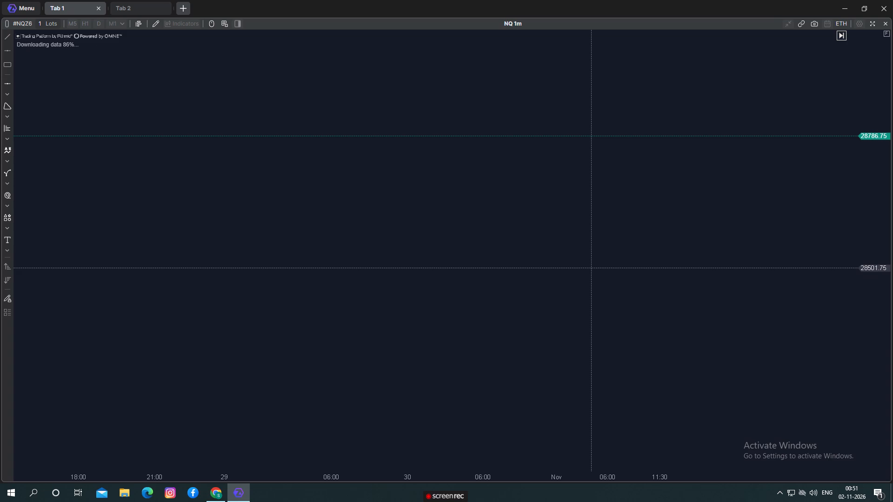
# Examine the NQ one-minute price action from the November session open up to the latest candles.
pyautogui.moveTo(592, 268); pyautogui.dragTo(586, 269)
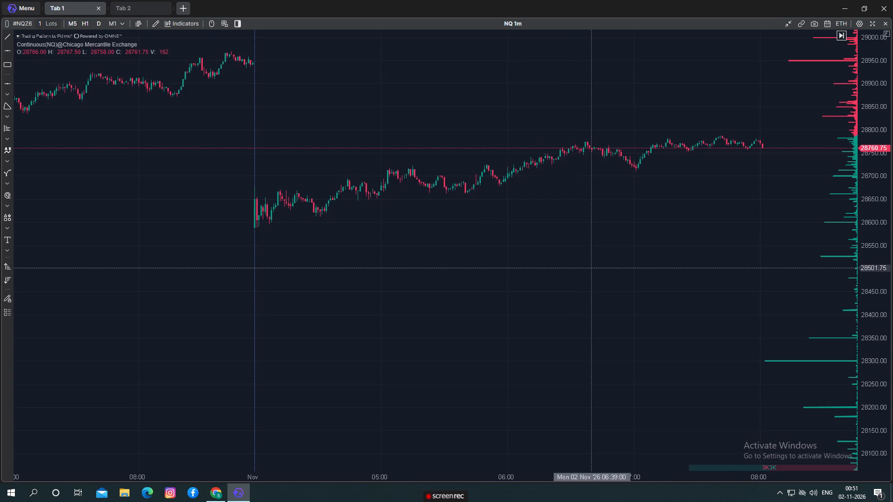
pyautogui.moveTo(586, 269); pyautogui.dragTo(562, 276)
pyautogui.moveTo(869, 347); pyautogui.dragTo(845, 185)
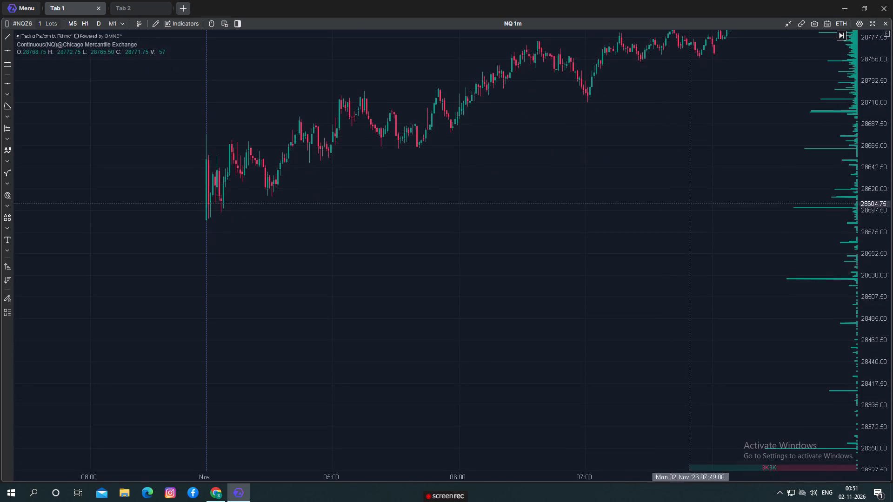
pyautogui.moveTo(665, 204); pyautogui.dragTo(606, 297)
pyautogui.moveTo(876, 328); pyautogui.dragTo(870, 137)
pyautogui.moveTo(593, 110); pyautogui.dragTo(600, 210)
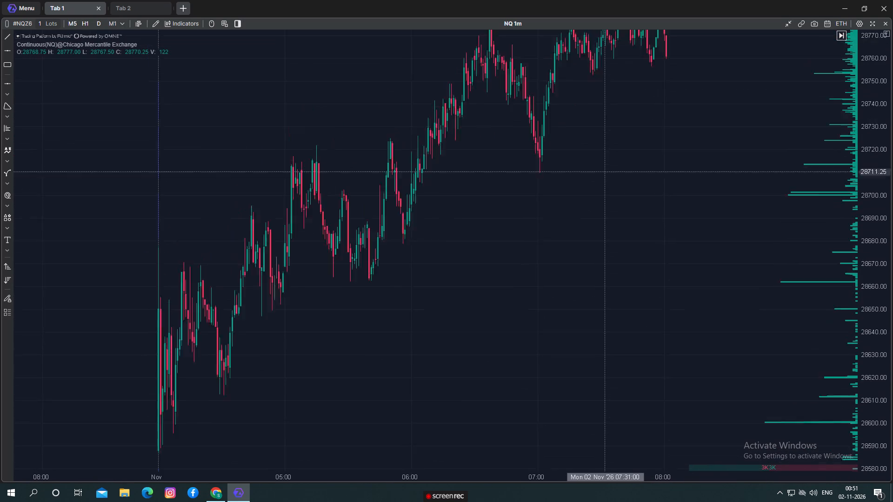
pyautogui.moveTo(600, 210); pyautogui.dragTo(590, 261)
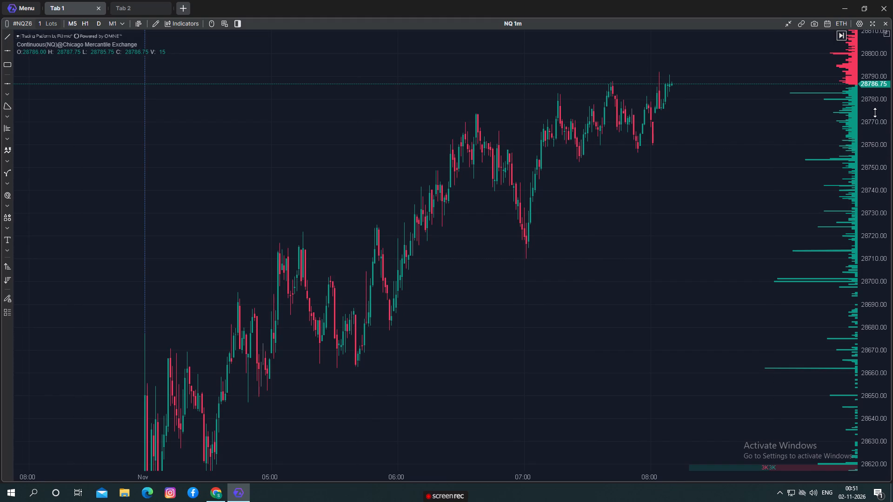
pyautogui.moveTo(874, 119); pyautogui.dragTo(878, 182)
pyautogui.scroll(1, 689, 167)
pyautogui.scroll(-2, 689, 167)
pyautogui.moveTo(682, 222); pyautogui.dragTo(678, 204)
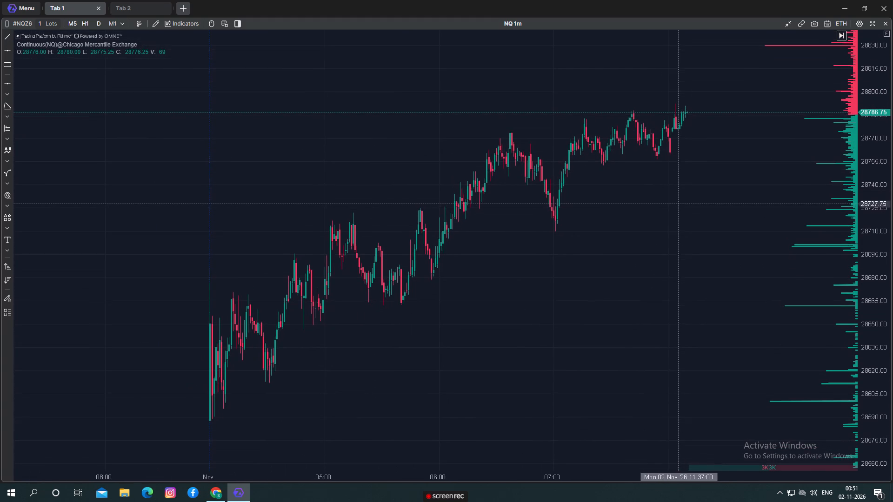
pyautogui.moveTo(688, 177); pyautogui.dragTo(655, 184)
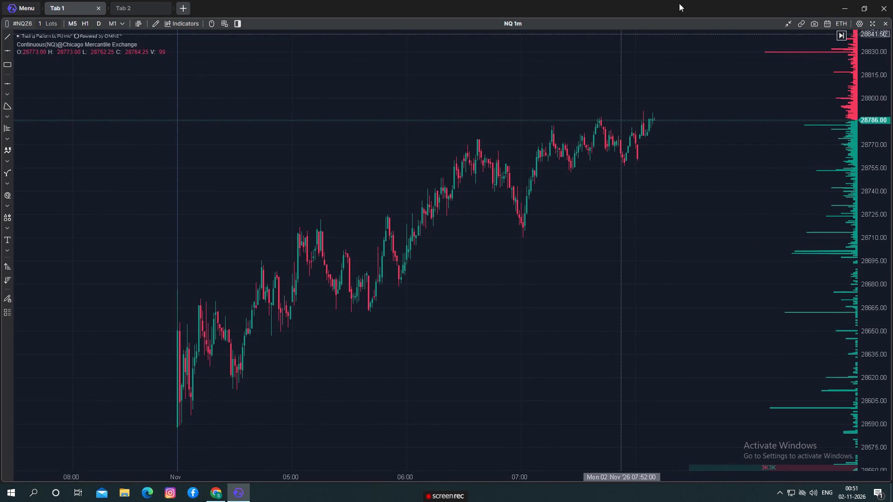
# Restore ATAS X to a floating window and bring the Chrome window with the NASDAQ chart beside it on the desktop.
pyautogui.click(863, 9)
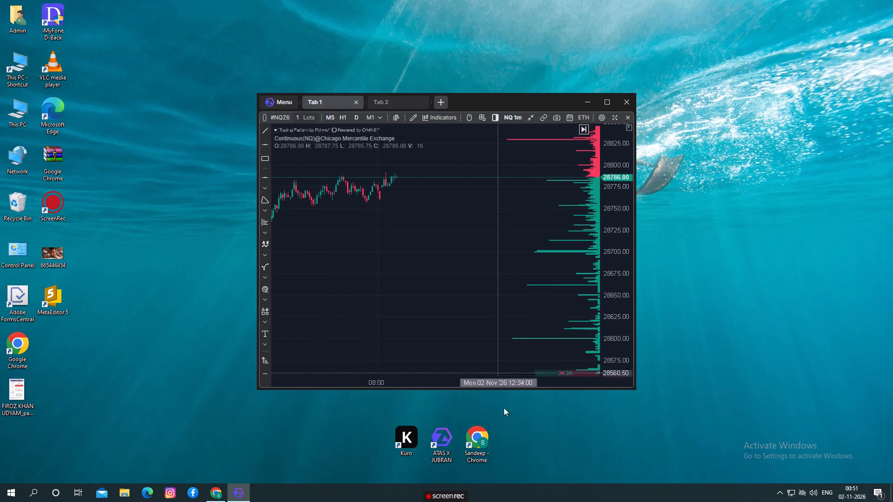
pyautogui.click(206, 494)
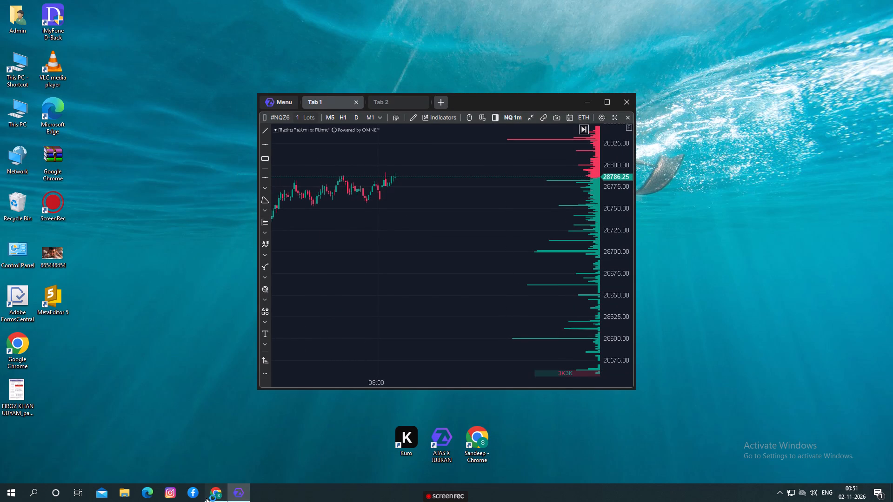
pyautogui.moveTo(675, 409); pyautogui.dragTo(281, 254)
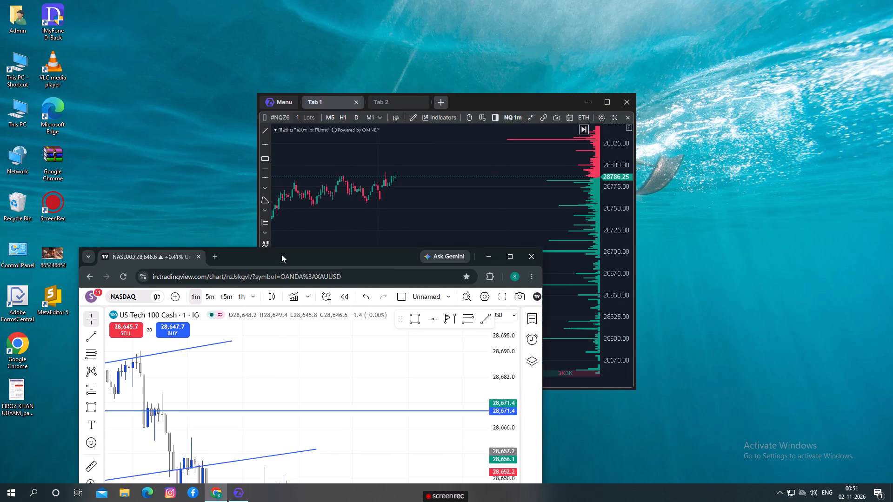
pyautogui.moveTo(281, 254); pyautogui.dragTo(233, 196)
# Place the ATAS X window at full height over the right half of the desktop.
pyautogui.moveTo(489, 97); pyautogui.dragTo(707, 85)
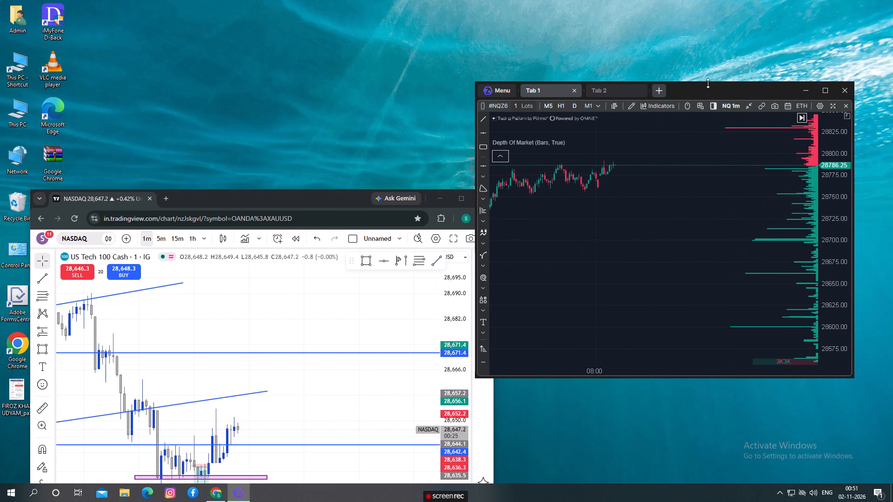
pyautogui.moveTo(708, 83); pyautogui.dragTo(719, 0)
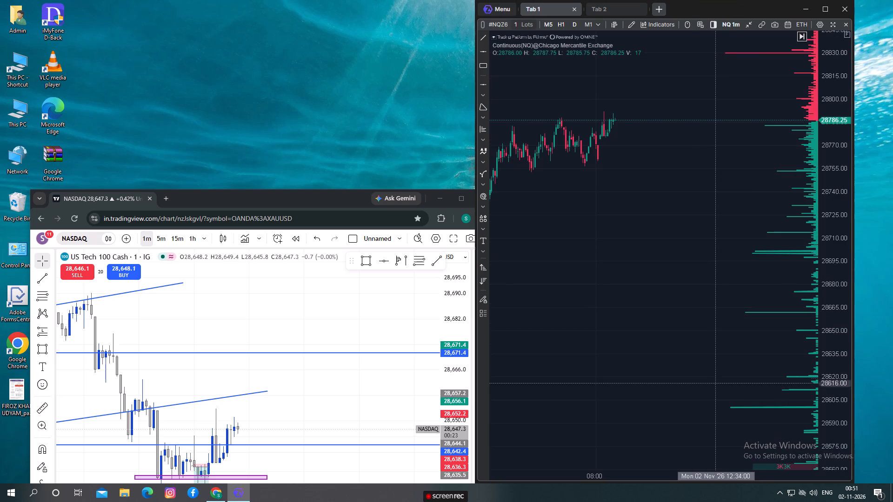
pyautogui.moveTo(853, 227); pyautogui.dragTo(892, 223)
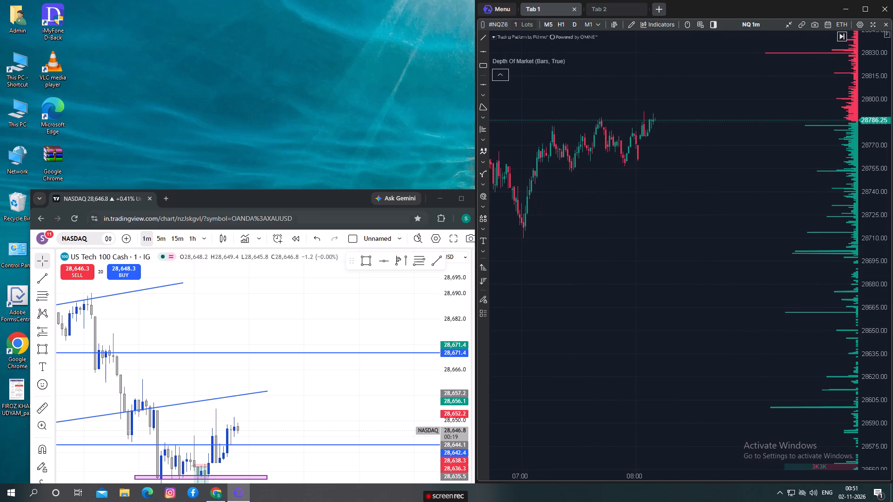
# Resize the Chrome window with the NASDAQ chart to full height, filling the left half of the desktop beside ATAS X.
pyautogui.click(298, 187)
pyautogui.moveTo(298, 191); pyautogui.dragTo(292, 16)
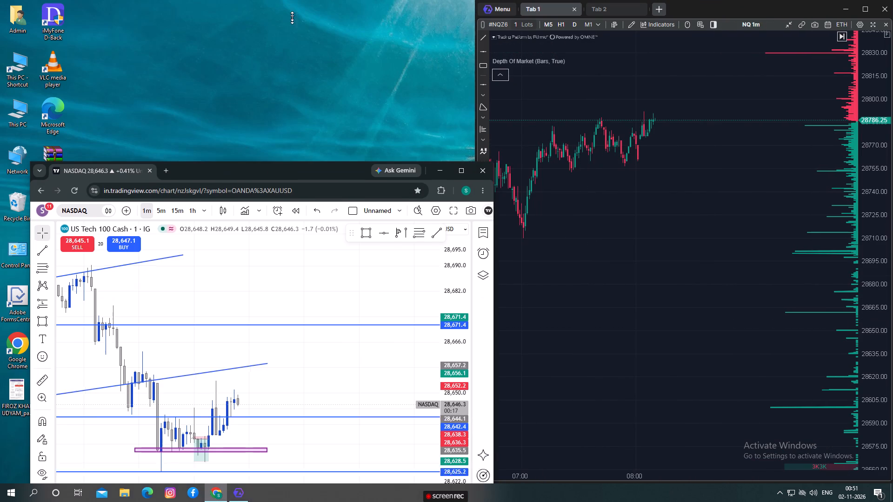
pyautogui.moveTo(292, 16); pyautogui.dragTo(298, 0)
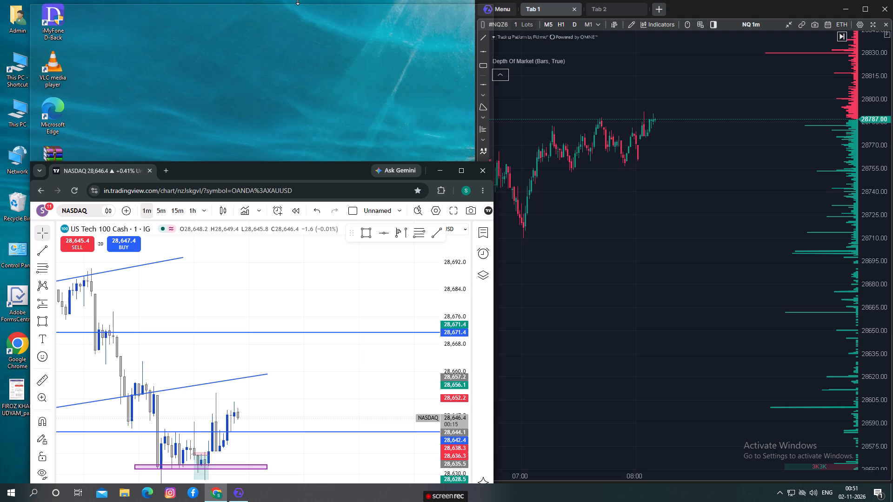
pyautogui.moveTo(298, 0); pyautogui.dragTo(267, 10)
pyautogui.moveTo(273, 162); pyautogui.dragTo(240, 0)
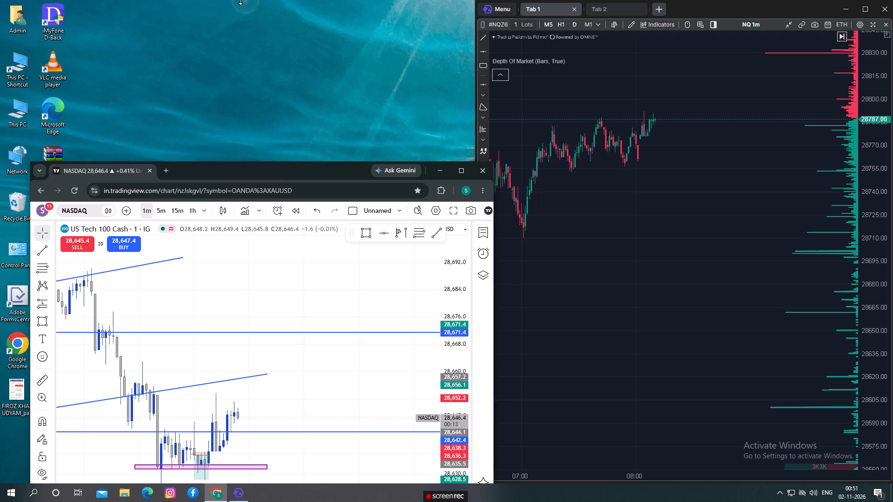
pyautogui.moveTo(240, 0); pyautogui.dragTo(225, 0)
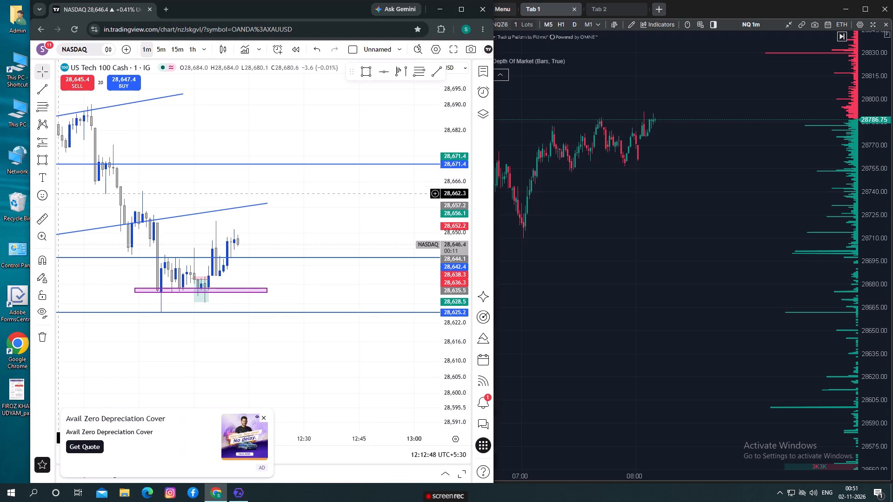
pyautogui.moveTo(28, 200); pyautogui.dragTo(0, 194)
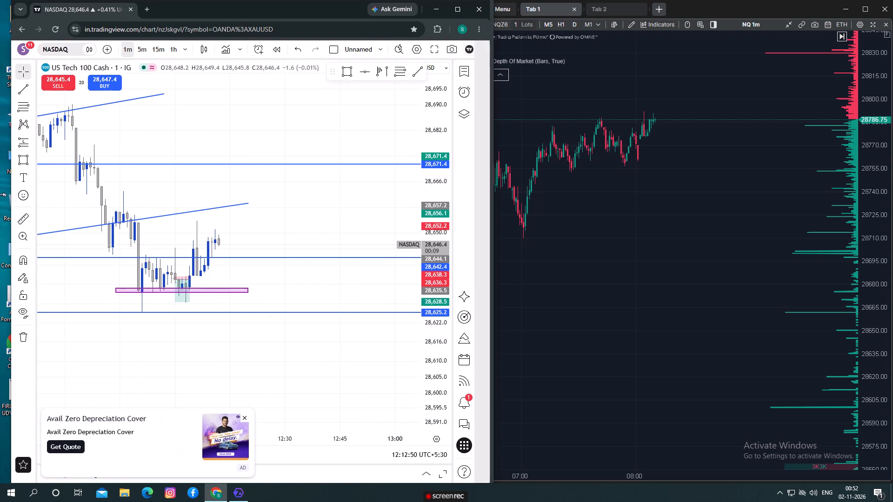
pyautogui.moveTo(0, 194); pyautogui.dragTo(0, 193)
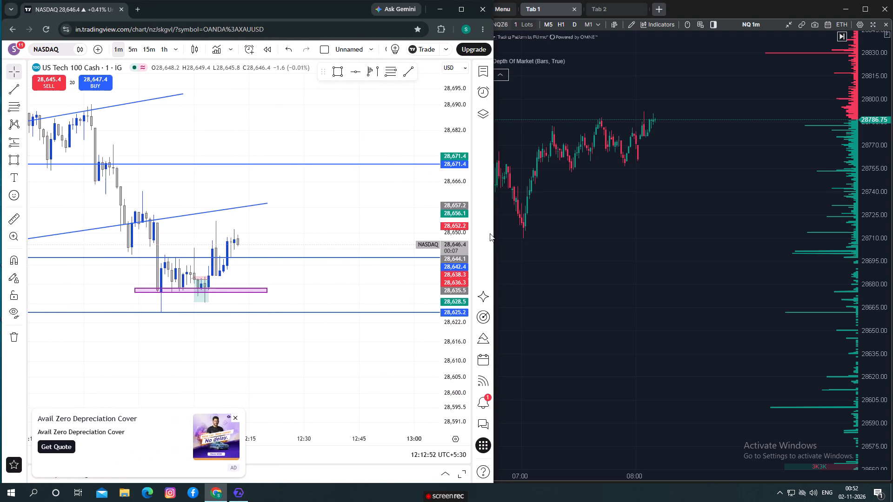
pyautogui.moveTo(497, 232); pyautogui.dragTo(487, 232)
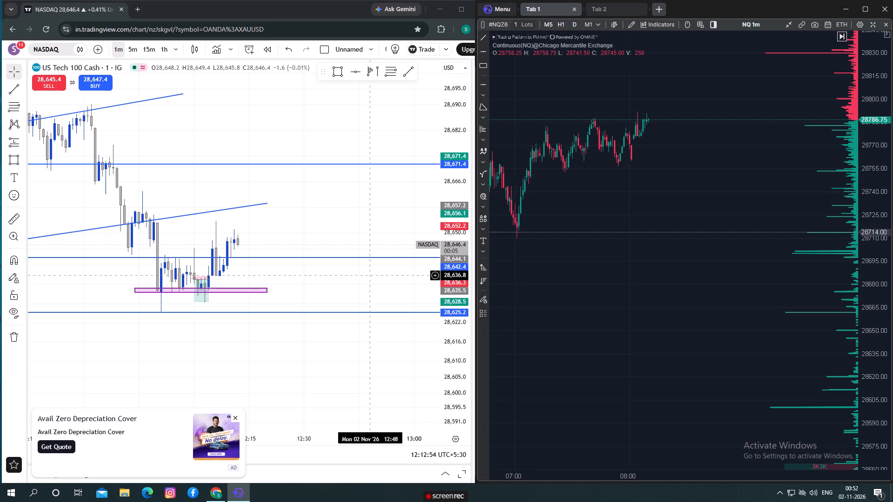
# Compare recent one-minute price action on the TradingView NASDAQ chart and the ATAS X NQ chart side by side.
pyautogui.moveTo(356, 284); pyautogui.dragTo(370, 273)
pyautogui.moveTo(647, 255); pyautogui.dragTo(660, 270)
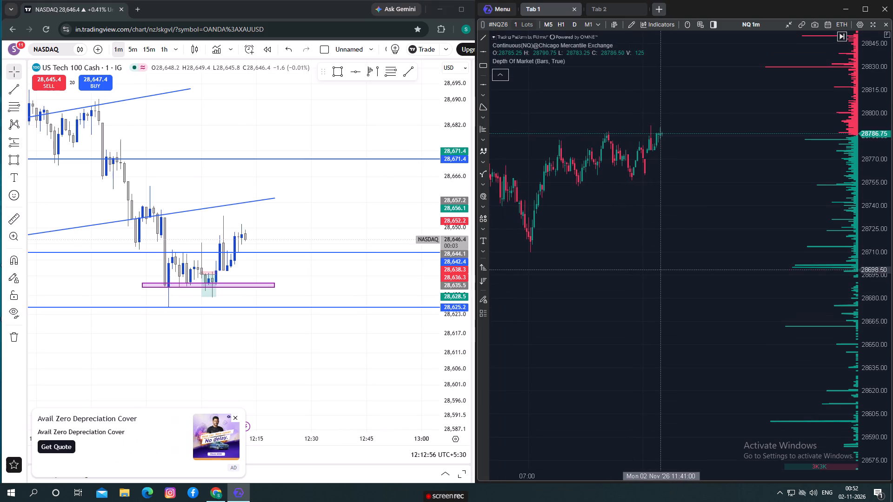
pyautogui.scroll(4, 663, 238)
pyautogui.moveTo(662, 189); pyautogui.dragTo(663, 257)
pyautogui.scroll(4, 664, 228)
pyautogui.moveTo(676, 196); pyautogui.dragTo(683, 214)
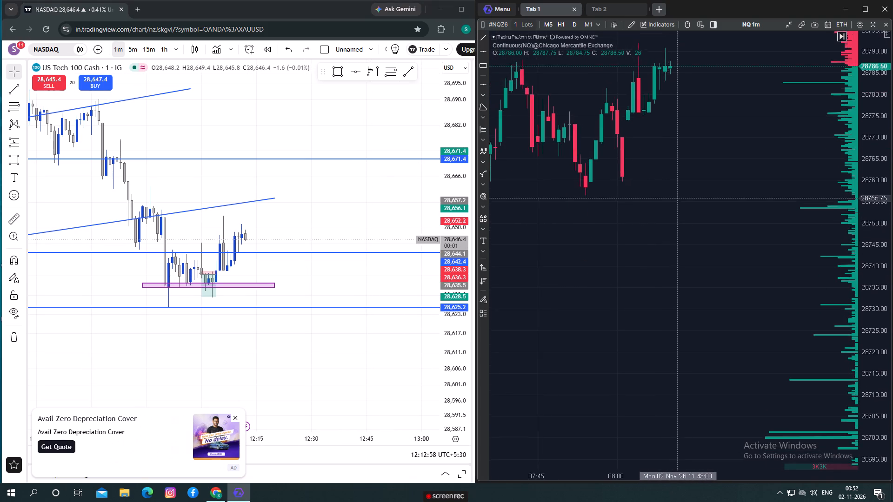
pyautogui.moveTo(683, 214); pyautogui.dragTo(682, 317)
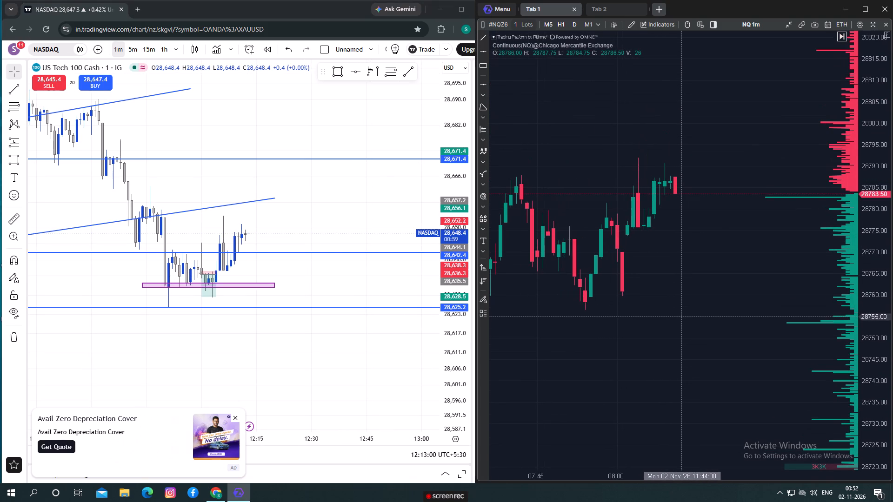
pyautogui.click(239, 417)
pyautogui.scroll(-2, 651, 258)
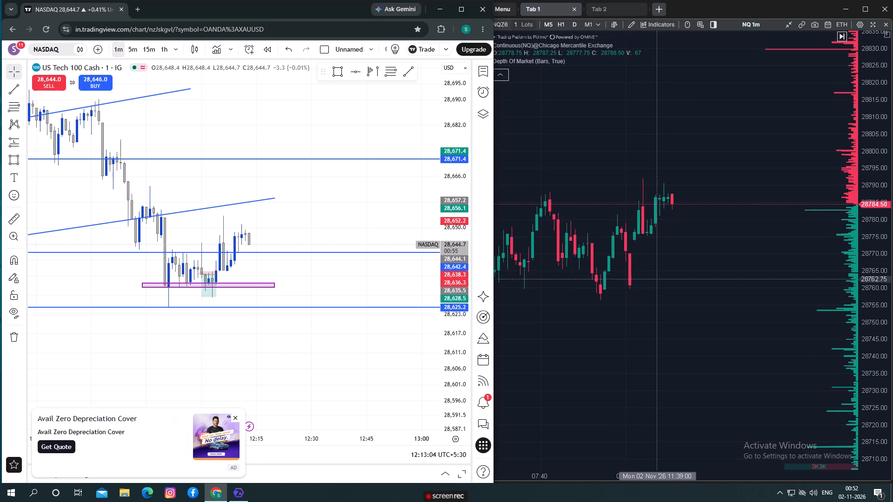
pyautogui.scroll(-1, 659, 291)
pyautogui.moveTo(659, 297); pyautogui.dragTo(678, 283)
pyautogui.moveTo(618, 311); pyautogui.dragTo(678, 279)
pyautogui.scroll(-2, 677, 279)
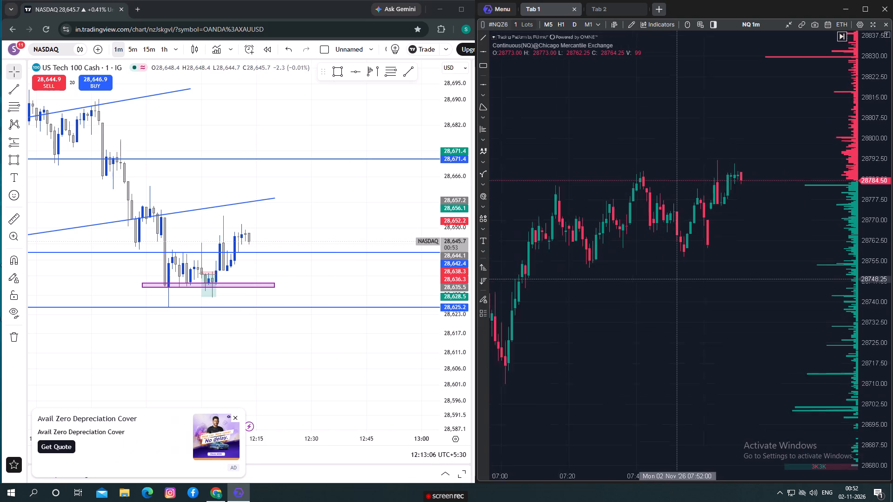
pyautogui.moveTo(677, 289); pyautogui.dragTo(675, 281)
pyautogui.moveTo(237, 230); pyautogui.dragTo(239, 230)
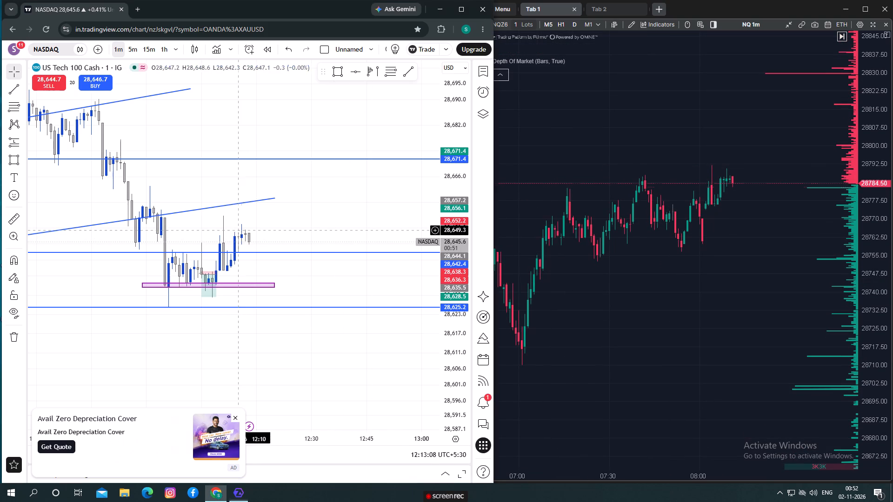
pyautogui.moveTo(239, 230); pyautogui.dragTo(239, 237)
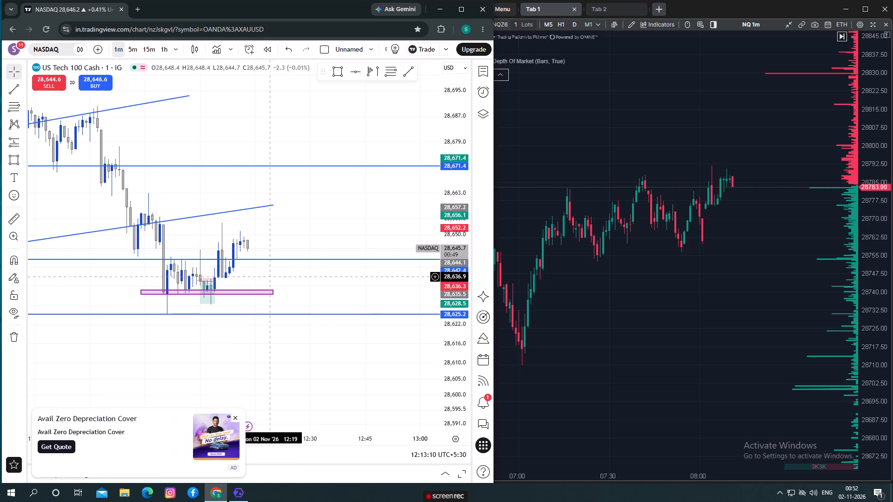
pyautogui.moveTo(595, 247); pyautogui.dragTo(626, 251)
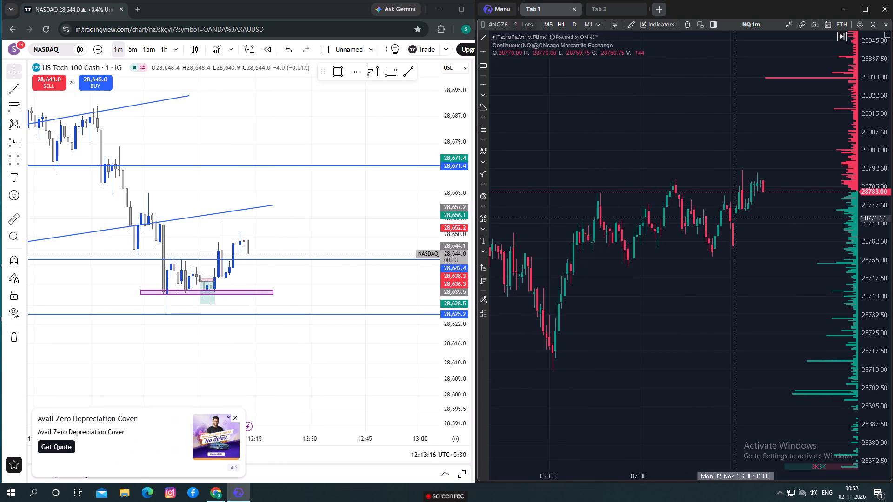
pyautogui.moveTo(714, 243); pyautogui.dragTo(696, 244)
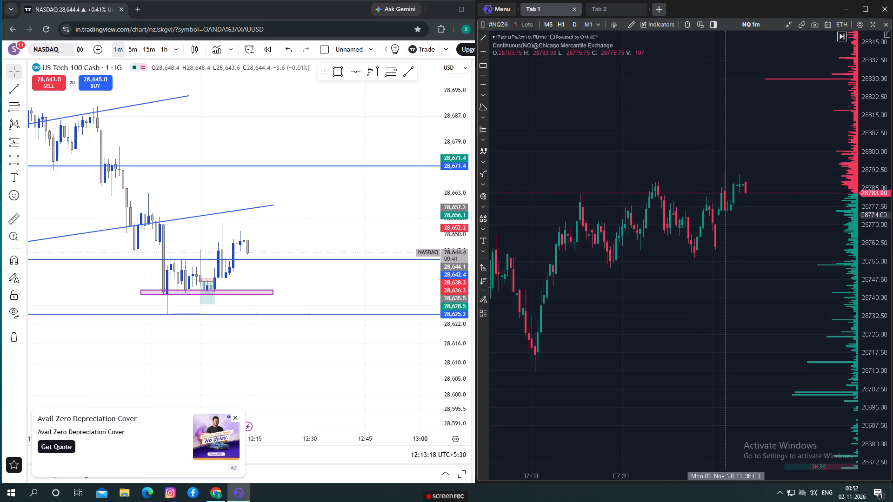
pyautogui.moveTo(651, 180); pyautogui.dragTo(672, 196)
pyautogui.click(639, 197)
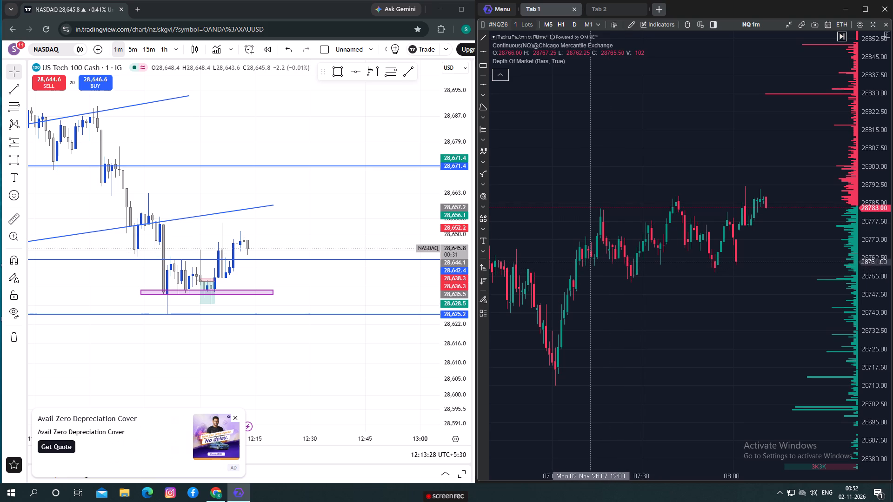
# Dismiss the Avail Zero Depreciation Cover advertisement covering the lower part of the TradingView NASDAQ chart.
pyautogui.moveTo(591, 263); pyautogui.dragTo(553, 264)
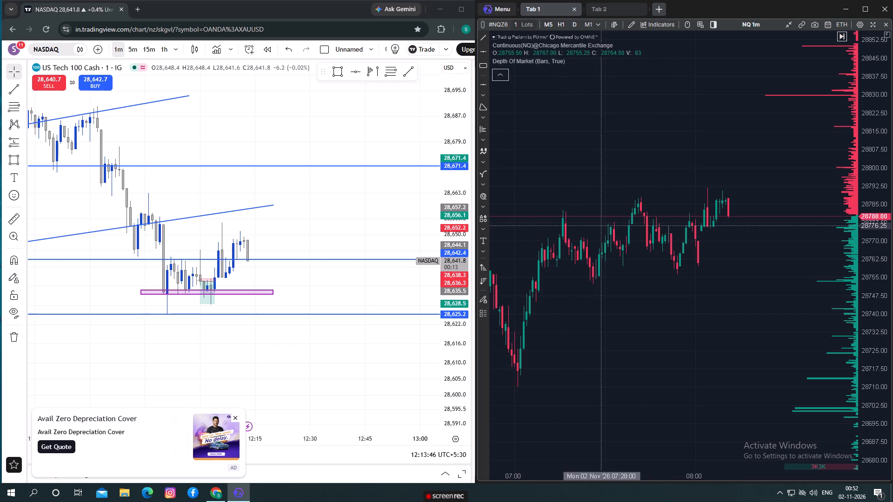
pyautogui.moveTo(647, 260); pyautogui.dragTo(691, 241)
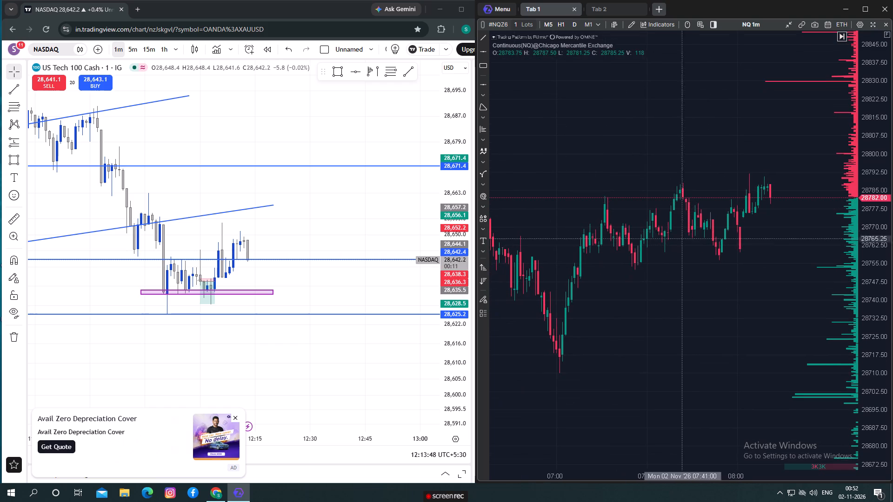
pyautogui.moveTo(659, 258); pyautogui.dragTo(640, 276)
pyautogui.moveTo(243, 358); pyautogui.dragTo(358, 368)
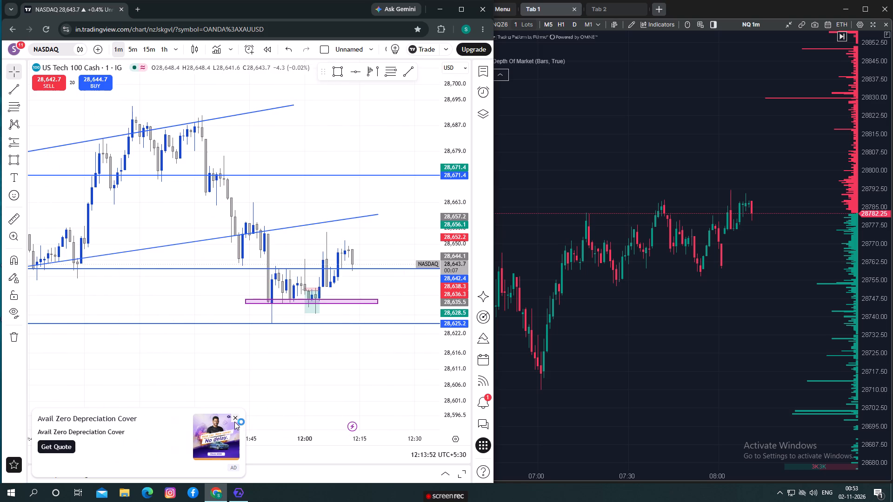
pyautogui.click(234, 418)
# Examine the latest one-minute price move on the TradingView NASDAQ chart and the ATAS X NQ chart, including the wider NQ price range.
pyautogui.moveTo(293, 363); pyautogui.dragTo(220, 341)
pyautogui.moveTo(631, 298); pyautogui.dragTo(671, 263)
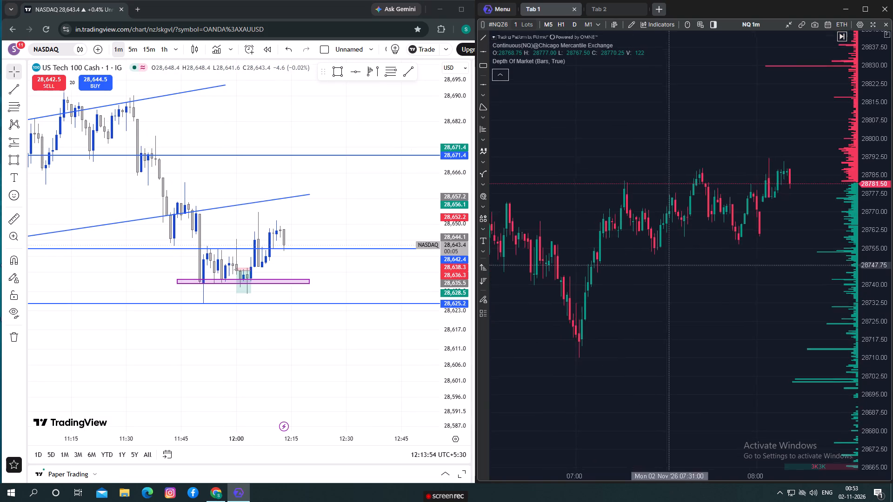
pyautogui.moveTo(671, 263); pyautogui.dragTo(640, 305)
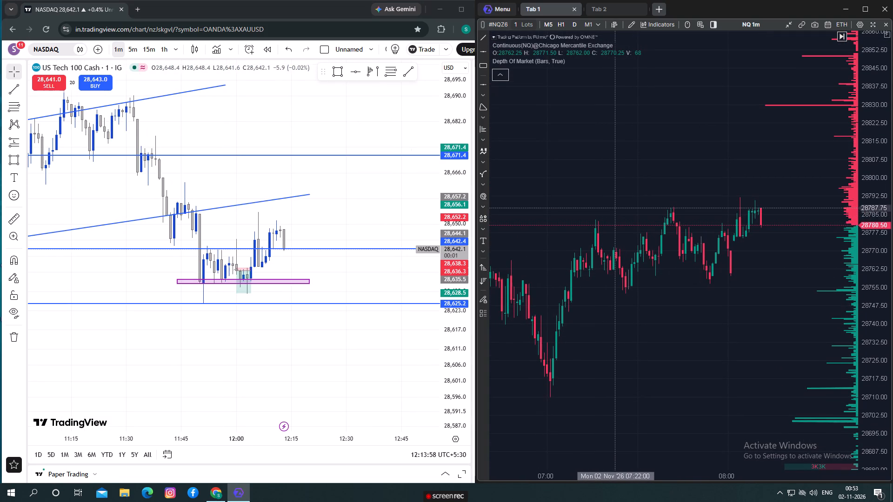
pyautogui.moveTo(723, 304); pyautogui.dragTo(725, 302)
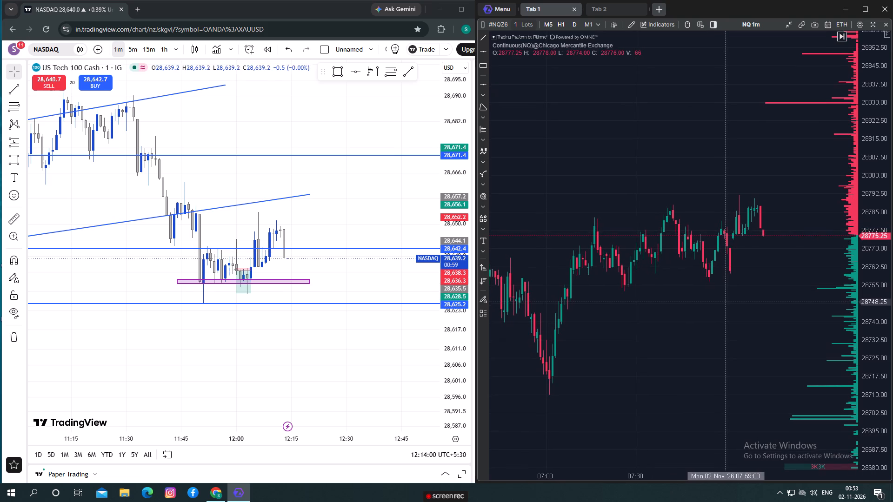
pyautogui.moveTo(725, 302); pyautogui.dragTo(716, 265)
pyautogui.moveTo(870, 206); pyautogui.dragTo(873, 275)
pyautogui.scroll(1, 732, 284)
pyautogui.scroll(-1, 732, 284)
pyautogui.scroll(1, 732, 284)
pyautogui.scroll(-1, 732, 284)
pyautogui.moveTo(740, 304); pyautogui.dragTo(755, 305)
pyautogui.scroll(-3, 749, 303)
pyautogui.moveTo(746, 312); pyautogui.dragTo(741, 277)
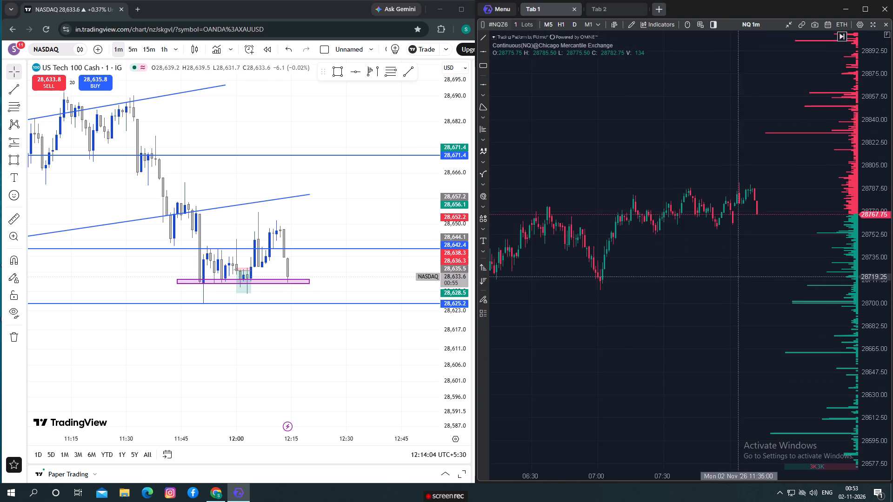
pyautogui.moveTo(741, 277); pyautogui.dragTo(742, 278)
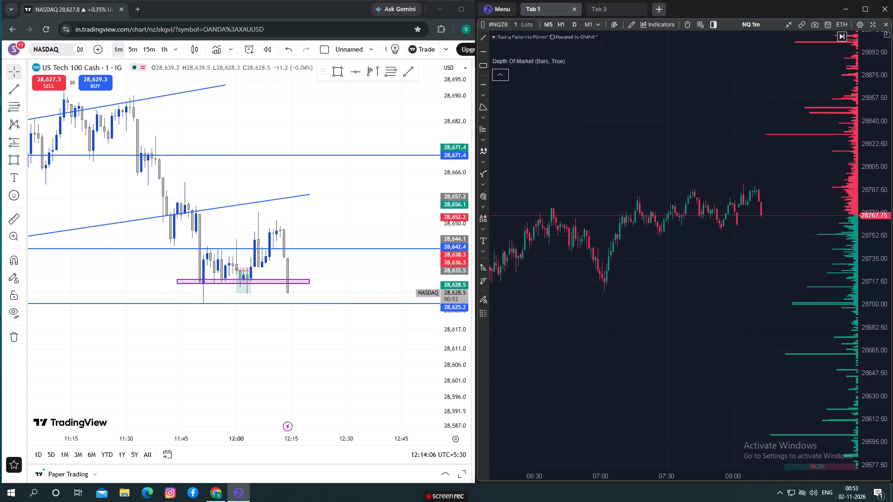
# Add the Big trades indicator to the ATAS X NQ chart using the big rel template with a minimum volume of 20.
pyautogui.moveTo(644, 29); pyautogui.dragTo(643, 24)
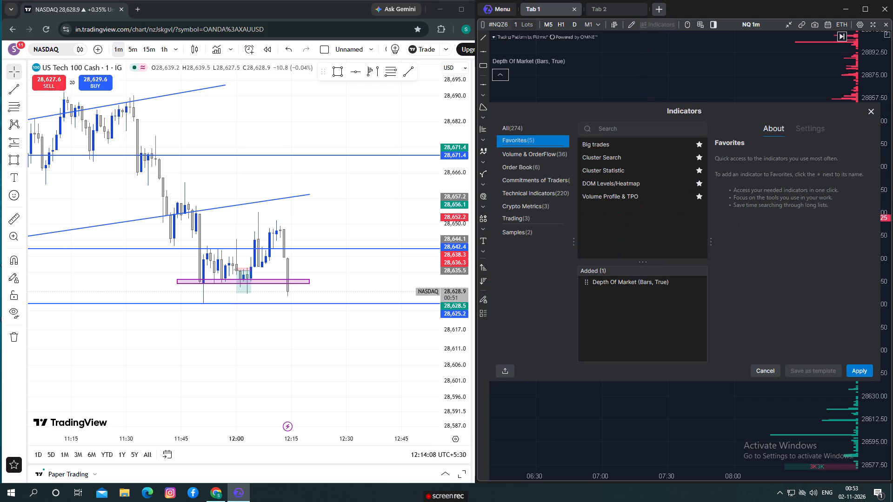
pyautogui.click(637, 129)
pyautogui.click(628, 146)
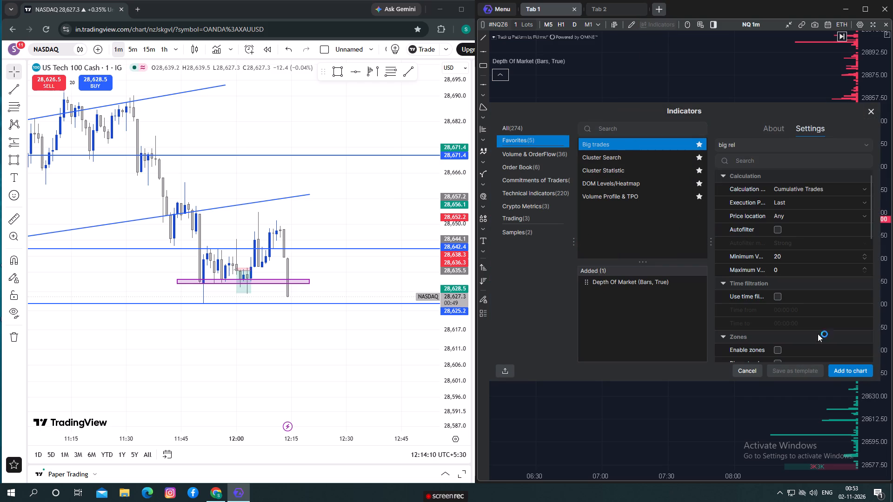
pyautogui.click(844, 375)
# Add the DOM Levels/Heatmap indicator with the default template to the NQ chart and apply the indicator changes.
pyautogui.click(613, 125)
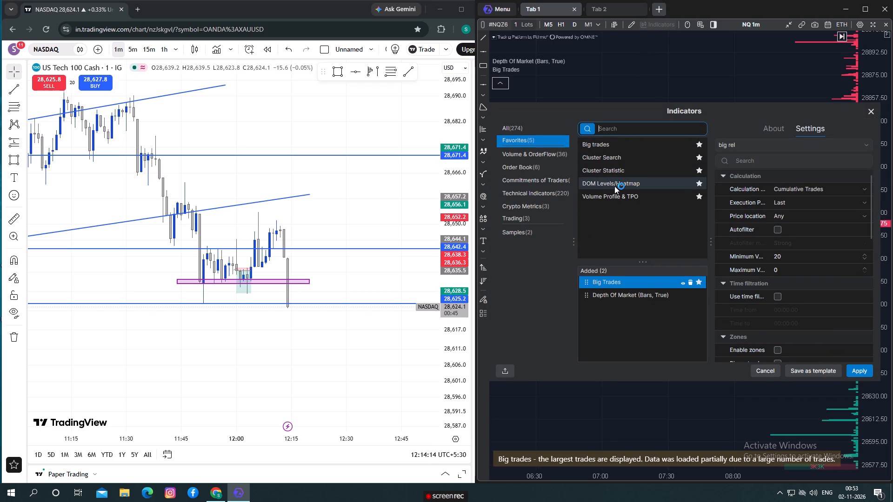
pyautogui.click(632, 185)
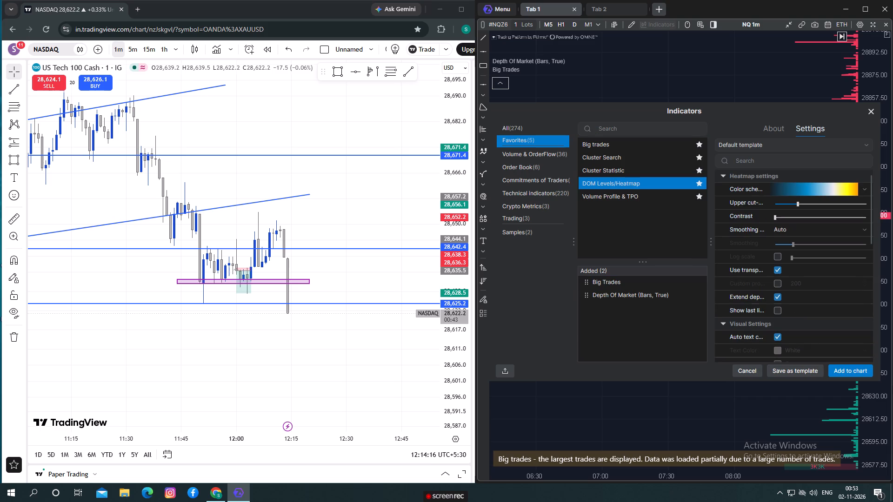
pyautogui.click(848, 368)
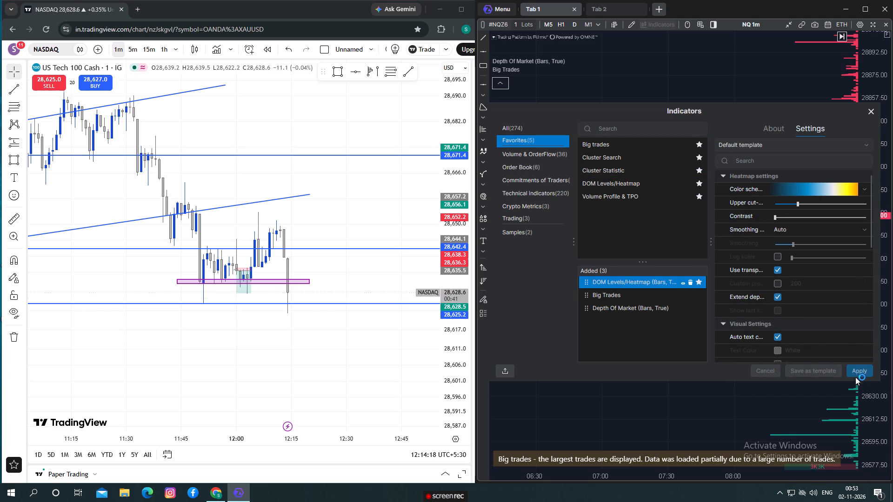
pyautogui.click(860, 373)
# Examine the big trade bubbles and heatmap levels on the NQ chart against recent NASDAQ candles in TradingView.
pyautogui.moveTo(700, 327); pyautogui.dragTo(627, 310)
pyautogui.scroll(1, 643, 272)
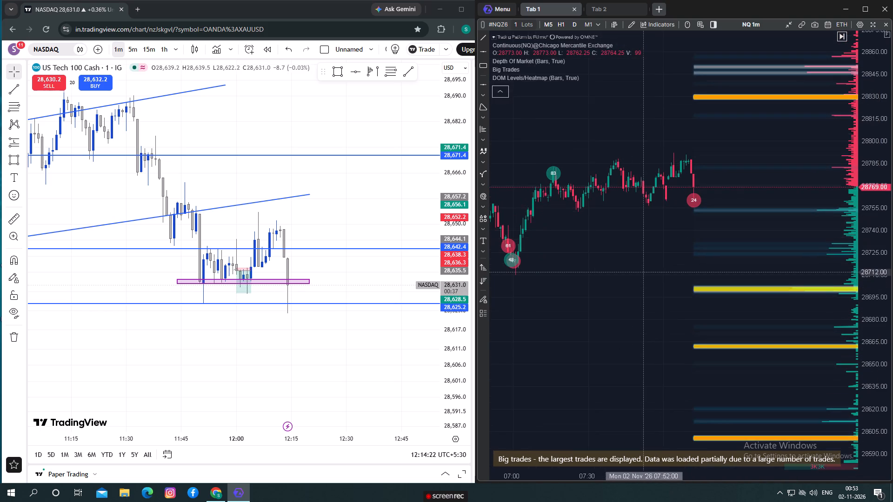
pyautogui.scroll(2, 643, 272)
pyautogui.moveTo(708, 233); pyautogui.dragTo(690, 259)
pyautogui.scroll(1, 664, 254)
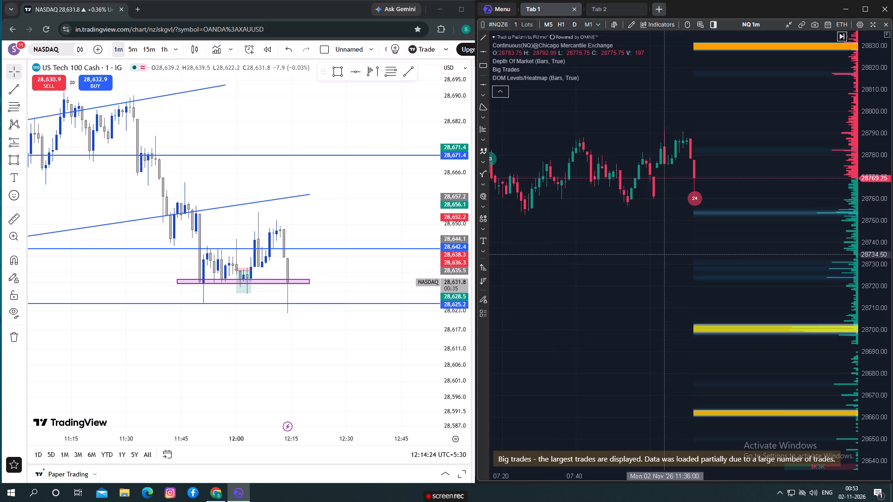
pyautogui.moveTo(341, 345); pyautogui.dragTo(358, 310)
pyautogui.moveTo(358, 310); pyautogui.dragTo(319, 294)
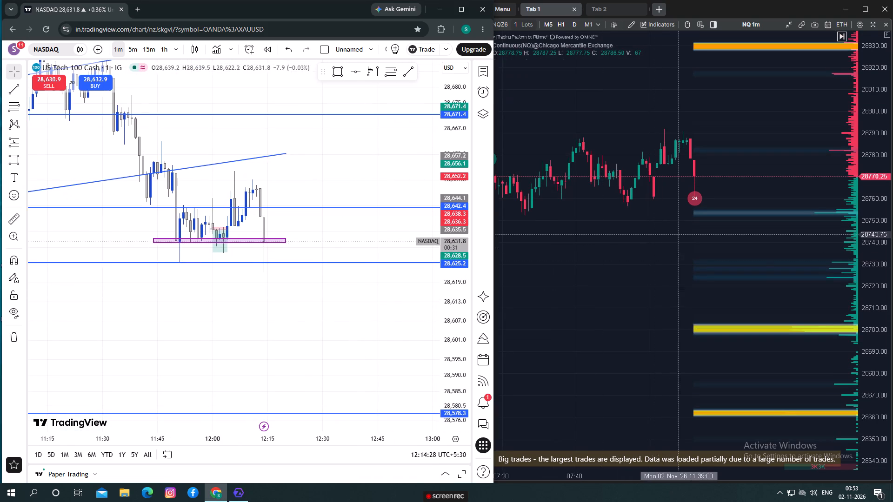
pyautogui.moveTo(678, 234); pyautogui.dragTo(683, 244)
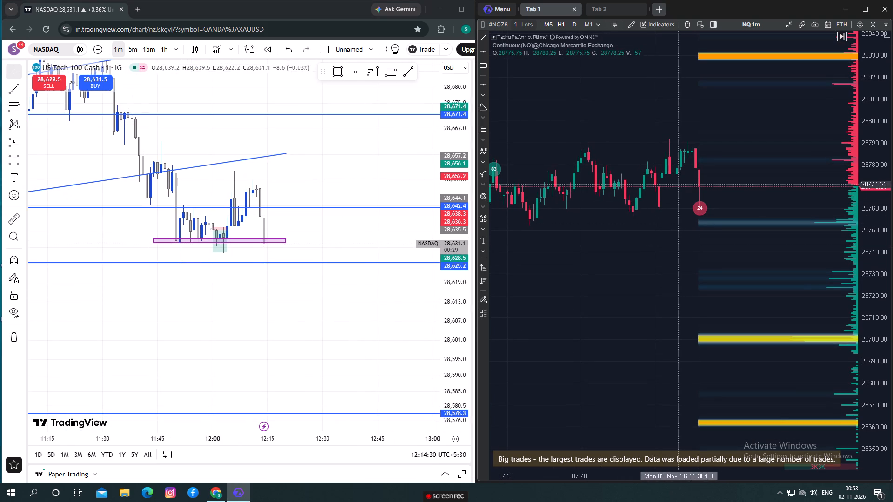
# Draw a thin rectangle zone on the NQ chart from about 28,772 down to 28,770, extending past the latest candle.
pyautogui.click(485, 66)
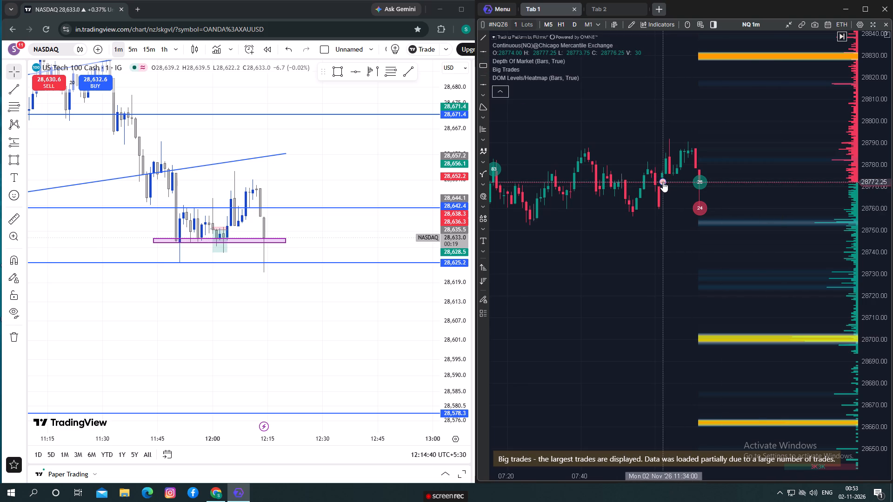
pyautogui.click(663, 183)
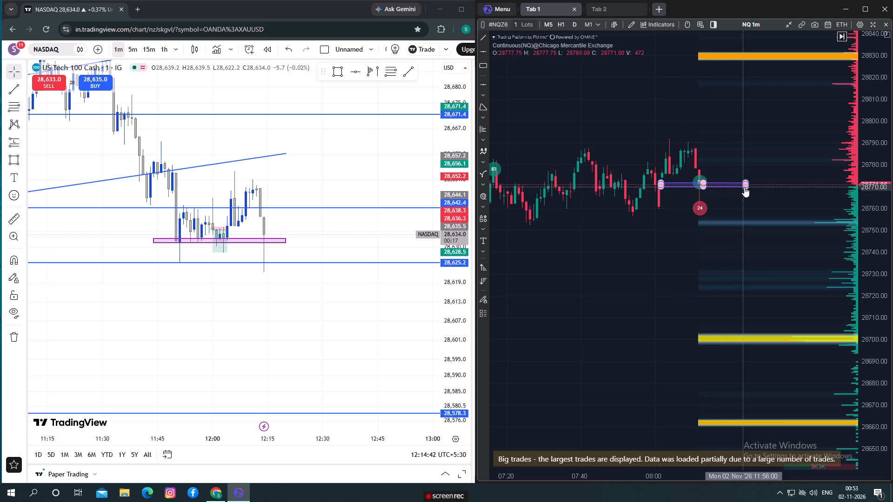
pyautogui.click(744, 187)
pyautogui.click(666, 225)
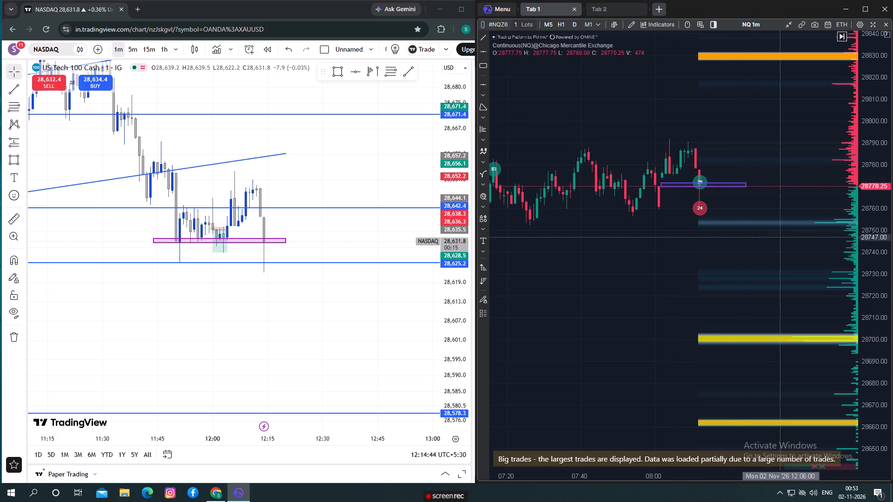
# Examine price around the drawn zone, the big trade bubbles and the heatmap liquidity bands above and below on the NQ chart.
pyautogui.moveTo(742, 231); pyautogui.dragTo(672, 243)
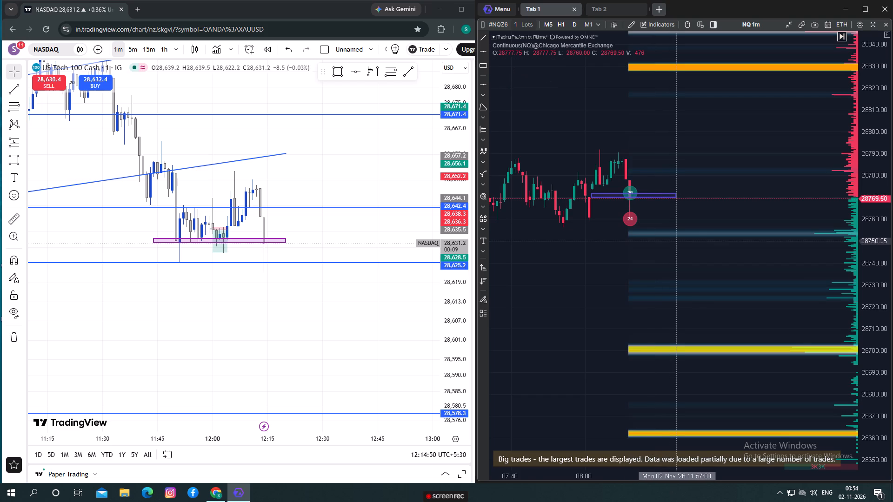
pyautogui.moveTo(676, 241); pyautogui.dragTo(700, 238)
pyautogui.scroll(3, 682, 263)
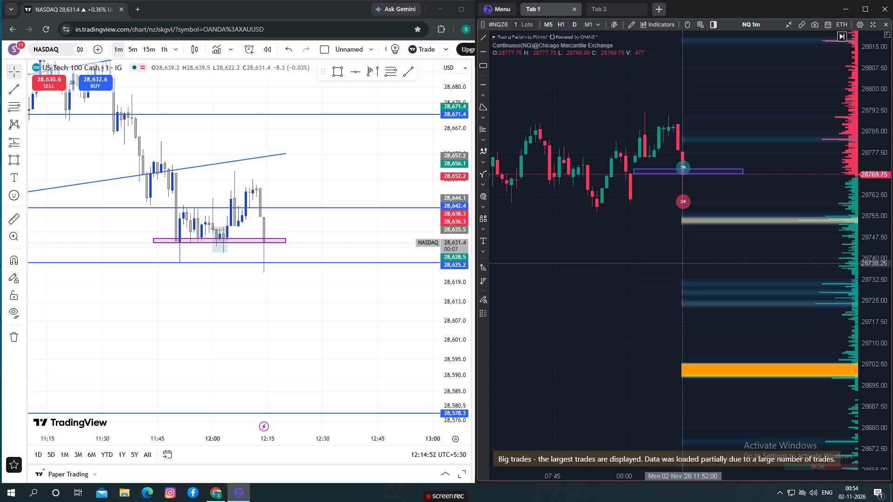
pyautogui.scroll(1, 682, 263)
pyautogui.scroll(-1, 682, 263)
pyautogui.scroll(1, 682, 263)
pyautogui.scroll(-1, 682, 263)
pyautogui.scroll(1, 682, 263)
pyautogui.scroll(-1, 682, 263)
pyautogui.moveTo(672, 288); pyautogui.dragTo(674, 283)
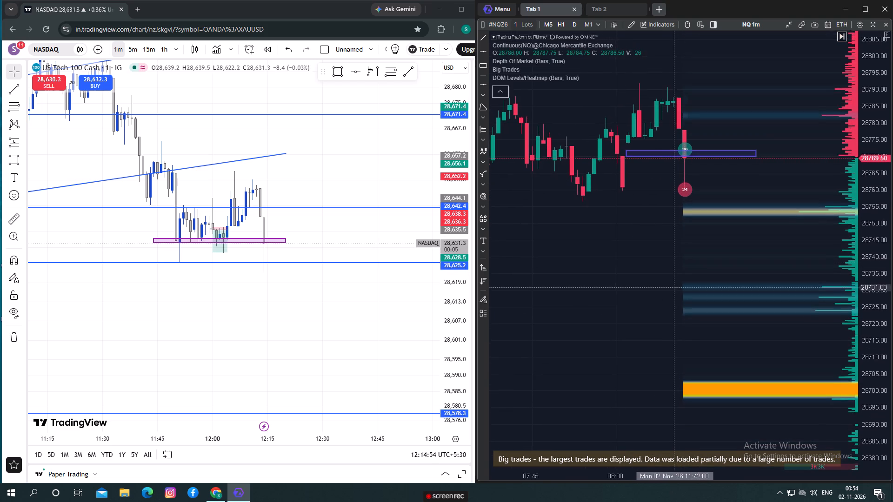
pyautogui.moveTo(674, 283); pyautogui.dragTo(605, 275)
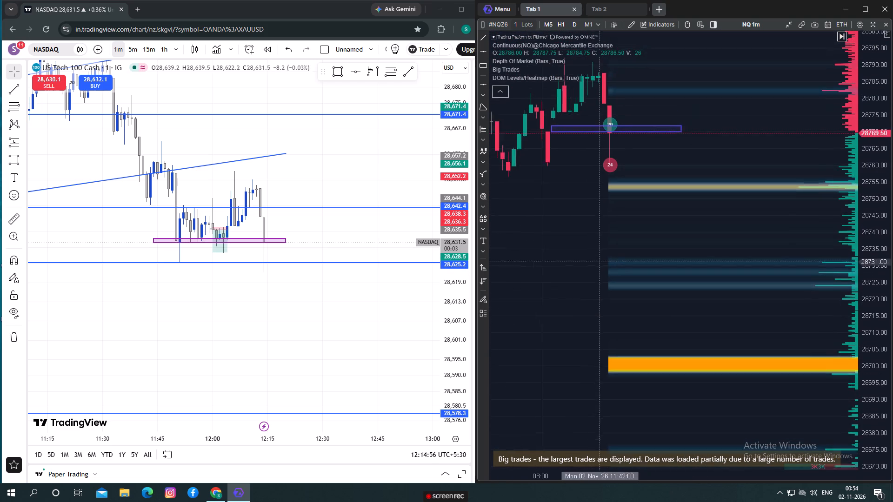
pyautogui.moveTo(605, 275); pyautogui.dragTo(592, 309)
pyautogui.scroll(-4, 601, 282)
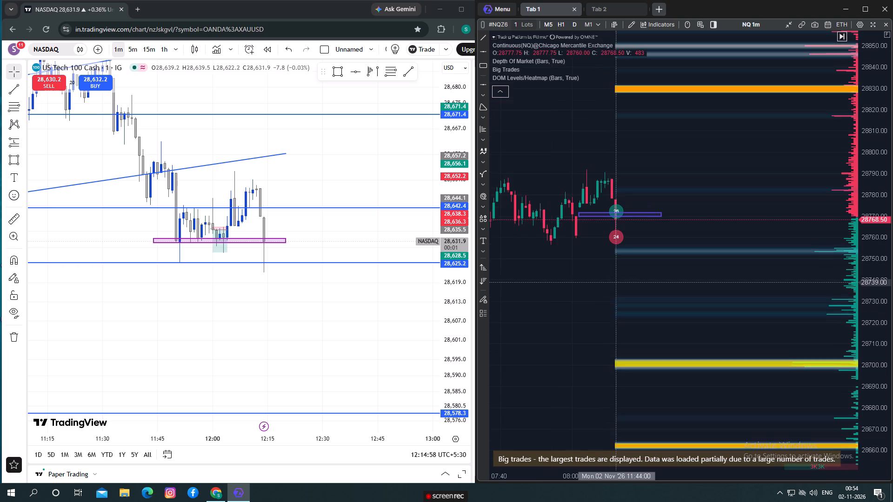
pyautogui.moveTo(616, 282); pyautogui.dragTo(620, 356)
pyautogui.click(578, 230)
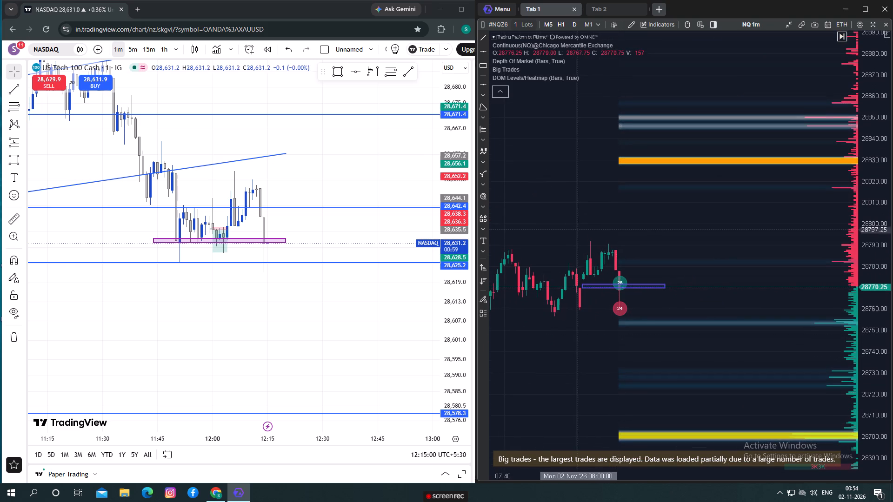
# Review the settings of the Depth Of Market indicator already added to the NQ chart.
pyautogui.click(649, 27)
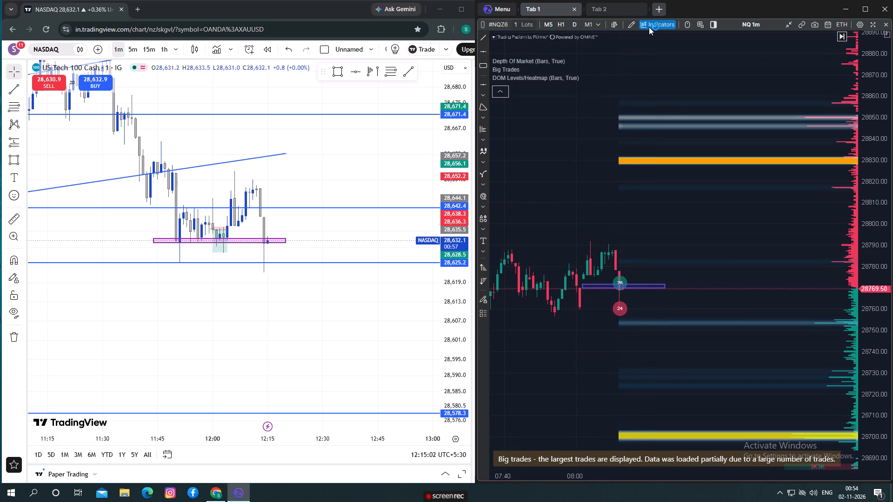
pyautogui.click(632, 67)
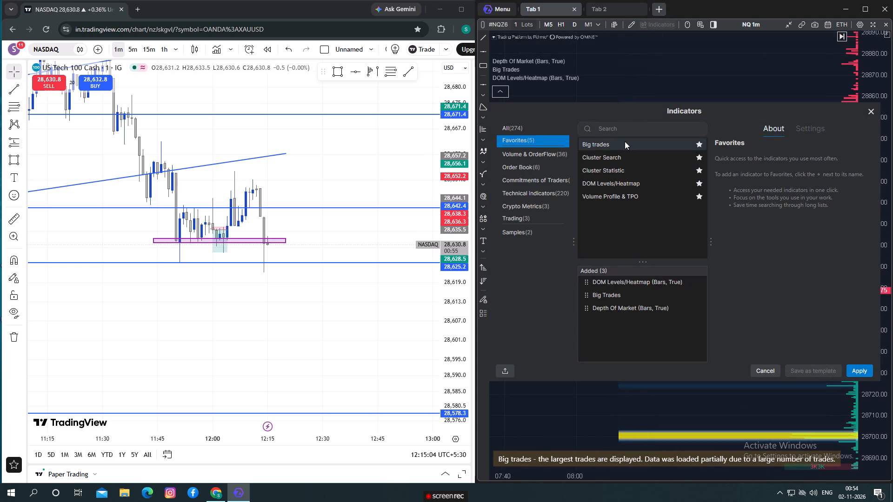
pyautogui.click(621, 127)
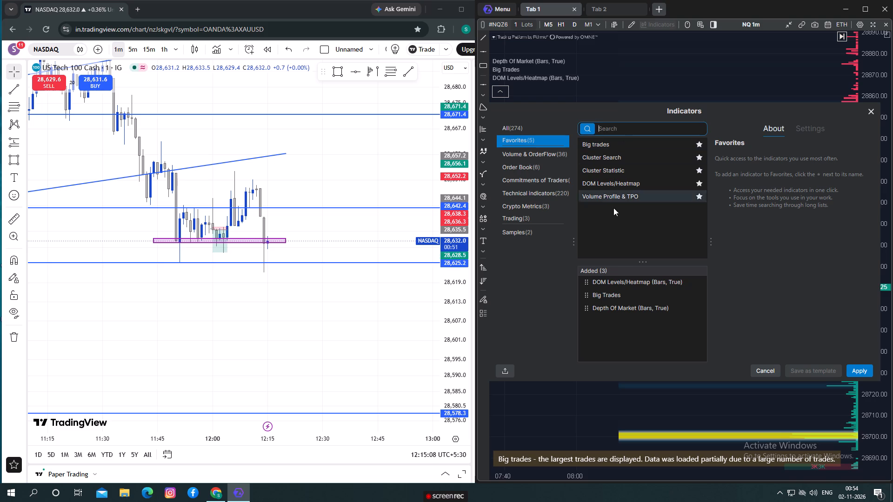
pyautogui.click(631, 306)
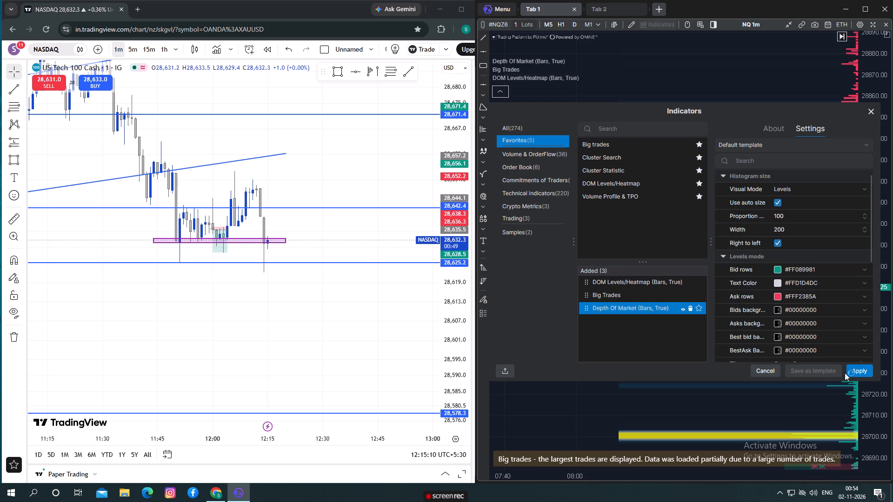
pyautogui.click(845, 373)
pyautogui.click(849, 373)
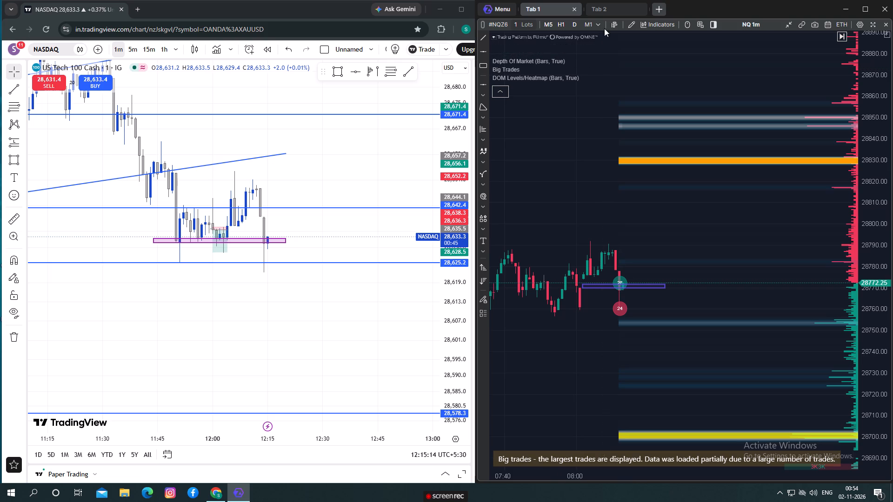
# Search the indicators for "a", add Absorption with its default template to the NQ chart and apply it.
pyautogui.click(652, 28)
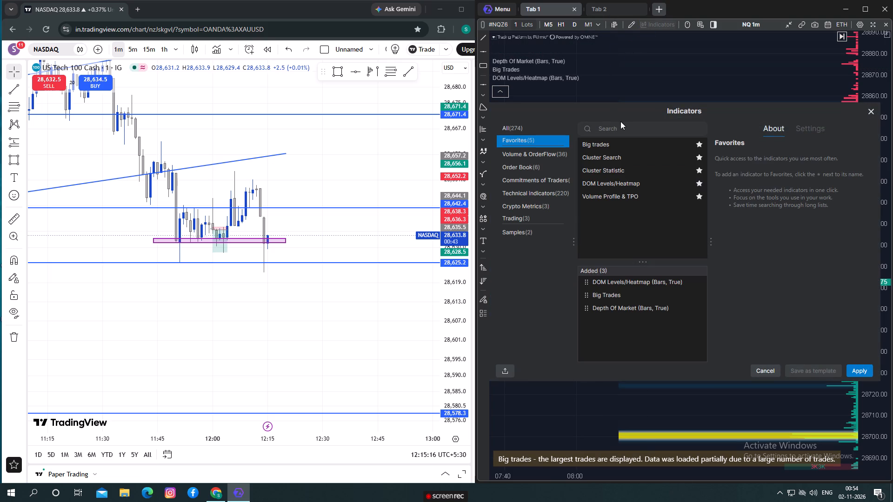
pyautogui.rightClick(620, 121)
pyautogui.rightClick(621, 125)
pyautogui.click(647, 158)
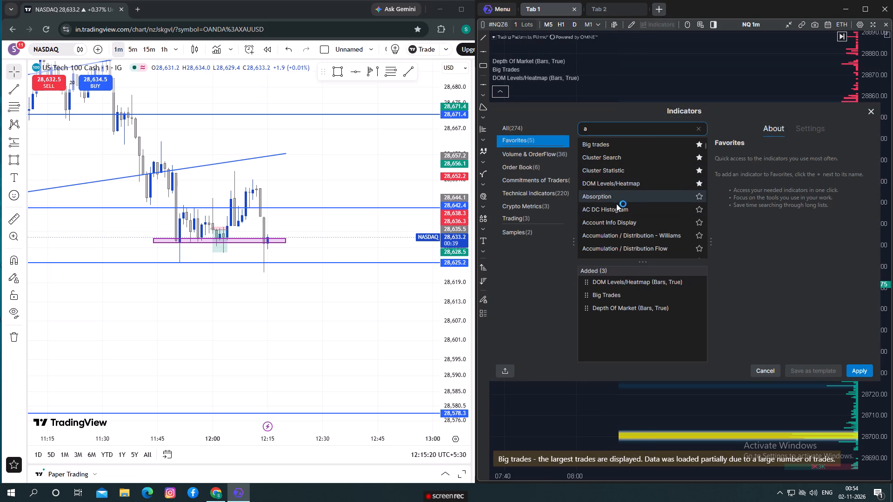
pyautogui.click(615, 198)
pyautogui.click(840, 373)
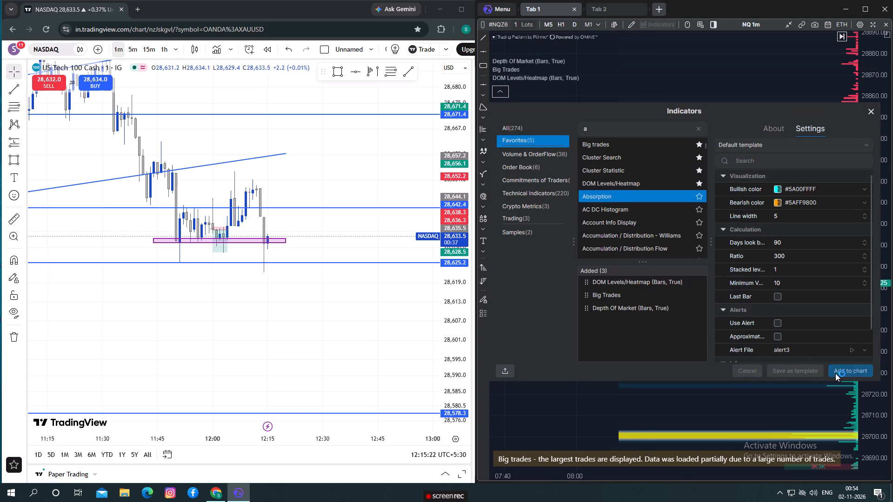
pyautogui.click(856, 370)
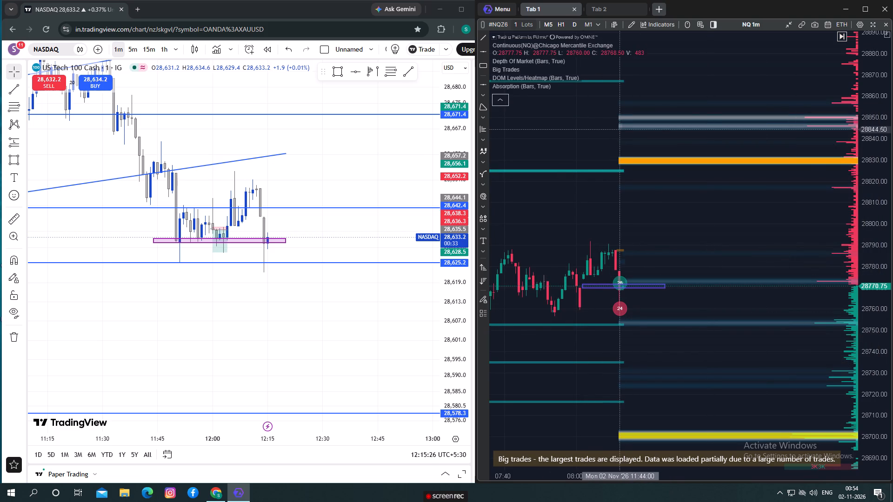
# Search the indicators for "a", add a second Absorption indicator with its default template to the NQ chart and apply it.
pyautogui.click(655, 26)
pyautogui.click(653, 125)
pyautogui.rightClick(652, 126)
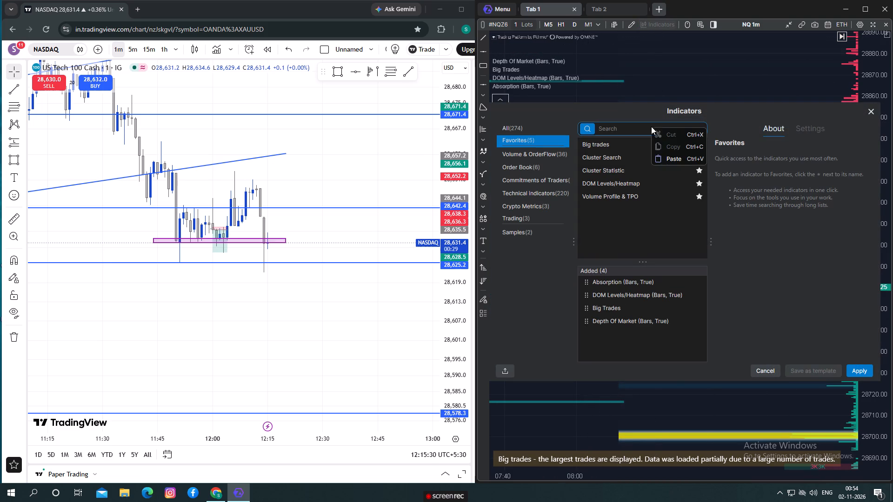
pyautogui.click(664, 156)
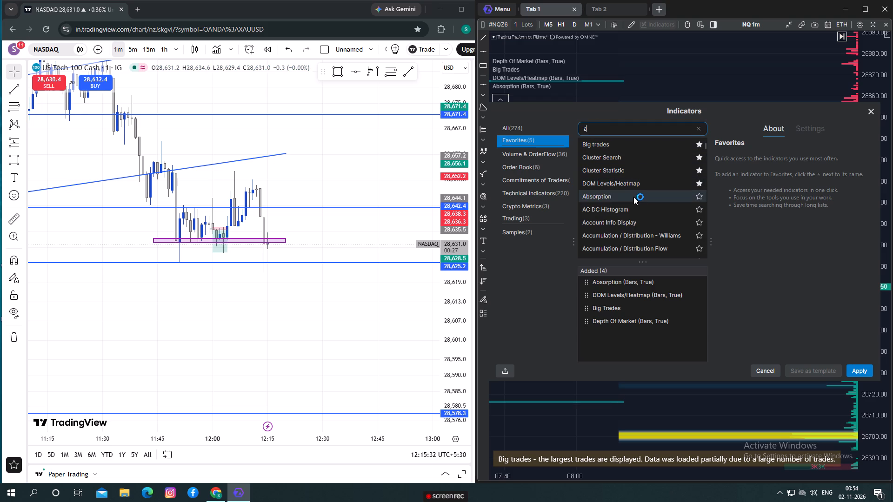
pyautogui.click(632, 195)
pyautogui.click(846, 371)
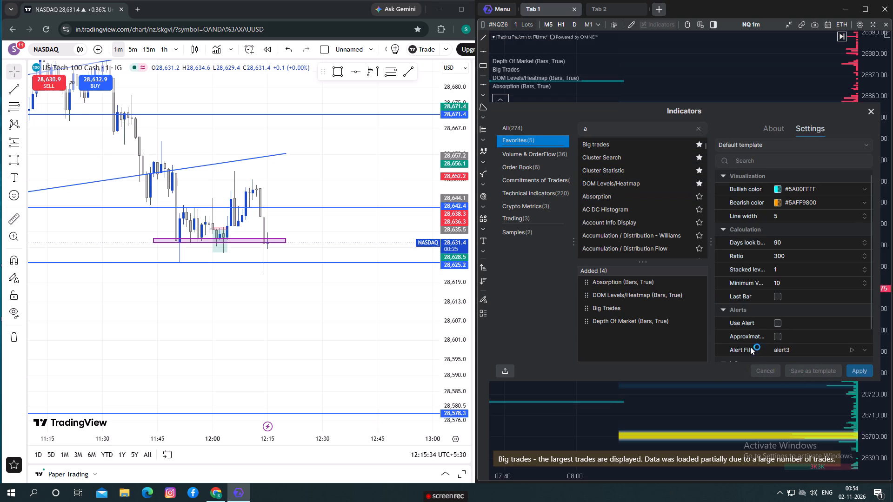
pyautogui.click(857, 373)
# Examine the absorption levels, big trade bubbles and heatmap liquidity bands around the rectangle zone on the NQ chart.
pyautogui.moveTo(600, 353); pyautogui.dragTo(740, 342)
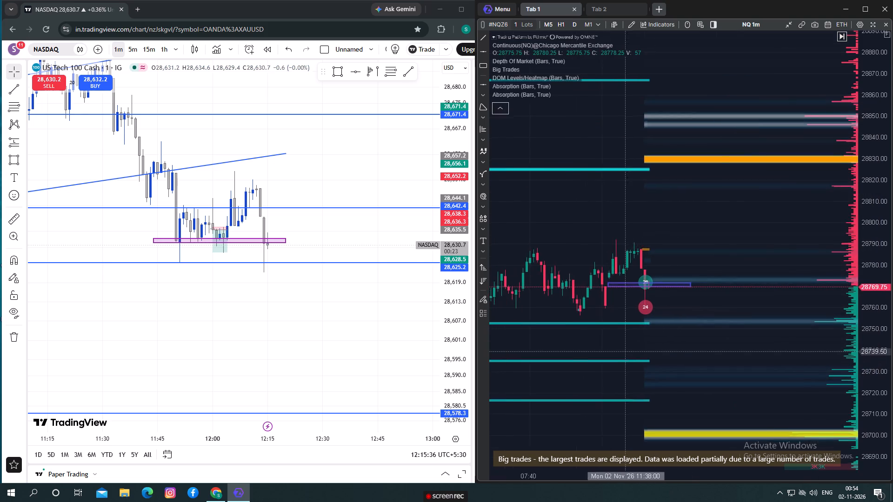
pyautogui.moveTo(740, 342); pyautogui.dragTo(783, 318)
pyautogui.moveTo(869, 345); pyautogui.dragTo(841, 276)
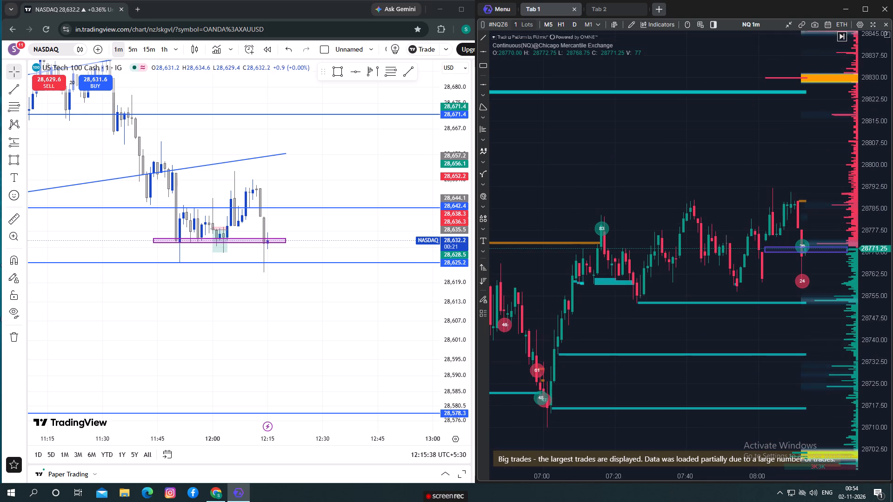
pyautogui.moveTo(841, 276); pyautogui.dragTo(840, 278)
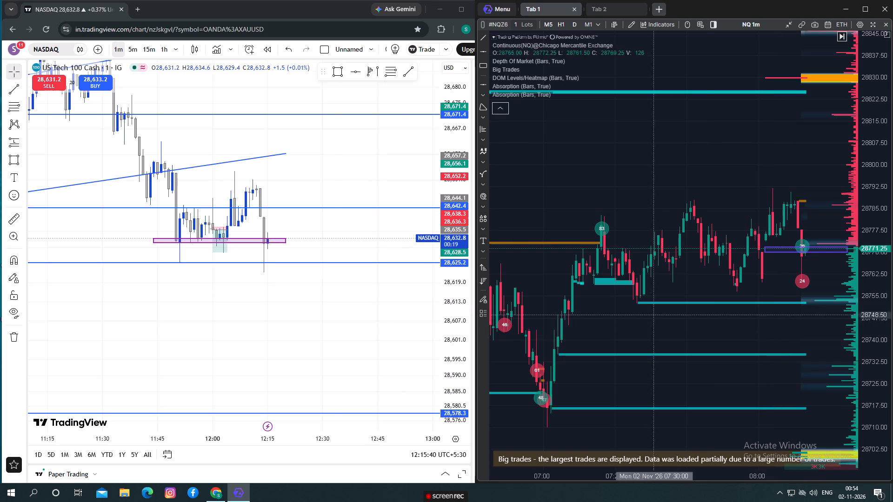
pyautogui.moveTo(706, 326); pyautogui.dragTo(540, 308)
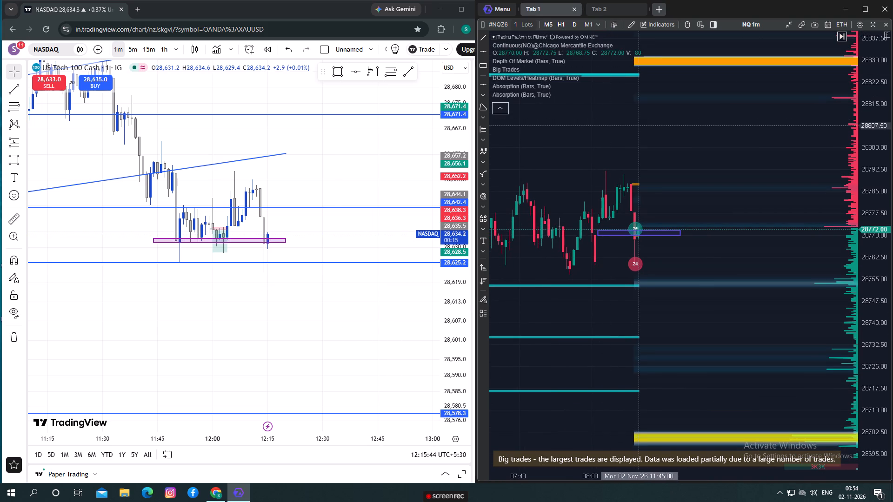
pyautogui.scroll(2, 660, 215)
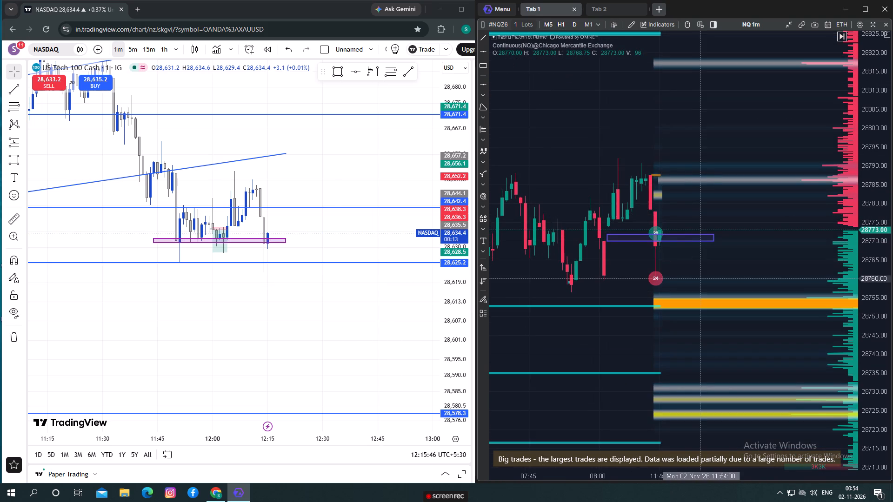
pyautogui.moveTo(695, 268); pyautogui.dragTo(631, 257)
pyautogui.scroll(7, 641, 209)
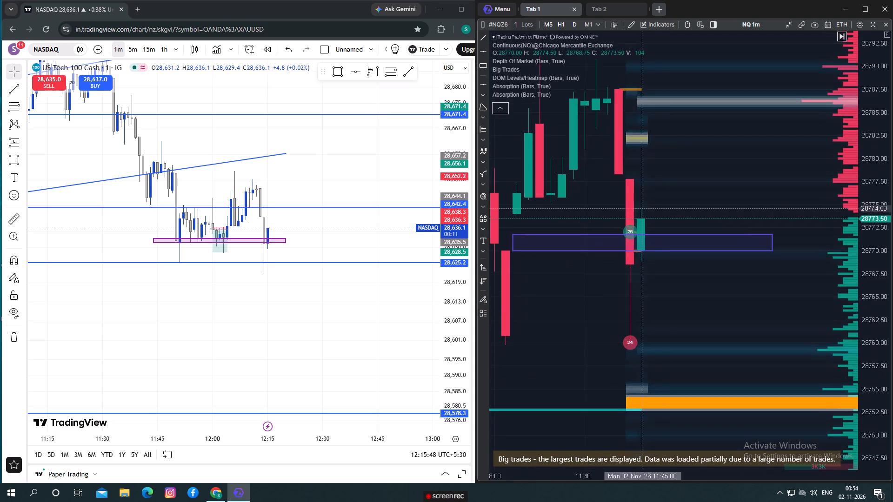
# Examine the bid x ask footprint clusters of the latest NQ candles against the heatmap levels above the rectangle zone.
pyautogui.scroll(4, 672, 194)
pyautogui.moveTo(699, 180); pyautogui.dragTo(611, 237)
pyautogui.scroll(3, 657, 175)
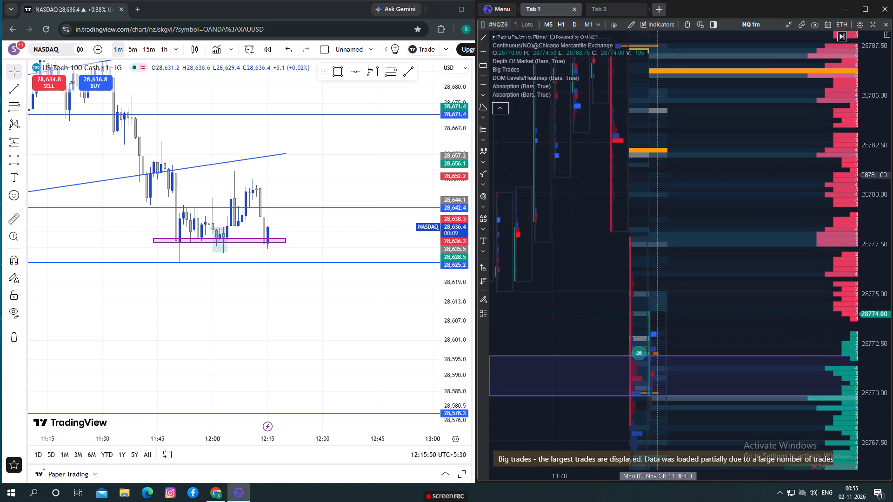
pyautogui.moveTo(678, 158); pyautogui.dragTo(785, 169)
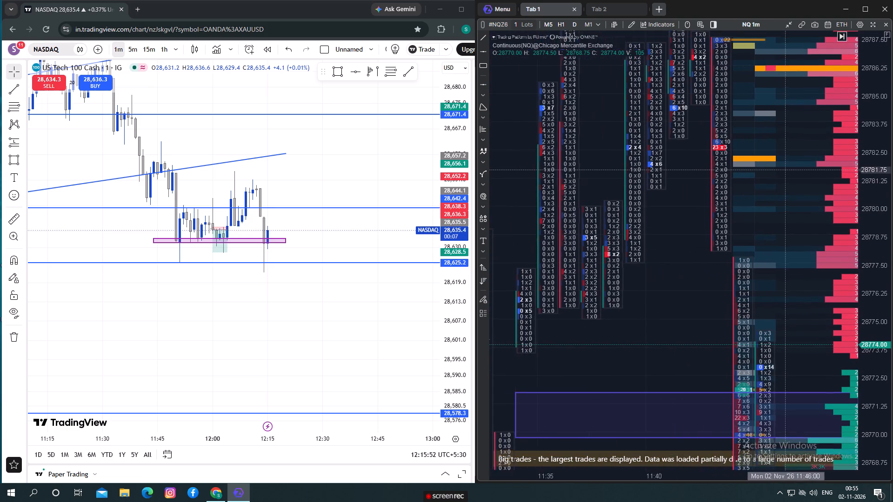
pyautogui.moveTo(785, 169); pyautogui.dragTo(580, 163)
pyautogui.moveTo(746, 113); pyautogui.dragTo(613, 184)
pyautogui.scroll(3, 658, 181)
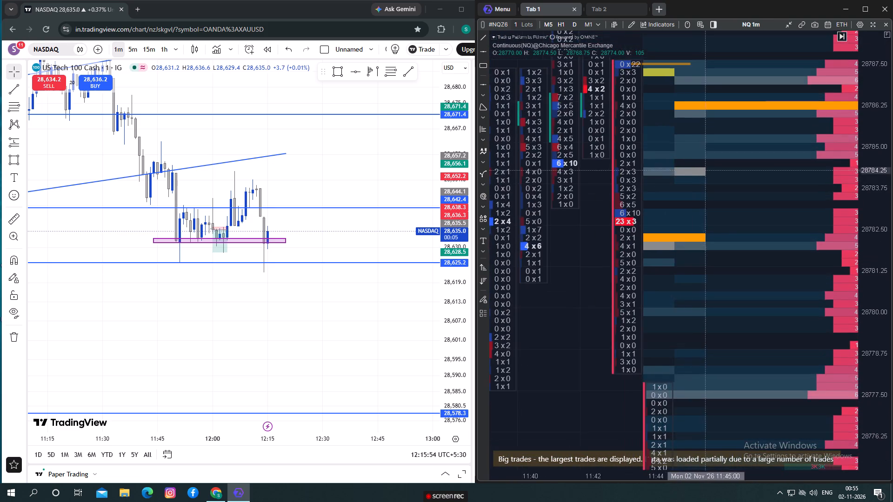
pyautogui.scroll(3, 707, 167)
pyautogui.scroll(2, 753, 121)
pyautogui.moveTo(754, 121); pyautogui.dragTo(801, 126)
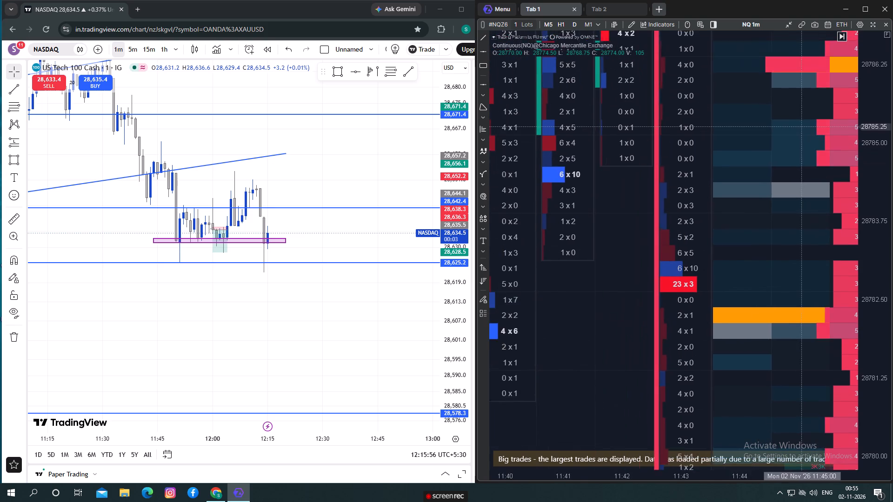
pyautogui.moveTo(801, 126); pyautogui.dragTo(749, 123)
pyautogui.scroll(1, 755, 173)
pyautogui.scroll(-2, 756, 181)
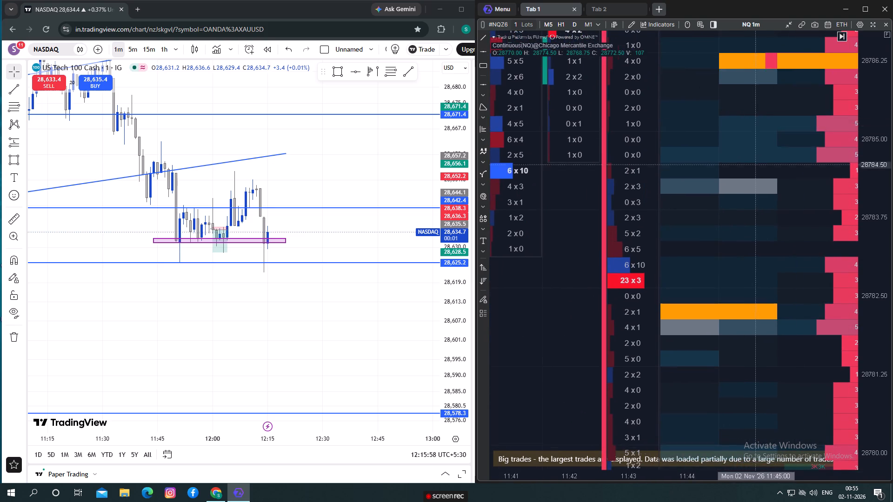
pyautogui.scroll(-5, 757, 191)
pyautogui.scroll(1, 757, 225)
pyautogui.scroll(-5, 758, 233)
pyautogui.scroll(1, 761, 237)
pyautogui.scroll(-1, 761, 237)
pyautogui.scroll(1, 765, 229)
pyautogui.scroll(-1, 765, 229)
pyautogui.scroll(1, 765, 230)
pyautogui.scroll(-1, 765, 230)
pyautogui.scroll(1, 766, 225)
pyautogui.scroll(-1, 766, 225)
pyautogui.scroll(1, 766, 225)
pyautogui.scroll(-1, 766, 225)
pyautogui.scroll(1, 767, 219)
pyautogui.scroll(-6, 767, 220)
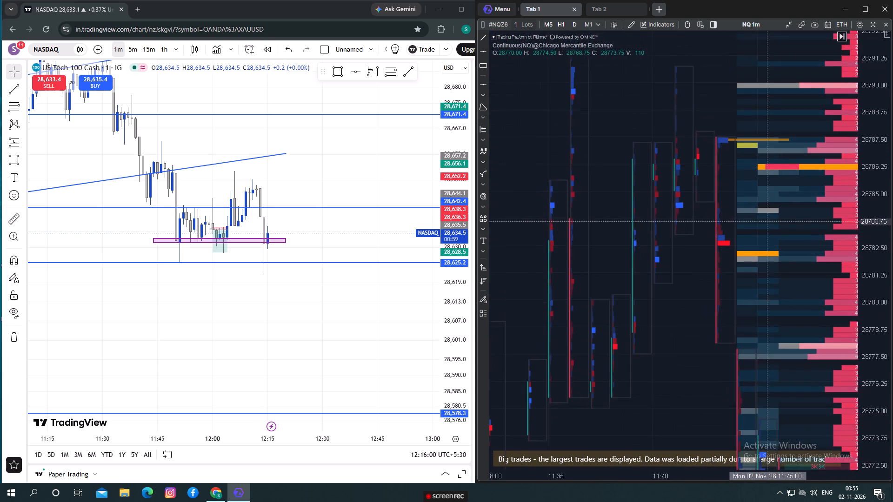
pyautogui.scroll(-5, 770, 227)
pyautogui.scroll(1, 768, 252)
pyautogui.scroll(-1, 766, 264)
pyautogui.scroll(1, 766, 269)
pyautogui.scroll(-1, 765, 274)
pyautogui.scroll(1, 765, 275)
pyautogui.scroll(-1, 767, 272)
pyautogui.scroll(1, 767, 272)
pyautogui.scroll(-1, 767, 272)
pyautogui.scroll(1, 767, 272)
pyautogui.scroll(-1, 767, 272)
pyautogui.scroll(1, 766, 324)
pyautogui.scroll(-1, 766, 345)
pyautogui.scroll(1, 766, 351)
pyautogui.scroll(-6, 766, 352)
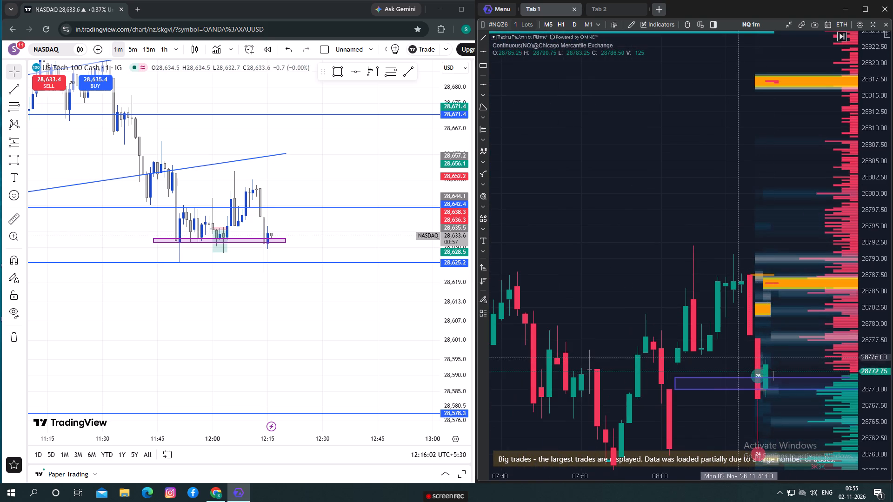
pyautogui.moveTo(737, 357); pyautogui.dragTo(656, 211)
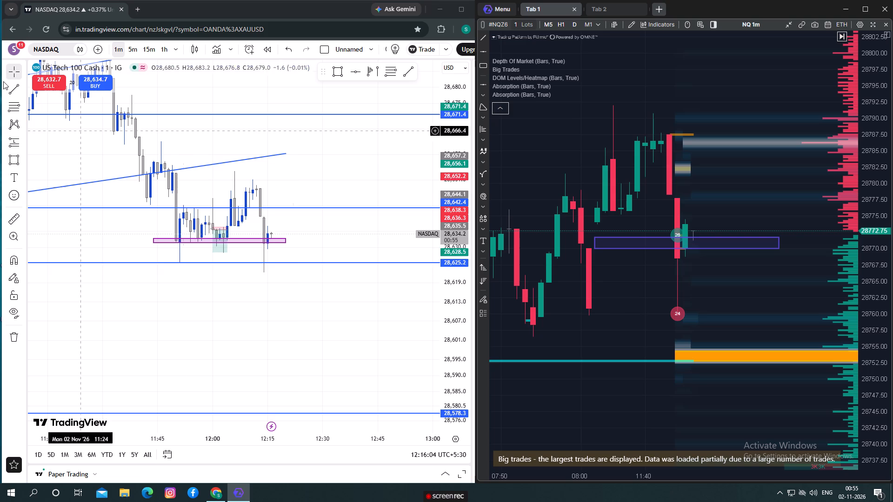
# Place a long position on TradingView's NASDAQ chart around 12:15 with entry about 28,633, target about 28,642.4 and stop about 28,628.7.
pyautogui.click(20, 145)
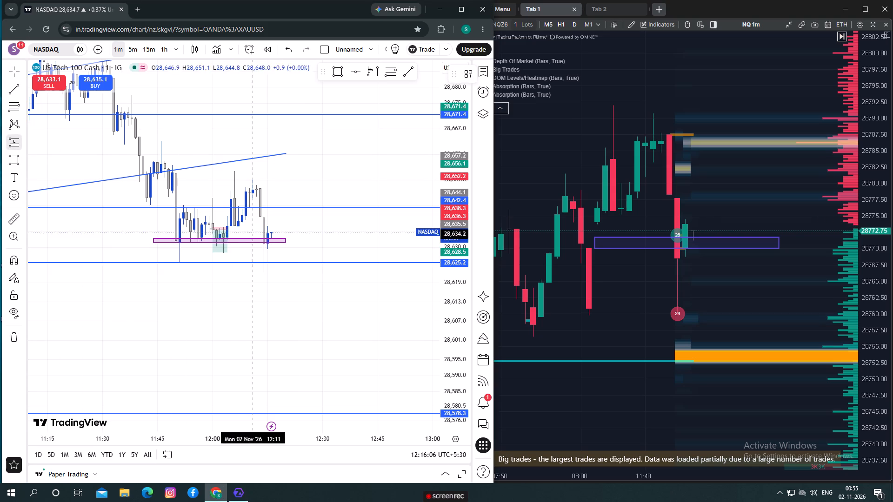
pyautogui.click(266, 238)
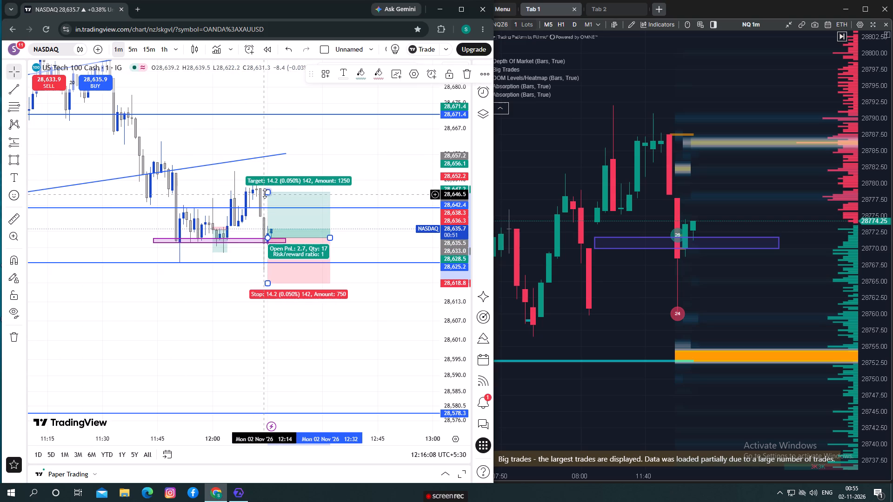
pyautogui.moveTo(267, 192); pyautogui.dragTo(273, 206)
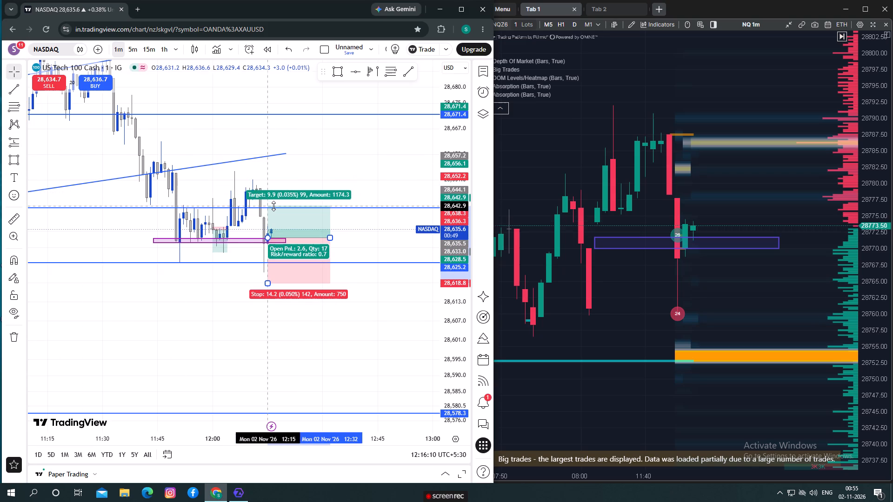
pyautogui.moveTo(273, 206); pyautogui.dragTo(277, 207)
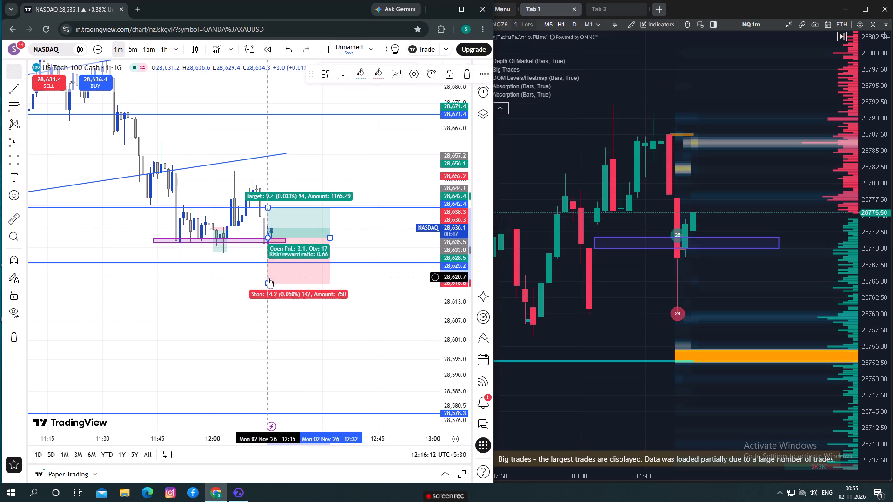
pyautogui.moveTo(268, 281); pyautogui.dragTo(304, 251)
pyautogui.moveTo(328, 239); pyautogui.dragTo(295, 238)
pyautogui.click(303, 238)
pyautogui.moveTo(295, 290); pyautogui.dragTo(323, 296)
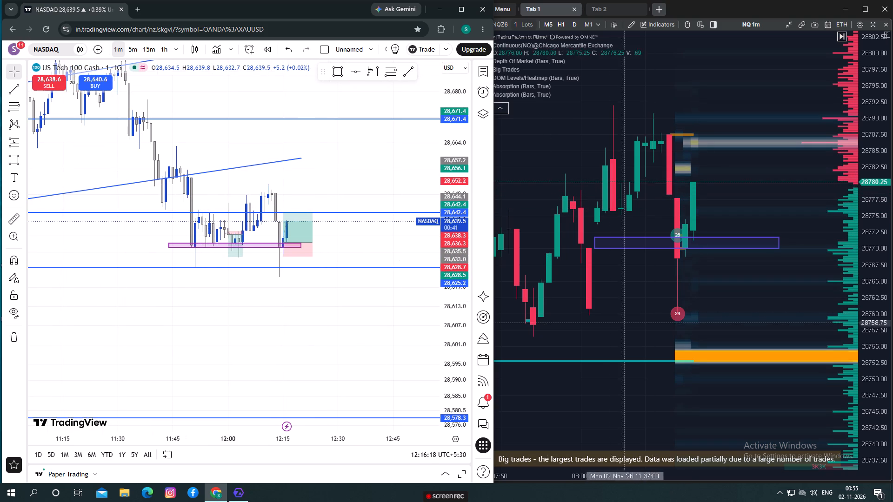
# In ATAS X, measure the NQ price move from the rectangle zone's upper edge at about 28,771.75 up to about 28,781.
pyautogui.moveTo(711, 275); pyautogui.dragTo(672, 301)
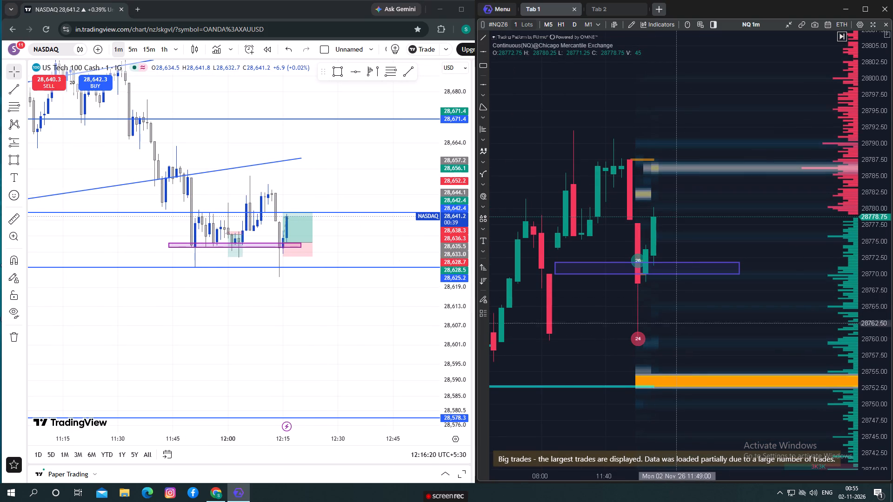
pyautogui.moveTo(873, 201); pyautogui.dragTo(881, 292)
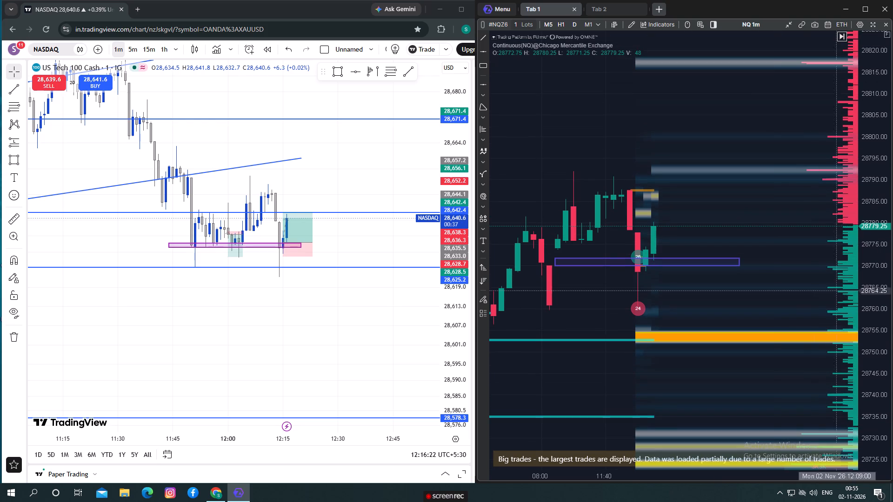
pyautogui.scroll(-2, 767, 289)
pyautogui.click(731, 285)
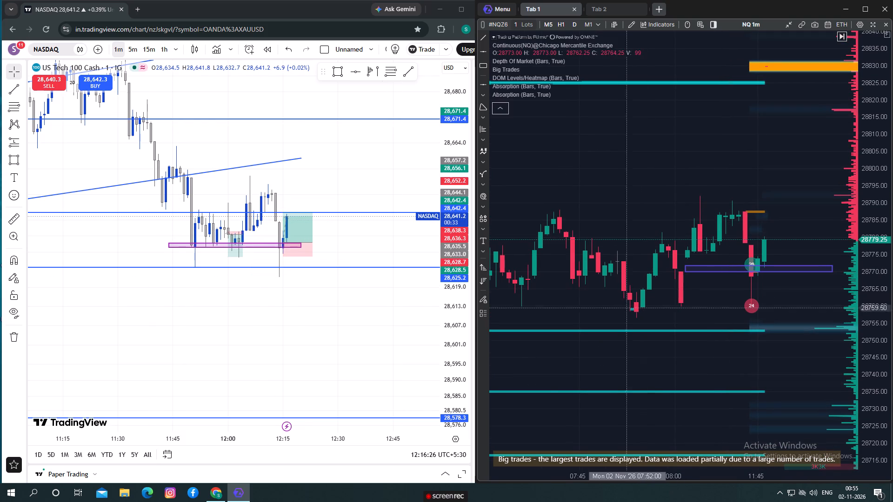
pyautogui.moveTo(623, 357); pyautogui.dragTo(550, 351)
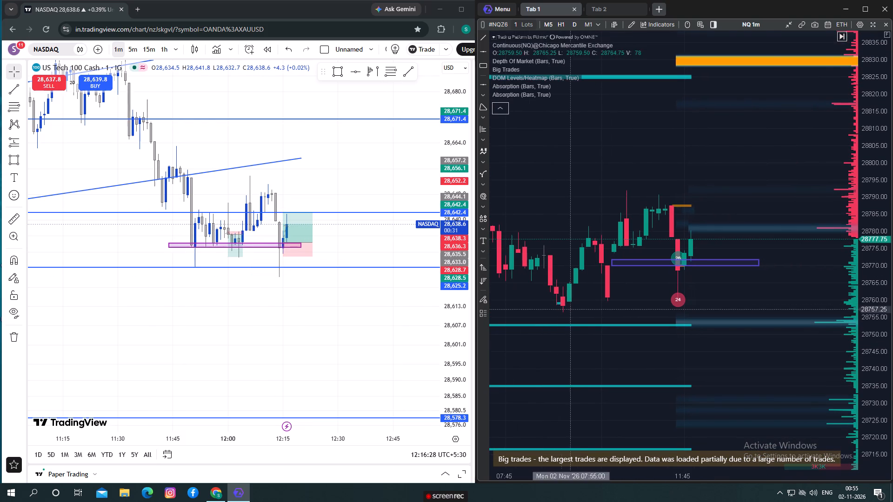
pyautogui.moveTo(883, 324); pyautogui.dragTo(884, 298)
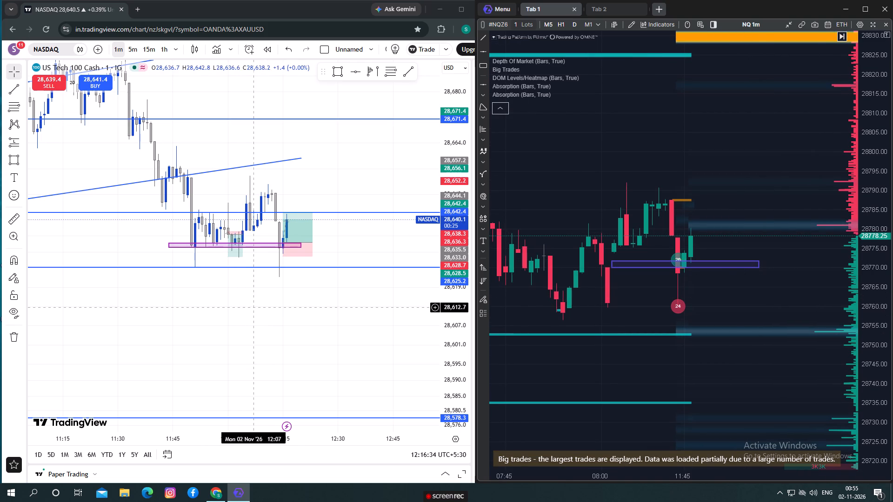
pyautogui.click(13, 221)
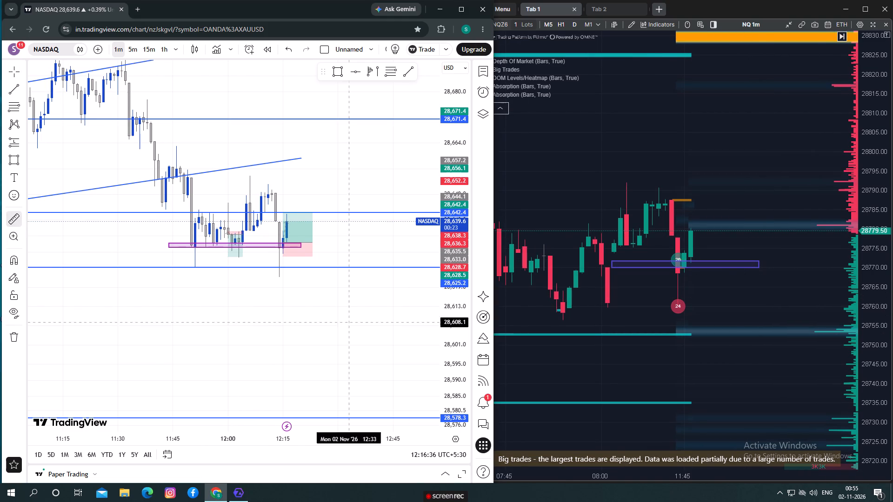
pyautogui.click(689, 261)
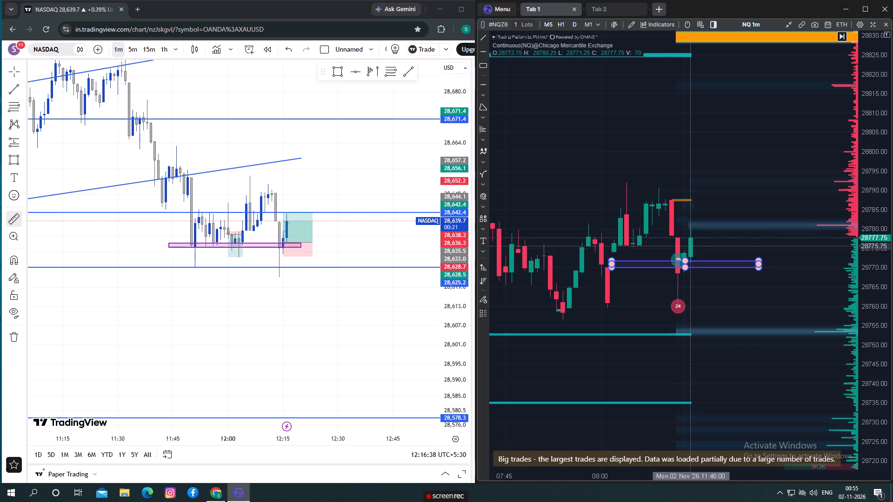
pyautogui.click(692, 315)
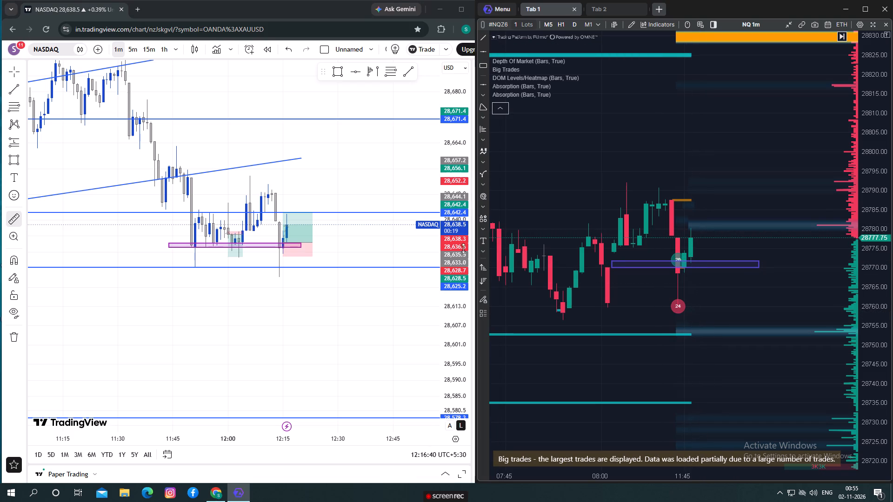
pyautogui.click(484, 211)
pyautogui.click(484, 208)
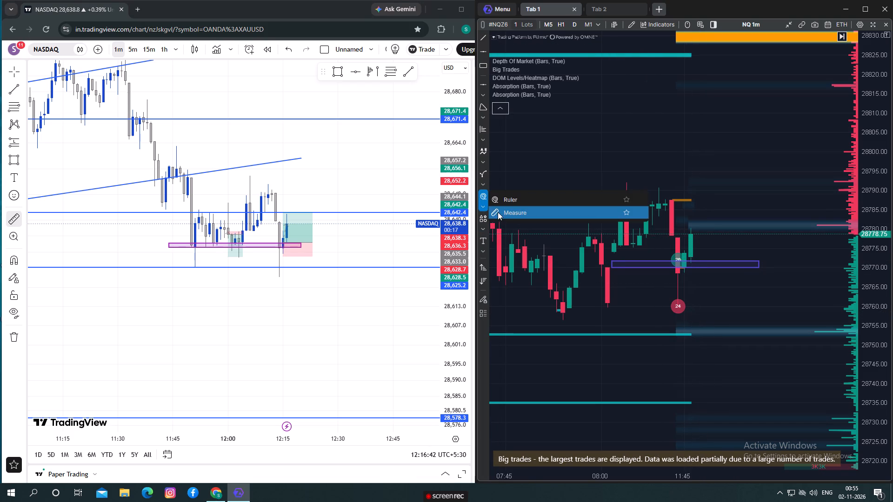
pyautogui.click(498, 211)
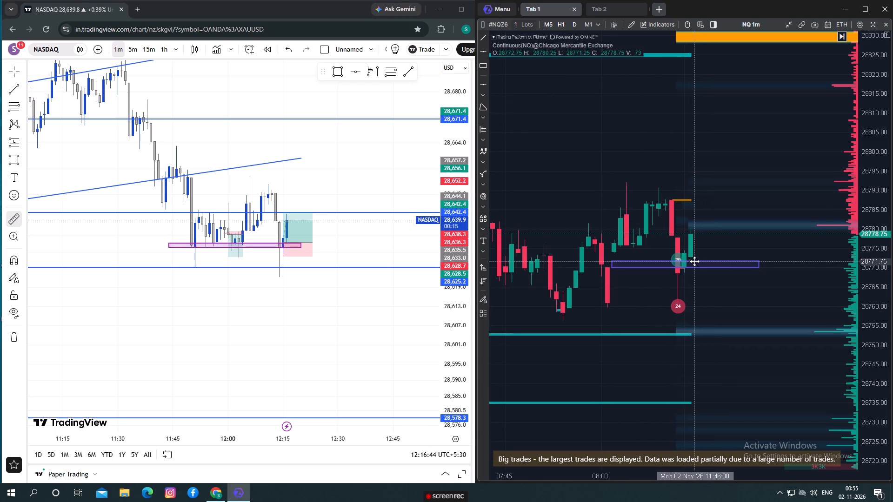
pyautogui.click(694, 261)
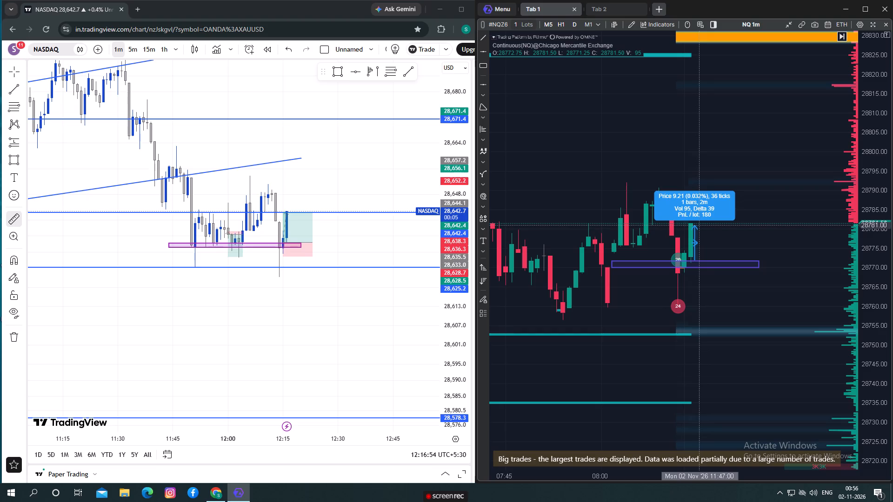
pyautogui.click(699, 225)
# On TradingView's NASDAQ chart, measure the price move from the purple zone's upper edge at about 28,632.7 up to about 28,643.6.
pyautogui.click(377, 251)
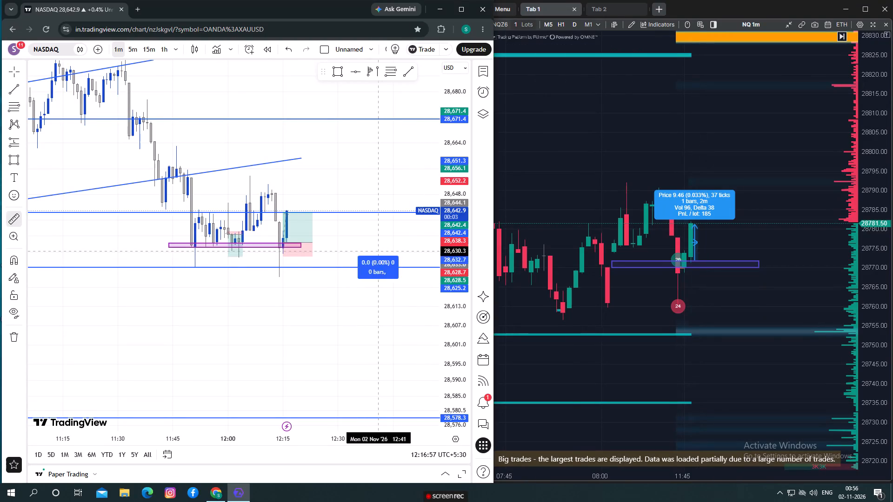
pyautogui.rightClick(276, 325)
pyautogui.scroll(5, 276, 325)
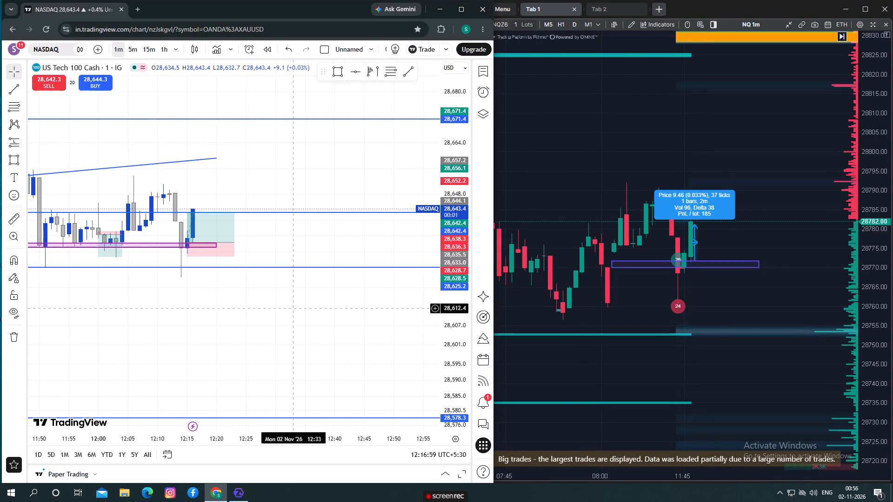
pyautogui.moveTo(459, 325); pyautogui.dragTo(464, 233)
pyautogui.click(314, 255)
pyautogui.click(315, 246)
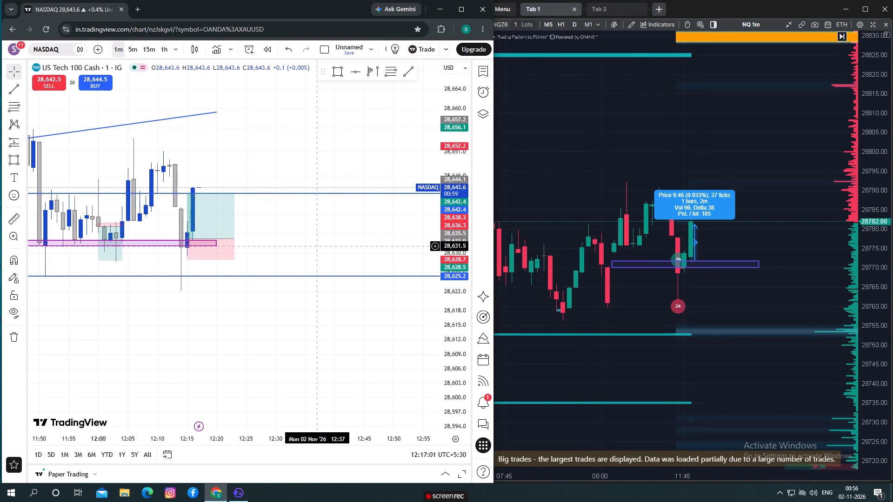
pyautogui.click(641, 179)
pyautogui.moveTo(230, 331); pyautogui.dragTo(282, 345)
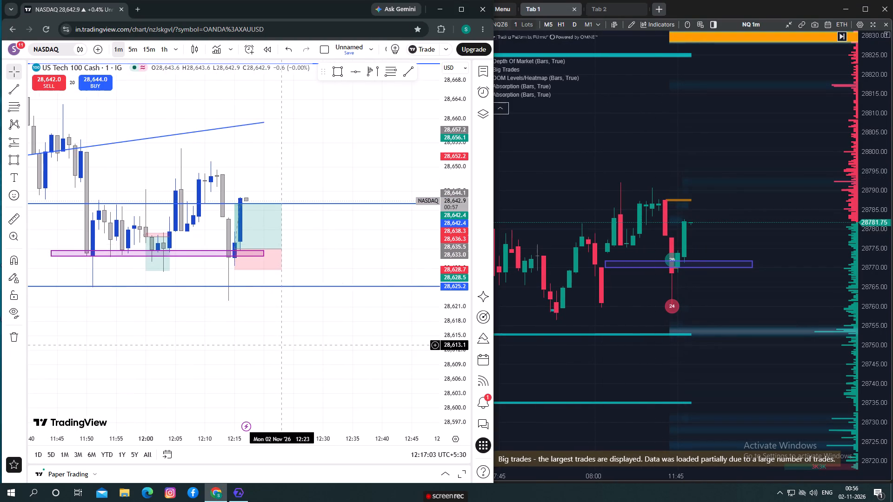
pyautogui.moveTo(282, 345); pyautogui.dragTo(305, 350)
pyautogui.click(8, 216)
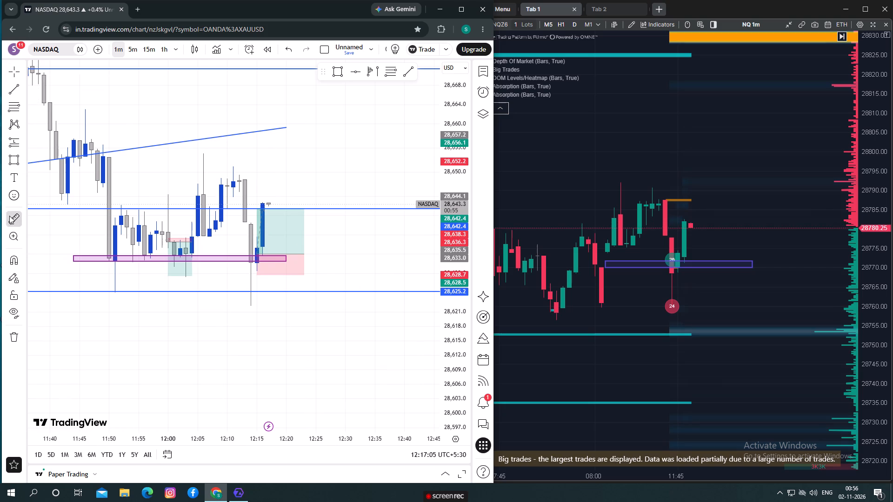
pyautogui.click(248, 255)
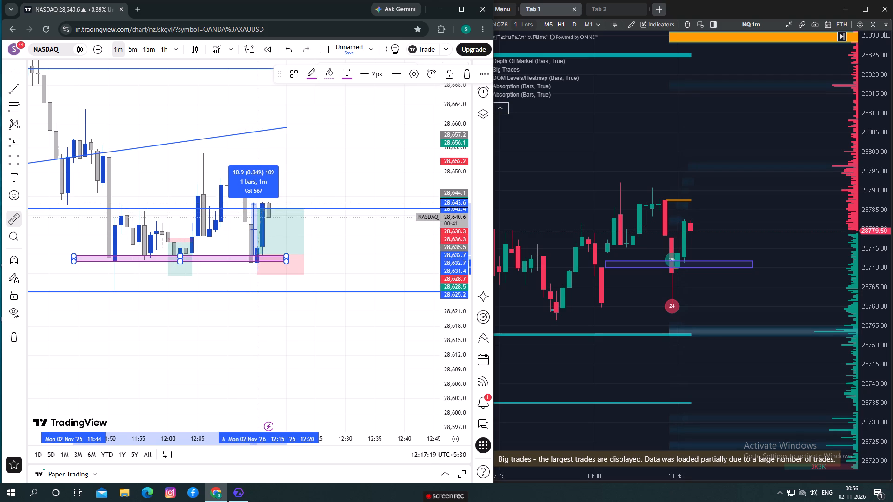
pyautogui.click(254, 203)
pyautogui.click(291, 192)
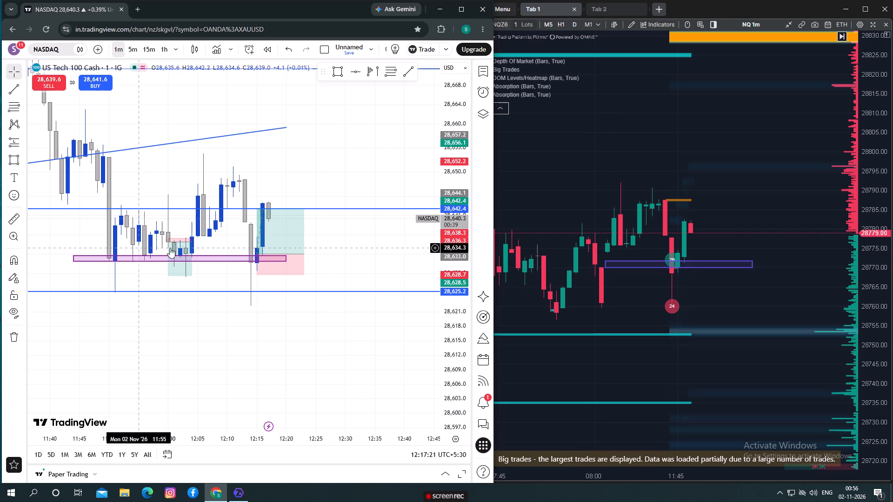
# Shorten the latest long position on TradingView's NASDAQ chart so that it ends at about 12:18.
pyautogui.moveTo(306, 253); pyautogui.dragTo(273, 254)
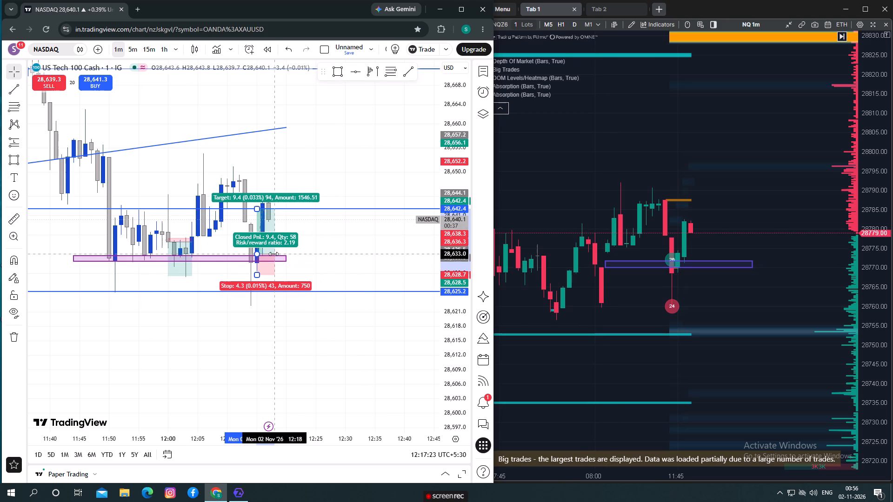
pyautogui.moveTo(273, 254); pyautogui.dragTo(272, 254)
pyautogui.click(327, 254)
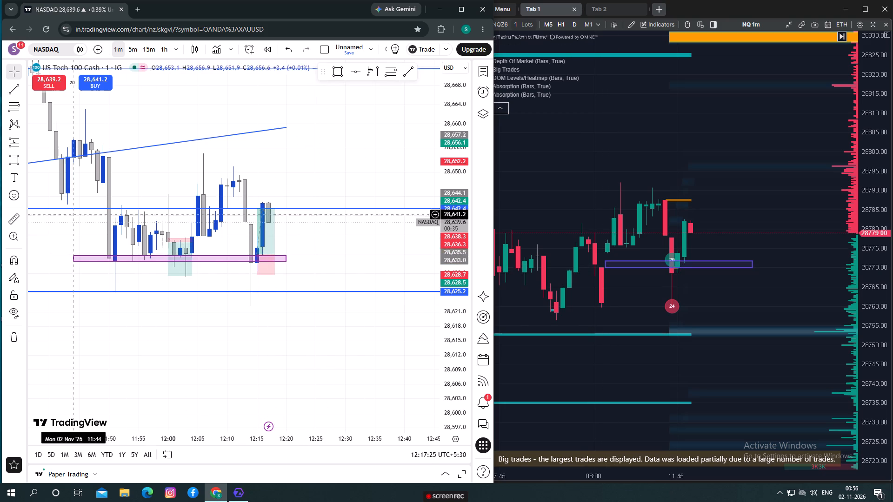
# In ATAS X, measure the NQ price move from the rectangle zone at about 28,771.3 up to about 28,782.5, and clear the measurement.
pyautogui.click(9, 221)
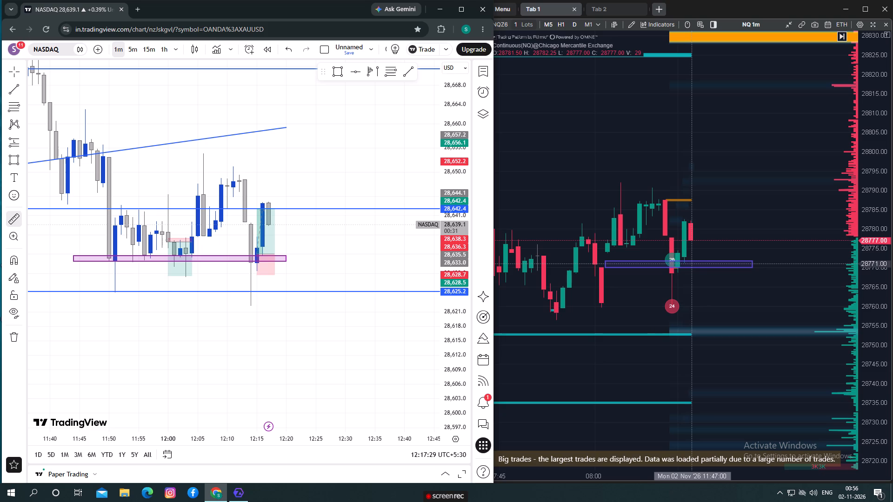
pyautogui.click(692, 264)
pyautogui.click(484, 228)
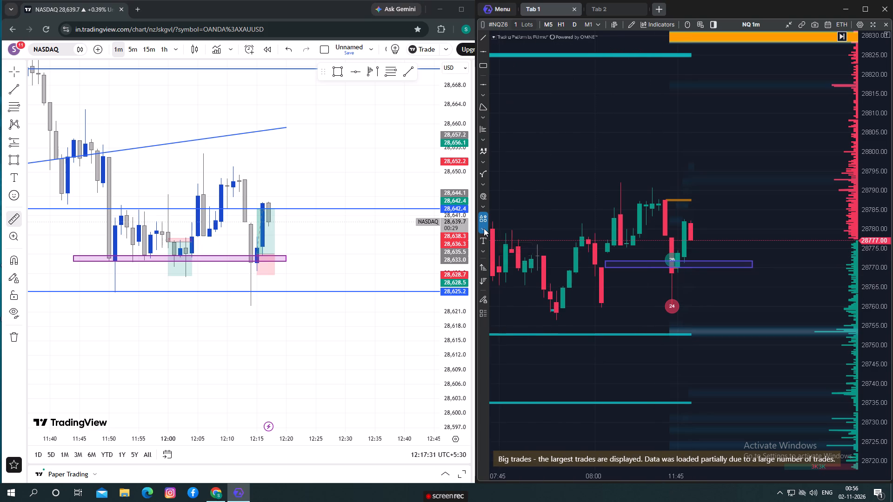
pyautogui.click(484, 209)
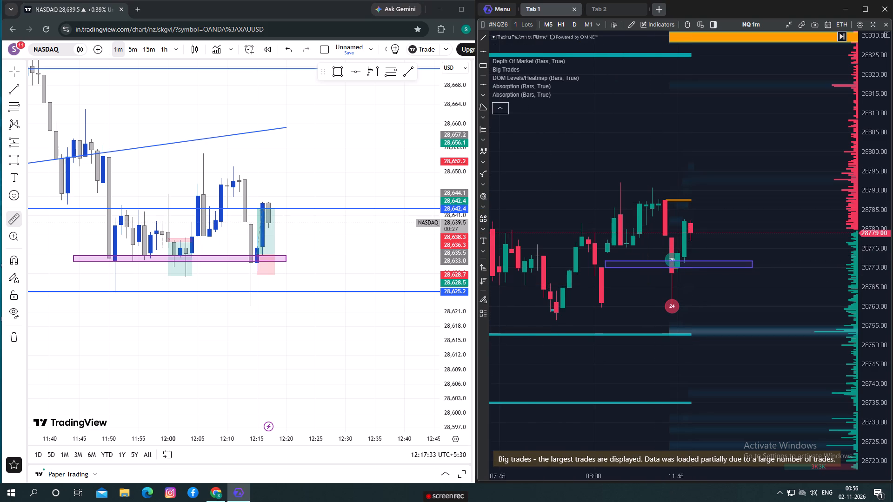
pyautogui.click(486, 200)
pyautogui.click(491, 212)
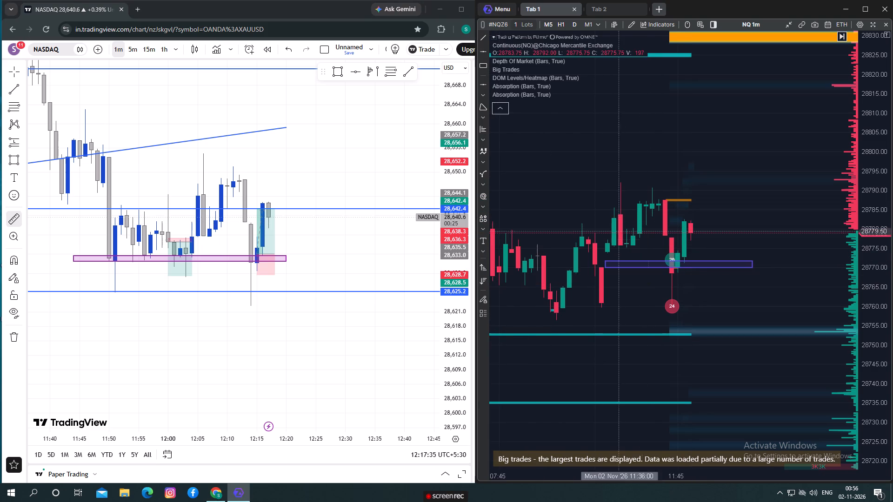
pyautogui.click(675, 263)
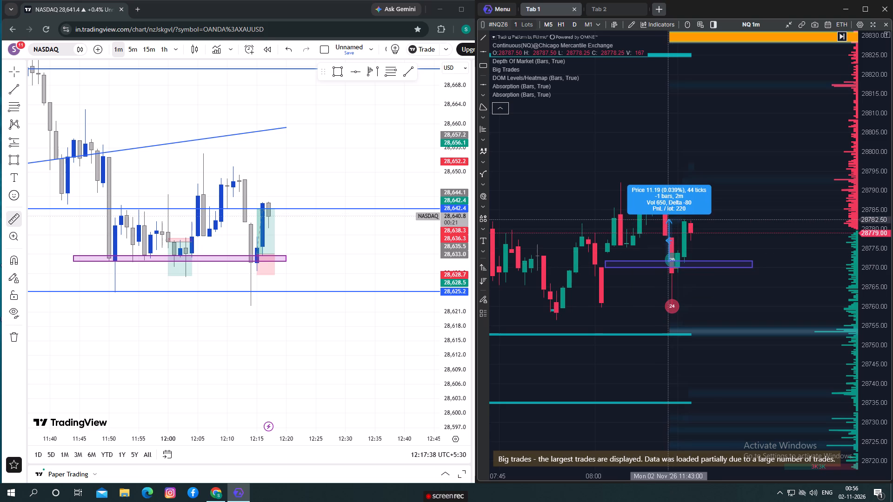
pyautogui.click(685, 219)
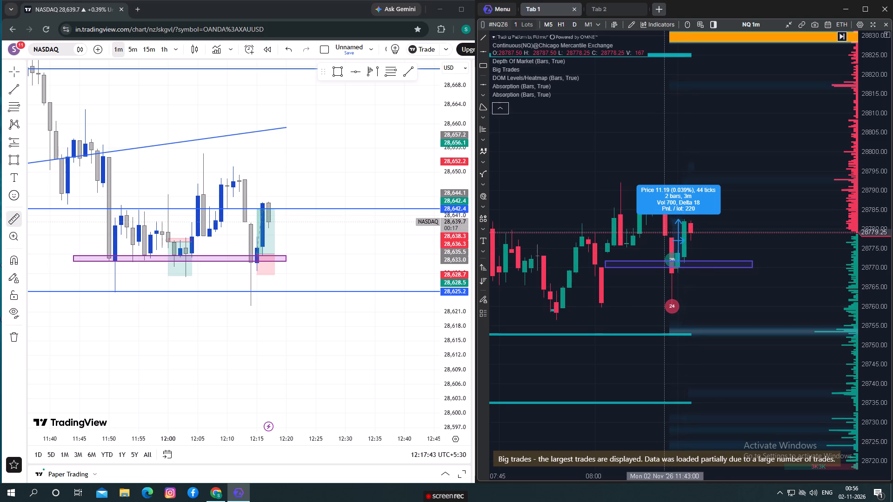
pyautogui.click(713, 289)
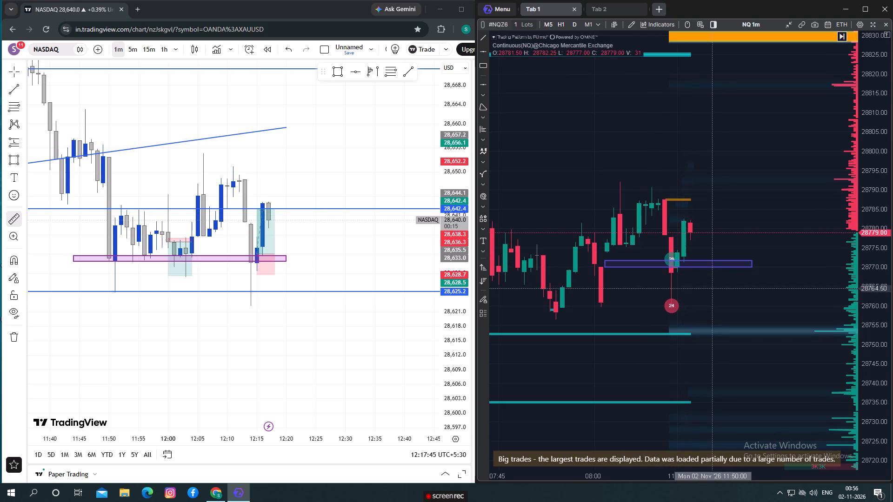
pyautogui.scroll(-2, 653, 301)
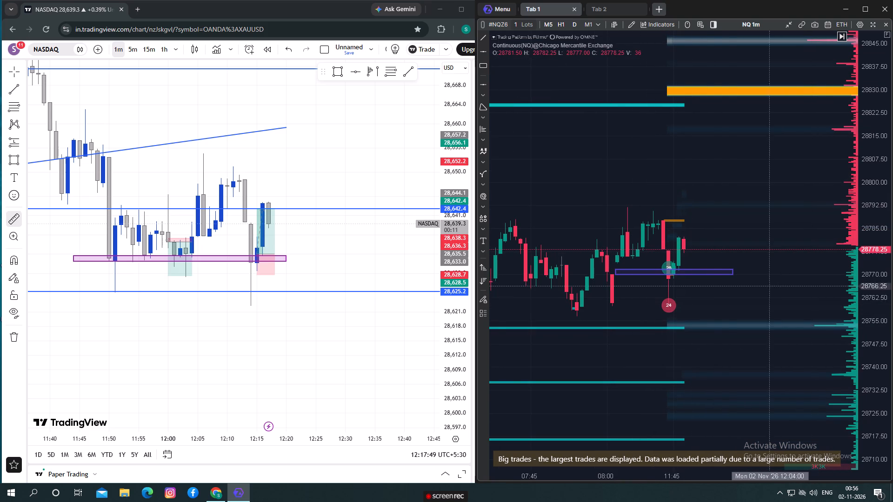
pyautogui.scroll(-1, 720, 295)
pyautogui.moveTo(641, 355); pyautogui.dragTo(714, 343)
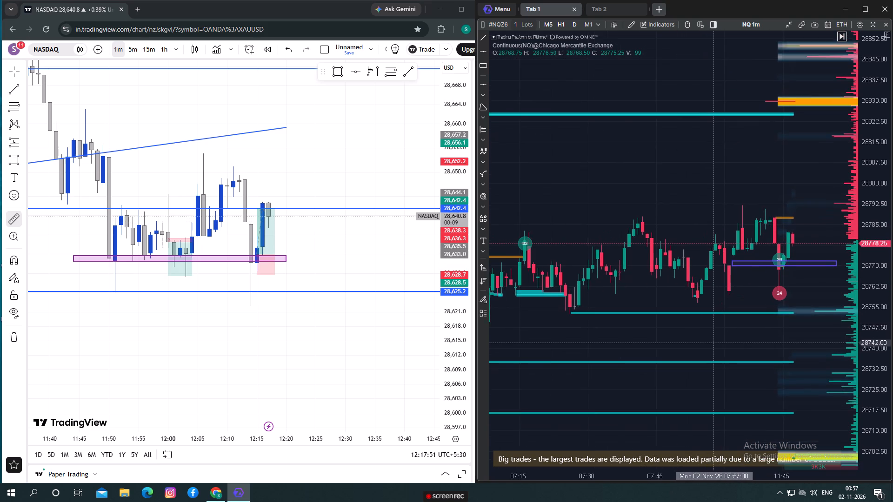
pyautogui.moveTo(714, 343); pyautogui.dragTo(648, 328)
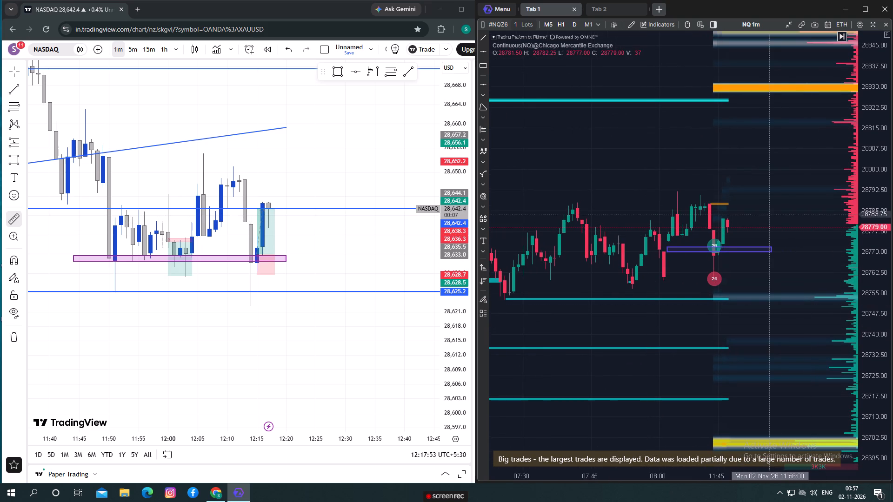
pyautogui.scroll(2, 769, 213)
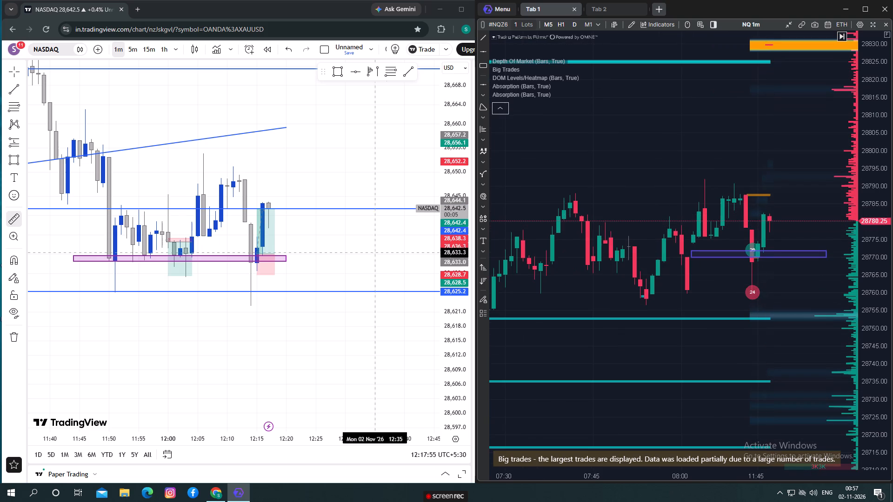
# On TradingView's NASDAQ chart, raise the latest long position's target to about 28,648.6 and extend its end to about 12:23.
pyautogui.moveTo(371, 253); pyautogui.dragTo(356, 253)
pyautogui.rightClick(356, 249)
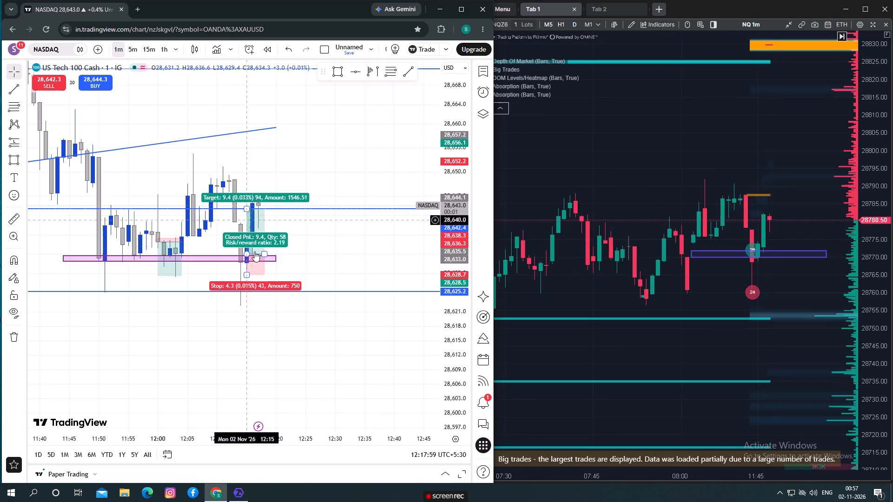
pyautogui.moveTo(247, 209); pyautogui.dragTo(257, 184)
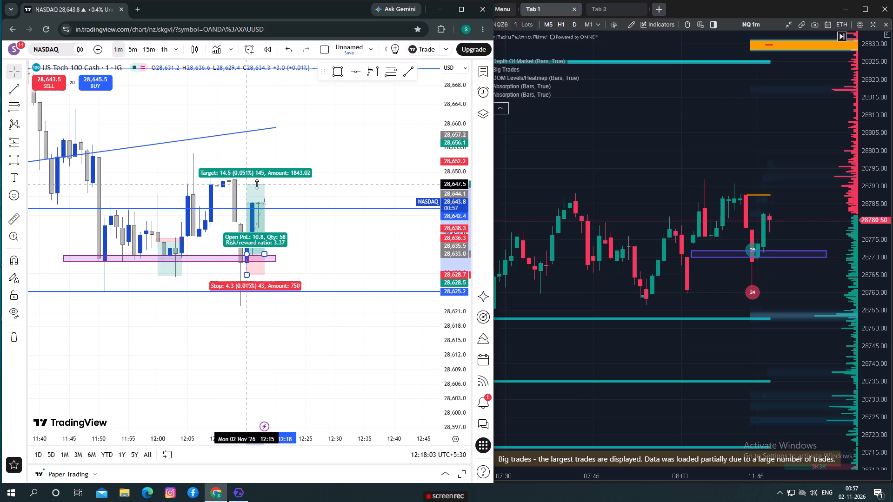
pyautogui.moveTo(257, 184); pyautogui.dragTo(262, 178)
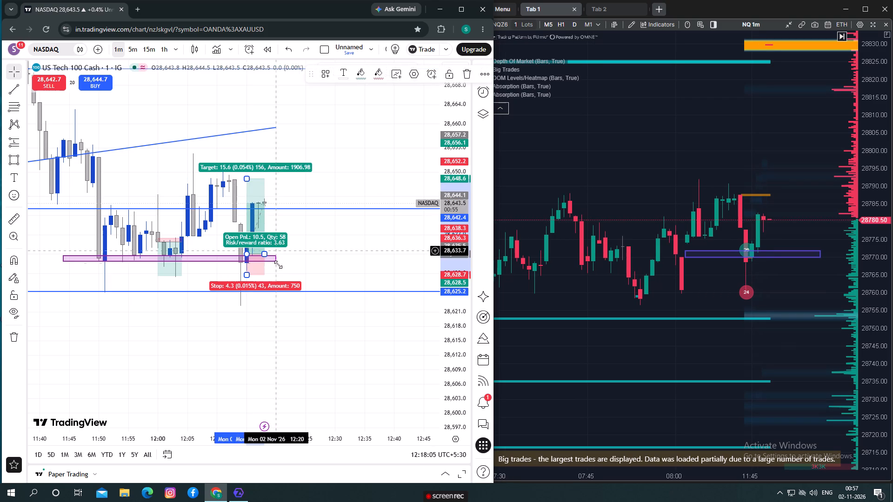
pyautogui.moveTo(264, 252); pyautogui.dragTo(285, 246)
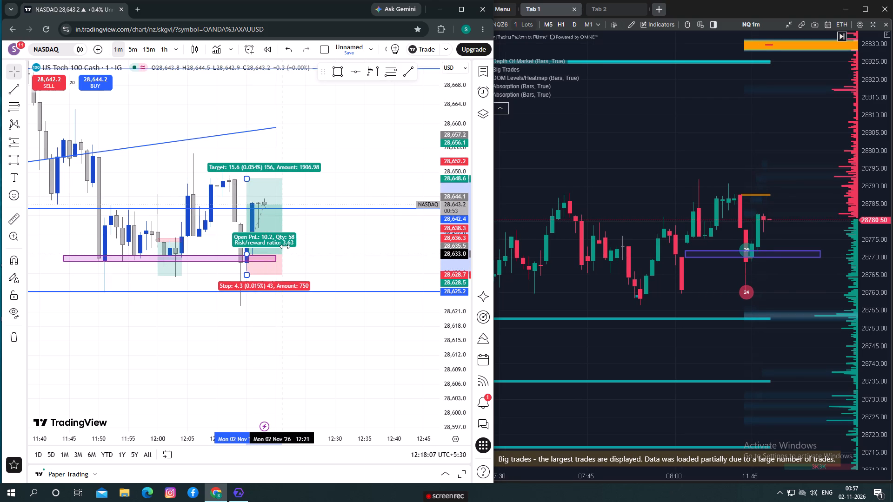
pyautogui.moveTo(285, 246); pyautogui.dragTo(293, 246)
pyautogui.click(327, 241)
# Lower the latest long position's target to about 28,642.5, near the blue horizontal line, and shorten it to end at about 12:18.
pyautogui.scroll(-2, 328, 242)
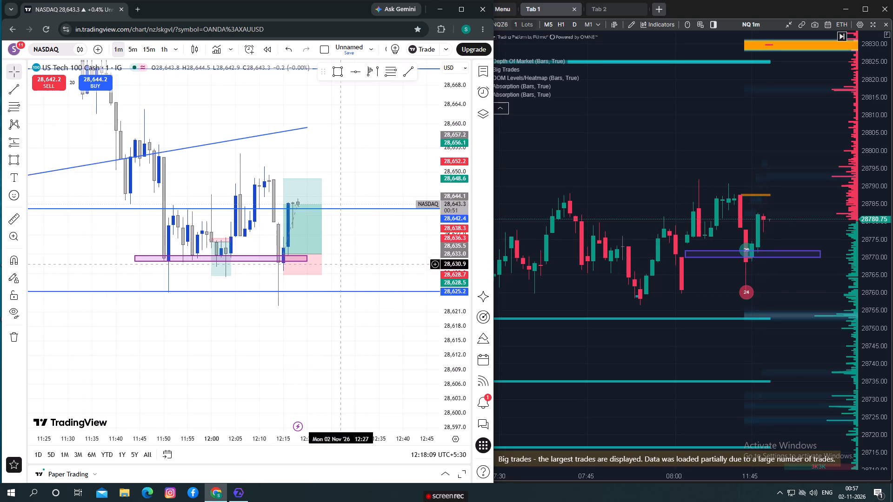
pyautogui.scroll(-1, 342, 264)
pyautogui.moveTo(353, 331); pyautogui.dragTo(310, 318)
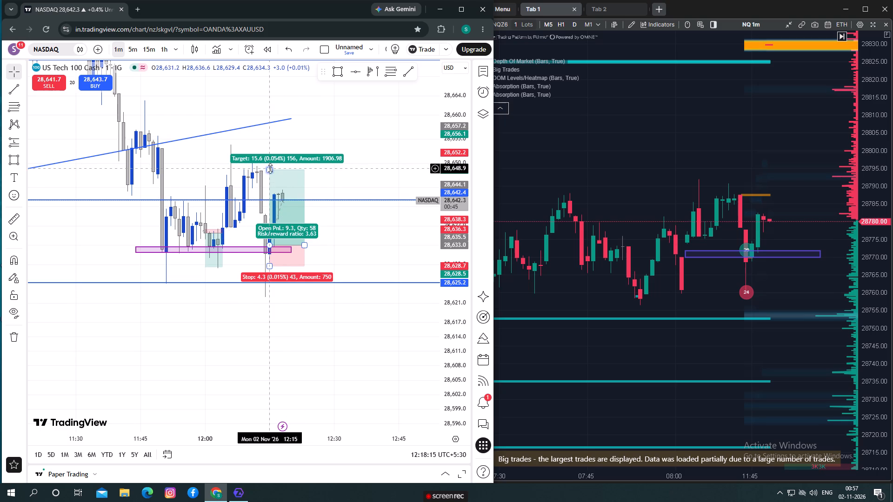
pyautogui.moveTo(270, 168); pyautogui.dragTo(273, 196)
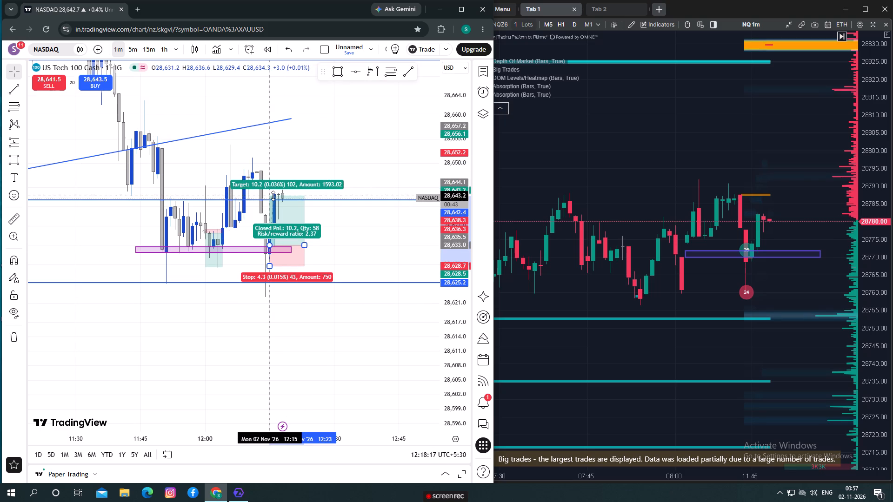
pyautogui.moveTo(273, 196); pyautogui.dragTo(274, 198)
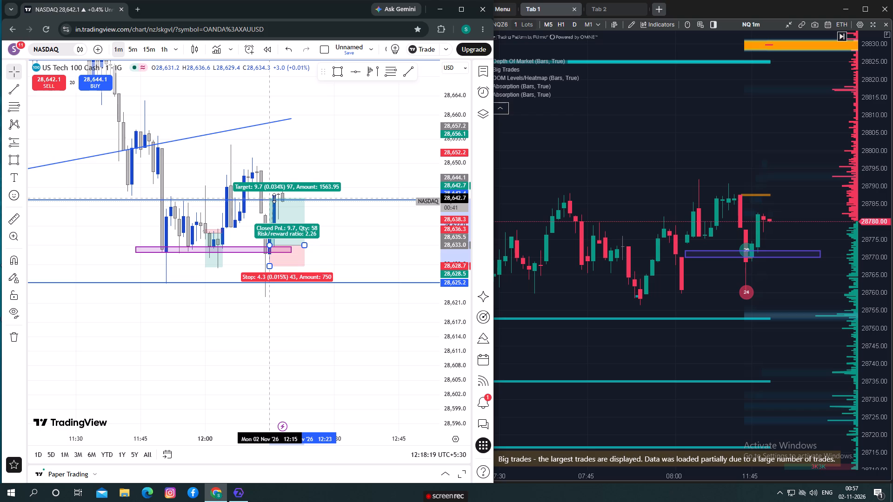
pyautogui.moveTo(274, 198); pyautogui.dragTo(280, 199)
pyautogui.moveTo(304, 246); pyautogui.dragTo(285, 248)
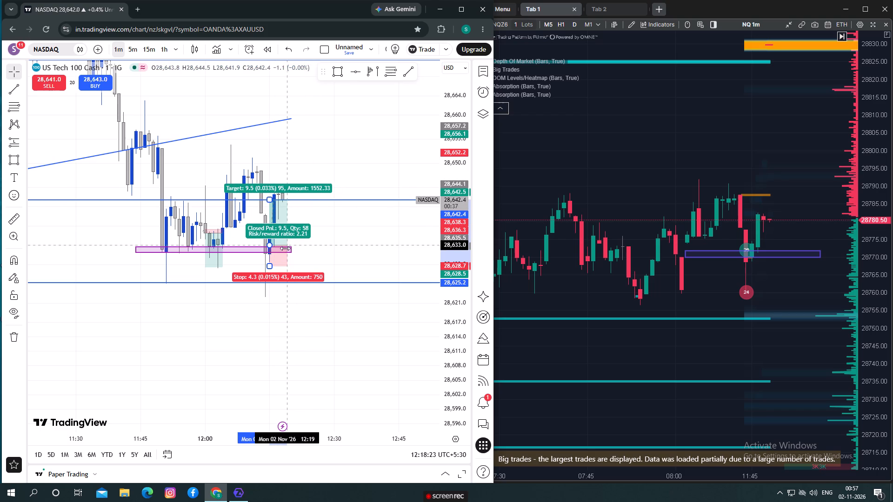
pyautogui.moveTo(285, 248); pyautogui.dragTo(283, 250)
pyautogui.click(322, 239)
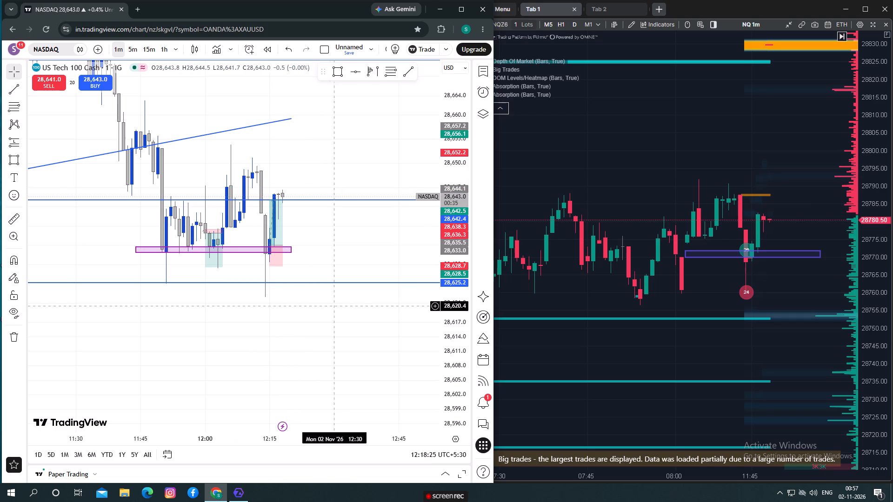
# Examine the latest candles around the rectangle zones on TradingView's NASDAQ chart and the ATAS X NQ chart.
pyautogui.moveTo(320, 306); pyautogui.dragTo(327, 317)
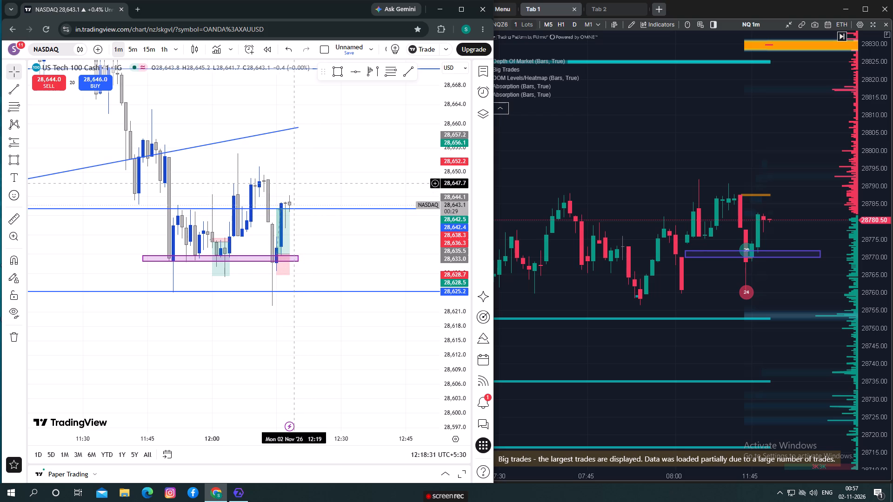
pyautogui.moveTo(304, 181); pyautogui.dragTo(241, 136)
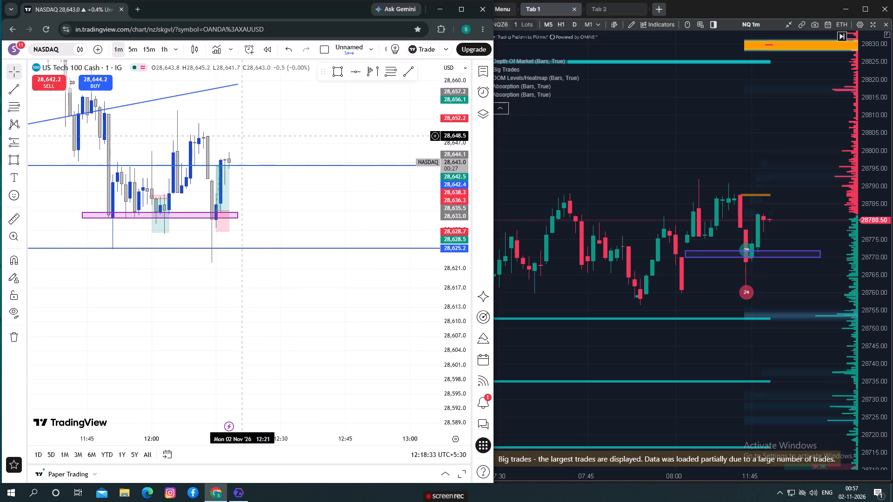
pyautogui.moveTo(241, 136); pyautogui.dragTo(264, 157)
pyautogui.click(345, 245)
pyautogui.moveTo(660, 295); pyautogui.dragTo(612, 291)
pyautogui.moveTo(660, 162); pyautogui.dragTo(499, 190)
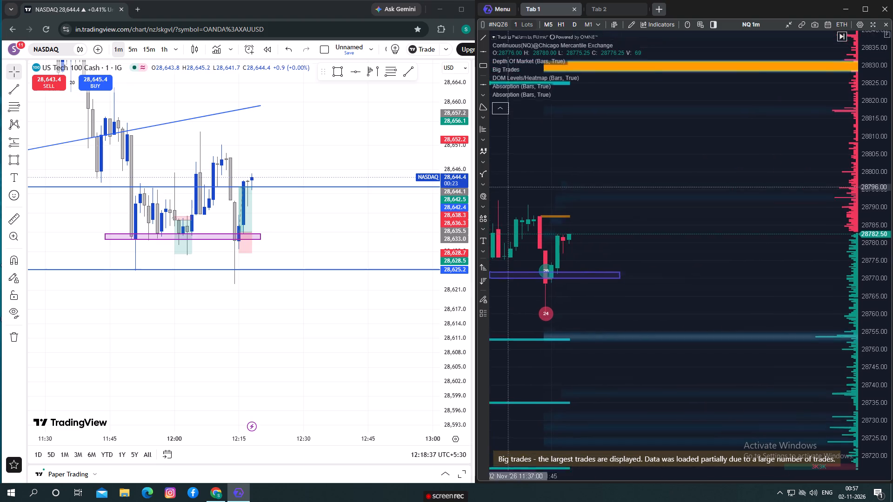
pyautogui.moveTo(499, 190); pyautogui.dragTo(539, 212)
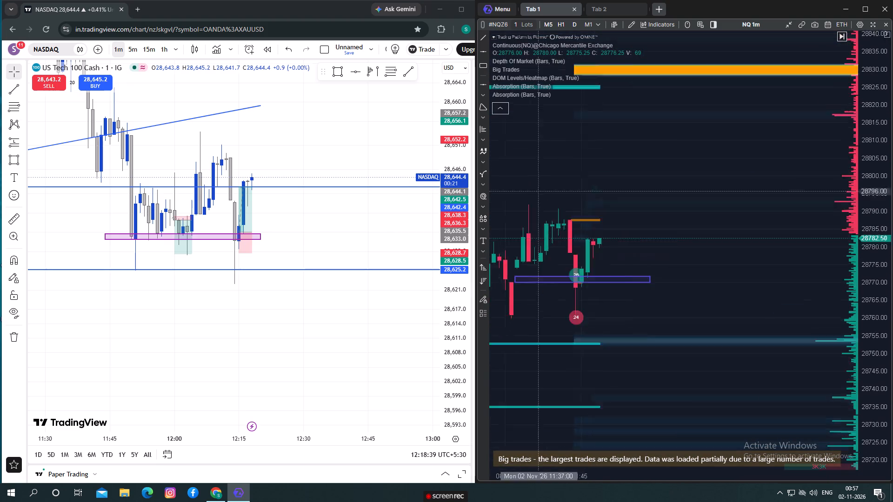
pyautogui.moveTo(539, 212); pyautogui.dragTo(681, 171)
pyautogui.moveTo(627, 186); pyautogui.dragTo(624, 229)
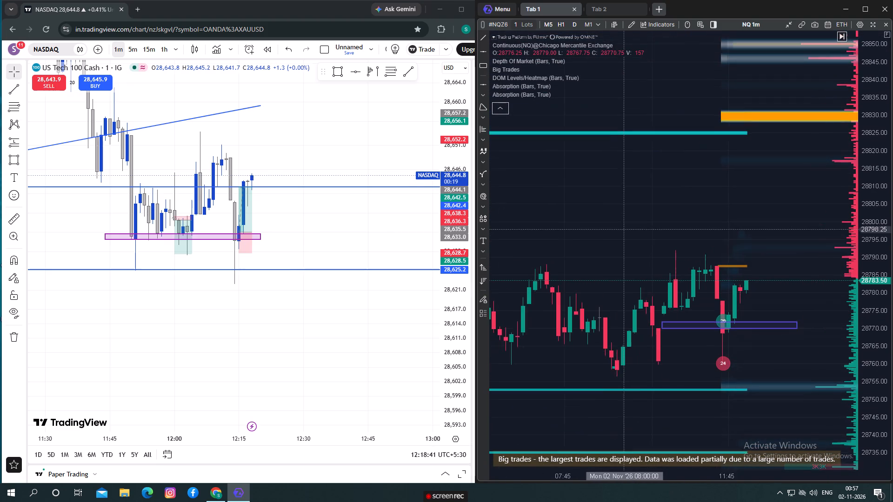
pyautogui.moveTo(624, 229); pyautogui.dragTo(651, 212)
pyautogui.moveTo(643, 248); pyautogui.dragTo(654, 213)
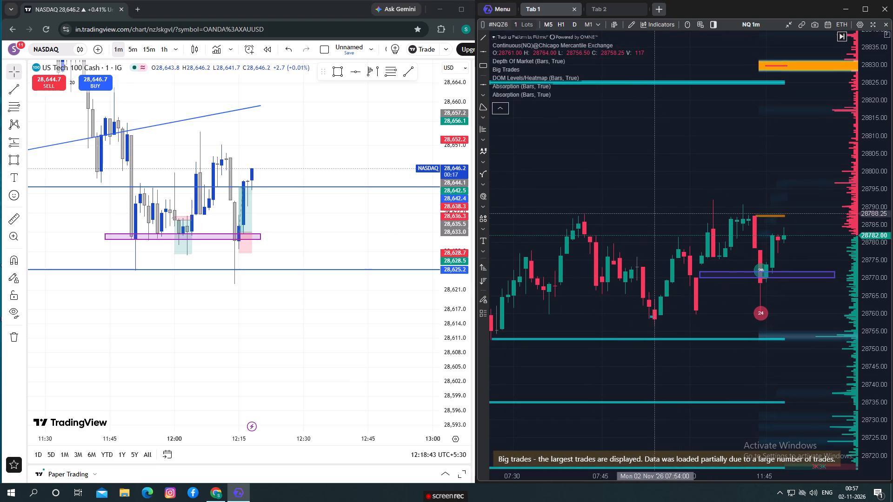
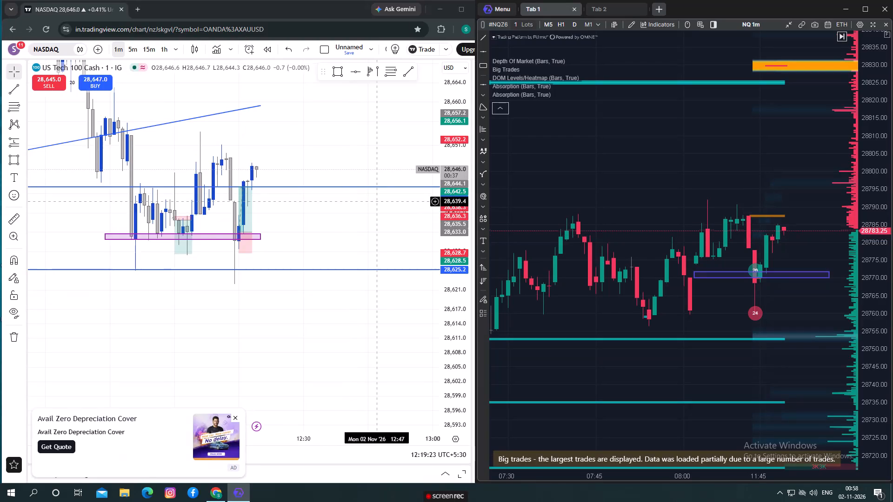
# Examine the latest candles around the rectangle zones on TradingView's NASDAQ chart and the ATAS X NQ chart.
pyautogui.moveTo(365, 223); pyautogui.dragTo(349, 208)
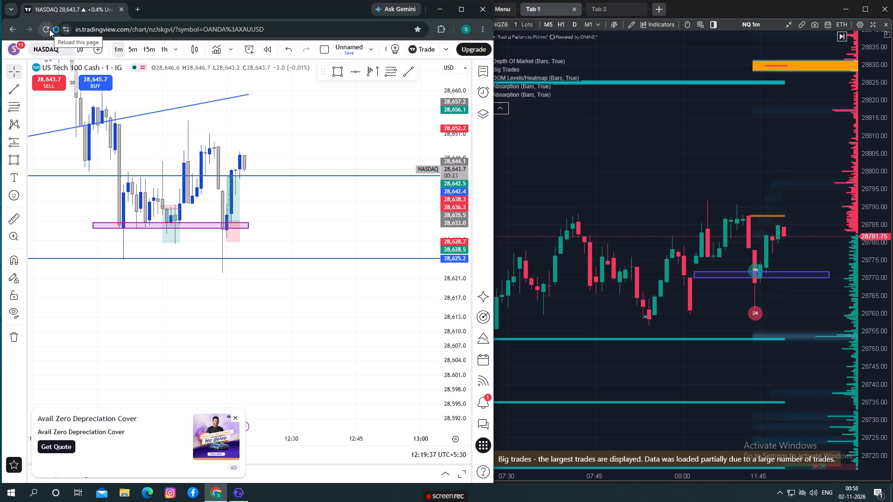
pyautogui.scroll(1, 653, 326)
pyautogui.scroll(-3, 653, 326)
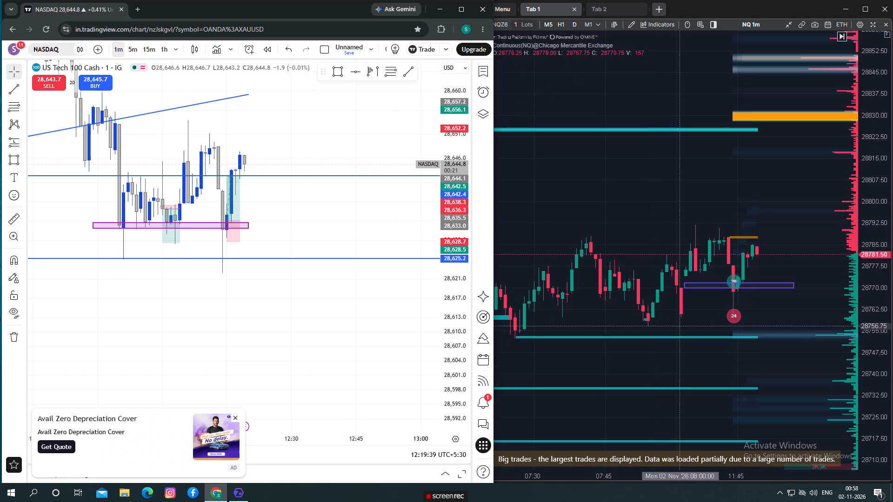
pyautogui.moveTo(667, 366); pyautogui.dragTo(688, 341)
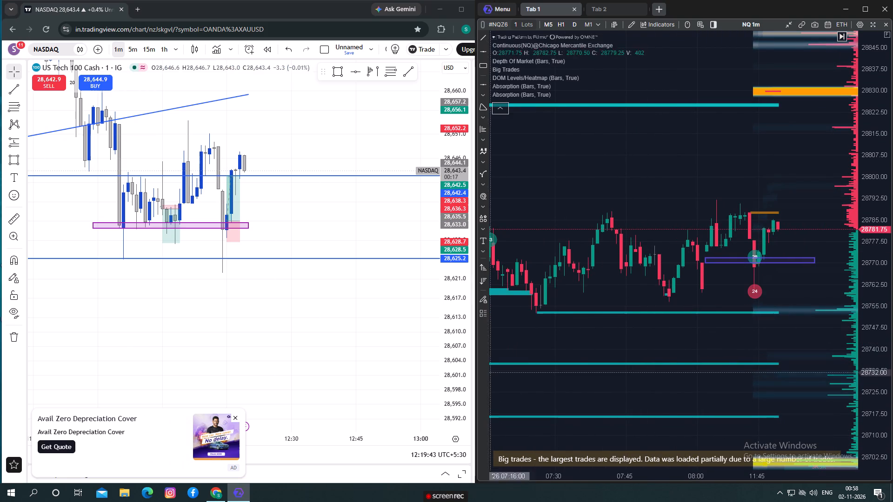
pyautogui.moveTo(706, 296); pyautogui.dragTo(644, 290)
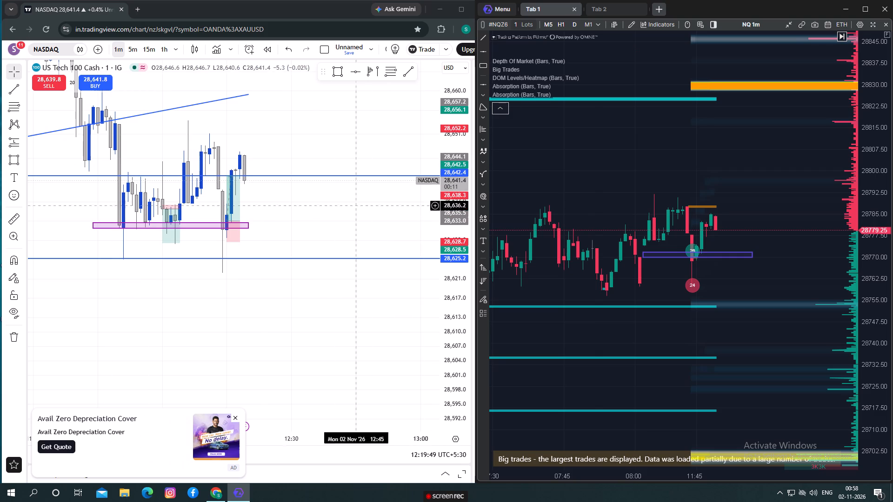
# Close the advertisement covering TradingView's NASDAQ chart.
pyautogui.click(238, 417)
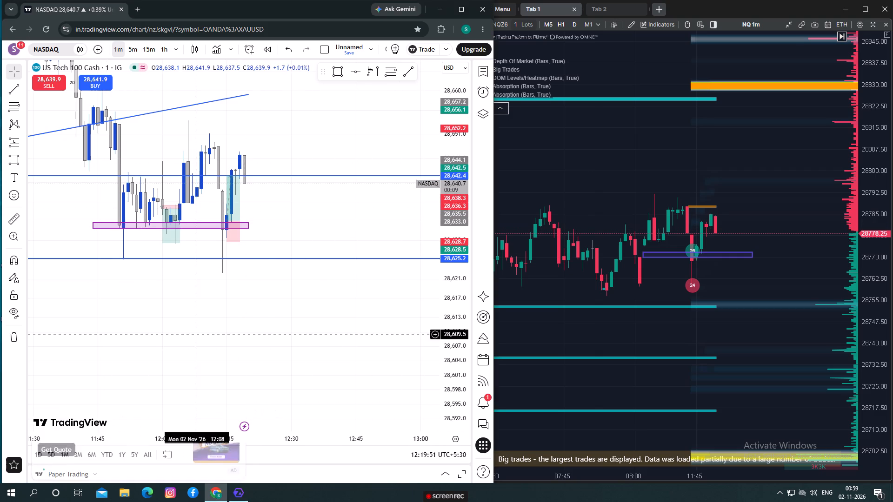
# Compare the newest candles and surrounding levels on TradingView's NASDAQ chart with the big-trade markers on the ATAS X NQ chart.
pyautogui.moveTo(198, 333); pyautogui.dragTo(236, 348)
pyautogui.moveTo(446, 217); pyautogui.dragTo(452, 254)
pyautogui.moveTo(372, 303); pyautogui.dragTo(372, 313)
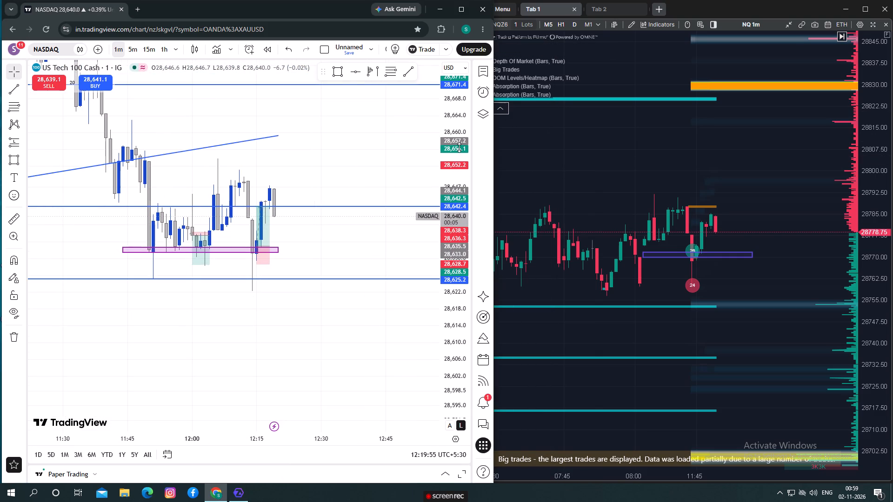
pyautogui.moveTo(449, 144); pyautogui.dragTo(449, 198)
pyautogui.moveTo(211, 365); pyautogui.dragTo(220, 369)
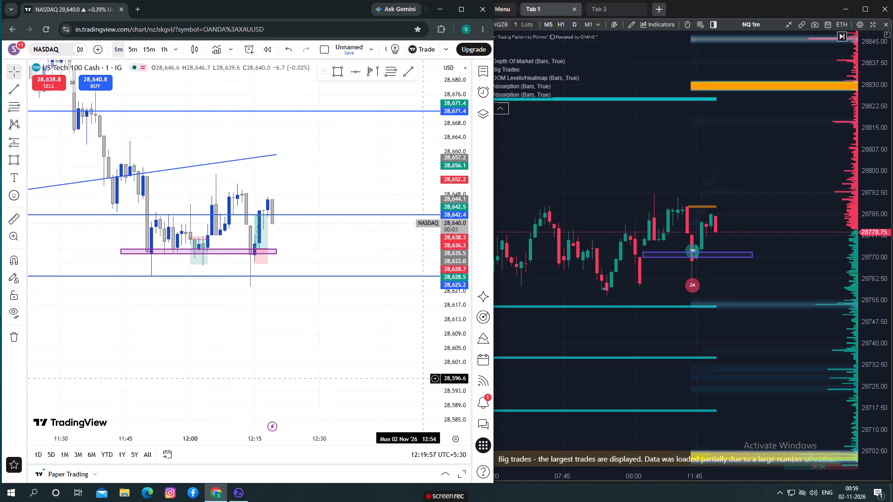
pyautogui.moveTo(594, 213); pyautogui.dragTo(606, 185)
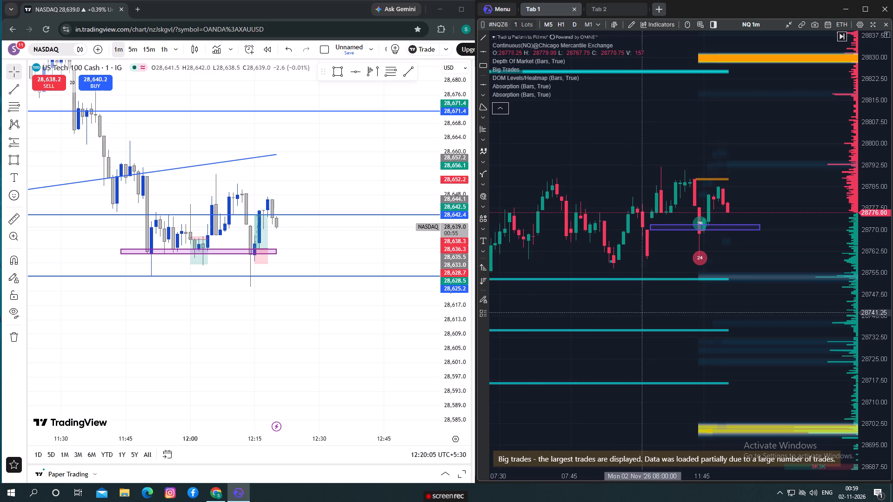
pyautogui.moveTo(638, 311); pyautogui.dragTo(698, 299)
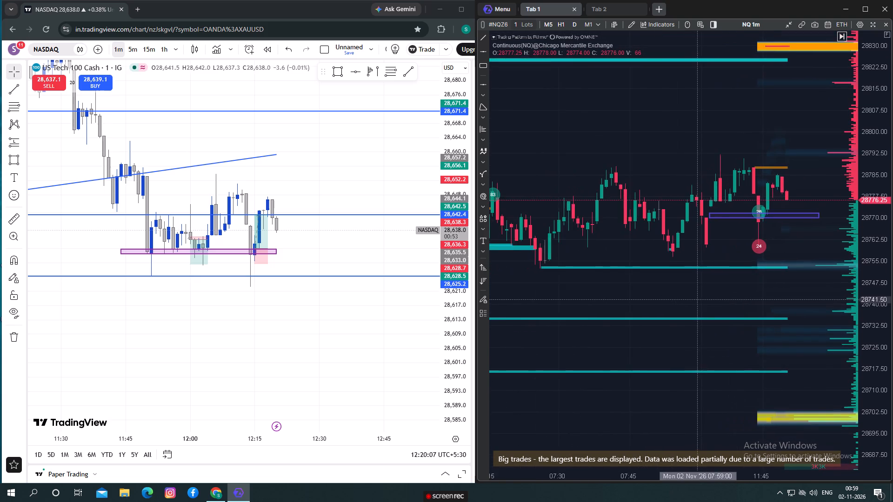
pyautogui.moveTo(698, 299); pyautogui.dragTo(805, 298)
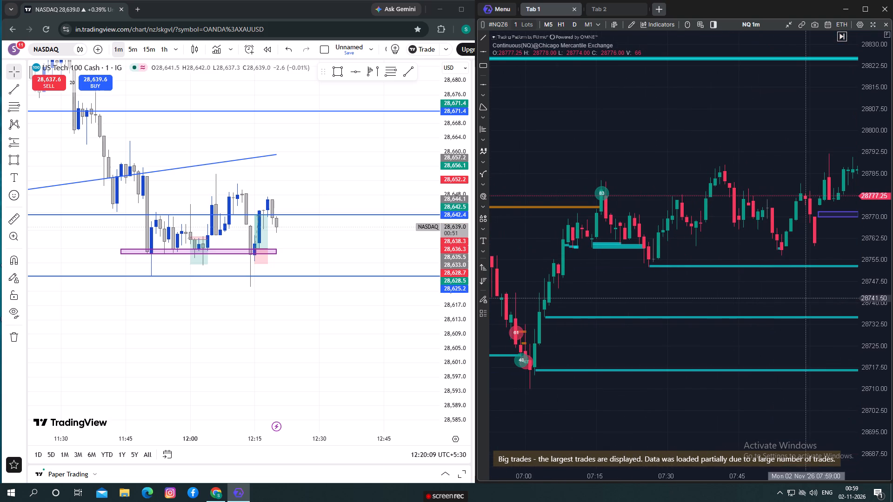
pyautogui.moveTo(805, 298); pyautogui.dragTo(637, 303)
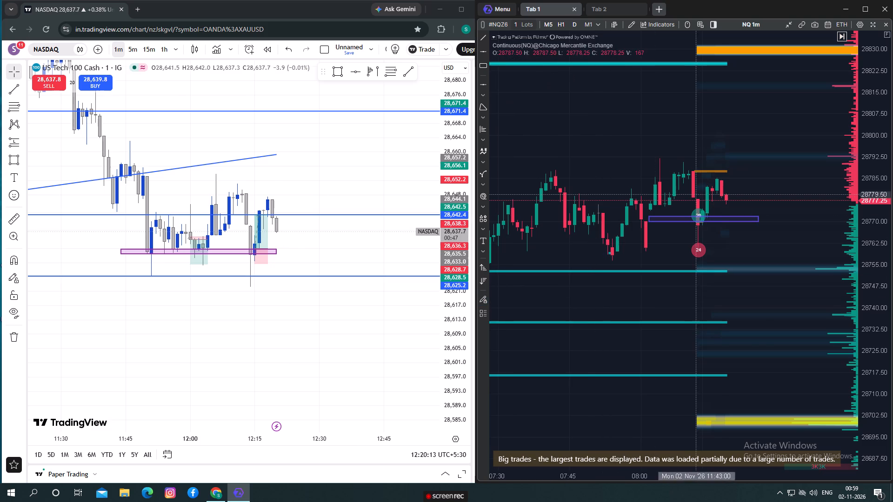
pyautogui.click(763, 195)
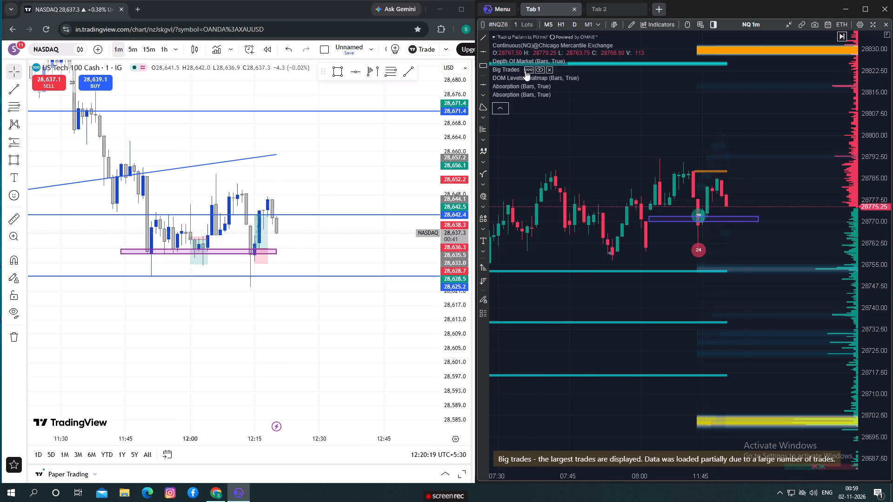
# Set the Big Trades indicator's minimum volume to 10 in ATAS X and apply it.
pyautogui.click(525, 71)
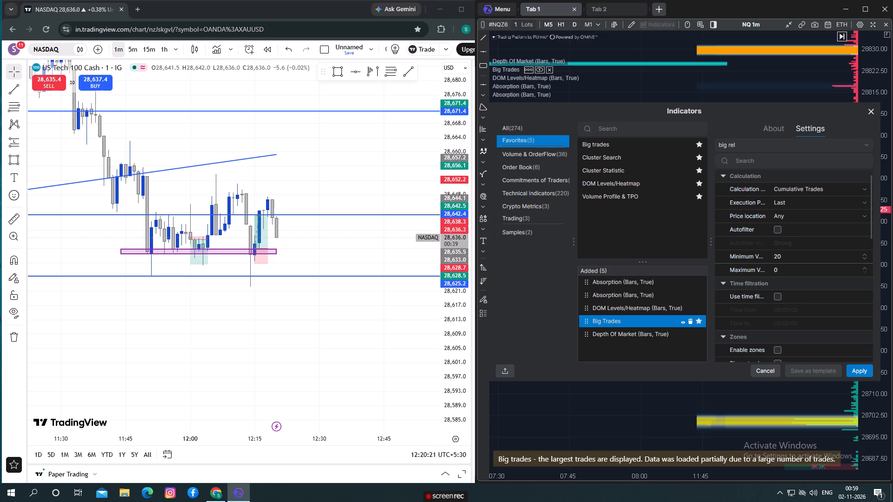
pyautogui.moveTo(786, 257); pyautogui.dragTo(766, 256)
pyautogui.press('1')
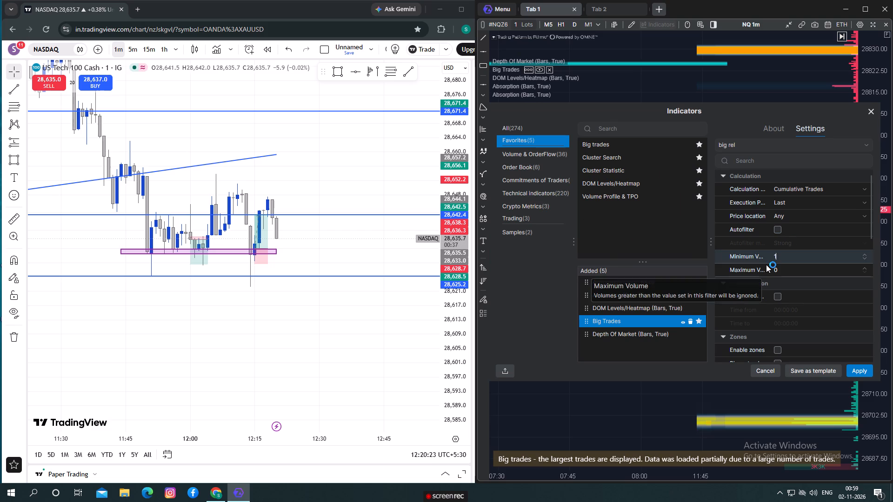
pyautogui.press('0')
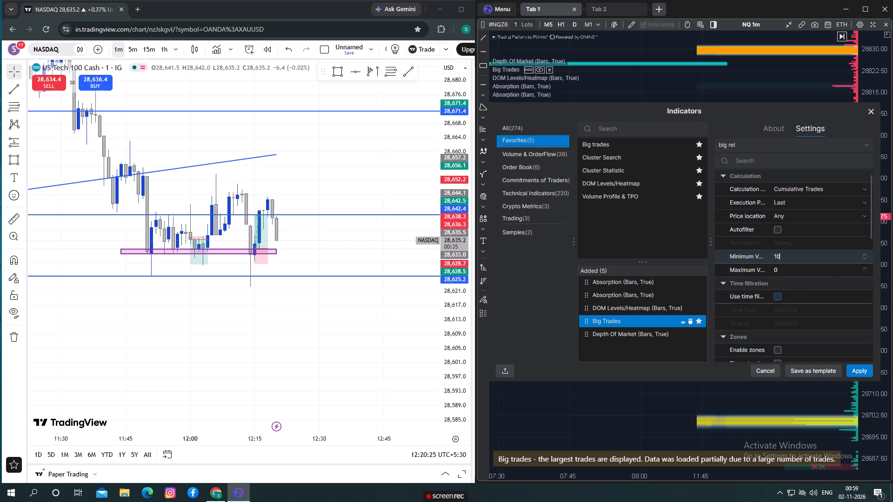
pyautogui.click(870, 379)
pyautogui.click(860, 376)
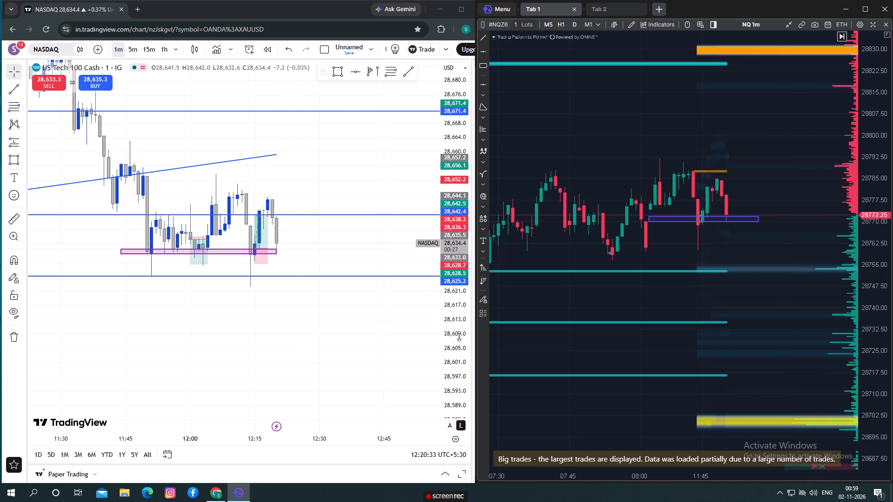
# Extend the end of the purple rectangle zone on TradingView's NASDAQ chart to about 12:42.
pyautogui.moveTo(459, 336); pyautogui.dragTo(459, 236)
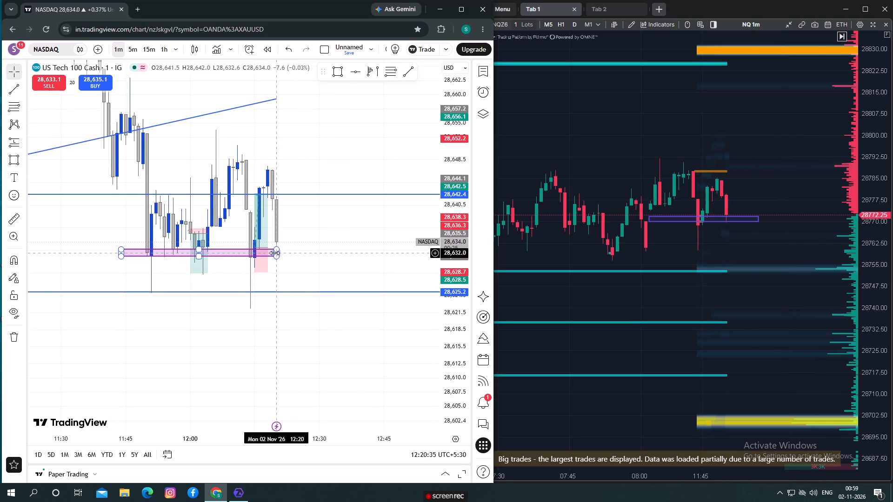
pyautogui.moveTo(274, 253); pyautogui.dragTo(371, 255)
pyautogui.click(335, 329)
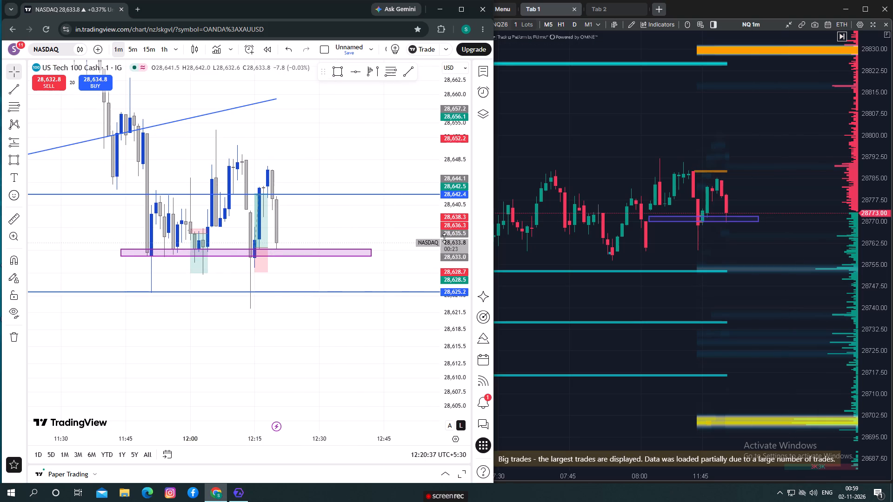
# Compare both charts around their rectangle zones, check the Big Trades indicator's settings in ATAS X and reapply them.
pyautogui.moveTo(444, 237); pyautogui.dragTo(454, 332)
pyautogui.moveTo(328, 337); pyautogui.dragTo(353, 330)
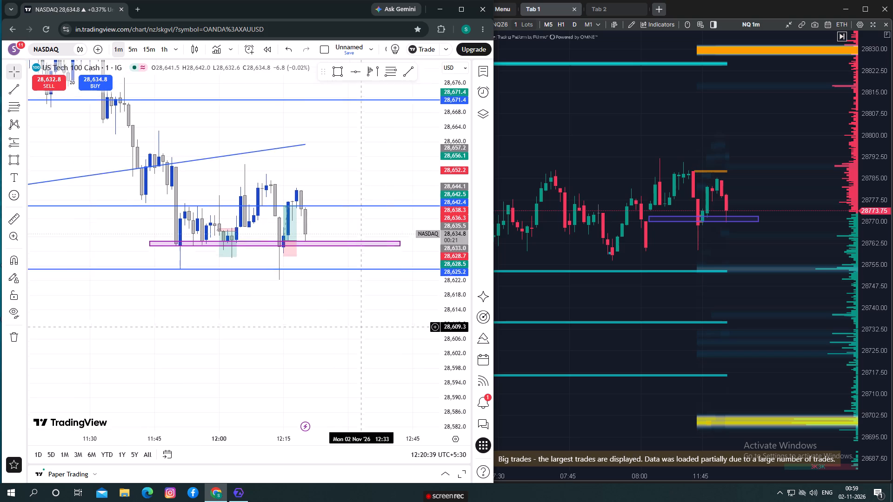
pyautogui.moveTo(353, 330); pyautogui.dragTo(335, 334)
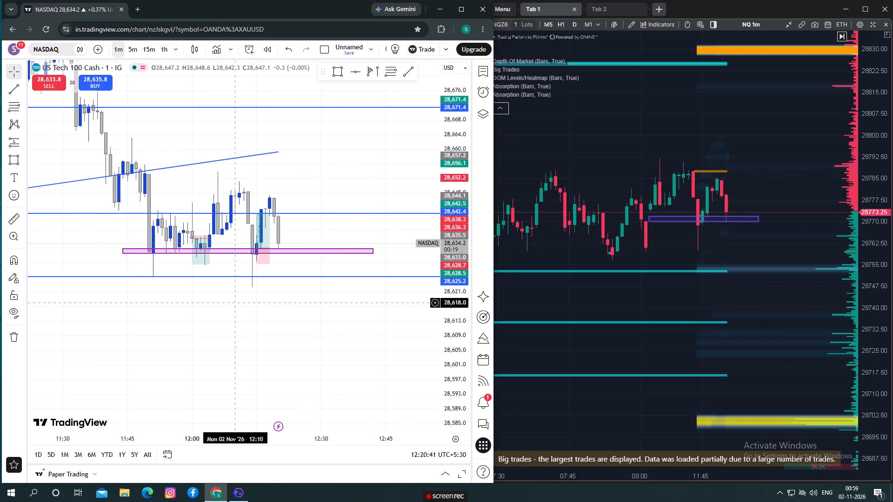
pyautogui.moveTo(246, 291); pyautogui.dragTo(243, 296)
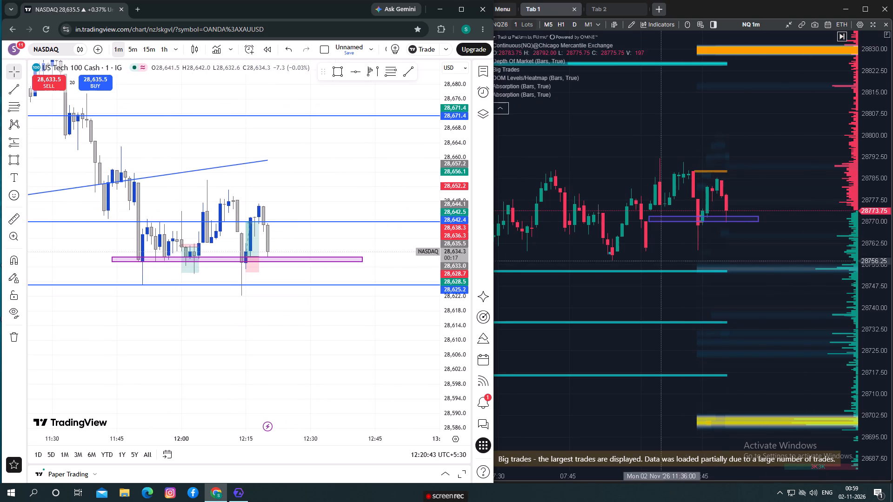
pyautogui.moveTo(718, 253); pyautogui.dragTo(688, 251)
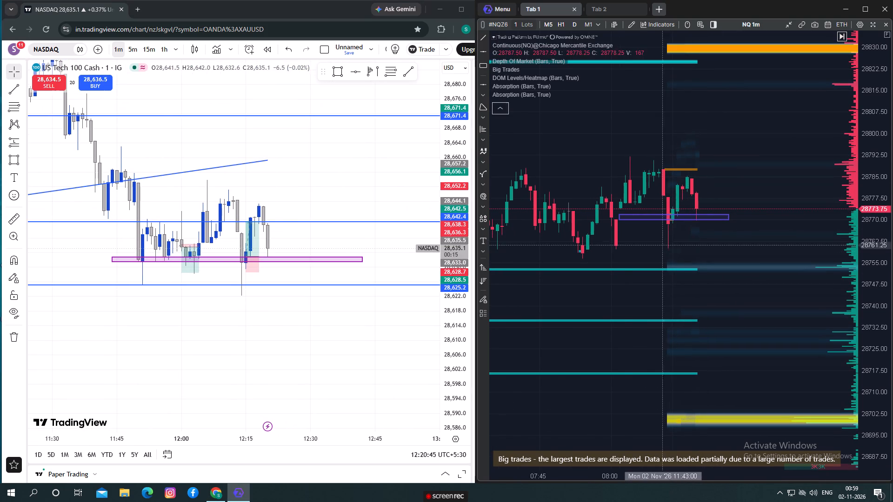
pyautogui.click(526, 69)
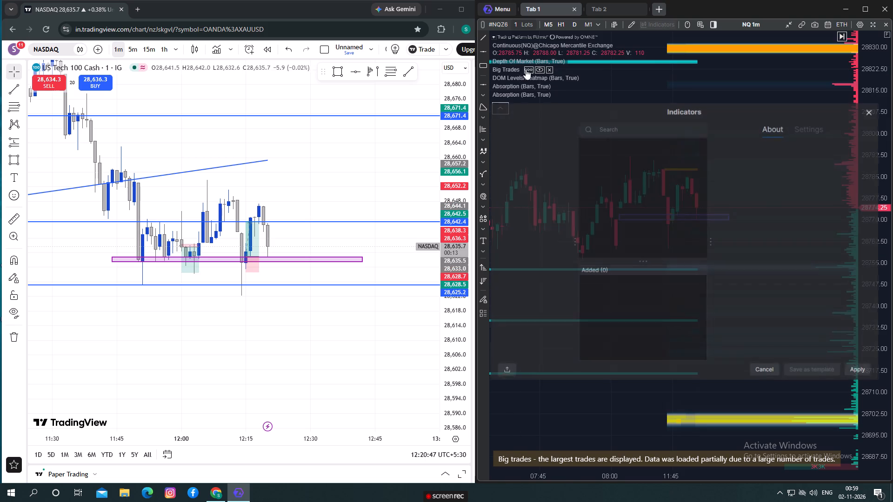
pyautogui.click(669, 89)
pyautogui.click(866, 370)
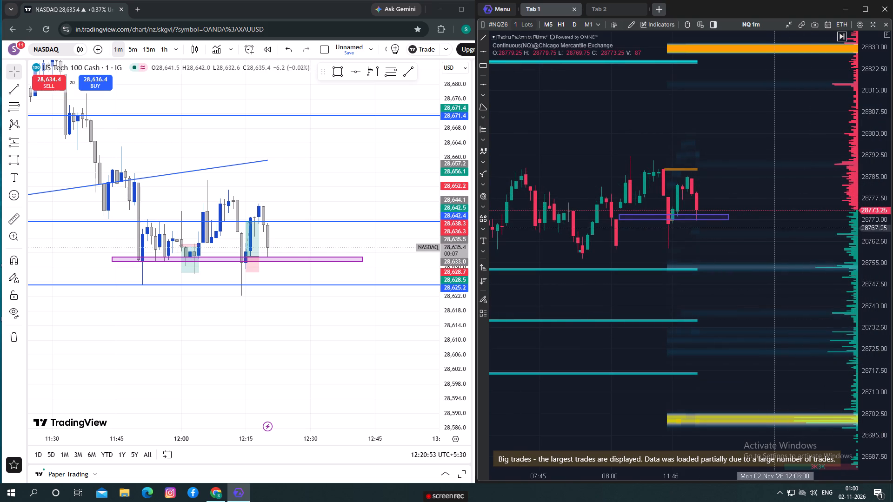
# Inspect the DOM heatmap levels and footprint detail beneath the rectangle zone on the ATAS X NQ chart, around 28,745 to 28,770.
pyautogui.scroll(14, 777, 297)
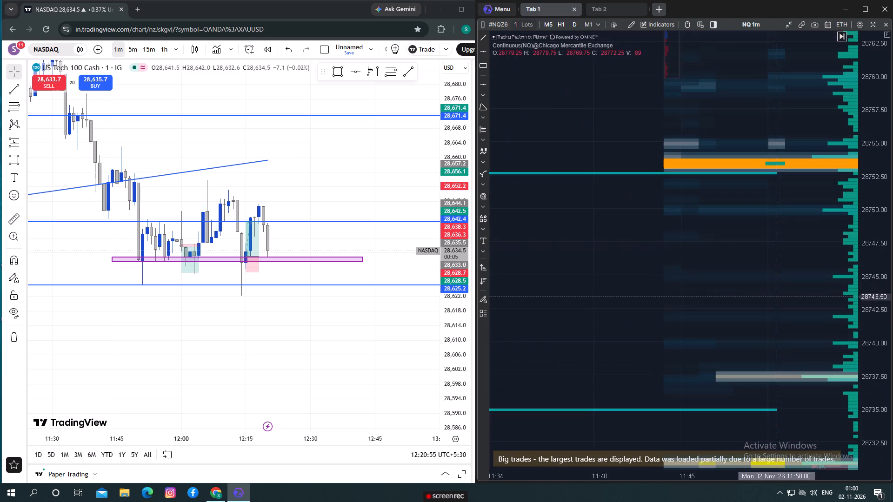
pyautogui.scroll(4, 776, 297)
pyautogui.moveTo(760, 249); pyautogui.dragTo(708, 361)
pyautogui.scroll(4, 725, 272)
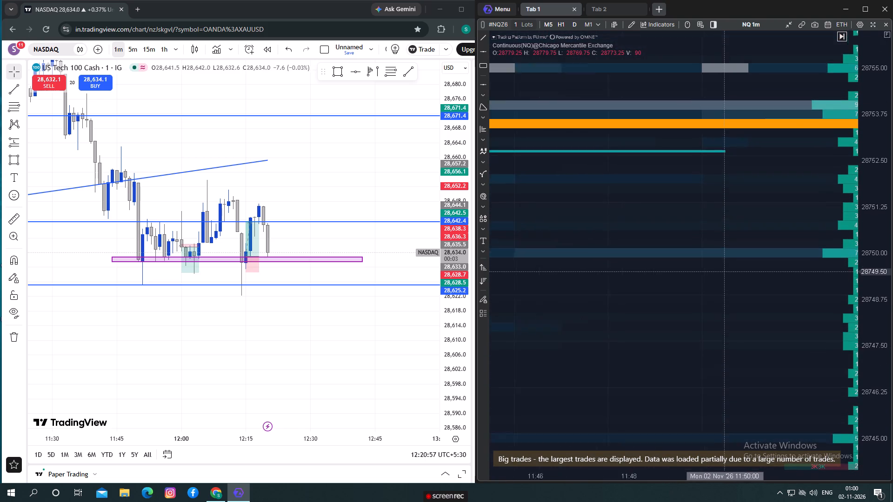
pyautogui.scroll(1, 724, 271)
pyautogui.moveTo(671, 248); pyautogui.dragTo(809, 250)
pyautogui.scroll(-1, 780, 248)
pyautogui.scroll(1, 779, 251)
pyautogui.scroll(-1, 778, 252)
pyautogui.scroll(1, 775, 257)
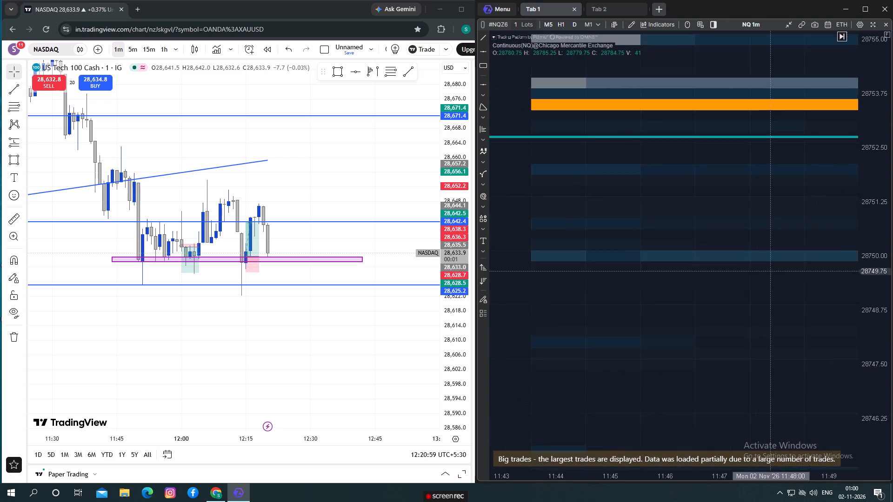
pyautogui.scroll(-1, 767, 284)
pyautogui.scroll(1, 765, 294)
pyautogui.scroll(-1, 765, 297)
pyautogui.scroll(1, 764, 300)
pyautogui.scroll(-1, 764, 311)
pyautogui.scroll(1, 764, 311)
pyautogui.scroll(-3, 764, 311)
pyautogui.scroll(1, 762, 314)
pyautogui.scroll(-9, 761, 315)
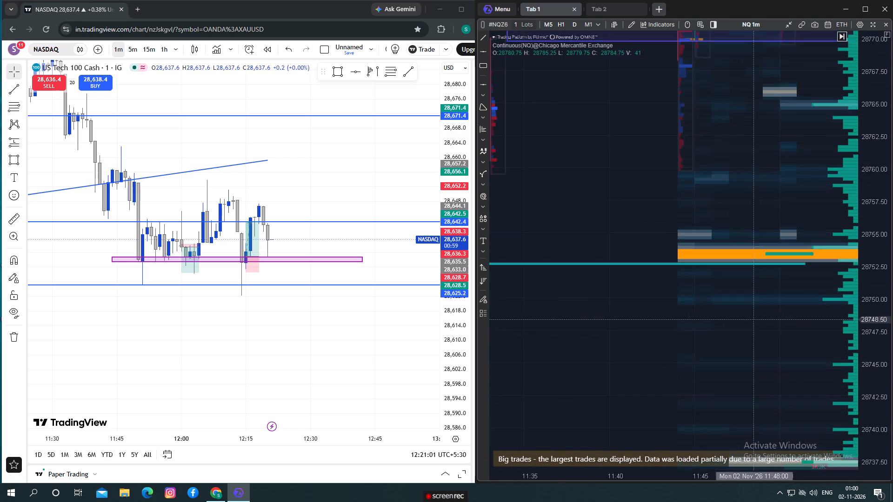
pyautogui.scroll(1, 749, 322)
pyautogui.scroll(-2, 749, 322)
pyautogui.scroll(7, 749, 319)
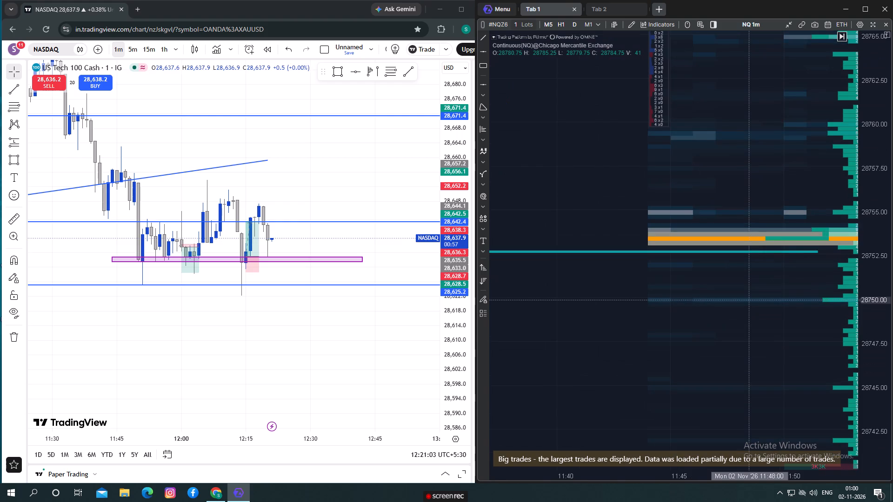
pyautogui.scroll(1, 749, 300)
pyautogui.scroll(-3, 749, 300)
pyautogui.scroll(1, 749, 300)
pyautogui.scroll(-3, 749, 300)
pyautogui.scroll(1, 749, 300)
pyautogui.scroll(-1, 749, 300)
pyautogui.scroll(1, 749, 300)
pyautogui.scroll(-1, 749, 300)
pyautogui.scroll(1, 749, 300)
pyautogui.scroll(-1, 749, 300)
pyautogui.scroll(1, 749, 300)
pyautogui.scroll(-3, 749, 300)
pyautogui.scroll(1, 748, 305)
pyautogui.scroll(-7, 748, 306)
pyautogui.scroll(1, 746, 315)
pyautogui.scroll(-7, 746, 315)
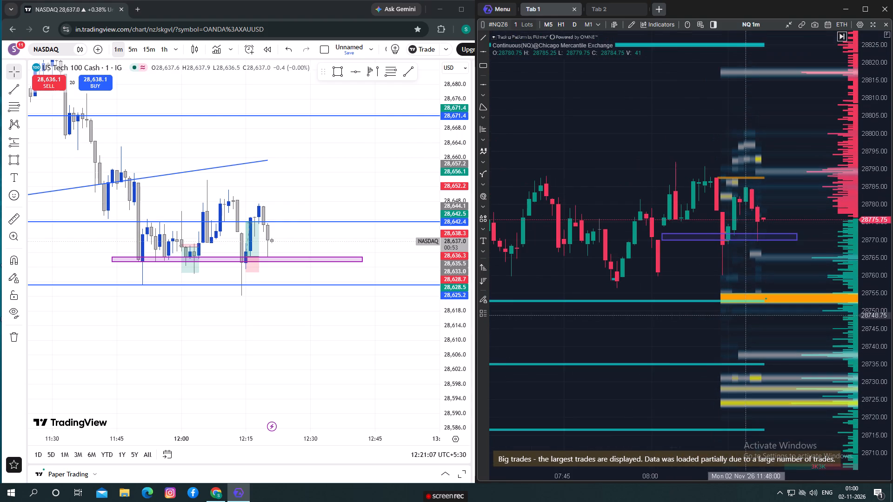
pyautogui.moveTo(783, 267); pyautogui.dragTo(740, 281)
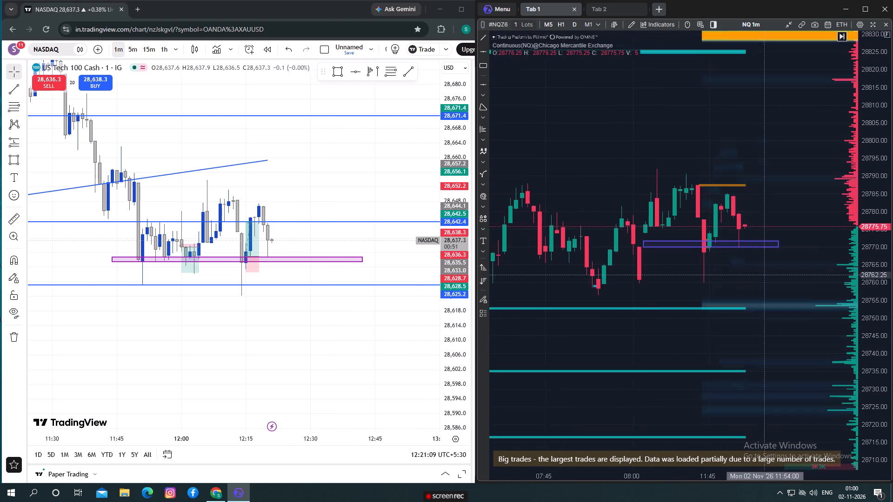
pyautogui.moveTo(740, 281); pyautogui.dragTo(727, 287)
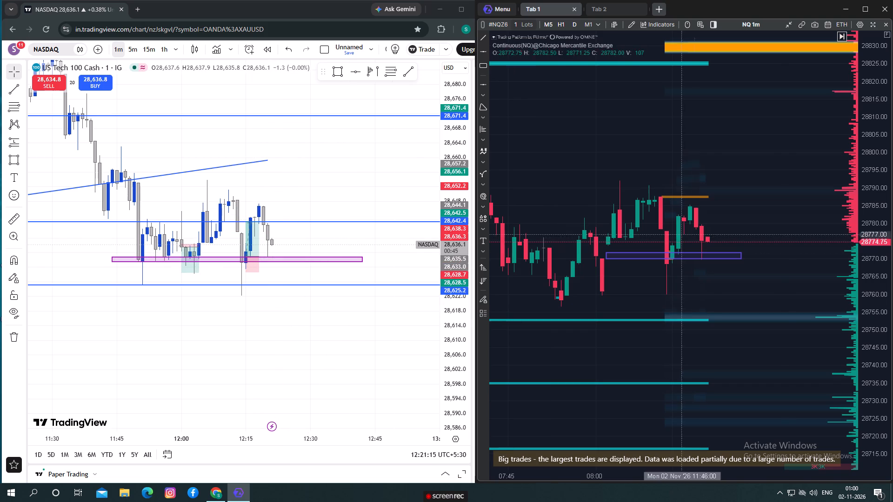
# Review the NASDAQ chart's earlier price action back to about 09:15 against its trendlines and horizontal levels in TradingView.
pyautogui.moveTo(282, 343); pyautogui.dragTo(299, 348)
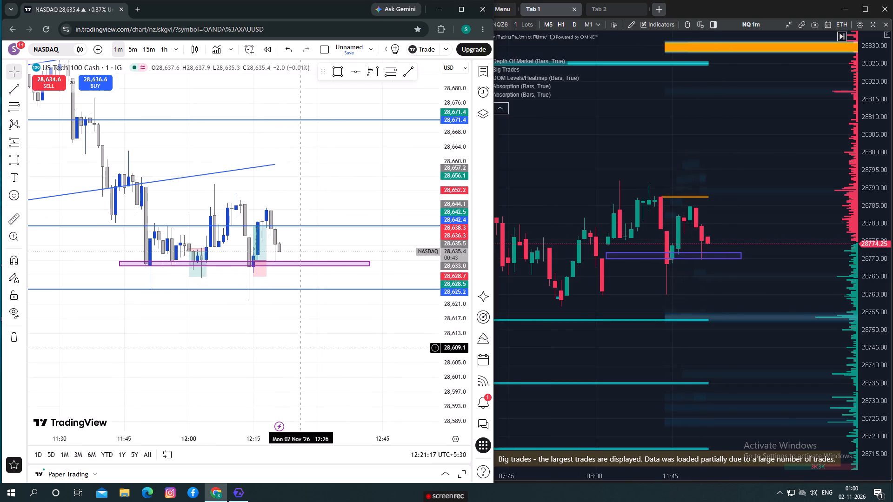
pyautogui.moveTo(299, 348); pyautogui.dragTo(299, 348)
pyautogui.moveTo(628, 158); pyautogui.dragTo(648, 157)
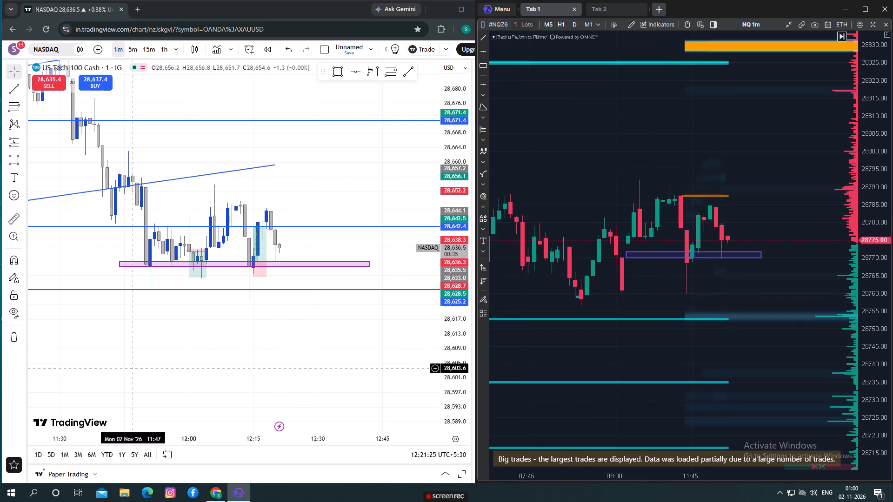
pyautogui.moveTo(94, 249); pyautogui.dragTo(489, 258)
pyautogui.scroll(-2, 355, 318)
pyautogui.scroll(1, 352, 326)
pyautogui.scroll(-3, 351, 327)
pyautogui.scroll(1, 351, 332)
pyautogui.moveTo(461, 226); pyautogui.dragTo(466, 315)
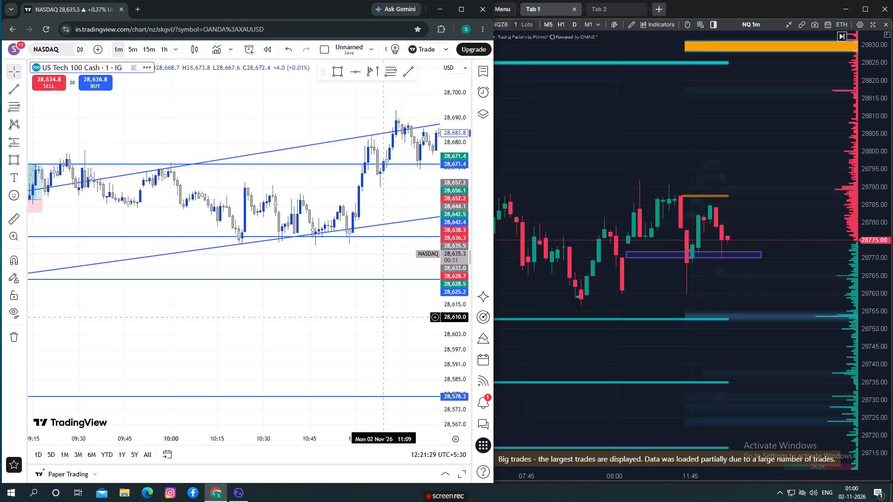
pyautogui.scroll(-1, 383, 317)
pyautogui.scroll(1, 383, 317)
pyautogui.scroll(-5, 382, 317)
pyautogui.moveTo(382, 322); pyautogui.dragTo(349, 321)
pyautogui.moveTo(347, 324); pyautogui.dragTo(213, 345)
pyautogui.moveTo(349, 339); pyautogui.dragTo(279, 330)
# Examine the latest candles around the extended purple rectangle zone on TradingView's NASDAQ chart.
pyautogui.scroll(8, 302, 329)
pyautogui.moveTo(295, 330); pyautogui.dragTo(338, 326)
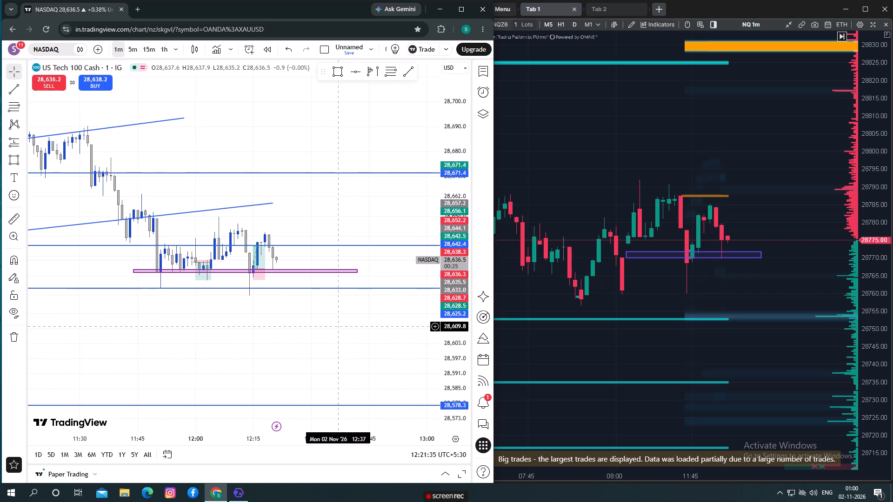
pyautogui.moveTo(463, 351); pyautogui.dragTo(414, 237)
pyautogui.scroll(4, 212, 298)
pyautogui.moveTo(219, 325); pyautogui.dragTo(350, 321)
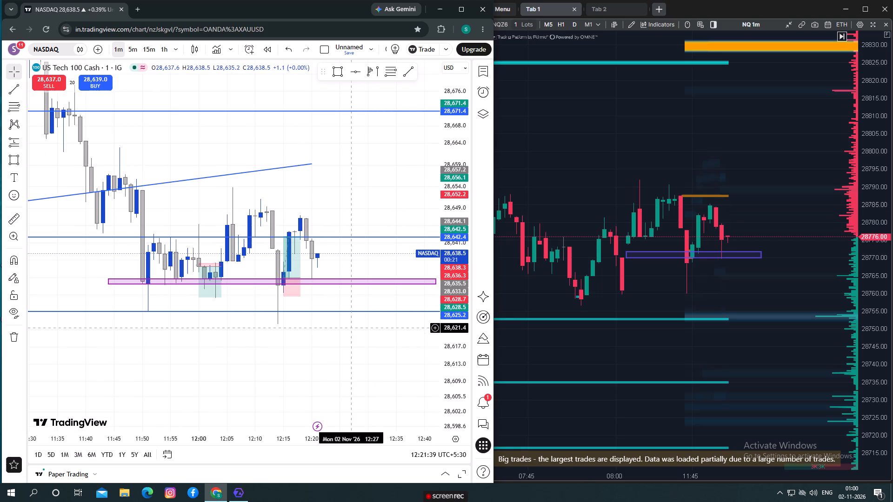
pyautogui.moveTo(350, 329); pyautogui.dragTo(292, 330)
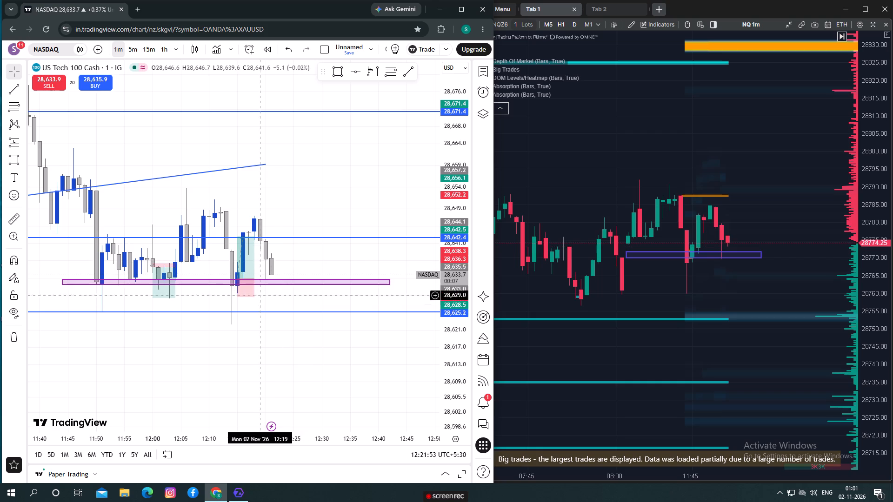
pyautogui.moveTo(288, 300); pyautogui.dragTo(305, 286)
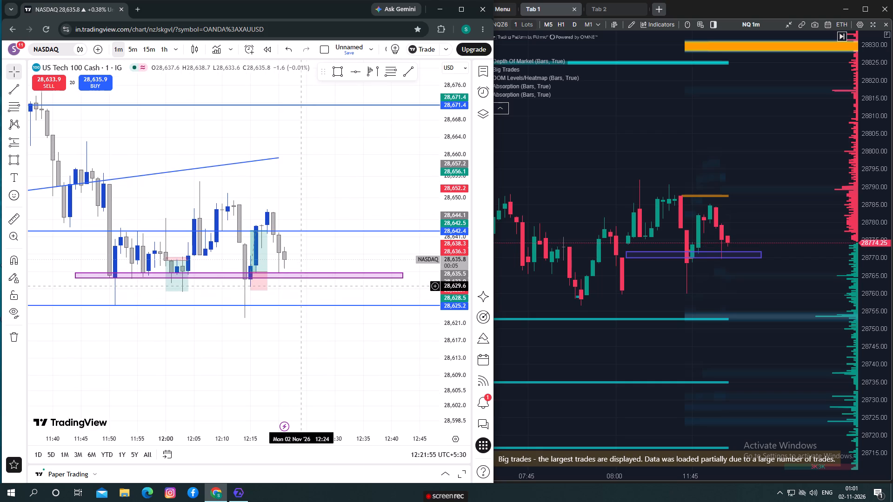
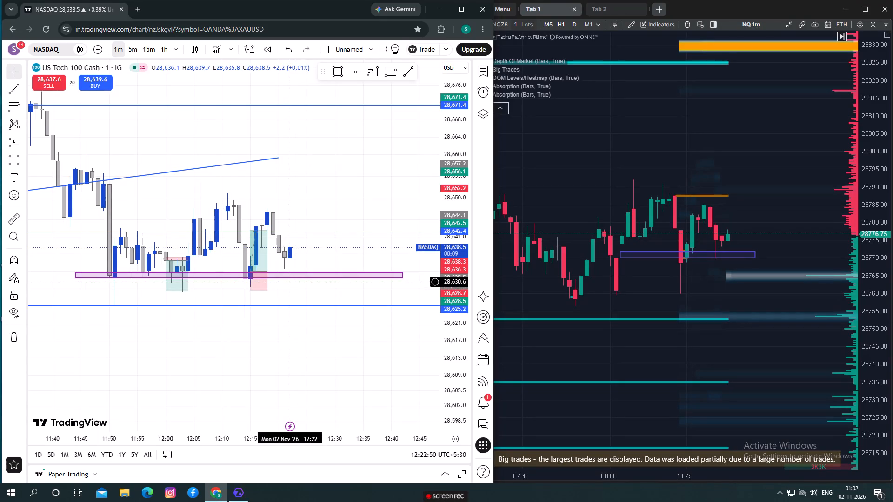
# Examine the latest candles retesting the purple rectangle zone after 12:15 on TradingView's NASDAQ chart.
pyautogui.scroll(1, 305, 333)
pyautogui.scroll(-1, 306, 337)
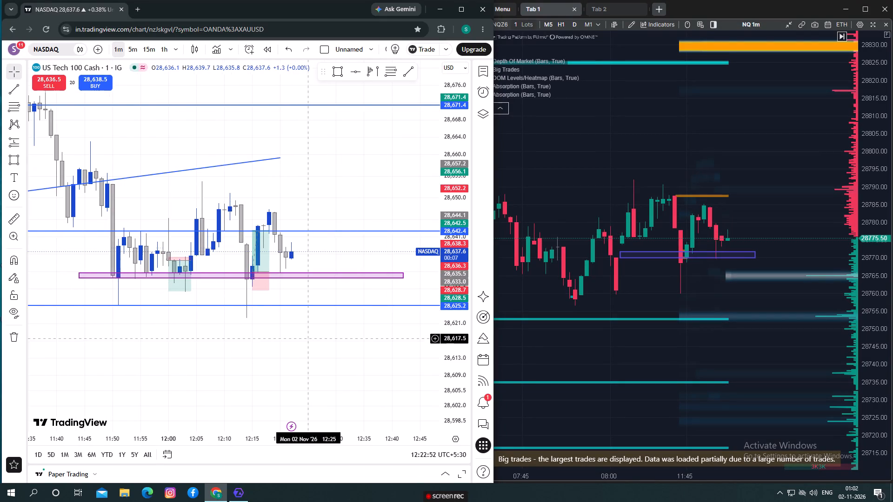
pyautogui.scroll(-2, 301, 350)
pyautogui.click(300, 363)
pyautogui.scroll(1, 300, 363)
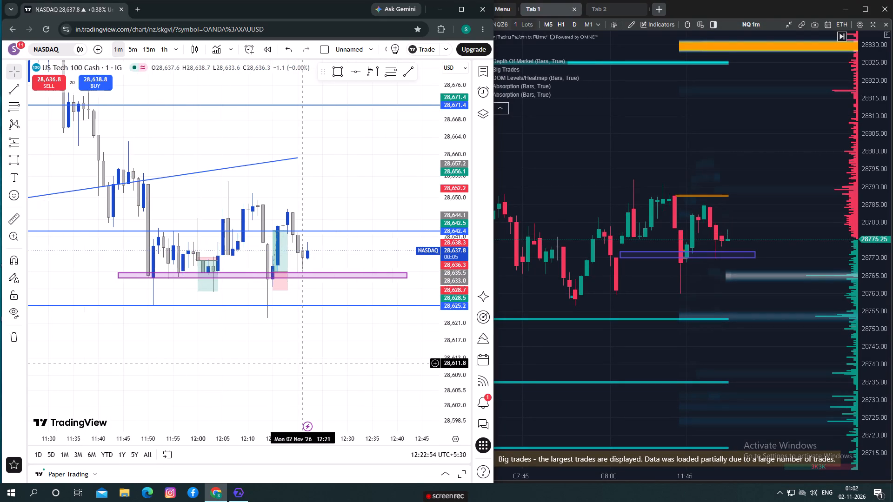
pyautogui.moveTo(300, 363); pyautogui.dragTo(225, 356)
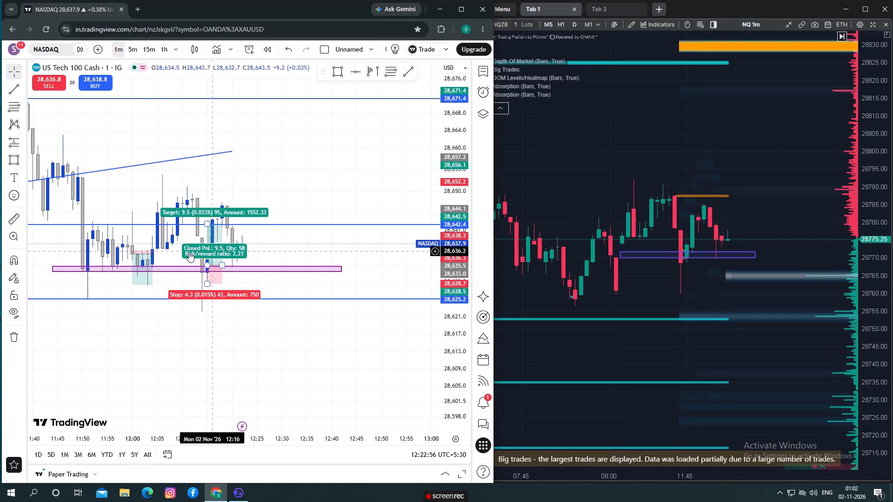
pyautogui.moveTo(453, 253); pyautogui.dragTo(456, 263)
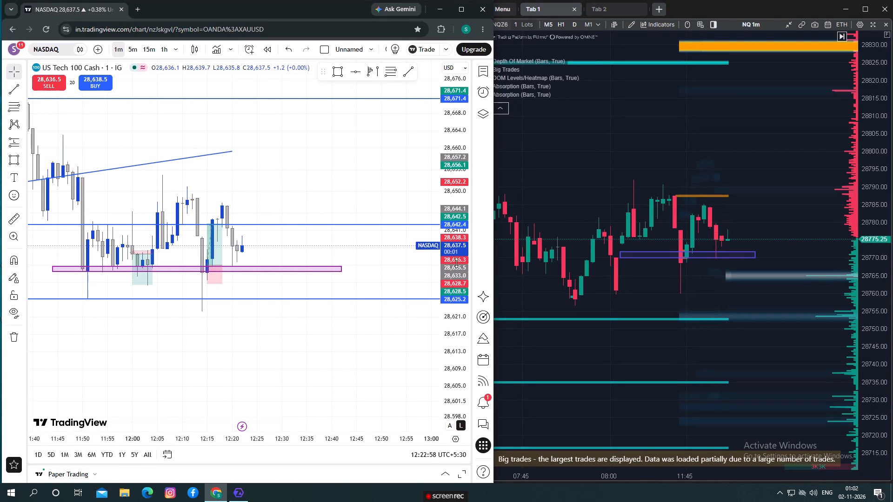
pyautogui.moveTo(456, 263); pyautogui.dragTo(459, 272)
pyautogui.scroll(-1, 372, 308)
pyautogui.moveTo(368, 317); pyautogui.dragTo(379, 340)
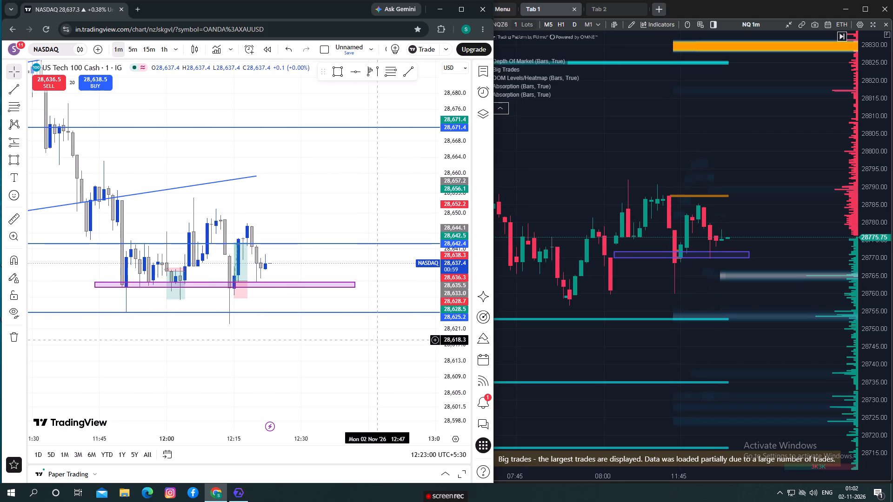
pyautogui.moveTo(324, 358); pyautogui.dragTo(321, 368)
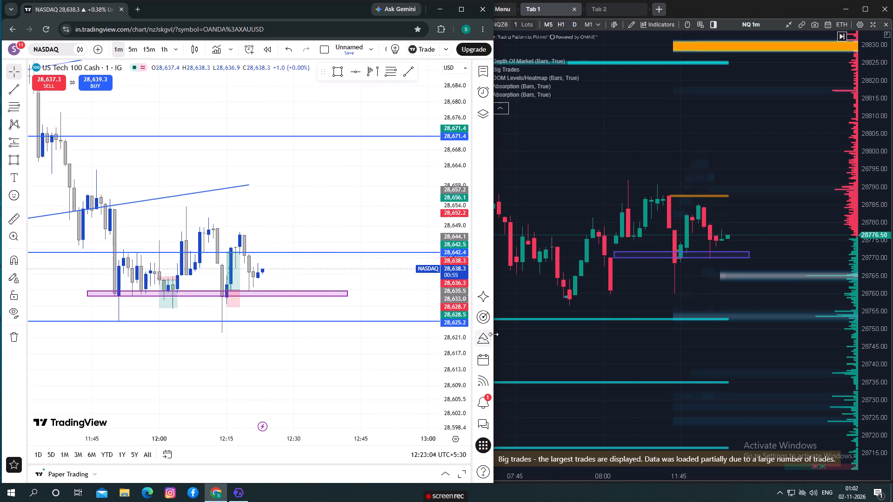
# Review the ATAS X NQ chart's candles and DOM heatmap levels around the rectangle zone, back to about 07:15.
pyautogui.scroll(-1, 633, 301)
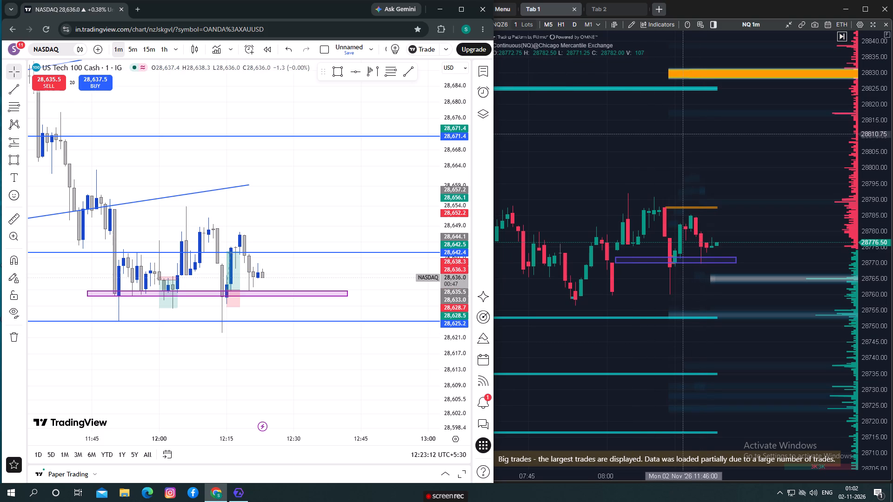
pyautogui.scroll(1, 683, 134)
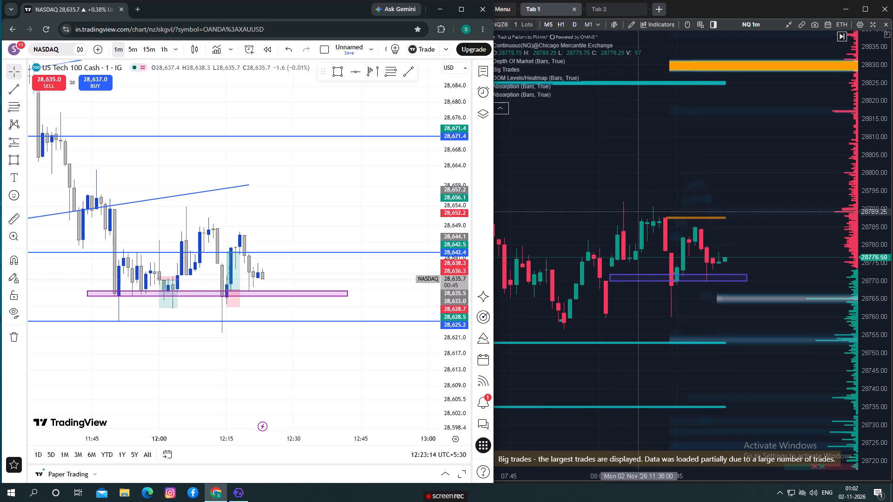
pyautogui.moveTo(550, 216); pyautogui.dragTo(745, 172)
pyautogui.scroll(-1, 773, 273)
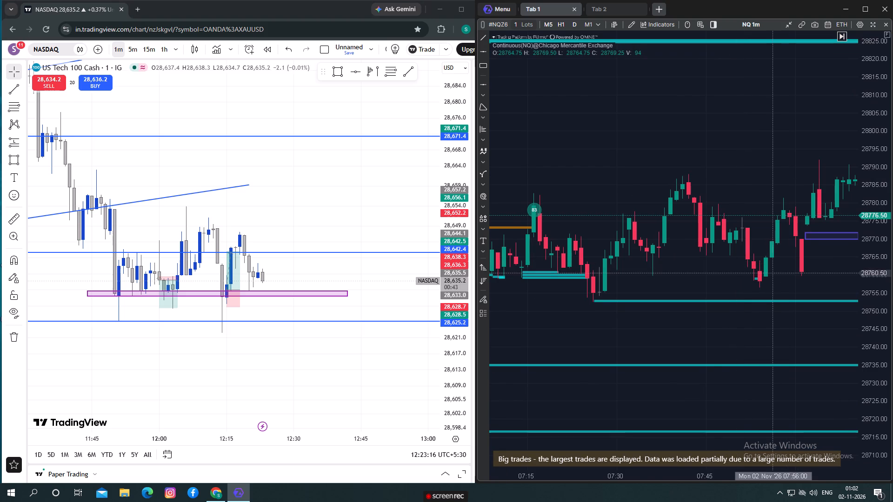
pyautogui.scroll(-1, 773, 273)
pyautogui.moveTo(745, 312); pyautogui.dragTo(609, 292)
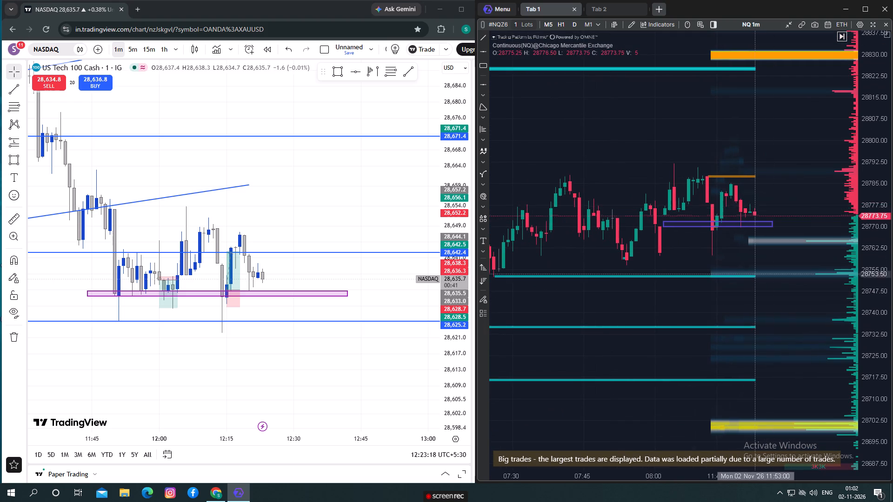
pyautogui.scroll(-3, 755, 274)
# On TradingView's NASDAQ chart, measure the move from the 12:20 candle at about 28,638.6 down to the purple rectangle zone.
pyautogui.moveTo(262, 343); pyautogui.dragTo(263, 323)
pyautogui.click(13, 225)
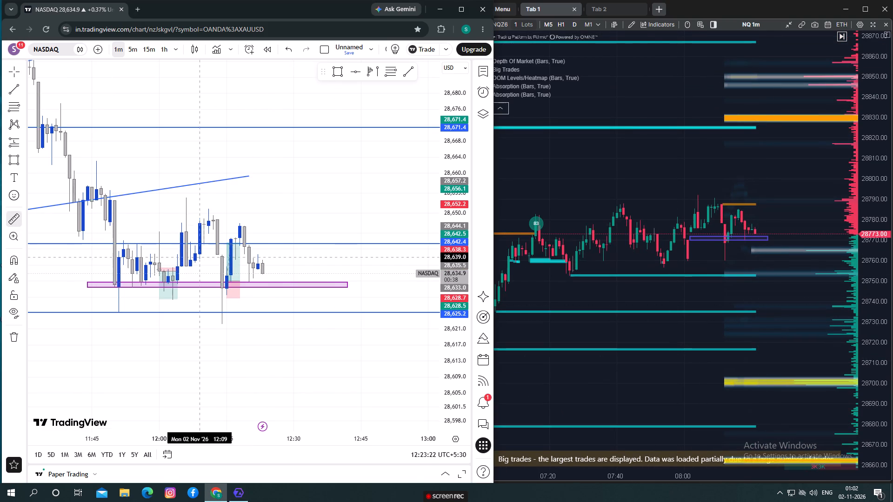
pyautogui.click(249, 258)
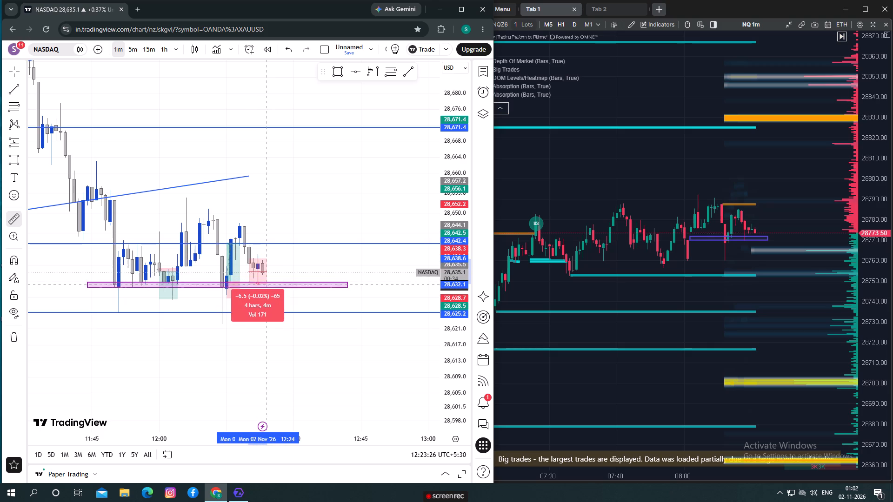
pyautogui.click(269, 283)
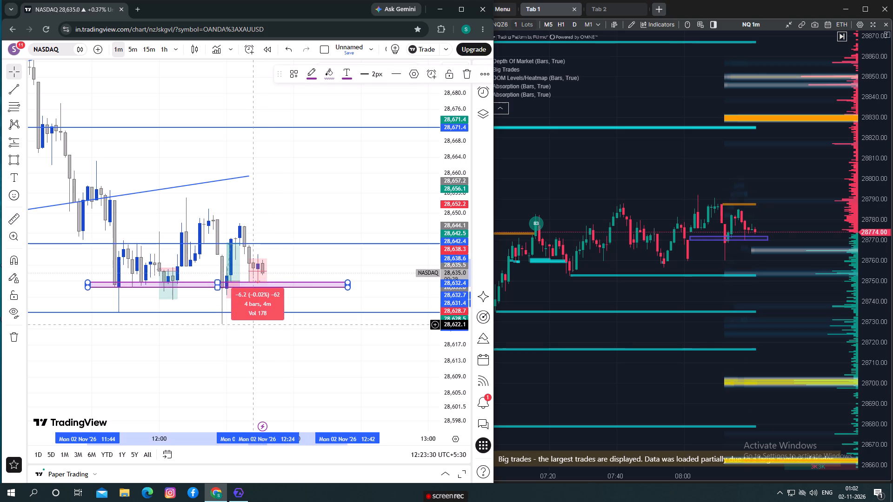
pyautogui.click(253, 324)
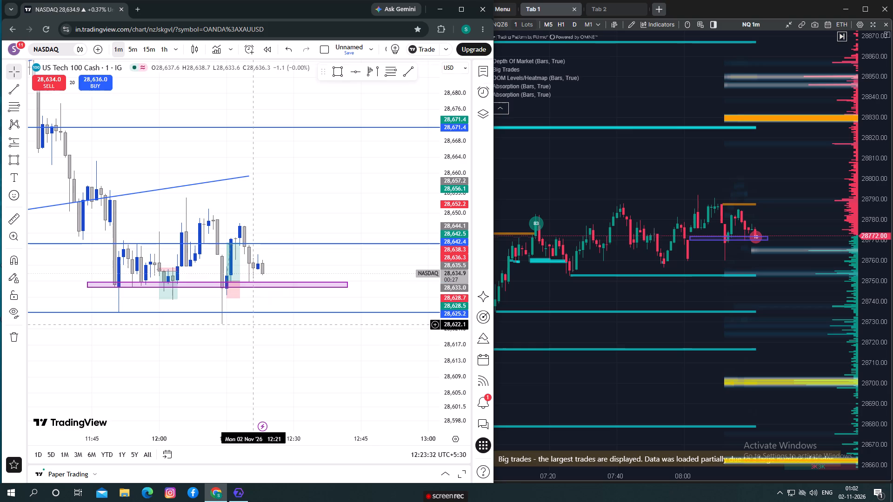
# Inspect the Big Trades bubble at the ATAS X rectangle zone and the heatmap levels beneath it, around 28,752 to 28,765.
pyautogui.moveTo(653, 296); pyautogui.dragTo(546, 290)
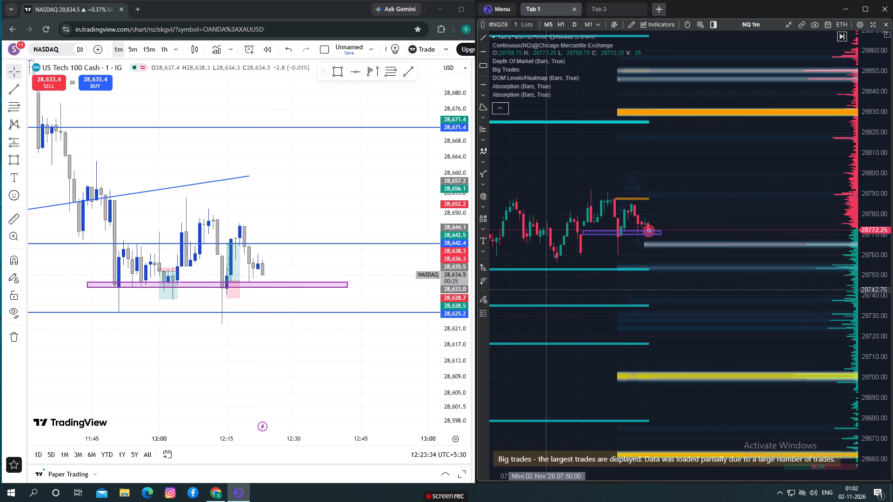
pyautogui.moveTo(866, 321); pyautogui.dragTo(862, 237)
pyautogui.scroll(3, 643, 283)
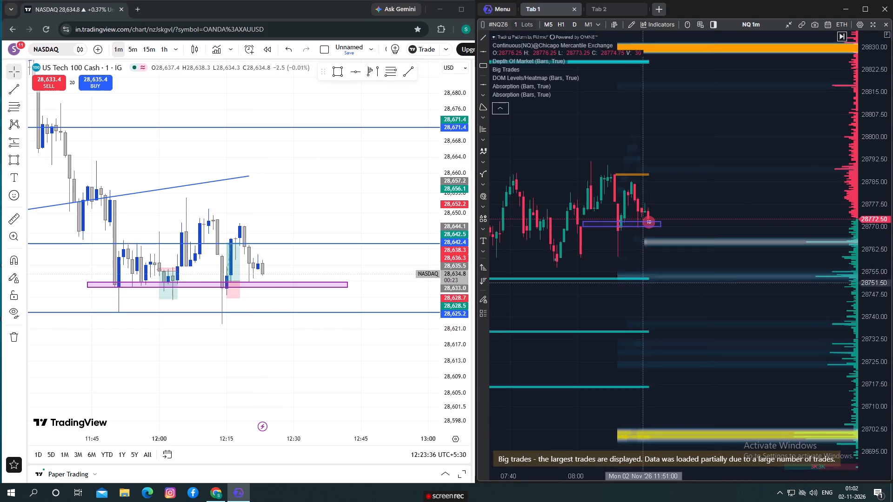
pyautogui.scroll(3, 638, 278)
pyautogui.moveTo(633, 230); pyautogui.dragTo(638, 282)
pyautogui.scroll(2, 633, 281)
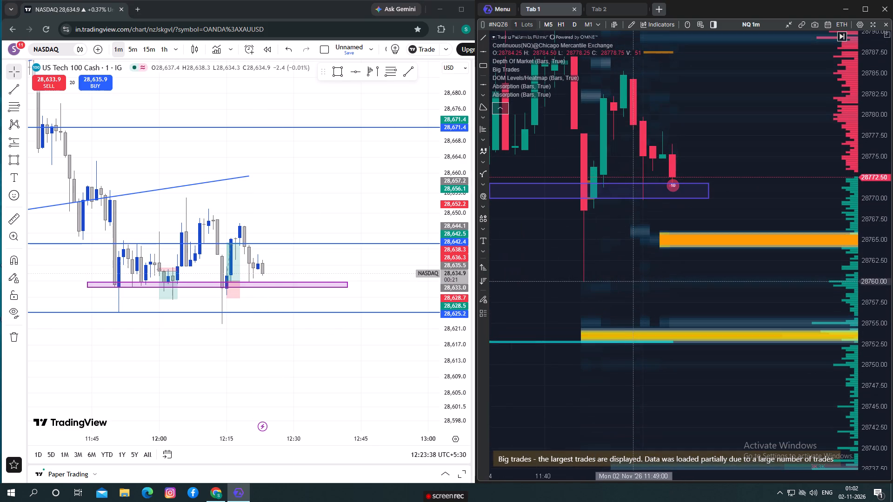
pyautogui.moveTo(625, 254); pyautogui.dragTo(674, 296)
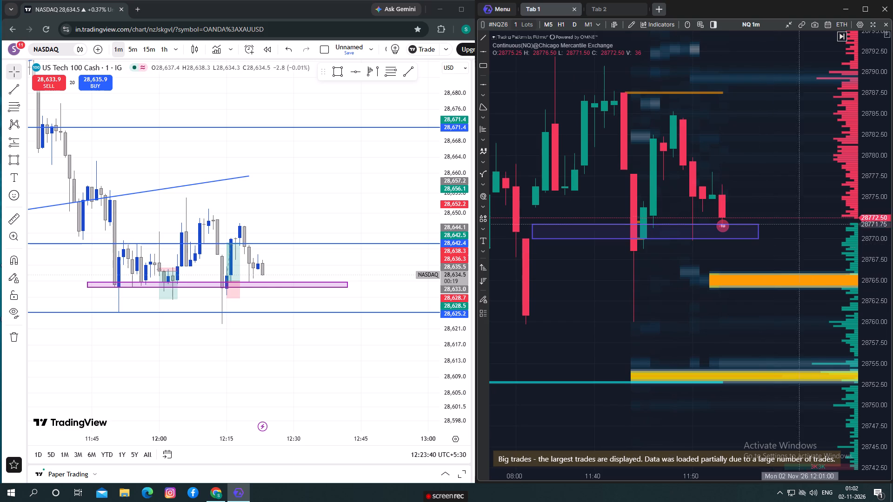
pyautogui.moveTo(875, 200); pyautogui.dragTo(875, 238)
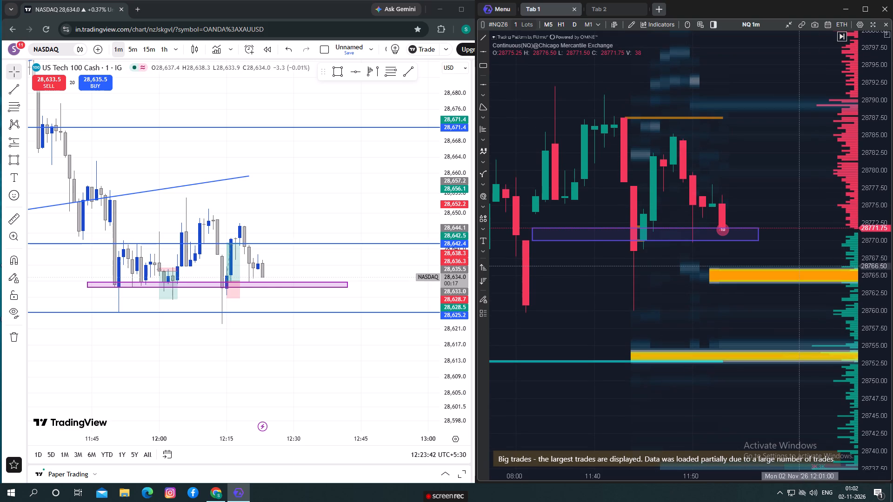
pyautogui.scroll(-1, 702, 273)
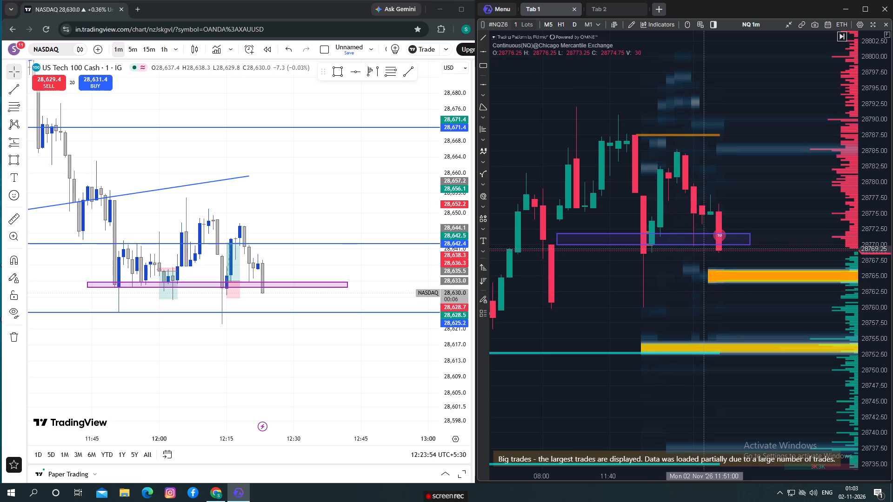
# In TradingView, measure the drop from the 12:21 candle at about 28,637.8 to about 28,627.8, below the purple zone.
pyautogui.moveTo(266, 348); pyautogui.dragTo(266, 348)
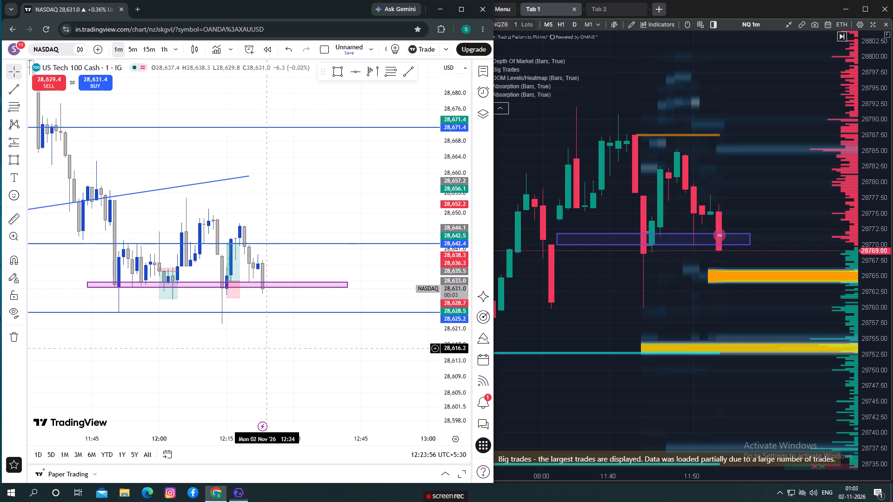
pyautogui.moveTo(266, 348); pyautogui.dragTo(268, 325)
pyautogui.click(16, 221)
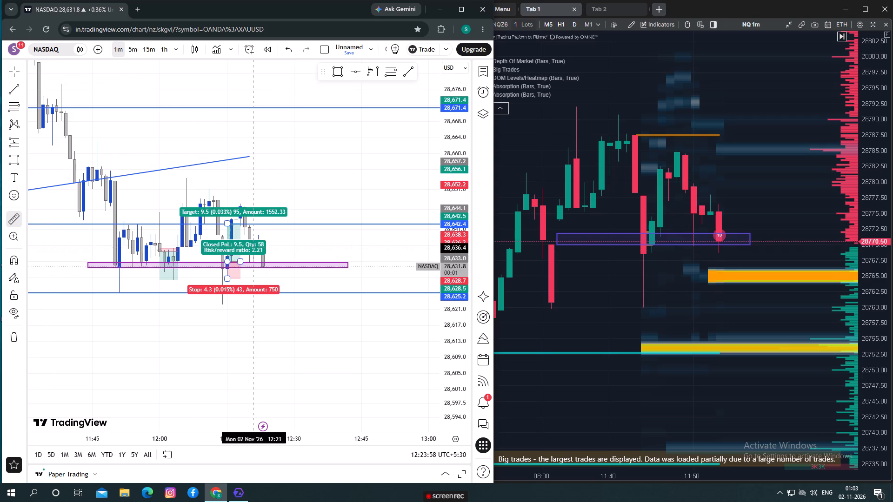
pyautogui.click(253, 242)
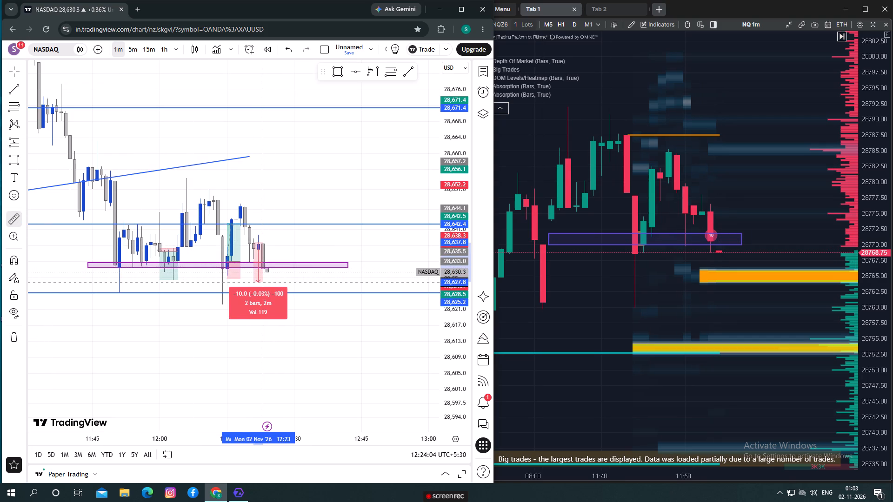
pyautogui.click(273, 281)
pyautogui.click(275, 247)
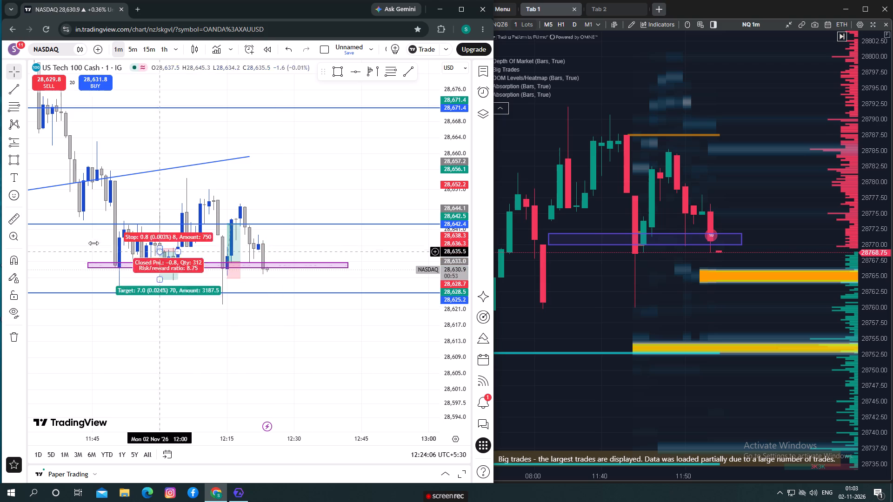
# Place a short position at the 12:21 candle with entry about 28,637.8, stop about 28,642.2 and target about 28,627.7.
pyautogui.click(23, 145)
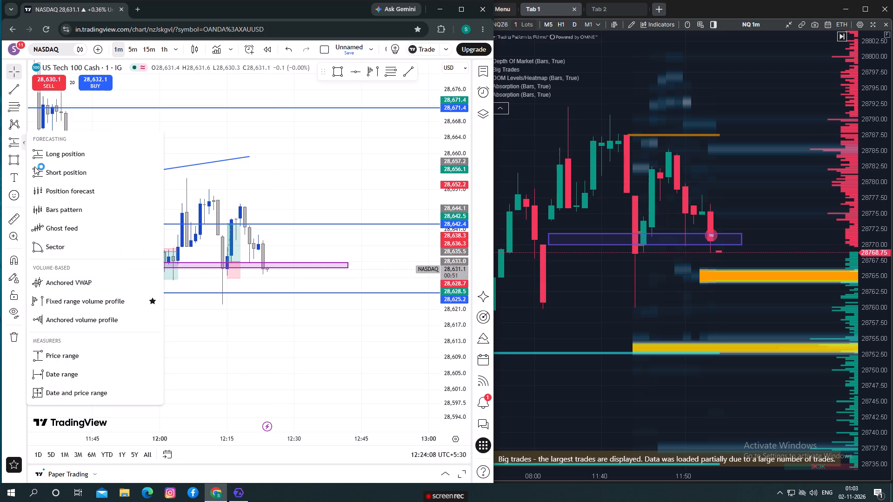
pyautogui.click(50, 170)
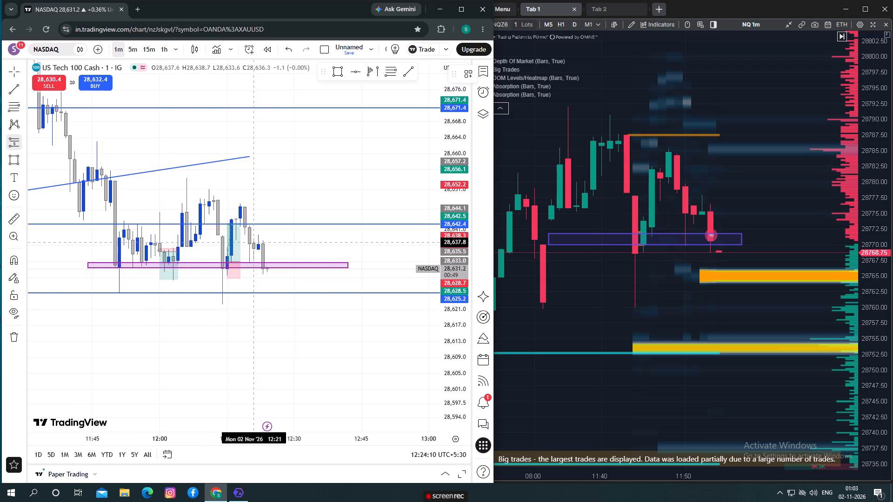
pyautogui.click(254, 242)
pyautogui.moveTo(255, 189); pyautogui.dragTo(260, 223)
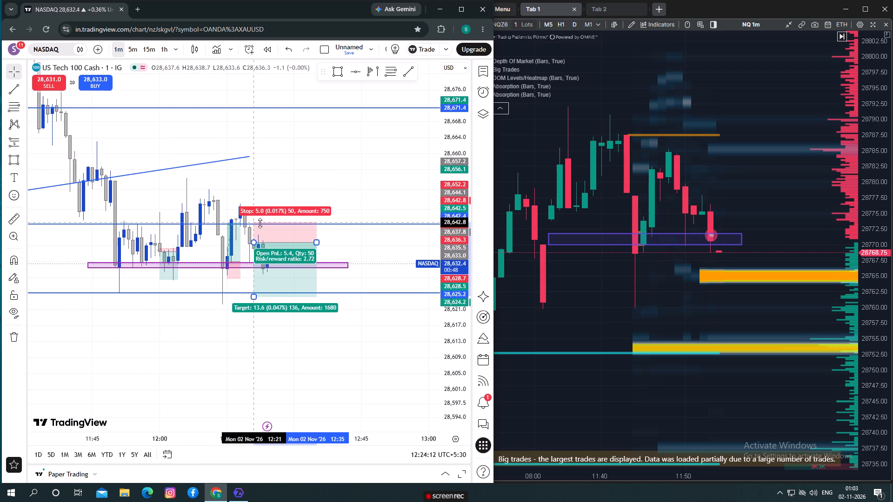
pyautogui.moveTo(260, 223); pyautogui.dragTo(267, 225)
pyautogui.moveTo(254, 296); pyautogui.dragTo(275, 272)
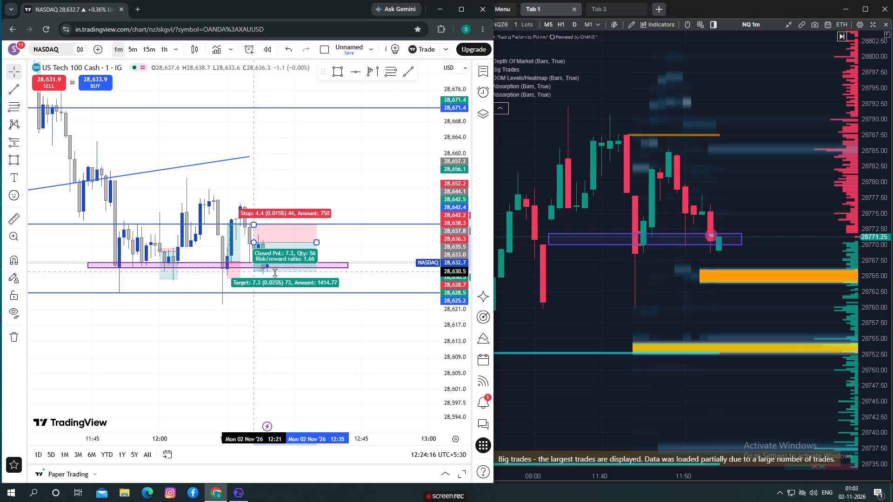
pyautogui.moveTo(275, 272); pyautogui.dragTo(278, 278)
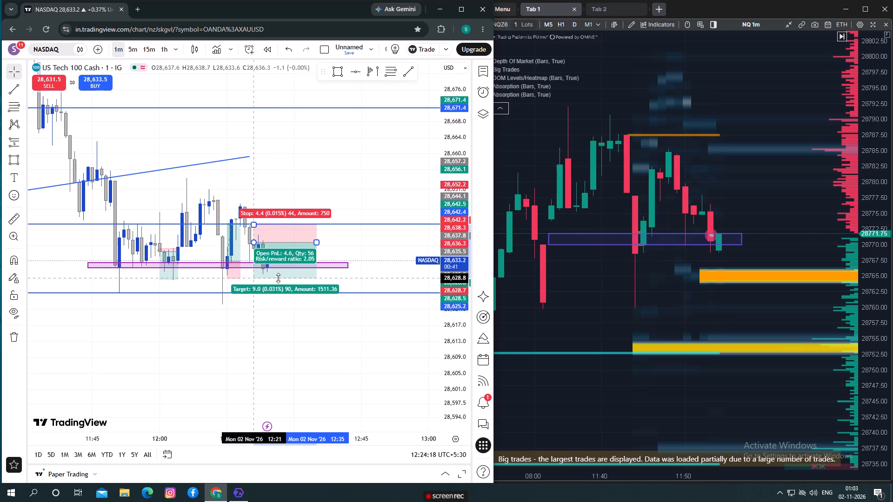
pyautogui.moveTo(278, 278); pyautogui.dragTo(279, 282)
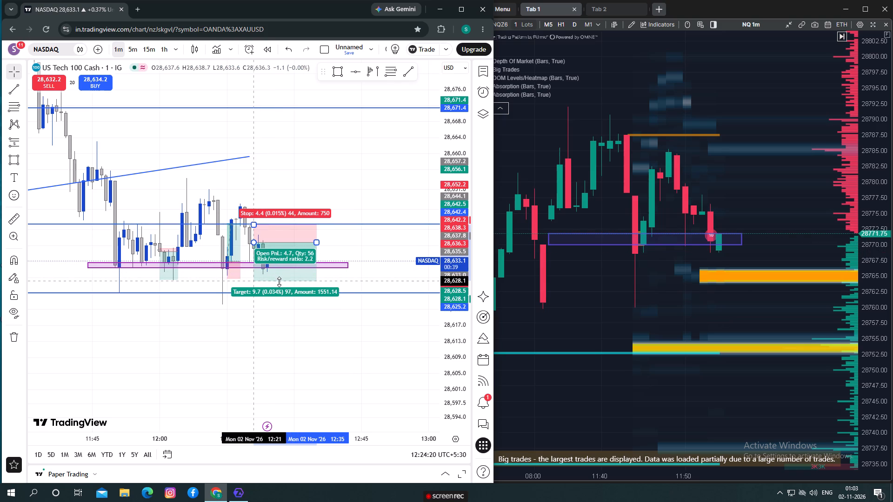
pyautogui.moveTo(279, 282); pyautogui.dragTo(280, 283)
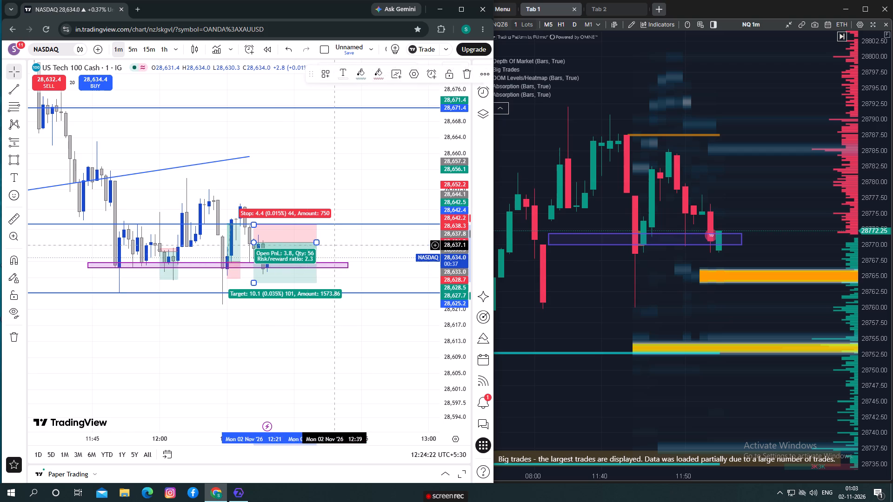
# Shorten the new short position so that it ends at about 12:28.
pyautogui.click(334, 245)
pyautogui.moveTo(316, 244); pyautogui.dragTo(285, 248)
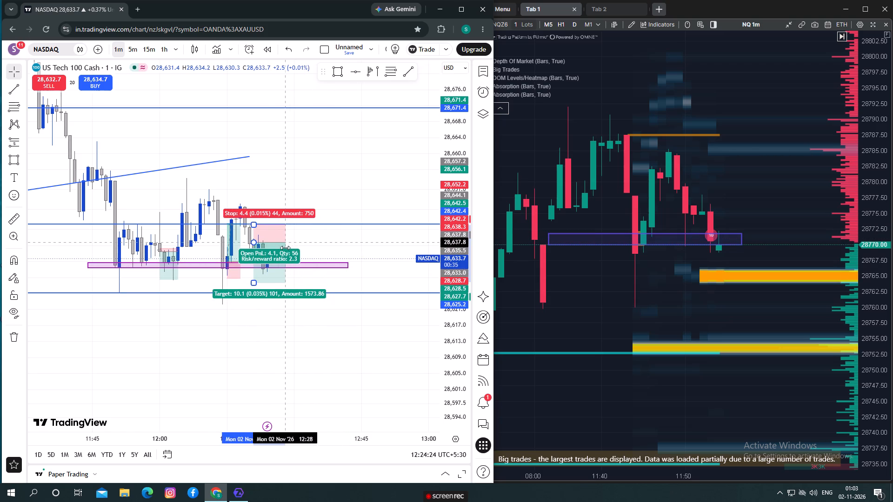
pyautogui.moveTo(285, 248); pyautogui.dragTo(284, 248)
pyautogui.click(316, 250)
# Compare price around the short position in TradingView with the latest candles at the rectangle zone in ATAS X.
pyautogui.moveTo(284, 334); pyautogui.dragTo(291, 324)
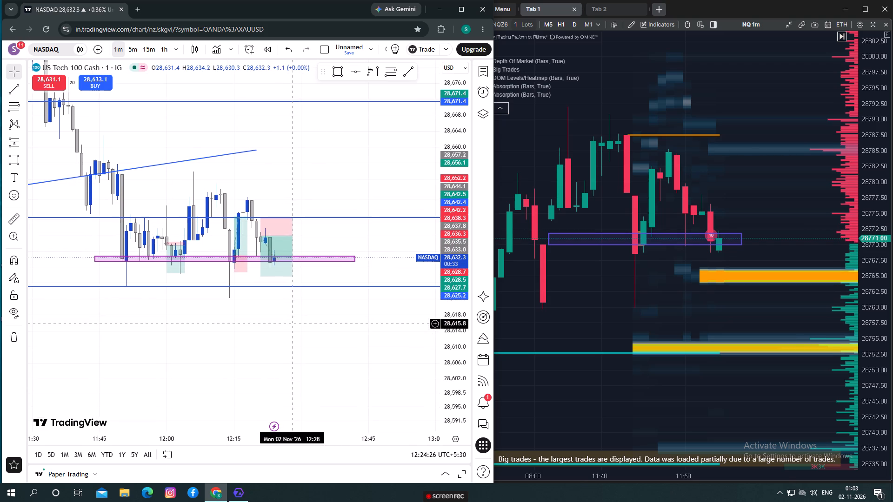
pyautogui.moveTo(286, 324); pyautogui.dragTo(284, 311)
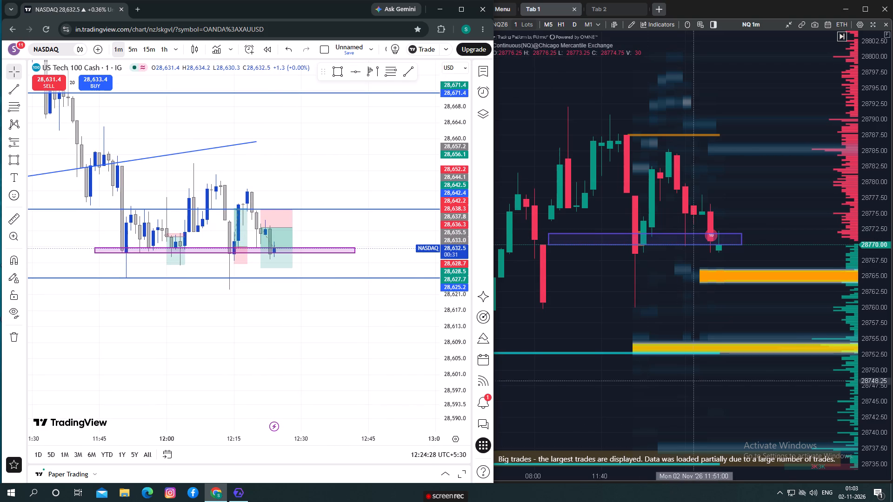
pyautogui.moveTo(698, 302); pyautogui.dragTo(646, 294)
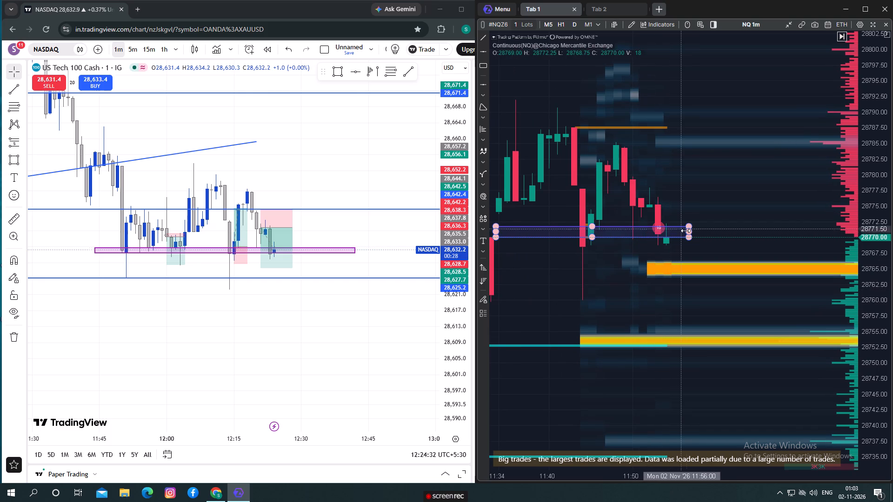
# In ATAS X, extend the rectangle zone around 28,770 to 28,772 further past the latest candle.
pyautogui.moveTo(691, 232); pyautogui.dragTo(722, 237)
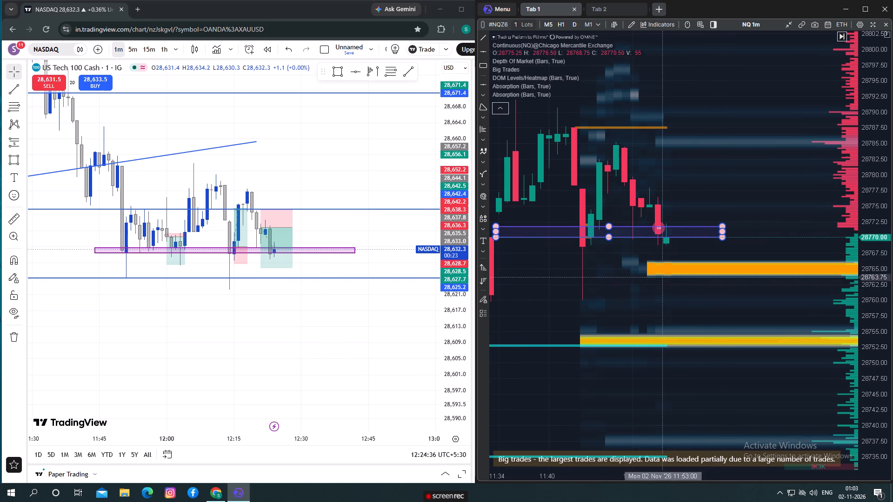
# Examine the footprint bid and ask volumes of the latest candles inside the ATAS X rectangle zone.
pyautogui.scroll(4, 662, 277)
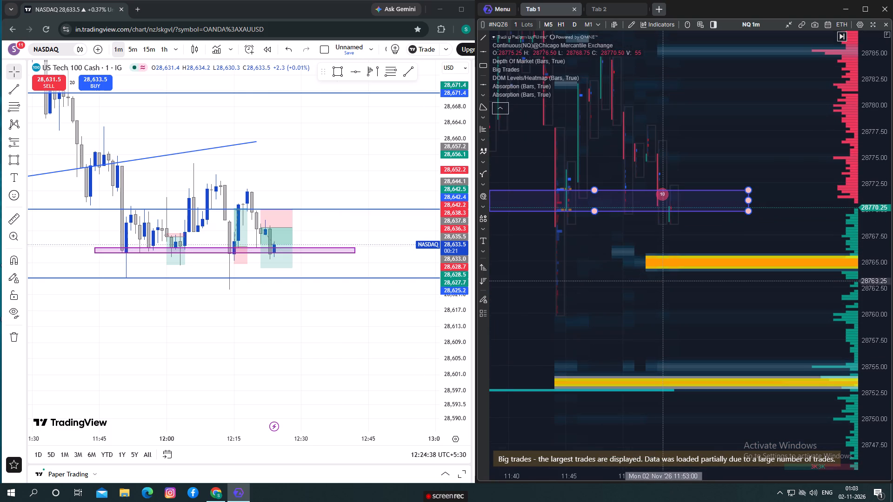
pyautogui.scroll(3, 663, 281)
pyautogui.moveTo(692, 275); pyautogui.dragTo(592, 271)
pyautogui.scroll(4, 639, 268)
pyautogui.scroll(2, 692, 266)
pyautogui.moveTo(719, 256); pyautogui.dragTo(620, 266)
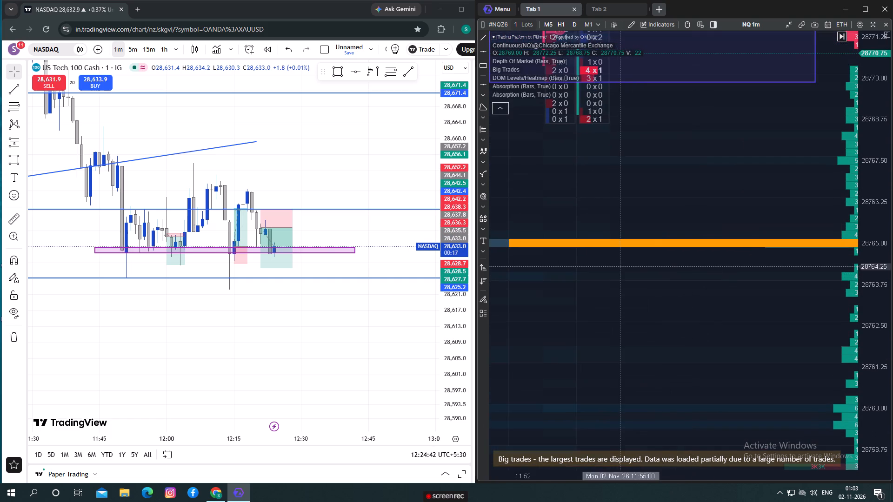
pyautogui.moveTo(620, 266); pyautogui.dragTo(753, 443)
pyautogui.moveTo(750, 325); pyautogui.dragTo(713, 390)
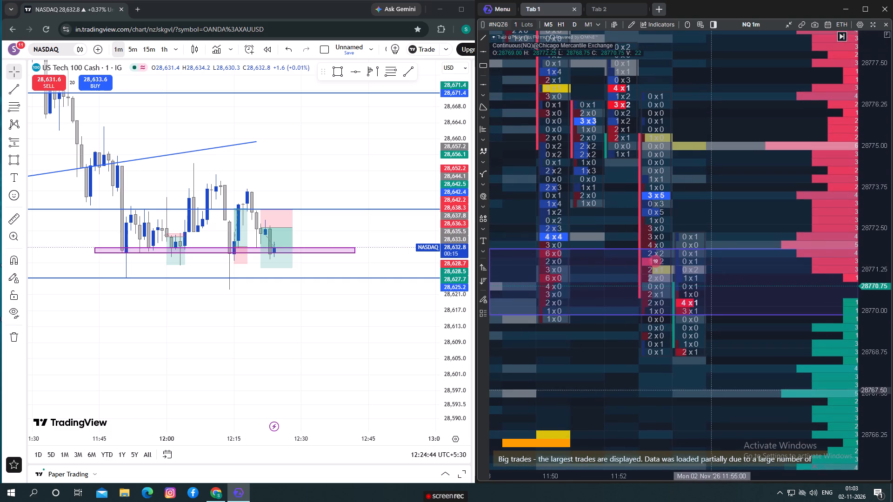
pyautogui.scroll(1, 713, 376)
pyautogui.moveTo(625, 357); pyautogui.dragTo(616, 304)
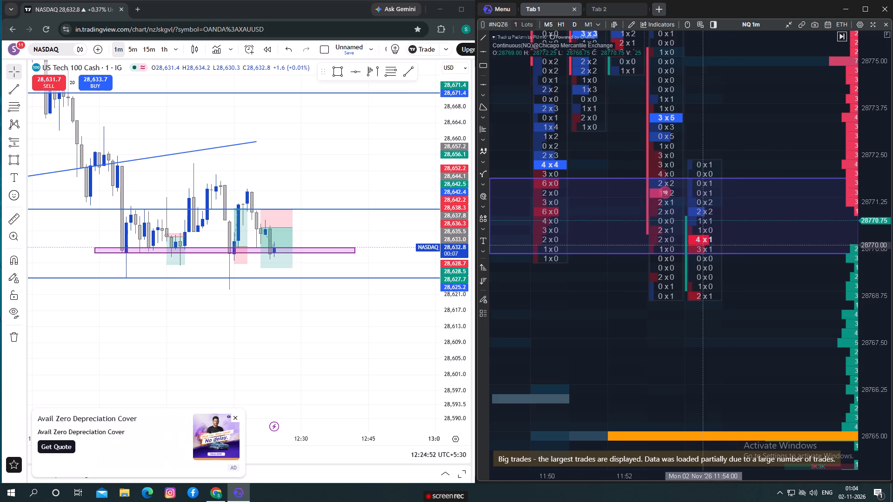
# Dismiss the advertisement in TradingView and extend the latest short position so that it ends at about 12:30.
pyautogui.click(236, 417)
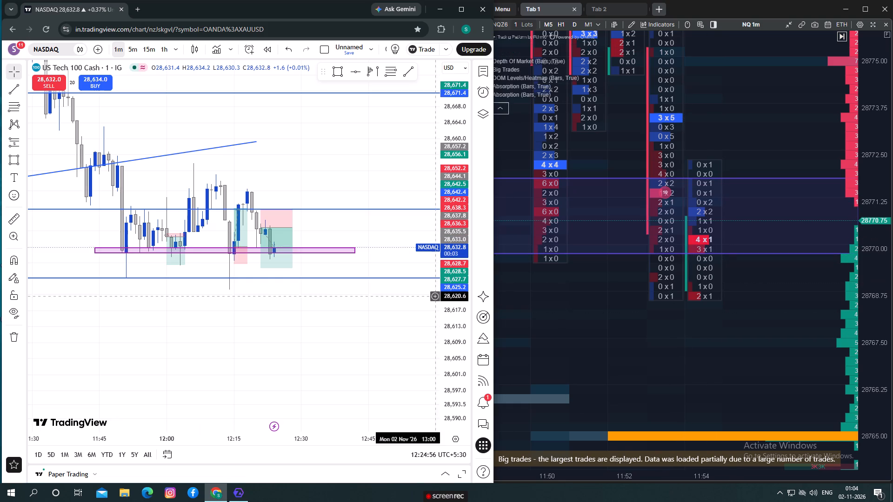
pyautogui.moveTo(292, 229); pyautogui.dragTo(300, 230)
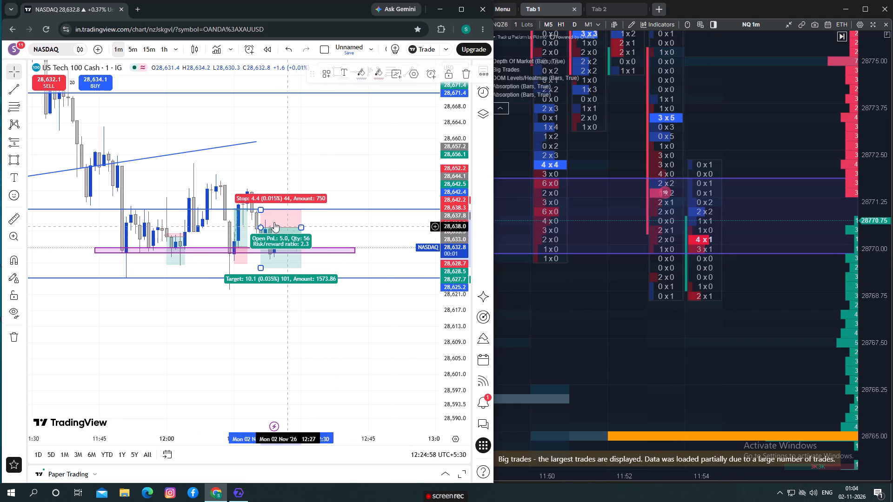
pyautogui.click(339, 267)
# Lower the latest short position's stop to about 28,637.9, just above its entry.
pyautogui.moveTo(261, 210); pyautogui.dragTo(260, 218)
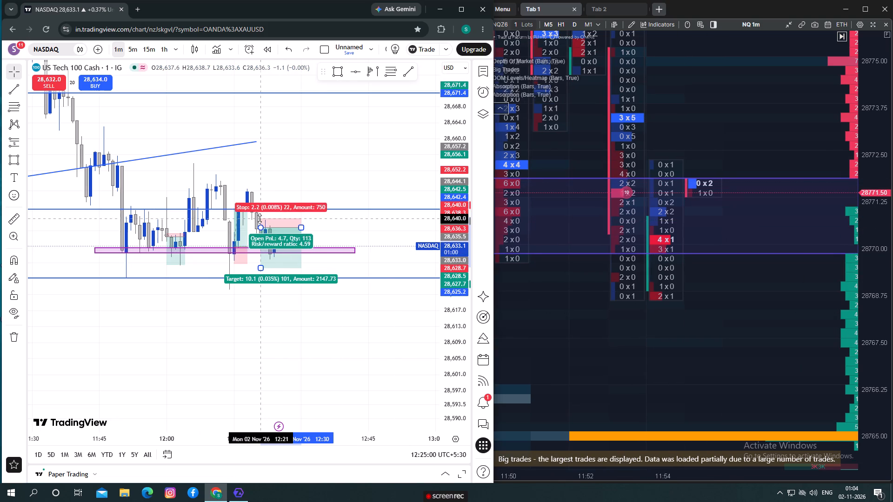
pyautogui.moveTo(260, 218); pyautogui.dragTo(261, 227)
pyautogui.click(371, 236)
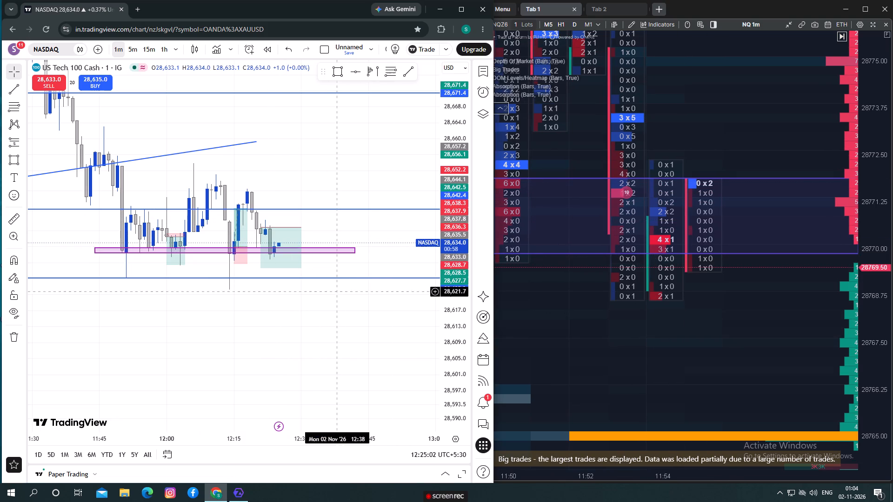
# Compare price around TradingView's short position with ATAS X candles at the rectangle zone and the orange heatmap level near 28,765.
pyautogui.scroll(-1, 326, 308)
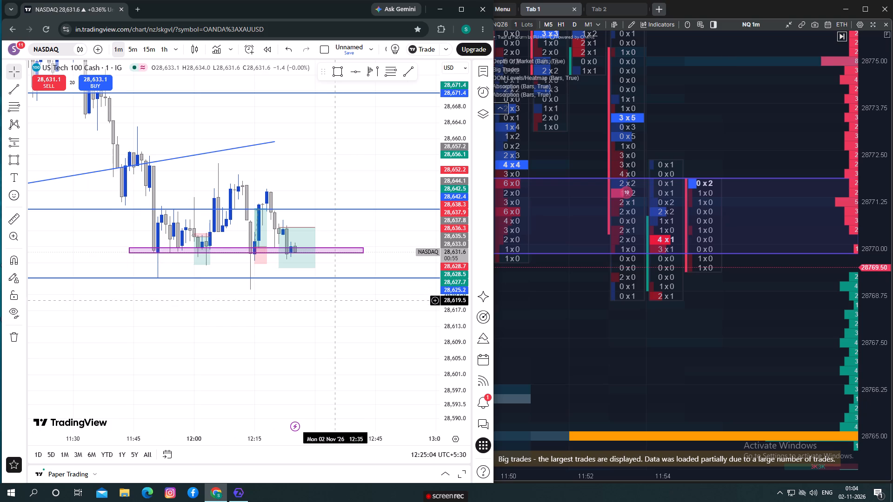
pyautogui.moveTo(449, 356); pyautogui.dragTo(449, 334)
pyautogui.moveTo(377, 332); pyautogui.dragTo(330, 340)
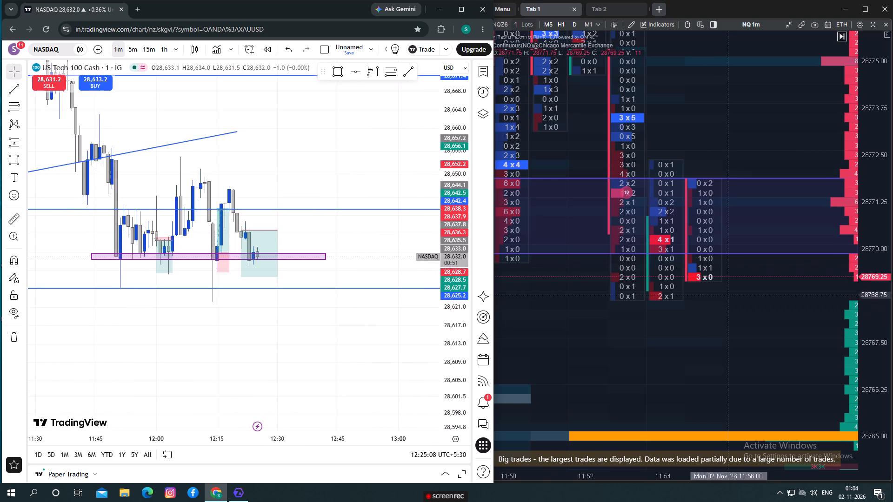
pyautogui.scroll(-5, 689, 318)
pyautogui.scroll(1, 689, 323)
pyautogui.scroll(-2, 689, 323)
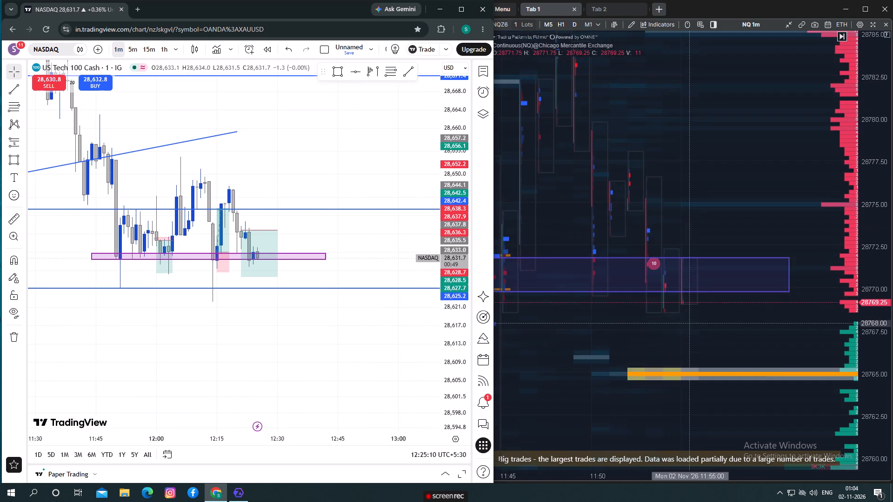
pyautogui.scroll(-3, 689, 323)
pyautogui.scroll(1, 689, 322)
pyautogui.scroll(-4, 689, 322)
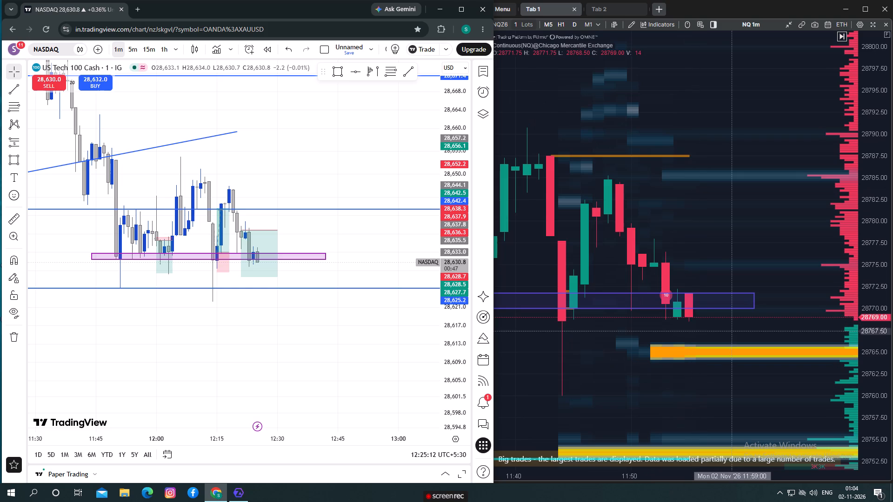
pyautogui.scroll(1, 732, 331)
pyautogui.scroll(-2, 732, 333)
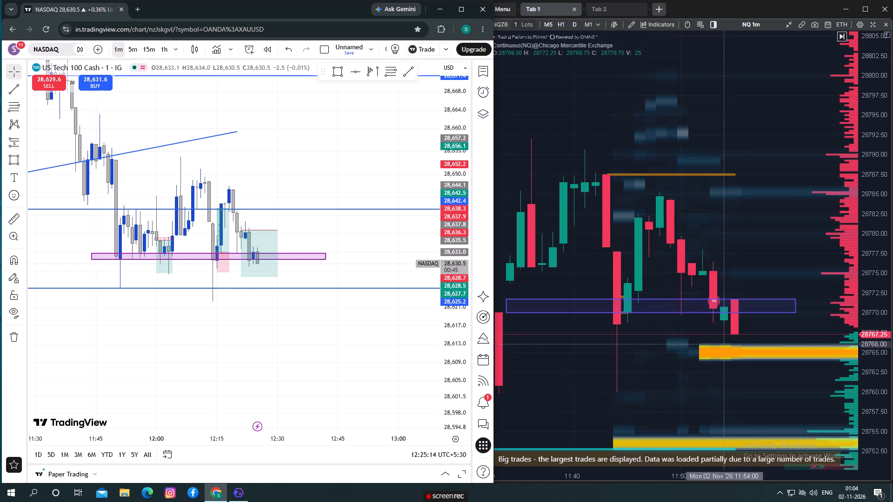
pyautogui.scroll(-2, 724, 346)
# Review the short trade and purple zone in TradingView against the ATAS X heatmap levels below the rectangle zone.
pyautogui.moveTo(389, 346); pyautogui.dragTo(354, 324)
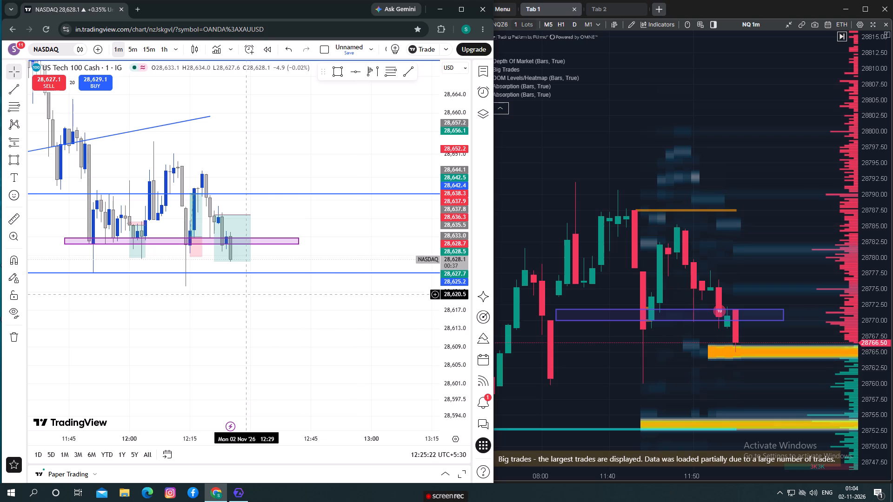
pyautogui.click(232, 301)
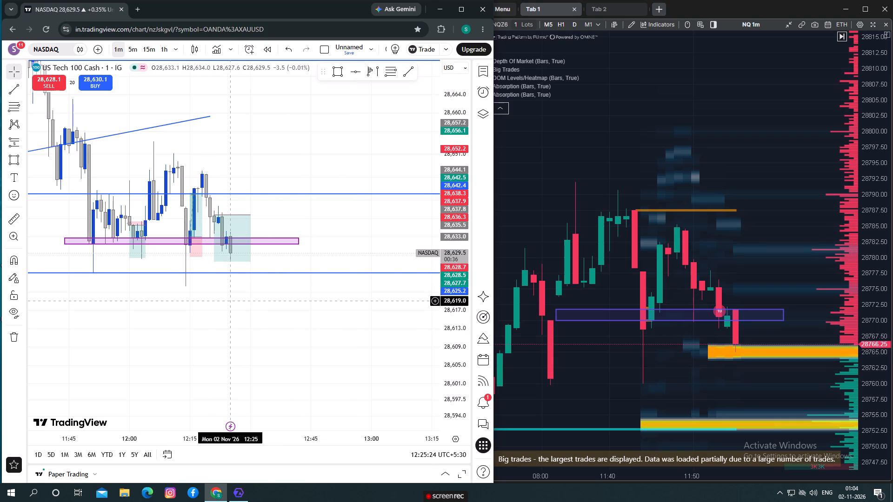
pyautogui.scroll(-1, 398, 357)
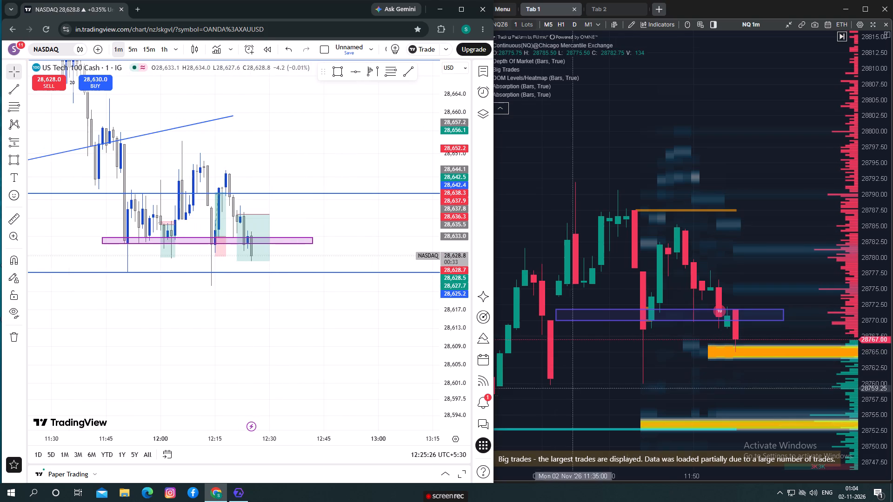
pyautogui.scroll(-1, 631, 396)
pyautogui.moveTo(668, 375); pyautogui.dragTo(664, 365)
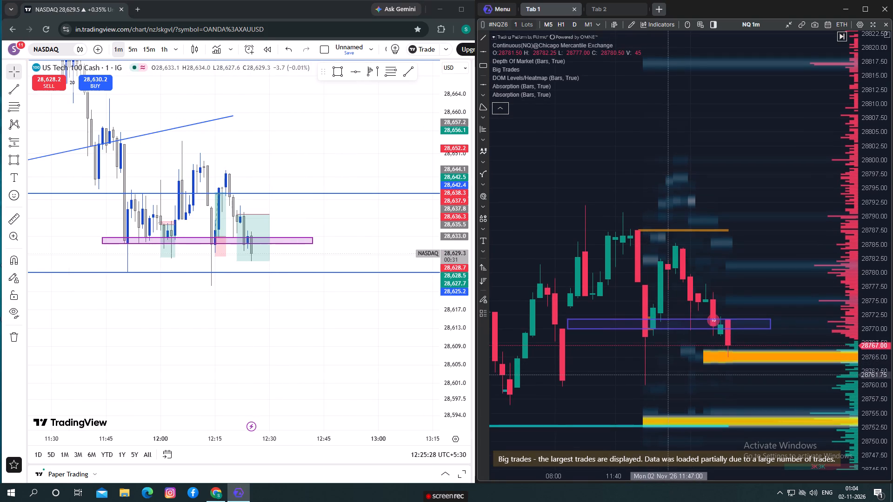
pyautogui.moveTo(664, 365); pyautogui.dragTo(626, 315)
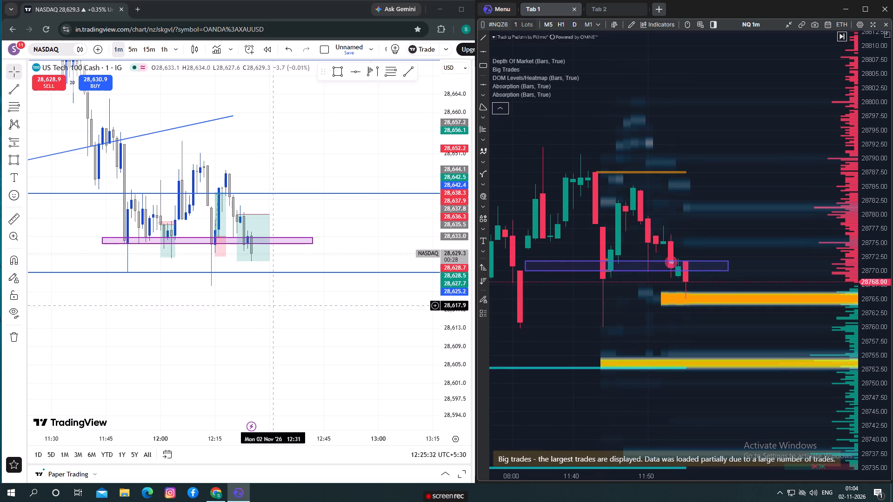
pyautogui.click(226, 297)
pyautogui.moveTo(229, 306); pyautogui.dragTo(229, 306)
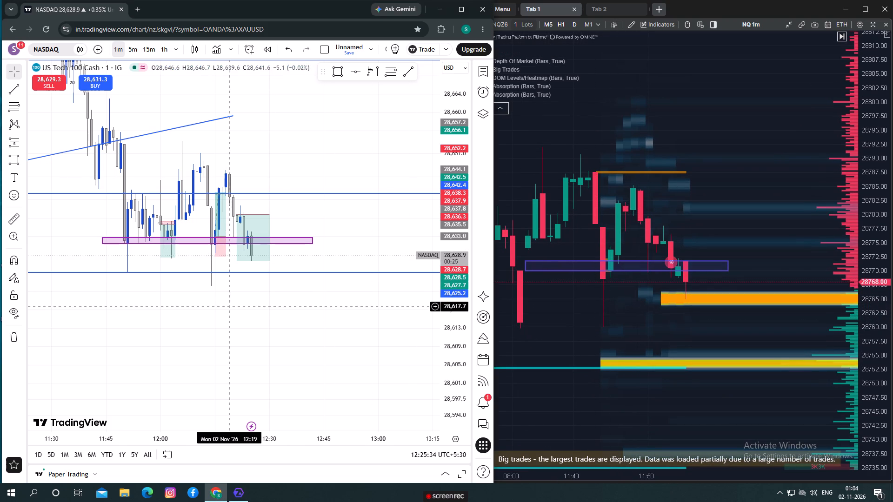
pyautogui.moveTo(229, 306); pyautogui.dragTo(243, 304)
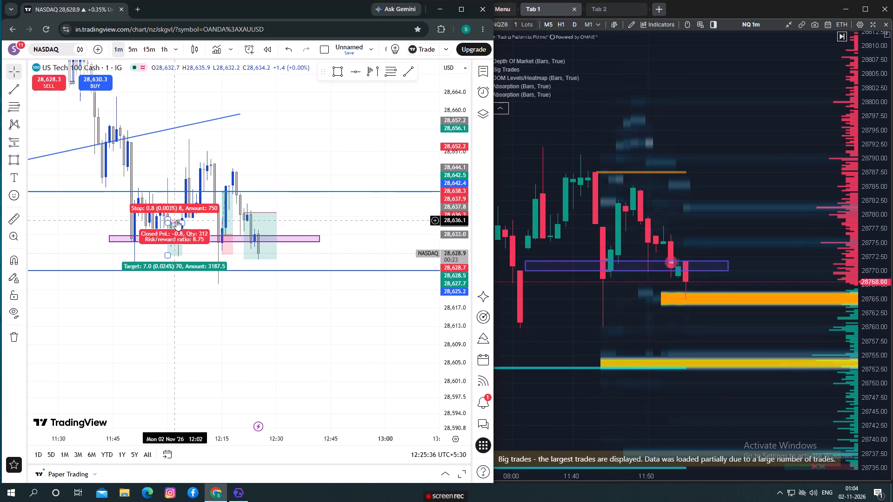
pyautogui.moveTo(185, 306); pyautogui.dragTo(196, 292)
pyautogui.scroll(-2, 195, 293)
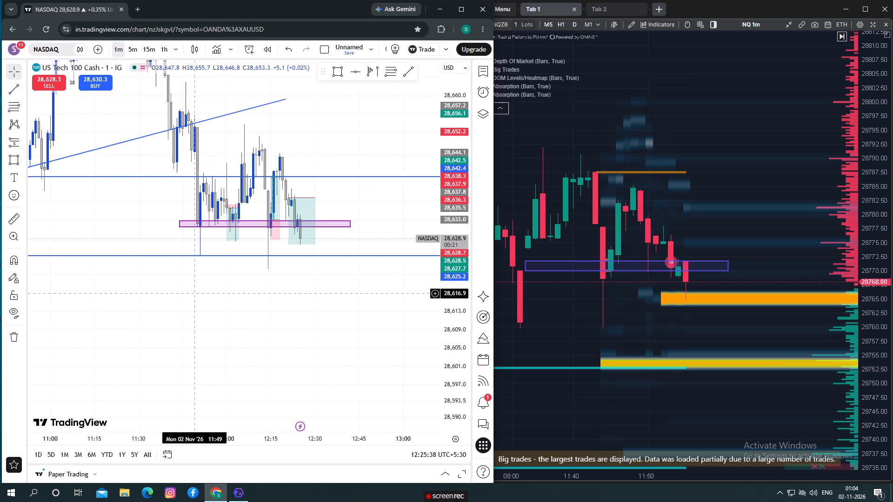
pyautogui.scroll(2, 216, 315)
pyautogui.moveTo(216, 315); pyautogui.dragTo(211, 355)
pyautogui.scroll(2, 209, 352)
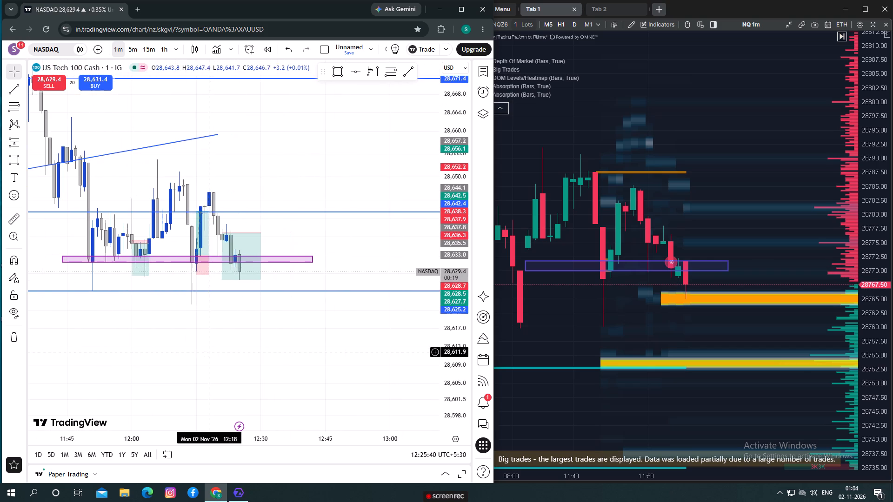
pyautogui.moveTo(273, 360); pyautogui.dragTo(273, 355)
pyautogui.moveTo(668, 338); pyautogui.dragTo(670, 303)
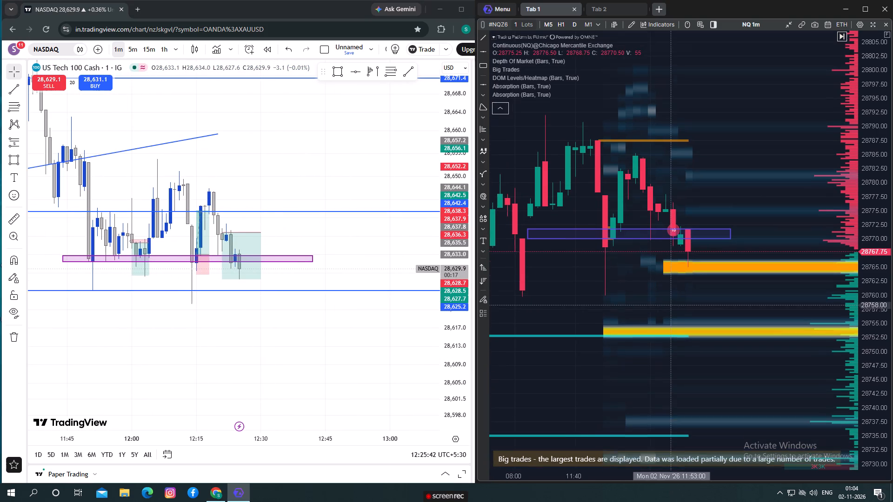
pyautogui.moveTo(670, 303); pyautogui.dragTo(674, 310)
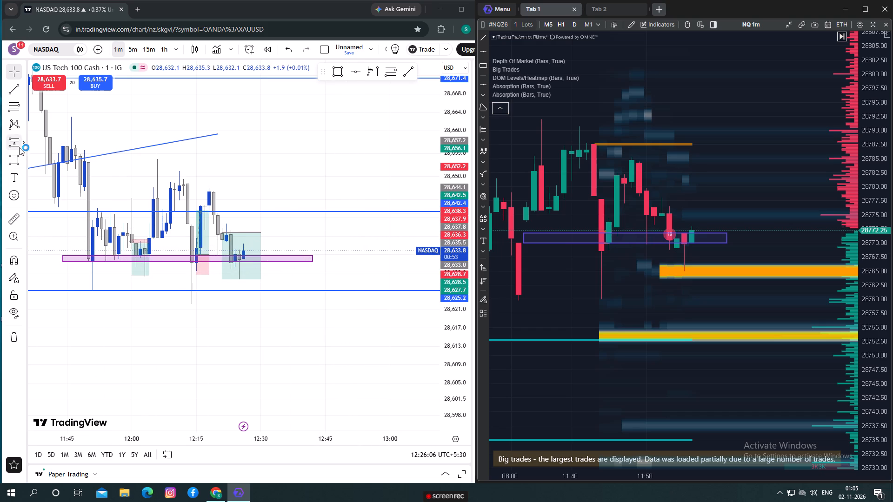
# In TradingView, place a long position at the 12:26 candle with entry about 28,633.2 and target about 28,641.5.
pyautogui.click(23, 143)
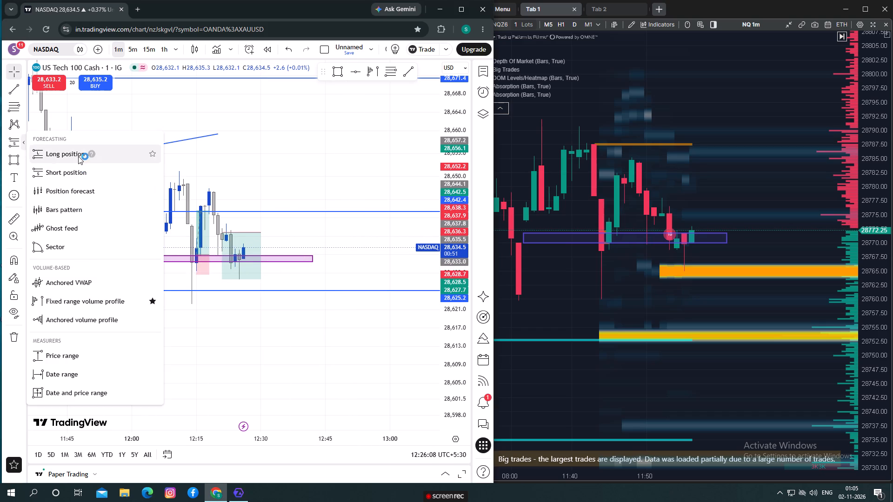
pyautogui.click(78, 152)
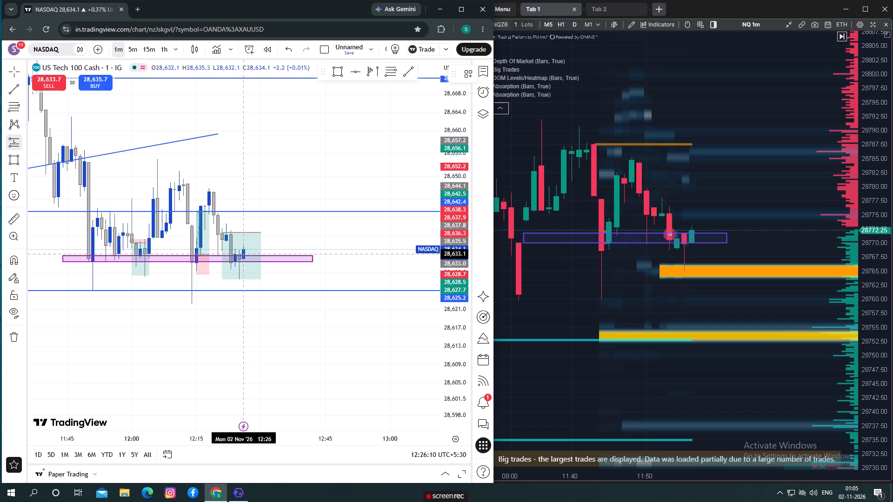
pyautogui.click(242, 253)
pyautogui.moveTo(243, 204); pyautogui.dragTo(241, 218)
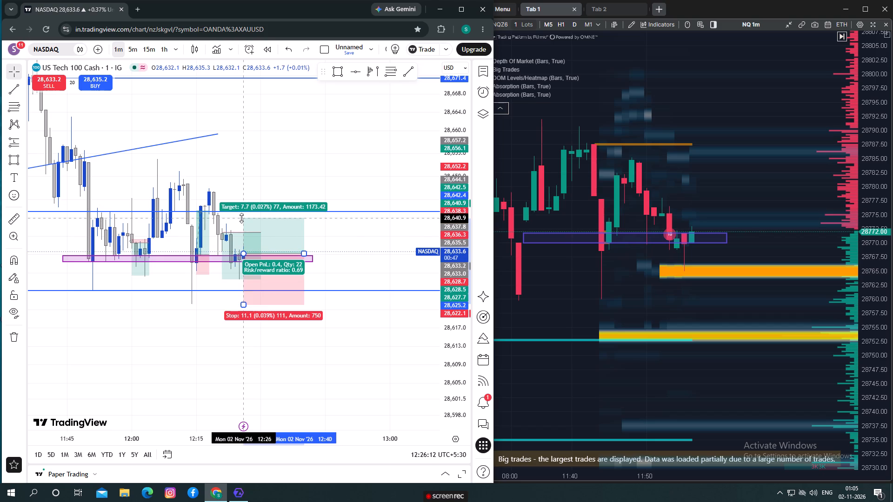
pyautogui.moveTo(241, 218); pyautogui.dragTo(250, 217)
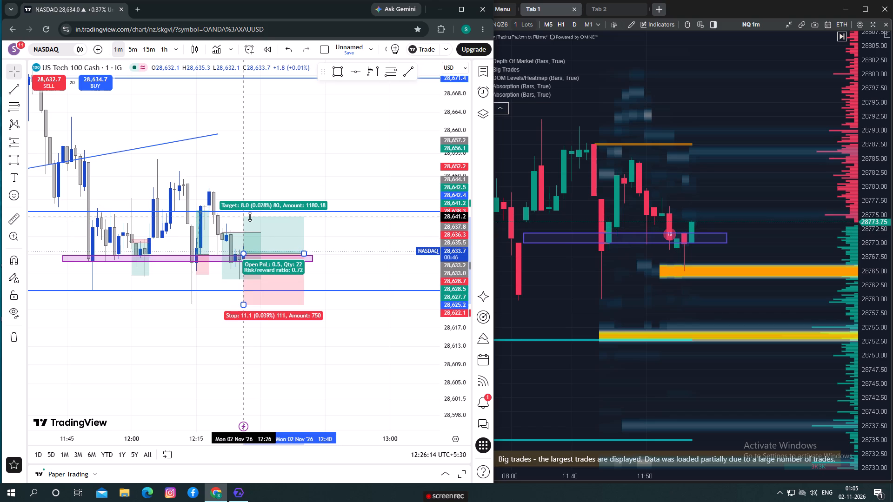
pyautogui.moveTo(250, 217); pyautogui.dragTo(256, 215)
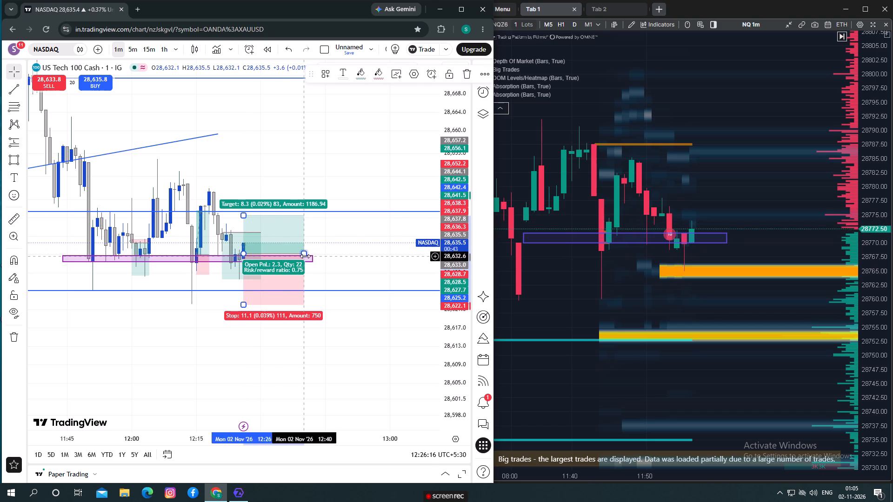
# Shorten the new long position to end at about 12:31 and set its stop to about 28,627.7.
pyautogui.moveTo(305, 256); pyautogui.dragTo(267, 260)
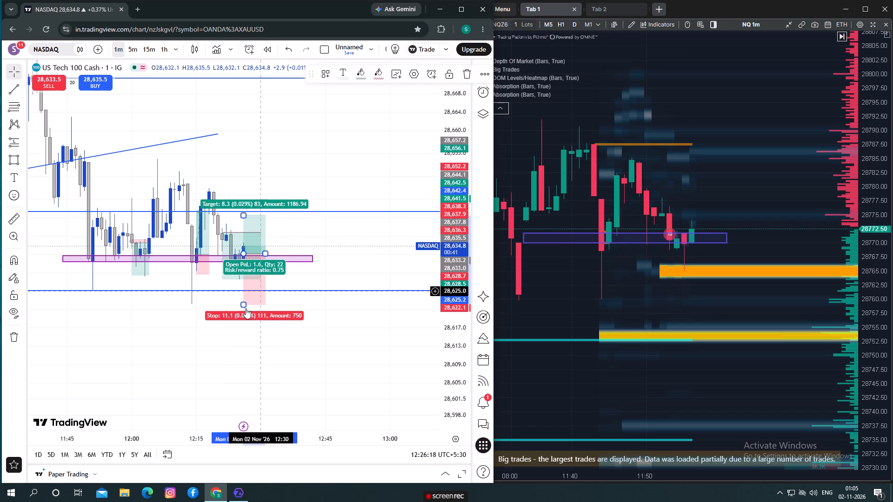
pyautogui.moveTo(244, 305); pyautogui.dragTo(258, 269)
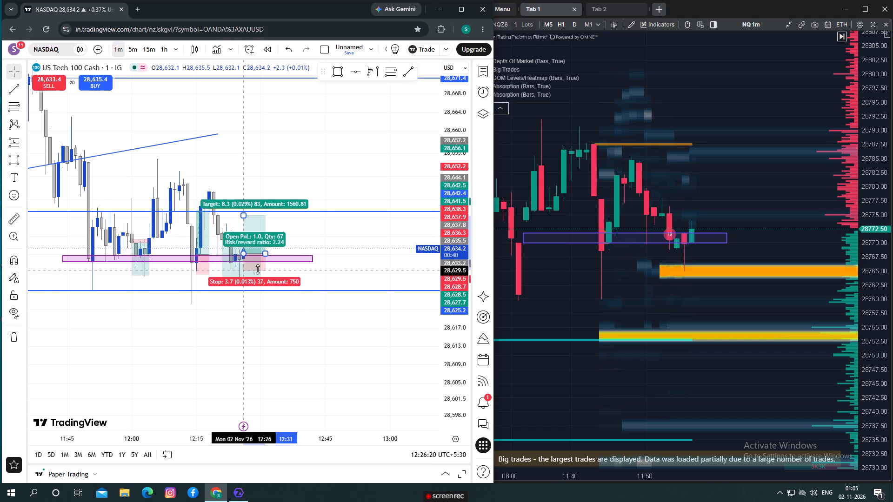
pyautogui.moveTo(258, 269); pyautogui.dragTo(271, 279)
pyautogui.click(287, 276)
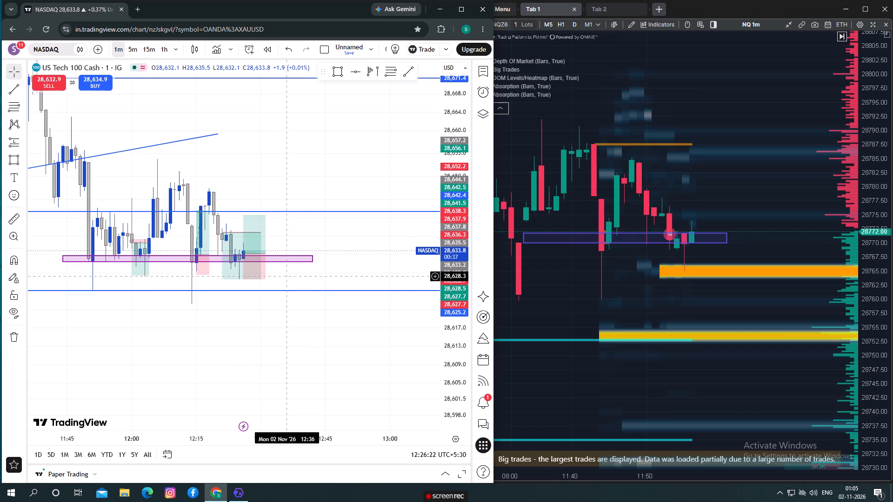
# Move the long position's starting point to the 12:25 candle with entry about 28,633.4.
pyautogui.moveTo(245, 253); pyautogui.dragTo(239, 252)
pyautogui.click(291, 278)
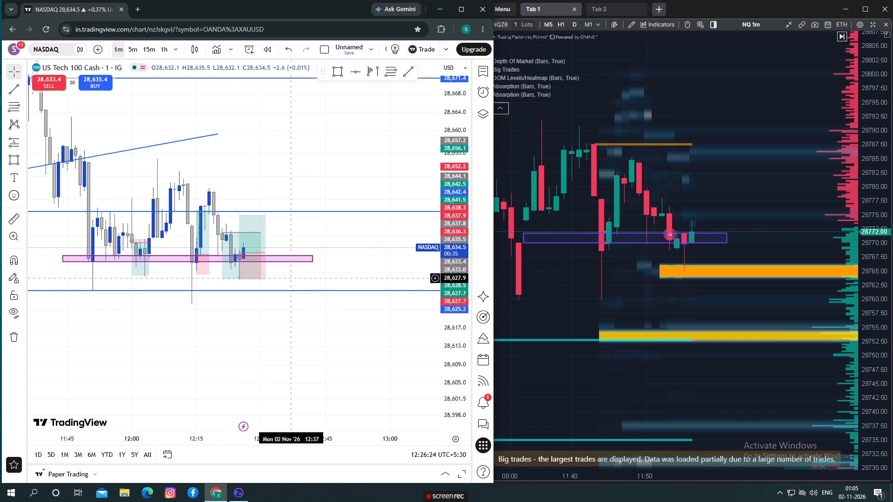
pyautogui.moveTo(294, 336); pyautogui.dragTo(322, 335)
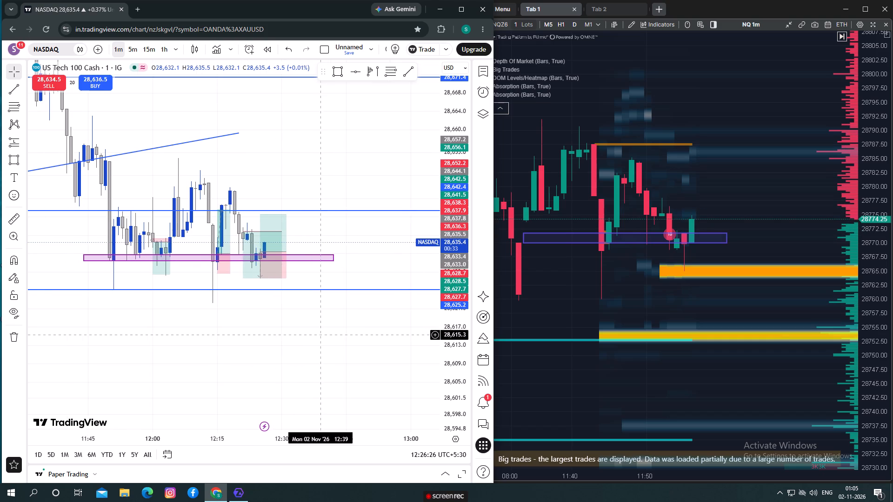
# Delete the long position drawn from the 12:25 candle on the TradingView chart.
pyautogui.moveTo(322, 335); pyautogui.dragTo(327, 344)
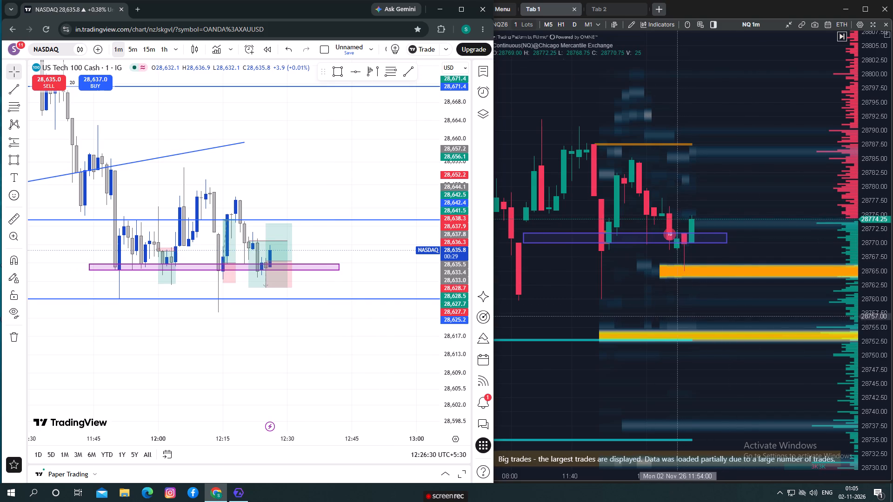
pyautogui.moveTo(305, 327); pyautogui.dragTo(320, 324)
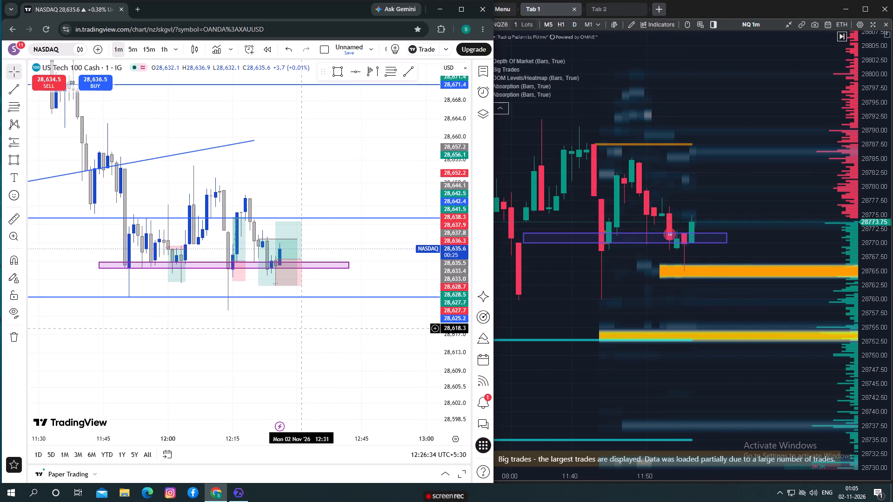
pyautogui.scroll(1, 301, 328)
pyautogui.scroll(-1, 301, 328)
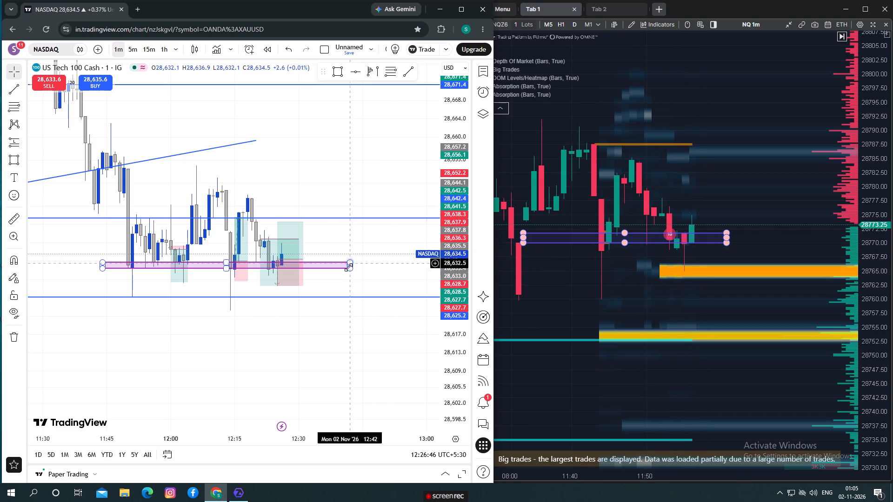
pyautogui.click(277, 221)
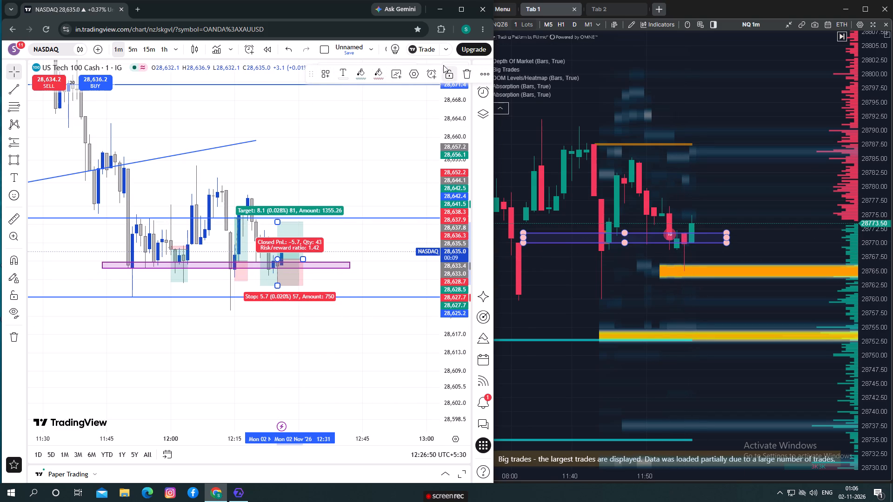
pyautogui.click(460, 72)
pyautogui.click(295, 343)
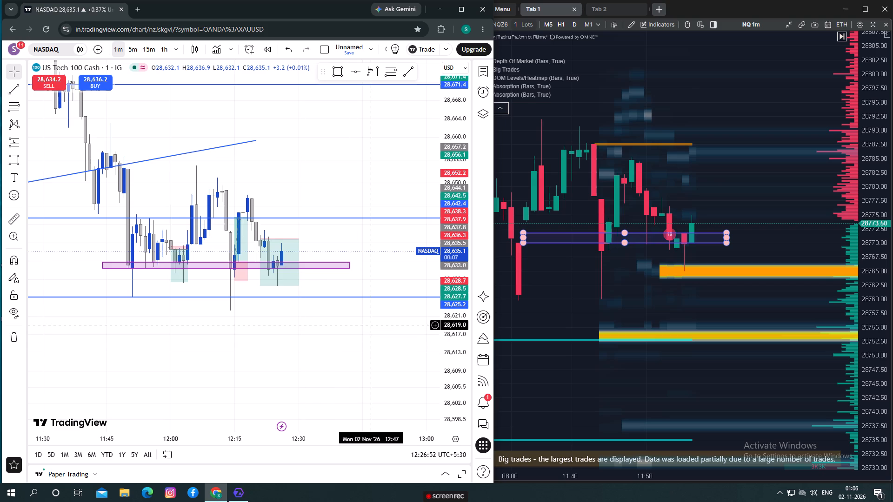
# Shorten the existing short position over the purple zone to end at about 12:28.
pyautogui.scroll(-2, 370, 324)
pyautogui.moveTo(353, 239); pyautogui.dragTo(247, 203)
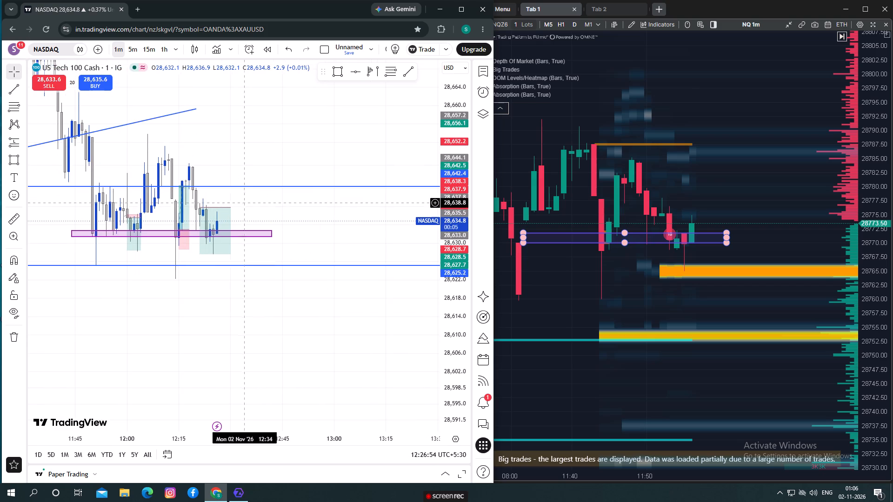
pyautogui.moveTo(231, 210); pyautogui.dragTo(224, 210)
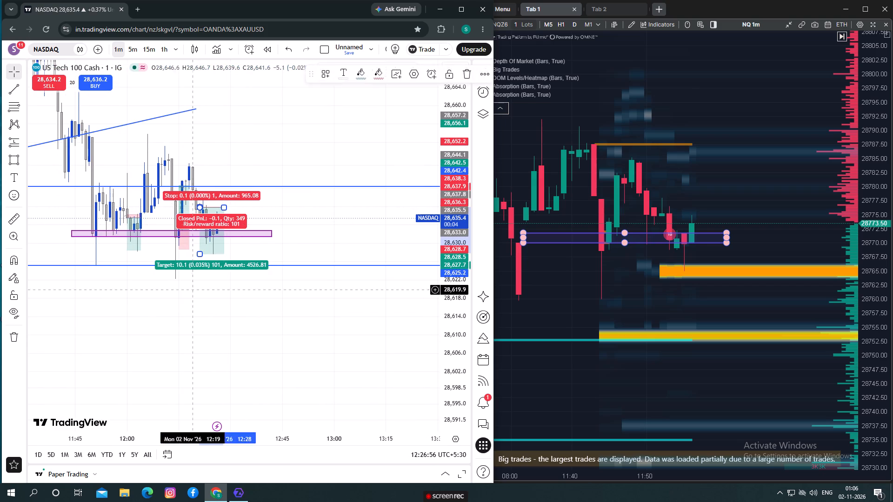
pyautogui.click(178, 310)
# Review the latest TradingView candles against the short trade, the purple zone and the blue horizontal levels.
pyautogui.scroll(4, 176, 311)
pyautogui.moveTo(174, 311); pyautogui.dragTo(446, 301)
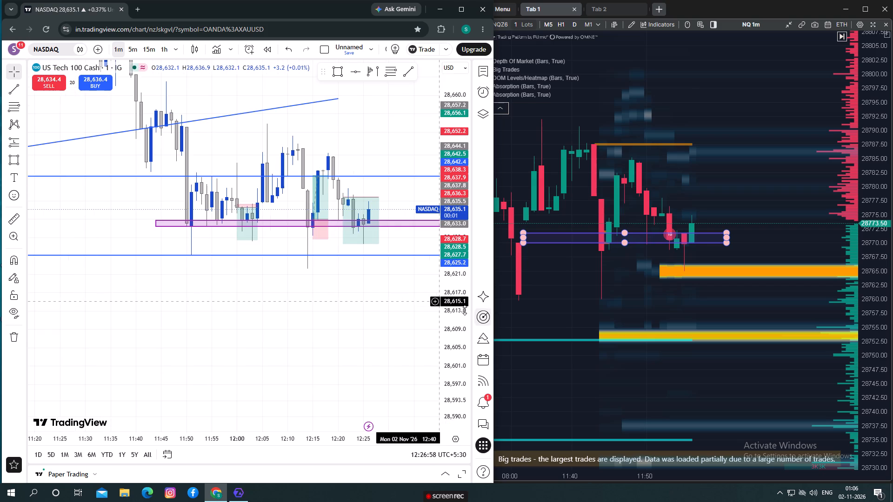
pyautogui.moveTo(453, 322); pyautogui.dragTo(459, 289)
pyautogui.moveTo(333, 299); pyautogui.dragTo(208, 316)
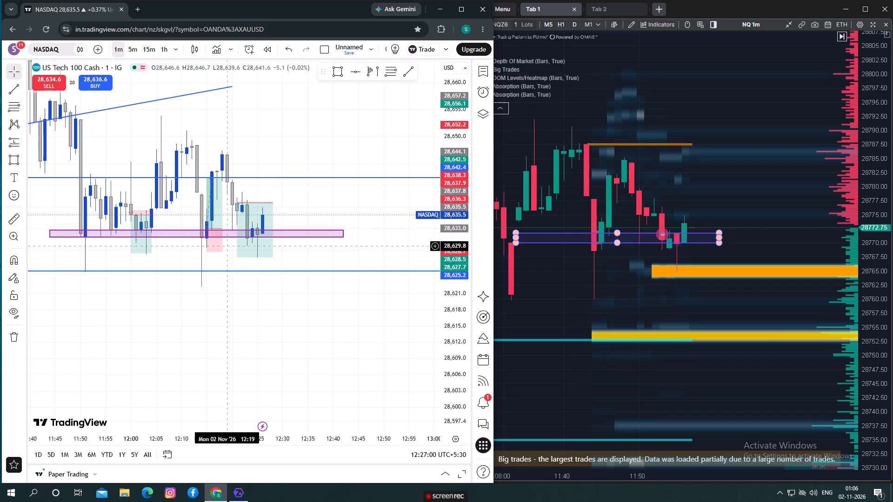
pyautogui.click(251, 326)
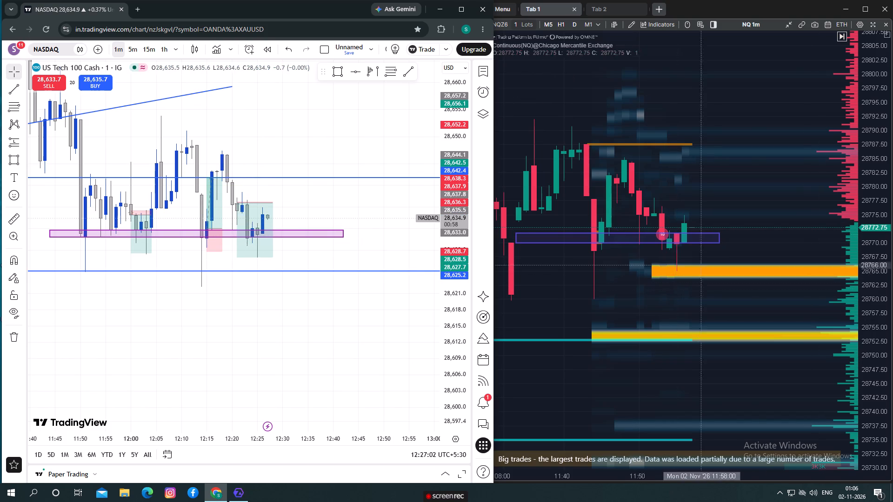
pyautogui.moveTo(273, 311); pyautogui.dragTo(239, 321)
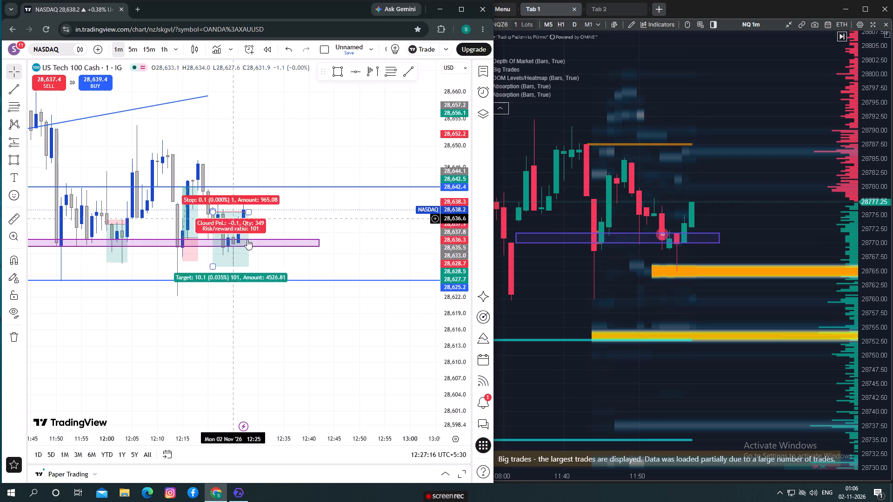
pyautogui.click(216, 309)
pyautogui.moveTo(186, 336); pyautogui.dragTo(185, 330)
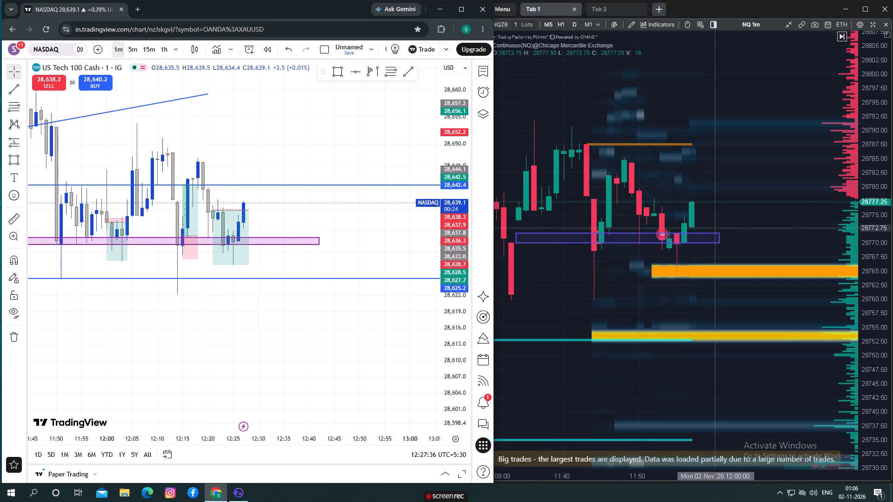
pyautogui.scroll(-1, 259, 329)
pyautogui.scroll(2, 265, 332)
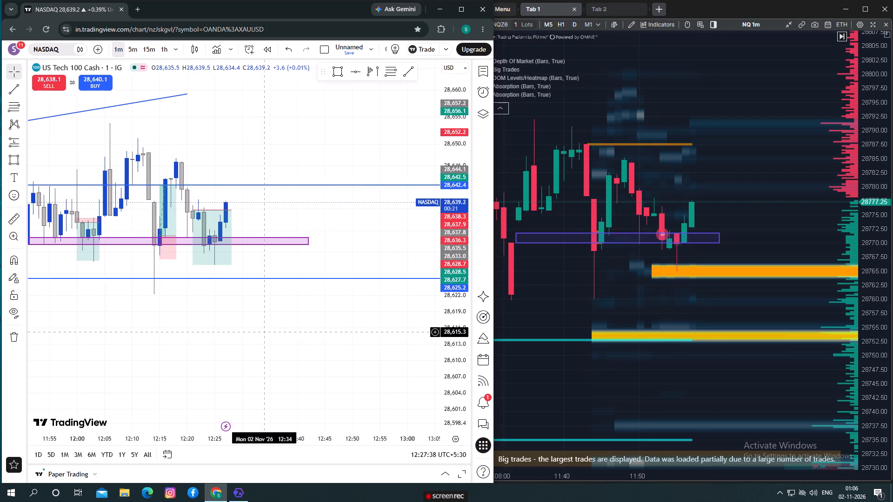
pyautogui.scroll(1, 265, 332)
pyautogui.scroll(-2, 262, 332)
pyautogui.moveTo(248, 333); pyautogui.dragTo(279, 339)
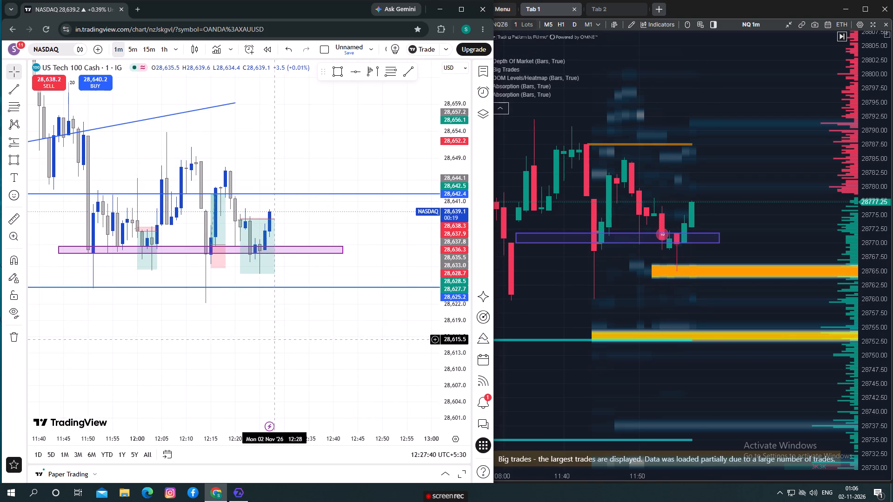
pyautogui.moveTo(234, 326); pyautogui.dragTo(251, 343)
# Examine the 11:57 candle's footprint and big trades above the rectangle zone in ATAS X, alongside the TradingView chart.
pyautogui.scroll(5, 727, 285)
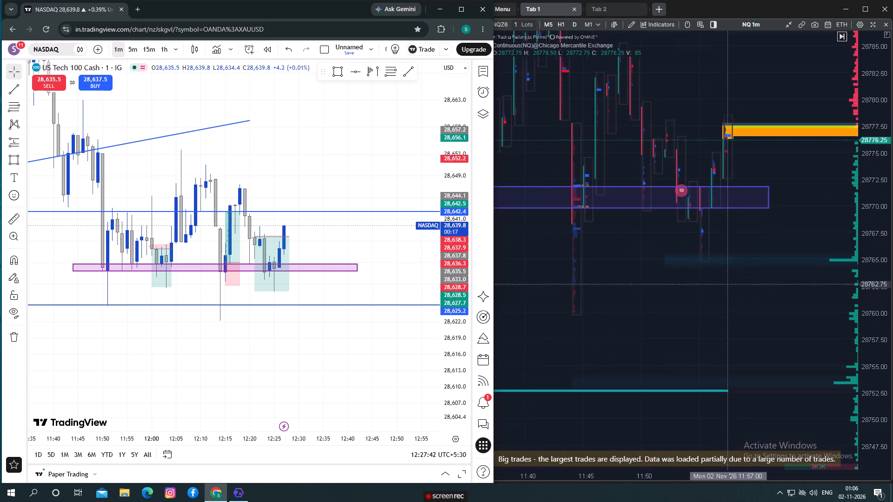
pyautogui.scroll(3, 747, 245)
pyautogui.moveTo(809, 125); pyautogui.dragTo(601, 191)
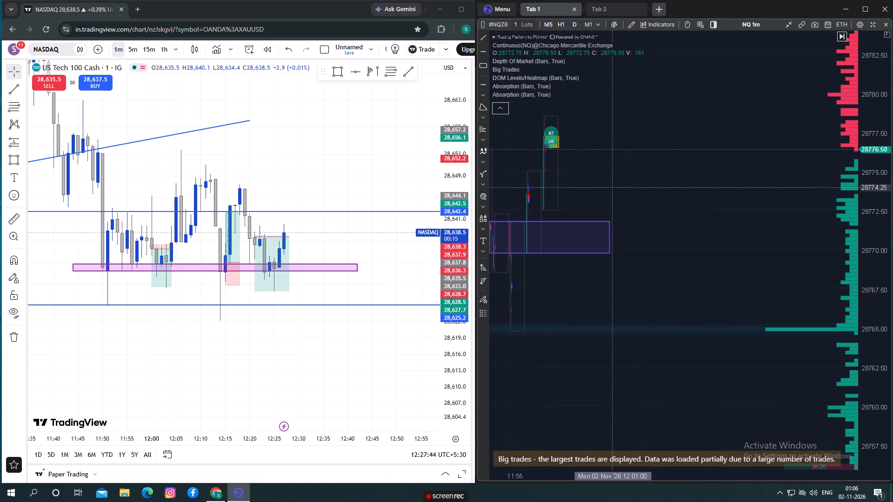
pyautogui.moveTo(601, 191); pyautogui.dragTo(600, 192)
pyautogui.scroll(4, 600, 192)
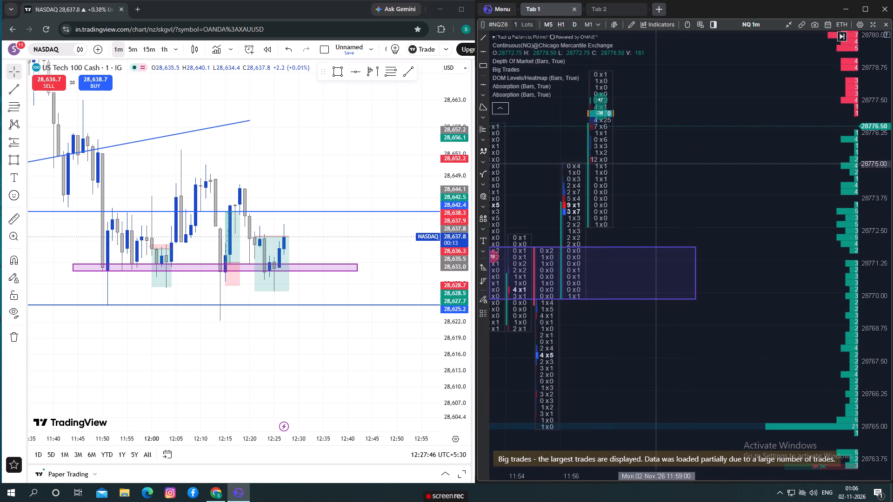
pyautogui.click(656, 164)
pyautogui.scroll(1, 376, 331)
pyautogui.scroll(-1, 376, 331)
pyautogui.scroll(1, 376, 331)
pyautogui.scroll(-3, 376, 331)
pyautogui.scroll(1, 376, 332)
pyautogui.scroll(-1, 376, 332)
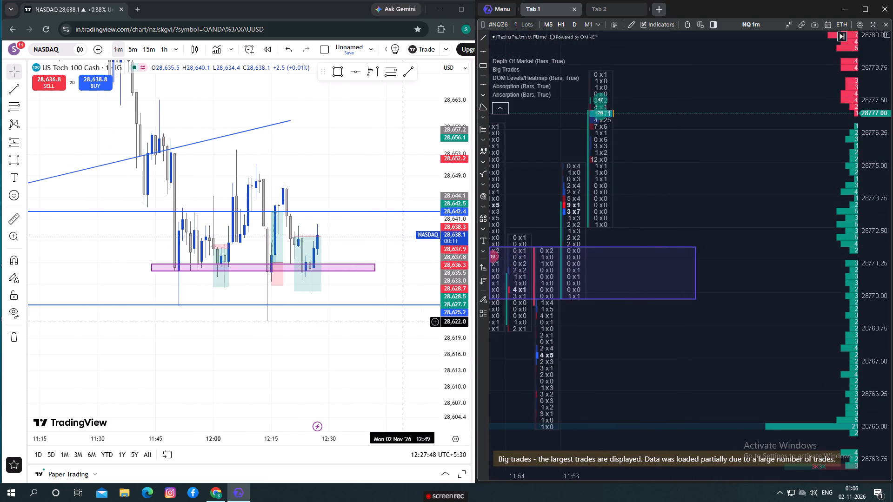
pyautogui.scroll(3, 365, 350)
pyautogui.moveTo(455, 253); pyautogui.dragTo(452, 312)
# Examine the ATAS X heatmap band above price and the 11:57 candle's big trades and bid-ask footprint beneath it.
pyautogui.scroll(-1, 589, 232)
pyautogui.scroll(1, 589, 233)
pyautogui.scroll(-12, 589, 234)
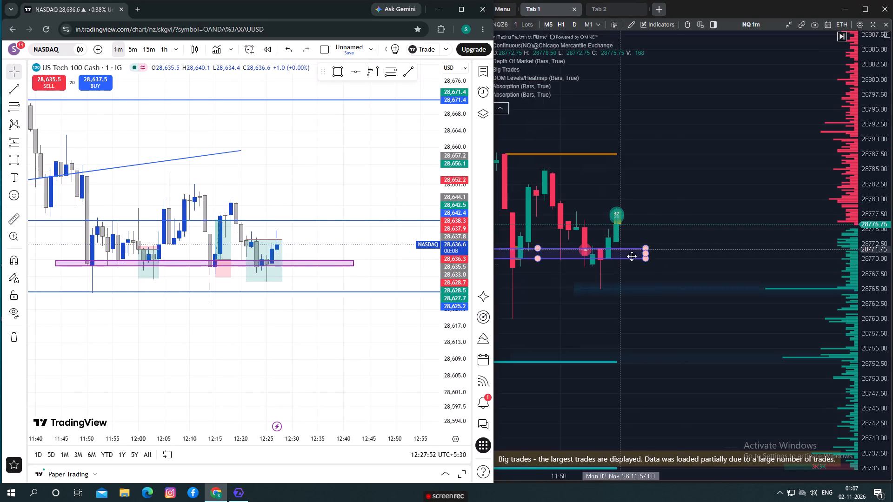
pyautogui.moveTo(649, 296); pyautogui.dragTo(698, 295)
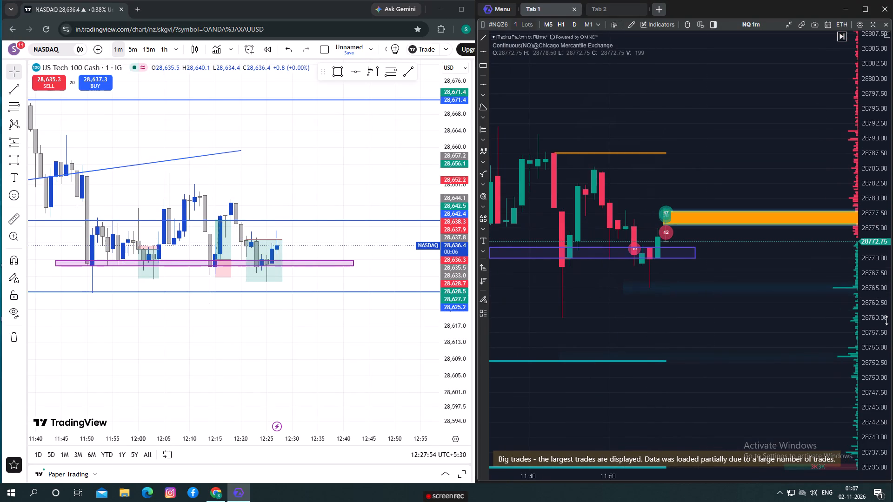
pyautogui.moveTo(886, 320); pyautogui.dragTo(880, 259)
pyautogui.scroll(4, 749, 277)
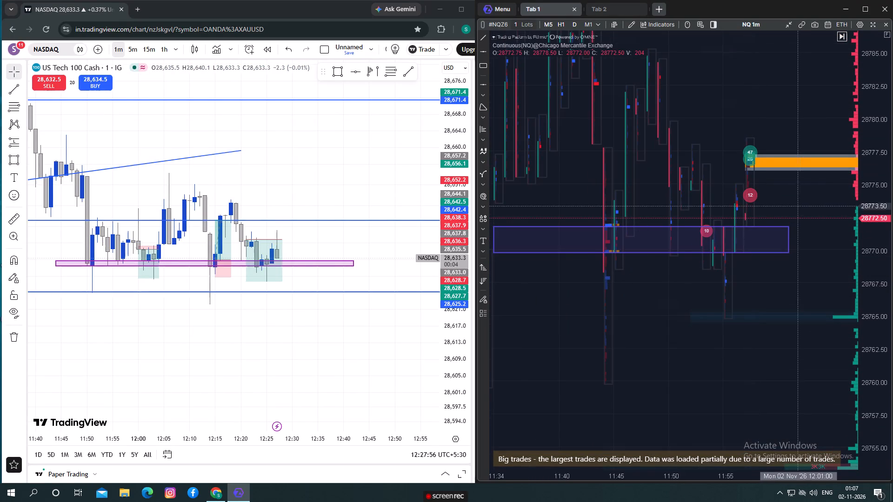
pyautogui.moveTo(800, 191); pyautogui.dragTo(711, 202)
pyautogui.scroll(11, 711, 202)
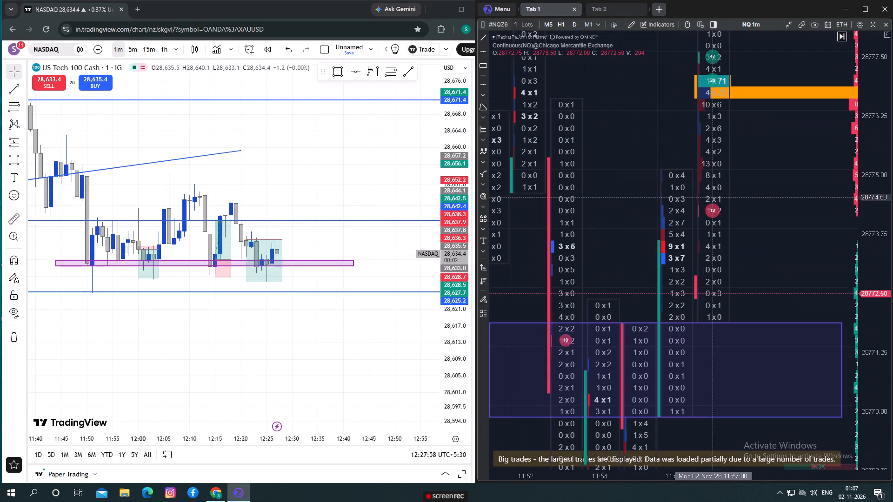
pyautogui.moveTo(761, 162); pyautogui.dragTo(613, 243)
pyautogui.scroll(4, 613, 243)
pyautogui.moveTo(659, 198); pyautogui.dragTo(658, 232)
pyautogui.scroll(3, 662, 226)
# In TradingView, place a short position at the 12:26 candle with entry about 28,635.7, stop about 28,642.5 and target about 28,625.3.
pyautogui.moveTo(203, 318); pyautogui.dragTo(191, 317)
pyautogui.click(23, 143)
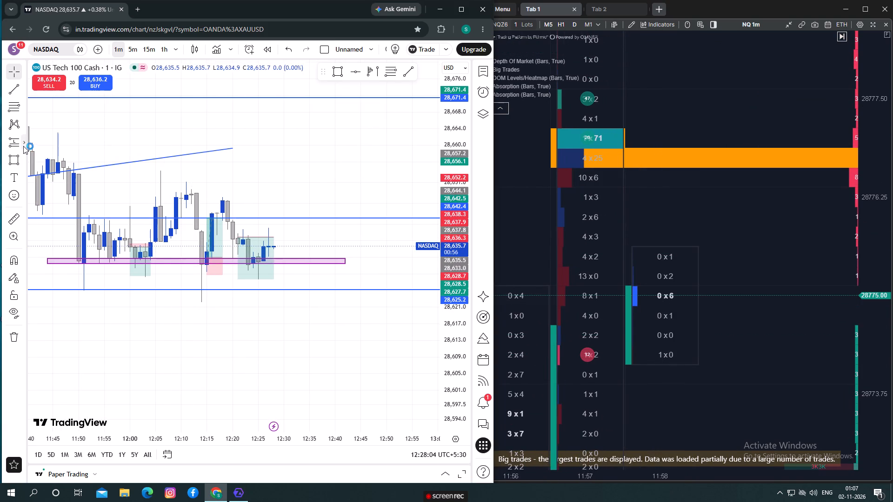
pyautogui.click(42, 164)
pyautogui.click(266, 246)
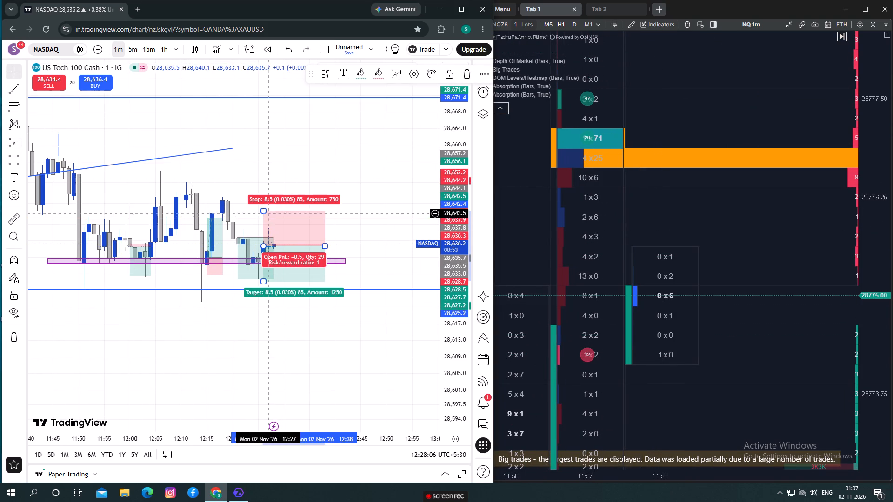
pyautogui.moveTo(264, 209); pyautogui.dragTo(271, 218)
pyautogui.moveTo(263, 278); pyautogui.dragTo(271, 287)
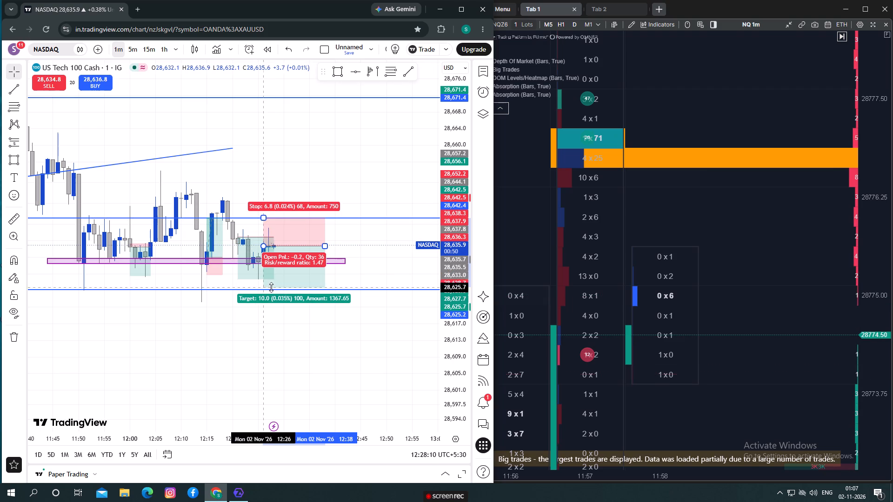
pyautogui.moveTo(271, 287); pyautogui.dragTo(273, 289)
# Shorten the new short position to end at about 12:32.
pyautogui.moveTo(326, 244); pyautogui.dragTo(303, 245)
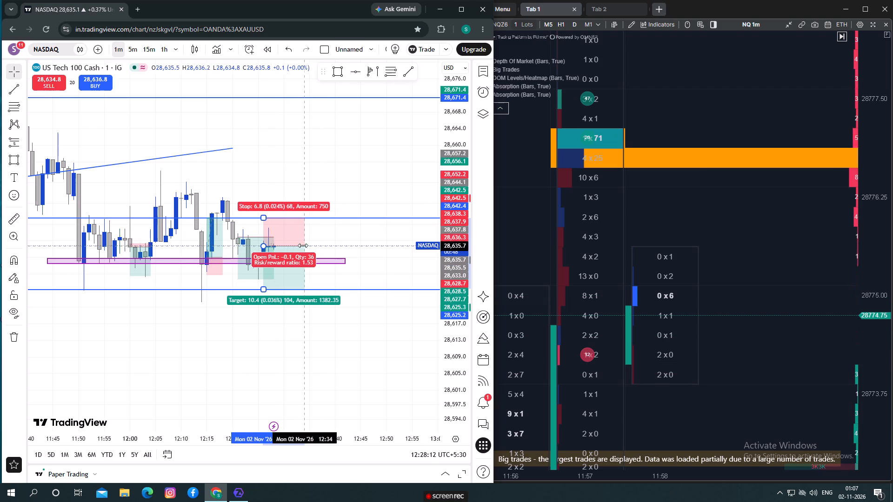
pyautogui.moveTo(303, 245); pyautogui.dragTo(293, 245)
pyautogui.click(323, 247)
# Review the new short position in TradingView against the purple zone and the blue levels above and below it.
pyautogui.scroll(-1, 362, 305)
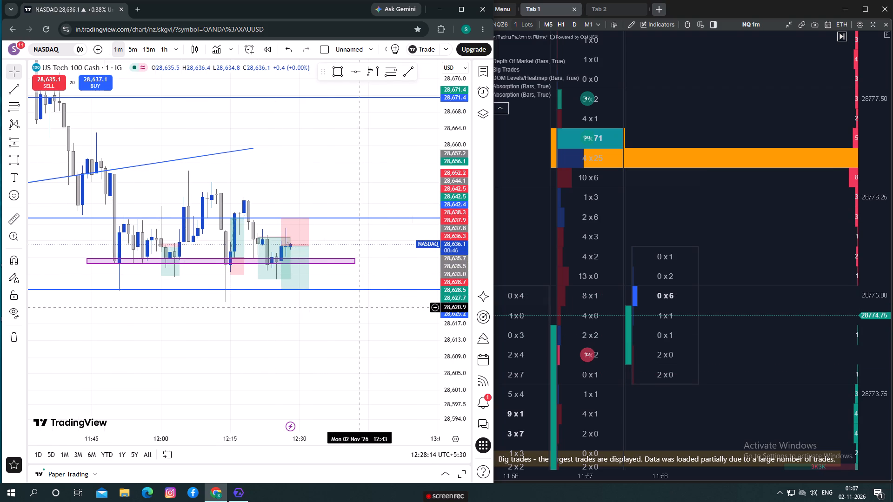
pyautogui.scroll(2, 342, 326)
pyautogui.moveTo(302, 349); pyautogui.dragTo(325, 343)
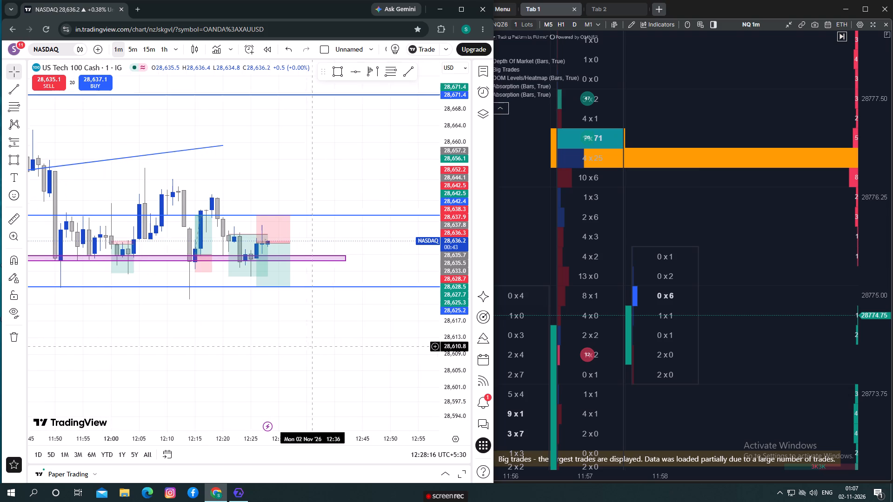
pyautogui.moveTo(325, 343); pyautogui.dragTo(327, 343)
pyautogui.scroll(-4, 604, 291)
pyautogui.scroll(1, 604, 297)
pyautogui.scroll(-1, 605, 299)
pyautogui.scroll(1, 609, 320)
pyautogui.scroll(-2, 614, 330)
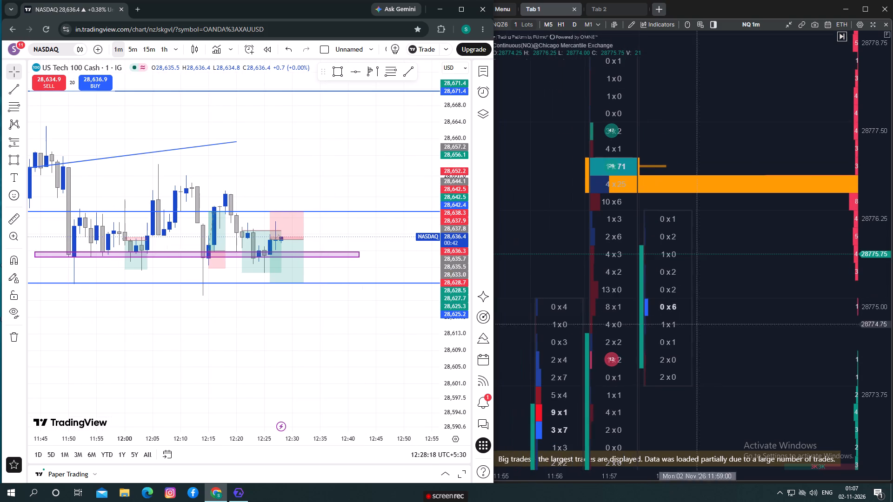
# Examine the orange heatmap band, big-trade markers and rectangle zone around the latest ATAS X candles, in both footprint and candle detail.
pyautogui.moveTo(865, 193); pyautogui.dragTo(880, 366)
pyautogui.scroll(-5, 667, 318)
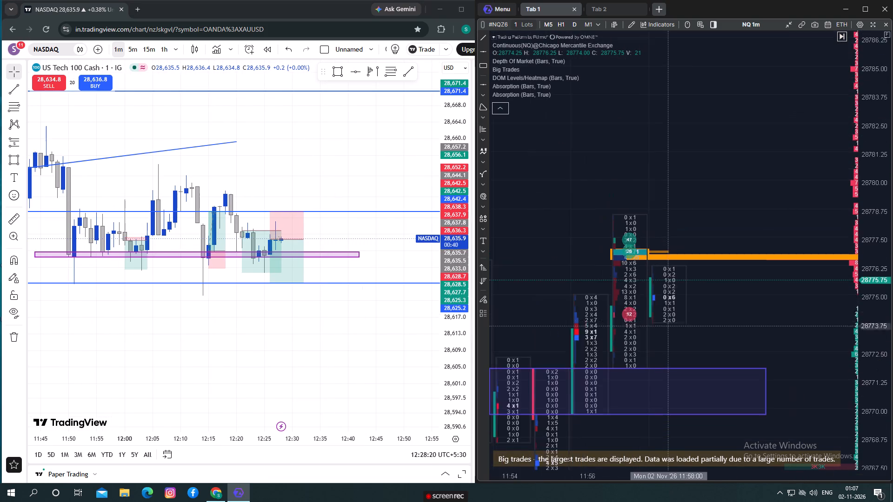
pyautogui.scroll(-11, 675, 337)
pyautogui.scroll(1, 680, 356)
pyautogui.scroll(-1, 679, 357)
pyautogui.scroll(1, 678, 360)
pyautogui.scroll(-2, 678, 360)
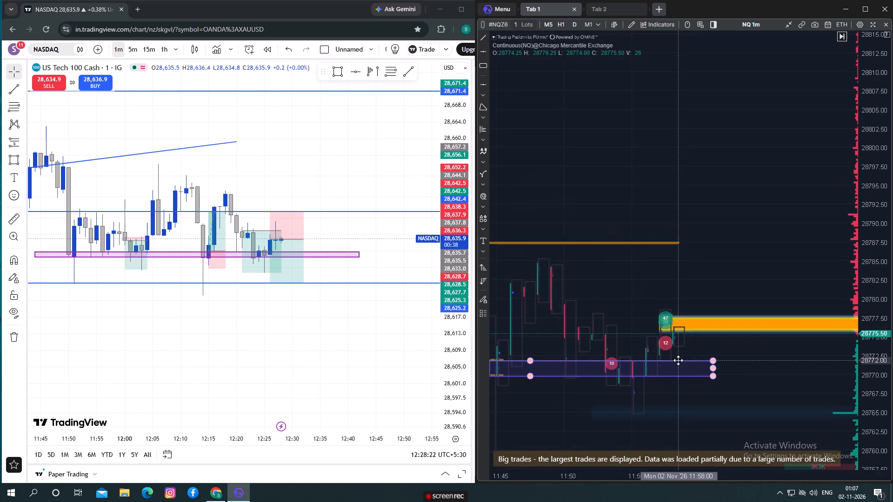
pyautogui.scroll(-1, 678, 360)
pyautogui.scroll(1, 678, 360)
pyautogui.scroll(-3, 678, 360)
pyautogui.moveTo(718, 293); pyautogui.dragTo(700, 202)
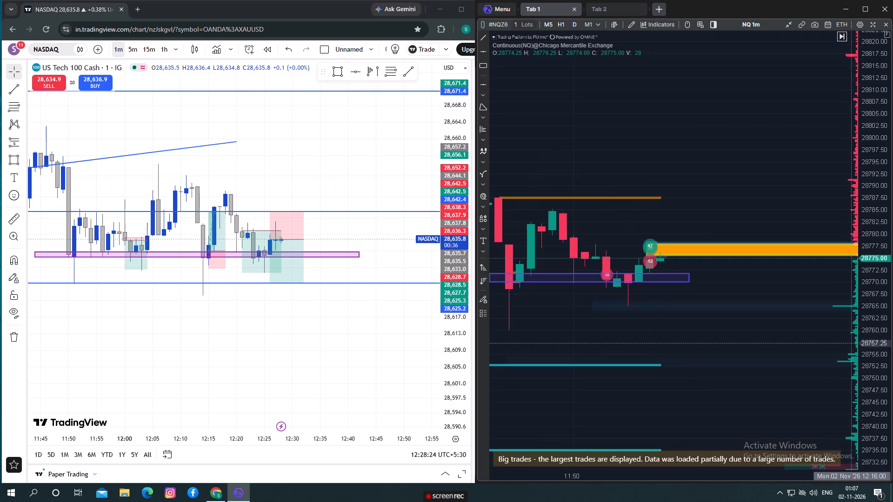
pyautogui.moveTo(878, 361); pyautogui.dragTo(875, 237)
pyautogui.scroll(-2, 755, 311)
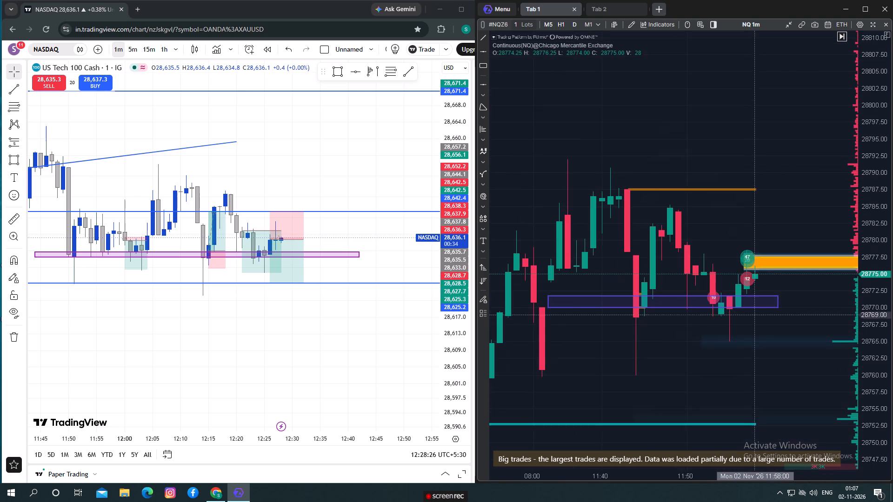
pyautogui.moveTo(800, 322); pyautogui.dragTo(764, 301)
pyautogui.scroll(3, 765, 301)
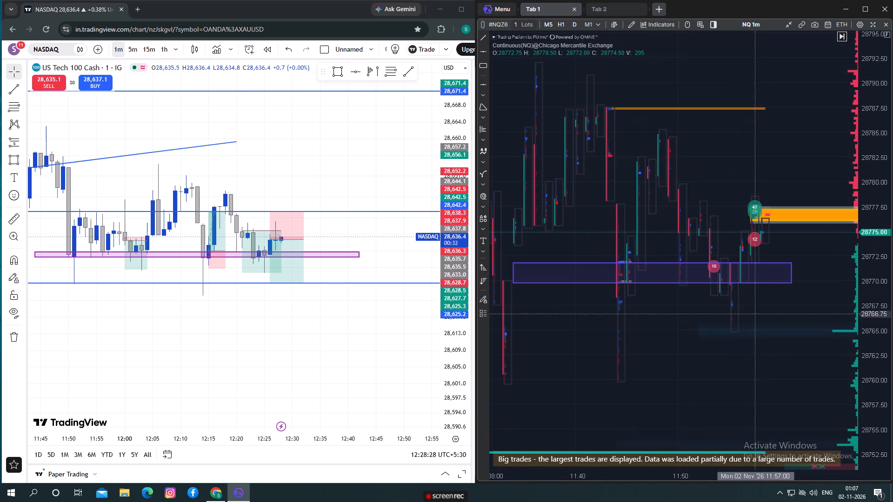
pyautogui.scroll(-2, 770, 319)
pyautogui.moveTo(764, 333); pyautogui.dragTo(699, 322)
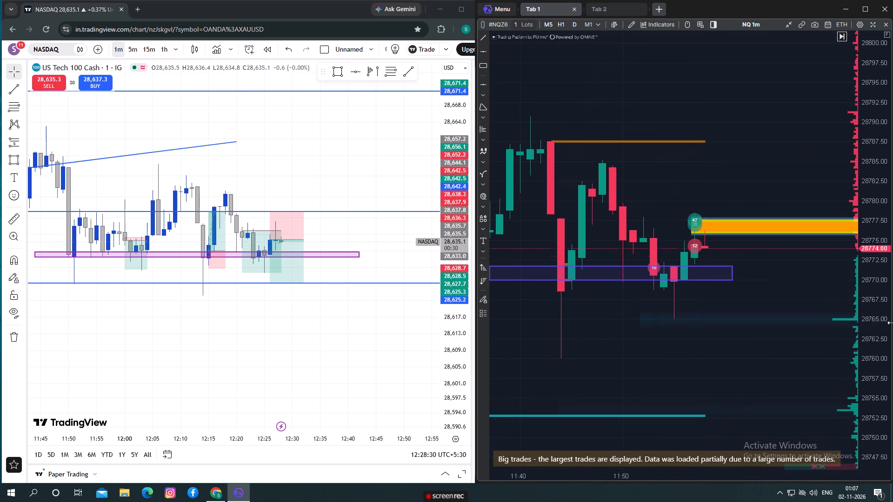
# Compare the latest price action around the ATAS X heatmap band with TradingView's short position and purple zone.
pyautogui.moveTo(874, 332); pyautogui.dragTo(869, 301)
pyautogui.scroll(1, 792, 324)
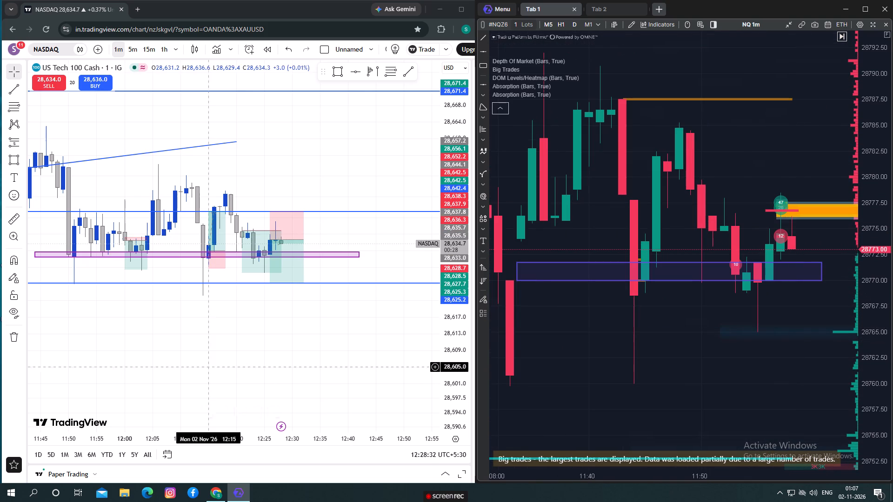
pyautogui.moveTo(303, 344); pyautogui.dragTo(260, 329)
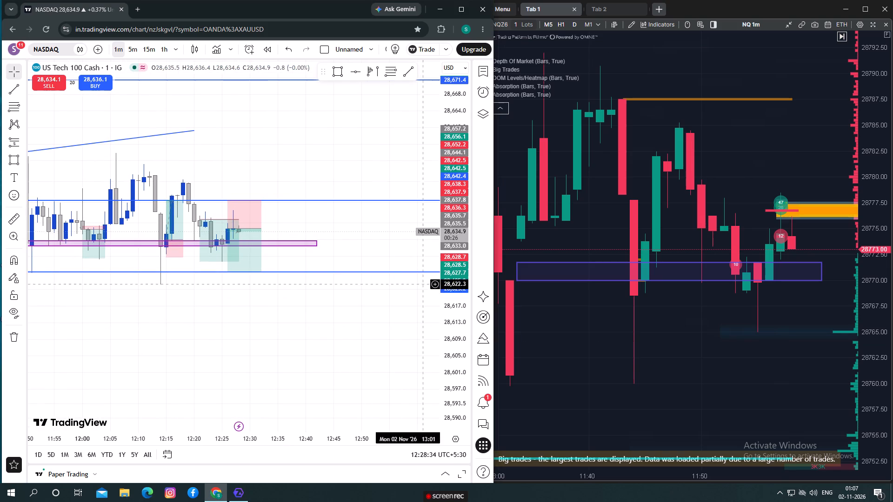
pyautogui.moveTo(446, 324); pyautogui.dragTo(444, 304)
pyautogui.scroll(-2, 180, 305)
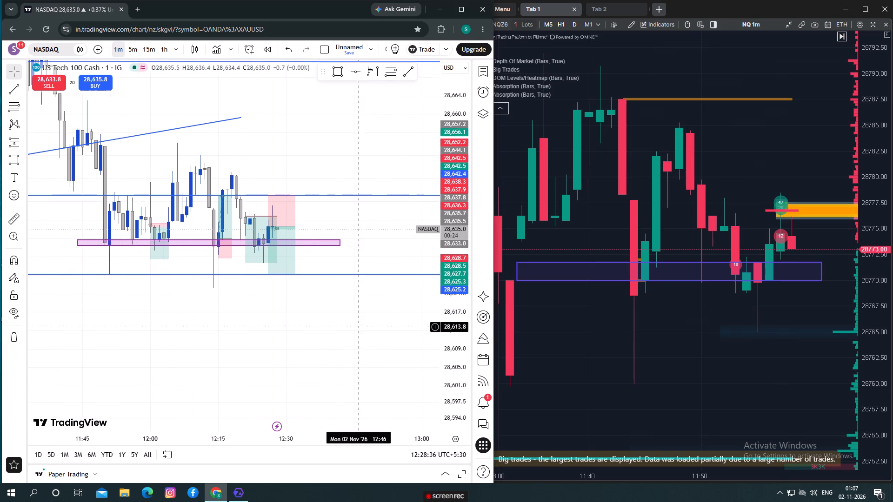
# In ATAS X, extend the purple rectangle zone beyond the latest candle to about 12:07.
pyautogui.moveTo(717, 339); pyautogui.dragTo(635, 320)
pyautogui.scroll(-4, 637, 318)
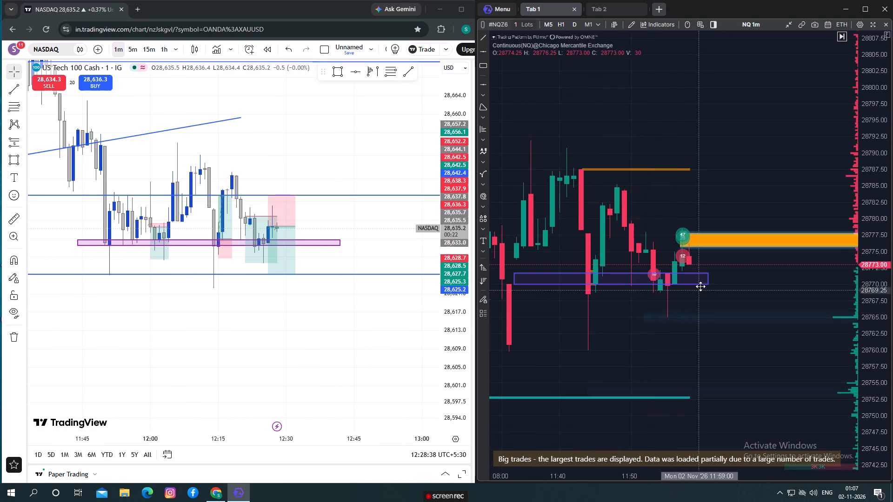
pyautogui.moveTo(707, 279); pyautogui.dragTo(752, 274)
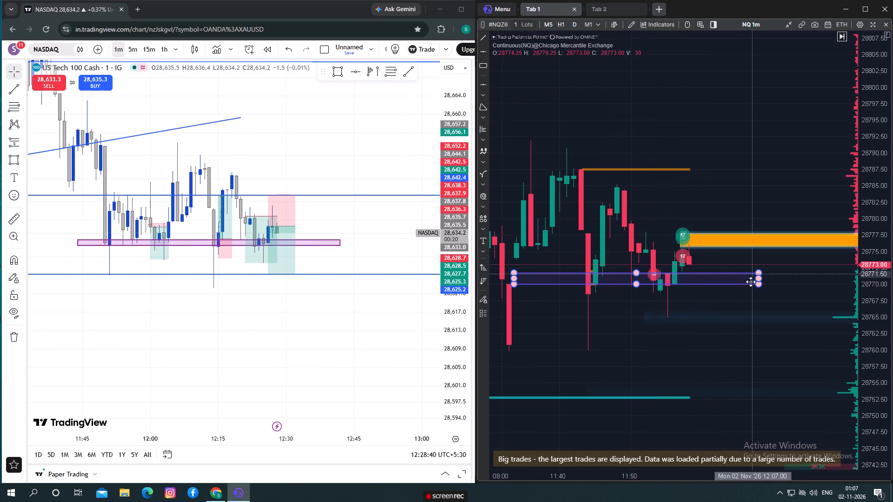
pyautogui.click(646, 349)
pyautogui.moveTo(640, 347); pyautogui.dragTo(649, 320)
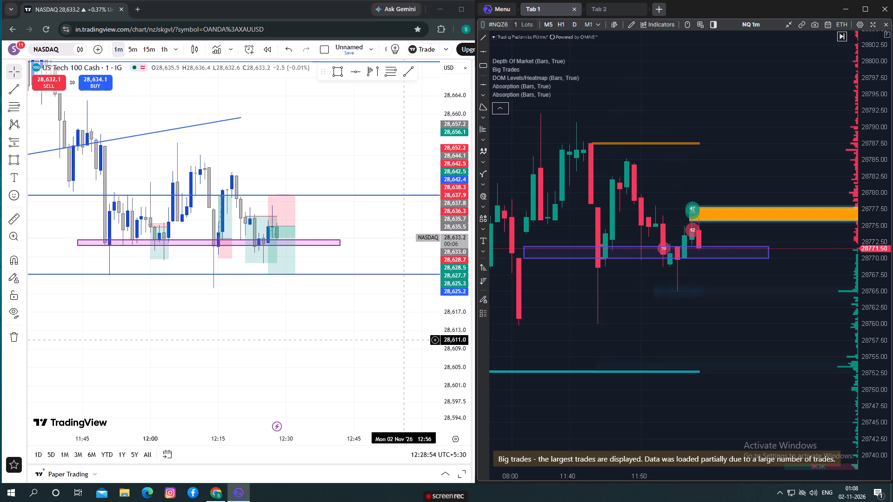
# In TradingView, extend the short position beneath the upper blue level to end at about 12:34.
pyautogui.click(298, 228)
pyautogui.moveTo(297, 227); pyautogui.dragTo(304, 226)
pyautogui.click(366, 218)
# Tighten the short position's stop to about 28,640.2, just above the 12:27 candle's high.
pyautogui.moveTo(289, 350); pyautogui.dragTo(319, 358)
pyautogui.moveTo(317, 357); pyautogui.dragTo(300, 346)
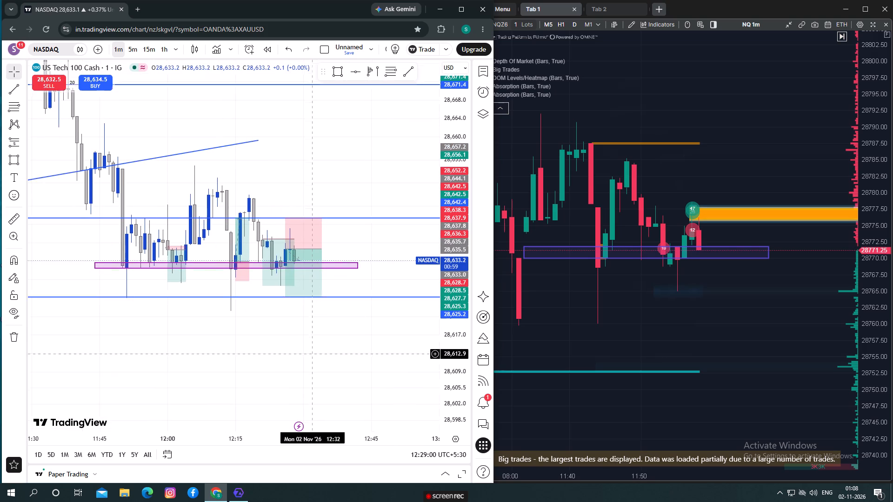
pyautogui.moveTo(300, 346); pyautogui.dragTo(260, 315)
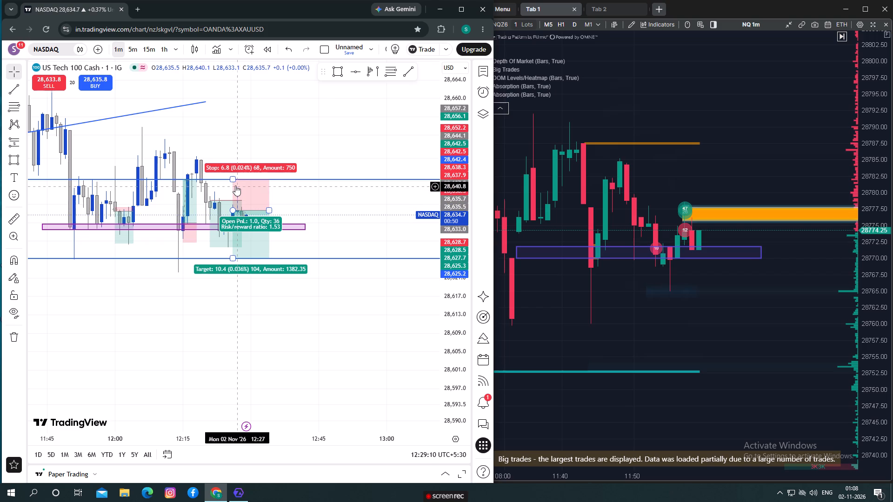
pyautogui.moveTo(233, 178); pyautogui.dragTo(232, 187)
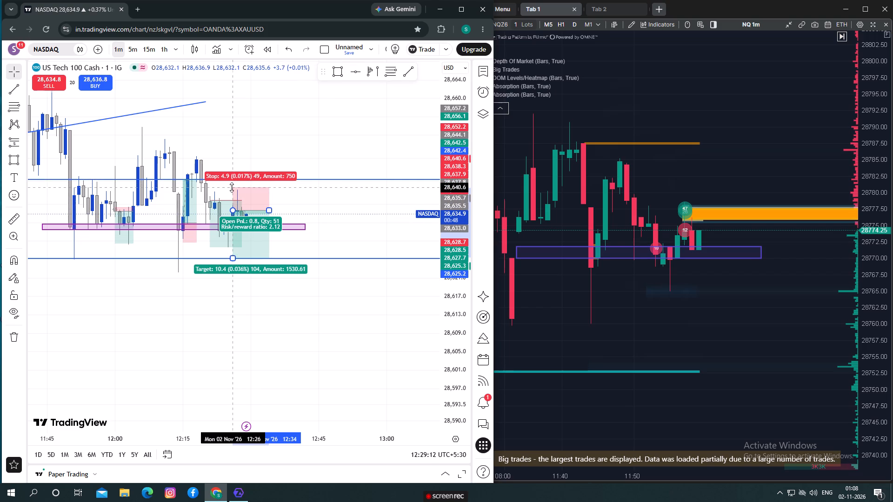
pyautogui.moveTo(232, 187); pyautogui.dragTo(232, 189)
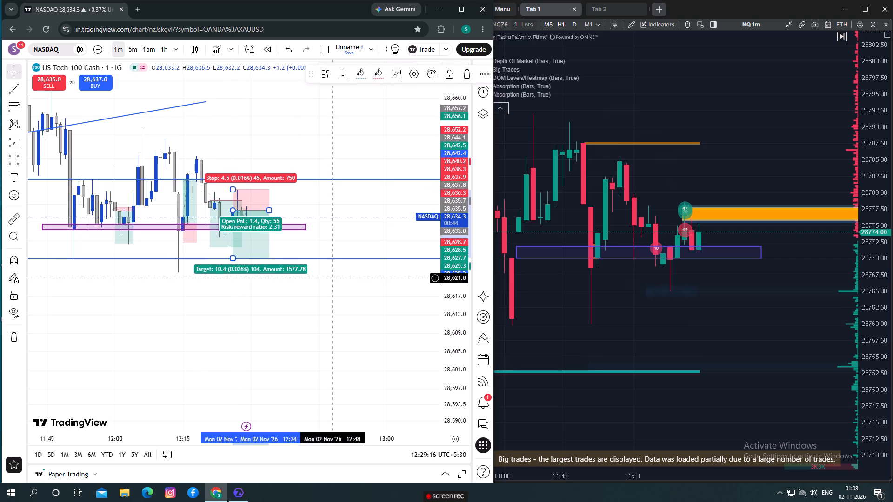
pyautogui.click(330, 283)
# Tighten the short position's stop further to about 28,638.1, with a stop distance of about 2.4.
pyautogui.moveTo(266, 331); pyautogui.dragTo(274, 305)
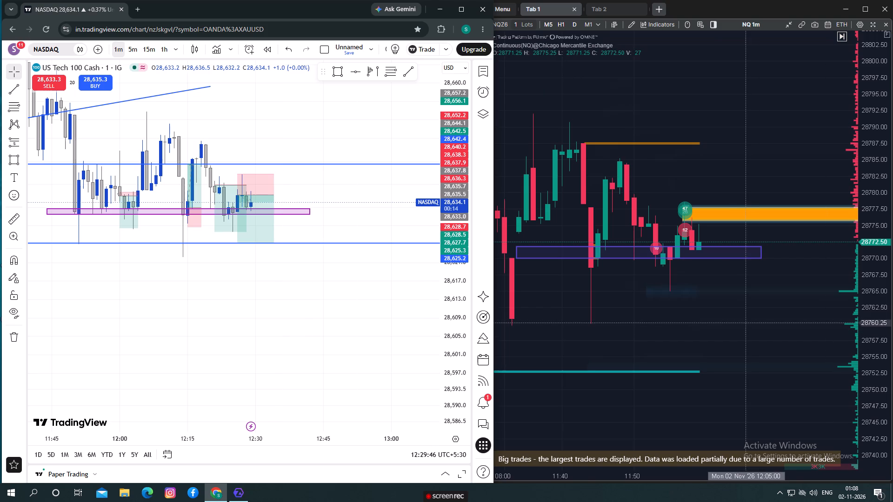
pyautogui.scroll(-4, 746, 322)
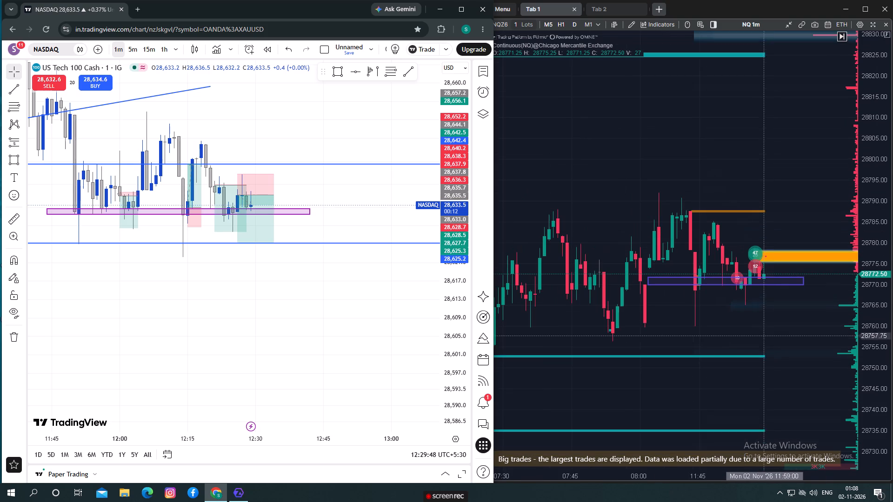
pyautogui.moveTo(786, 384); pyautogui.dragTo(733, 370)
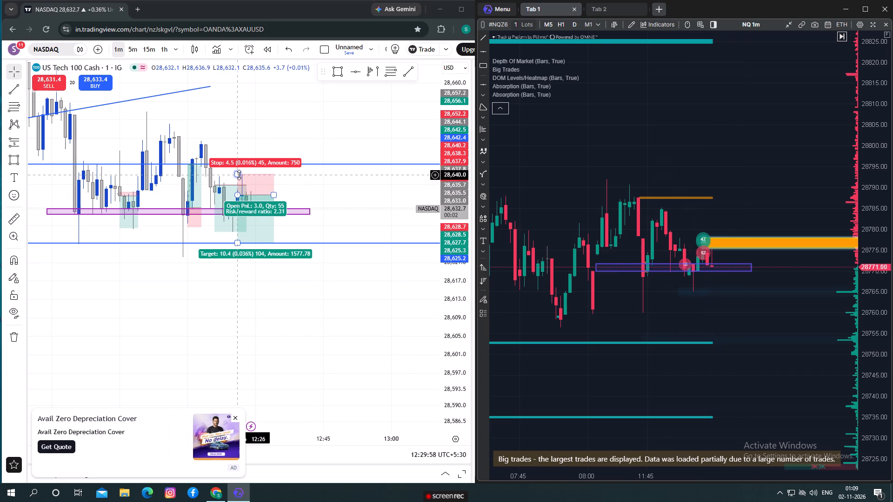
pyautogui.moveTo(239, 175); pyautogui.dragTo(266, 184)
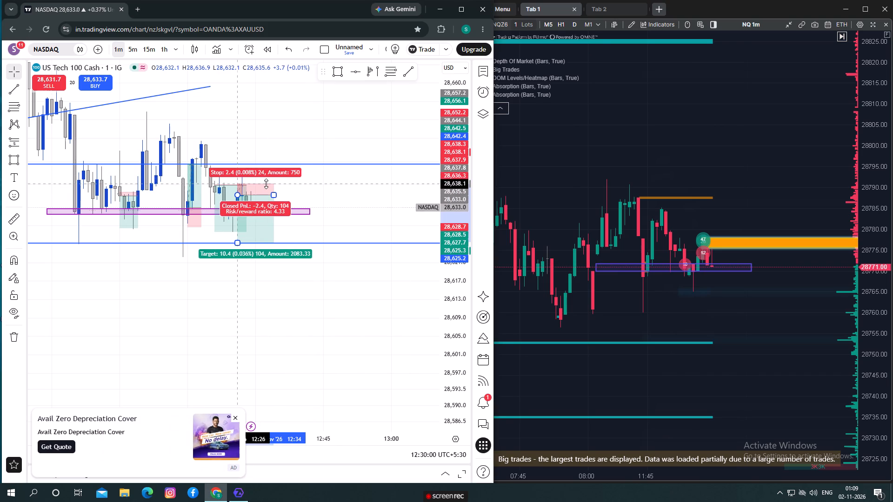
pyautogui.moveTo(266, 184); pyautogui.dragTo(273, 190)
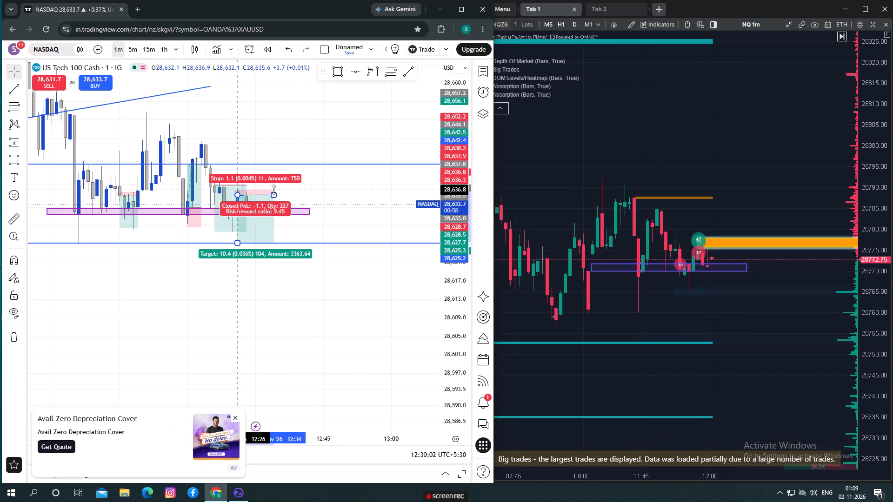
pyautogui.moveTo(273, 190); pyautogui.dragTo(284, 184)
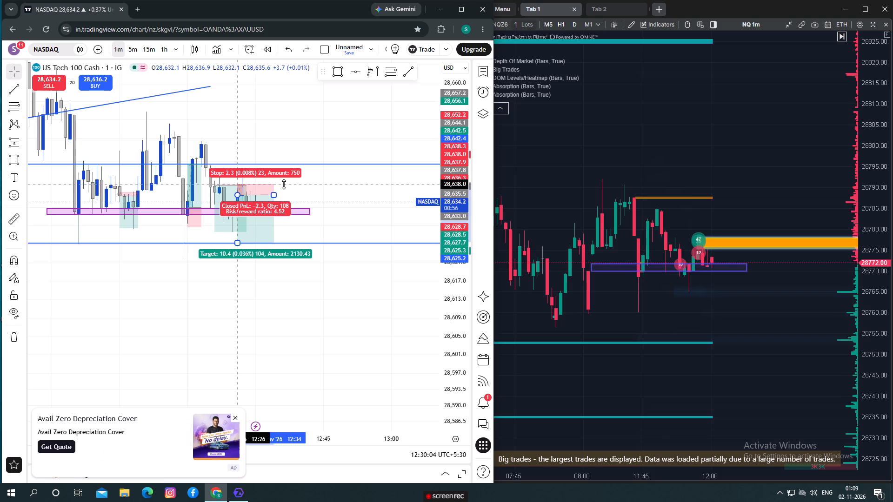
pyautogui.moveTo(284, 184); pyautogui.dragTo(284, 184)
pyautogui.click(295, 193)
# Dismiss the advertisement covering the lower part of the TradingView chart.
pyautogui.moveTo(300, 285); pyautogui.dragTo(305, 281)
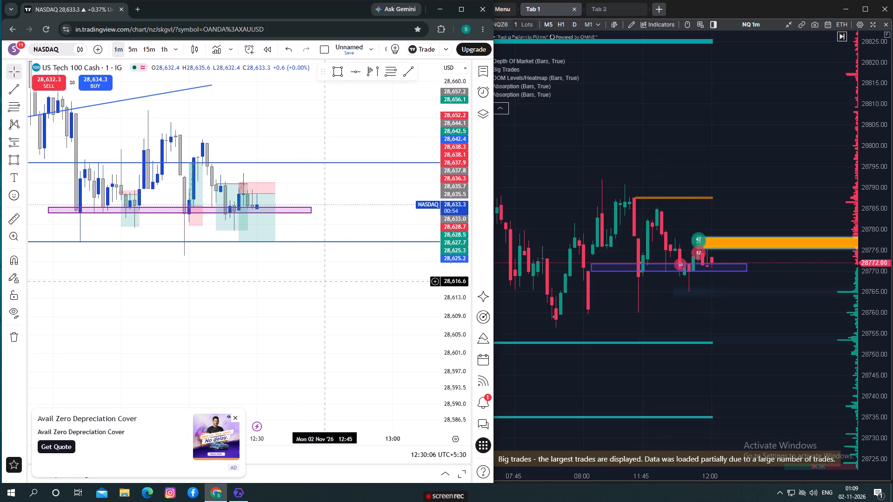
pyautogui.moveTo(459, 301); pyautogui.dragTo(456, 294)
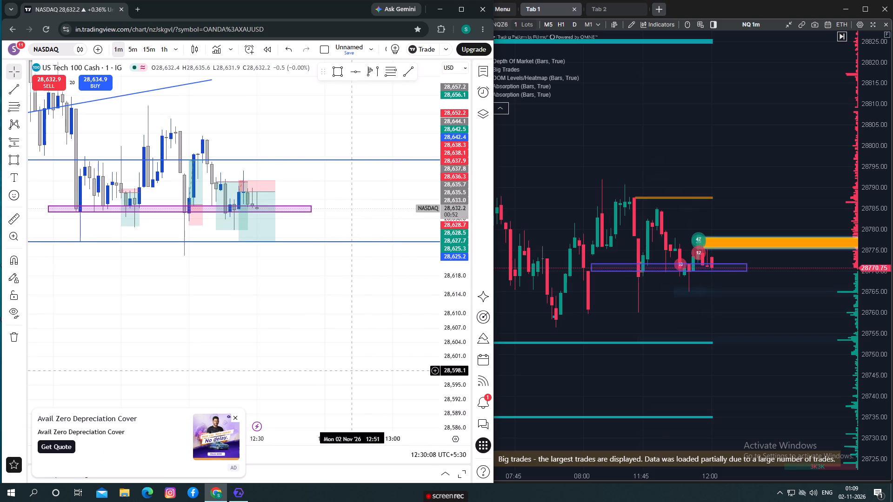
pyautogui.click(237, 417)
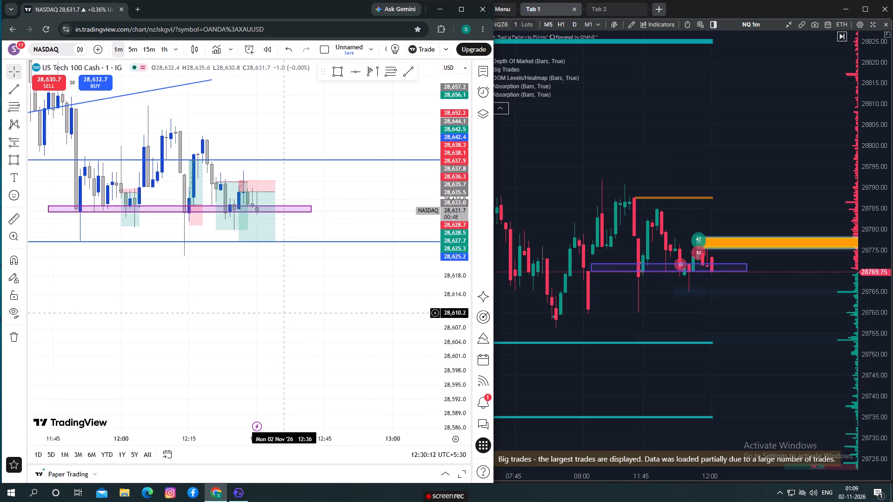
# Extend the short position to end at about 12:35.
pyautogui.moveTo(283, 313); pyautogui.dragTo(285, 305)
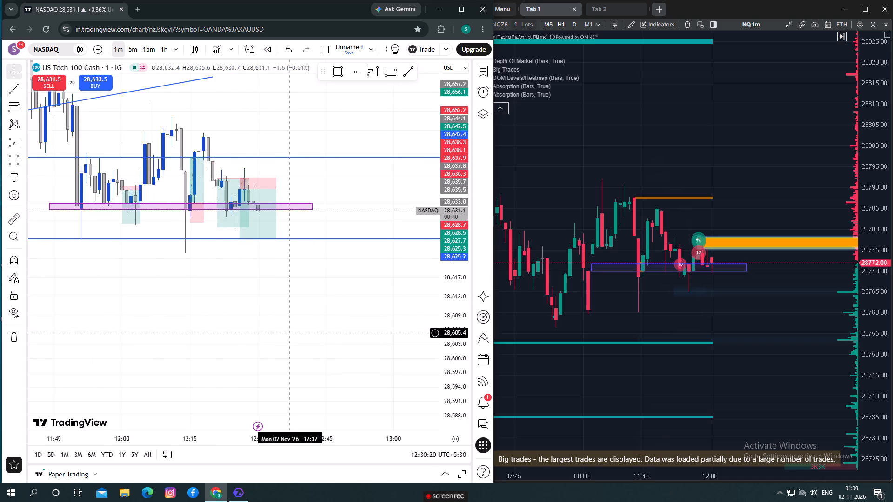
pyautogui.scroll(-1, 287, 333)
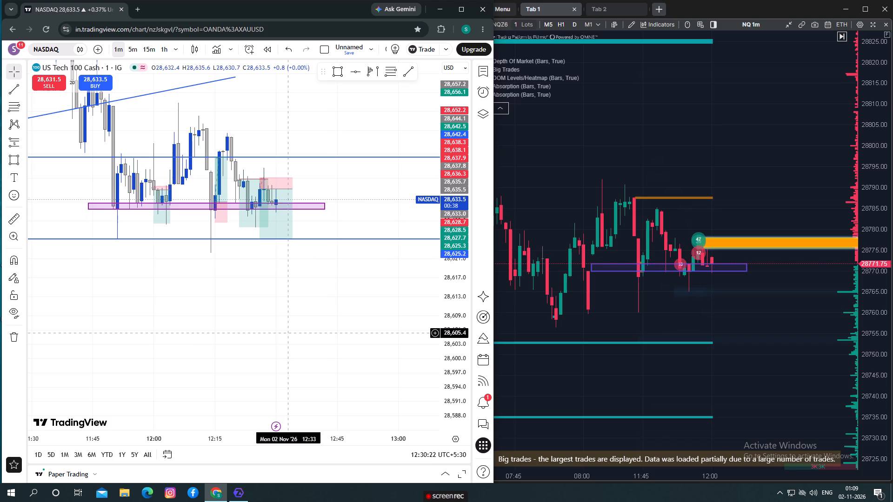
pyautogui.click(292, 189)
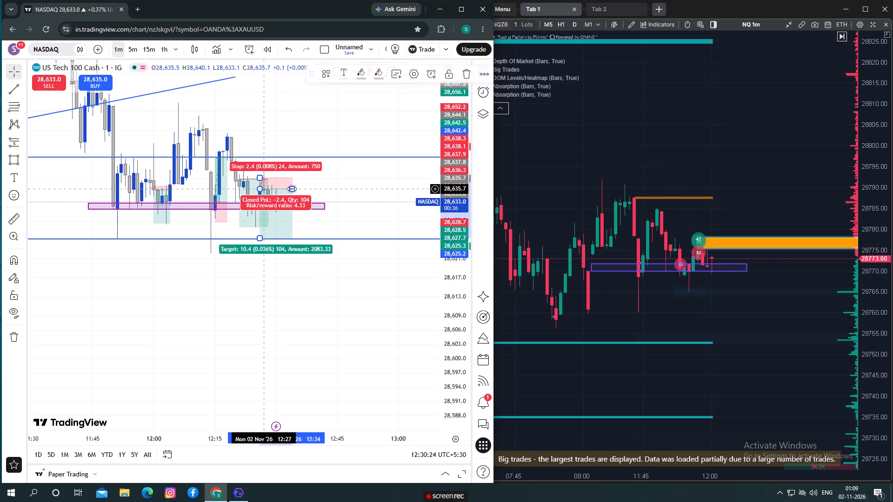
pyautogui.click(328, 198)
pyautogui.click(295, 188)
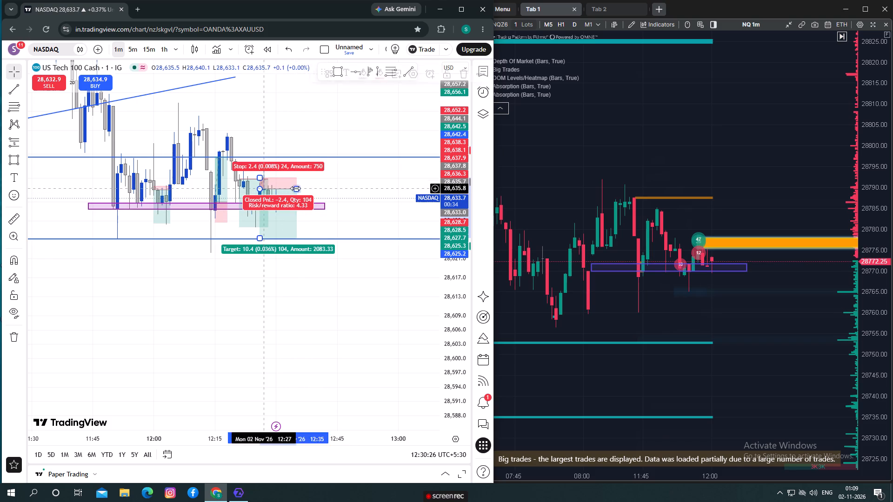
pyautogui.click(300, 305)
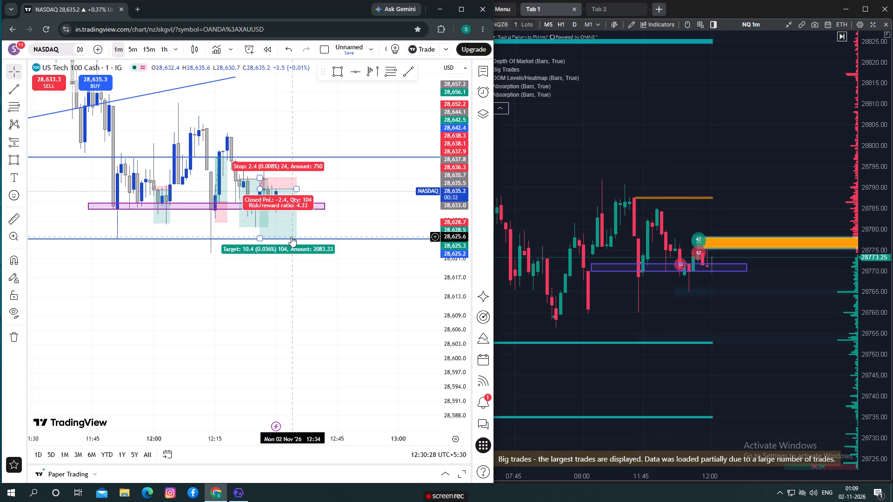
# Delete the short position with the 28,638.1 stop from the TradingView chart.
pyautogui.click(298, 190)
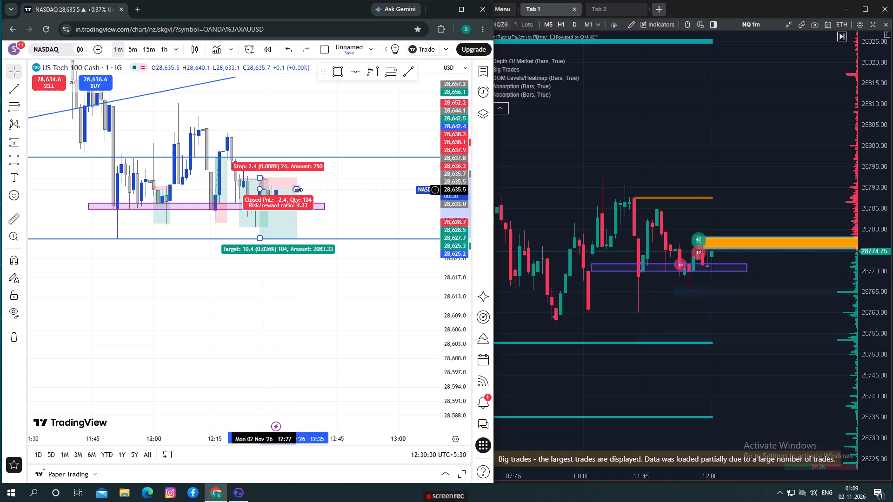
pyautogui.click(467, 74)
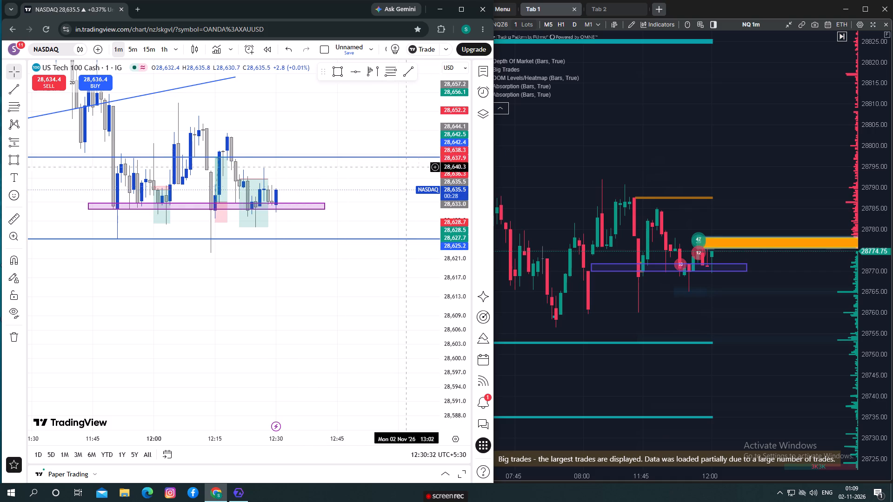
# Examine the heatmap band, big-trade markers and rectangle zone around the latest ATAS X candles.
pyautogui.moveTo(307, 298); pyautogui.dragTo(309, 303)
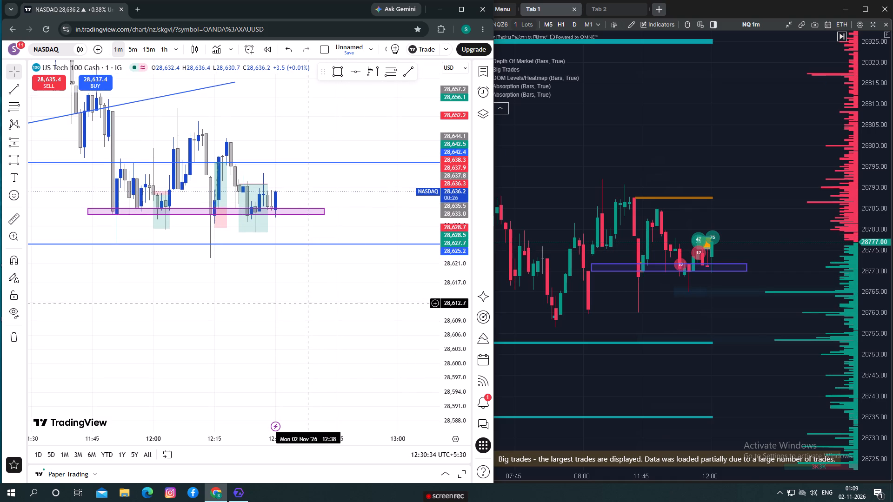
pyautogui.scroll(3, 704, 319)
pyautogui.moveTo(712, 316); pyautogui.dragTo(625, 316)
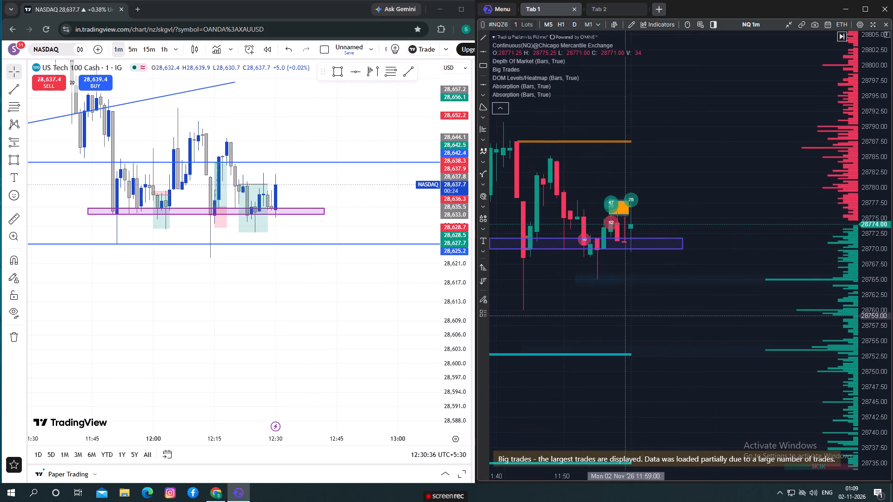
pyautogui.moveTo(625, 316); pyautogui.dragTo(625, 316)
pyautogui.scroll(2, 628, 316)
pyautogui.moveTo(593, 302); pyautogui.dragTo(619, 301)
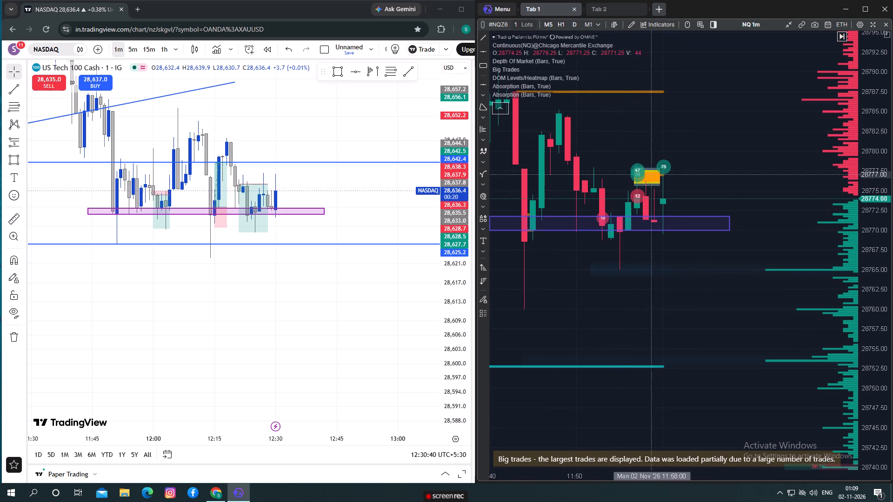
# Review a wider stretch of the TradingView chart, including the purple zone and the blue levels down to 28,578.3.
pyautogui.moveTo(260, 287); pyautogui.dragTo(273, 290)
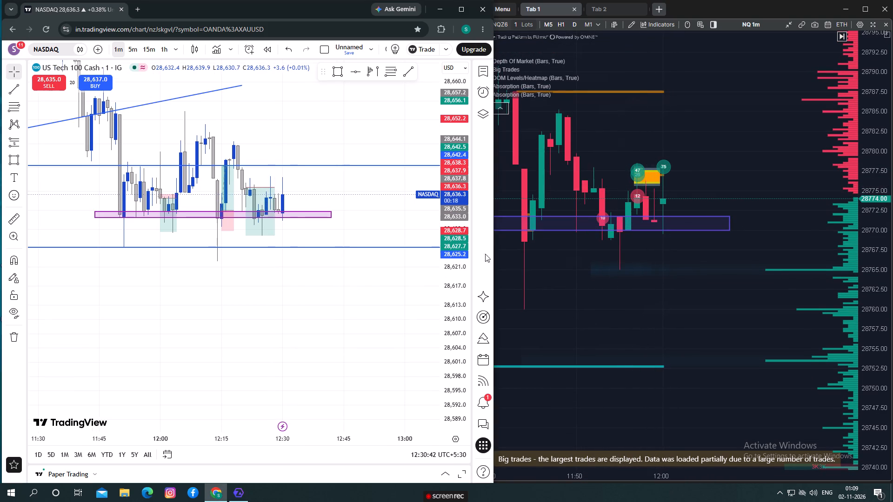
pyautogui.moveTo(451, 229); pyautogui.dragTo(450, 295)
pyautogui.scroll(-3, 340, 308)
pyautogui.moveTo(338, 312); pyautogui.dragTo(278, 300)
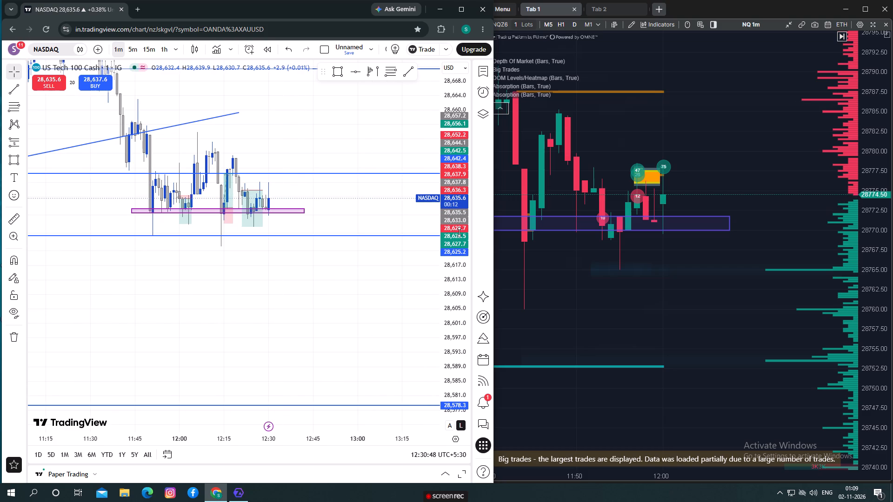
pyautogui.moveTo(459, 232); pyautogui.dragTo(456, 255)
pyautogui.moveTo(369, 282); pyautogui.dragTo(369, 294)
# Compare the wider ATAS X structure and cyan levels beneath the rectangle zone with TradingView's latest candles.
pyautogui.scroll(-3, 560, 278)
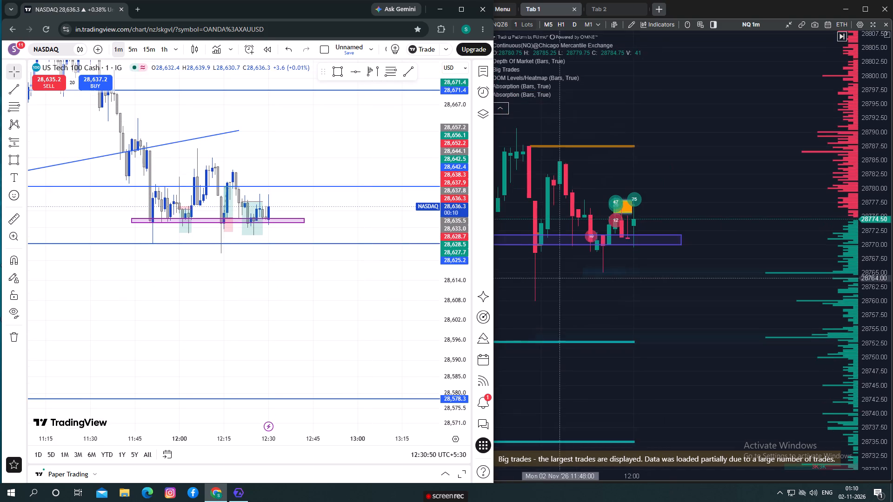
pyautogui.scroll(-4, 560, 281)
pyautogui.moveTo(564, 288); pyautogui.dragTo(656, 281)
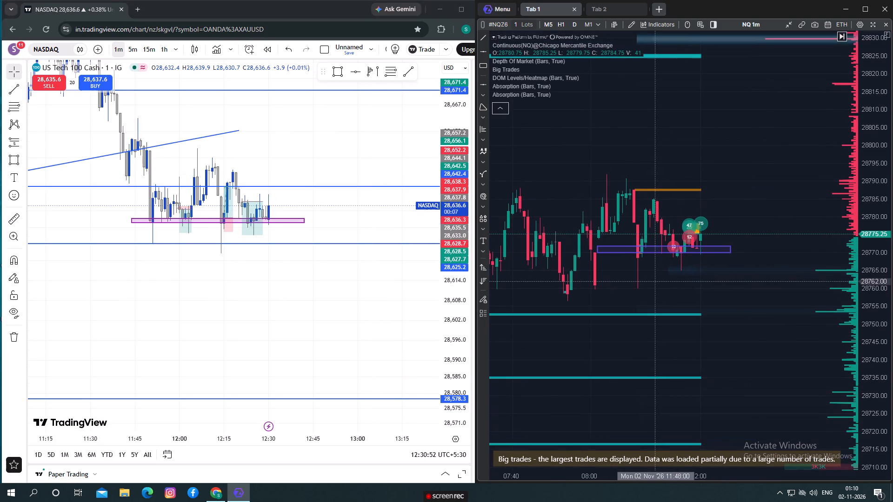
pyautogui.scroll(3, 654, 281)
pyautogui.moveTo(654, 281); pyautogui.dragTo(648, 293)
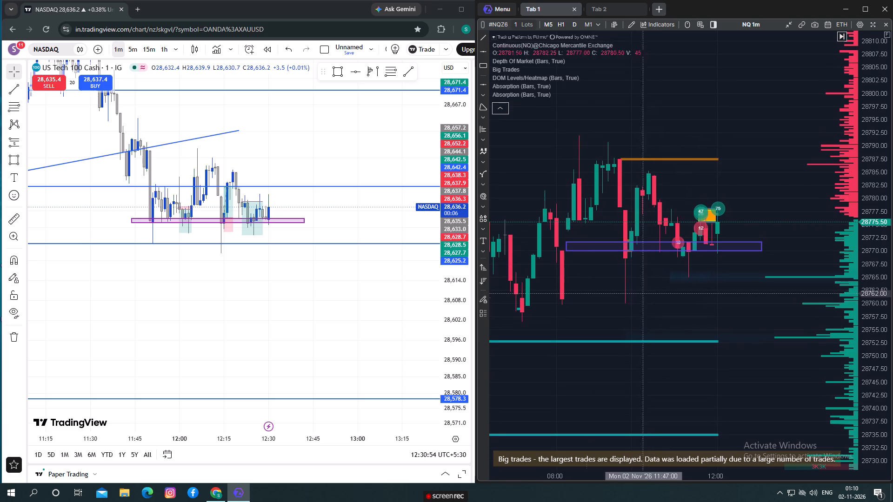
pyautogui.moveTo(339, 290); pyautogui.dragTo(316, 293)
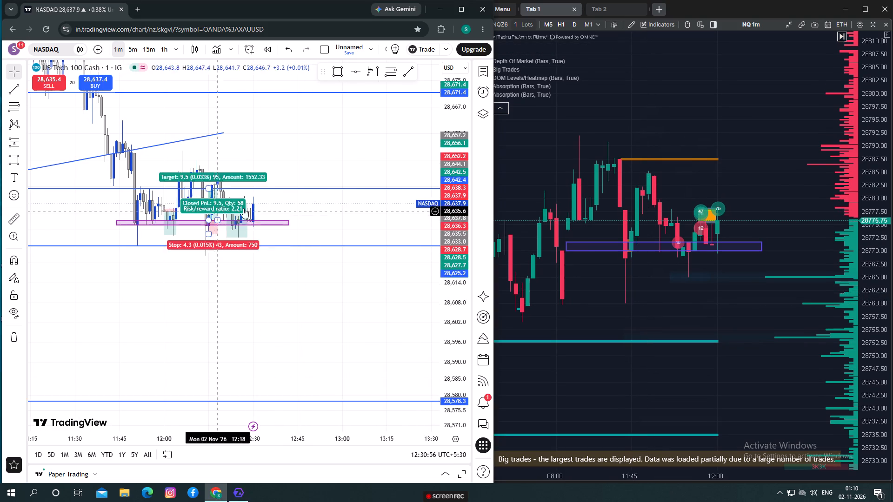
# Add a long position at 28,638.4 on TradingView's latest candle, with target 28,649.2 and stop 28,632.7, ending around 12:39.
pyautogui.click(26, 140)
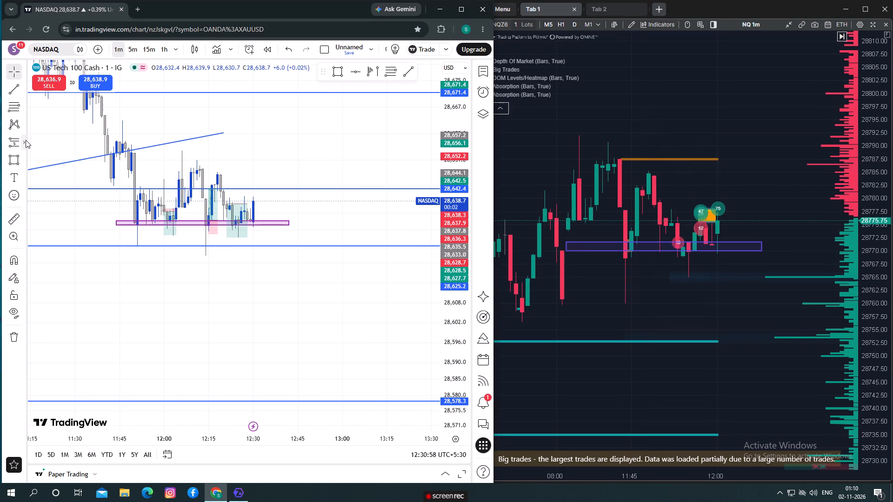
pyautogui.click(58, 157)
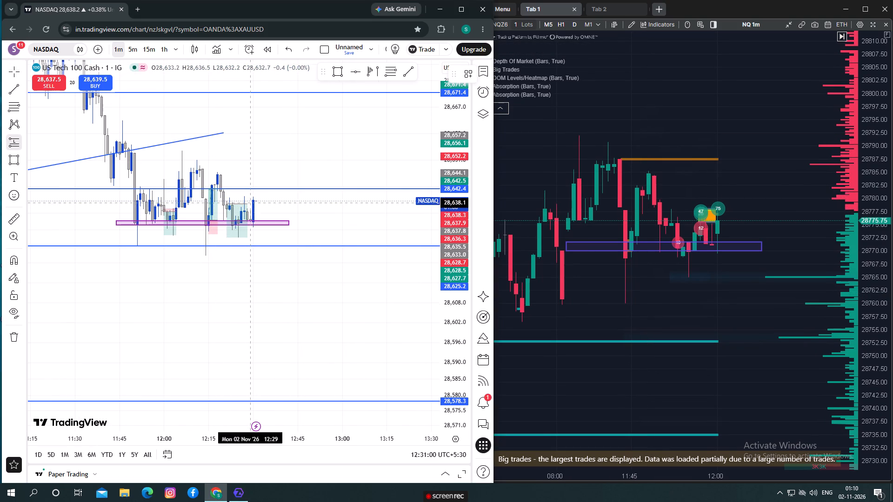
pyautogui.click(251, 202)
pyautogui.moveTo(251, 158); pyautogui.dragTo(255, 165)
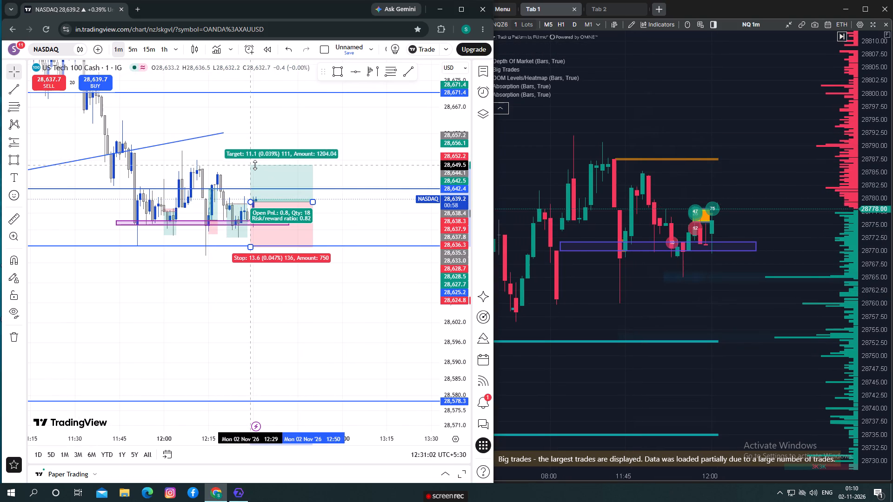
pyautogui.moveTo(255, 165); pyautogui.dragTo(256, 166)
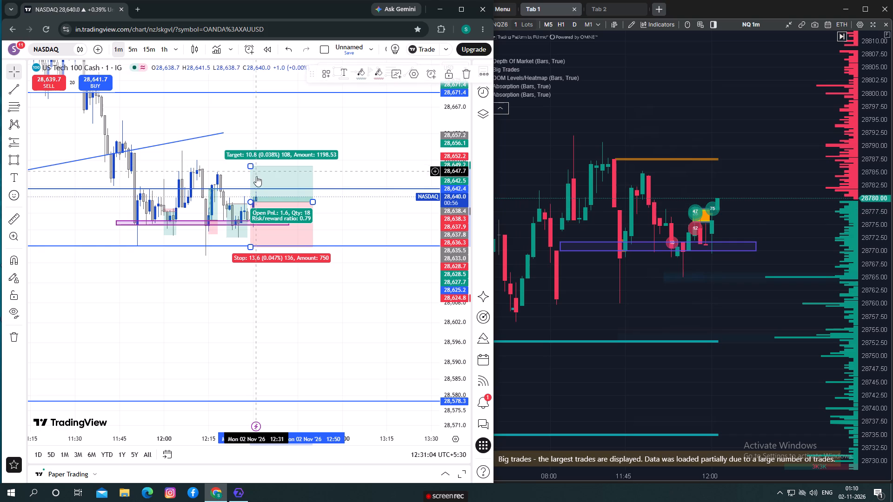
pyautogui.moveTo(252, 249); pyautogui.dragTo(265, 225)
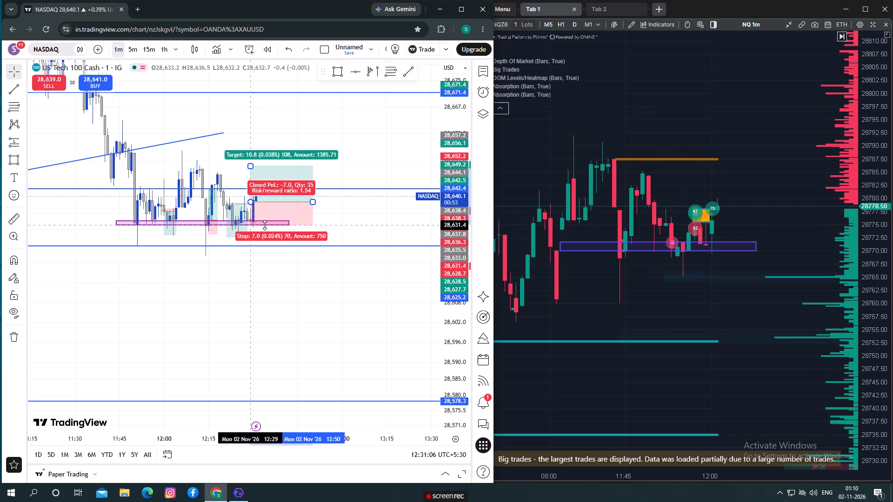
pyautogui.moveTo(265, 225); pyautogui.dragTo(277, 221)
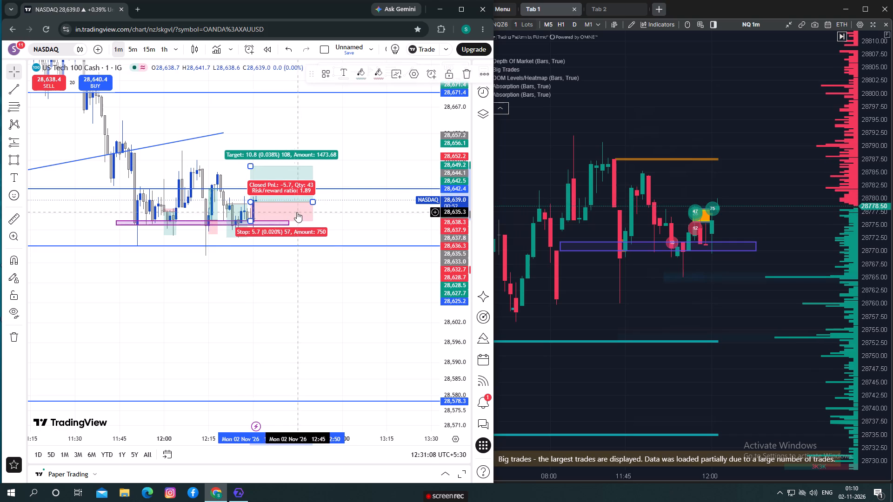
pyautogui.moveTo(314, 202); pyautogui.dragTo(279, 202)
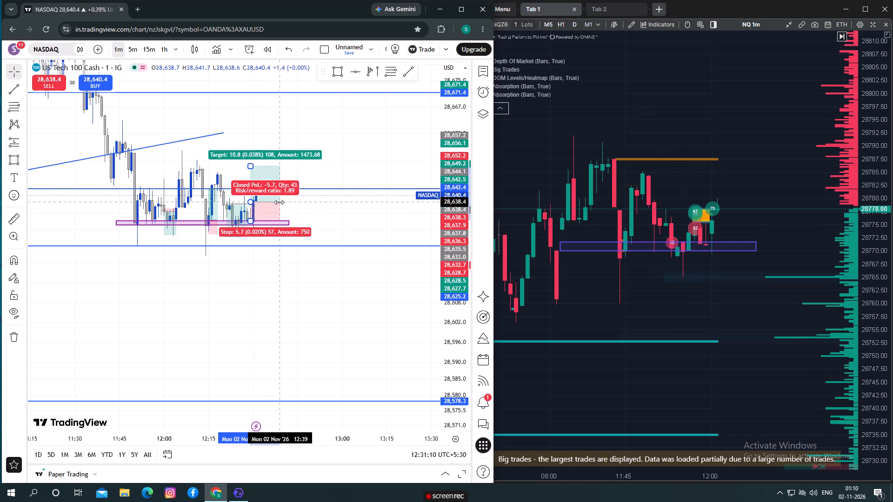
pyautogui.click(340, 231)
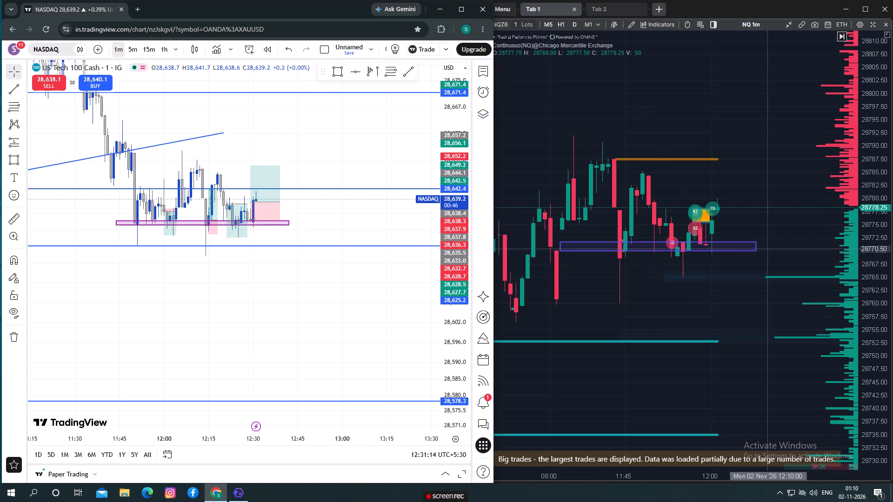
# Examine the latest ATAS X candles and big-trade markers above the rectangle zone, and compare them with TradingView's newest candles.
pyautogui.scroll(5, 769, 268)
pyautogui.moveTo(738, 291); pyautogui.dragTo(647, 309)
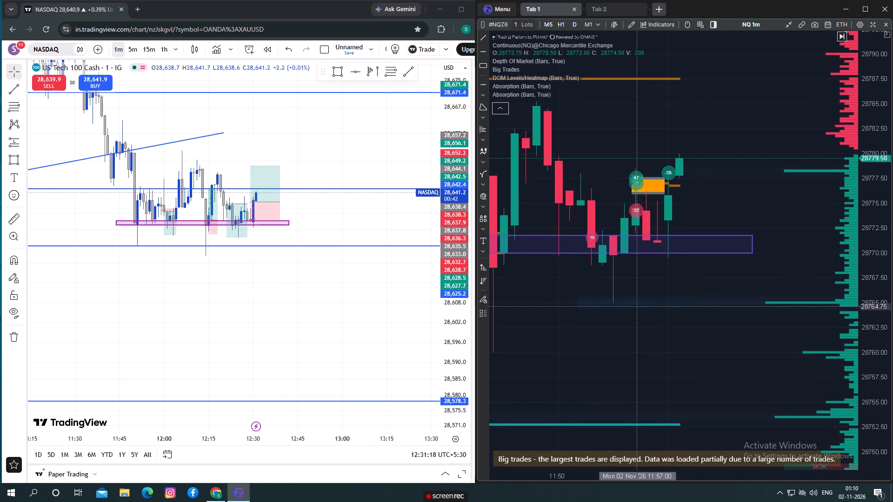
pyautogui.scroll(-6, 638, 307)
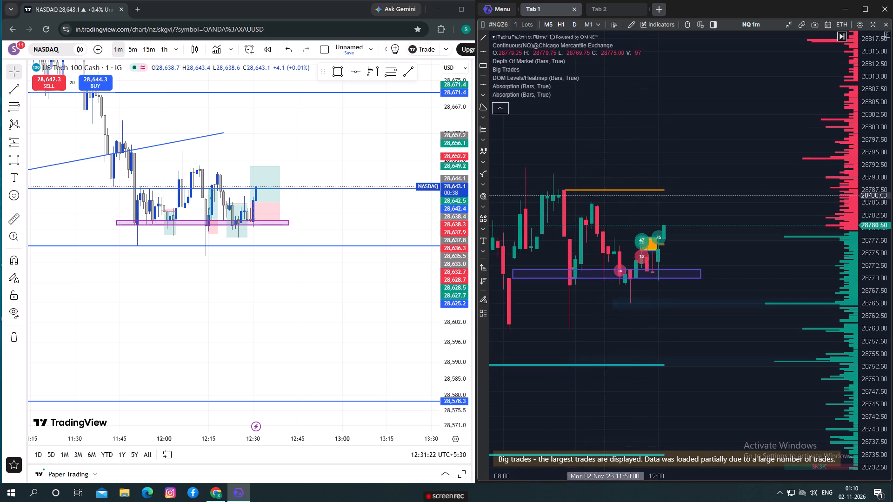
pyautogui.moveTo(318, 305); pyautogui.dragTo(343, 302)
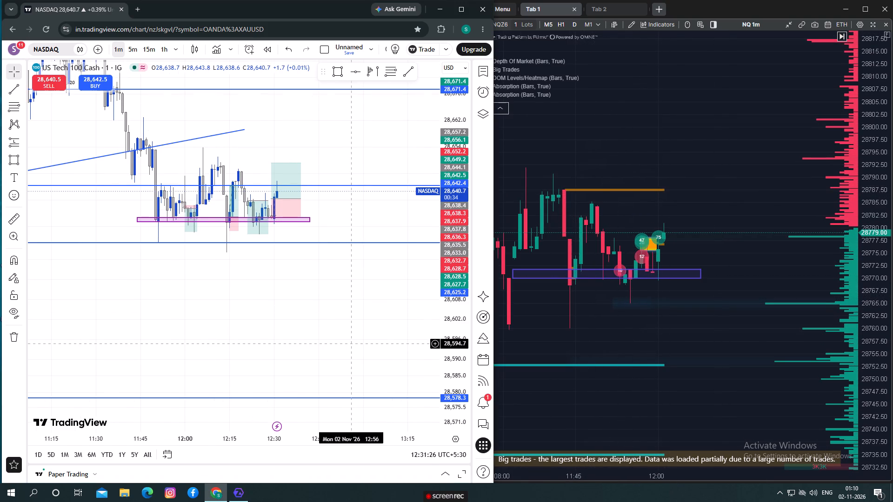
pyautogui.scroll(-1, 352, 343)
pyautogui.scroll(2, 352, 343)
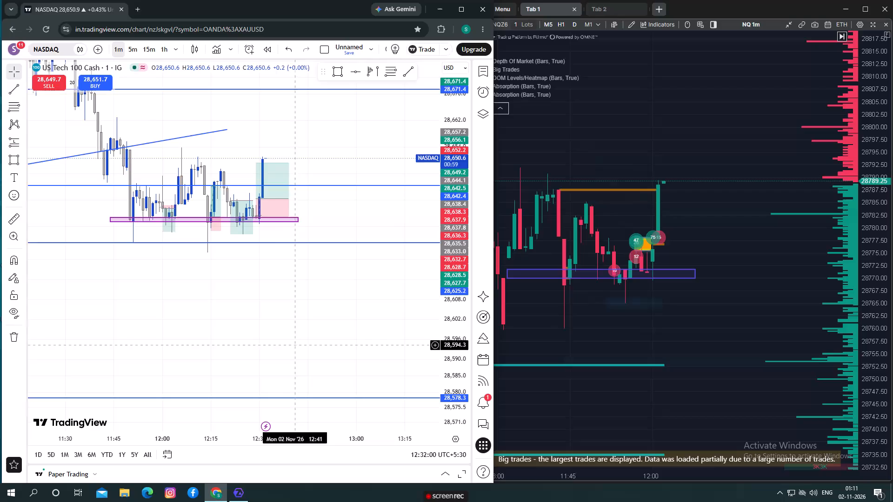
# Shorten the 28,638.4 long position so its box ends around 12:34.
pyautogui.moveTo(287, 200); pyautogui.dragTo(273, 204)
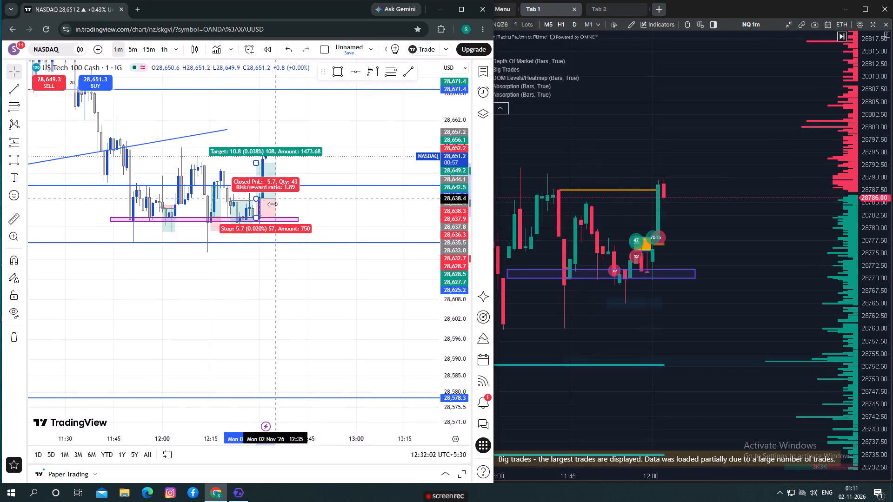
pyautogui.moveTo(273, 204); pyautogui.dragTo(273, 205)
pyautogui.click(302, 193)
# Compare the ATAS X structure around the orange level and the cyan levels with TradingView's latest candles.
pyautogui.moveTo(223, 303); pyautogui.dragTo(277, 347)
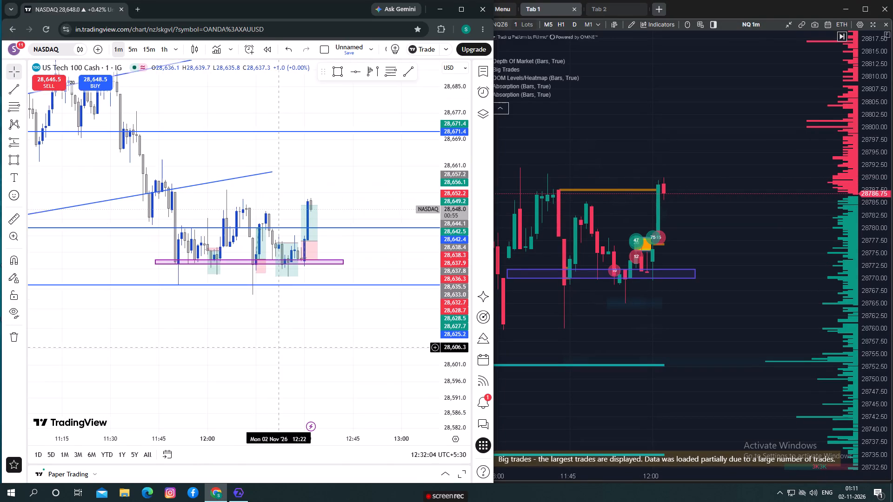
pyautogui.moveTo(277, 347); pyautogui.dragTo(262, 347)
pyautogui.moveTo(871, 149); pyautogui.dragTo(865, 250)
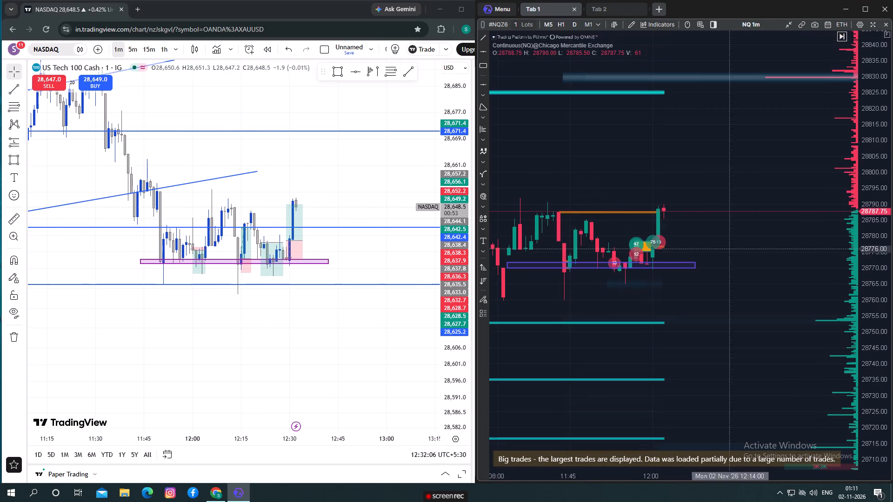
pyautogui.scroll(-2, 702, 249)
pyautogui.moveTo(757, 304); pyautogui.dragTo(750, 302)
pyautogui.moveTo(875, 288); pyautogui.dragTo(854, 216)
pyautogui.scroll(1, 789, 241)
pyautogui.moveTo(684, 303); pyautogui.dragTo(637, 300)
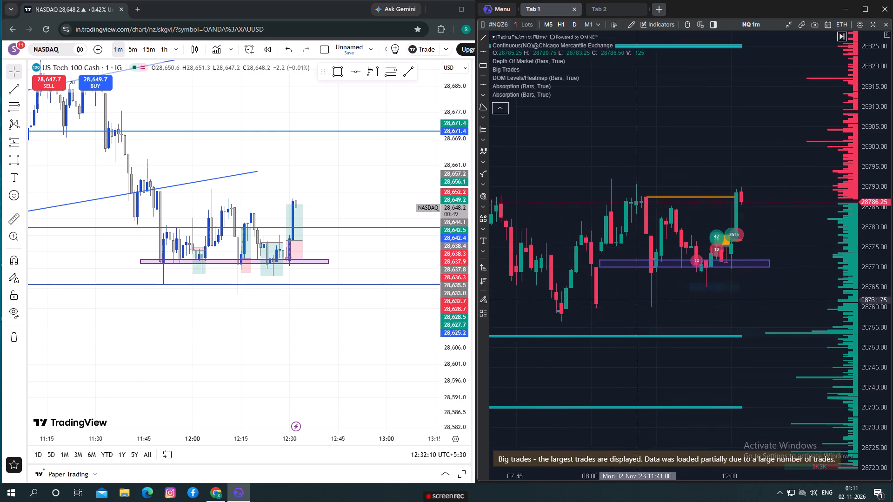
pyautogui.moveTo(637, 300); pyautogui.dragTo(609, 299)
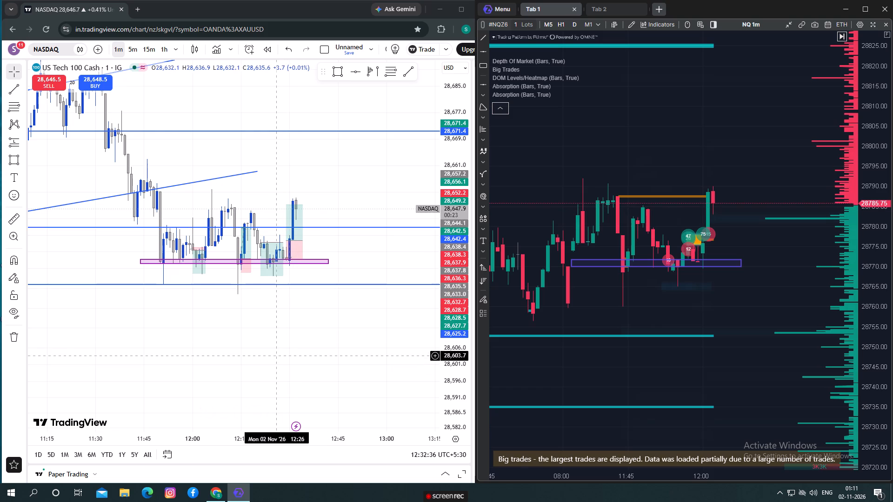
pyautogui.moveTo(277, 356); pyautogui.dragTo(280, 361)
pyautogui.moveTo(268, 354); pyautogui.dragTo(249, 352)
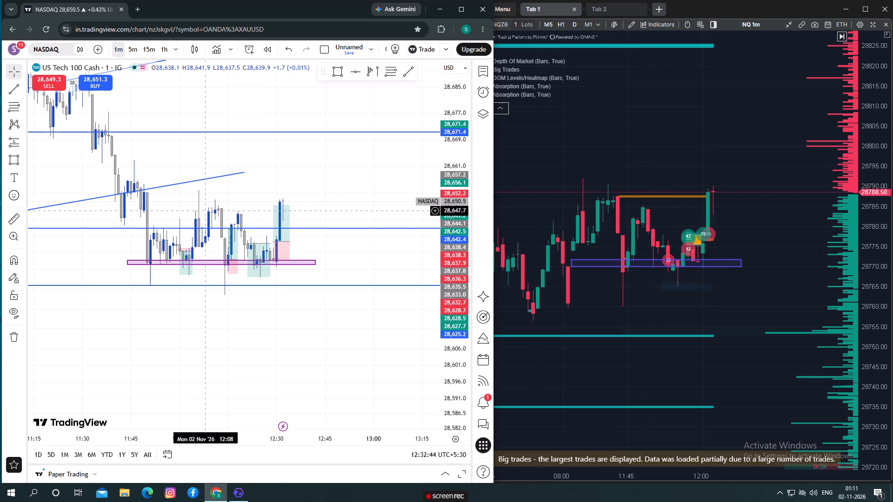
pyautogui.click(313, 211)
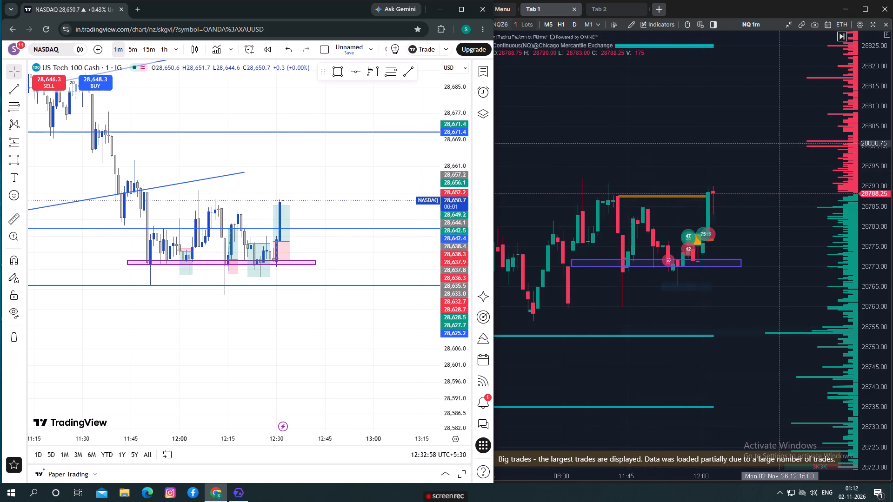
pyautogui.click(719, 231)
# Draw a nearly horizontal trend line at about 28,648.9 on the TradingView chart, from 12:07 to about 12:35 along the recent highs.
pyautogui.click(16, 91)
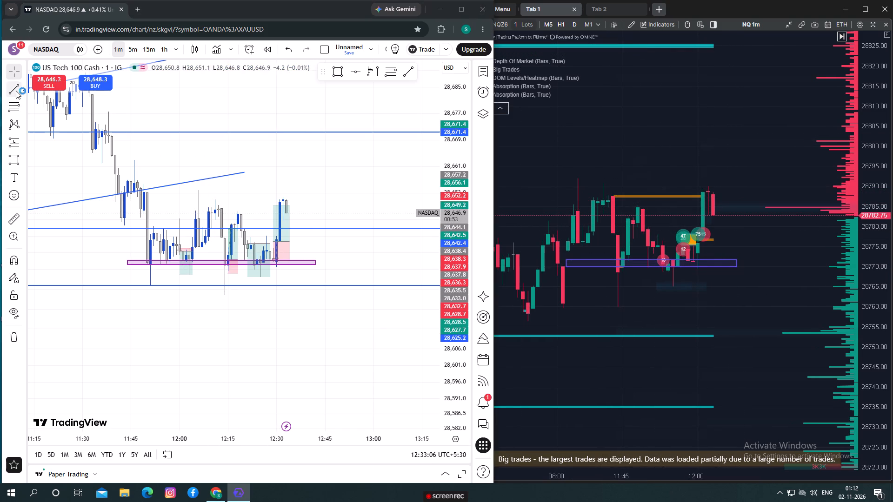
pyautogui.click(201, 206)
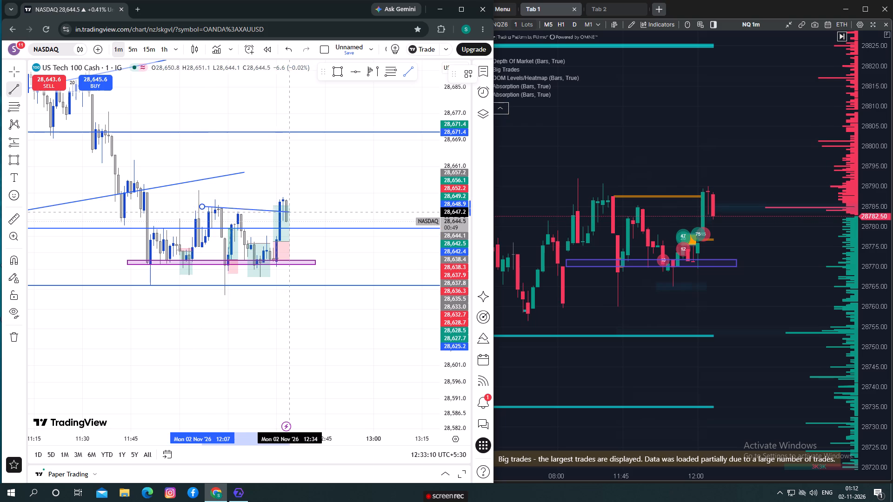
pyautogui.click(293, 206)
pyautogui.click(341, 217)
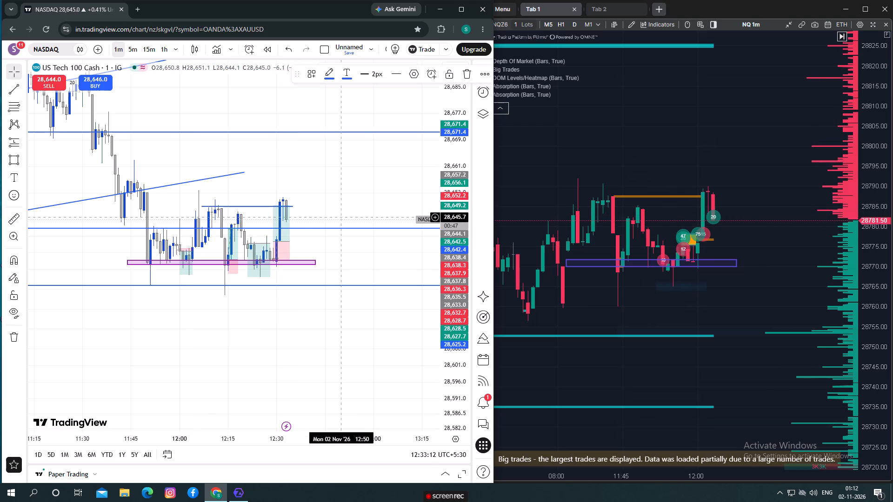
# Shorten the 28,638.4 long position so its box ends just before the 12:33 candle.
pyautogui.moveTo(336, 250); pyautogui.dragTo(336, 239)
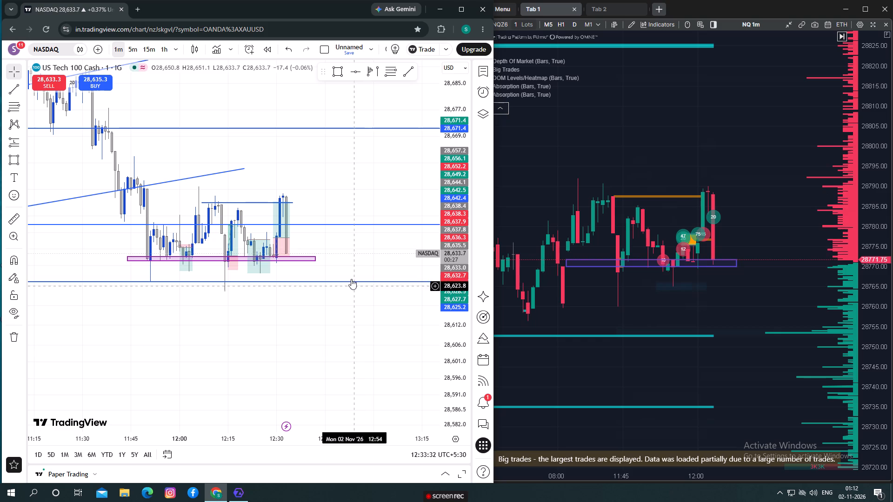
pyautogui.click(291, 238)
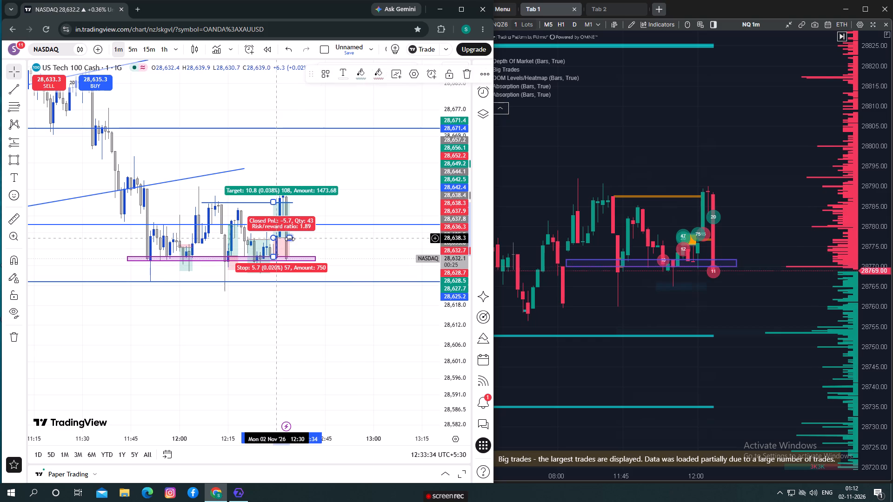
pyautogui.moveTo(290, 238); pyautogui.dragTo(285, 236)
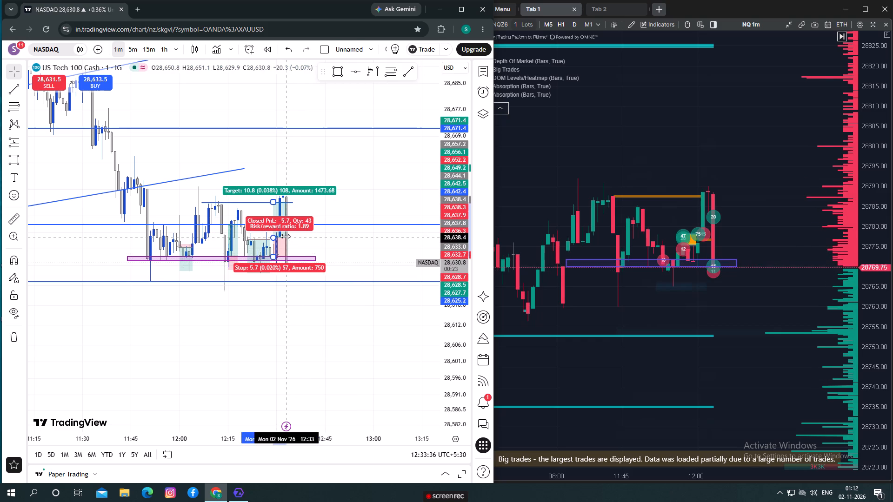
pyautogui.moveTo(285, 236); pyautogui.dragTo(282, 233)
pyautogui.click(307, 253)
# Measure the latest ATAS X drop from the highs above the orange level down to the rectangle zone.
pyautogui.moveTo(292, 324); pyautogui.dragTo(296, 305)
pyautogui.moveTo(753, 293); pyautogui.dragTo(741, 277)
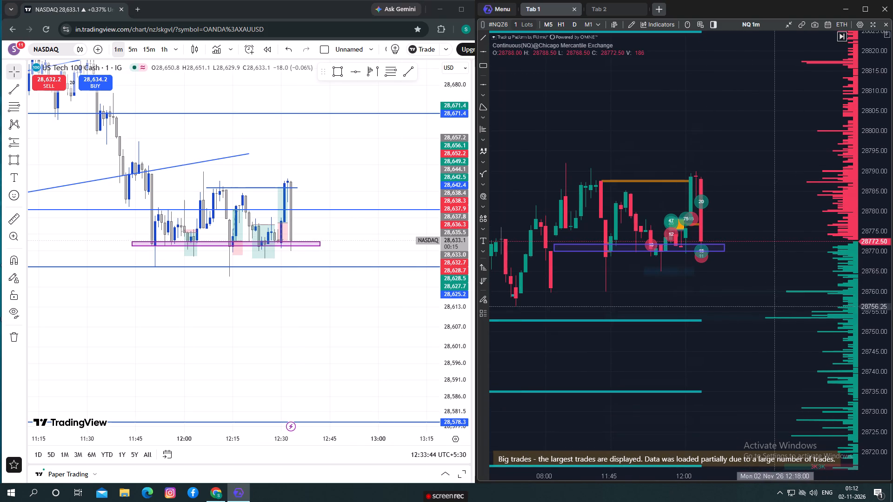
pyautogui.click(6, 222)
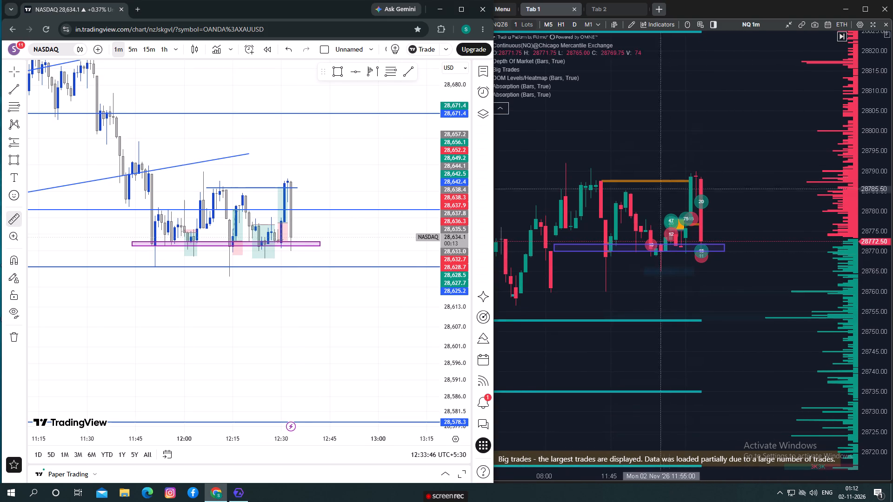
pyautogui.click(706, 176)
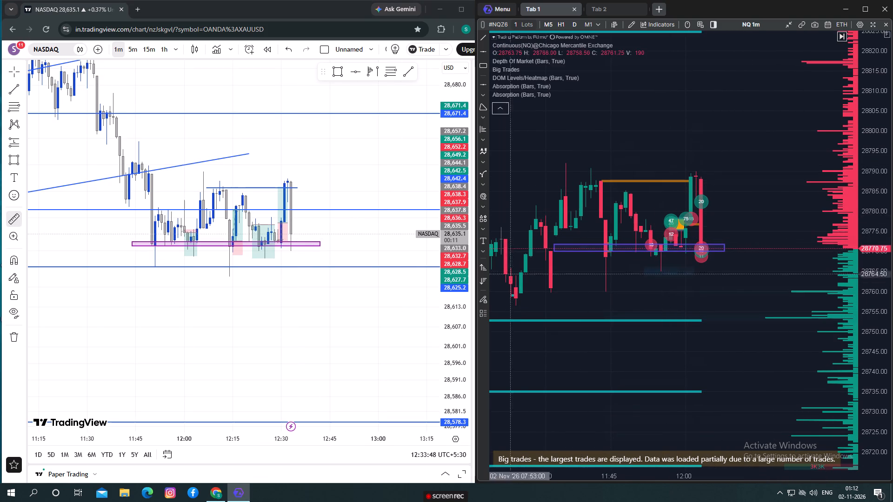
pyautogui.click(482, 226)
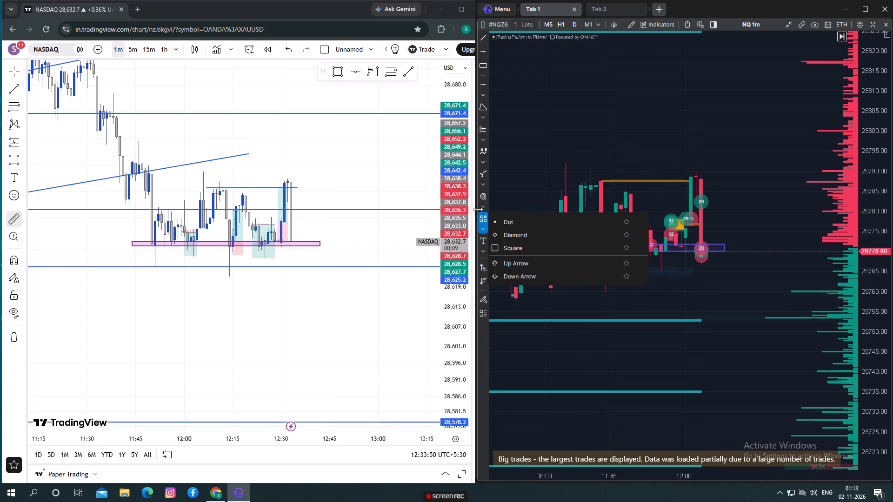
pyautogui.click(481, 208)
pyautogui.click(515, 212)
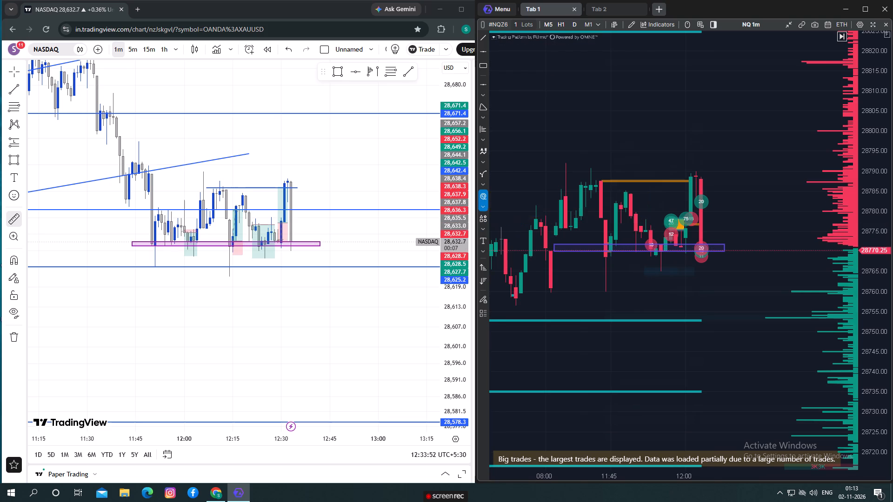
pyautogui.click(692, 177)
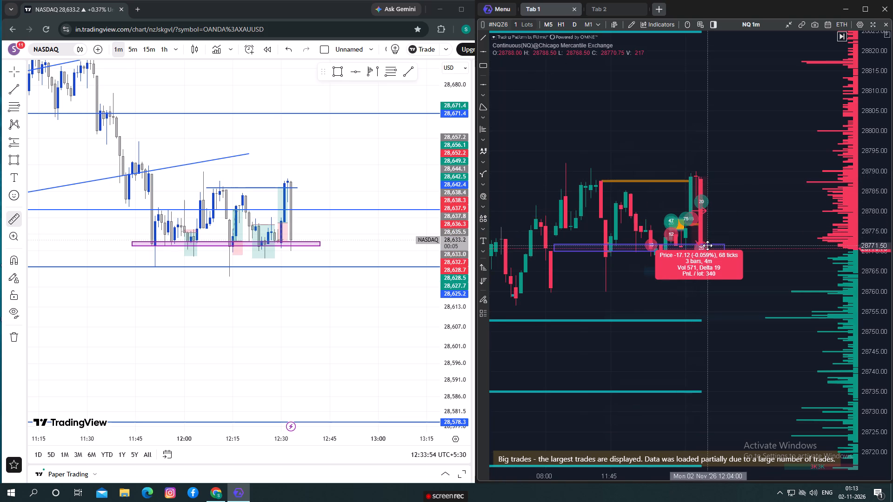
pyautogui.click(707, 255)
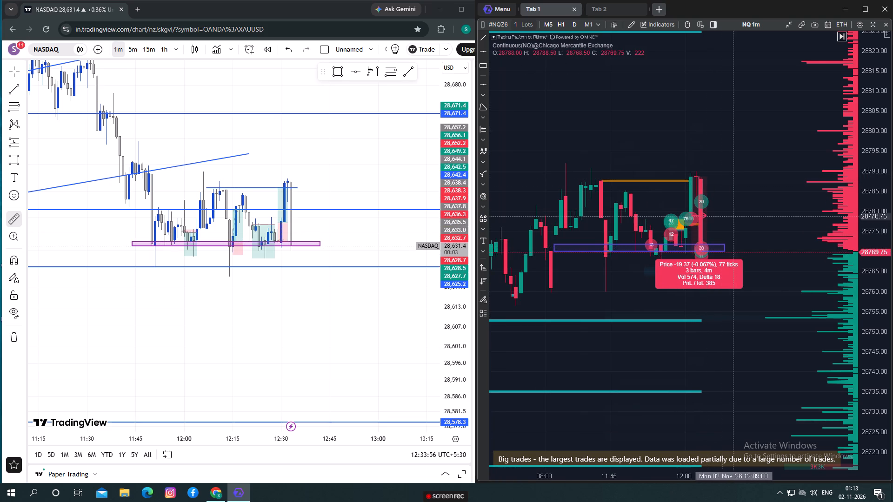
pyautogui.click(734, 215)
# Examine the newest ATAS X candles and big-trade markers at the rectangle zone's lower edge.
pyautogui.scroll(3, 695, 283)
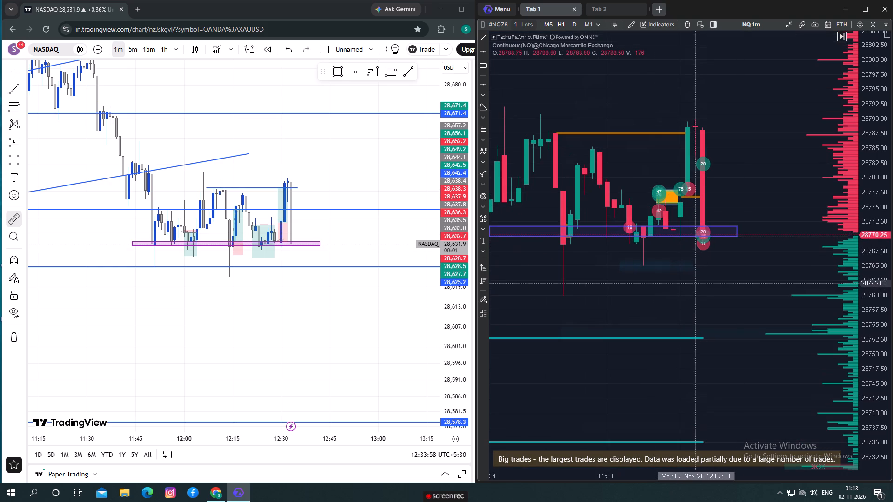
pyautogui.moveTo(867, 211); pyautogui.dragTo(874, 238)
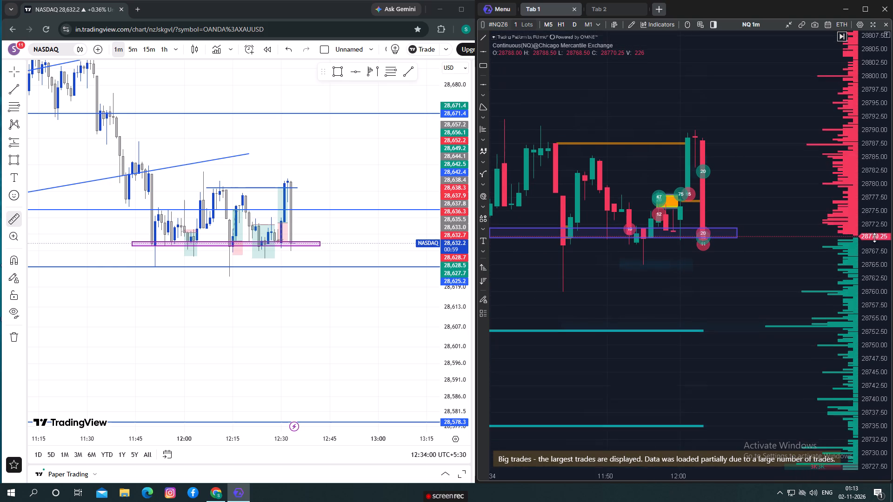
pyautogui.moveTo(874, 238); pyautogui.dragTo(876, 248)
pyautogui.scroll(1, 729, 274)
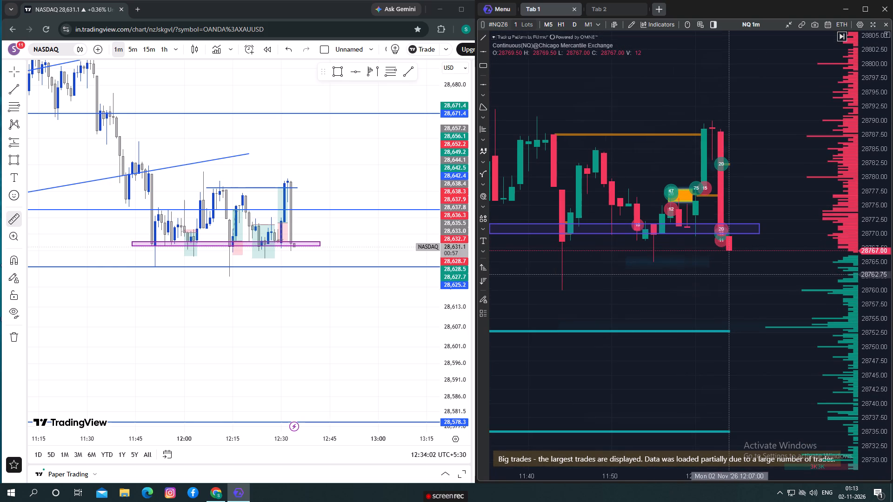
# Compare the newest candles and big-trade markers below the rectangle zone in ATAS X with TradingView's one-minute NASDAQ chart.
pyautogui.moveTo(720, 287); pyautogui.dragTo(689, 246)
pyautogui.scroll(1, 738, 252)
pyautogui.scroll(-1, 739, 254)
pyautogui.scroll(1, 731, 262)
pyautogui.scroll(-2, 731, 262)
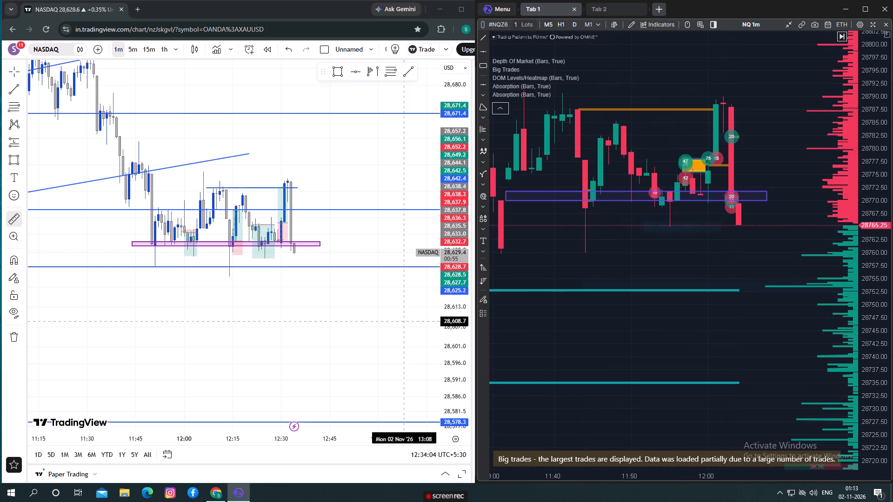
pyautogui.moveTo(360, 328); pyautogui.dragTo(364, 305)
pyautogui.scroll(-2, 364, 305)
pyautogui.rightClick(364, 306)
pyautogui.moveTo(355, 308); pyautogui.dragTo(299, 298)
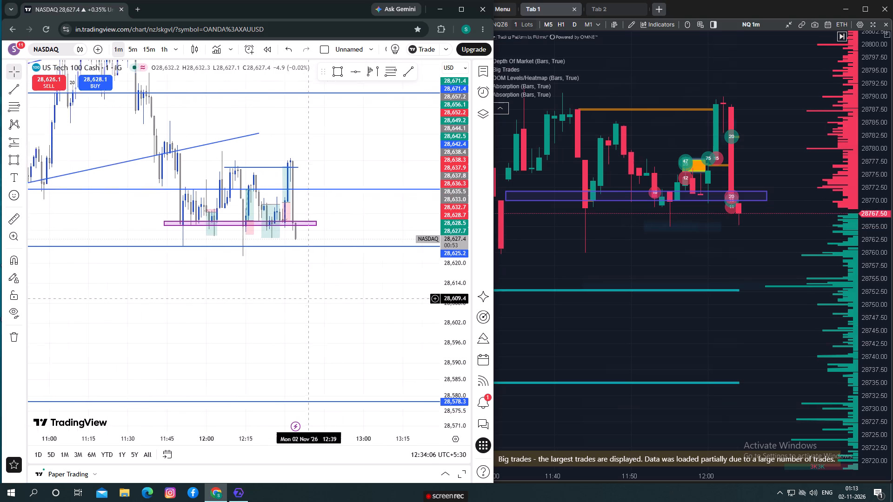
pyautogui.moveTo(299, 298); pyautogui.dragTo(297, 298)
pyautogui.scroll(1, 298, 297)
pyautogui.moveTo(298, 297); pyautogui.dragTo(231, 289)
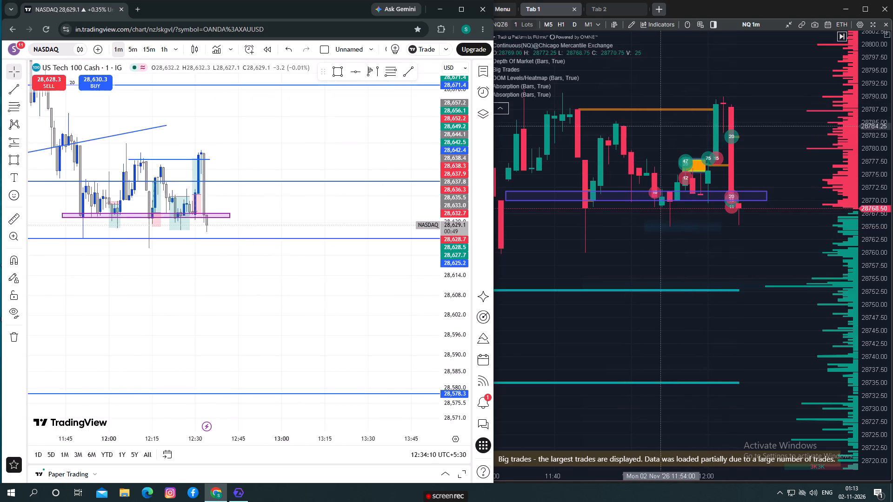
pyautogui.moveTo(659, 126); pyautogui.dragTo(666, 118)
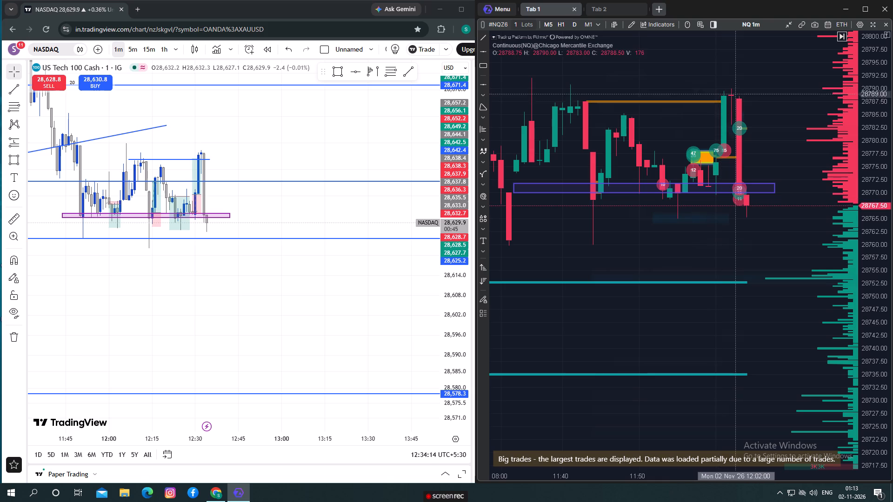
pyautogui.moveTo(221, 278); pyautogui.dragTo(264, 274)
pyautogui.scroll(2, 253, 266)
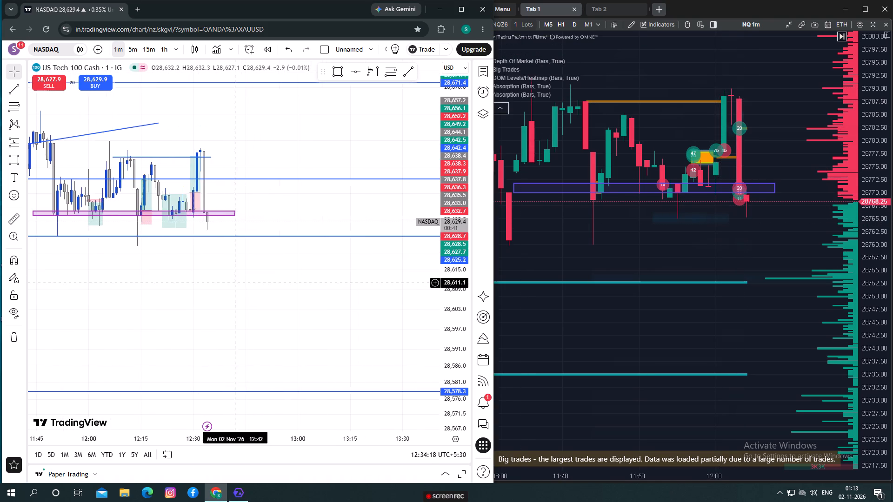
# Review the earlier one-minute TradingView price action back to about 09:45 against the trend lines and horizontal levels.
pyautogui.moveTo(233, 283); pyautogui.dragTo(334, 288)
pyautogui.moveTo(213, 150); pyautogui.dragTo(215, 150)
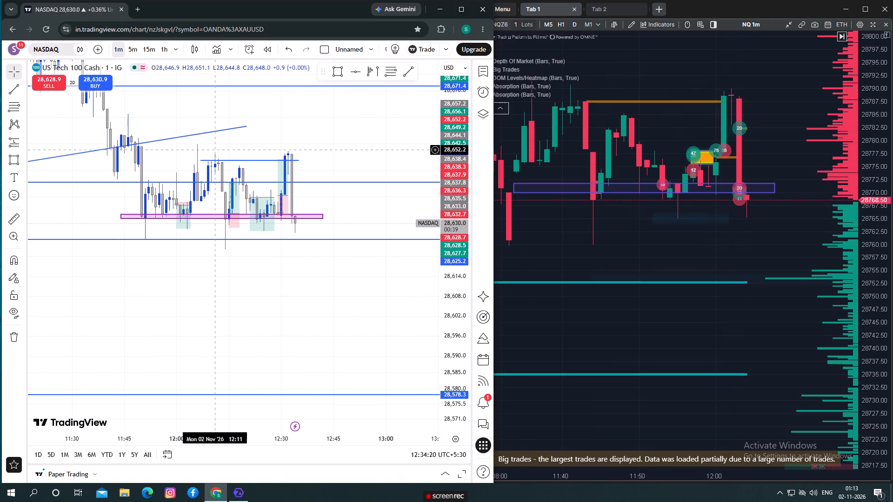
pyautogui.moveTo(215, 150); pyautogui.dragTo(280, 224)
pyautogui.moveTo(203, 187); pyautogui.dragTo(320, 210)
pyautogui.moveTo(158, 244); pyautogui.dragTo(346, 252)
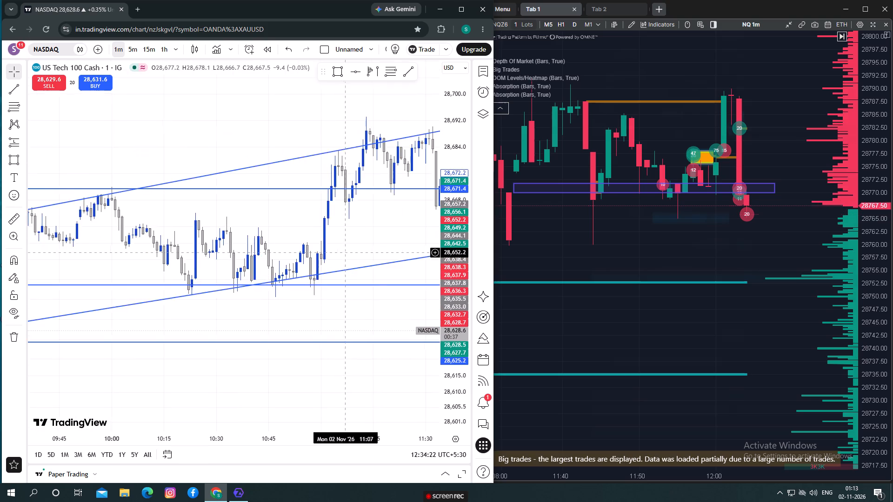
pyautogui.moveTo(346, 252); pyautogui.dragTo(170, 255)
pyautogui.moveTo(236, 243); pyautogui.dragTo(88, 177)
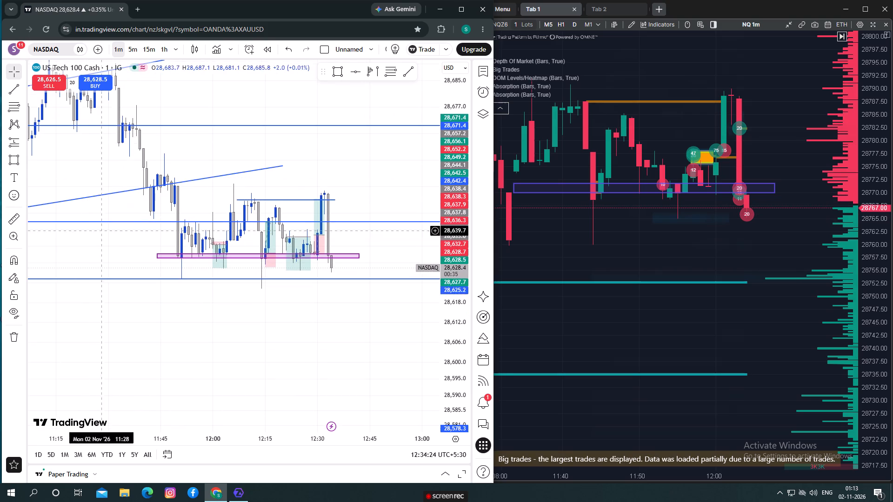
# Switch the TradingView chart to the 5-minute interval and examine the rising channel and the horizontal levels below current price.
pyautogui.click(132, 50)
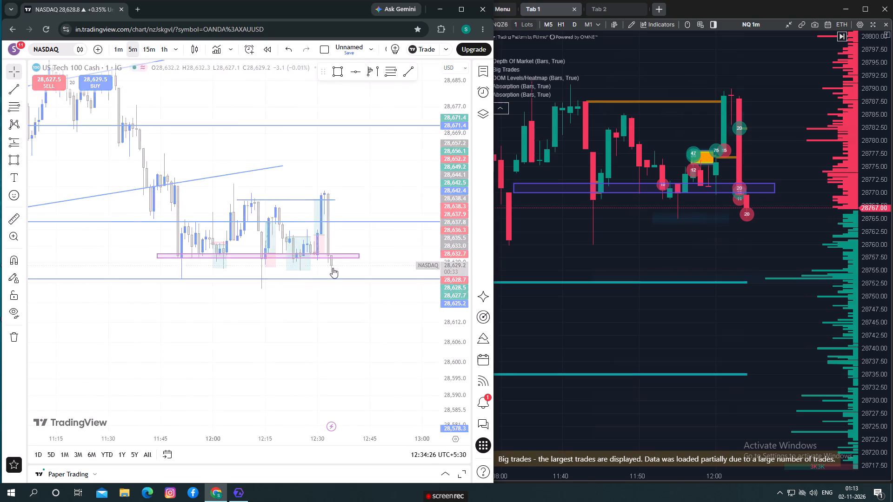
pyautogui.moveTo(462, 145); pyautogui.dragTo(446, 354)
pyautogui.scroll(3, 297, 292)
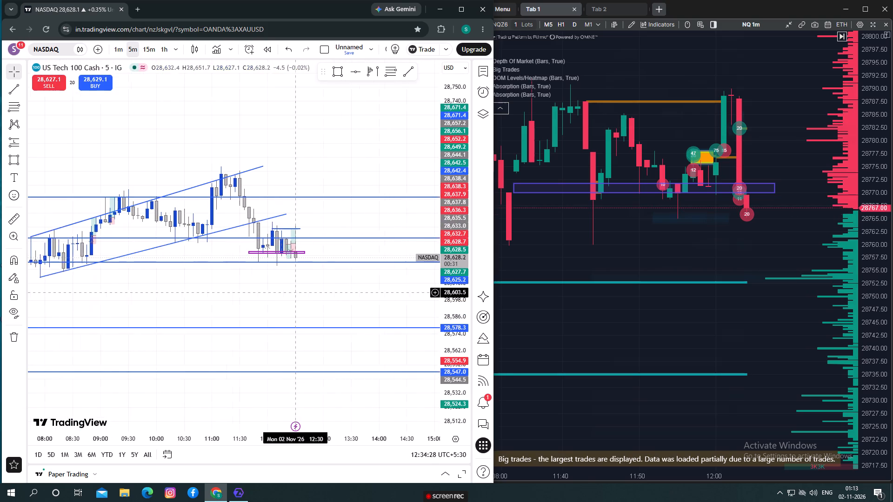
pyautogui.scroll(1, 297, 292)
pyautogui.moveTo(460, 314); pyautogui.dragTo(451, 261)
pyautogui.moveTo(261, 289); pyautogui.dragTo(313, 276)
pyautogui.moveTo(449, 314); pyautogui.dragTo(445, 291)
pyautogui.scroll(1, 366, 308)
pyautogui.moveTo(338, 300); pyautogui.dragTo(243, 281)
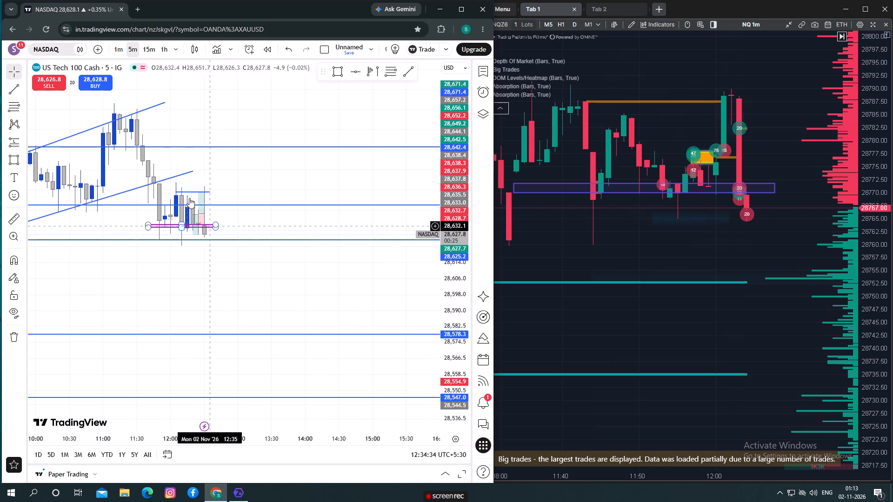
pyautogui.moveTo(152, 270); pyautogui.dragTo(369, 231)
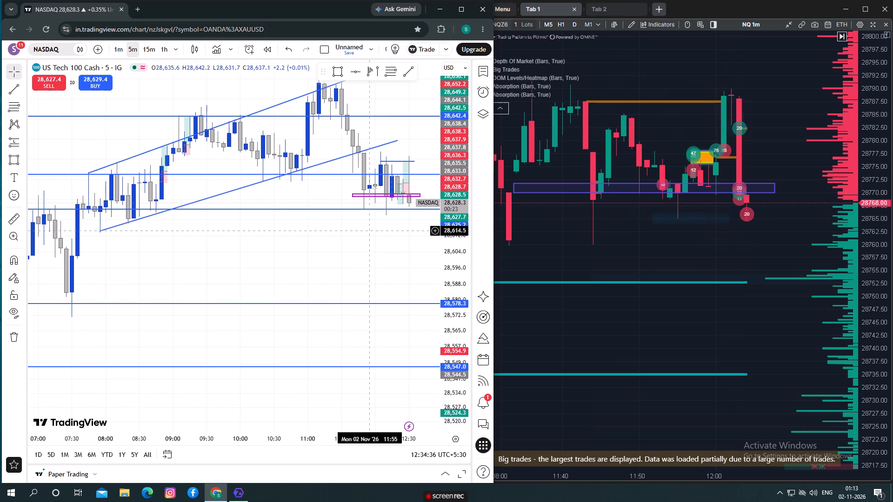
pyautogui.moveTo(369, 231); pyautogui.dragTo(281, 209)
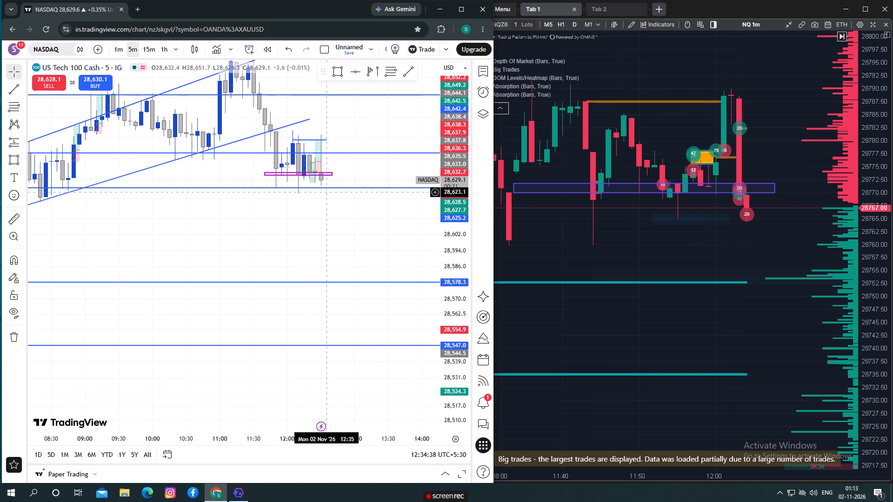
pyautogui.moveTo(337, 220); pyautogui.dragTo(347, 223)
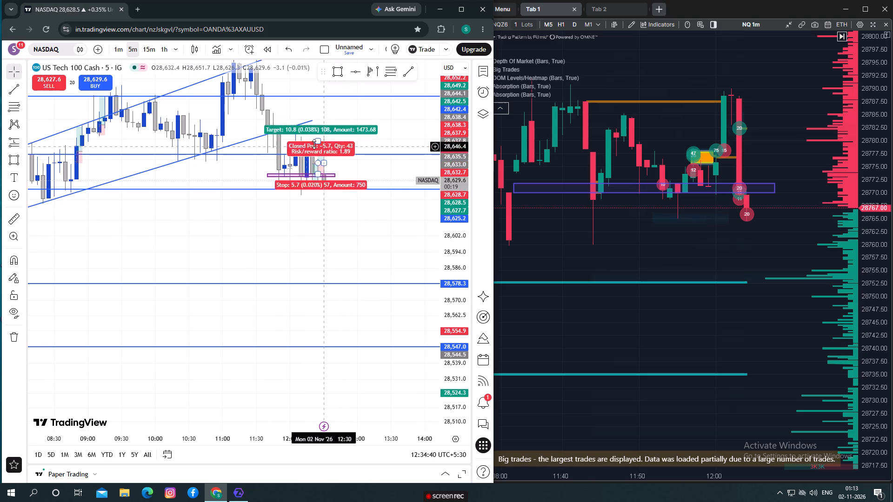
pyautogui.moveTo(272, 242); pyautogui.dragTo(347, 226)
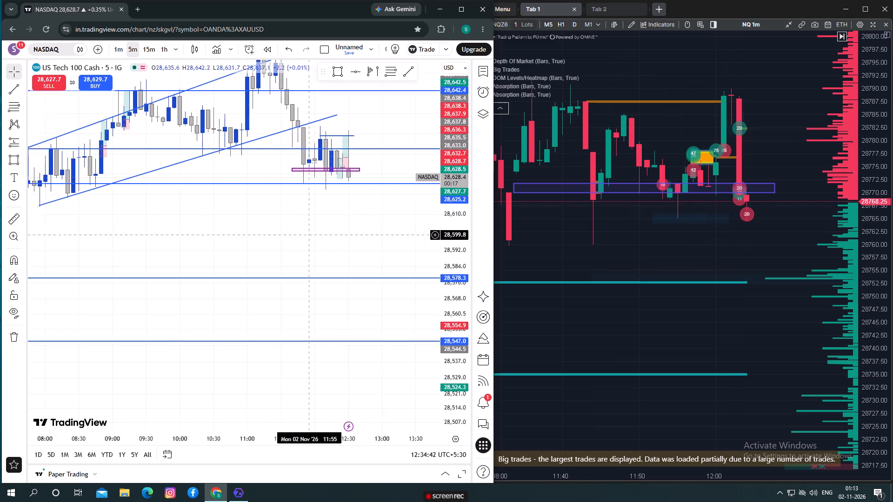
pyautogui.moveTo(347, 226); pyautogui.dragTo(375, 215)
pyautogui.moveTo(168, 206); pyautogui.dragTo(43, 186)
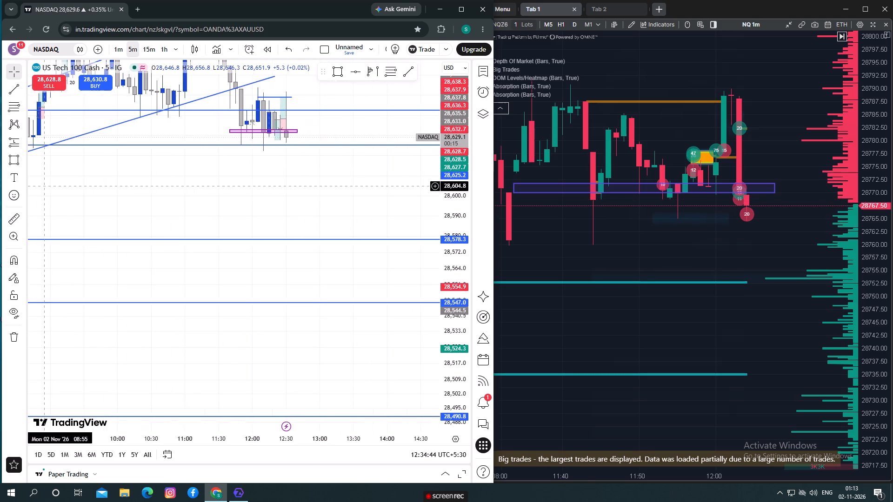
pyautogui.moveTo(43, 186); pyautogui.dragTo(207, 191)
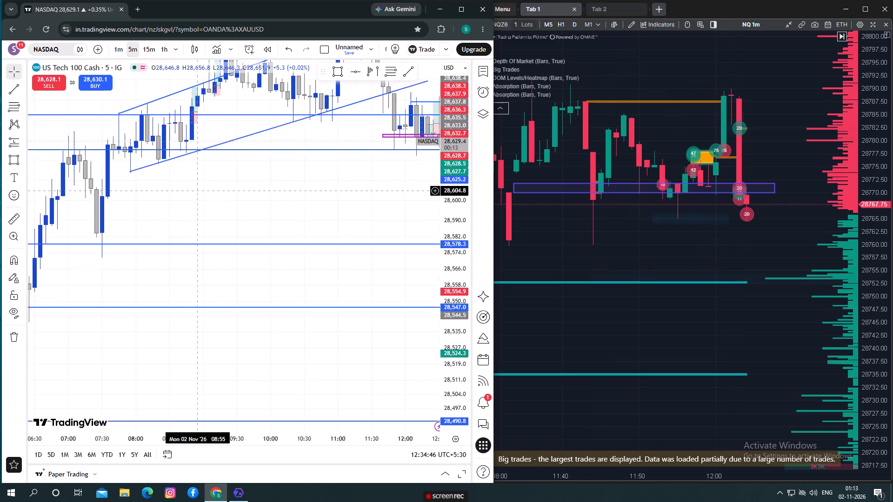
pyautogui.moveTo(207, 191); pyautogui.dragTo(300, 192)
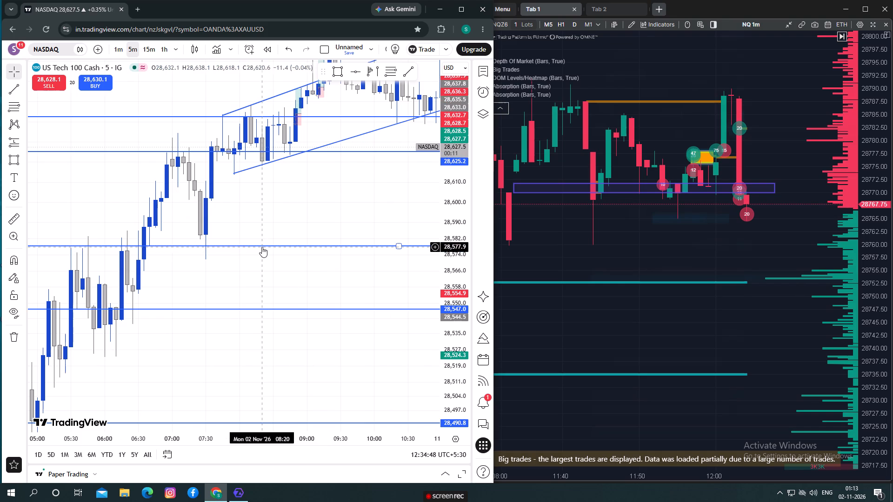
# Reposition the 28,578.3 horizontal line on the TradingView chart to 28,577.9.
pyautogui.moveTo(262, 246); pyautogui.dragTo(273, 247)
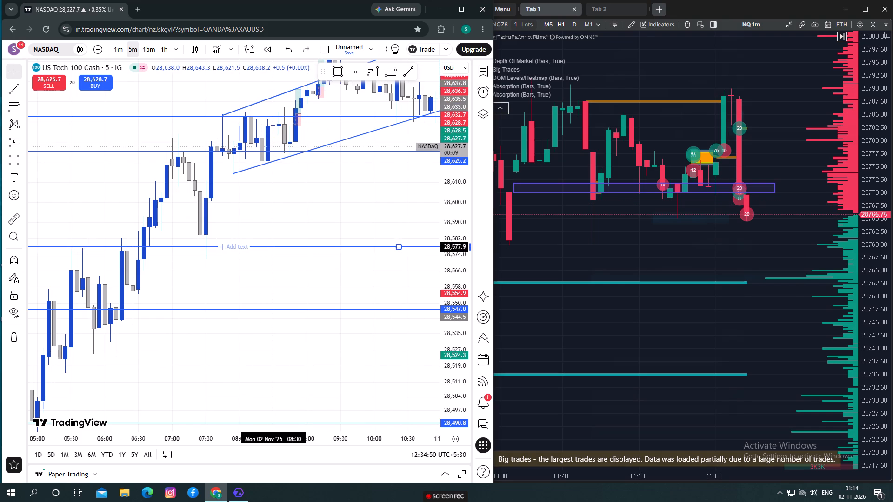
pyautogui.moveTo(273, 247); pyautogui.dragTo(289, 241)
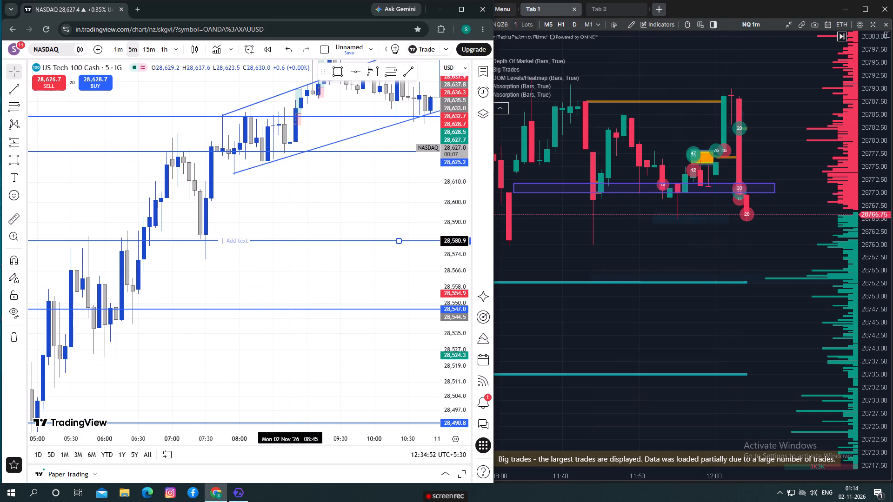
pyautogui.moveTo(289, 241); pyautogui.dragTo(289, 243)
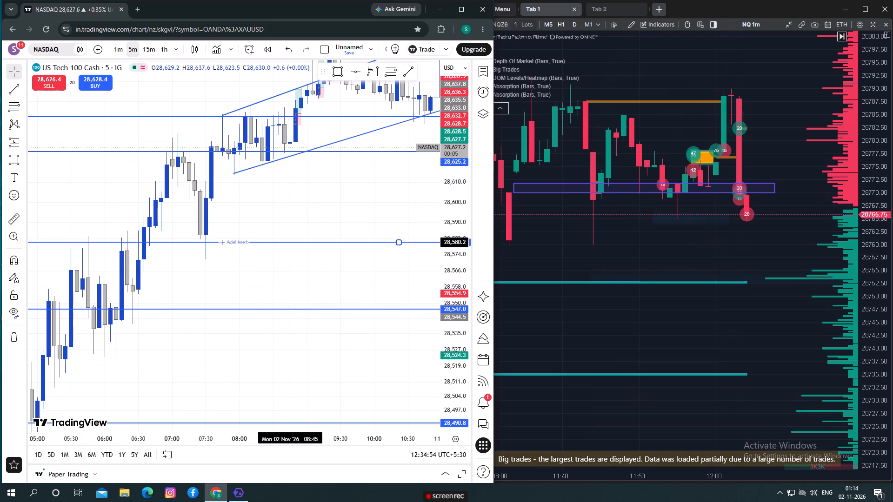
pyautogui.moveTo(289, 243); pyautogui.dragTo(293, 247)
pyautogui.click(278, 222)
pyautogui.moveTo(278, 222); pyautogui.dragTo(276, 222)
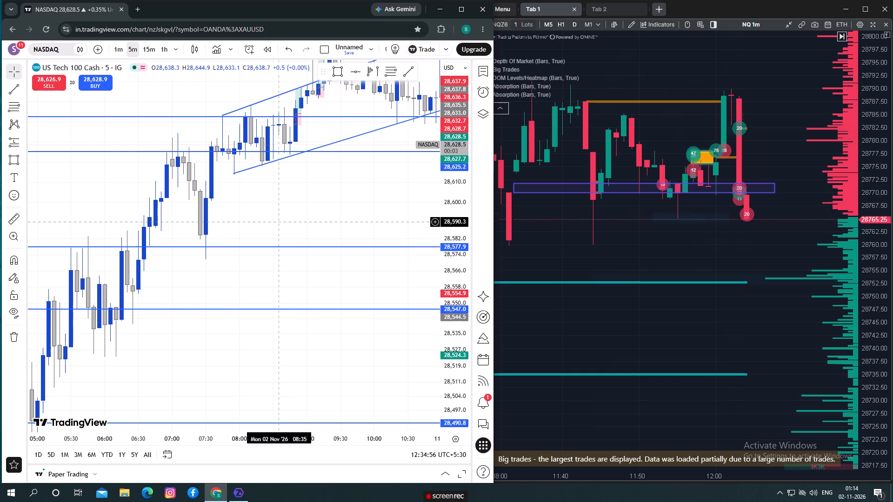
# Examine the latest 5-minute TradingView candles around the purple rectangle zone and the 28,625.2 level.
pyautogui.moveTo(276, 222); pyautogui.dragTo(112, 267)
pyautogui.moveTo(360, 253); pyautogui.dragTo(319, 254)
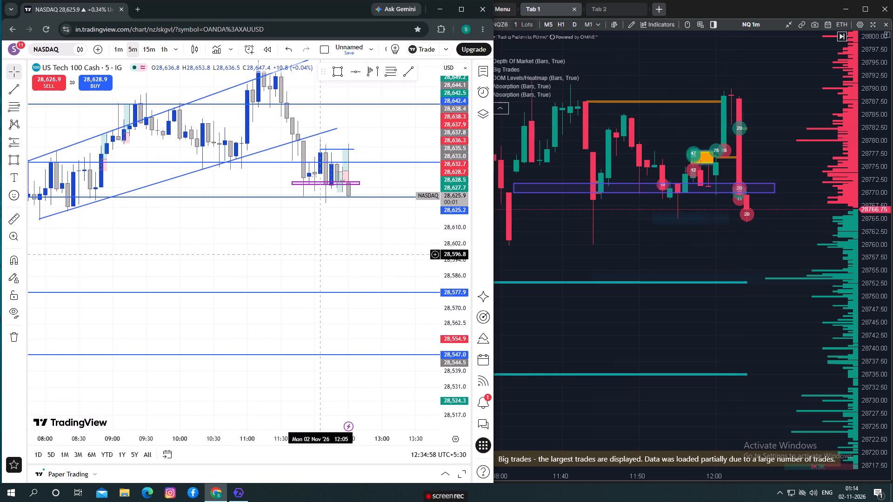
pyautogui.moveTo(319, 254); pyautogui.dragTo(319, 255)
pyautogui.moveTo(319, 255); pyautogui.dragTo(323, 251)
pyautogui.moveTo(323, 253); pyautogui.dragTo(334, 251)
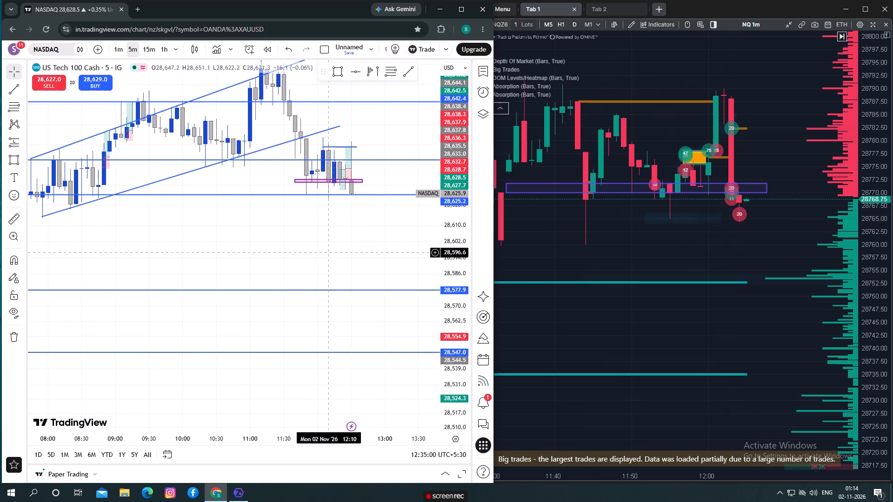
pyautogui.moveTo(334, 251); pyautogui.dragTo(335, 235)
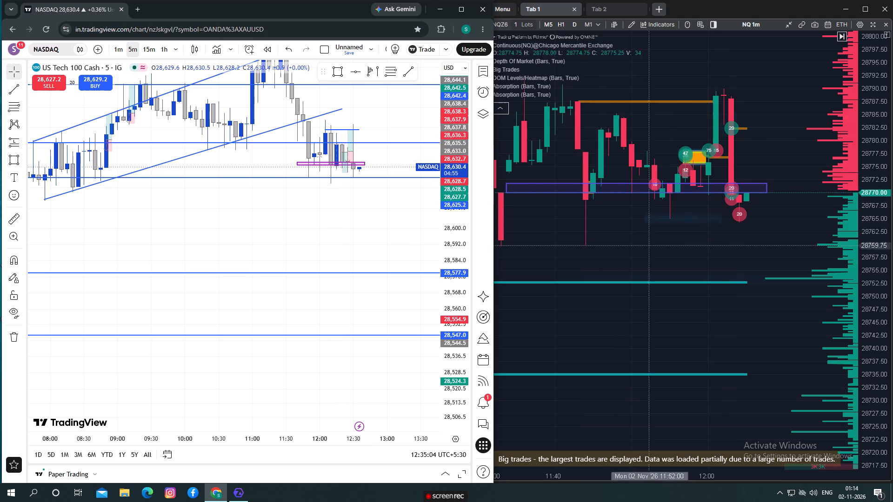
pyautogui.moveTo(361, 221); pyautogui.dragTo(227, 244)
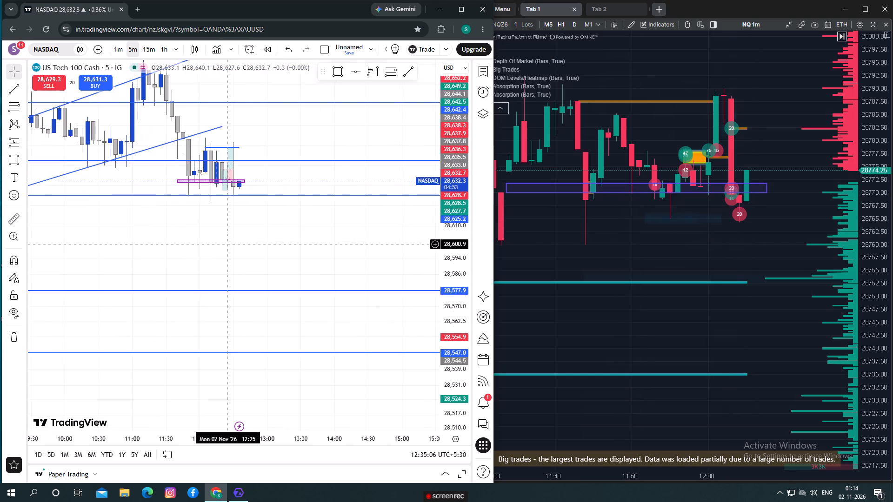
pyautogui.moveTo(227, 244); pyautogui.dragTo(214, 259)
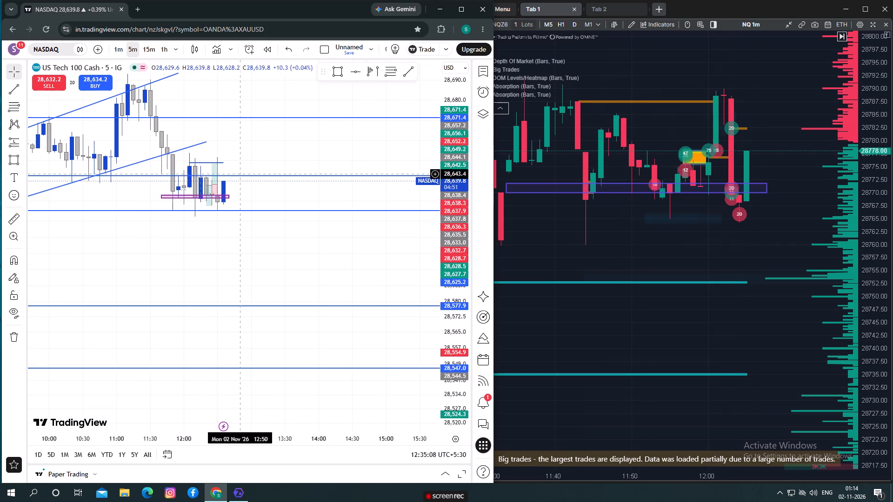
# Return the TradingView chart to the one-minute interval, dismiss the advertisement, and examine the newest candles around the purple zone.
pyautogui.click(120, 47)
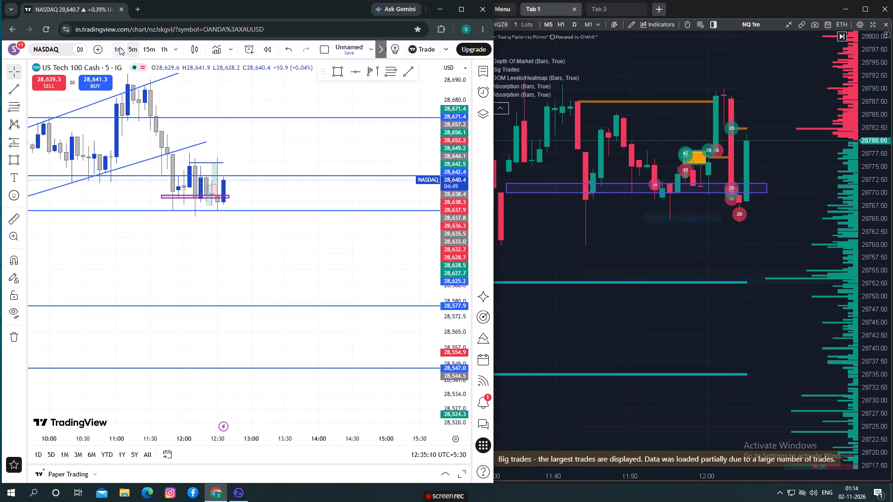
pyautogui.moveTo(446, 283); pyautogui.dragTo(435, 157)
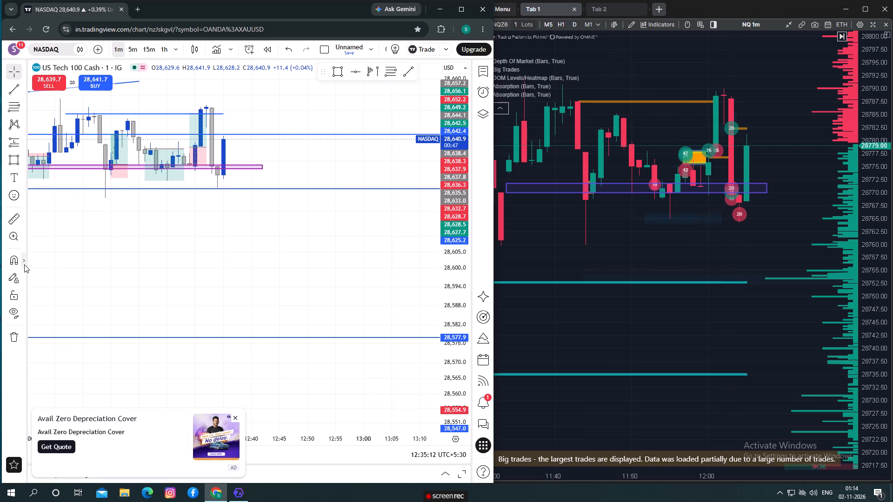
pyautogui.moveTo(24, 264); pyautogui.dragTo(207, 297)
pyautogui.moveTo(149, 271); pyautogui.dragTo(246, 308)
pyautogui.moveTo(452, 321); pyautogui.dragTo(451, 251)
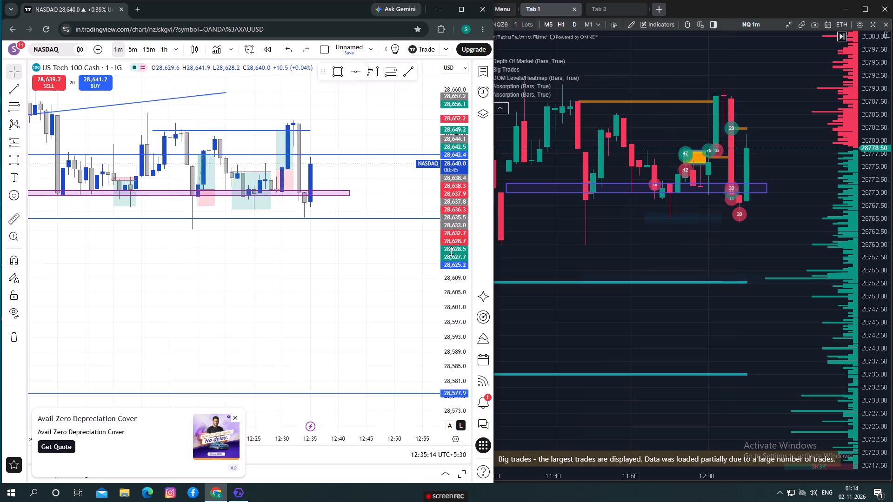
pyautogui.moveTo(451, 251); pyautogui.dragTo(450, 253)
pyautogui.click(237, 416)
pyautogui.moveTo(224, 331); pyautogui.dragTo(264, 401)
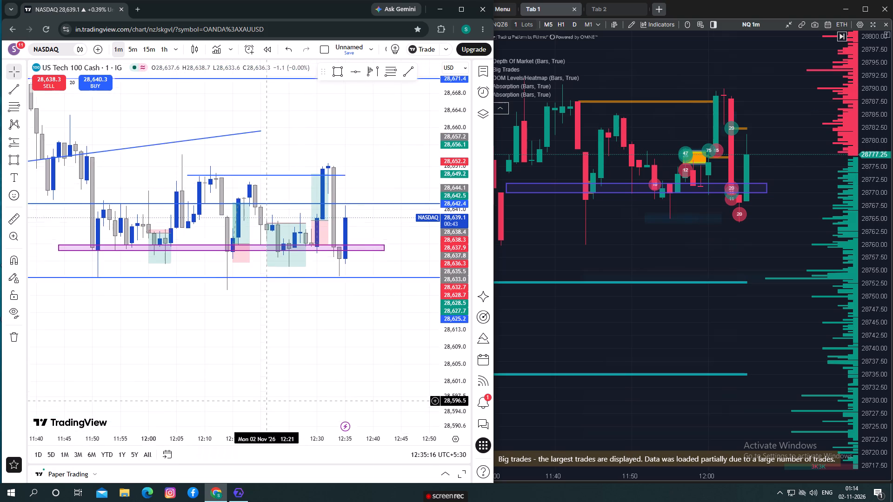
pyautogui.moveTo(264, 401); pyautogui.dragTo(205, 403)
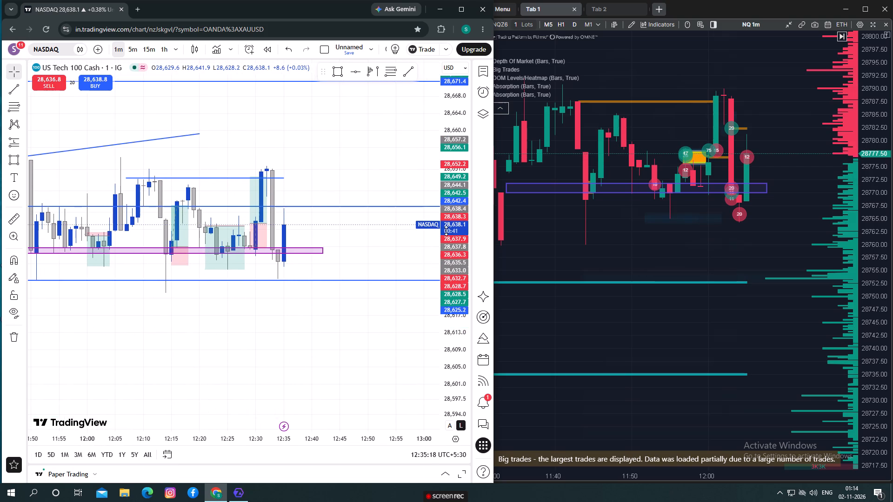
pyautogui.moveTo(446, 231); pyautogui.dragTo(444, 260)
pyautogui.scroll(-2, 281, 312)
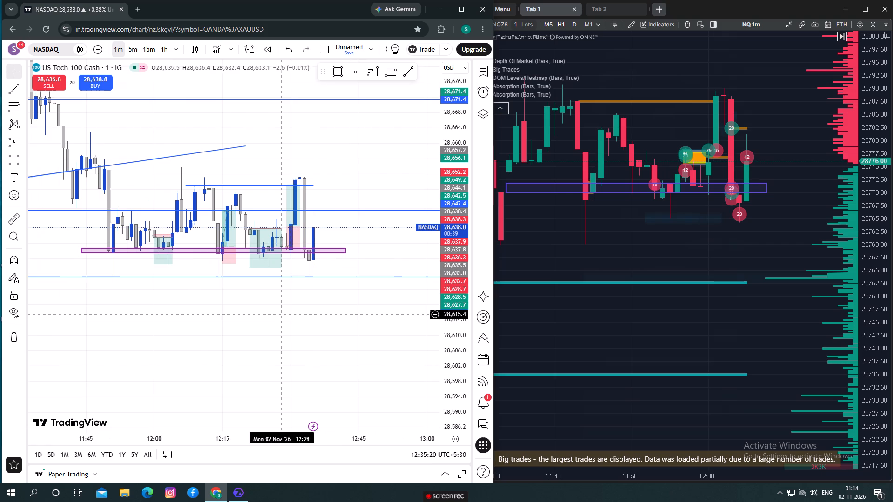
pyautogui.moveTo(281, 314); pyautogui.dragTo(271, 349)
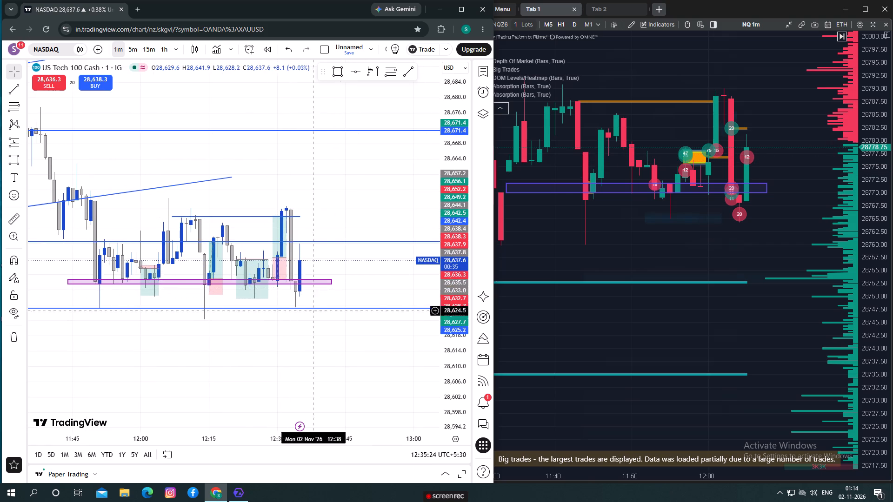
# Measure the price move from the purple zone up to the 28,642.4 horizontal line beside the latest candle, and clear the measurement.
pyautogui.click(19, 219)
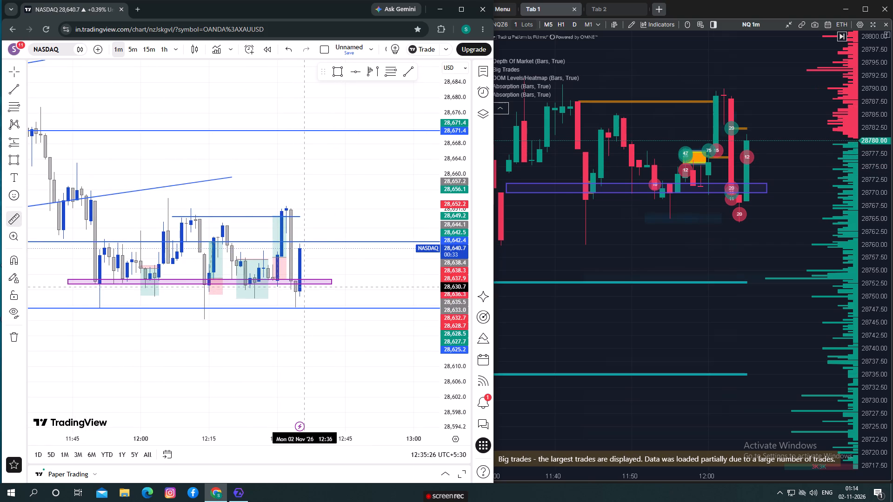
pyautogui.click(302, 284)
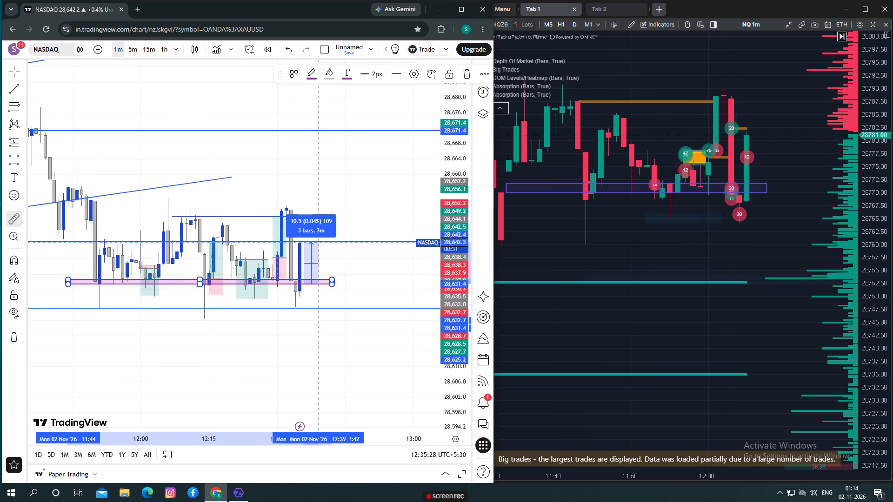
pyautogui.click(316, 242)
pyautogui.click(346, 192)
# Examine the newest one-minute candles on the TradingView chart and the matching NQ candles and big trades around the purple rectangle in ATAS X.
pyautogui.moveTo(290, 356); pyautogui.dragTo(392, 357)
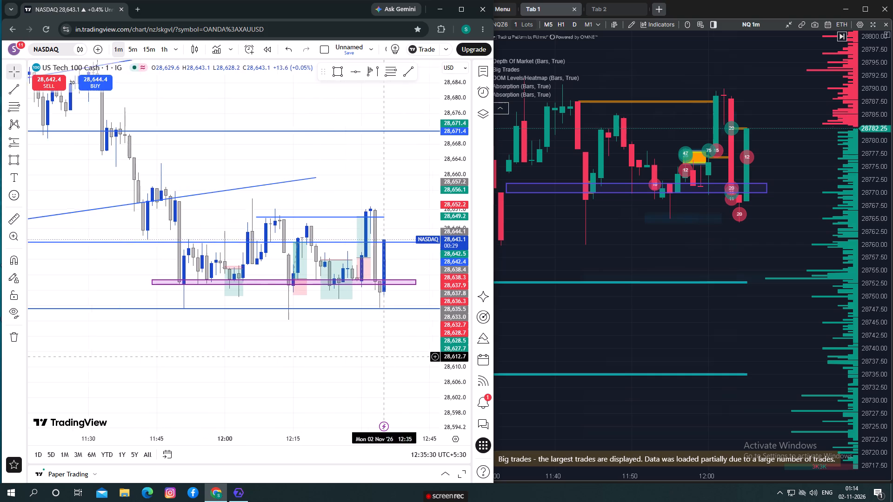
pyautogui.moveTo(392, 357); pyautogui.dragTo(271, 356)
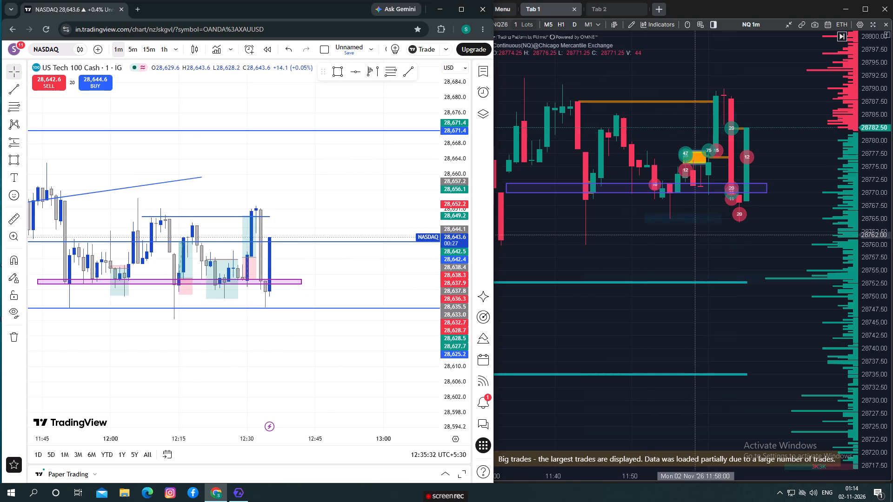
pyautogui.moveTo(693, 239); pyautogui.dragTo(667, 281)
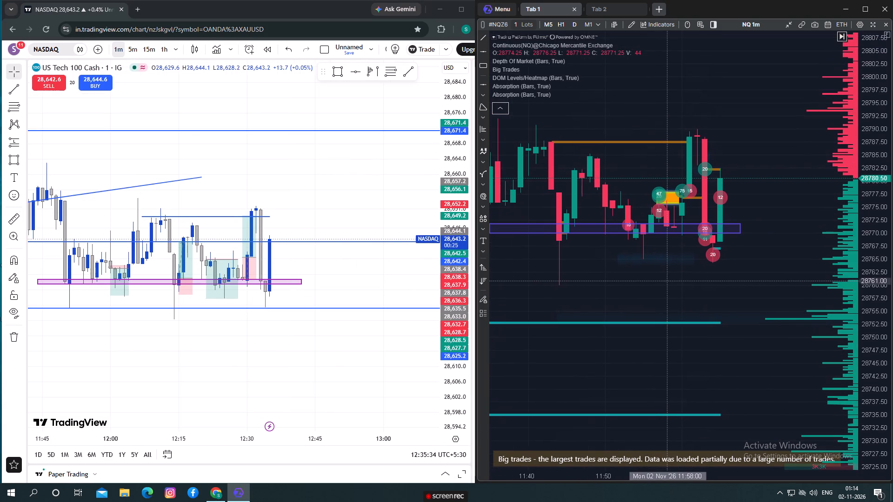
pyautogui.moveTo(667, 281); pyautogui.dragTo(715, 277)
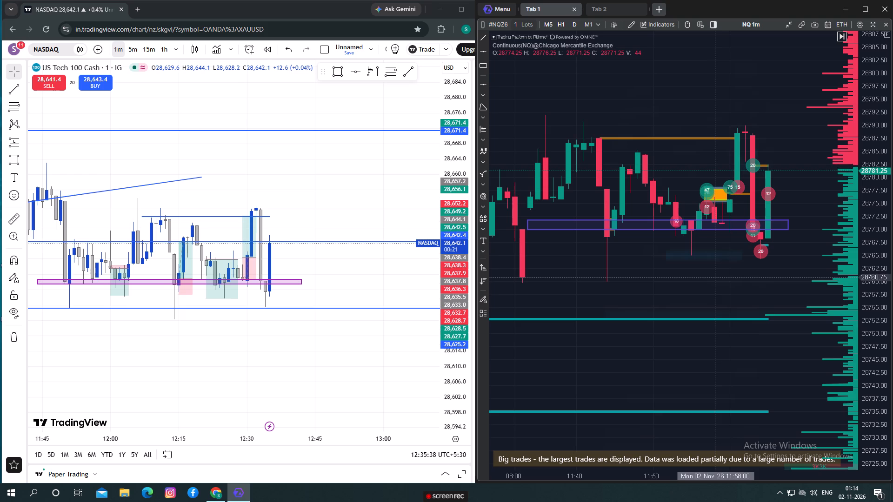
pyautogui.moveTo(659, 101); pyautogui.dragTo(595, 139)
pyautogui.moveTo(626, 147); pyautogui.dragTo(638, 148)
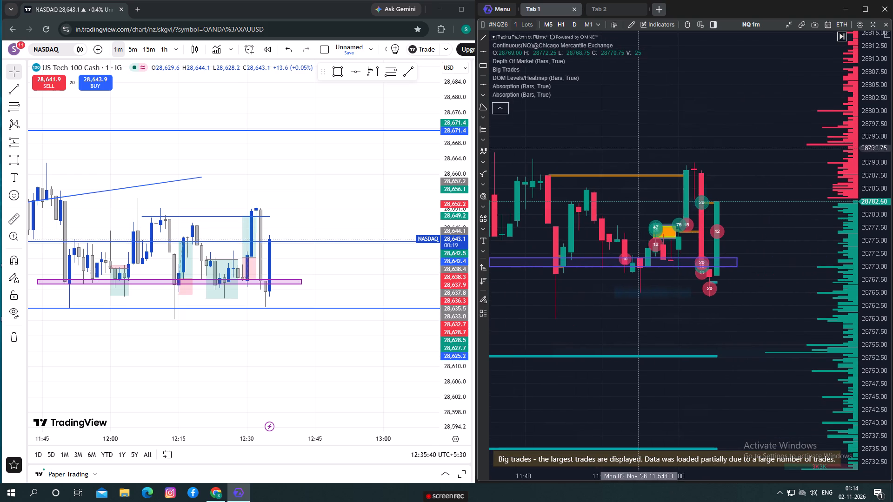
pyautogui.moveTo(638, 148); pyautogui.dragTo(692, 155)
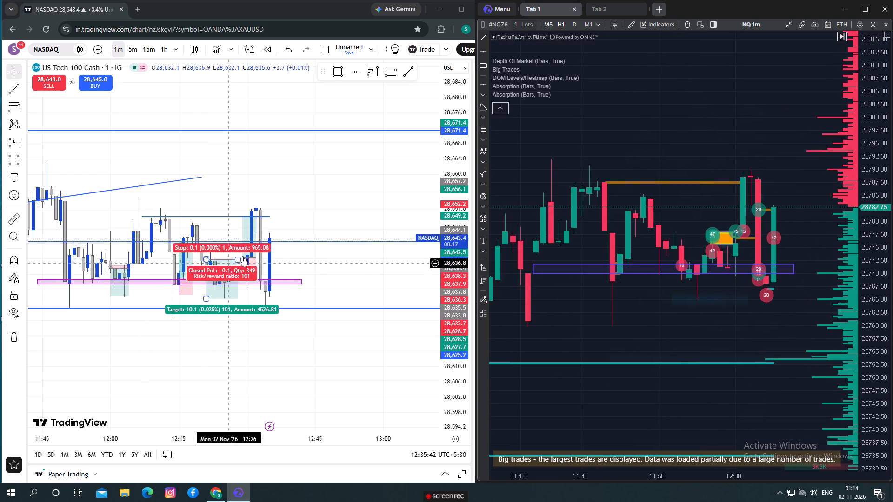
pyautogui.moveTo(672, 145); pyautogui.dragTo(682, 136)
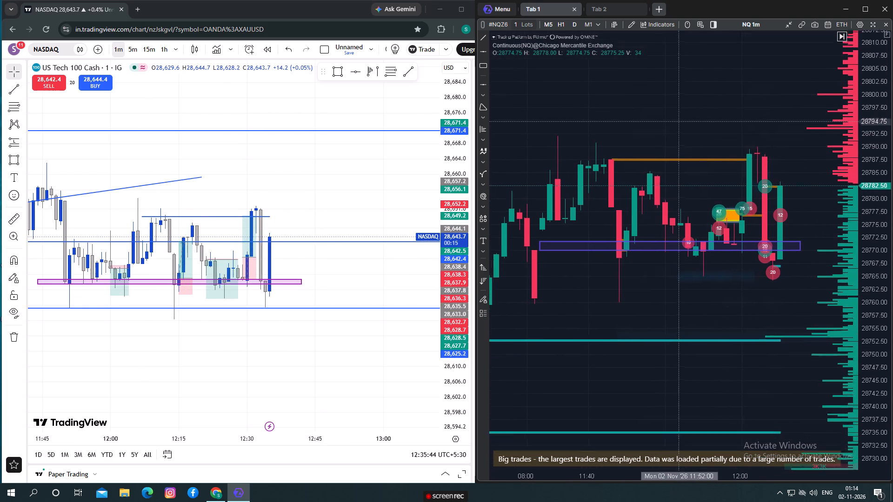
pyautogui.moveTo(682, 136); pyautogui.dragTo(668, 135)
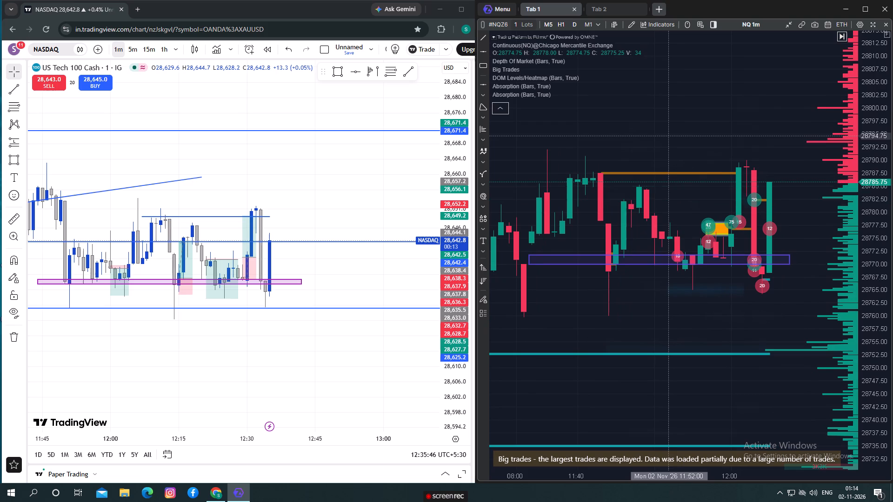
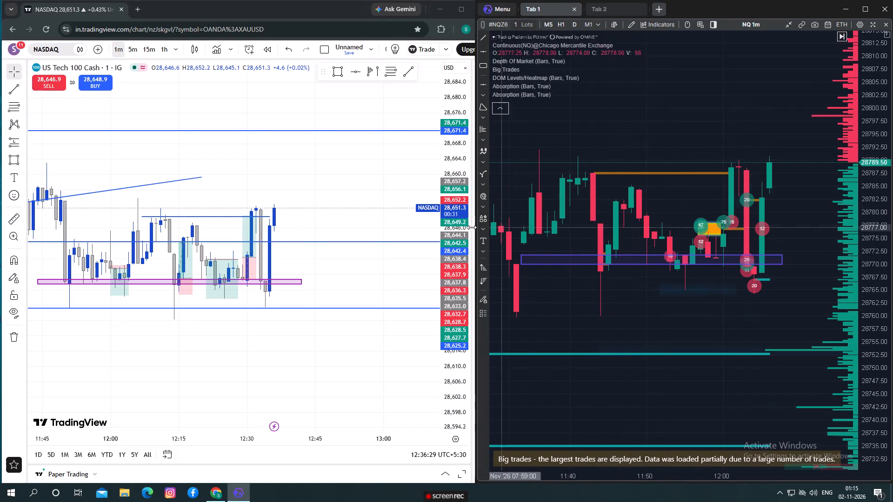
# Examine the wider NQ order-flow levels in ATAS X and the latest big trades and candles around the purple rectangle.
pyautogui.moveTo(458, 217); pyautogui.dragTo(460, 242)
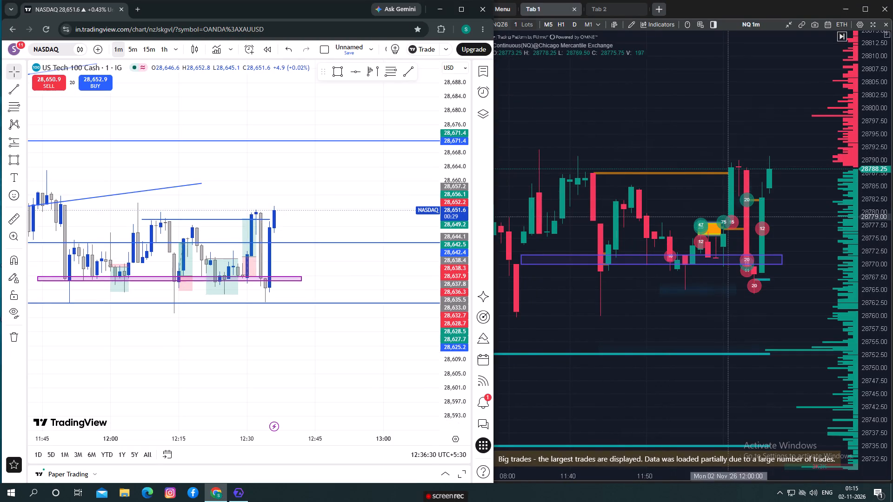
pyautogui.moveTo(892, 219); pyautogui.dragTo(892, 258)
pyautogui.moveTo(880, 212); pyautogui.dragTo(881, 216)
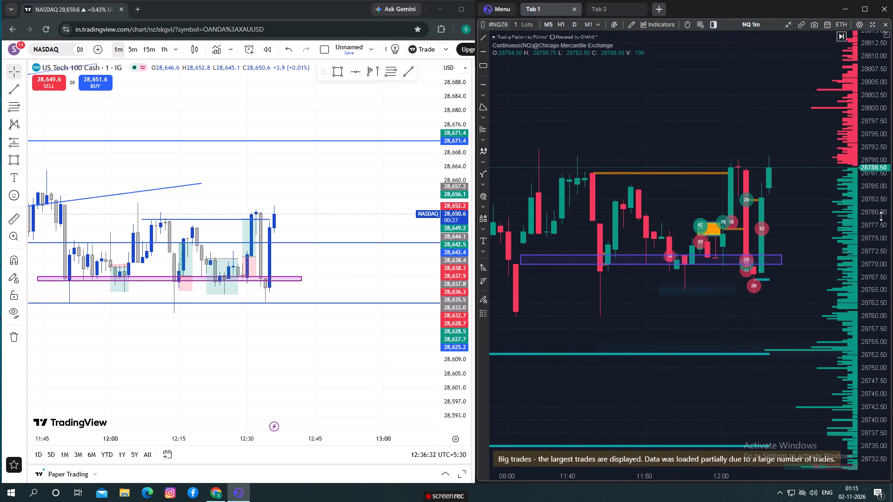
pyautogui.moveTo(881, 216); pyautogui.dragTo(881, 251)
pyautogui.scroll(-6, 809, 245)
pyautogui.scroll(-2, 757, 284)
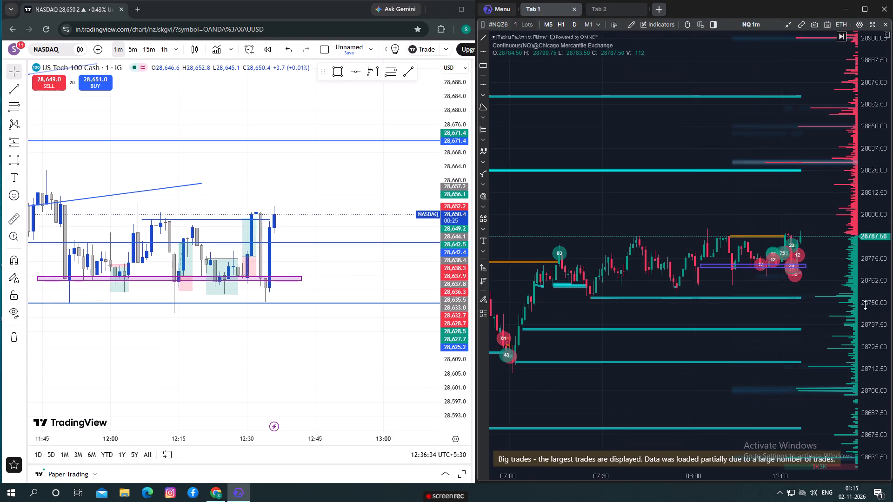
pyautogui.moveTo(865, 305); pyautogui.dragTo(864, 271)
pyautogui.scroll(-1, 769, 292)
pyautogui.scroll(1, 767, 297)
pyautogui.scroll(-3, 765, 302)
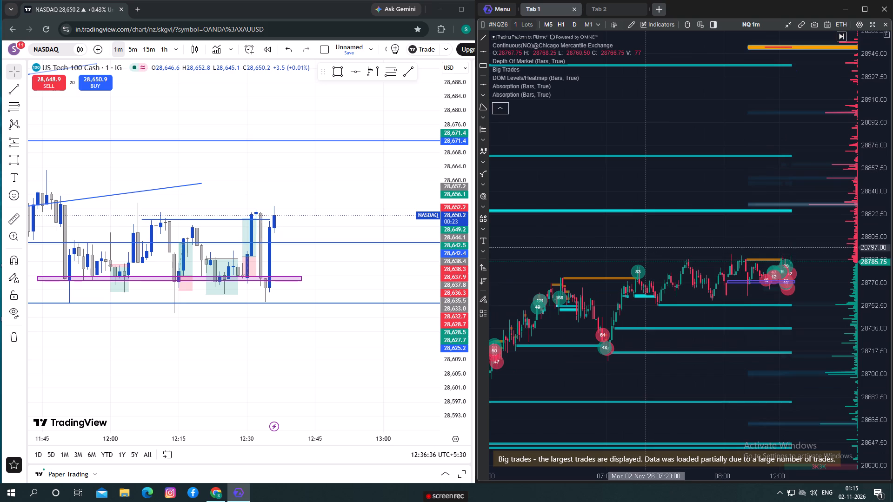
pyautogui.moveTo(646, 241); pyautogui.dragTo(592, 228)
pyautogui.scroll(-2, 601, 249)
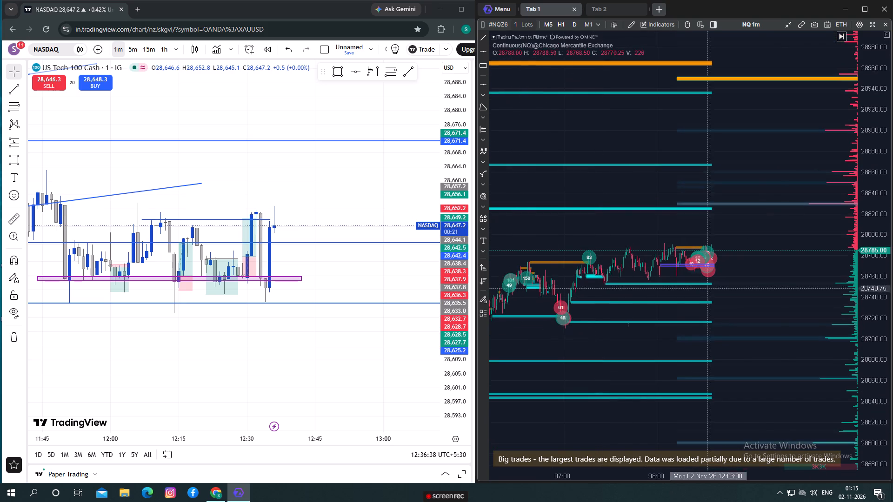
pyautogui.moveTo(777, 318); pyautogui.dragTo(765, 295)
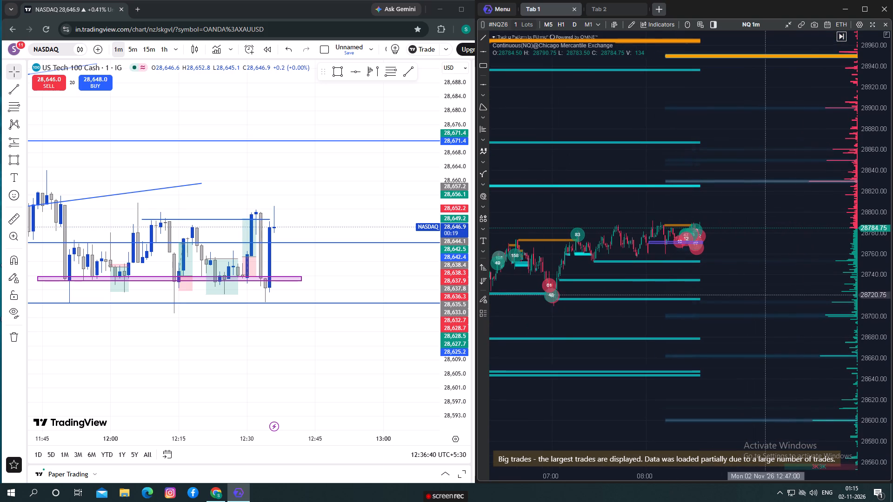
pyautogui.moveTo(878, 318); pyautogui.dragTo(872, 272)
pyautogui.scroll(6, 772, 263)
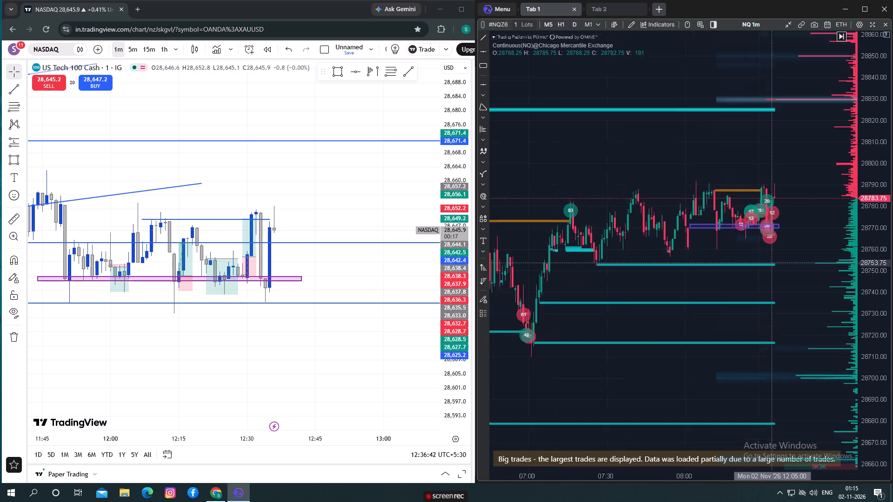
pyautogui.moveTo(752, 248); pyautogui.dragTo(697, 264)
pyautogui.scroll(4, 697, 263)
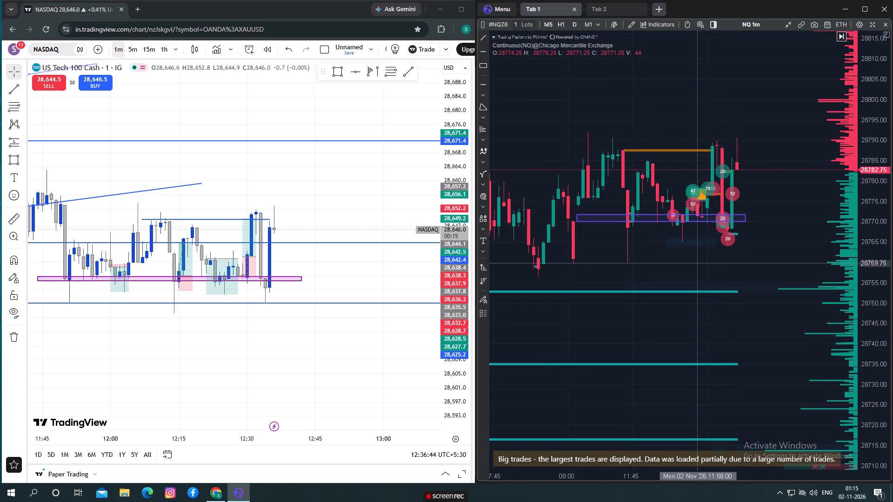
pyautogui.moveTo(697, 263); pyautogui.dragTo(664, 275)
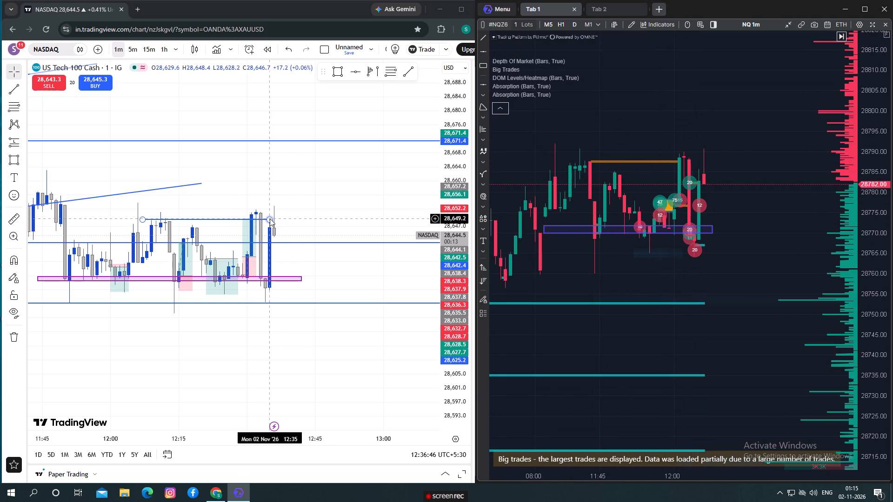
# Extend the blue 28,649.2 line on the TradingView chart past the latest candle to about 12:45.
pyautogui.moveTo(270, 218); pyautogui.dragTo(318, 219)
pyautogui.click(311, 263)
# Examine the newest one-minute candles against the extended 28,649.2 line and the matching NQ candles in ATAS X.
pyautogui.moveTo(312, 263); pyautogui.dragTo(317, 256)
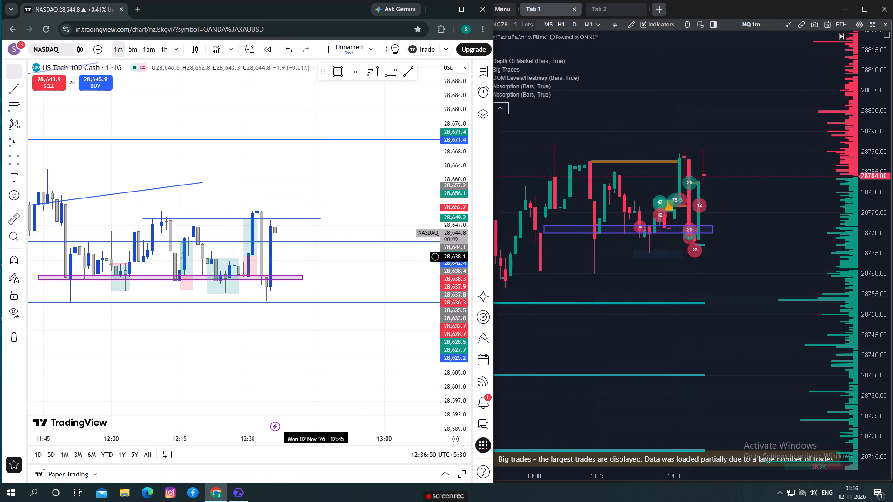
pyautogui.moveTo(317, 256); pyautogui.dragTo(320, 257)
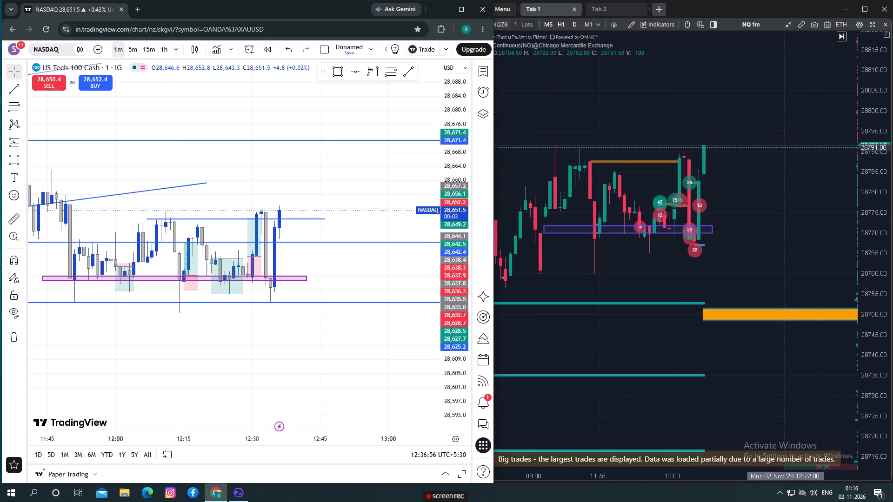
pyautogui.moveTo(775, 174); pyautogui.dragTo(764, 176)
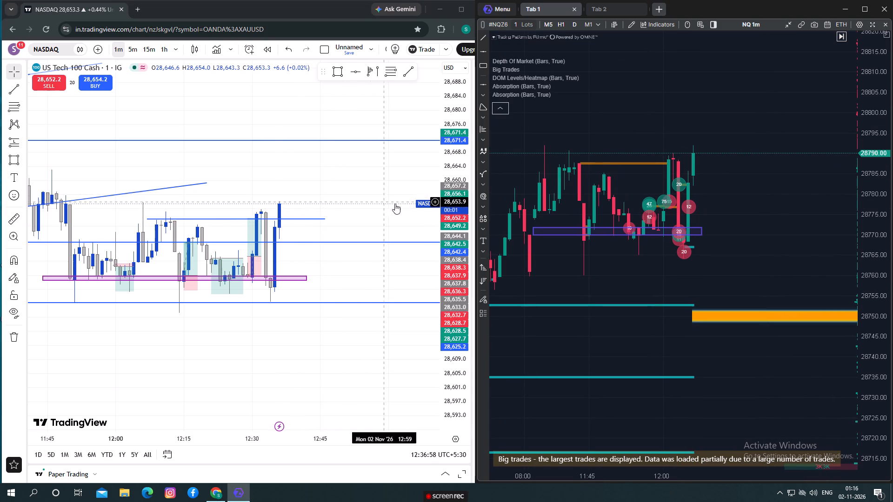
pyautogui.moveTo(447, 173); pyautogui.dragTo(452, 213)
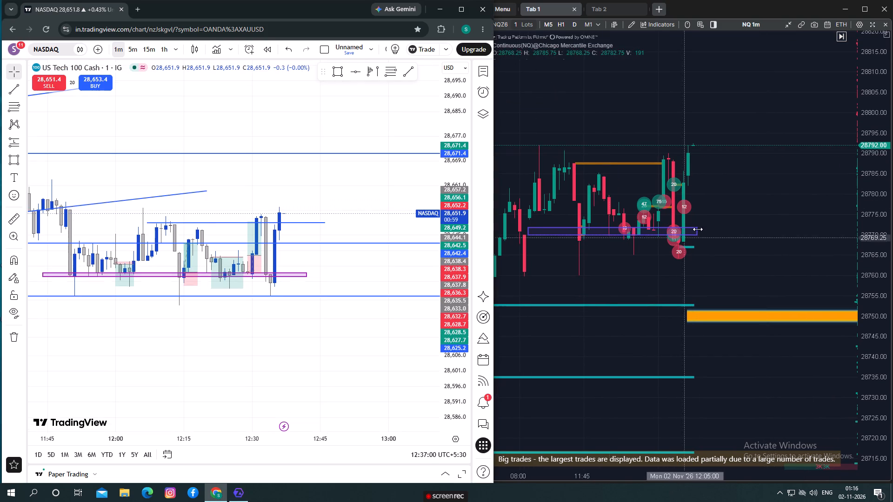
pyautogui.scroll(-1, 569, 126)
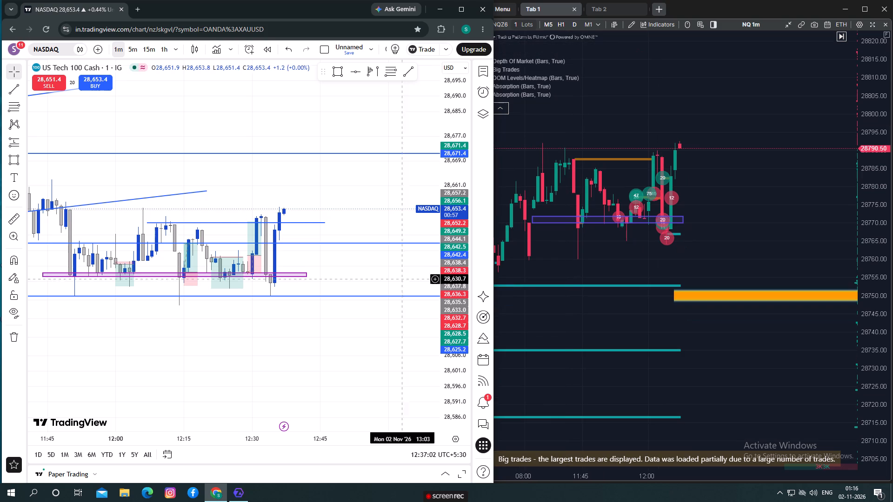
pyautogui.moveTo(270, 185); pyautogui.dragTo(281, 172)
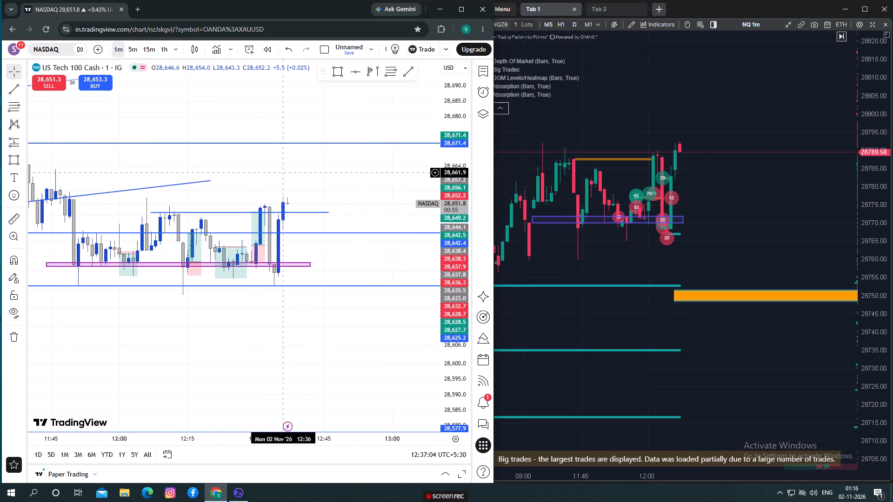
pyautogui.moveTo(281, 172); pyautogui.dragTo(224, 167)
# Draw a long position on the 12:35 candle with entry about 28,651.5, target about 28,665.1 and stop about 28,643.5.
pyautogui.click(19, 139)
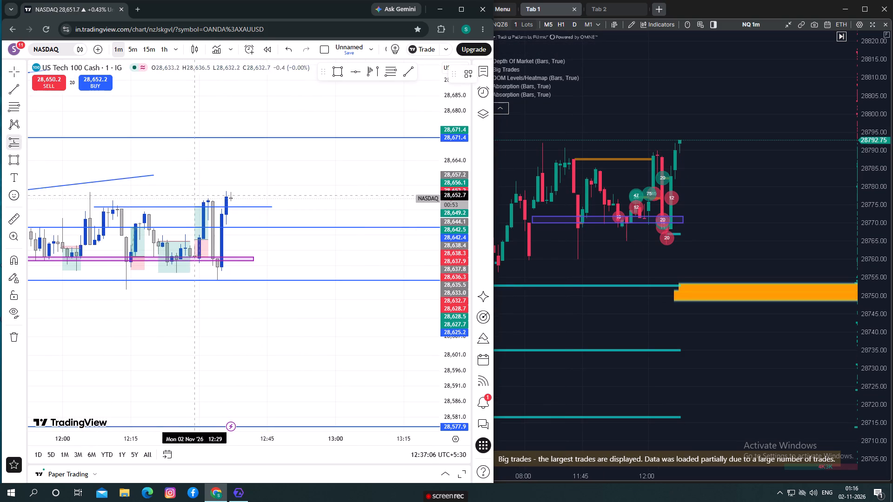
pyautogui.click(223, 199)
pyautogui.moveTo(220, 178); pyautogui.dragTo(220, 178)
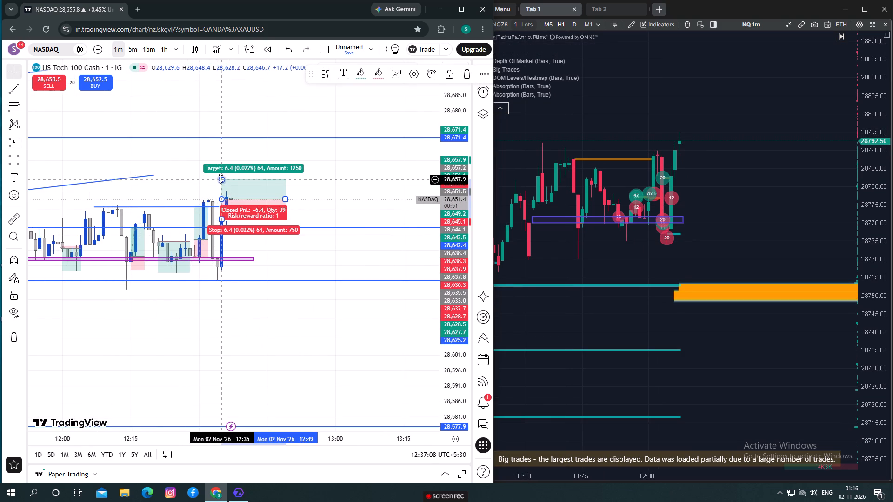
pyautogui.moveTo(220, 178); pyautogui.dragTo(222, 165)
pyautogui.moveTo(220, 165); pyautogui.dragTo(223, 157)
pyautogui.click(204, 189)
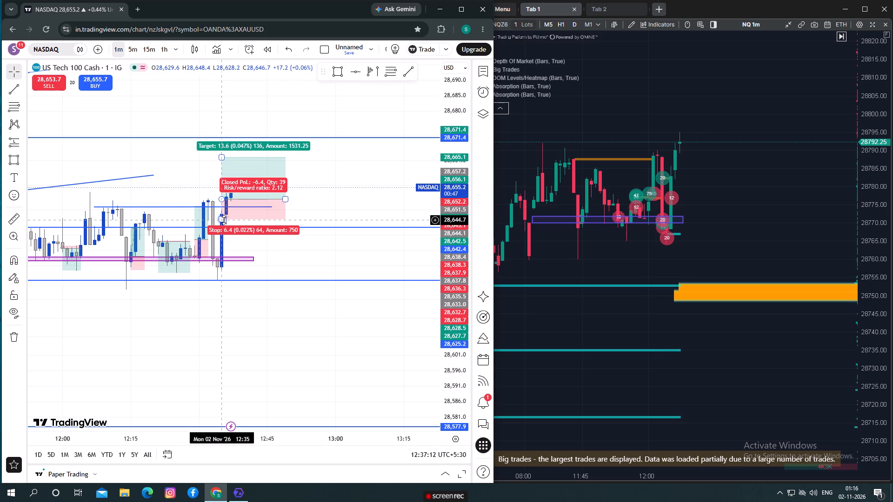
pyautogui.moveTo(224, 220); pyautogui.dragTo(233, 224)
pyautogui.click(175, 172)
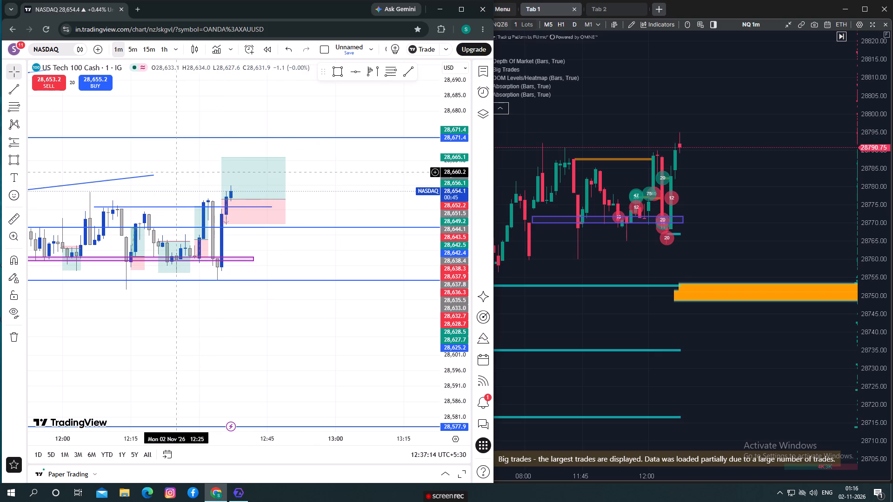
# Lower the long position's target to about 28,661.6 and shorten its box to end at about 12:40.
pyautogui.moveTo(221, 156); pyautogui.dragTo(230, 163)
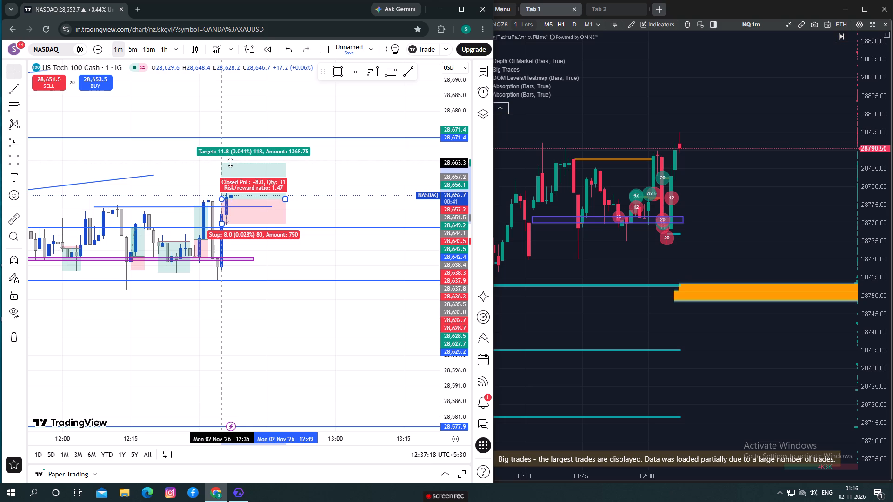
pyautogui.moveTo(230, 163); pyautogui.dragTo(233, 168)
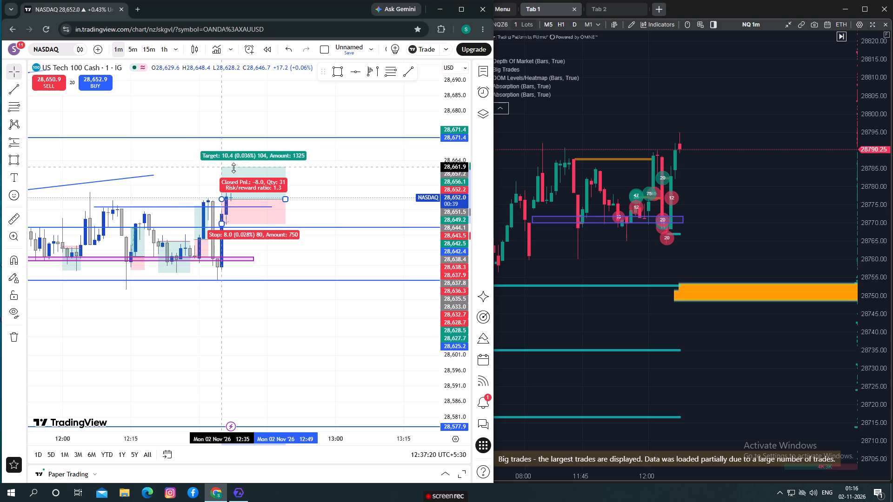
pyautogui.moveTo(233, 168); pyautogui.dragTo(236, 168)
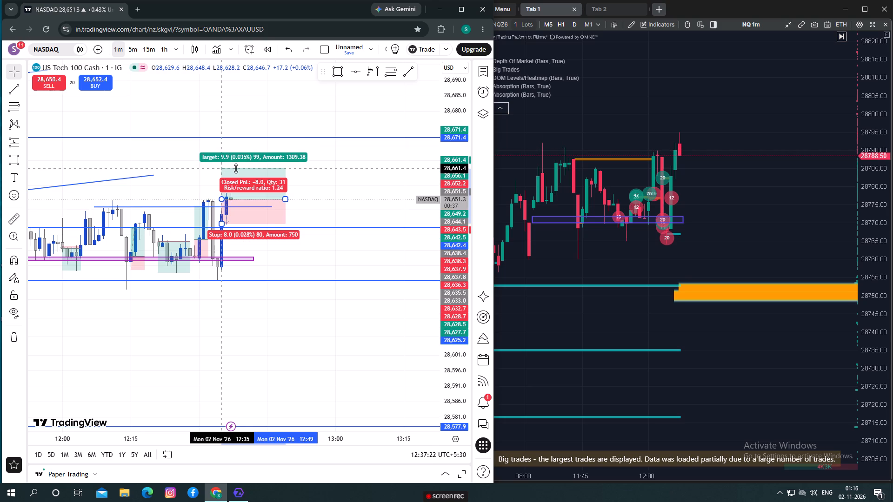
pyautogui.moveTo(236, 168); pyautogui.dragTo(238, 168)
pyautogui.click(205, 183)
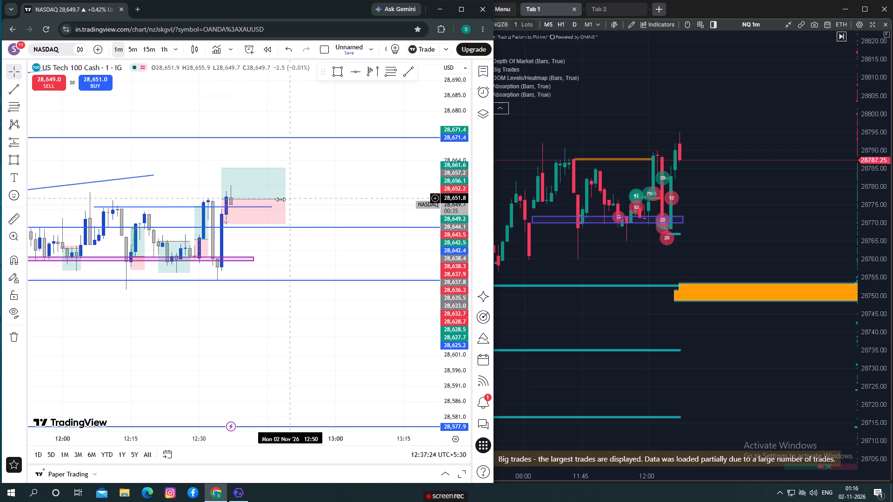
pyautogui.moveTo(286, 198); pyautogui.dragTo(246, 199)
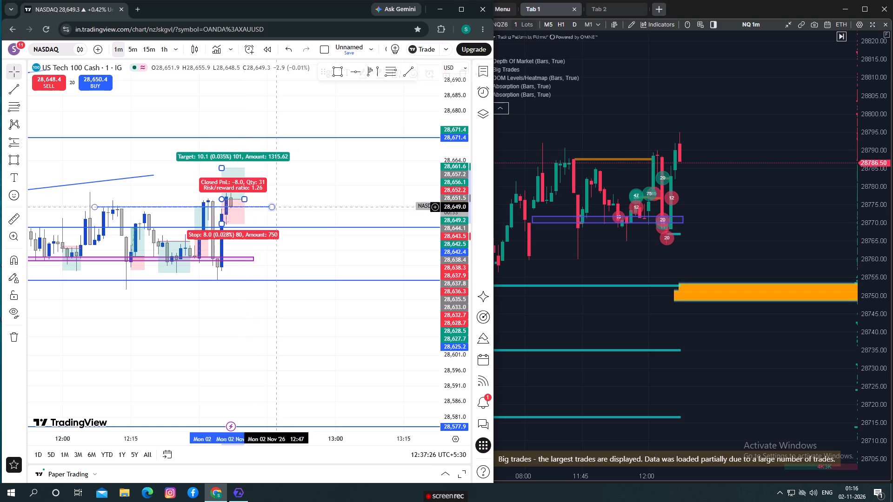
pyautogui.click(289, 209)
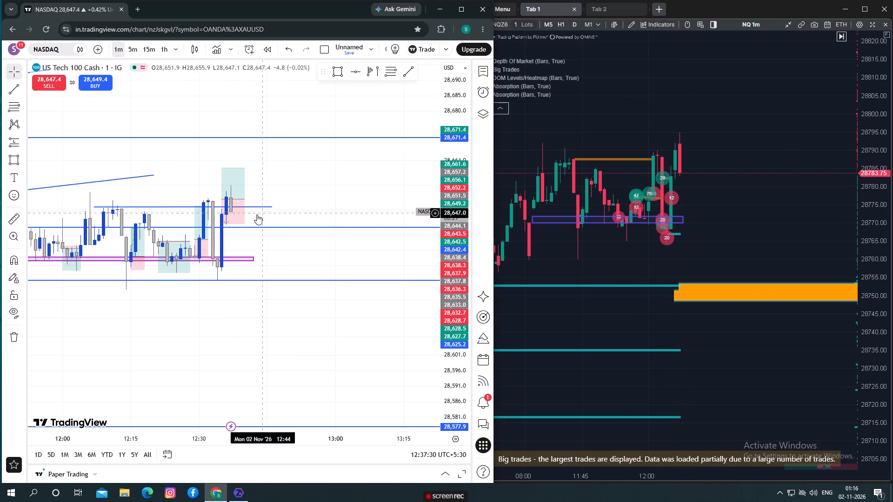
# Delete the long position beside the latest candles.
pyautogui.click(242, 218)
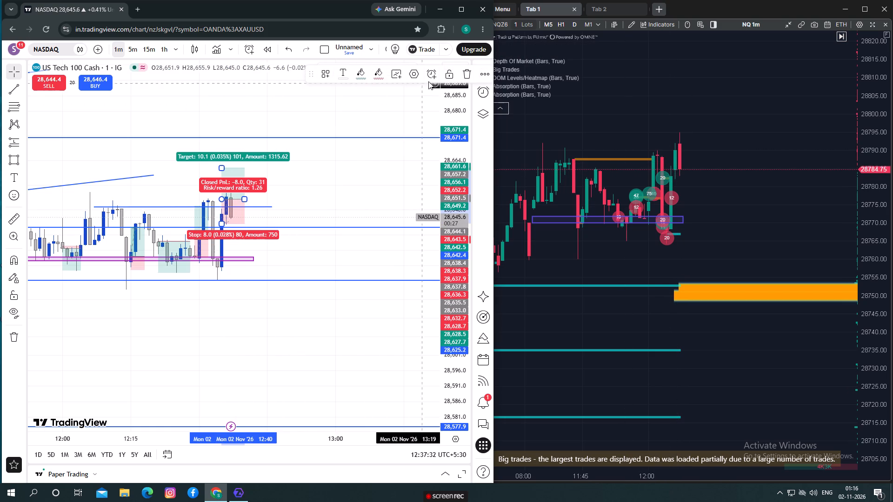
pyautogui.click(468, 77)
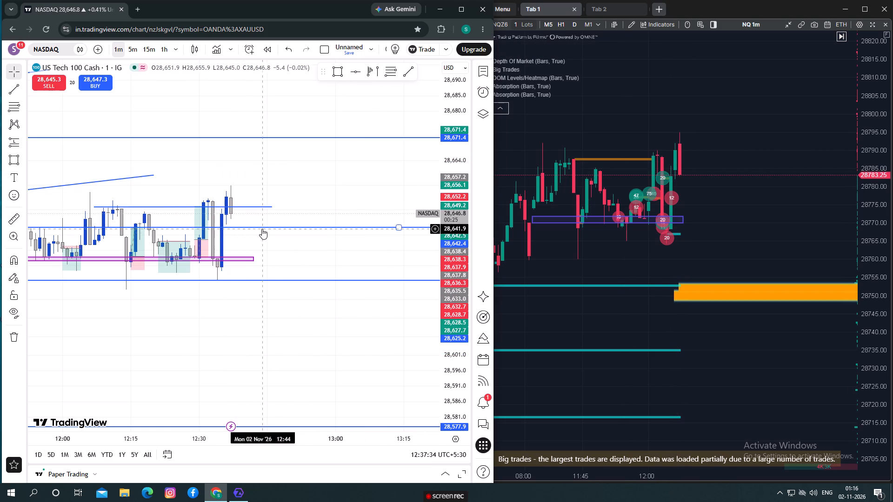
# Examine the newest one-minute TradingView candles around the 28,649.2 line and purple zone, and the NQ candles in ATAS X.
pyautogui.moveTo(275, 249); pyautogui.dragTo(298, 247)
pyautogui.scroll(1, 284, 324)
pyautogui.moveTo(249, 333); pyautogui.dragTo(313, 328)
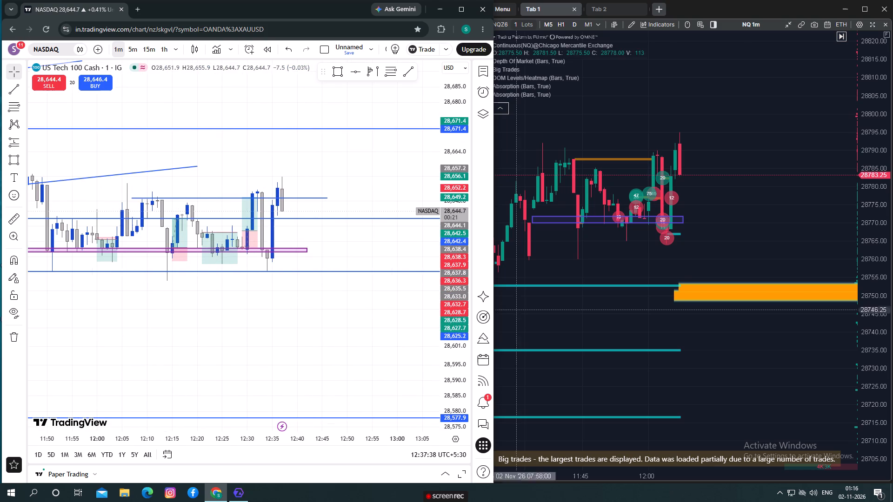
pyautogui.moveTo(754, 218); pyautogui.dragTo(772, 214)
pyautogui.moveTo(748, 316); pyautogui.dragTo(751, 314)
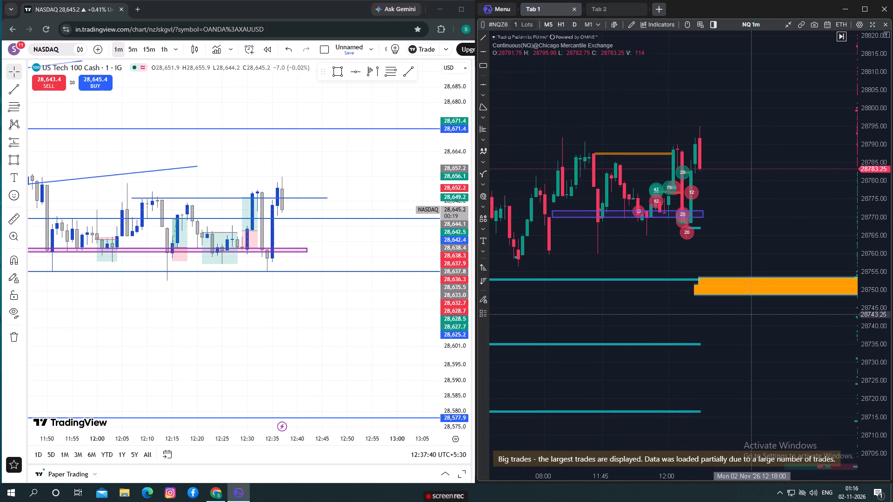
pyautogui.moveTo(751, 314); pyautogui.dragTo(753, 313)
pyautogui.moveTo(259, 318); pyautogui.dragTo(315, 315)
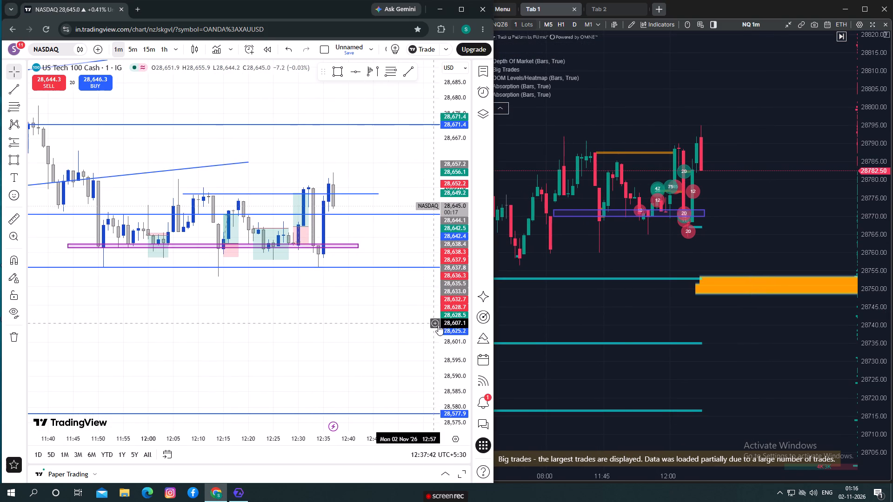
pyautogui.moveTo(440, 335); pyautogui.dragTo(436, 317)
pyautogui.moveTo(361, 315); pyautogui.dragTo(280, 328)
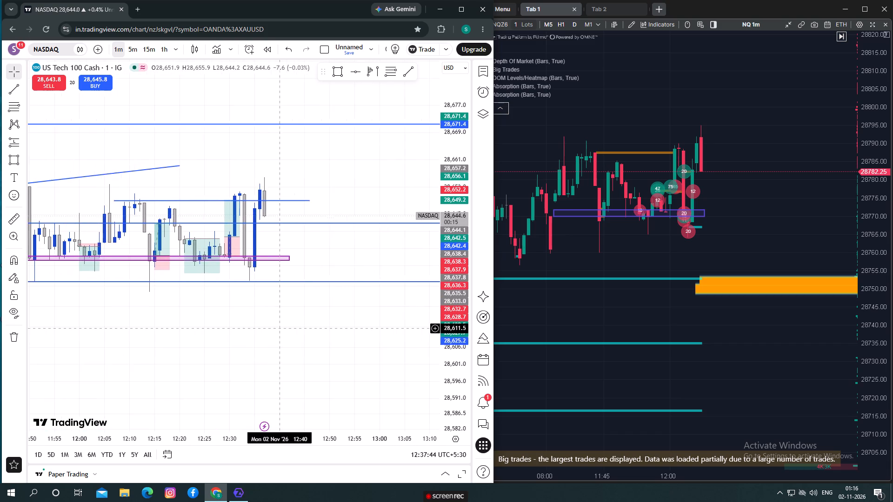
pyautogui.moveTo(280, 328); pyautogui.dragTo(287, 317)
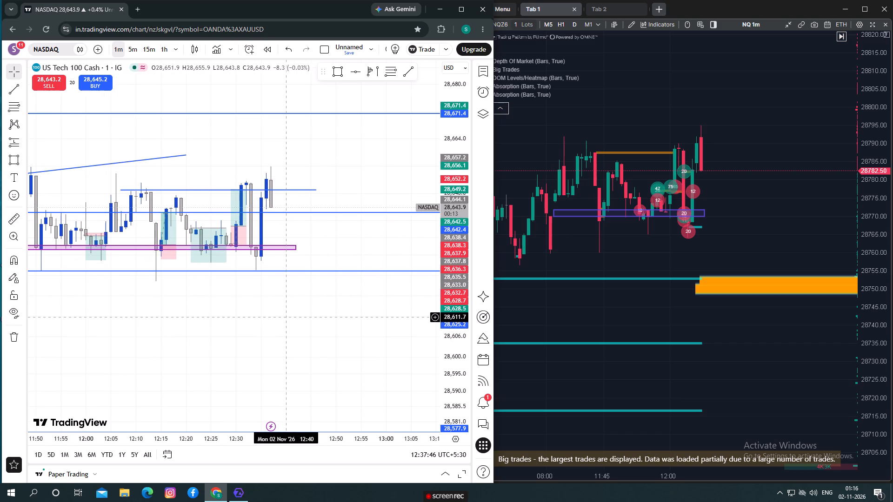
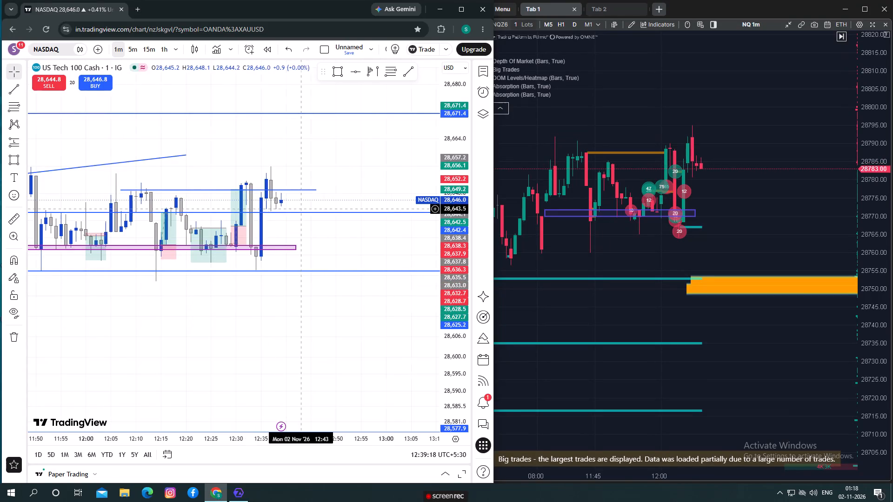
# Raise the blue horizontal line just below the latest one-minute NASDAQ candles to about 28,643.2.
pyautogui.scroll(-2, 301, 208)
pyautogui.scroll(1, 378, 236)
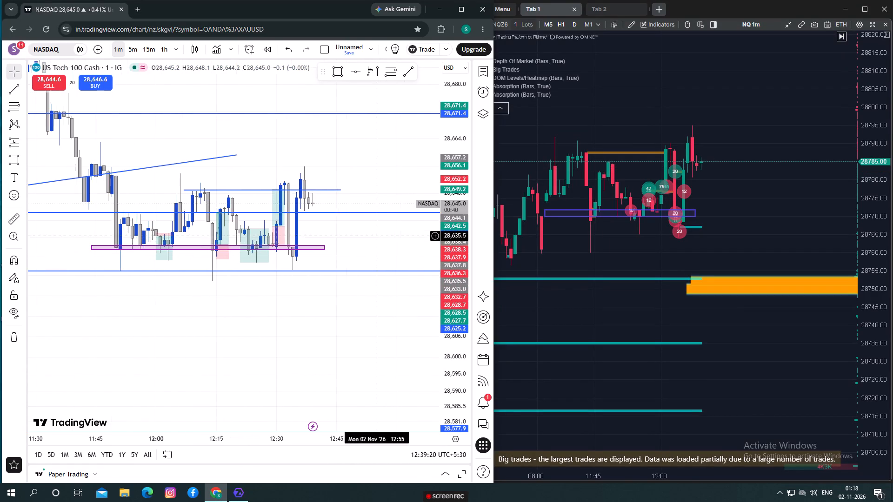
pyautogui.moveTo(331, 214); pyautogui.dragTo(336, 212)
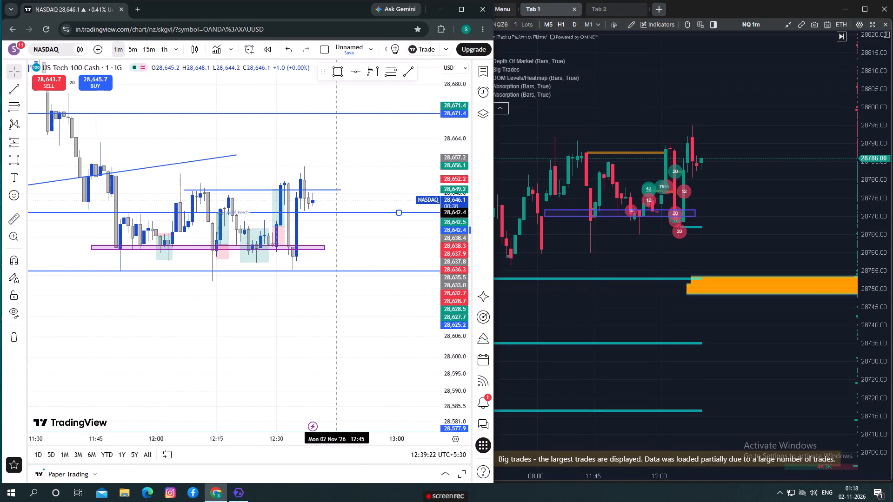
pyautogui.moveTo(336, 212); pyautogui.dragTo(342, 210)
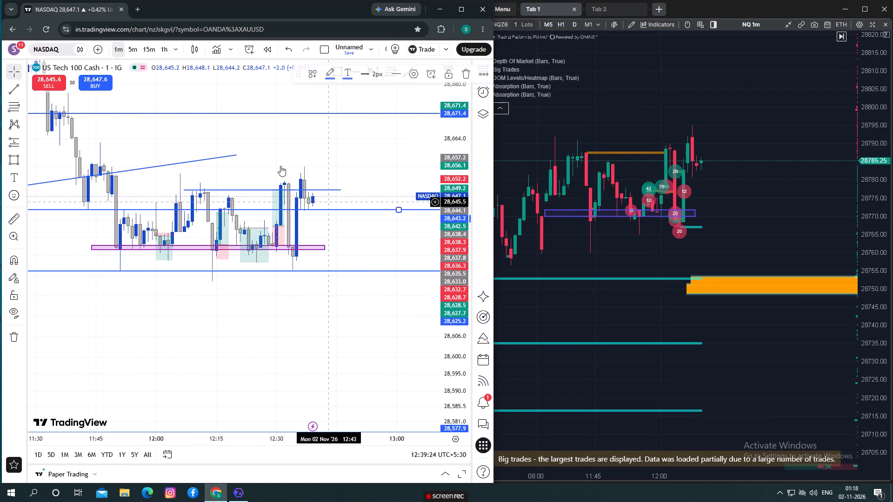
# On the five-minute NASDAQ chart, raise the blue horizontal line crossing the latest candles to about 28,643.9.
pyautogui.click(138, 49)
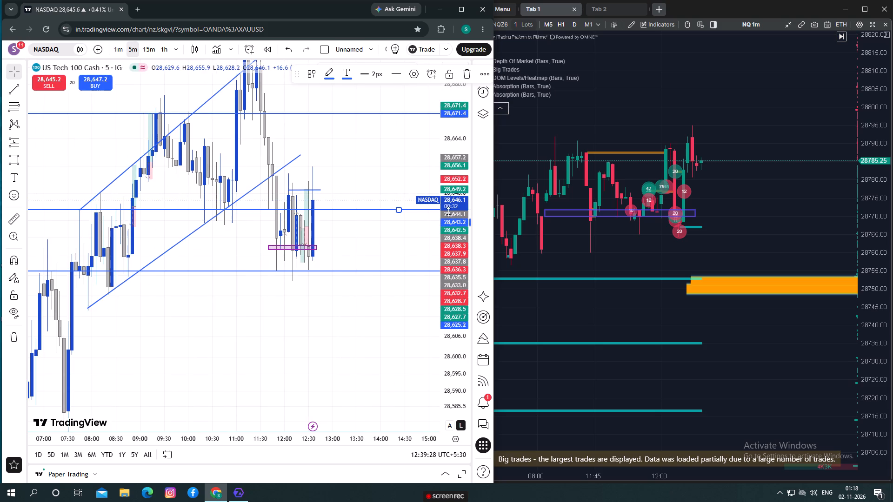
pyautogui.moveTo(449, 211); pyautogui.dragTo(450, 319)
pyautogui.scroll(5, 310, 304)
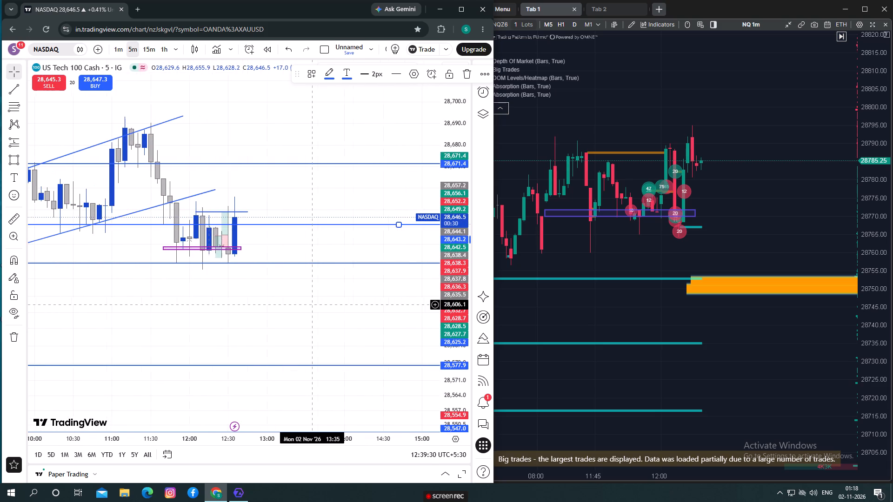
pyautogui.scroll(-1, 310, 304)
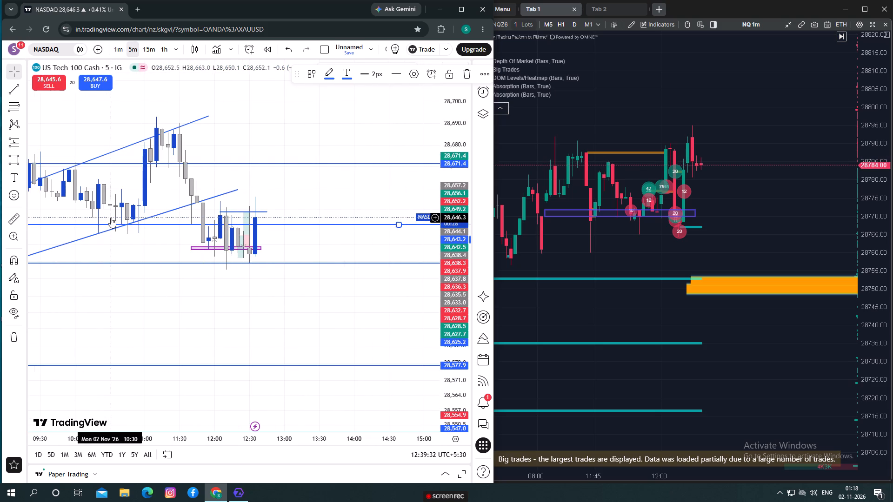
pyautogui.moveTo(131, 232); pyautogui.dragTo(148, 232)
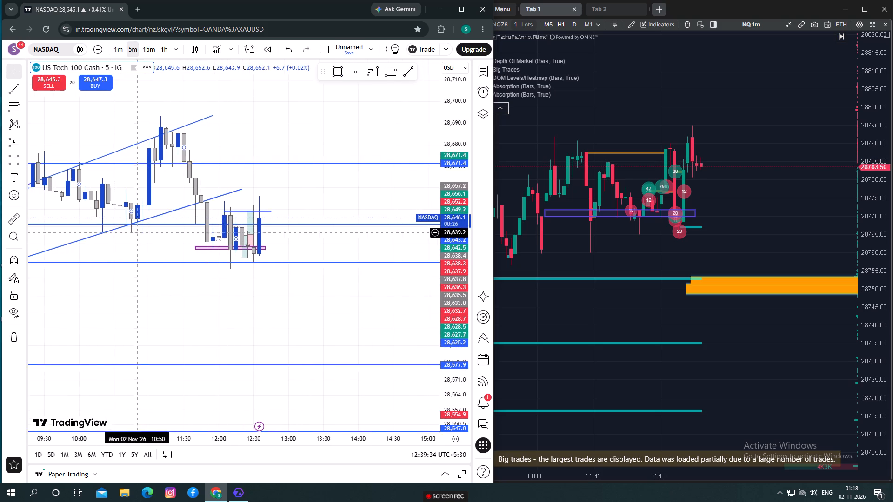
pyautogui.moveTo(148, 232); pyautogui.dragTo(149, 232)
pyautogui.scroll(-2, 149, 235)
pyautogui.scroll(1, 147, 244)
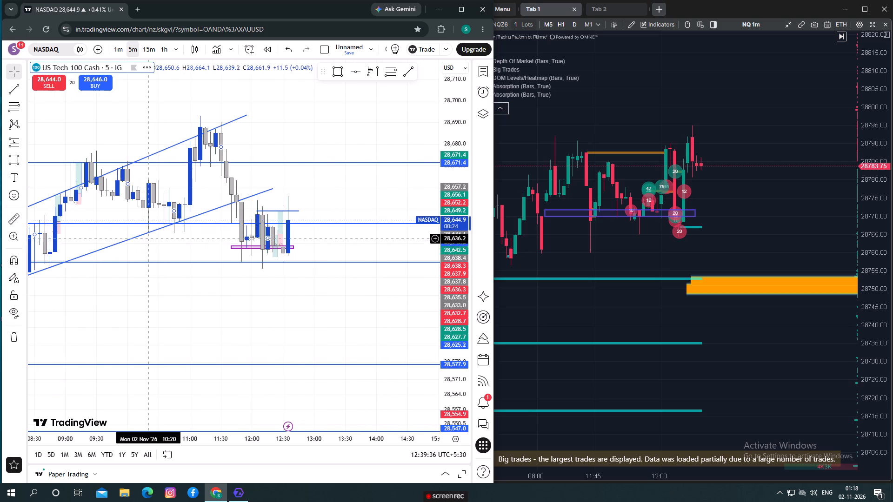
pyautogui.scroll(-1, 198, 248)
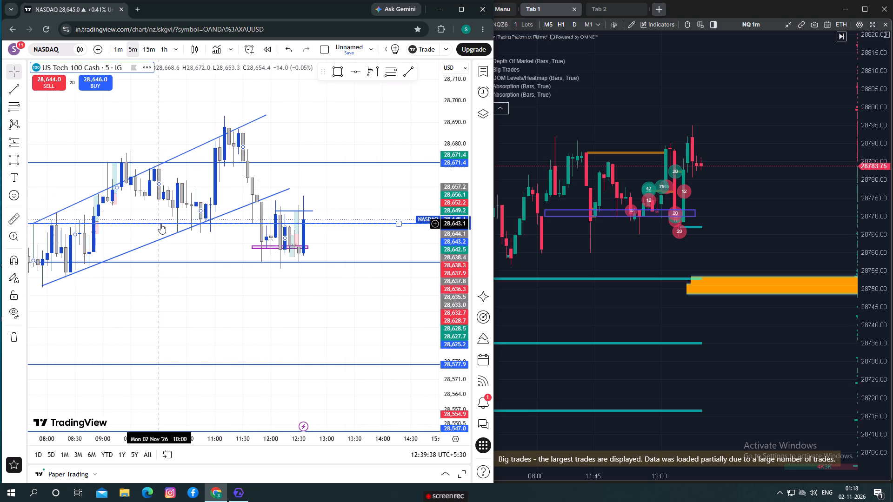
pyautogui.moveTo(160, 224); pyautogui.dragTo(172, 222)
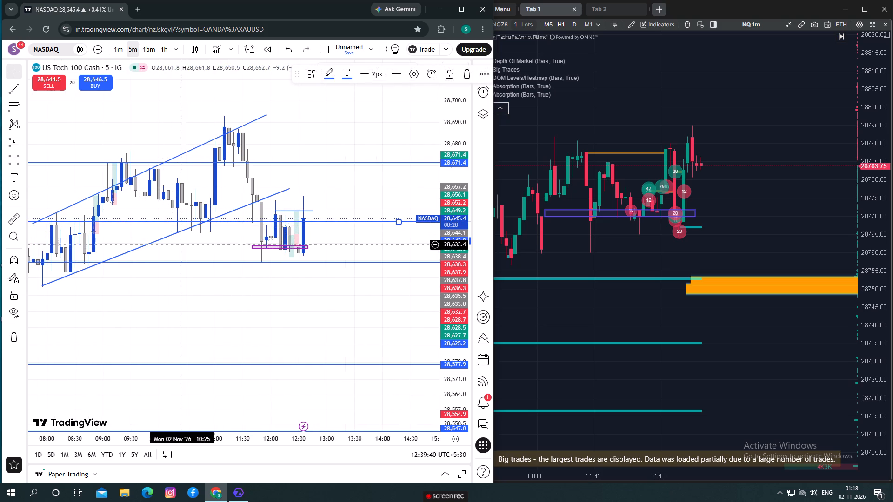
pyautogui.click(197, 290)
# Examine the rising channel and latest candles against the blue levels on the five-minute and 15-minute NASDAQ charts.
pyautogui.moveTo(201, 290); pyautogui.dragTo(136, 279)
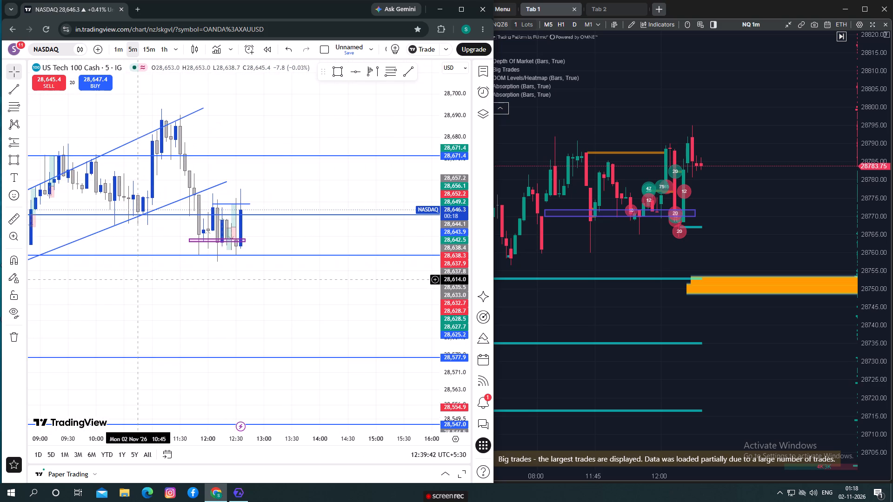
pyautogui.scroll(2, 136, 278)
pyautogui.scroll(-2, 135, 278)
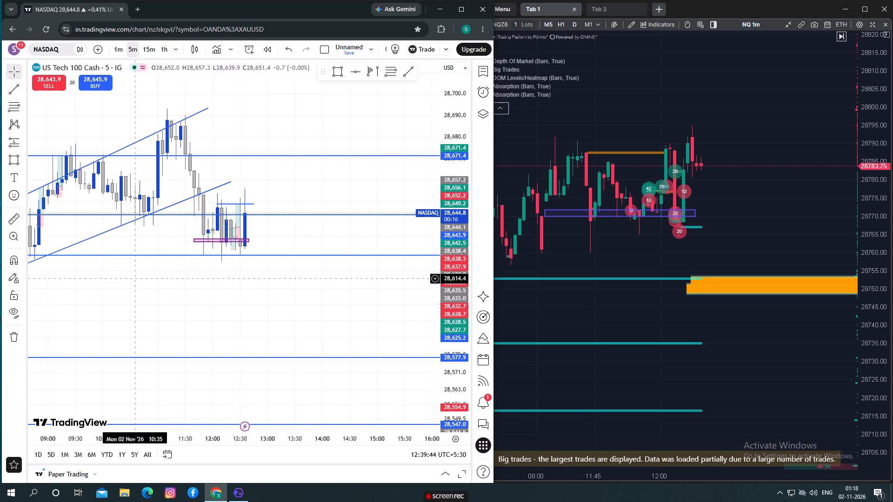
pyautogui.click(139, 51)
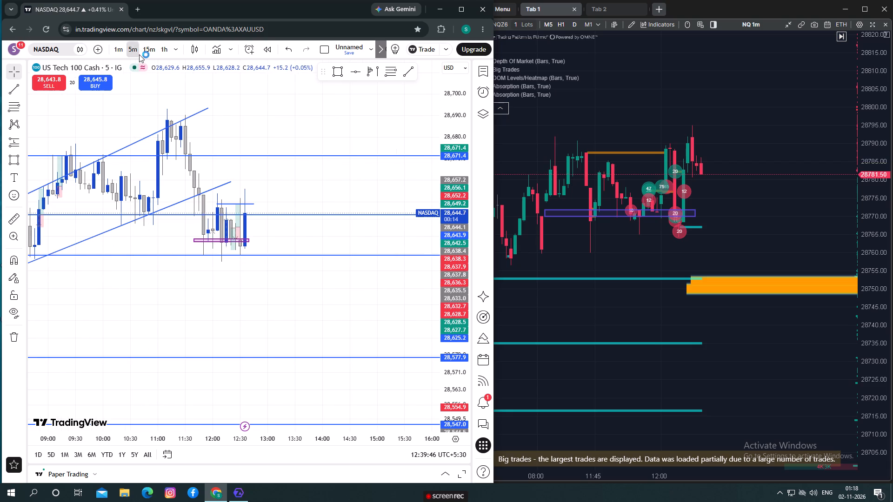
pyautogui.click(144, 48)
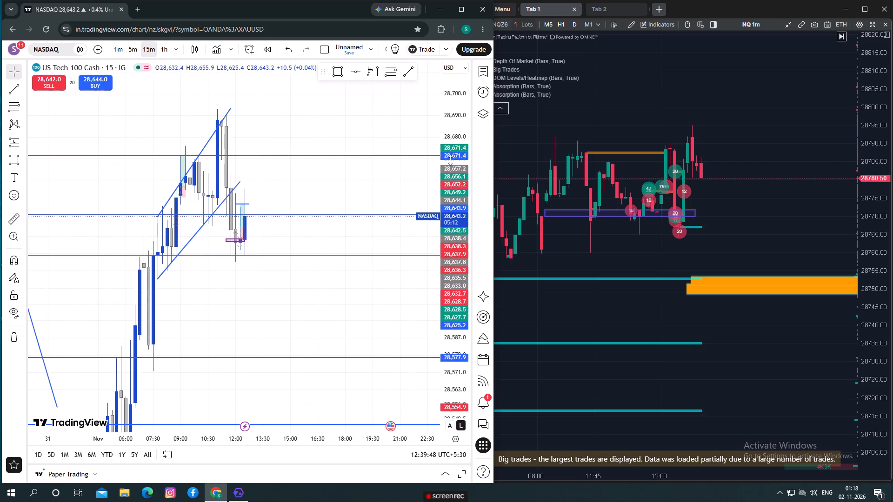
pyautogui.moveTo(450, 160); pyautogui.dragTo(453, 412)
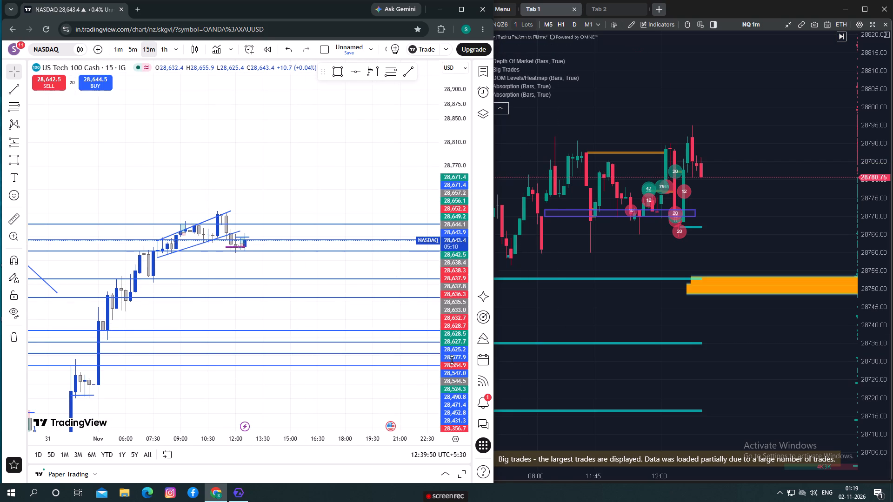
pyautogui.moveTo(450, 360); pyautogui.dragTo(466, 270)
pyautogui.scroll(3, 275, 275)
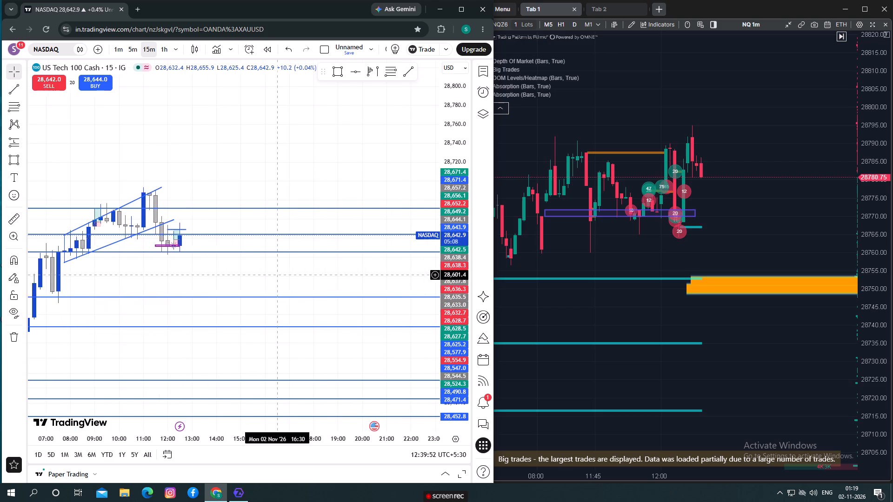
pyautogui.moveTo(455, 320); pyautogui.dragTo(462, 261)
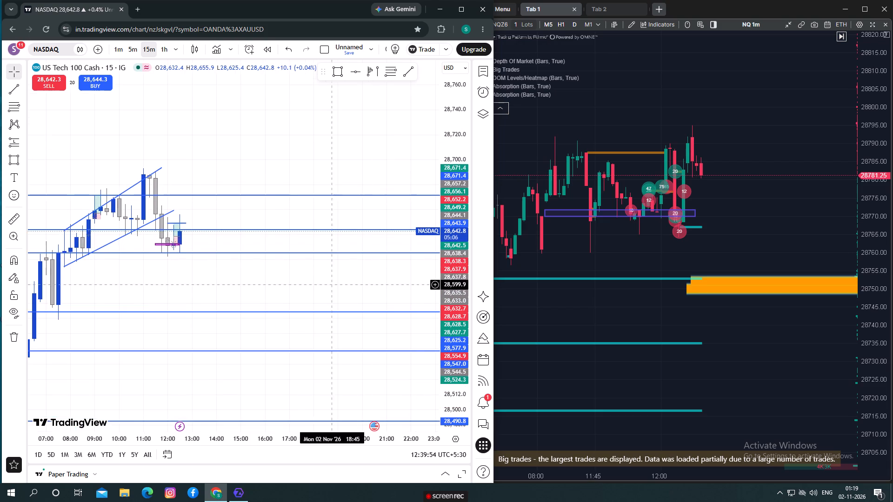
pyautogui.scroll(1, 282, 292)
pyautogui.moveTo(209, 286); pyautogui.dragTo(236, 286)
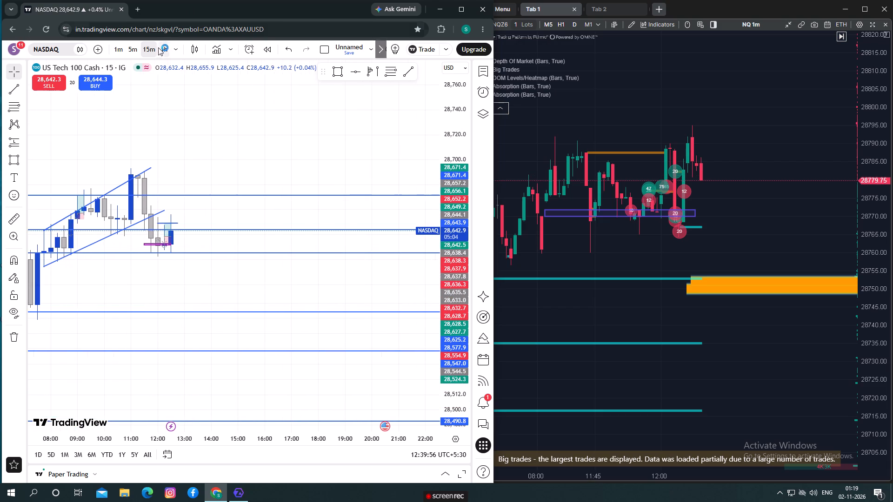
# Examine the one-hour NASDAQ chart from the early October highs through the decline to the latest candles.
pyautogui.click(166, 56)
pyautogui.moveTo(455, 255); pyautogui.dragTo(442, 501)
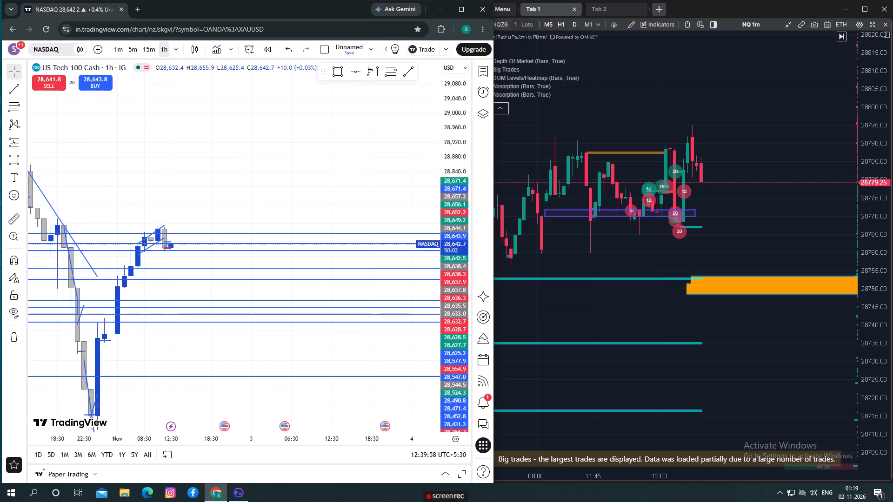
pyautogui.moveTo(442, 501); pyautogui.dragTo(440, 501)
pyautogui.scroll(-2, 195, 330)
pyautogui.scroll(1, 195, 333)
pyautogui.scroll(-1, 194, 337)
pyautogui.moveTo(453, 105); pyautogui.dragTo(428, 452)
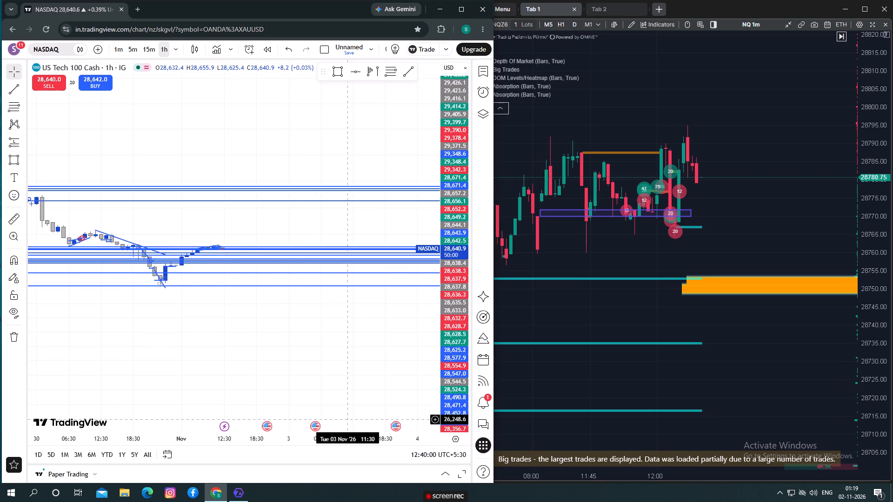
pyautogui.scroll(-2, 292, 354)
pyautogui.scroll(1, 289, 363)
pyautogui.scroll(-1, 288, 370)
pyautogui.moveTo(448, 363); pyautogui.dragTo(469, 200)
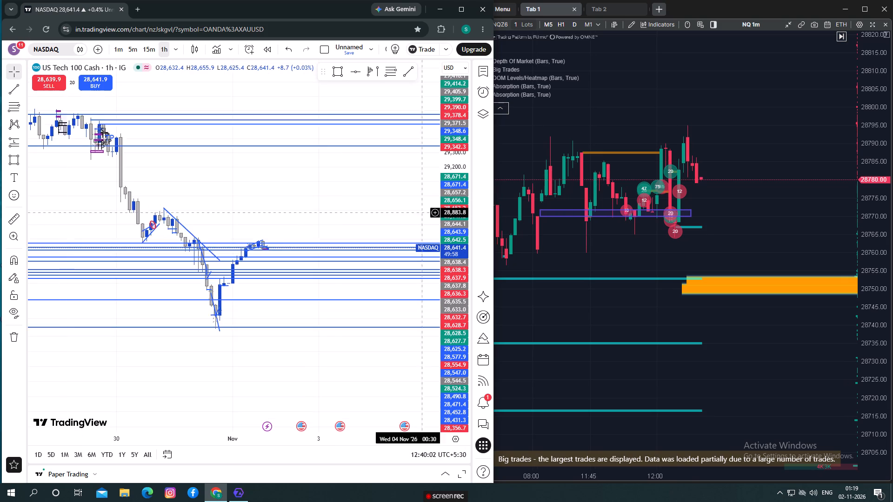
pyautogui.scroll(-6, 327, 241)
pyautogui.moveTo(446, 134); pyautogui.dragTo(454, 244)
pyautogui.scroll(-2, 163, 302)
pyautogui.scroll(1, 163, 302)
pyautogui.scroll(-4, 163, 302)
pyautogui.moveTo(307, 374); pyautogui.dragTo(273, 386)
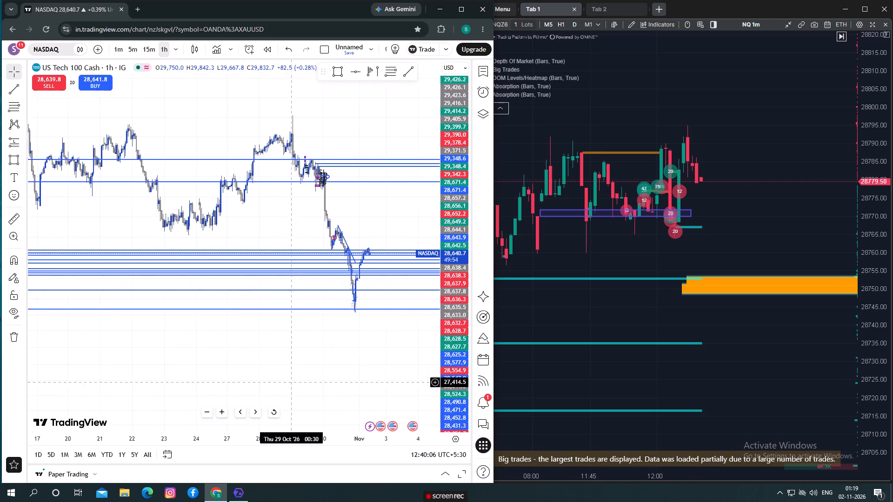
pyautogui.moveTo(273, 386); pyautogui.dragTo(294, 407)
pyautogui.scroll(-6, 298, 376)
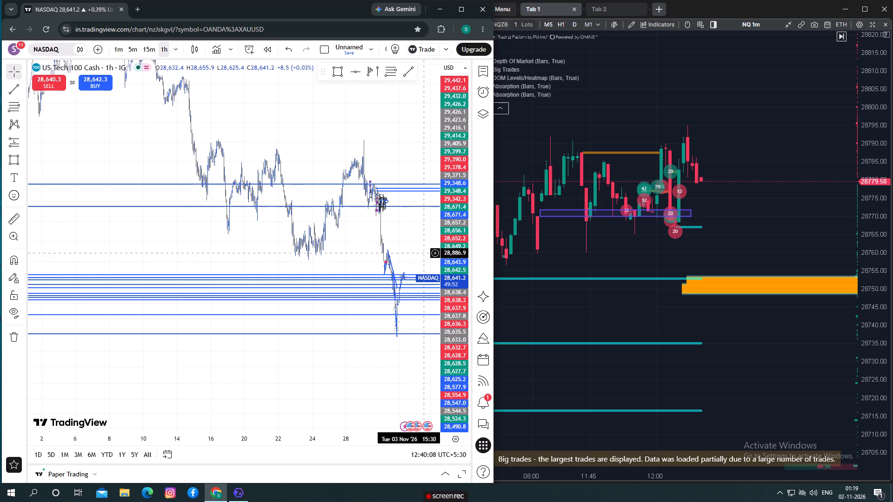
pyautogui.moveTo(444, 228); pyautogui.dragTo(446, 294)
pyautogui.scroll(-1, 387, 352)
pyautogui.scroll(1, 387, 352)
pyautogui.scroll(-1, 387, 352)
pyautogui.moveTo(376, 352); pyautogui.dragTo(337, 413)
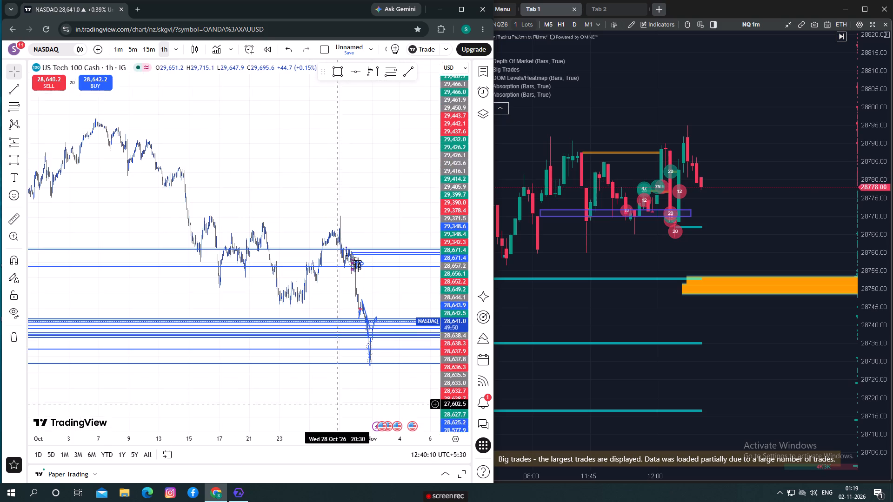
pyautogui.moveTo(337, 413); pyautogui.dragTo(317, 387)
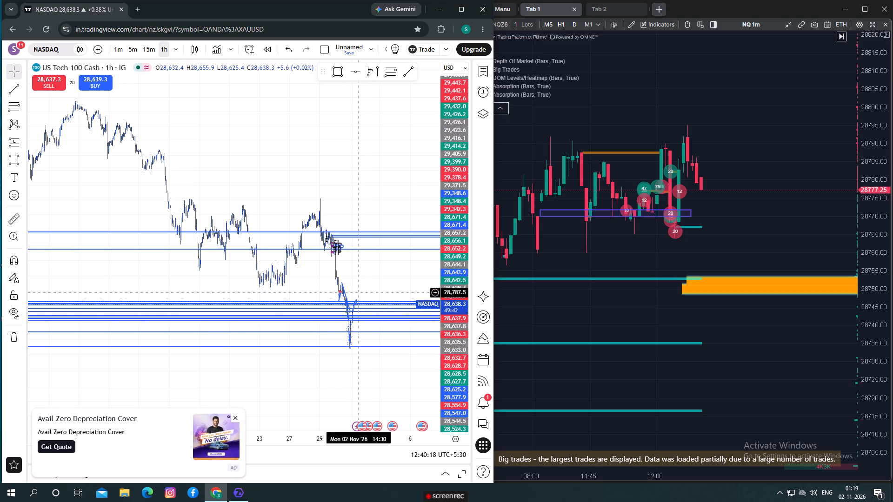
pyautogui.moveTo(367, 281); pyautogui.dragTo(347, 271)
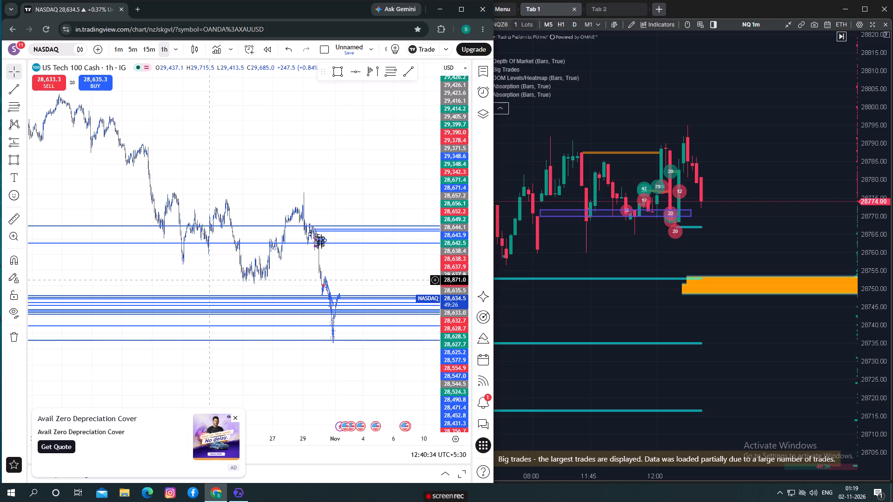
# Examine the recent one-hour NASDAQ rebound closely against the cluster of blue horizontal levels.
pyautogui.scroll(6, 233, 291)
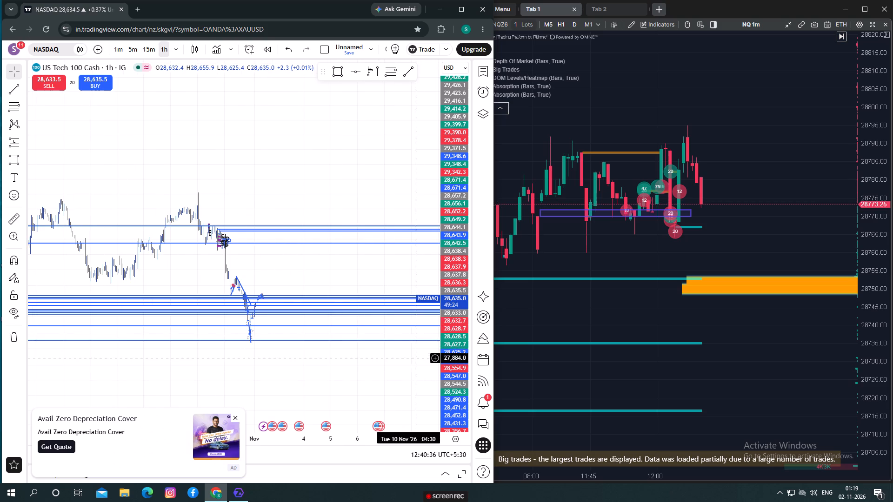
pyautogui.moveTo(453, 366); pyautogui.dragTo(460, 284)
pyautogui.scroll(6, 214, 297)
pyautogui.moveTo(213, 294); pyautogui.dragTo(340, 297)
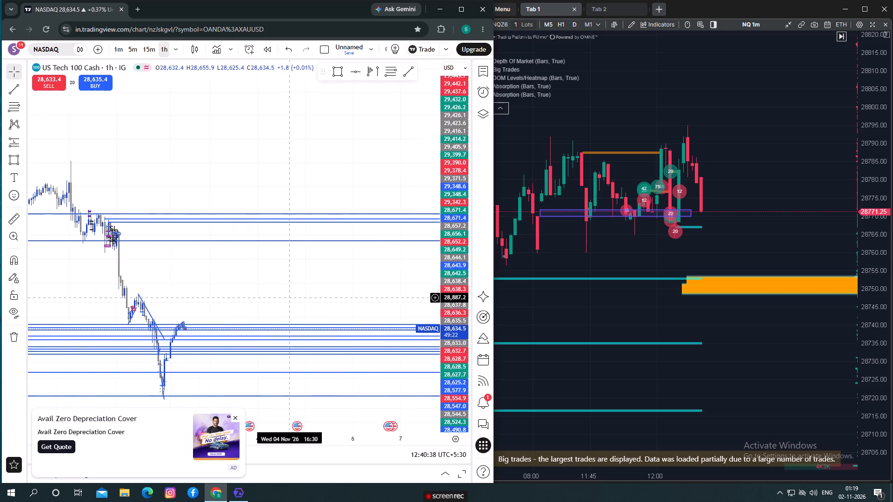
pyautogui.moveTo(340, 297); pyautogui.dragTo(341, 297)
pyautogui.moveTo(451, 404); pyautogui.dragTo(441, 253)
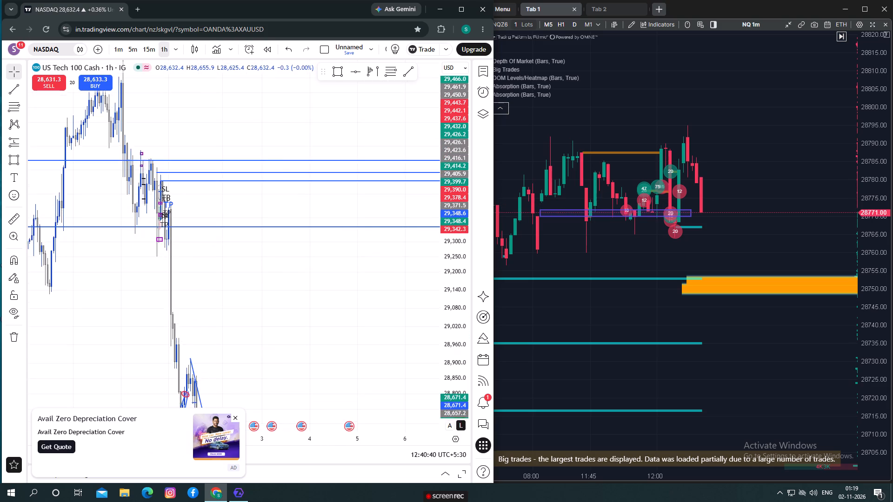
pyautogui.scroll(5, 281, 340)
pyautogui.moveTo(260, 349); pyautogui.dragTo(297, 202)
pyautogui.moveTo(223, 228); pyautogui.dragTo(253, 193)
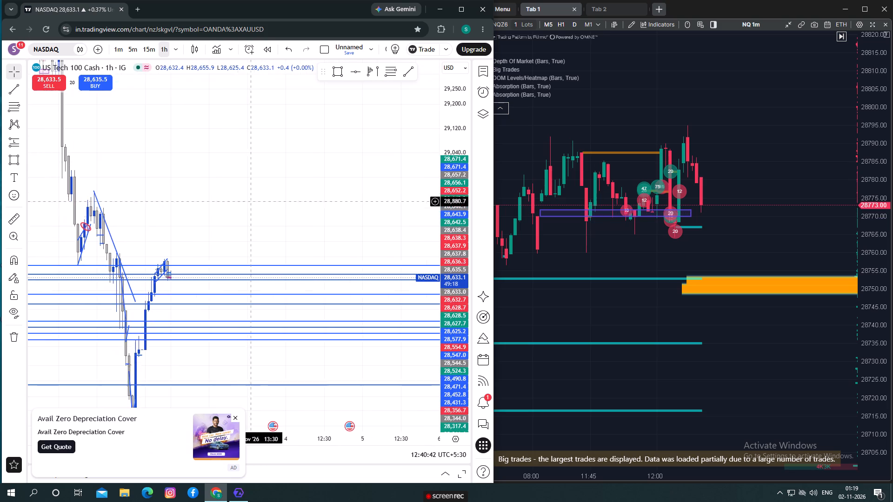
pyautogui.scroll(2, 226, 223)
pyautogui.moveTo(198, 220); pyautogui.dragTo(252, 207)
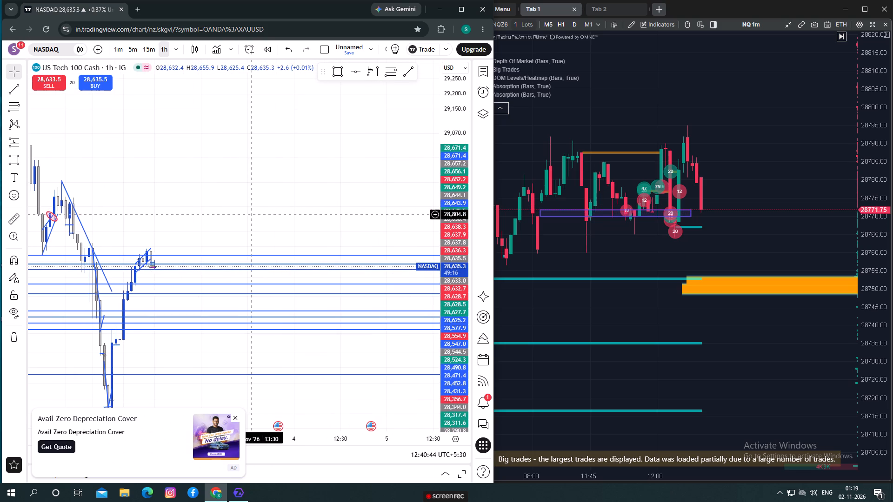
pyautogui.scroll(3, 252, 214)
pyautogui.moveTo(189, 185); pyautogui.dragTo(206, 183)
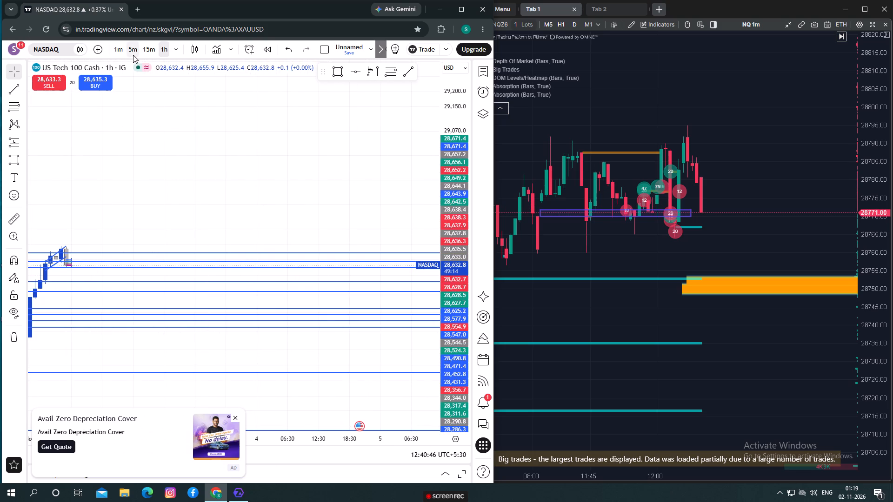
# Switch the NASDAQ chart to the one-minute timeframe and extend the purple zone's end to 13:00.
pyautogui.click(133, 55)
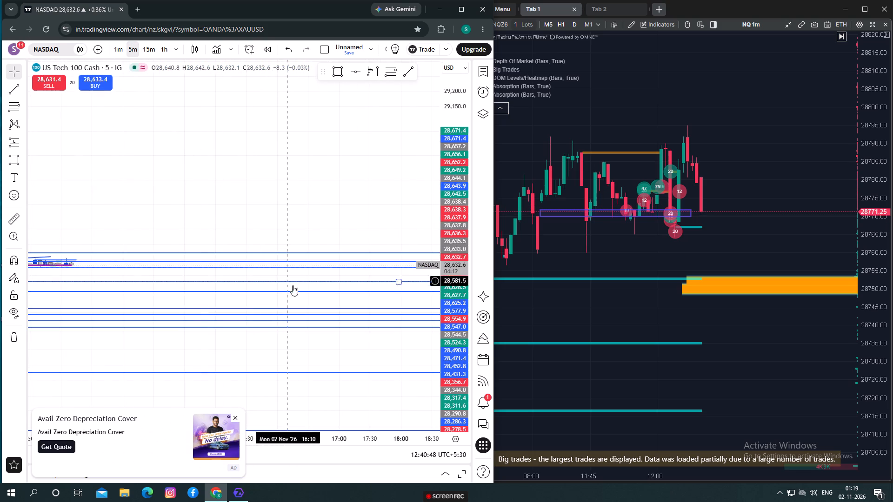
pyautogui.click(114, 53)
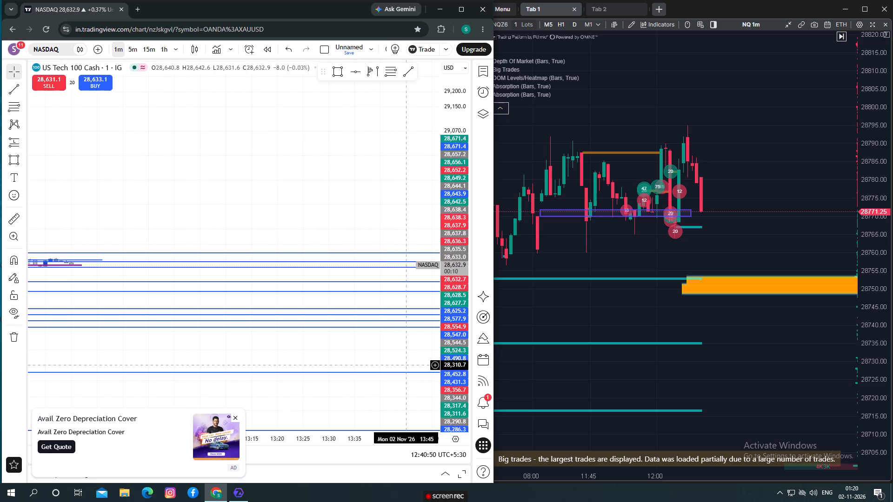
pyautogui.moveTo(451, 387); pyautogui.dragTo(451, 230)
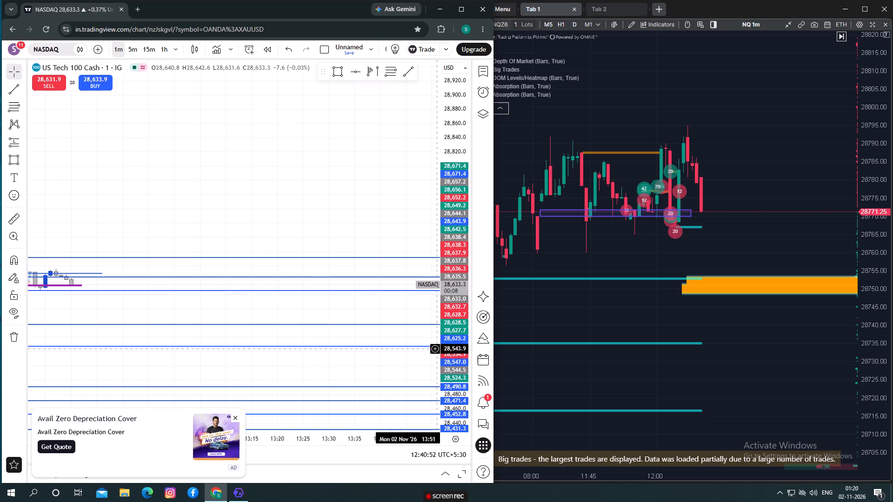
pyautogui.moveTo(449, 377); pyautogui.dragTo(446, 189)
pyautogui.moveTo(461, 332); pyautogui.dragTo(452, 281)
pyautogui.moveTo(94, 231); pyautogui.dragTo(349, 206)
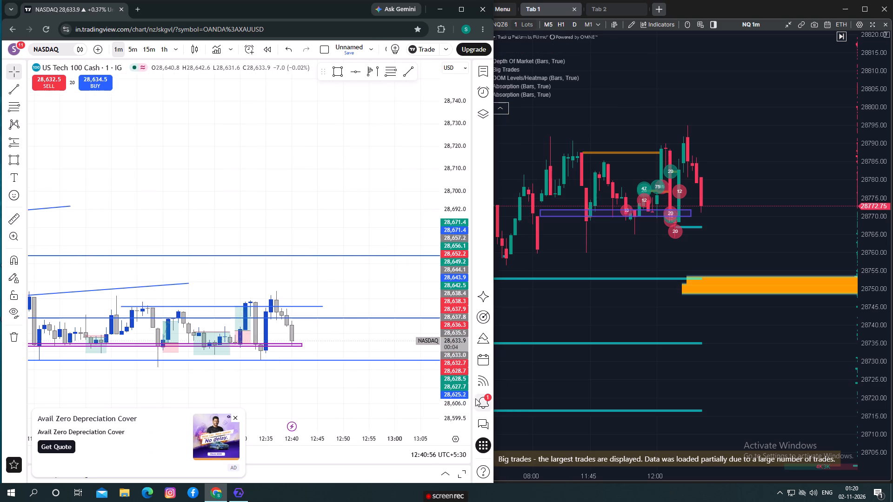
pyautogui.moveTo(456, 397); pyautogui.dragTo(472, 249)
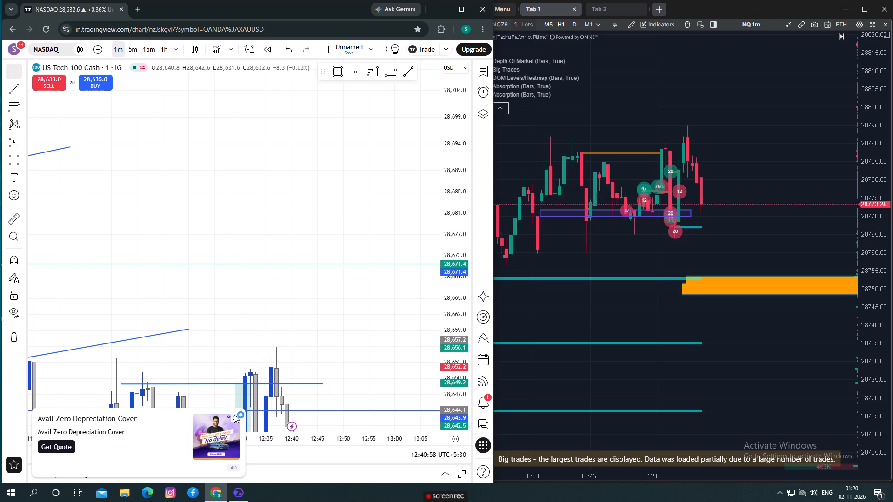
pyautogui.click(234, 415)
pyautogui.moveTo(233, 341); pyautogui.dragTo(230, 217)
pyautogui.moveTo(350, 358); pyautogui.dragTo(342, 270)
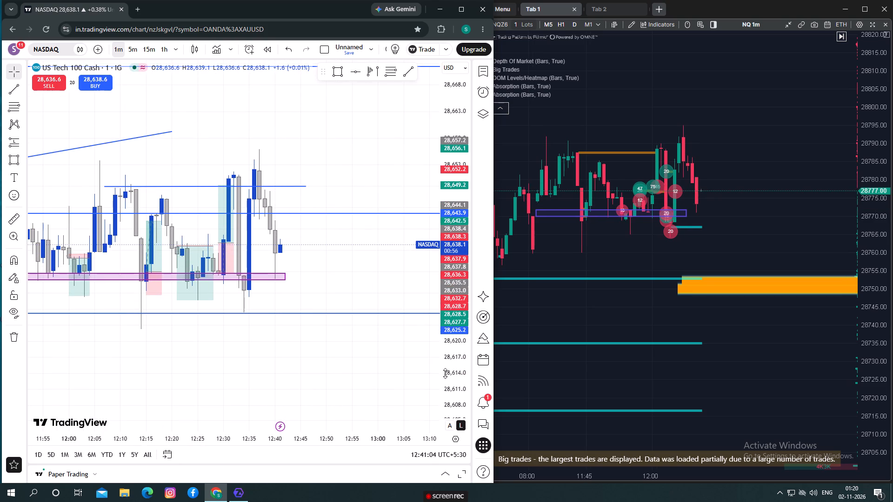
pyautogui.moveTo(447, 376); pyautogui.dragTo(443, 315)
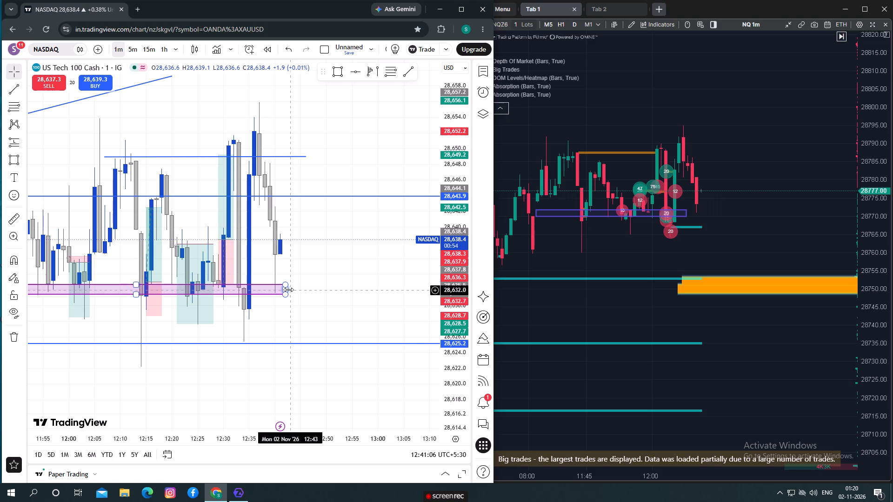
pyautogui.moveTo(288, 290); pyautogui.dragTo(379, 293)
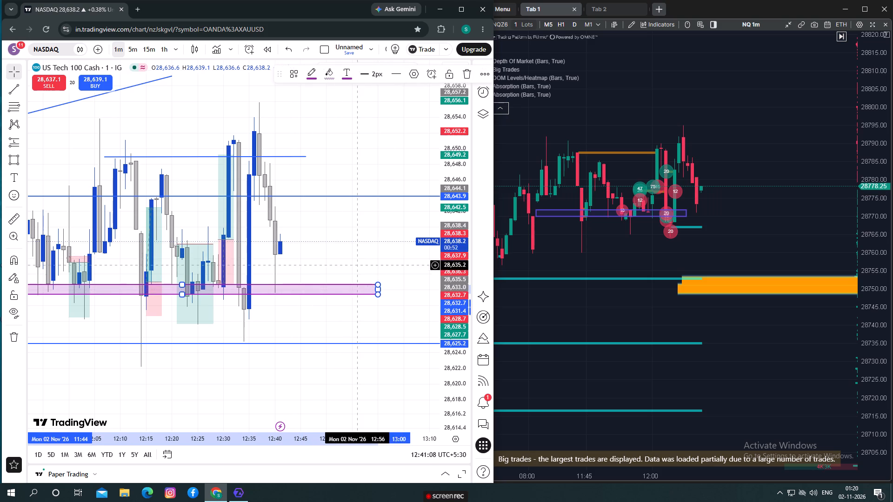
# Examine the one-minute NASDAQ candles since about 11:30 against the purple zone, rising trendline and surrounding blue levels.
pyautogui.scroll(1, 449, 246)
pyautogui.scroll(-10, 449, 246)
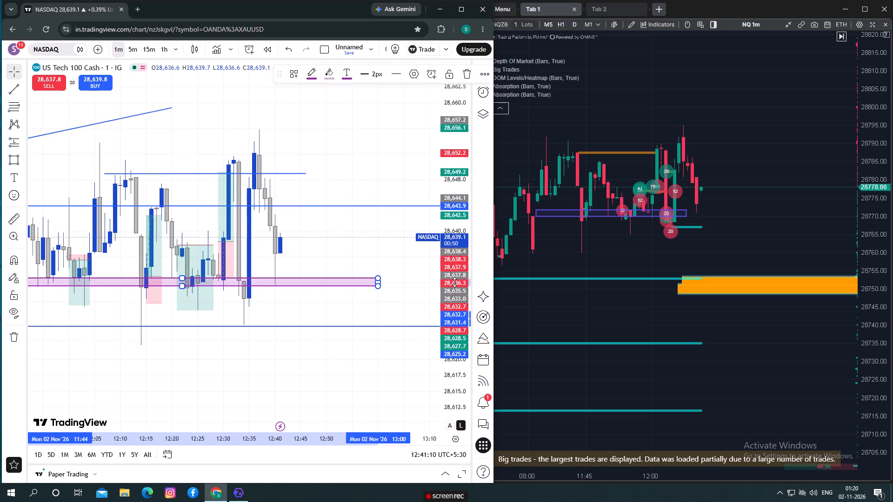
pyautogui.scroll(-8, 454, 282)
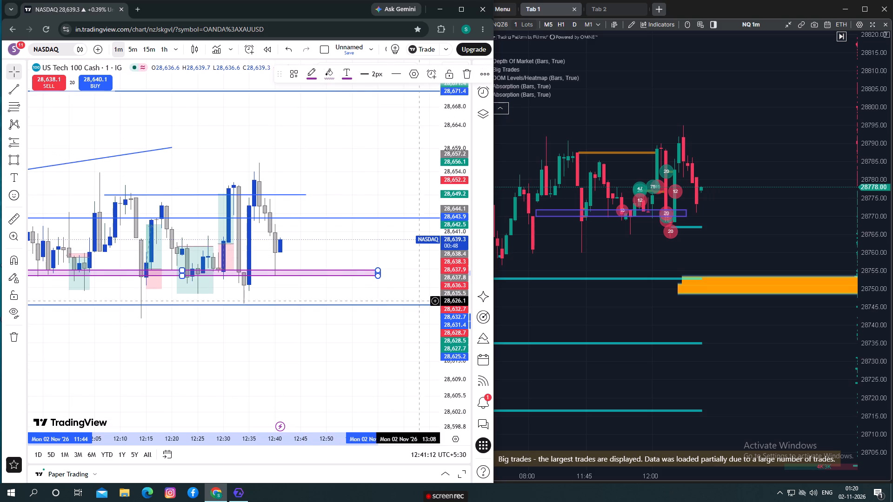
pyautogui.scroll(-2, 337, 301)
pyautogui.scroll(-1, 447, 279)
pyautogui.scroll(1, 447, 280)
pyautogui.scroll(-1, 447, 280)
pyautogui.scroll(1, 446, 285)
pyautogui.scroll(-2, 446, 285)
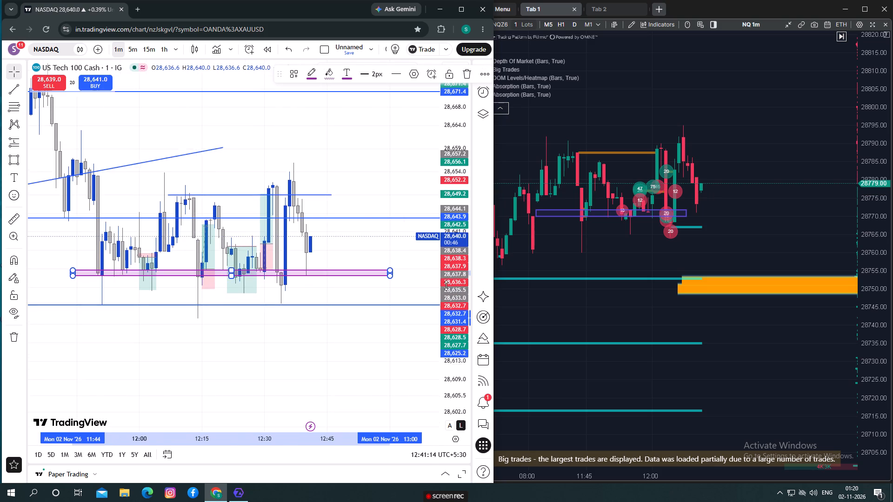
pyautogui.moveTo(447, 285); pyautogui.dragTo(450, 303)
pyautogui.scroll(2, 390, 307)
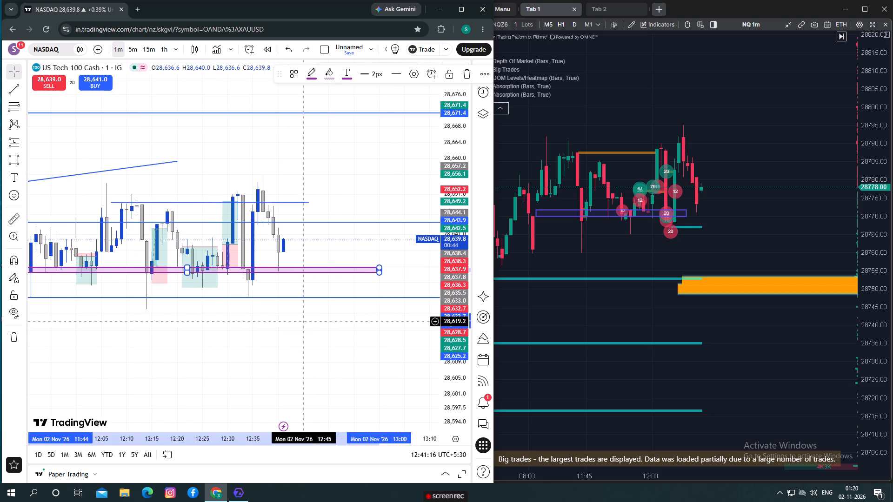
pyautogui.moveTo(265, 343); pyautogui.dragTo(384, 329)
pyautogui.scroll(-2, 382, 328)
pyautogui.moveTo(382, 329); pyautogui.dragTo(279, 329)
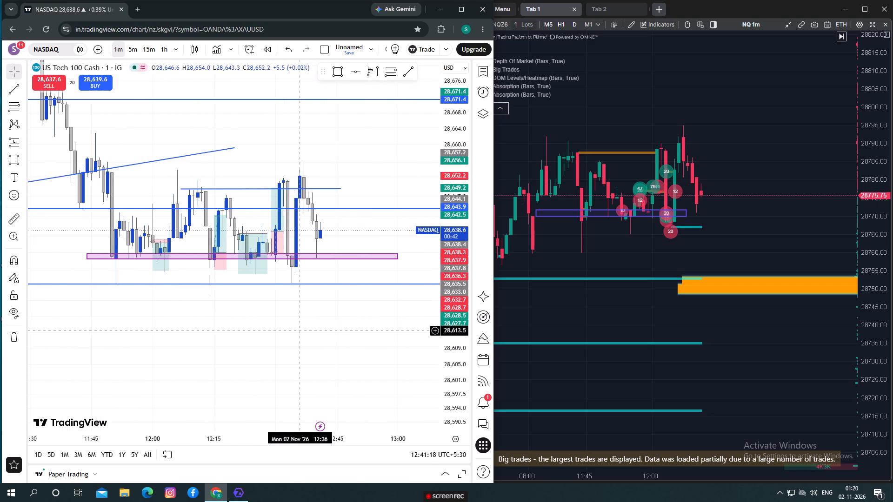
pyautogui.moveTo(279, 329); pyautogui.dragTo(254, 330)
pyautogui.moveTo(451, 257); pyautogui.dragTo(454, 269)
pyautogui.scroll(-1, 400, 286)
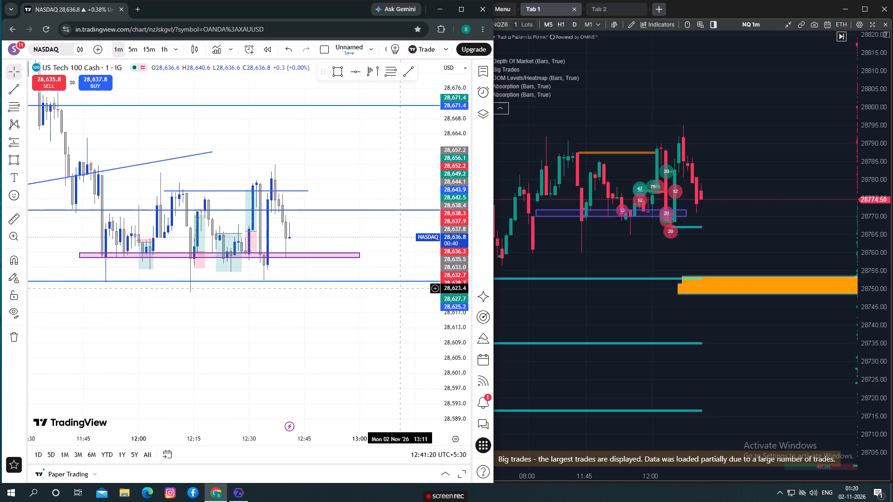
pyautogui.moveTo(349, 329); pyautogui.dragTo(321, 335)
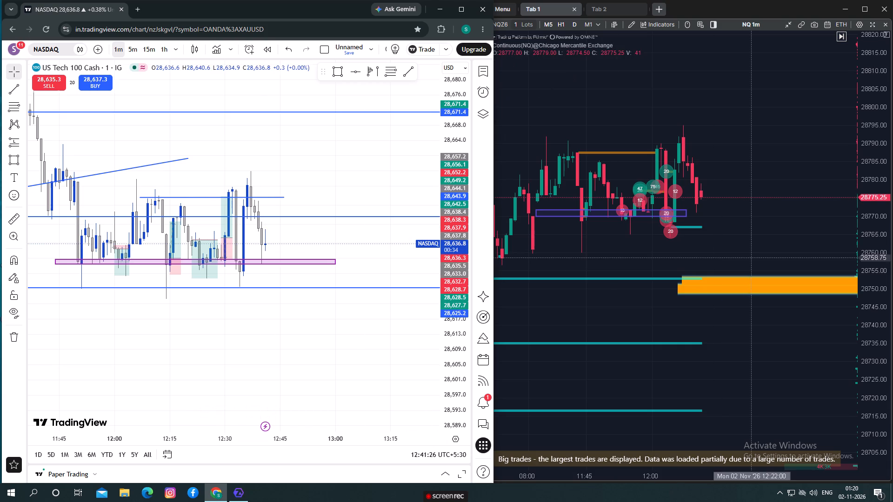
# On the ATAS X NQ one-minute chart, extend the purple zone past the latest candle to about 12:32.
pyautogui.moveTo(880, 286); pyautogui.dragTo(865, 166)
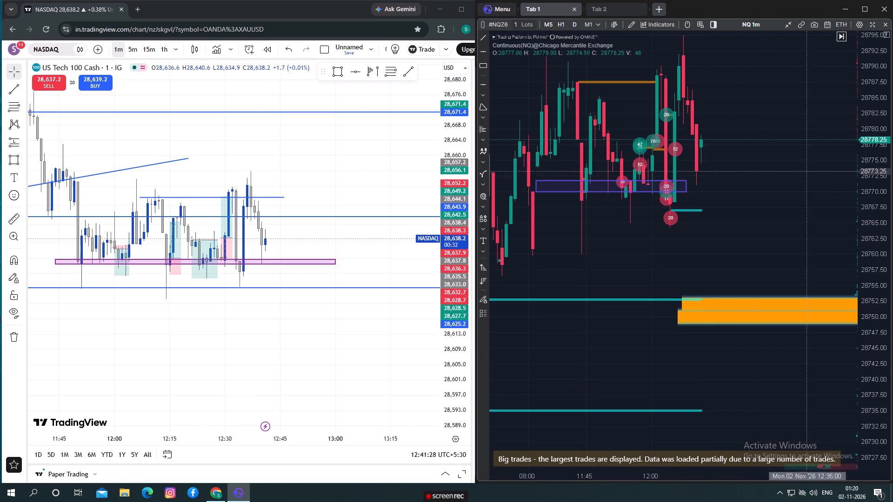
pyautogui.moveTo(687, 185); pyautogui.dragTo(788, 197)
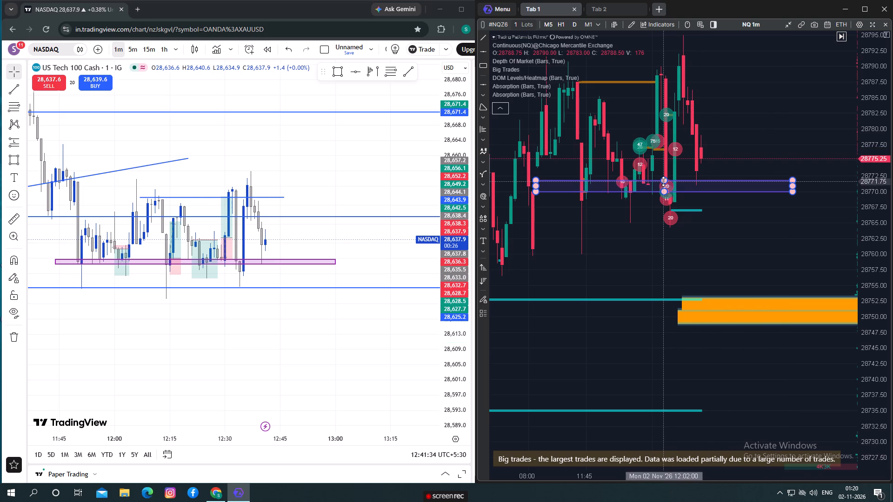
# Narrow the purple zone on the NQ chart so it spans about 28,771 to 28,772.
pyautogui.click(663, 181)
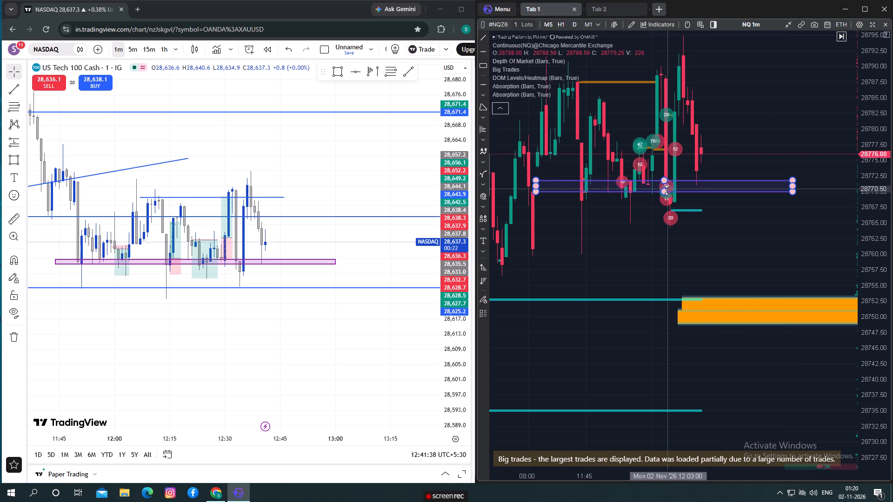
pyautogui.moveTo(666, 192); pyautogui.dragTo(691, 185)
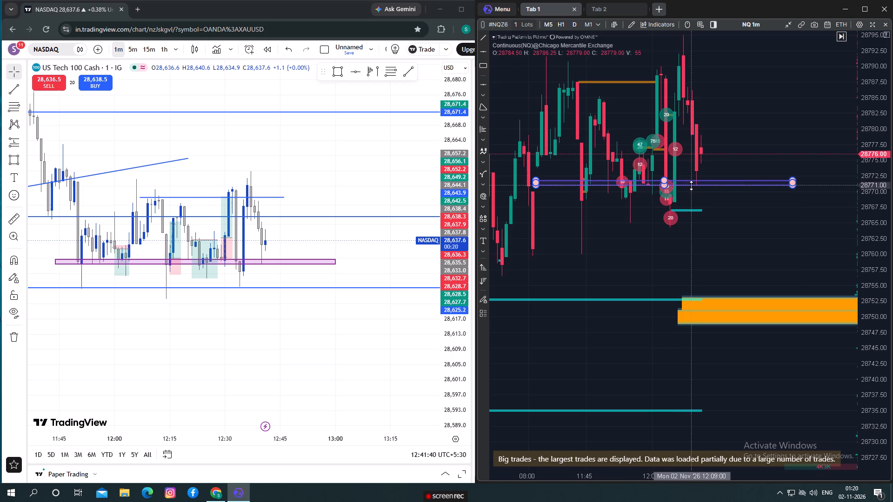
pyautogui.moveTo(691, 185); pyautogui.dragTo(692, 185)
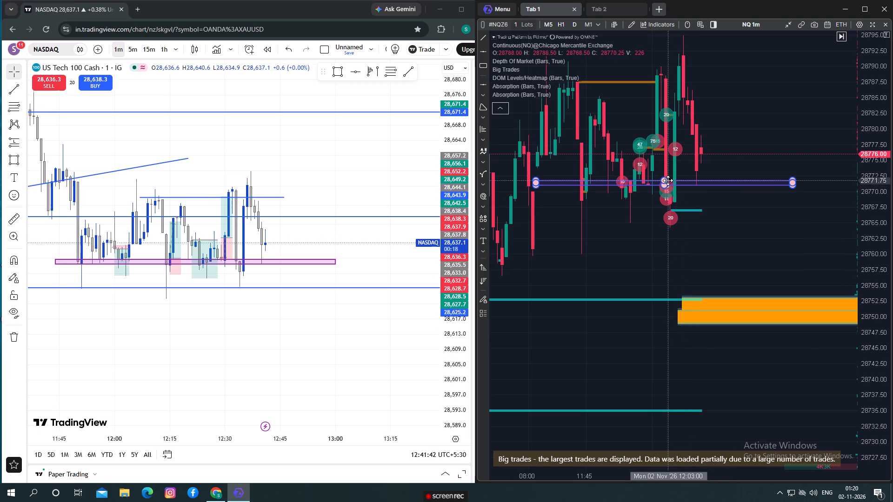
pyautogui.click(666, 180)
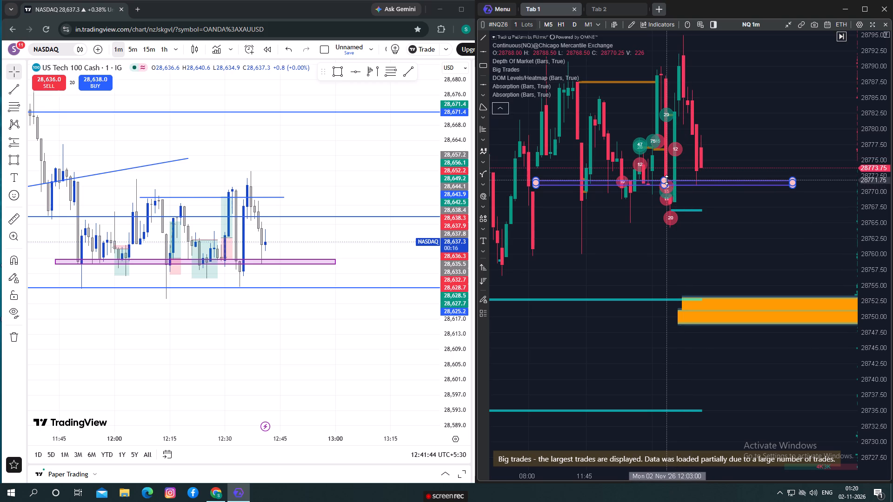
pyautogui.click(646, 223)
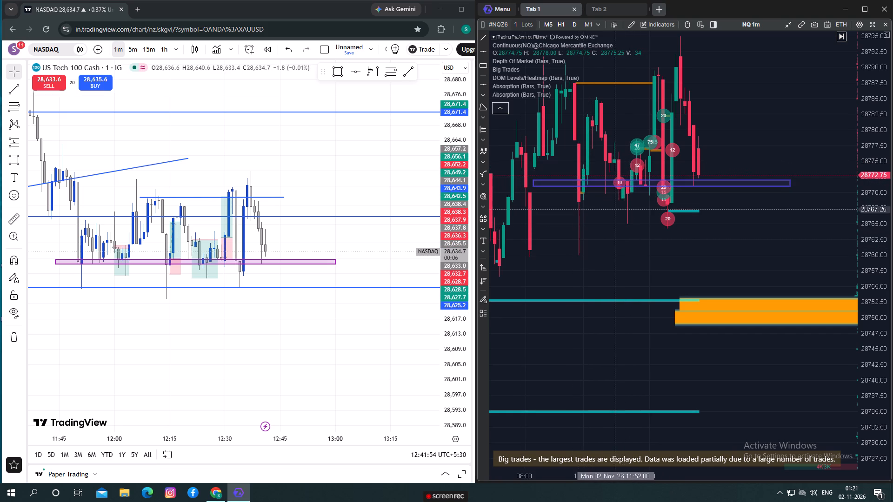
# Shift the narrowed purple zone on the NQ chart down so it spans about 28,770 to 28,771.
pyautogui.scroll(1, 618, 218)
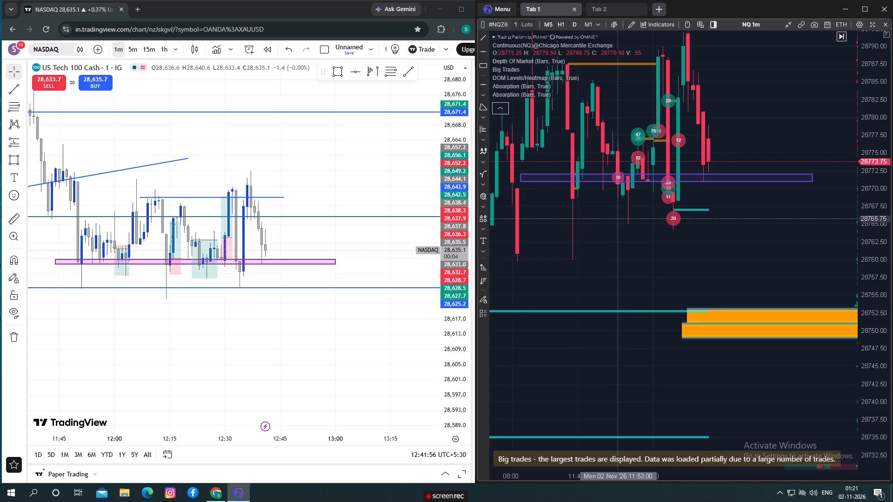
pyautogui.scroll(2, 617, 219)
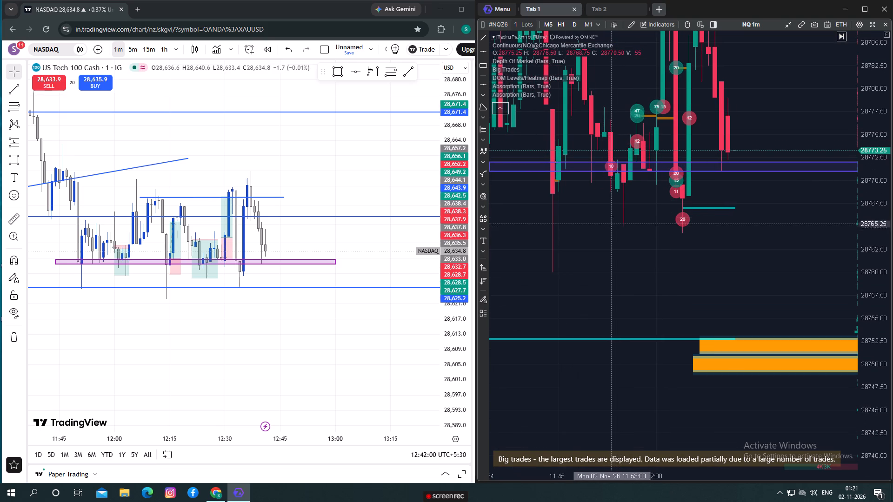
pyautogui.click(638, 173)
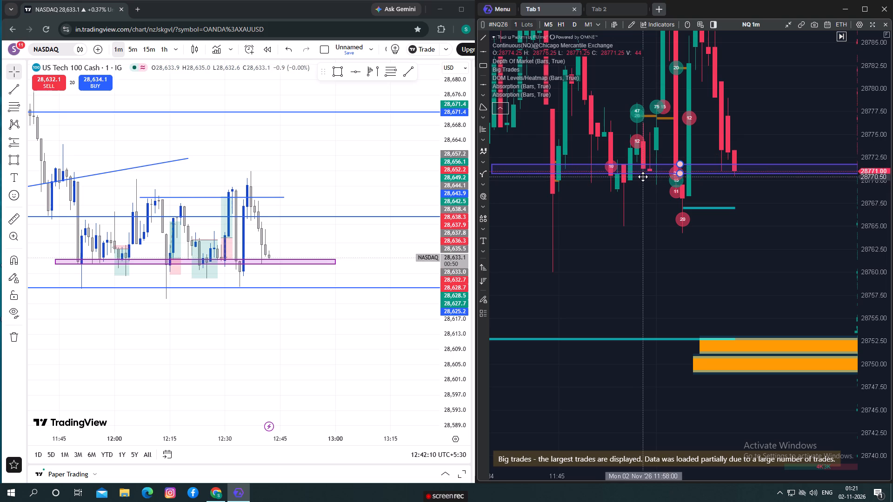
pyautogui.scroll(7, 663, 216)
pyautogui.scroll(-4, 638, 231)
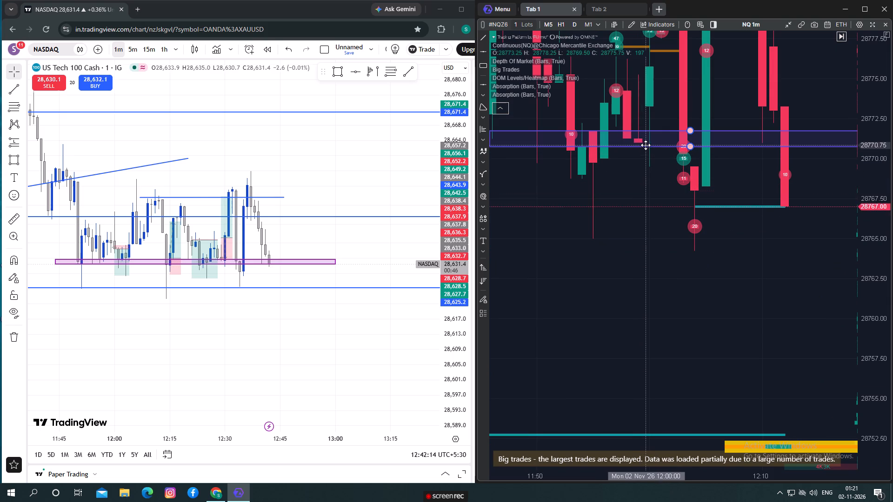
pyautogui.click(646, 145)
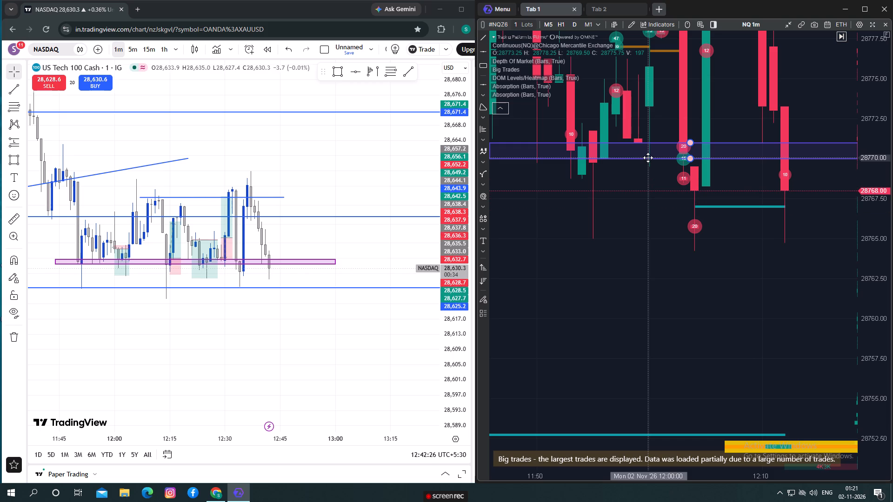
# Examine the NQ candles and big-trade bubbles around the purple zone, together with the heatmap bands below.
pyautogui.moveTo(875, 151); pyautogui.dragTo(877, 297)
pyautogui.scroll(1, 601, 276)
pyautogui.scroll(-1, 601, 276)
pyautogui.scroll(1, 601, 276)
pyautogui.scroll(-1, 601, 277)
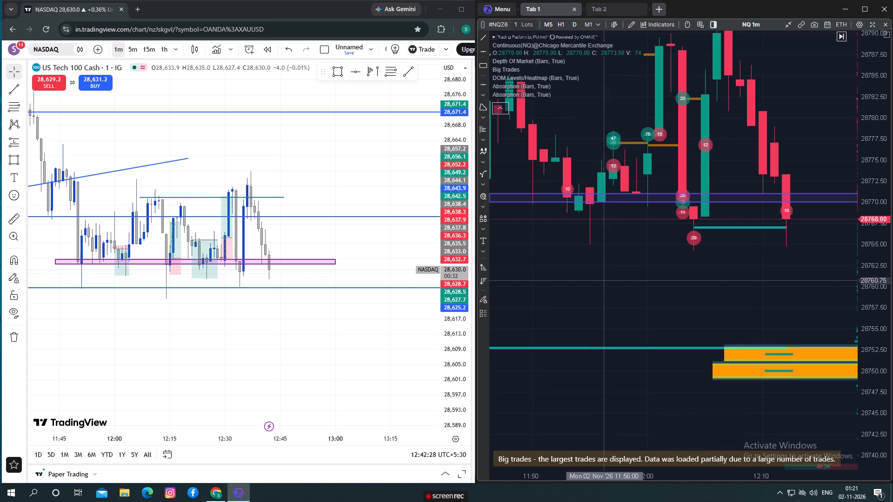
pyautogui.scroll(1, 607, 277)
pyautogui.scroll(-11, 607, 277)
pyautogui.moveTo(610, 281); pyautogui.dragTo(615, 281)
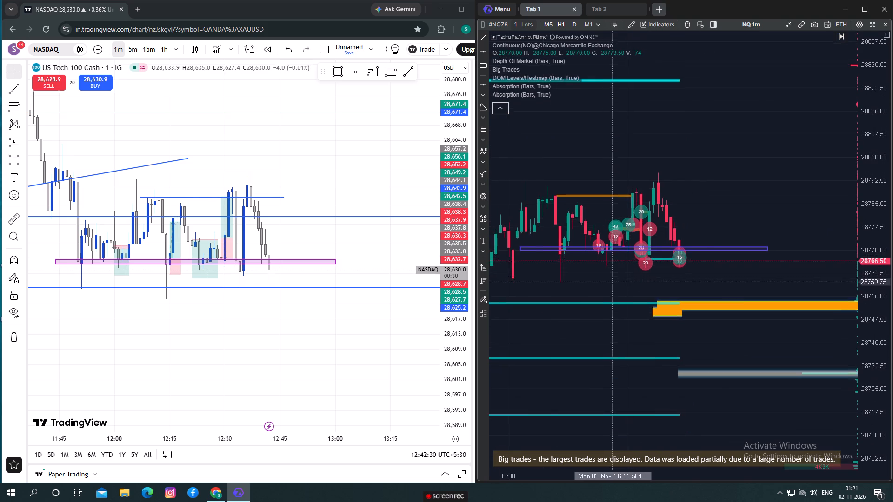
pyautogui.moveTo(615, 281); pyautogui.dragTo(656, 261)
# Examine the latest NQ candle's big trades close up, between the purple zone and the orange heatmap bands.
pyautogui.scroll(13, 751, 270)
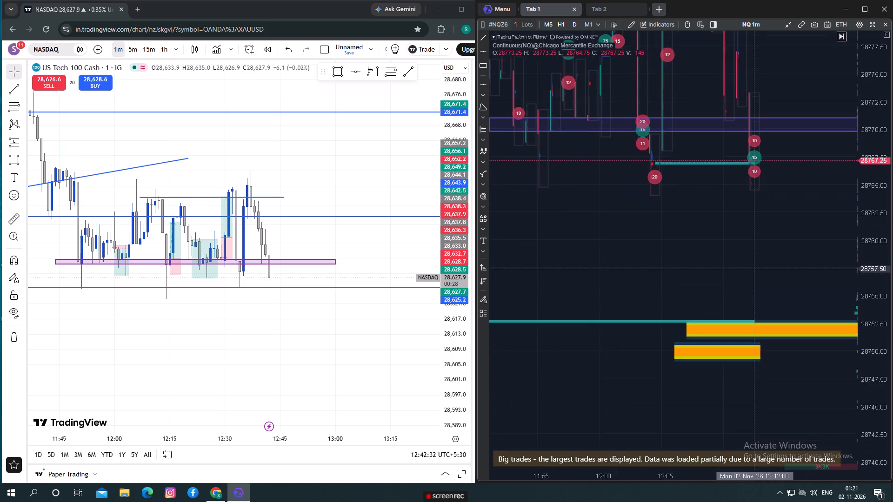
pyautogui.scroll(6, 754, 269)
pyautogui.moveTo(743, 245); pyautogui.dragTo(669, 361)
pyautogui.scroll(2, 674, 310)
pyautogui.scroll(-6, 688, 248)
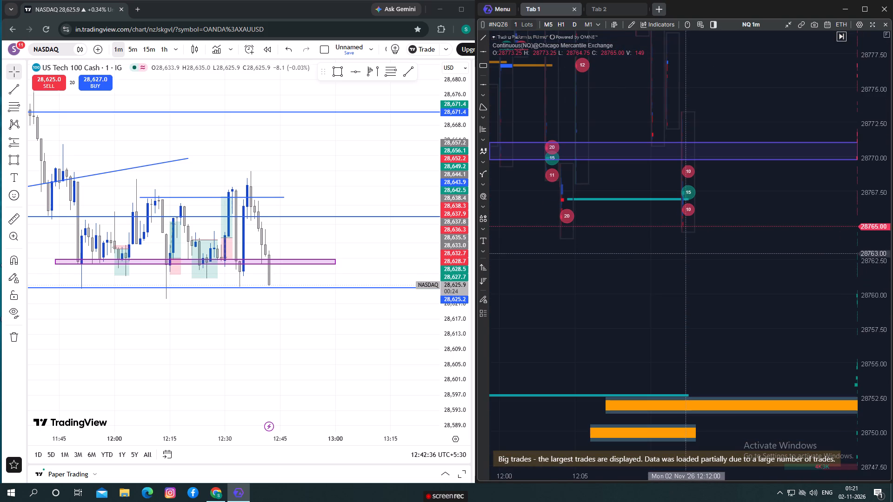
# Examine the wider NQ decline from the recent high against the purple zone, teal levels and heatmap bands.
pyautogui.scroll(-3, 695, 273)
pyautogui.scroll(1, 697, 284)
pyautogui.scroll(-3, 697, 284)
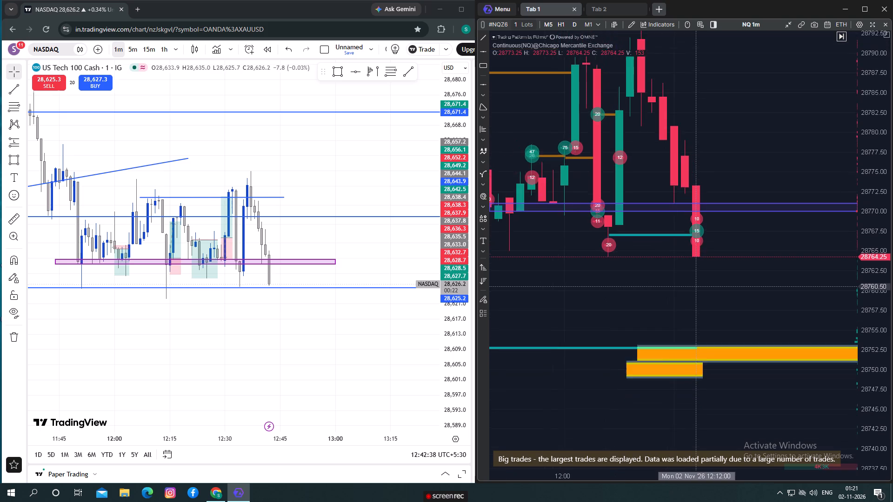
pyautogui.scroll(-6, 696, 286)
pyautogui.moveTo(692, 286); pyautogui.dragTo(621, 268)
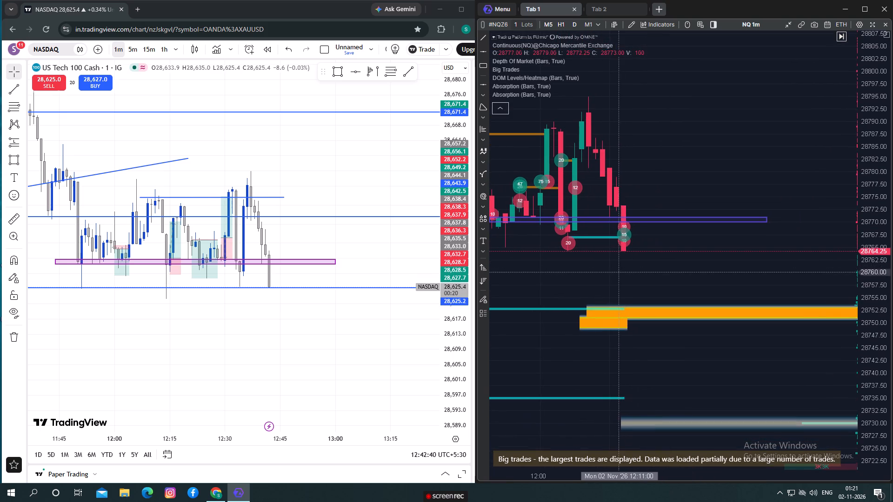
pyautogui.scroll(-1, 618, 273)
pyautogui.click(889, 347)
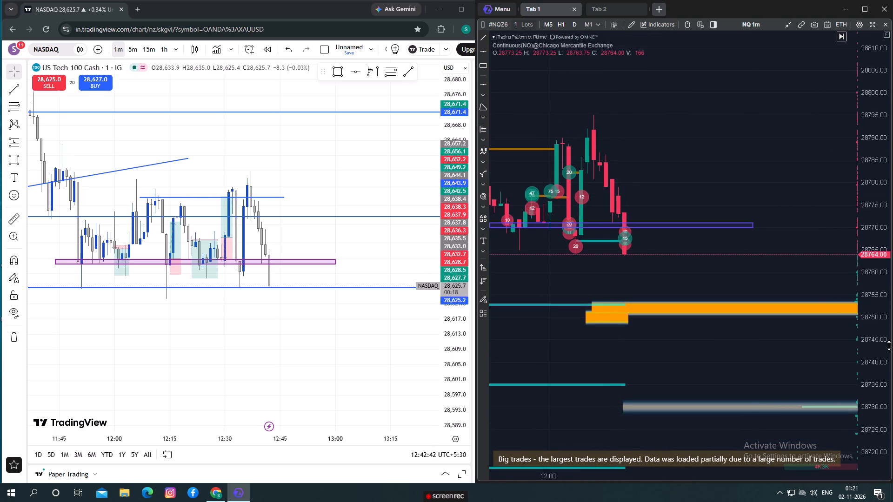
pyautogui.scroll(-3, 731, 269)
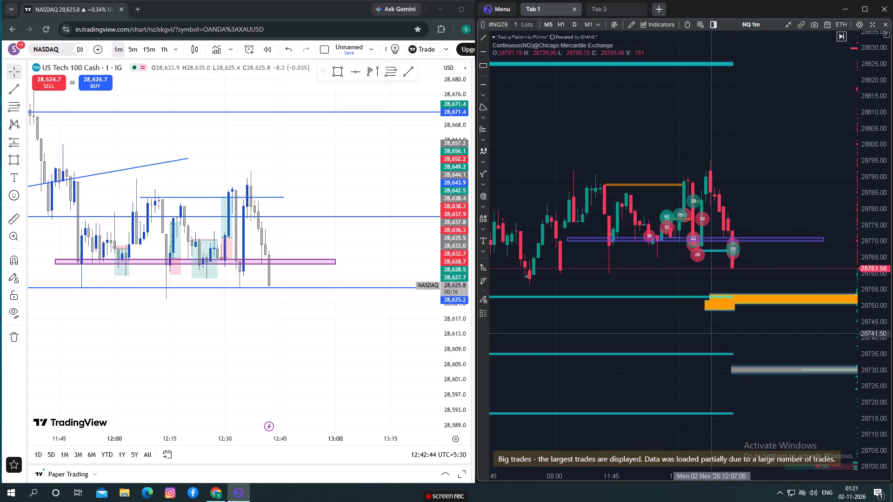
# Examine the latest NQ decline above the orange heatmap bands, and compare it with TradingView's 1-minute NASDAQ candles around the 28,625.2 level.
pyautogui.moveTo(892, 363); pyautogui.dragTo(885, 343)
pyautogui.scroll(-2, 760, 314)
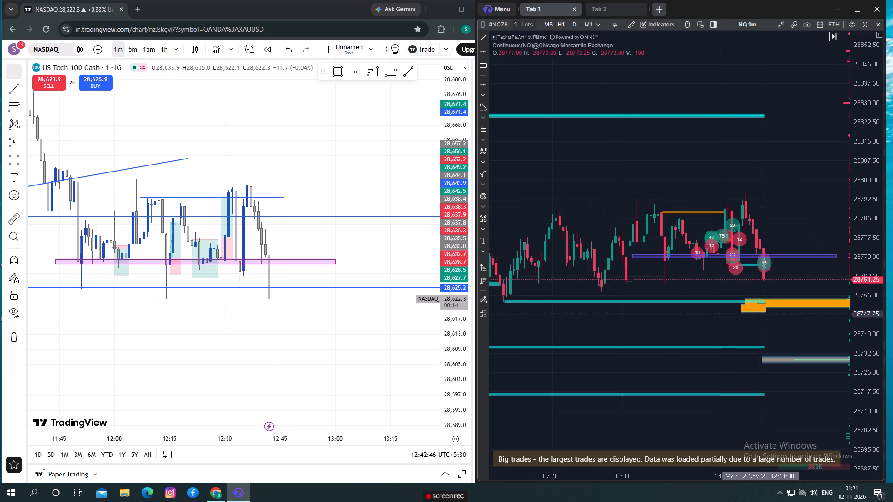
pyautogui.moveTo(884, 288); pyautogui.dragTo(892, 289)
pyautogui.moveTo(197, 345); pyautogui.dragTo(170, 257)
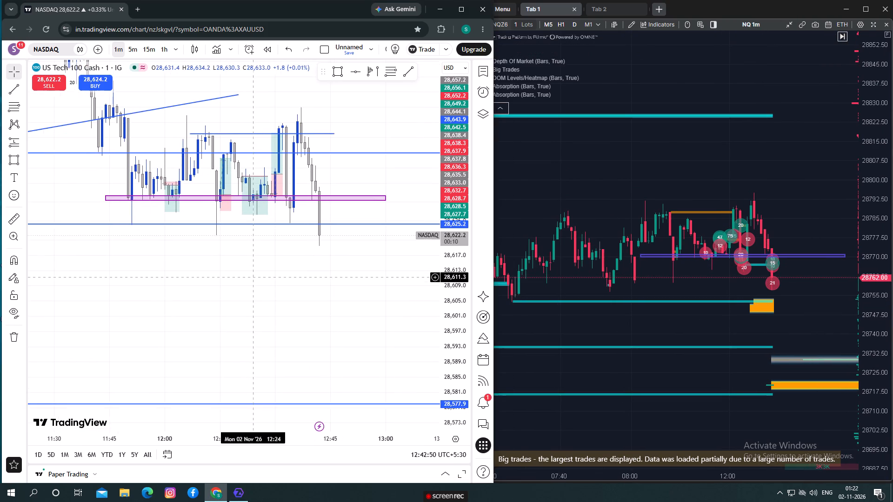
pyautogui.moveTo(170, 257); pyautogui.dragTo(155, 251)
pyautogui.moveTo(223, 272); pyautogui.dragTo(240, 329)
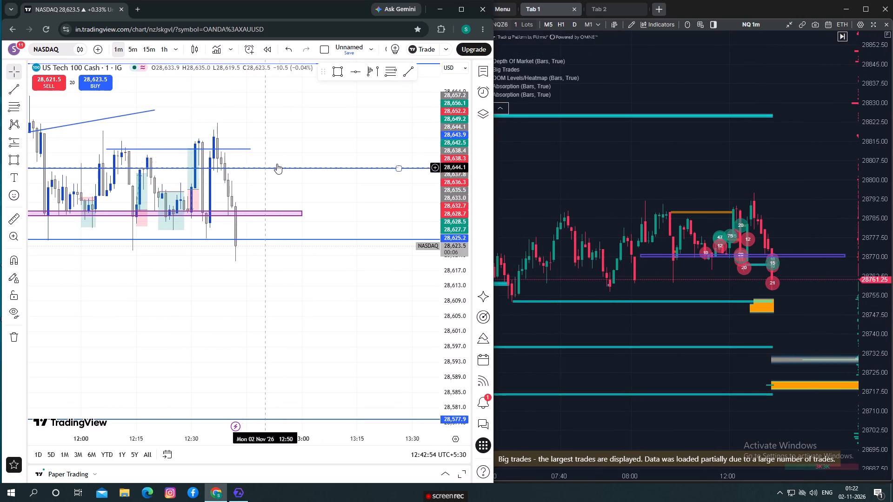
pyautogui.click(241, 169)
pyautogui.moveTo(290, 139); pyautogui.dragTo(303, 132)
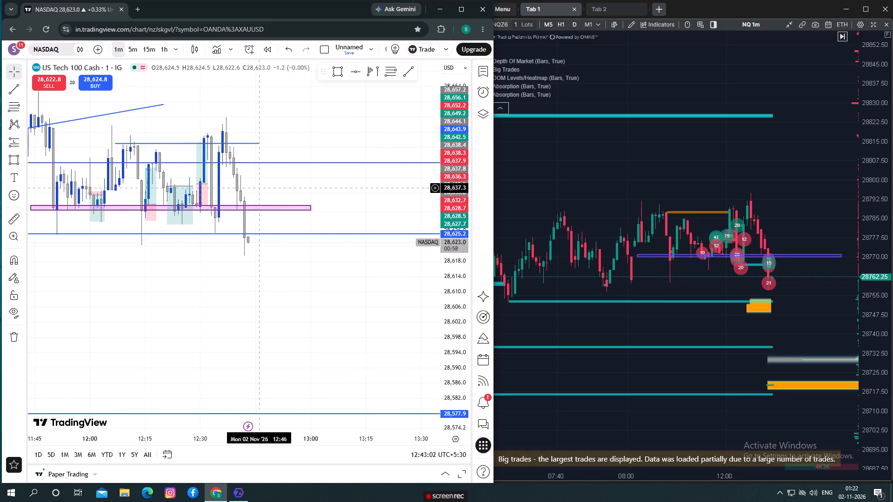
pyautogui.moveTo(257, 300); pyautogui.dragTo(302, 270)
pyautogui.moveTo(279, 268); pyautogui.dragTo(285, 252)
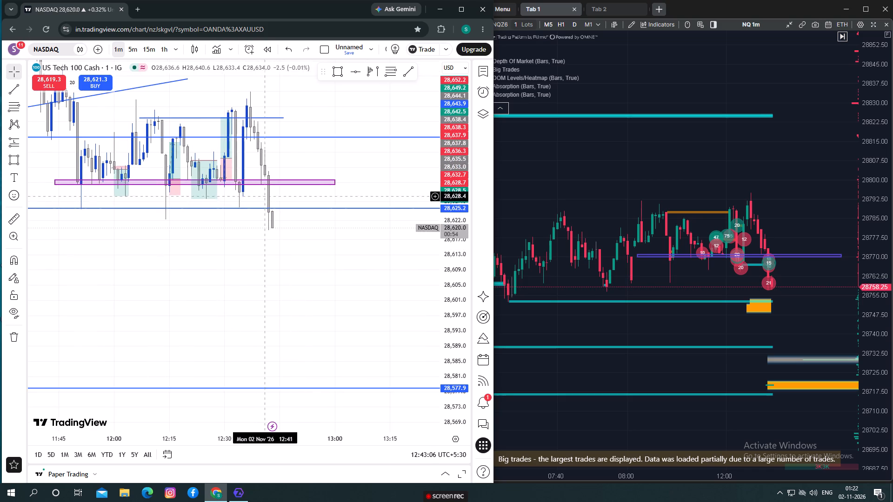
# Measure the recent drop on TradingView's 1-minute NASDAQ chart from about 28,645.7 down to 28,616.0.
pyautogui.click(14, 218)
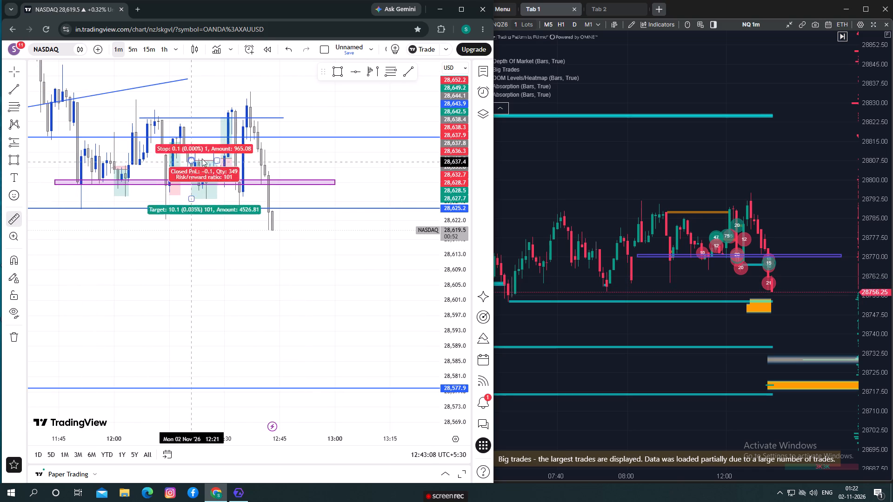
pyautogui.click(269, 130)
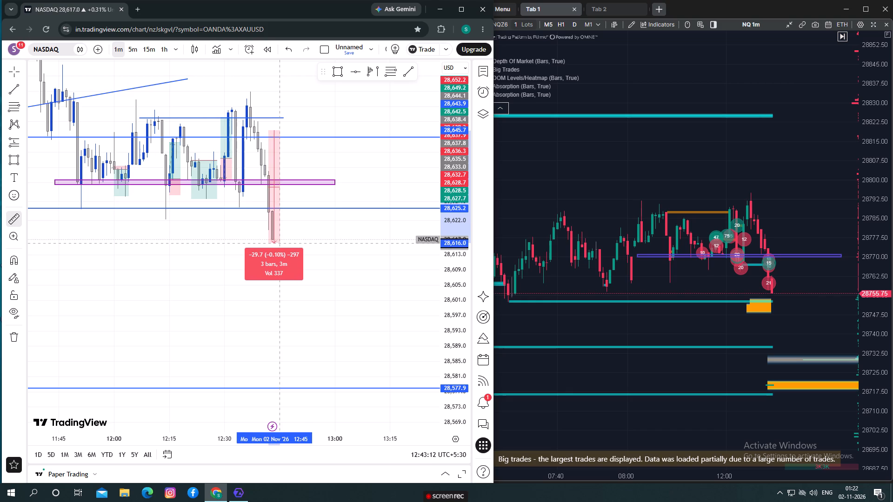
pyautogui.click(281, 241)
pyautogui.click(239, 258)
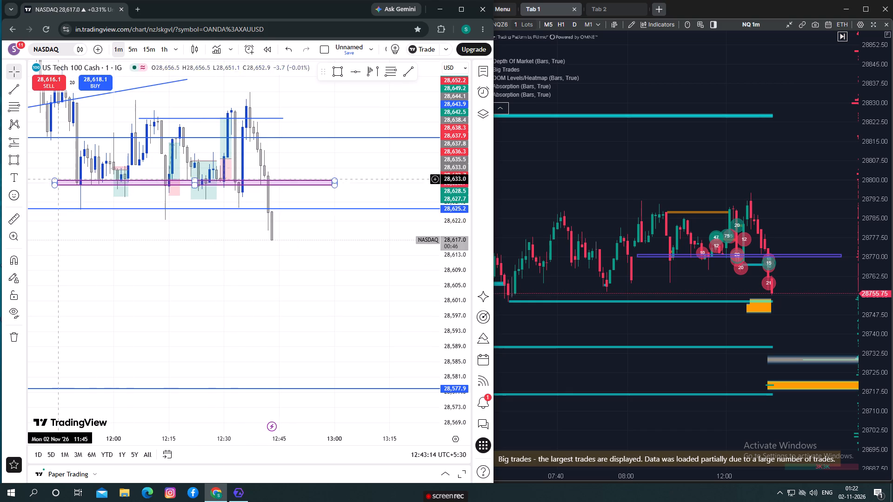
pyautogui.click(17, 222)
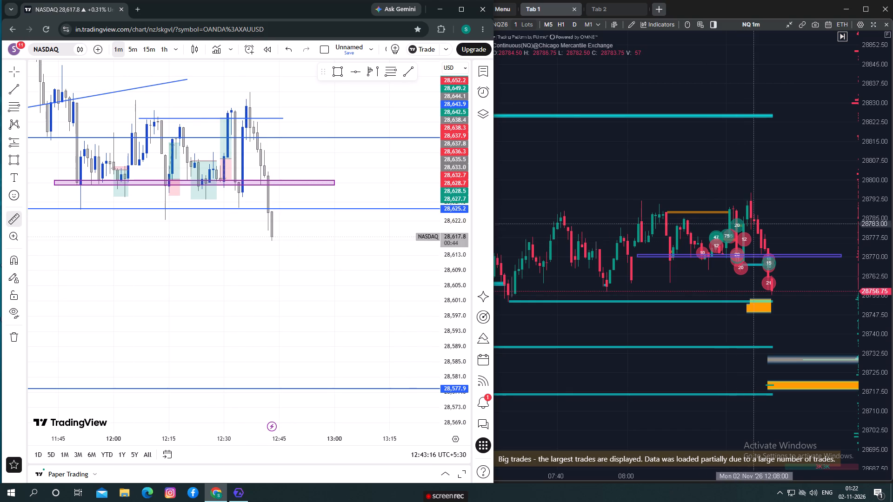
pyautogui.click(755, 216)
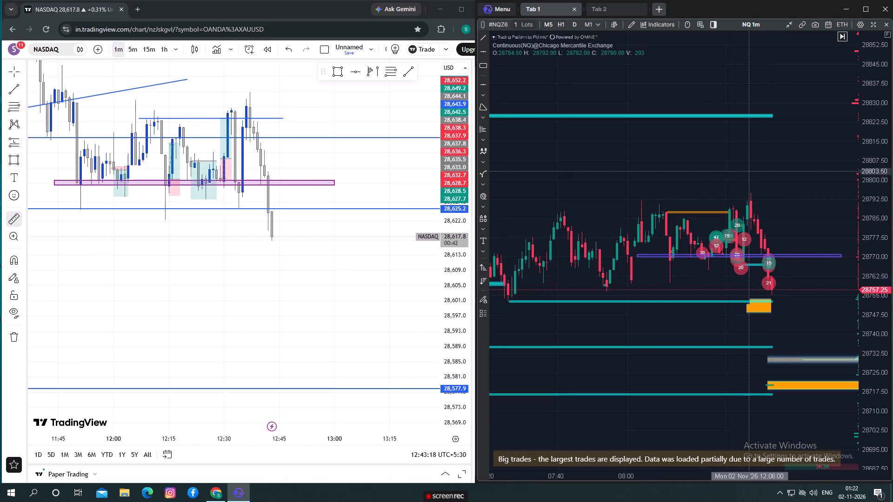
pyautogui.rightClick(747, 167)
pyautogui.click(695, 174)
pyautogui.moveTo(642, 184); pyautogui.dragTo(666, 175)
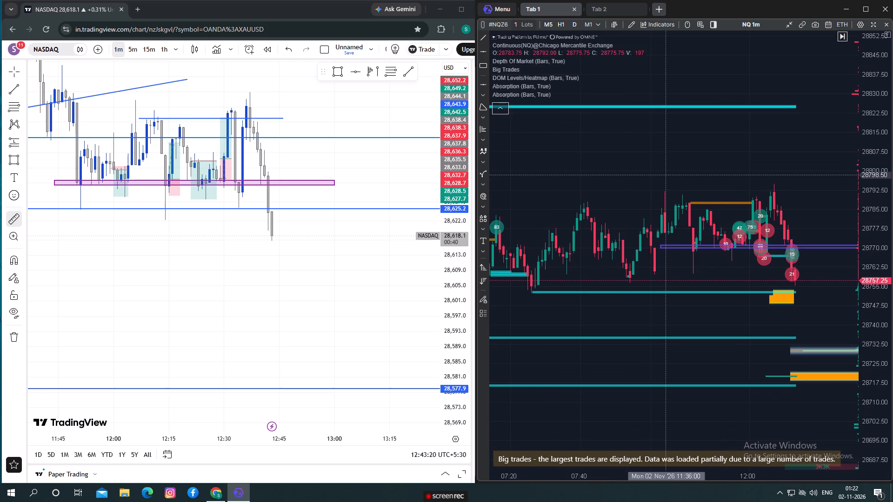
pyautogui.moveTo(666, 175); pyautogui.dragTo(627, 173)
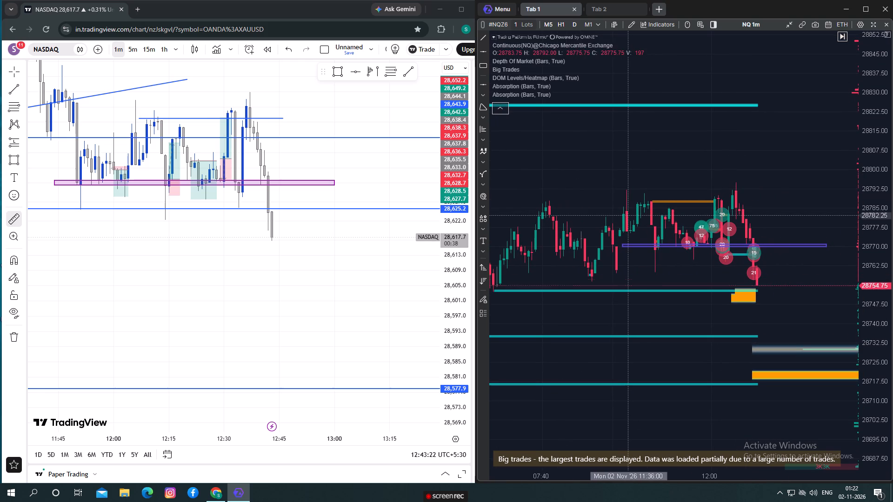
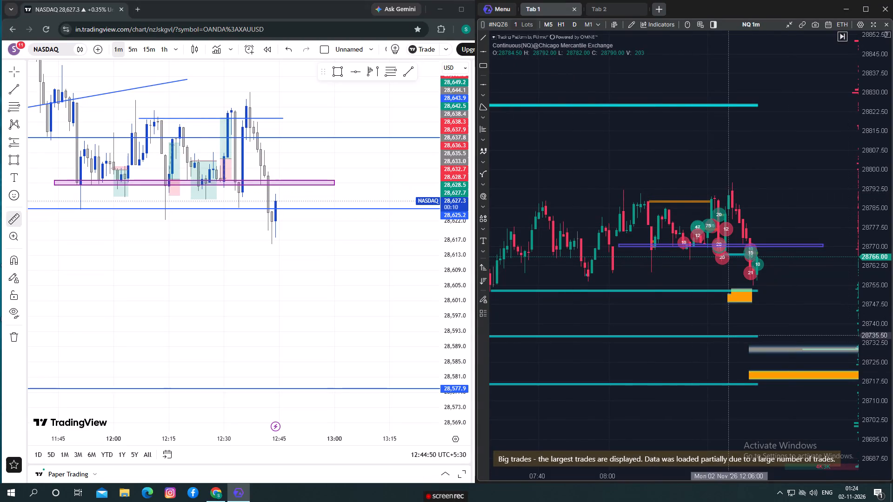
# Compare the latest 1-minute price action on the TradingView NASDAQ chart and the ATAS NQ chart.
pyautogui.scroll(3, 310, 256)
pyautogui.moveTo(310, 267); pyautogui.dragTo(308, 269)
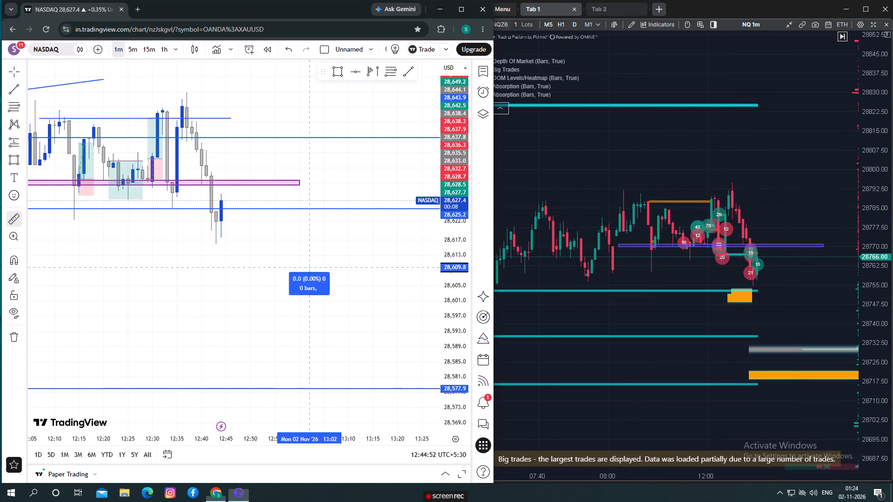
pyautogui.moveTo(308, 269); pyautogui.dragTo(301, 277)
pyautogui.click(364, 288)
pyautogui.rightClick(364, 288)
pyautogui.moveTo(363, 280); pyautogui.dragTo(347, 291)
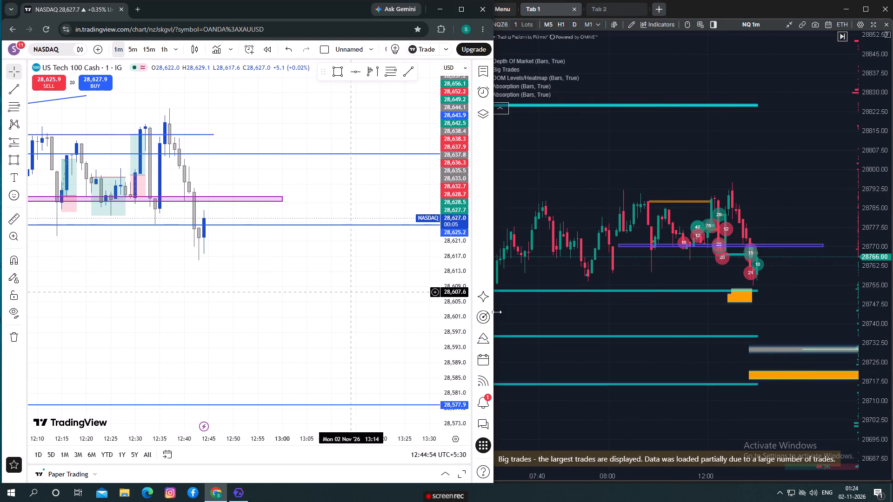
pyautogui.moveTo(878, 323); pyautogui.dragTo(869, 293)
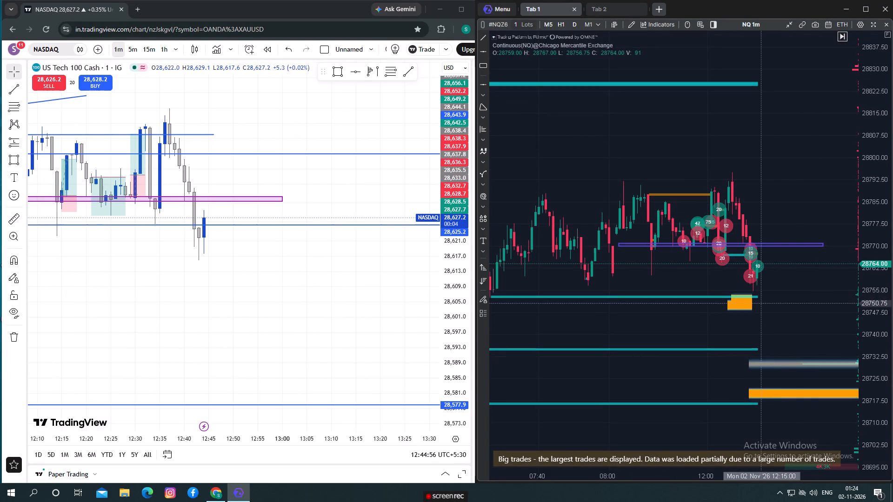
pyautogui.scroll(4, 760, 303)
pyautogui.moveTo(793, 278); pyautogui.dragTo(793, 279)
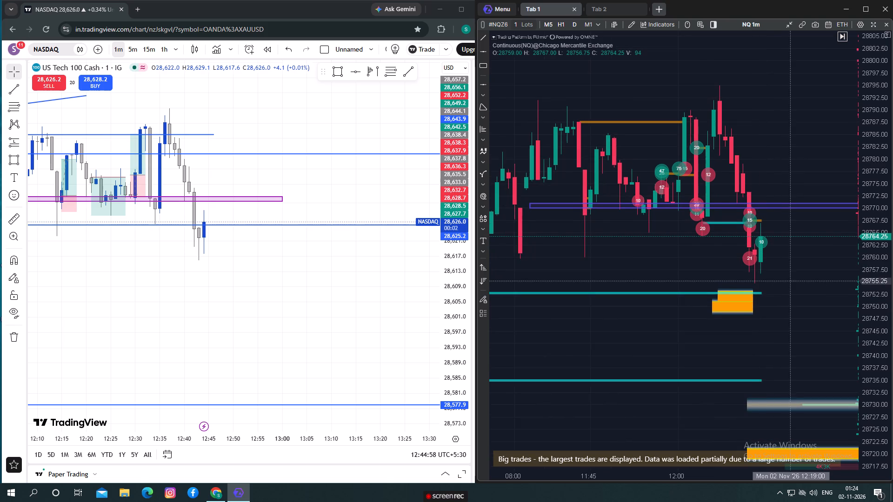
pyautogui.moveTo(793, 279); pyautogui.dragTo(708, 291)
pyautogui.moveTo(702, 293); pyautogui.dragTo(825, 288)
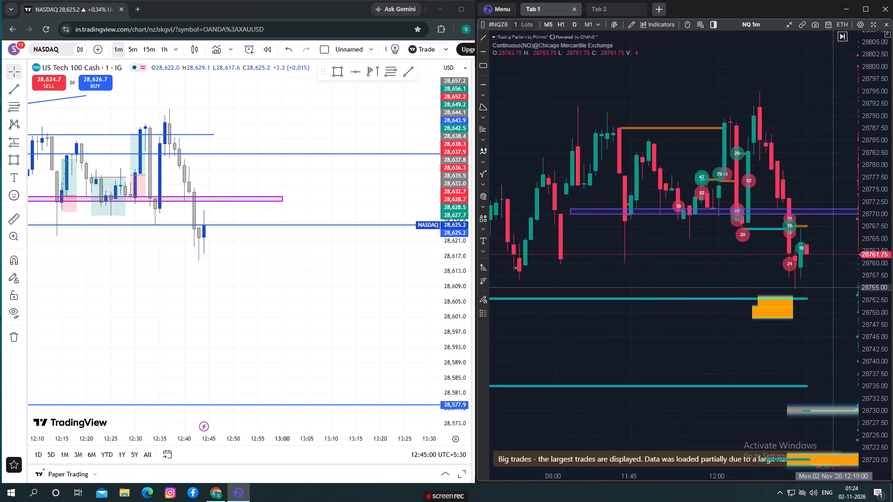
pyautogui.moveTo(825, 288); pyautogui.dragTo(796, 281)
pyautogui.scroll(-1, 749, 293)
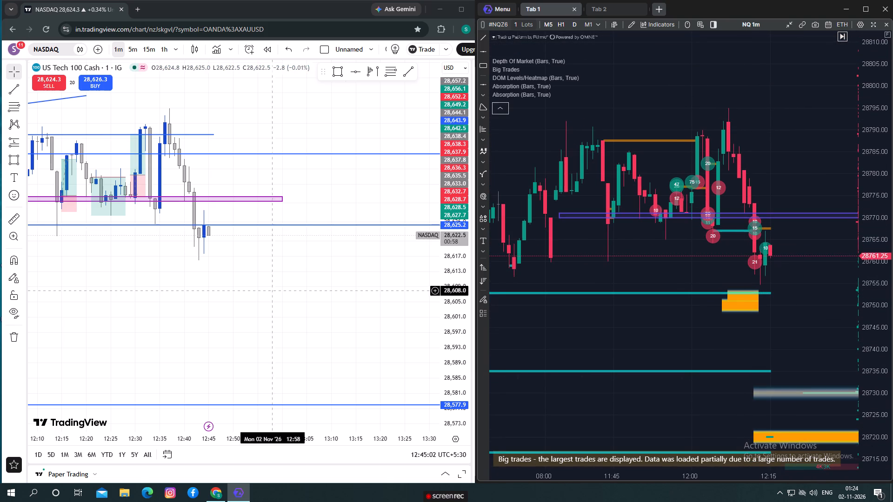
# Examine the wider 1-minute NASDAQ price history in TradingView, including the rising channel and the lower horizontal levels.
pyautogui.moveTo(222, 292); pyautogui.dragTo(355, 293)
pyautogui.scroll(-7, 354, 294)
pyautogui.moveTo(449, 180); pyautogui.dragTo(462, 244)
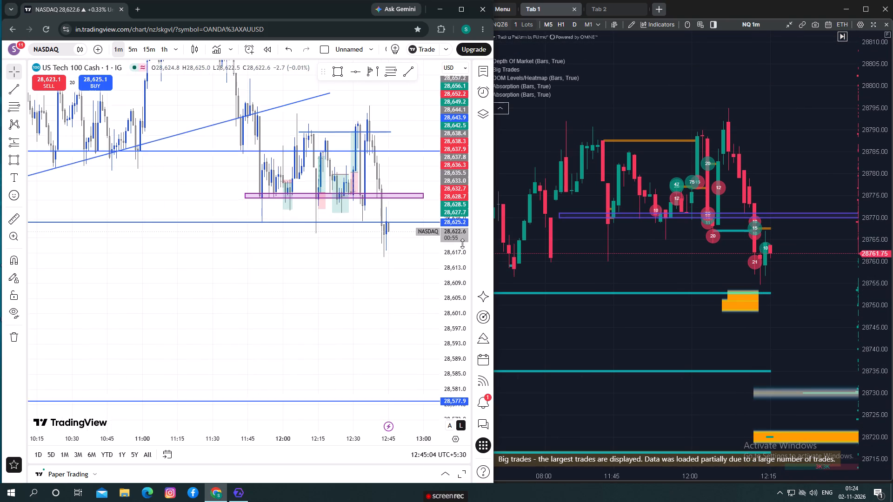
pyautogui.moveTo(462, 244); pyautogui.dragTo(468, 349)
pyautogui.scroll(-1, 273, 266)
pyautogui.scroll(1, 271, 272)
pyautogui.scroll(-3, 271, 274)
pyautogui.scroll(1, 270, 275)
pyautogui.scroll(-3, 270, 276)
pyautogui.scroll(1, 270, 277)
pyautogui.scroll(-4, 270, 277)
pyautogui.moveTo(269, 267); pyautogui.dragTo(239, 258)
pyautogui.scroll(3, 239, 258)
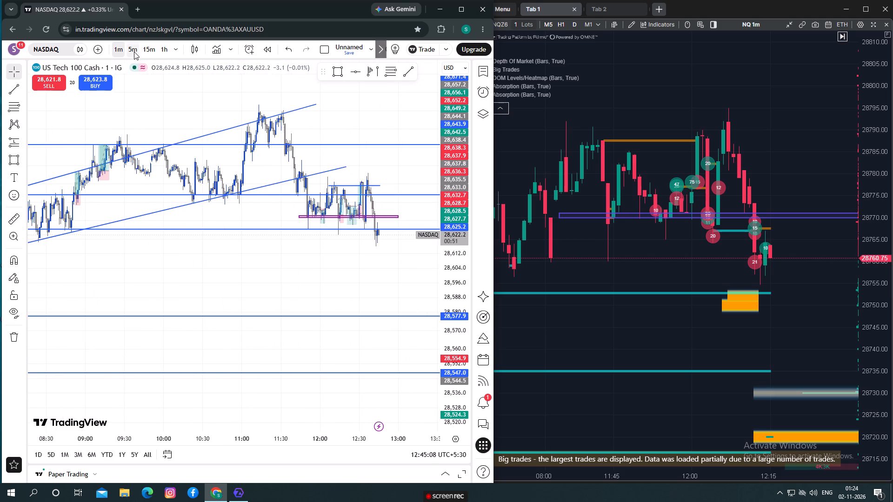
# Switch the NASDAQ chart to the 5-minute timeframe and examine earlier swing levels near the current price.
pyautogui.click(134, 51)
pyautogui.scroll(7, 373, 282)
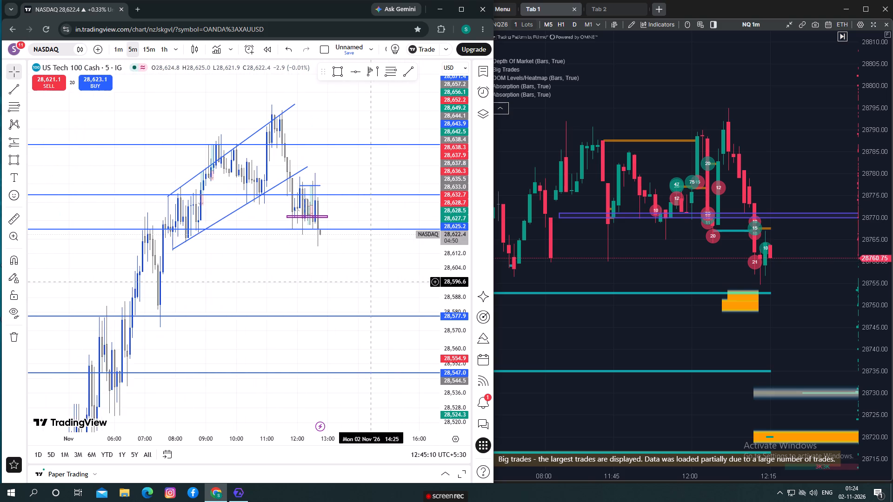
pyautogui.scroll(1, 321, 280)
pyautogui.moveTo(281, 246); pyautogui.dragTo(286, 258)
pyautogui.scroll(1, 286, 258)
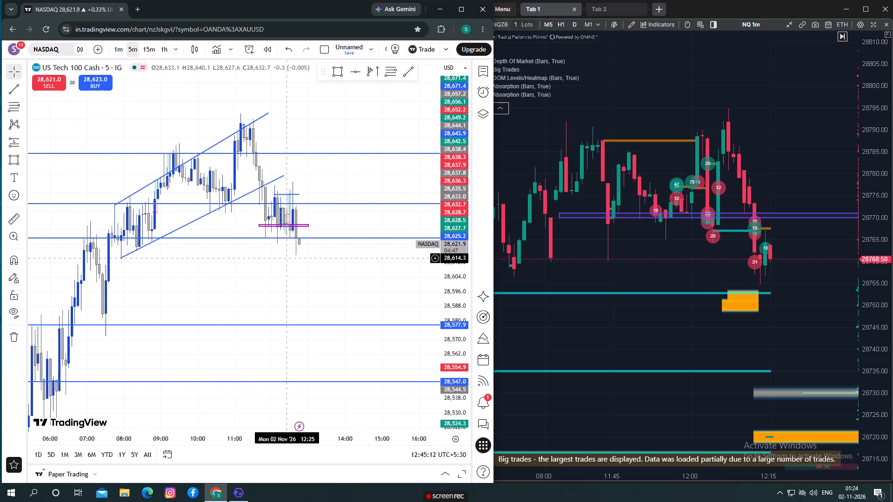
pyautogui.scroll(1, 286, 258)
pyautogui.moveTo(284, 259); pyautogui.dragTo(310, 274)
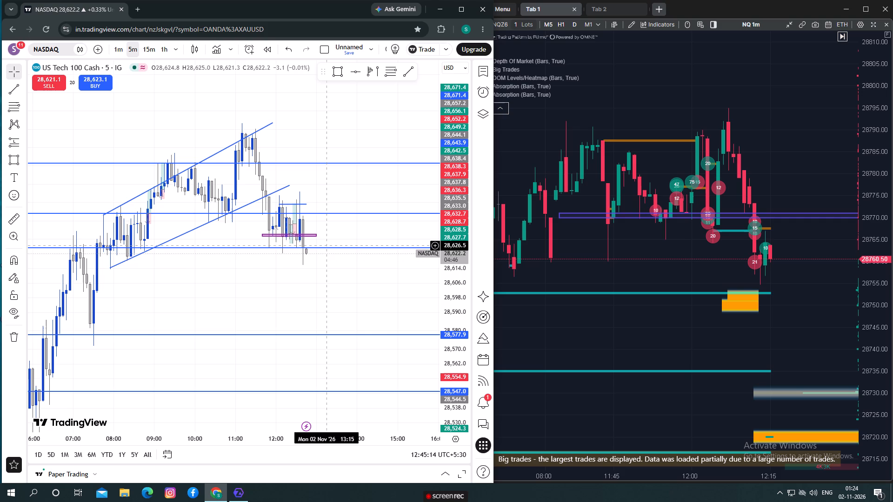
pyautogui.scroll(1, 323, 267)
pyautogui.moveTo(322, 268); pyautogui.dragTo(323, 273)
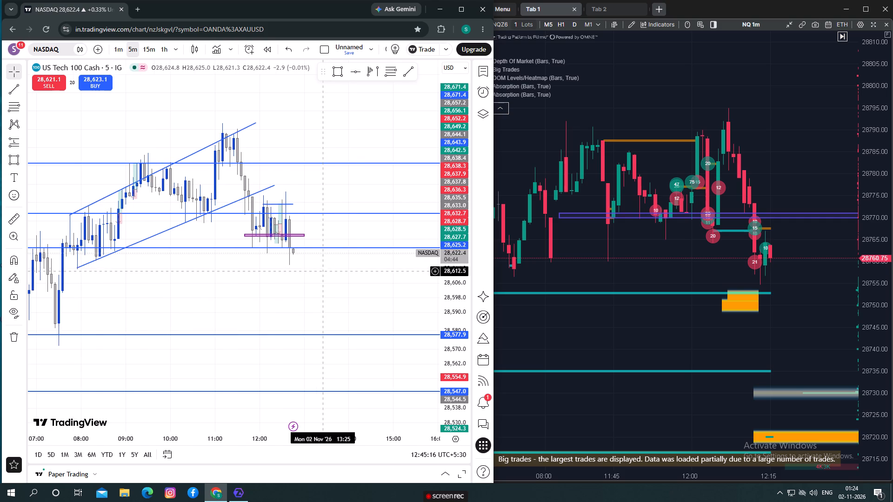
pyautogui.moveTo(323, 273); pyautogui.dragTo(331, 286)
pyautogui.moveTo(340, 277); pyautogui.dragTo(393, 279)
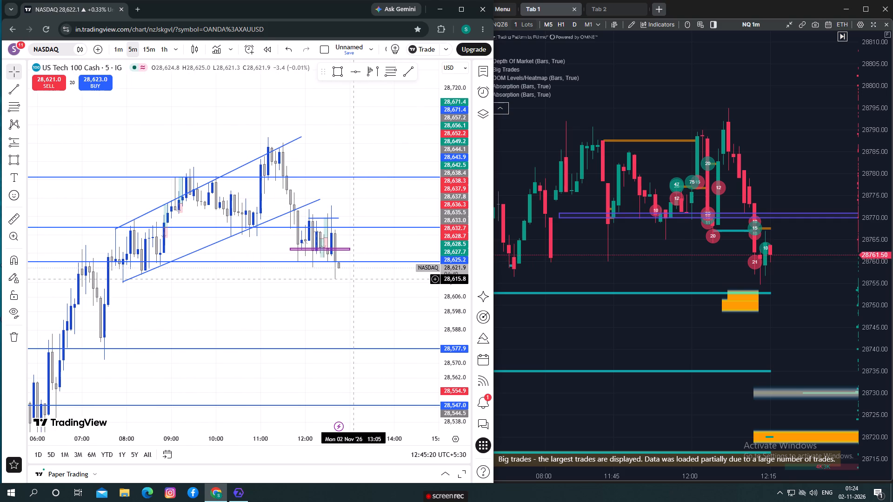
pyautogui.click(352, 279)
pyautogui.click(309, 286)
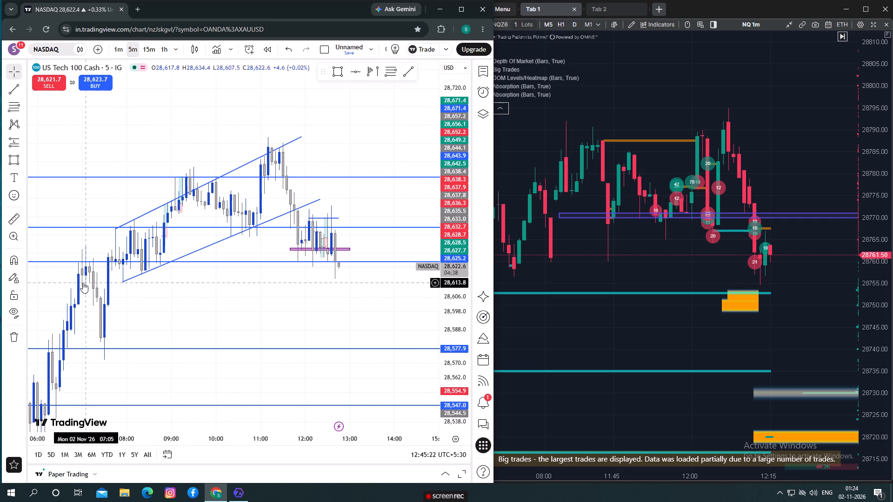
pyautogui.click(78, 278)
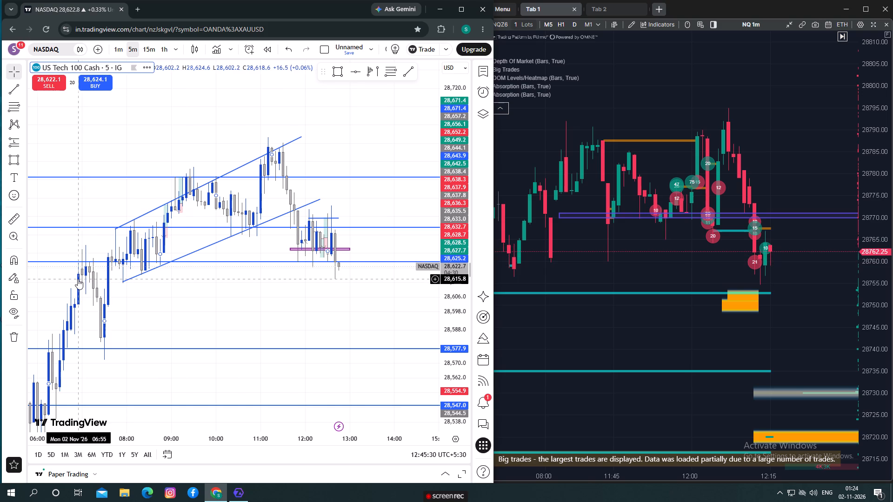
# Draw a horizontal line at about 28,616.1 on the NASDAQ 5-minute chart, just below the current price.
pyautogui.click(24, 95)
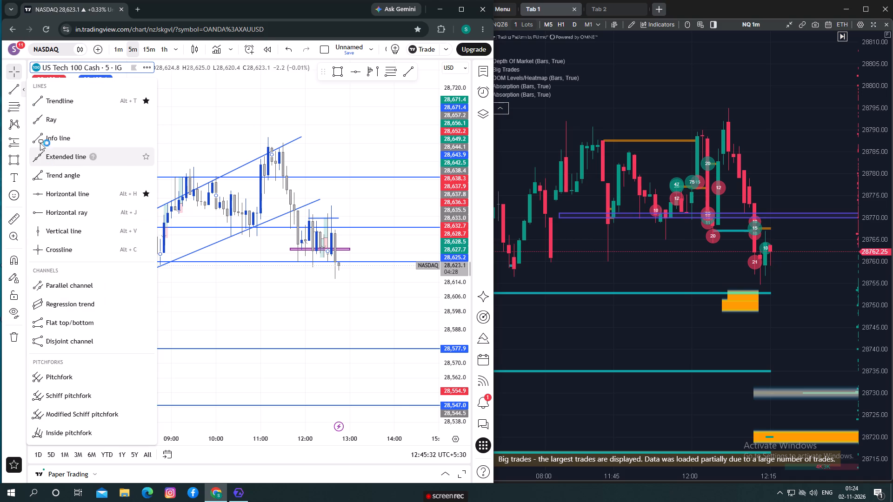
pyautogui.click(63, 194)
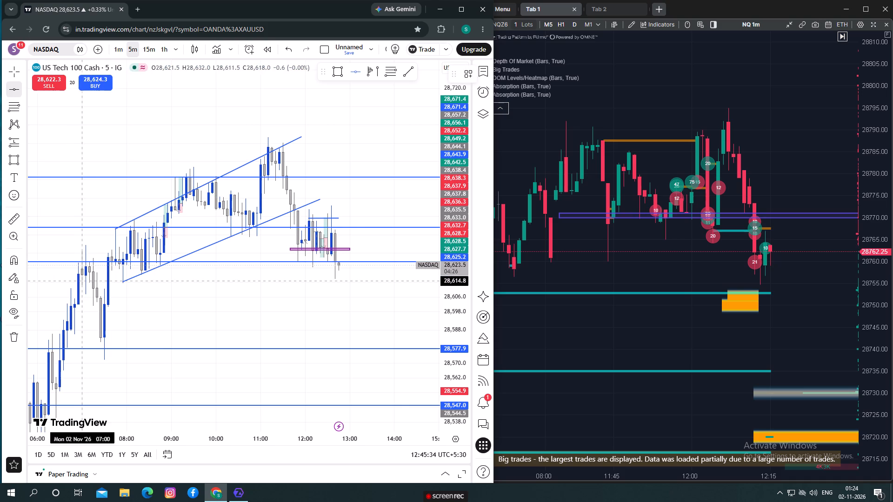
pyautogui.click(83, 278)
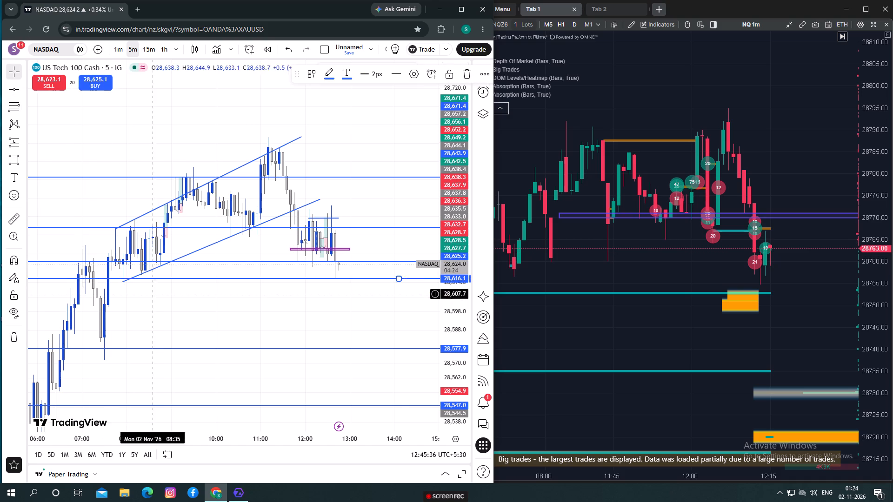
# Return the NASDAQ chart to the 1-minute timeframe.
pyautogui.moveTo(155, 295); pyautogui.dragTo(192, 288)
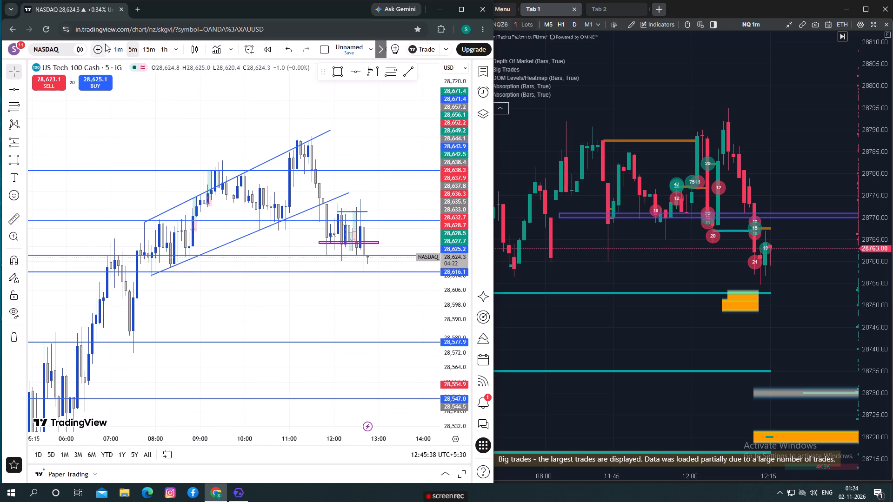
pyautogui.click(125, 50)
# Measure the price distance from the horizontal line near 28,625 down to the 28,616.1 line.
pyautogui.moveTo(460, 339); pyautogui.dragTo(486, 220)
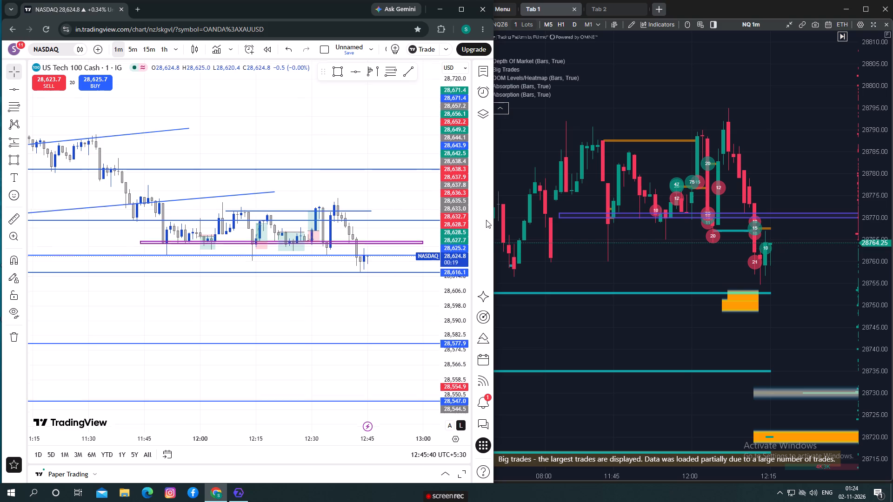
pyautogui.moveTo(486, 220); pyautogui.dragTo(486, 154)
pyautogui.scroll(2, 340, 330)
pyautogui.moveTo(340, 330); pyautogui.dragTo(180, 273)
pyautogui.click(20, 214)
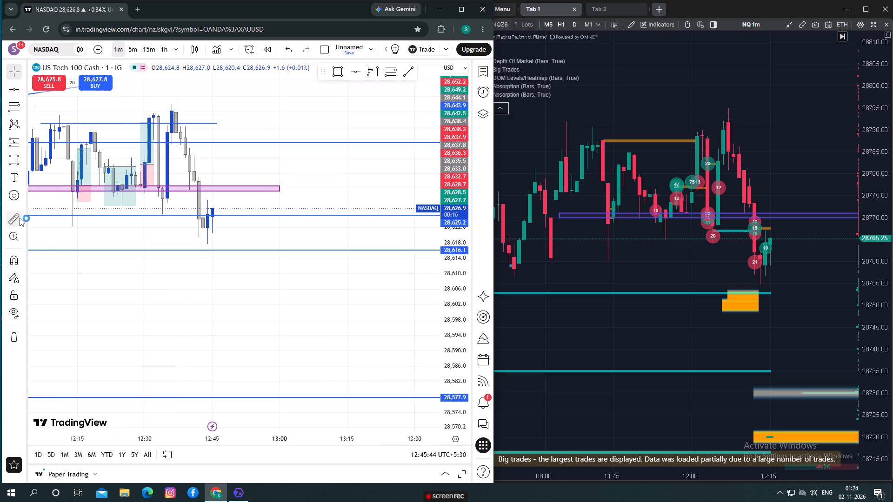
pyautogui.click(209, 216)
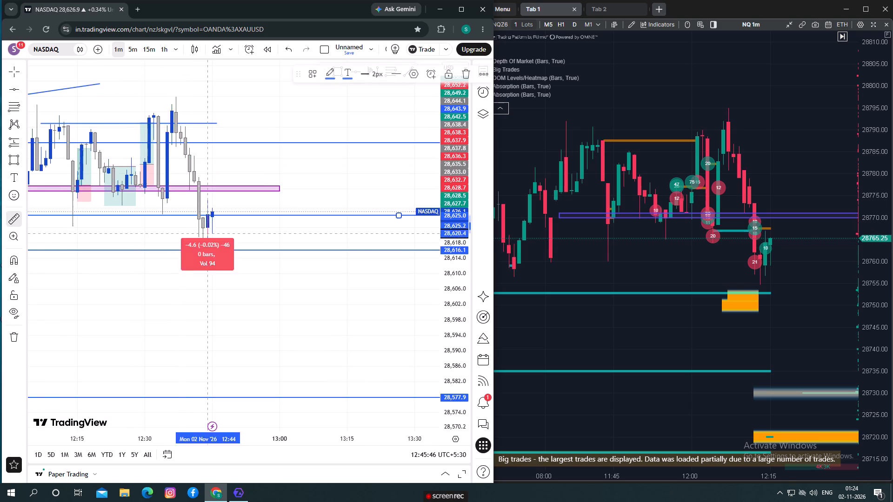
pyautogui.click(224, 250)
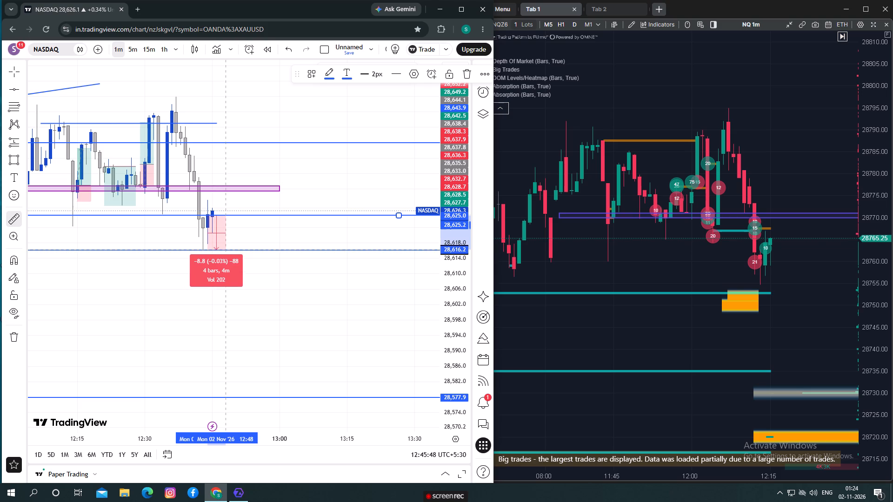
pyautogui.click(177, 231)
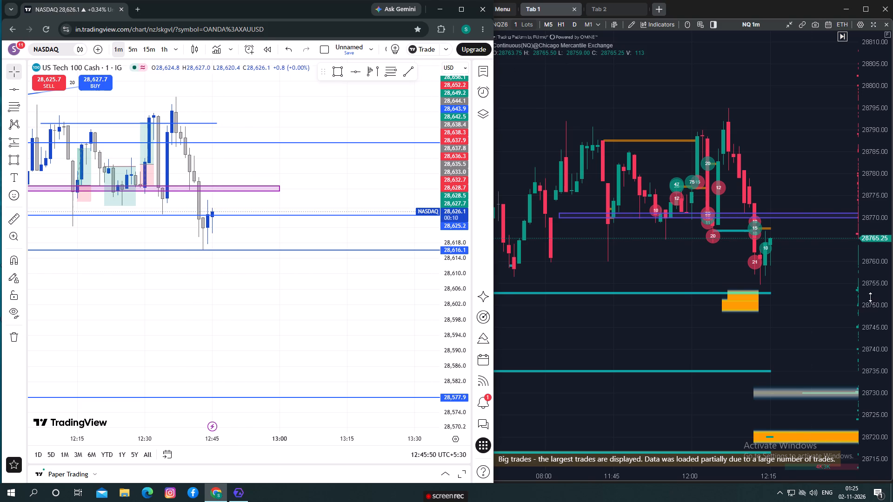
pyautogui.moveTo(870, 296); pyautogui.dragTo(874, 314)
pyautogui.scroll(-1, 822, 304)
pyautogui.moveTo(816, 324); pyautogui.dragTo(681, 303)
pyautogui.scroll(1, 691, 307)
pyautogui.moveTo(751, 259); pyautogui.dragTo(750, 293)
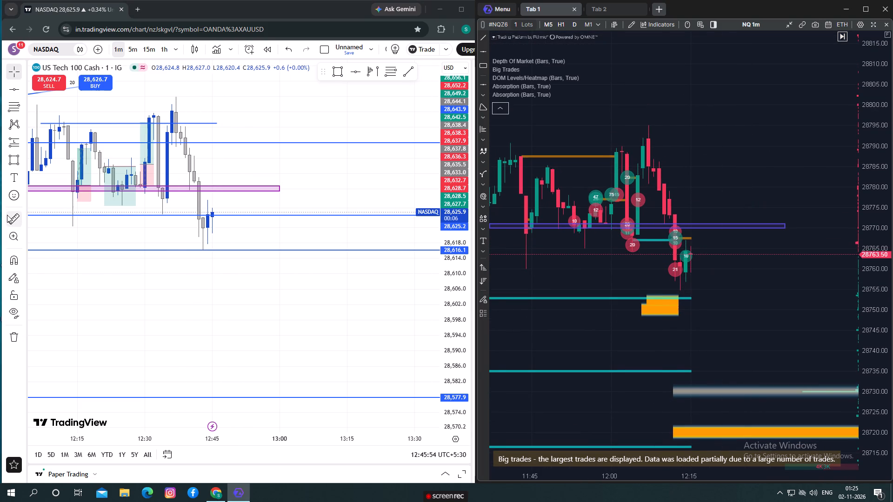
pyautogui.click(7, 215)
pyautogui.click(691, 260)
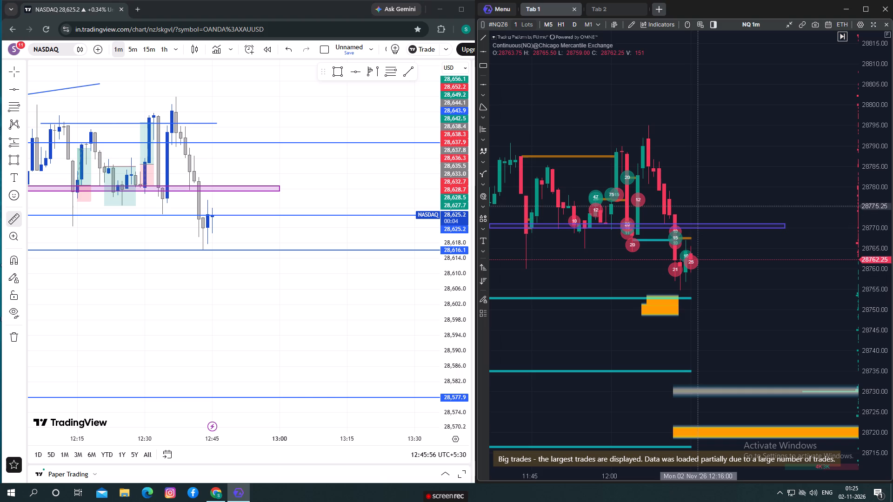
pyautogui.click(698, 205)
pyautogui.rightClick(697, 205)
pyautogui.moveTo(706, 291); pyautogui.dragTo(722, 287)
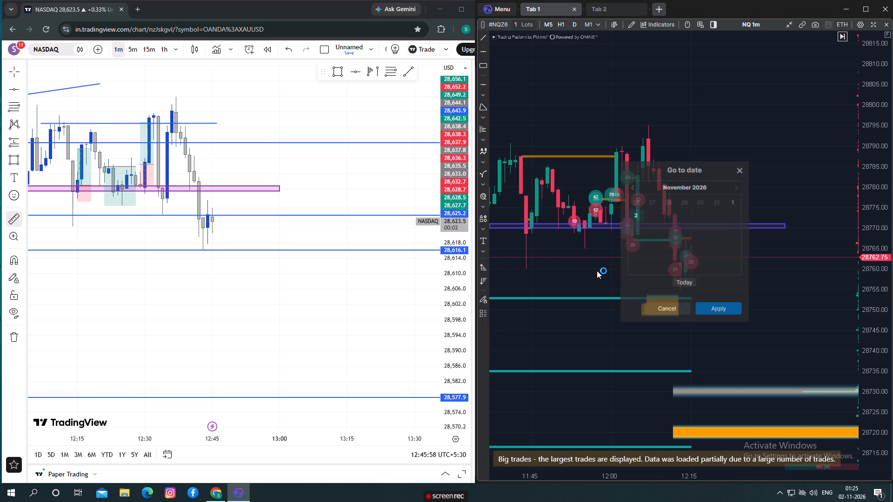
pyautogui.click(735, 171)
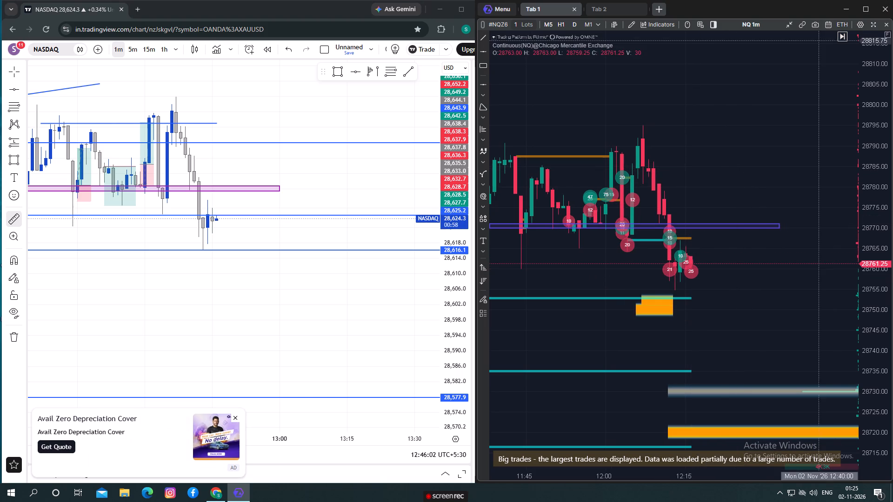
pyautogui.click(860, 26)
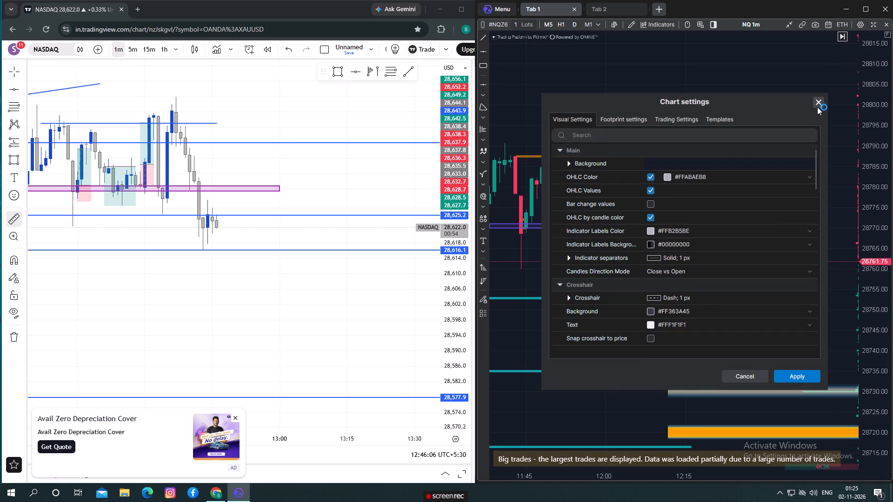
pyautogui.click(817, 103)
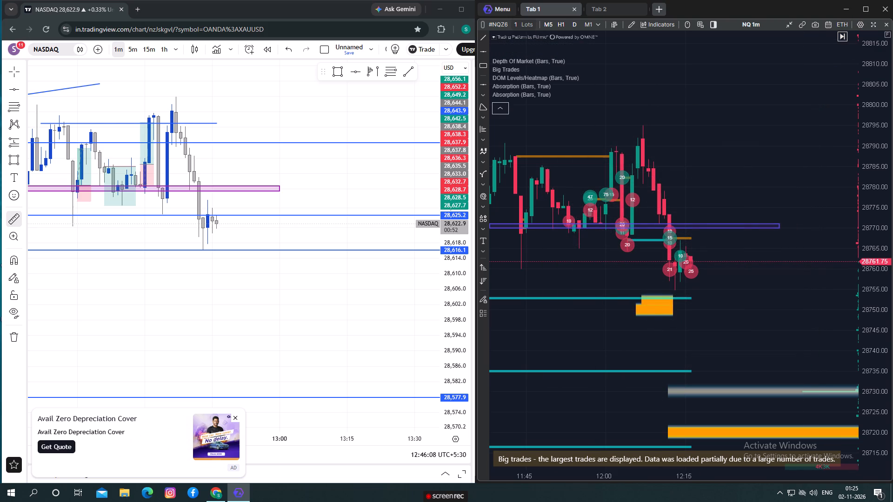
# Set the order size on the ATAS NQ chart to 2 lots.
pyautogui.click(523, 21)
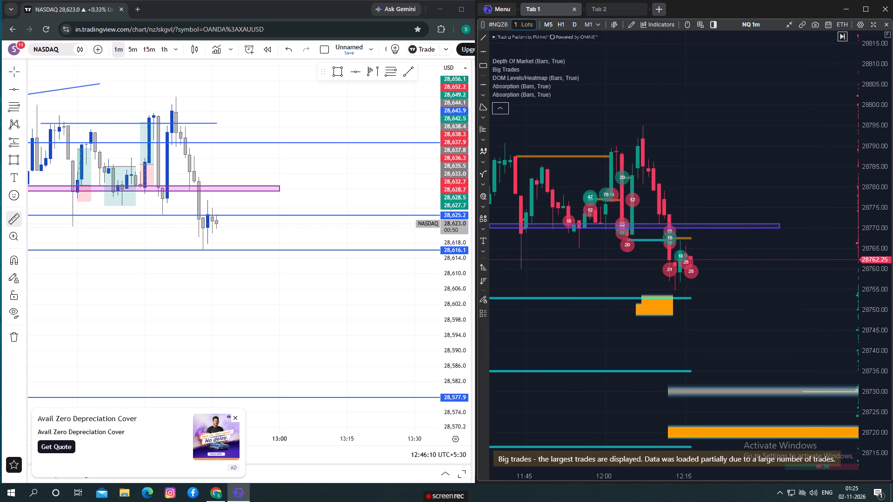
pyautogui.press('BackSpace')
pyautogui.press('2')
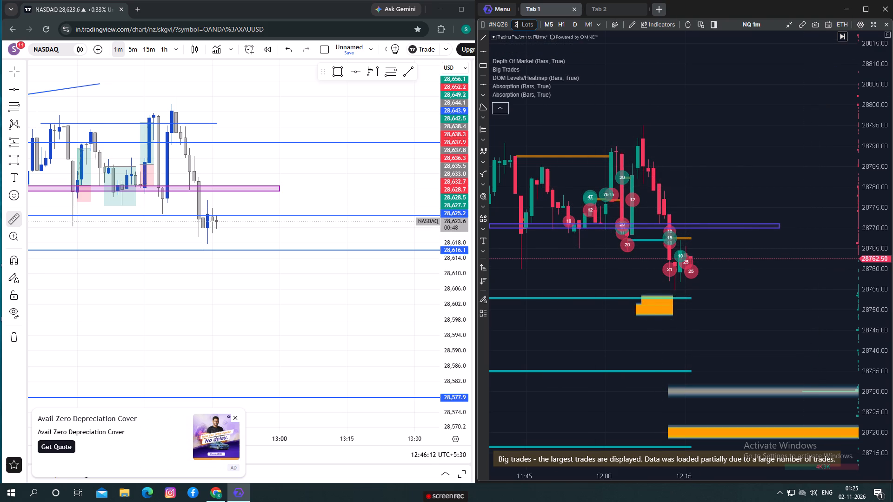
pyautogui.click(701, 100)
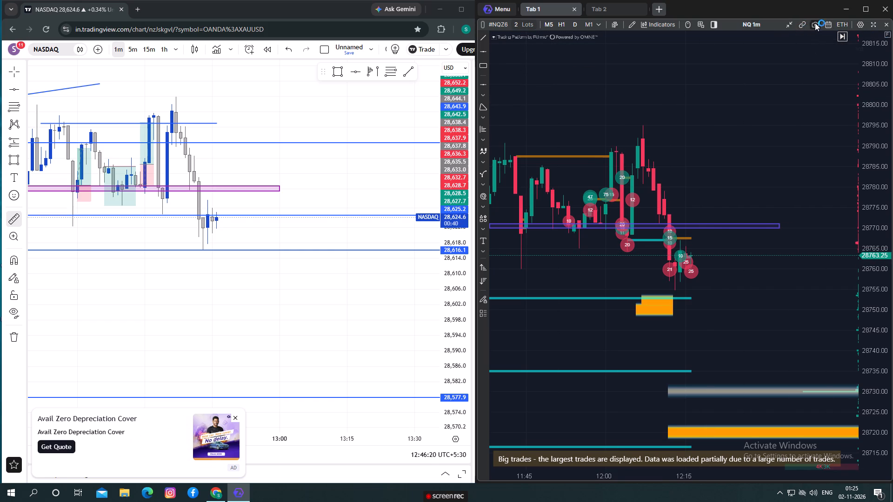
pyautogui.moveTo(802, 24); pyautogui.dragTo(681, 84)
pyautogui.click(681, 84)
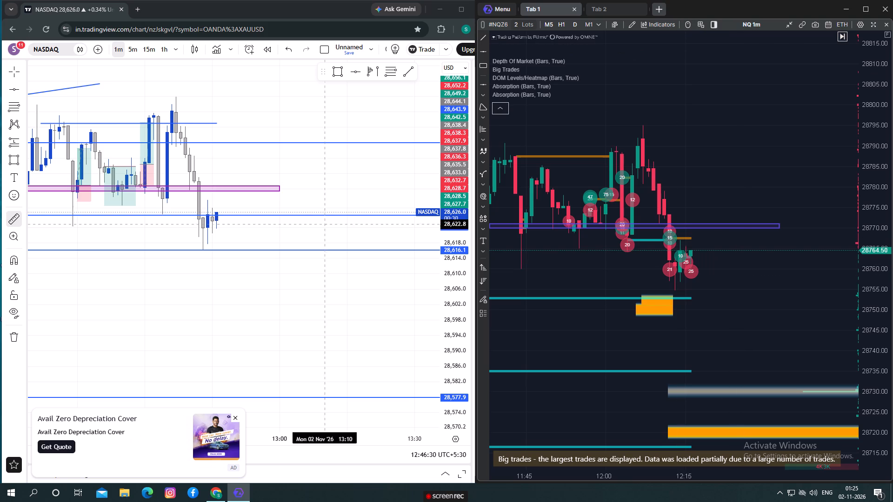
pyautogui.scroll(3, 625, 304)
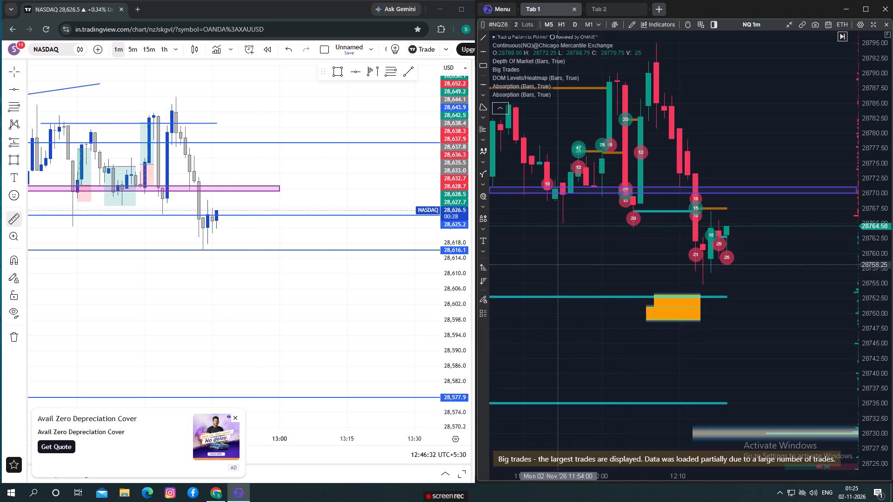
# Draw a horizontal line at 28,764.00 on the ATAS NQ 1-minute chart.
pyautogui.click(484, 84)
pyautogui.click(483, 52)
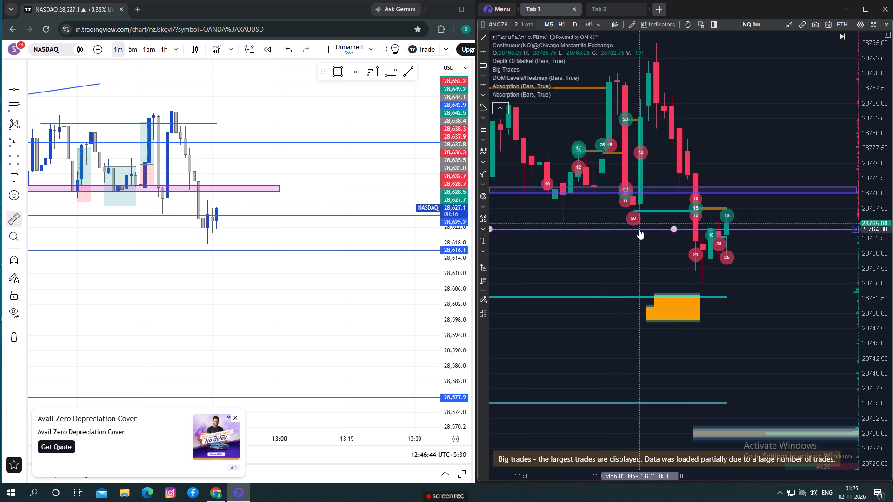
# Measure the price distance on the ATAS NQ chart from the 28,764.00 line down to the recent swing low.
pyautogui.moveTo(639, 259); pyautogui.dragTo(606, 252)
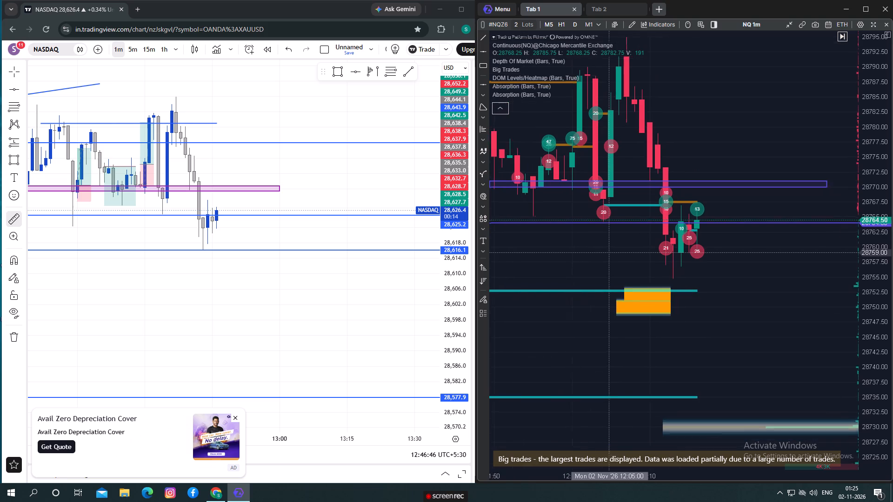
pyautogui.moveTo(606, 252); pyautogui.dragTo(576, 248)
pyautogui.scroll(2, 576, 248)
pyautogui.moveTo(624, 244); pyautogui.dragTo(567, 238)
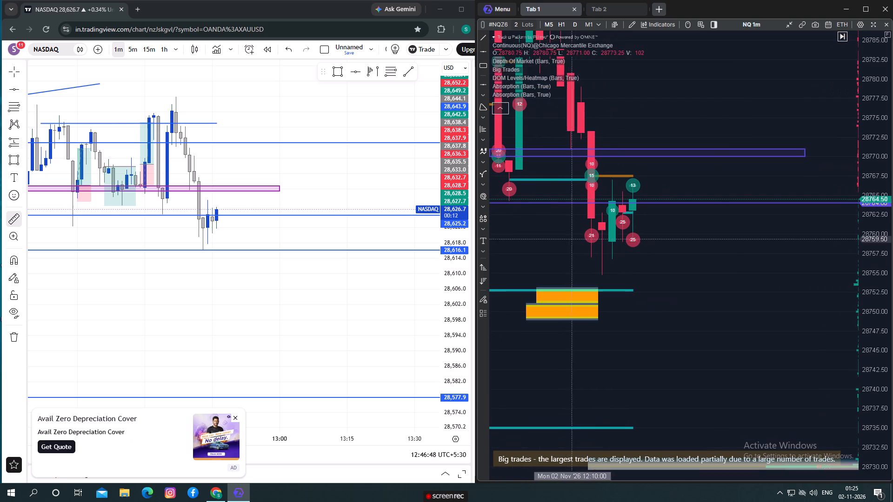
pyautogui.moveTo(703, 260); pyautogui.dragTo(703, 261)
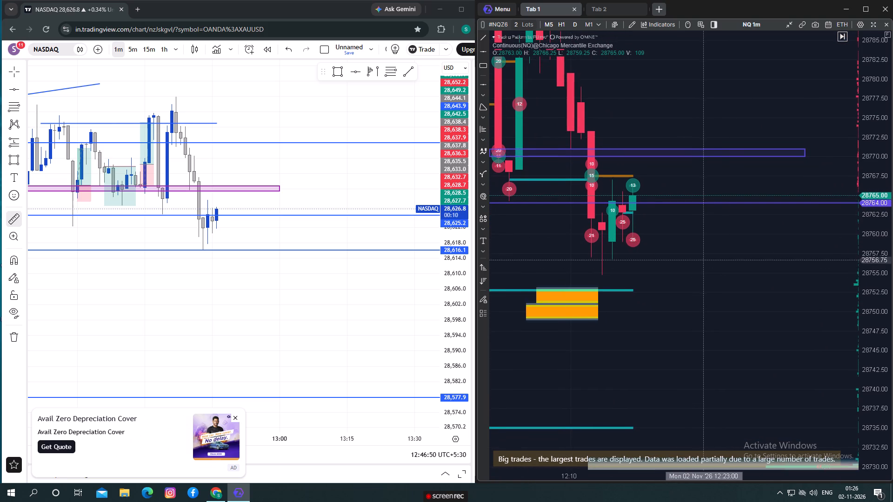
pyautogui.moveTo(703, 261); pyautogui.dragTo(704, 268)
pyautogui.moveTo(696, 261); pyautogui.dragTo(716, 225)
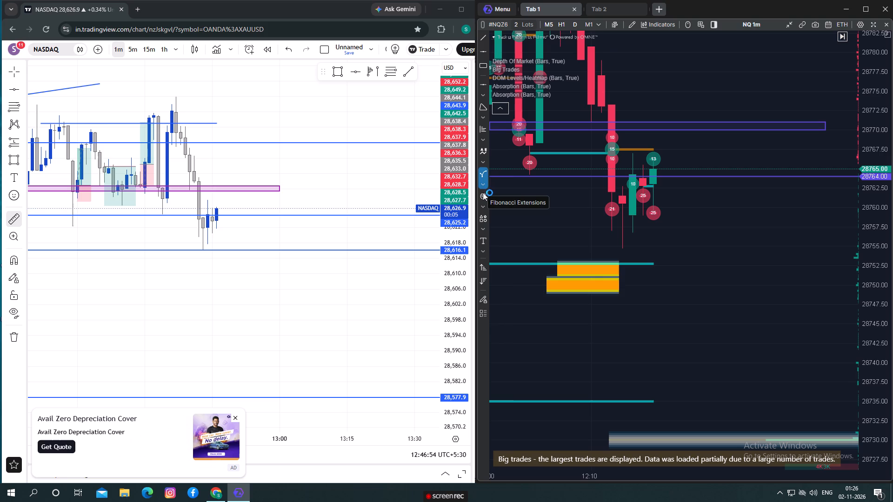
pyautogui.click(487, 208)
pyautogui.click(486, 206)
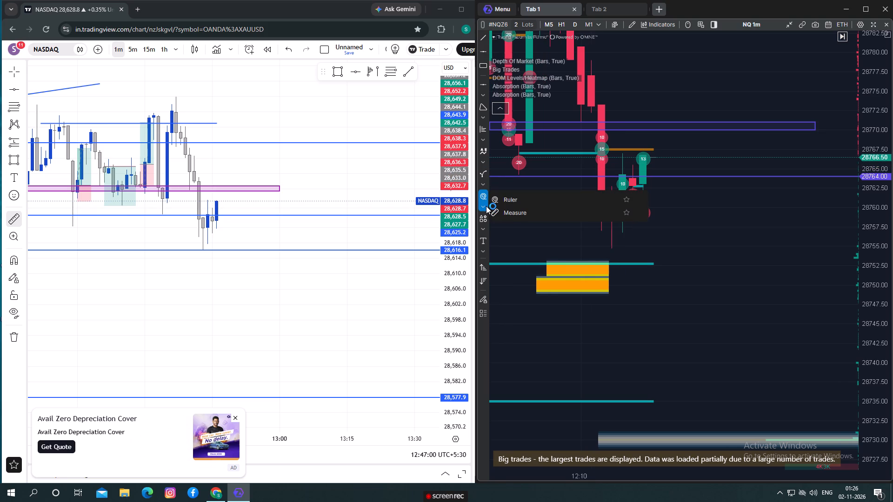
pyautogui.scroll(1, 486, 206)
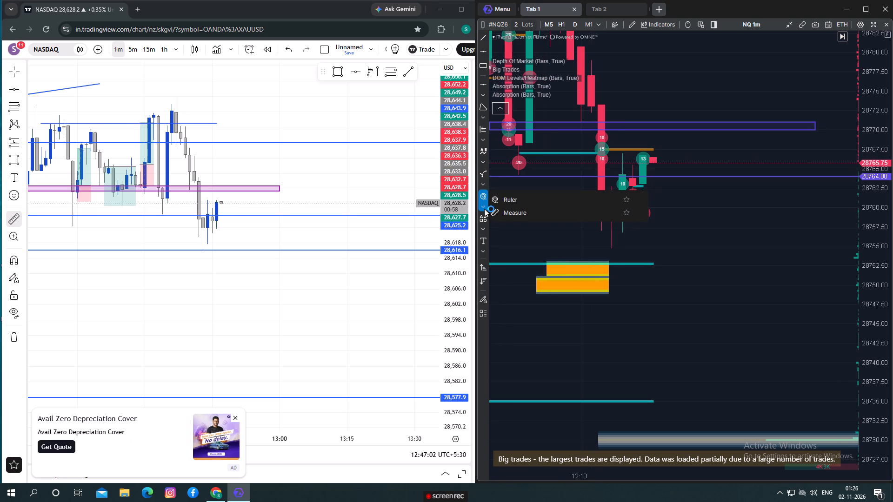
pyautogui.click(484, 205)
pyautogui.click(481, 201)
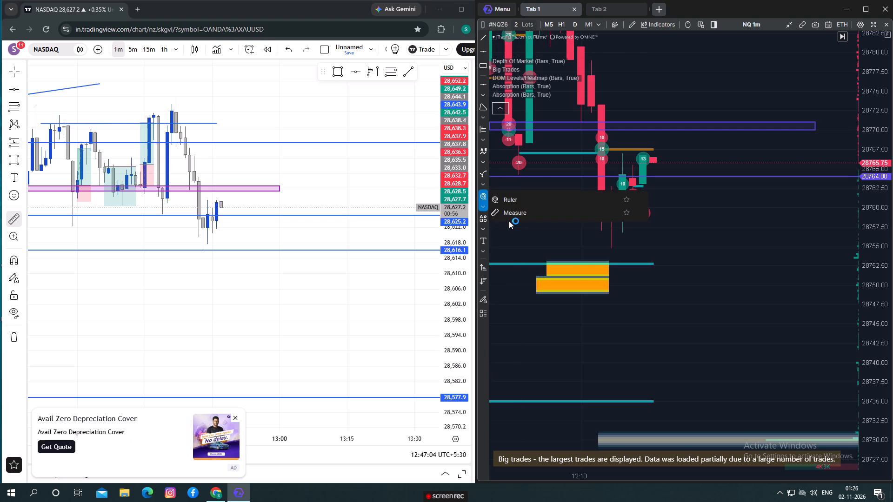
pyautogui.click(509, 216)
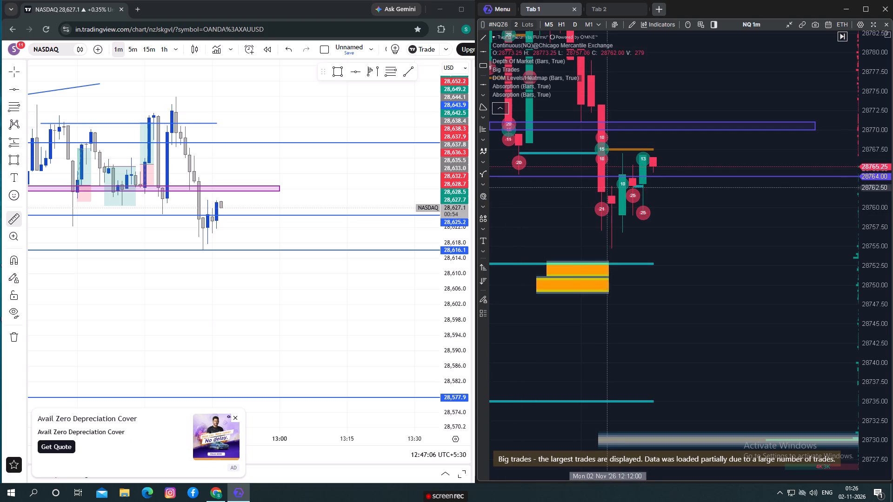
pyautogui.click(604, 175)
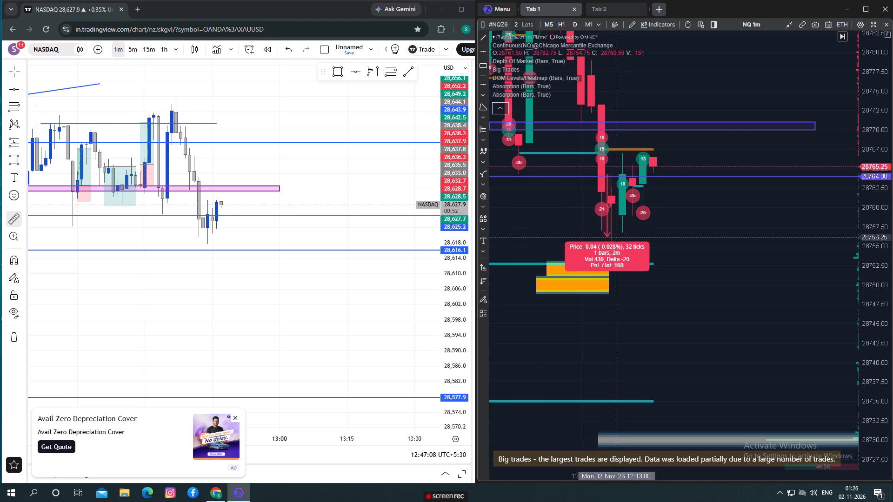
pyautogui.click(624, 249)
pyautogui.click(588, 244)
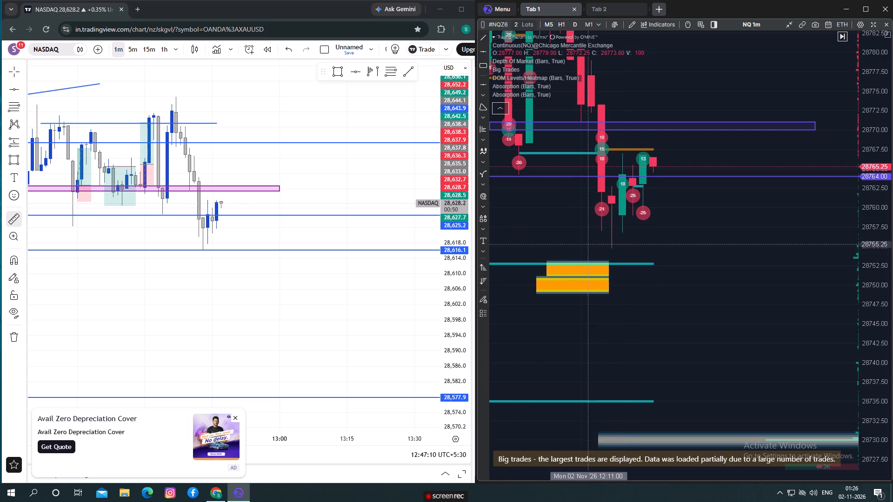
pyautogui.moveTo(585, 244); pyautogui.dragTo(593, 266)
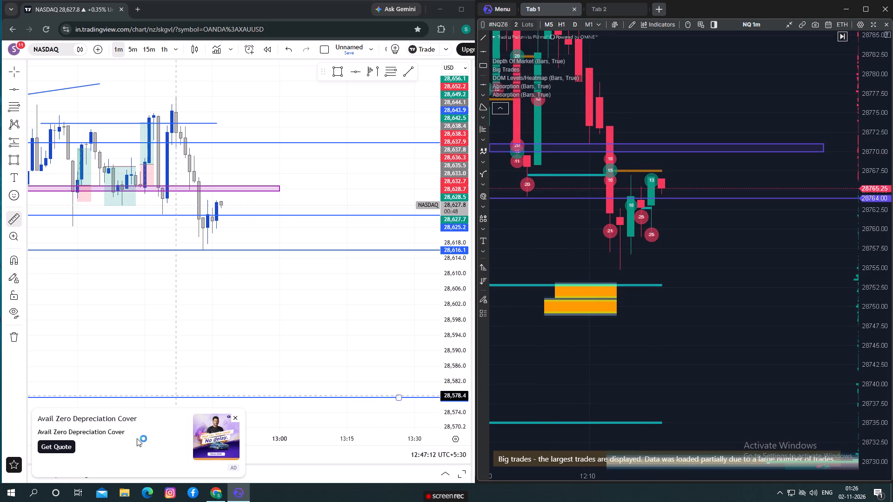
# Close the advertisement covering the lower part of the TradingView NASDAQ chart.
pyautogui.click(235, 420)
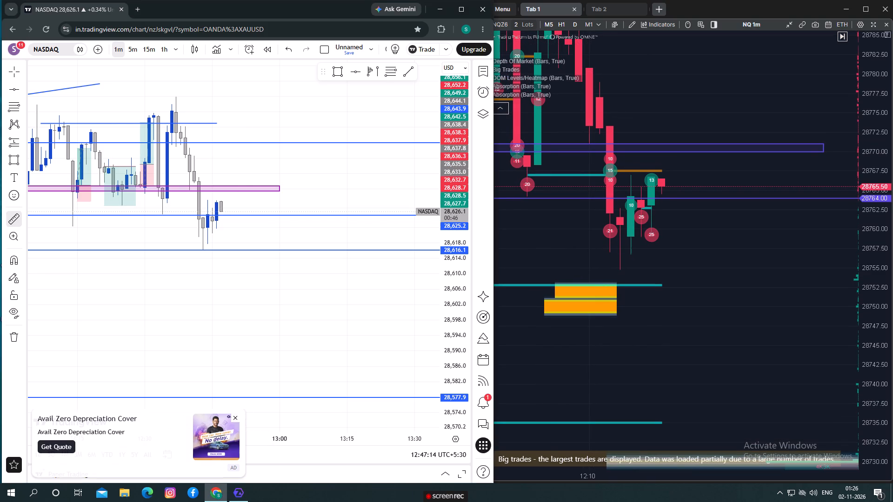
# Examine the latest 1-minute candles and nearby levels on the TradingView NASDAQ chart and the ATAS NQ chart.
pyautogui.moveTo(220, 330); pyautogui.dragTo(231, 339)
pyautogui.rightClick(231, 338)
pyautogui.moveTo(288, 317); pyautogui.dragTo(292, 323)
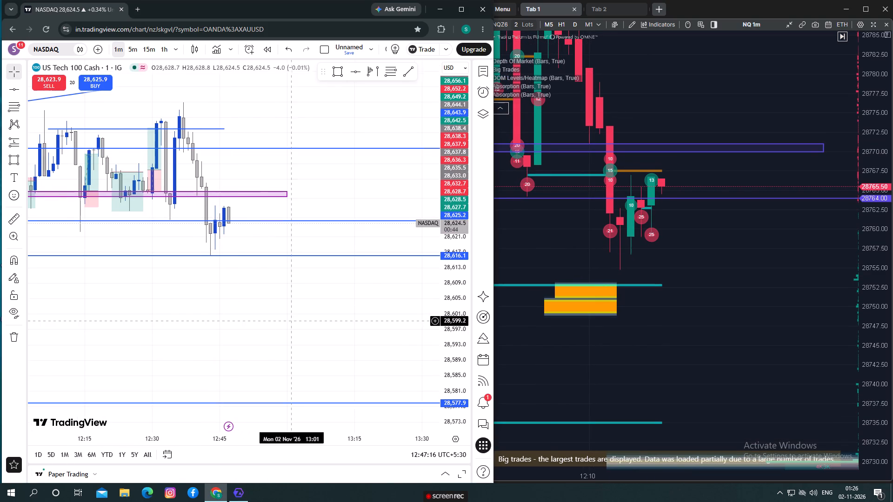
pyautogui.moveTo(292, 323); pyautogui.dragTo(292, 323)
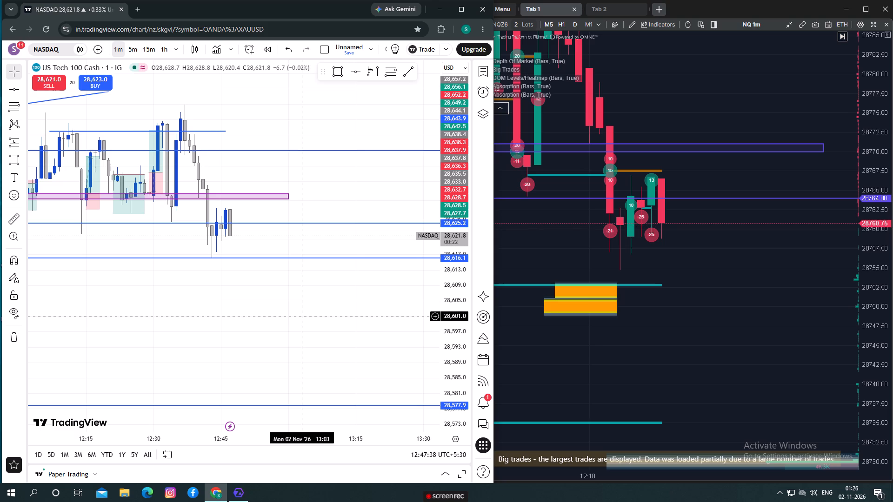
pyautogui.moveTo(295, 316); pyautogui.dragTo(304, 291)
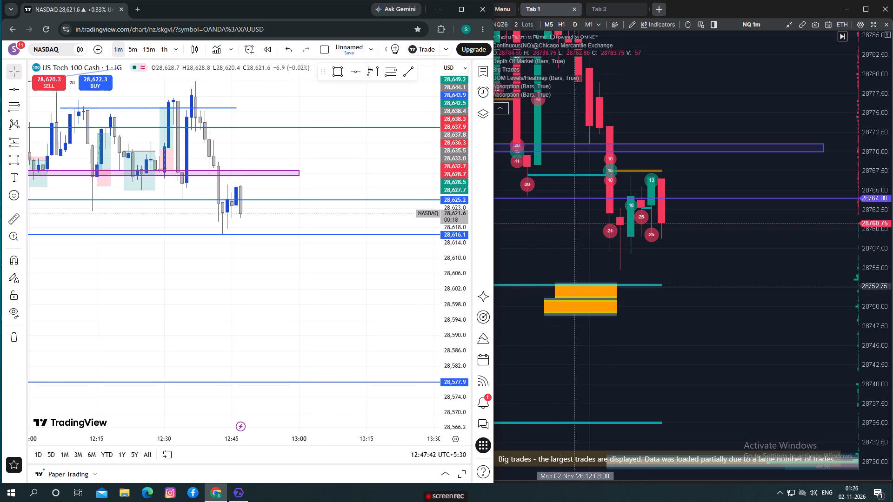
pyautogui.moveTo(656, 331); pyautogui.dragTo(715, 304)
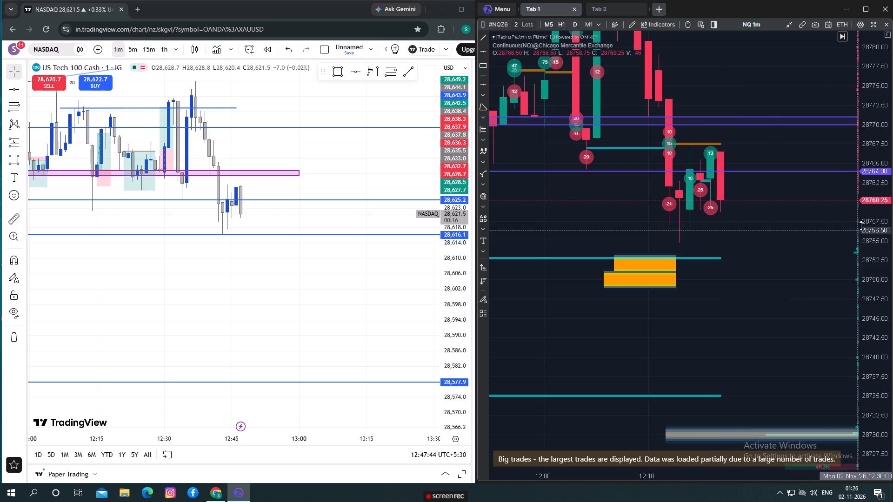
pyautogui.moveTo(869, 212); pyautogui.dragTo(885, 270)
pyautogui.scroll(-2, 816, 277)
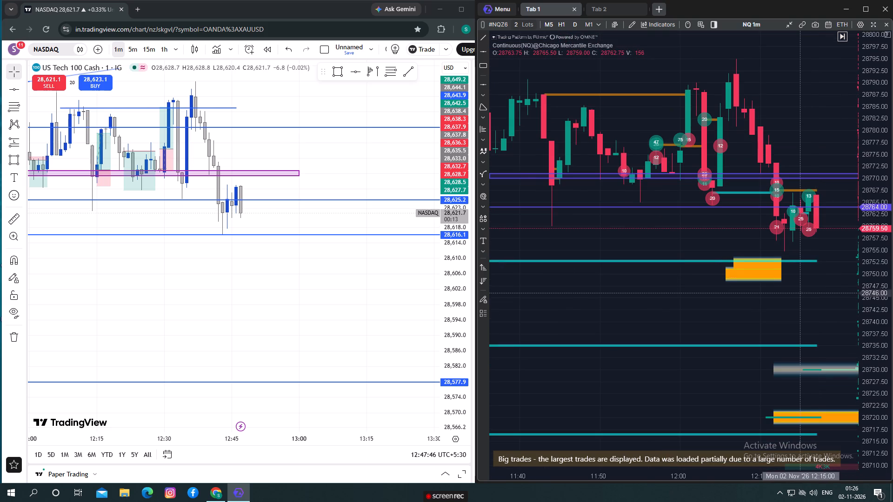
pyautogui.scroll(1, 800, 293)
pyautogui.moveTo(800, 293); pyautogui.dragTo(630, 271)
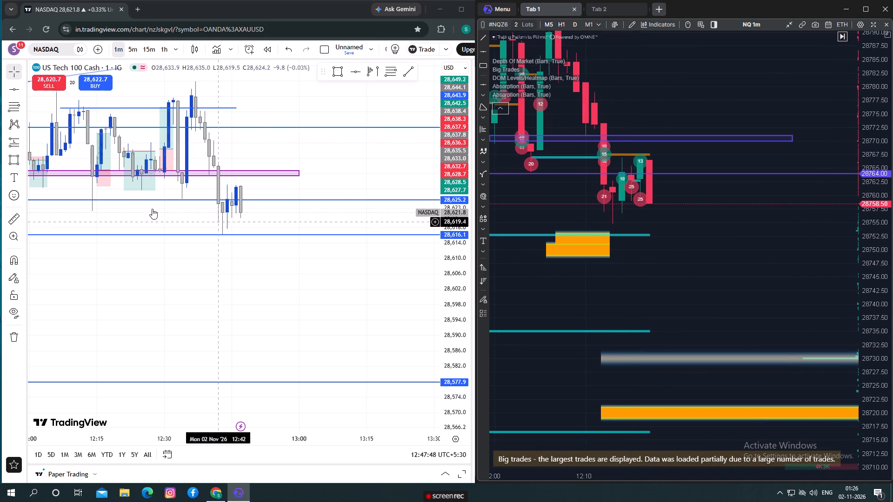
pyautogui.moveTo(674, 285); pyautogui.dragTo(686, 292)
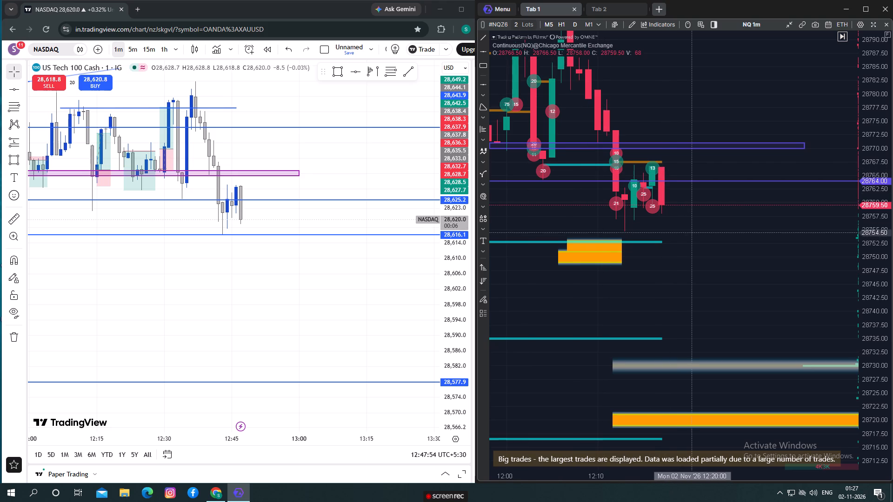
pyautogui.moveTo(693, 232); pyautogui.dragTo(711, 205)
# Measure the distance on the ATAS NQ chart from the 28,764.00 line at the latest candles down to the recent low.
pyautogui.click(482, 202)
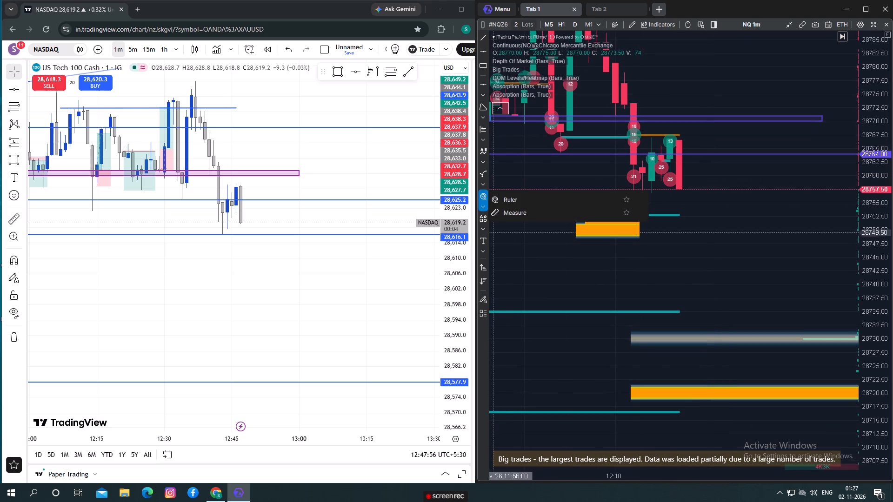
pyautogui.click(506, 212)
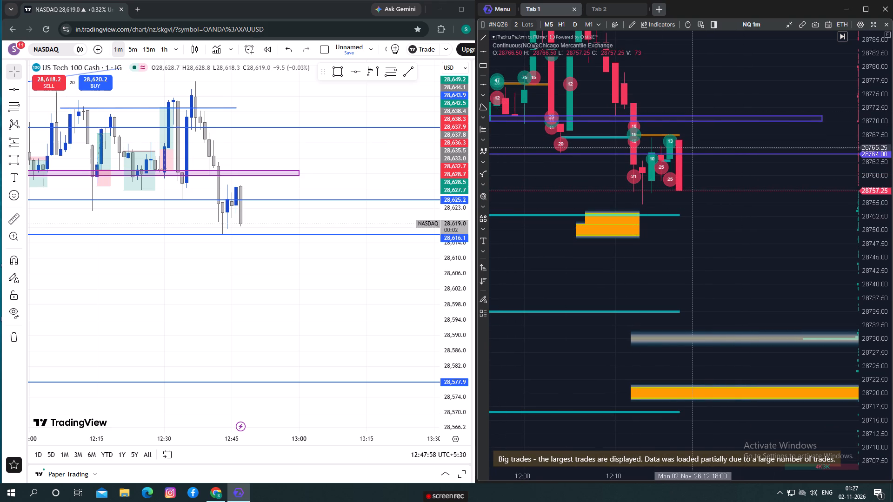
pyautogui.click(675, 153)
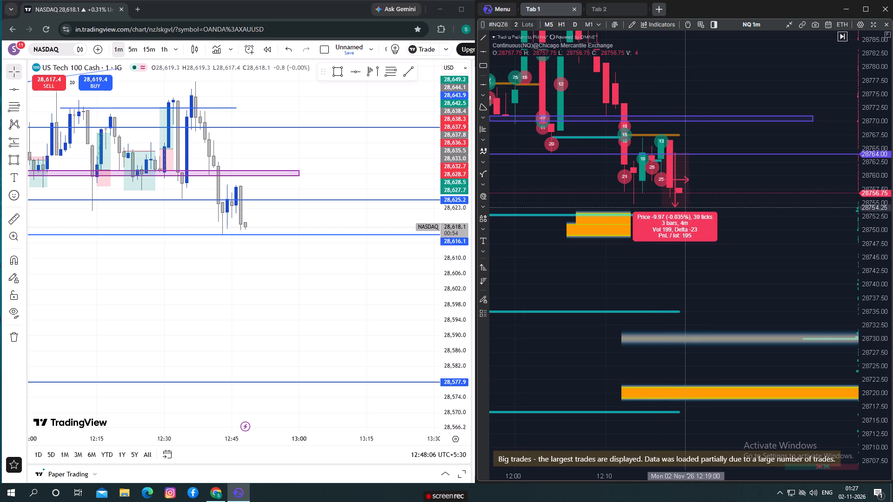
pyautogui.click(688, 208)
pyautogui.click(710, 198)
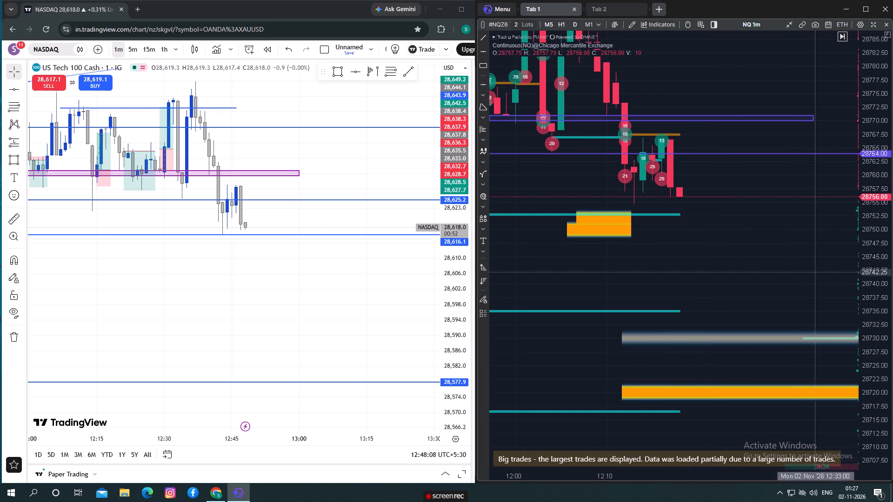
# Examine the ATAS liquidity levels below price and the wider 1-minute NASDAQ structure around the 28,616.1 line.
pyautogui.moveTo(870, 281); pyautogui.dragTo(868, 270)
pyautogui.scroll(-1, 726, 258)
pyautogui.moveTo(740, 242); pyautogui.dragTo(749, 289)
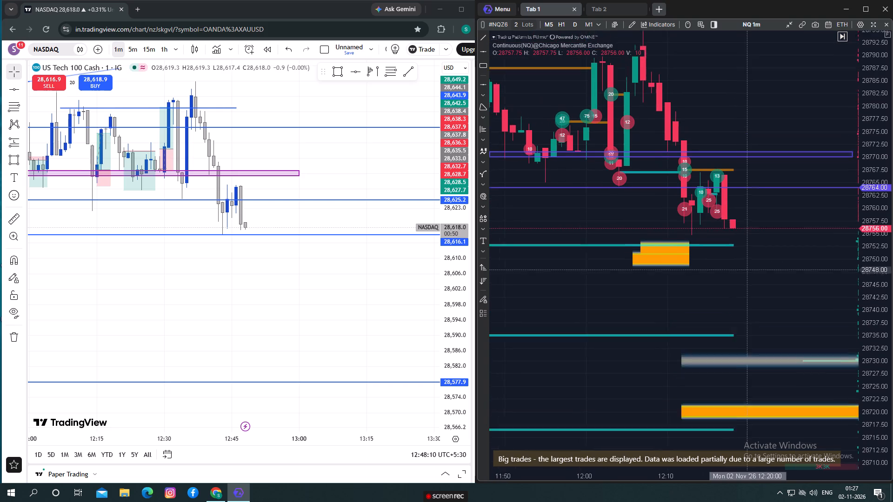
pyautogui.moveTo(749, 289); pyautogui.dragTo(771, 304)
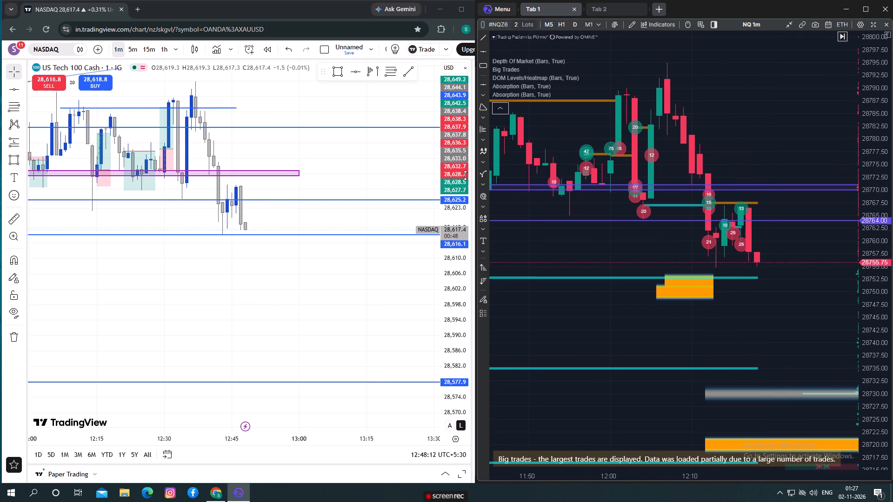
pyautogui.moveTo(465, 175); pyautogui.dragTo(464, 255)
pyautogui.scroll(-3, 225, 290)
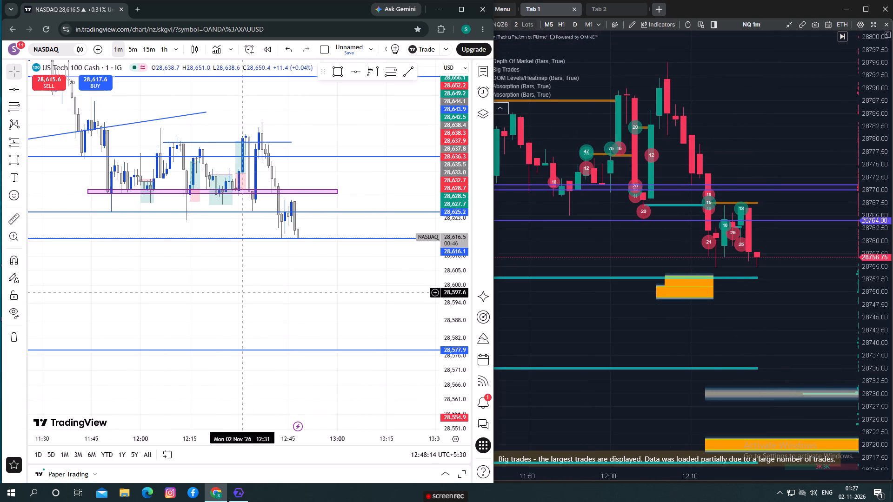
pyautogui.moveTo(242, 291); pyautogui.dragTo(186, 316)
pyautogui.moveTo(178, 297); pyautogui.dragTo(232, 337)
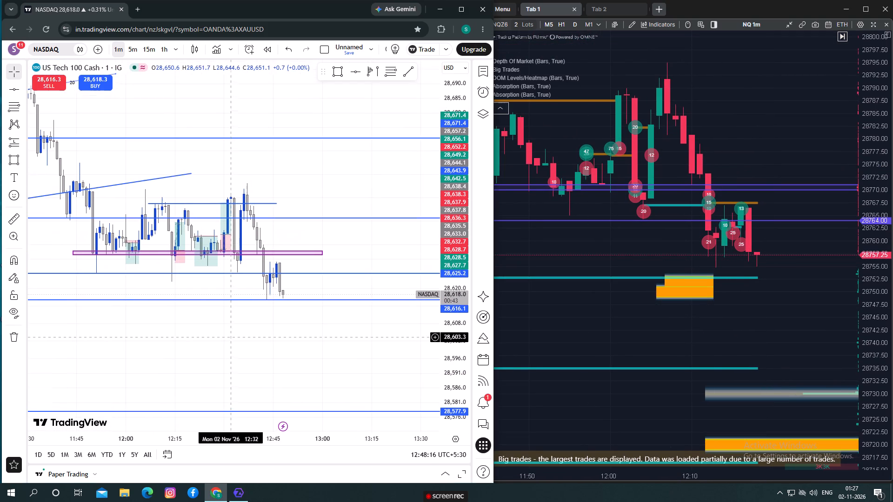
pyautogui.moveTo(232, 337); pyautogui.dragTo(232, 337)
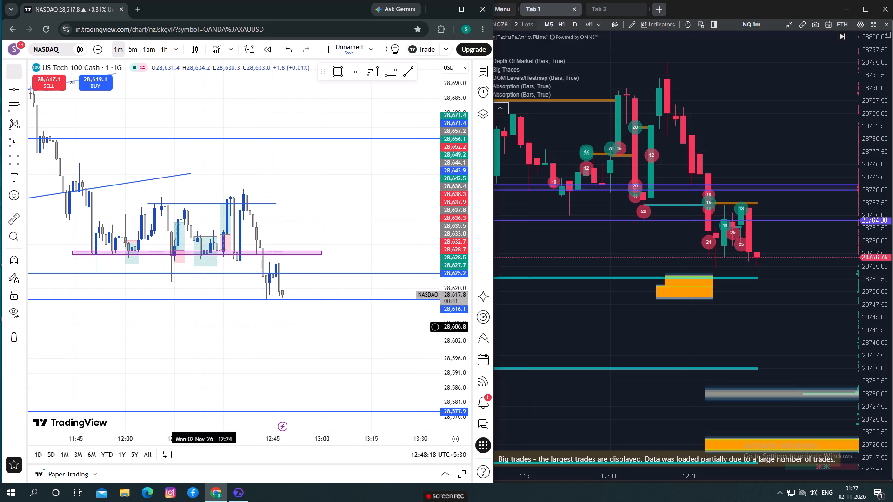
pyautogui.moveTo(204, 326); pyautogui.dragTo(248, 350)
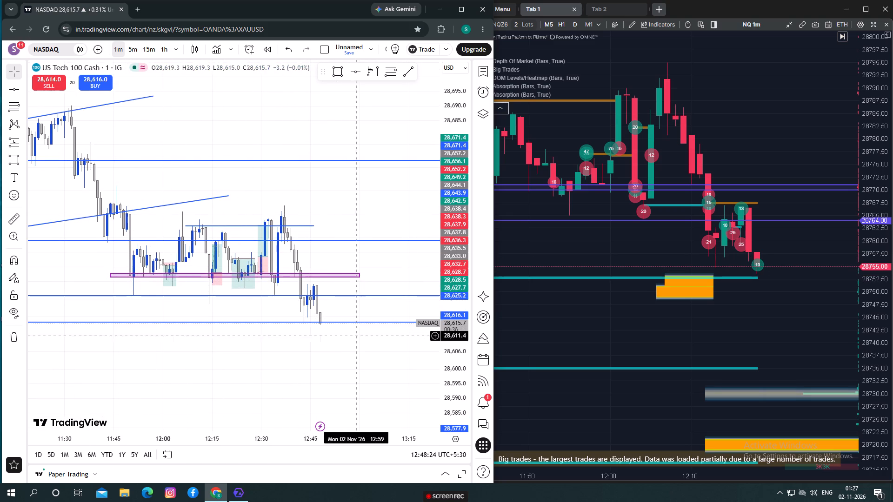
pyautogui.moveTo(293, 352); pyautogui.dragTo(237, 364)
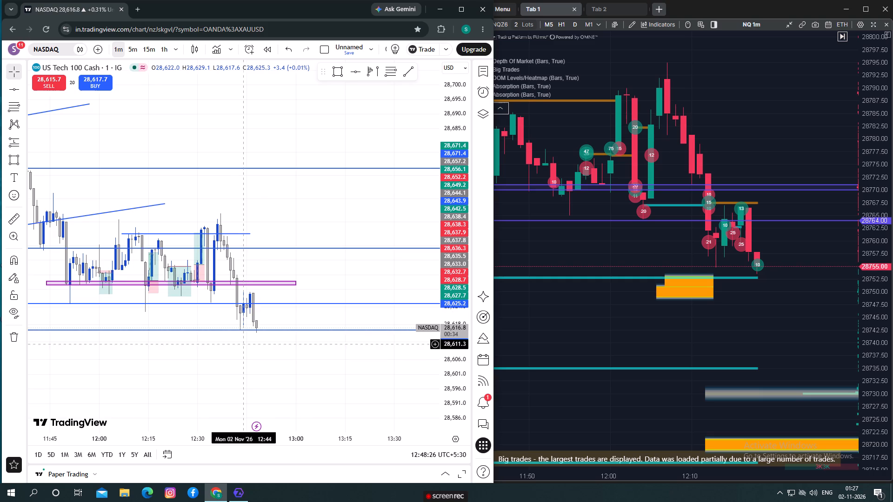
pyautogui.moveTo(269, 373); pyautogui.dragTo(395, 304)
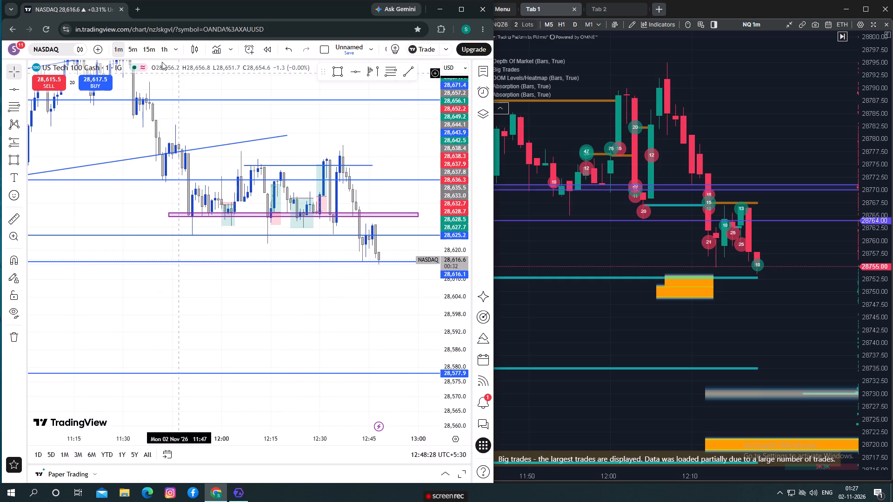
# Switch the NASDAQ chart to the 15-minute timeframe and examine the levels below the current price.
pyautogui.click(152, 53)
pyautogui.moveTo(446, 154); pyautogui.dragTo(470, 399)
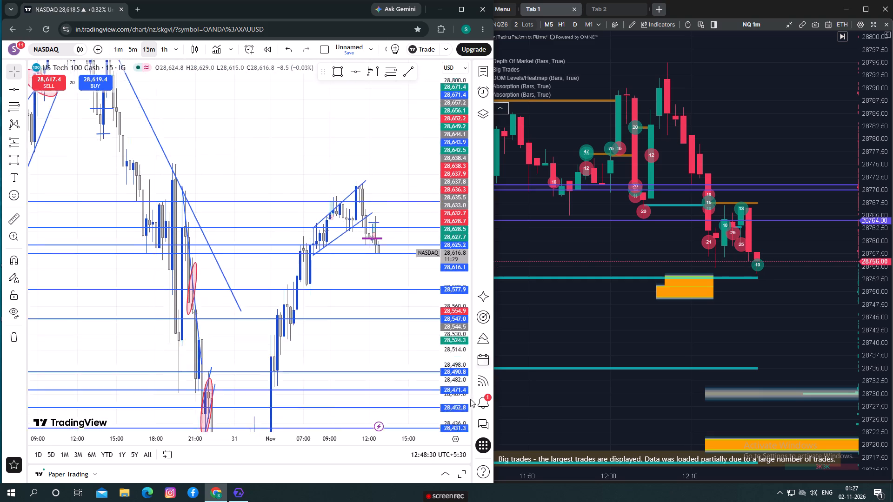
pyautogui.moveTo(470, 399); pyautogui.dragTo(459, 427)
pyautogui.scroll(3, 366, 299)
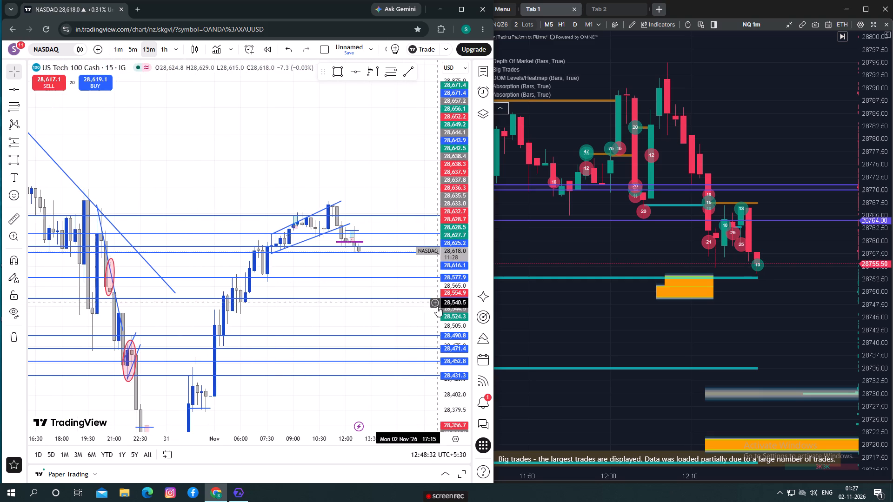
pyautogui.moveTo(469, 372); pyautogui.dragTo(451, 278)
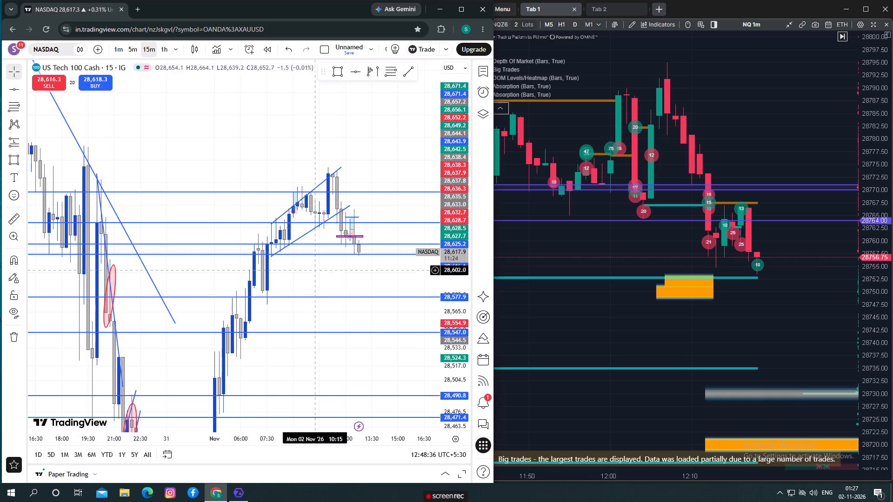
# Switch the NASDAQ chart to the 1-minute timeframe and measure the distance from the 28,625.2 line down to the 28,616.1 line.
pyautogui.click(125, 49)
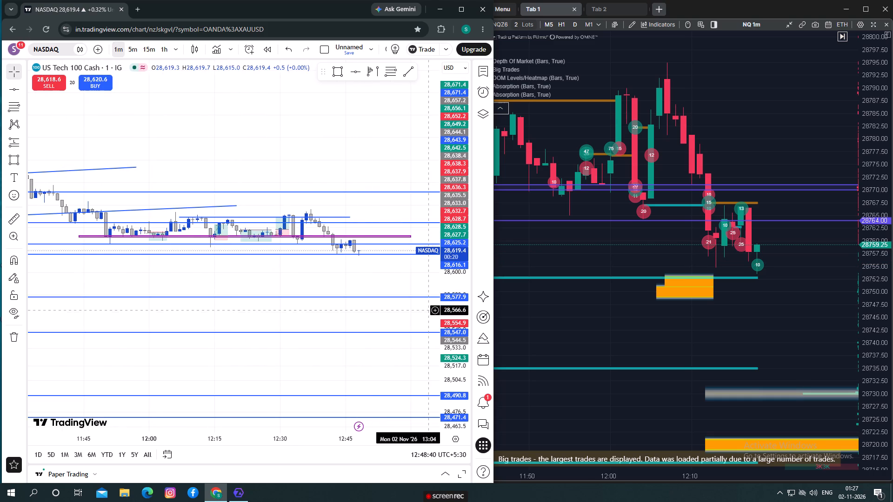
pyautogui.moveTo(451, 359); pyautogui.dragTo(440, 210)
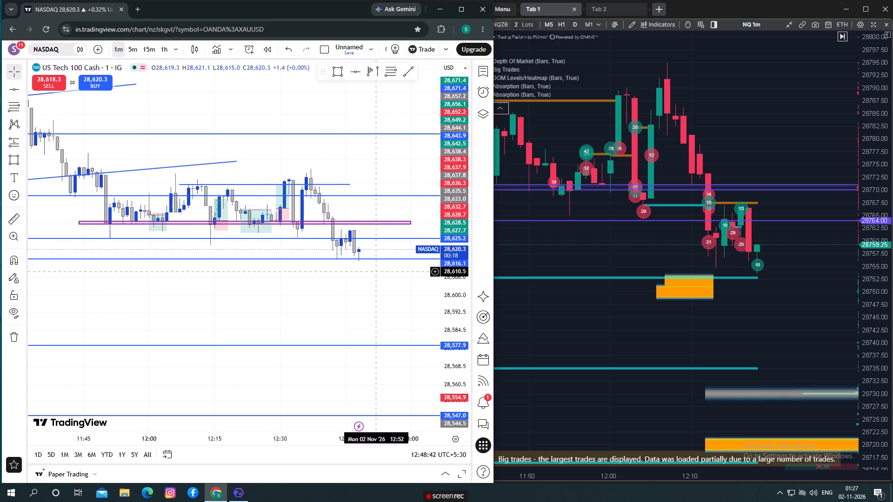
pyautogui.scroll(2, 374, 272)
pyautogui.moveTo(329, 278); pyautogui.dragTo(332, 284)
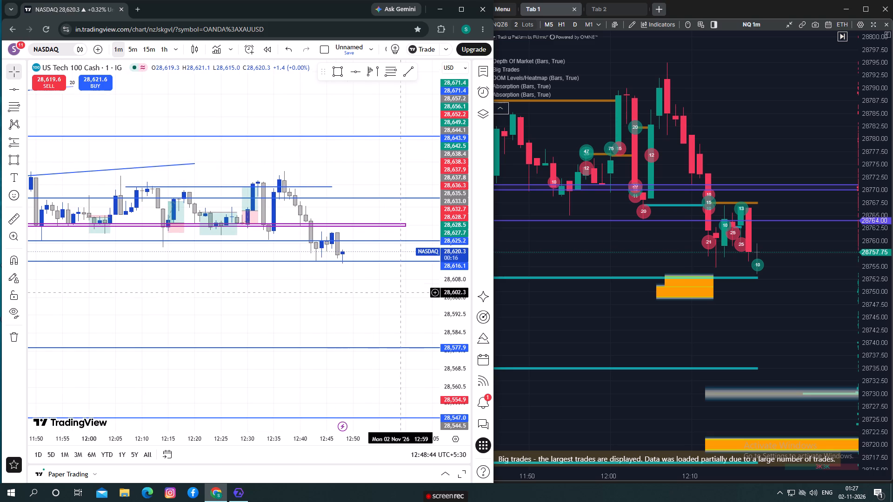
pyautogui.moveTo(449, 315); pyautogui.dragTo(450, 239)
pyautogui.moveTo(382, 289); pyautogui.dragTo(313, 284)
pyautogui.click(17, 217)
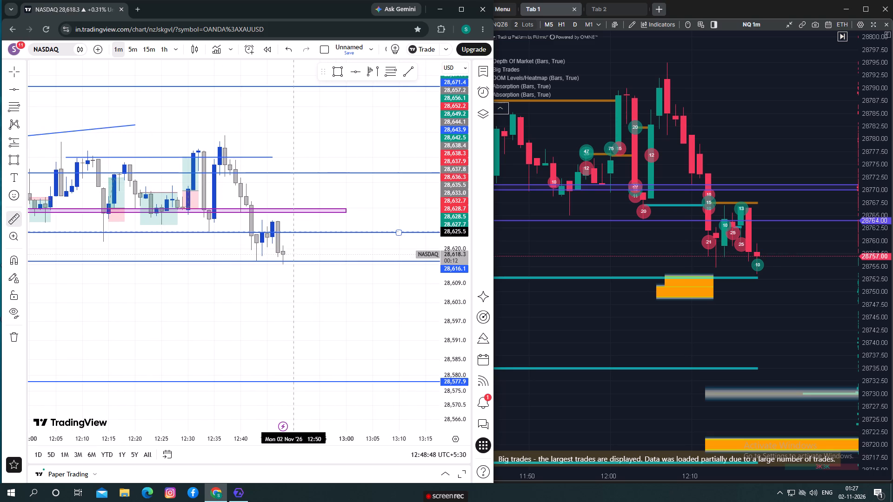
pyautogui.click(294, 231)
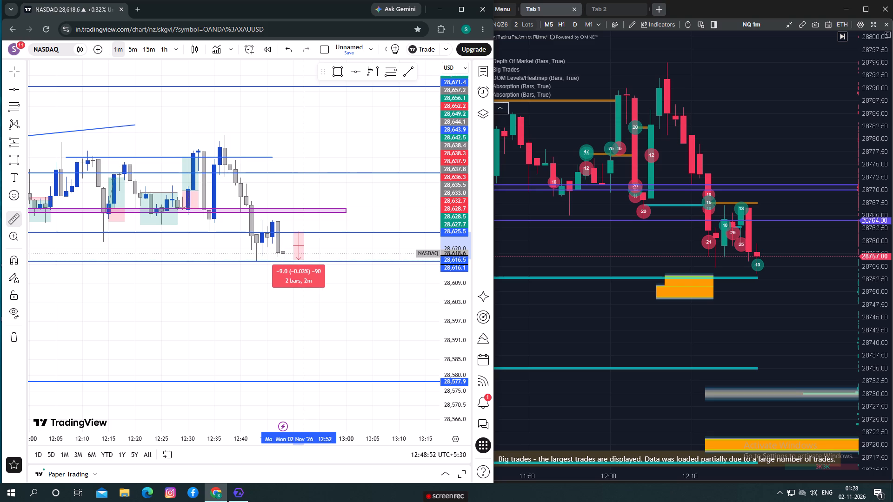
pyautogui.click(306, 260)
pyautogui.moveTo(274, 350); pyautogui.dragTo(280, 350)
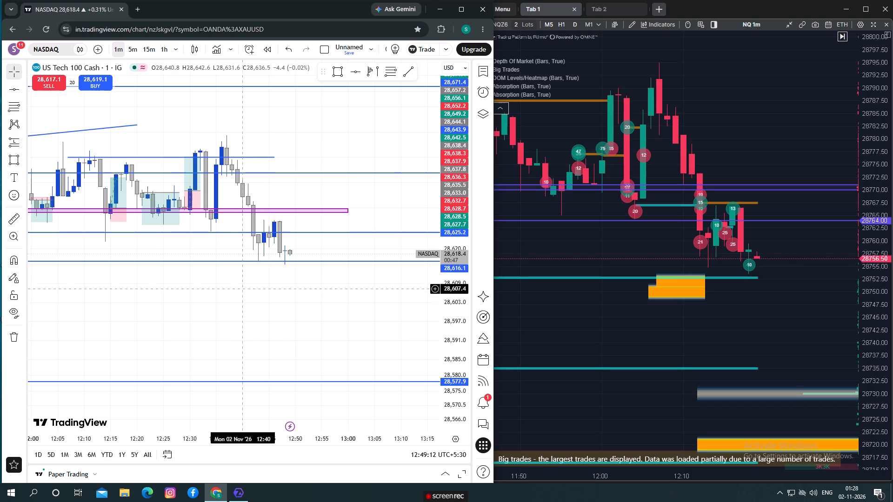
# Examine the latest 1-minute candles near the 28,616.1 line on NASDAQ and the liquidity levels around them on the ATAS NQ chart.
pyautogui.moveTo(239, 298); pyautogui.dragTo(227, 287)
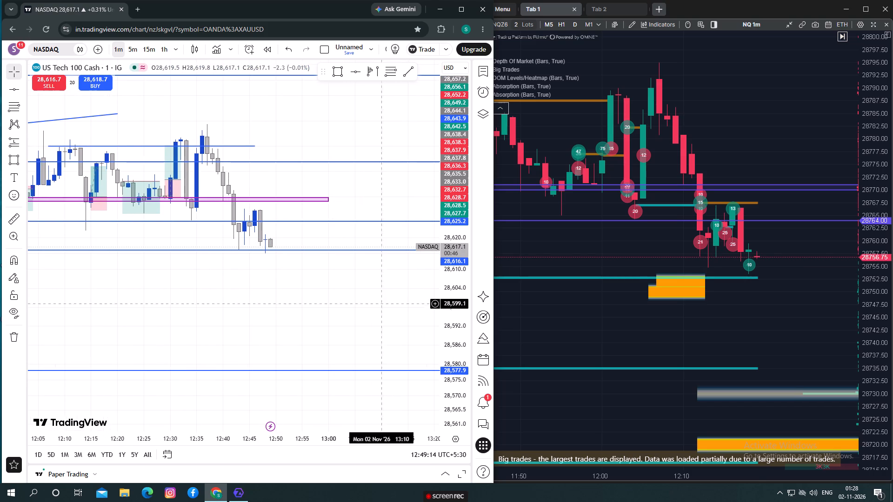
pyautogui.moveTo(822, 254); pyautogui.dragTo(792, 237)
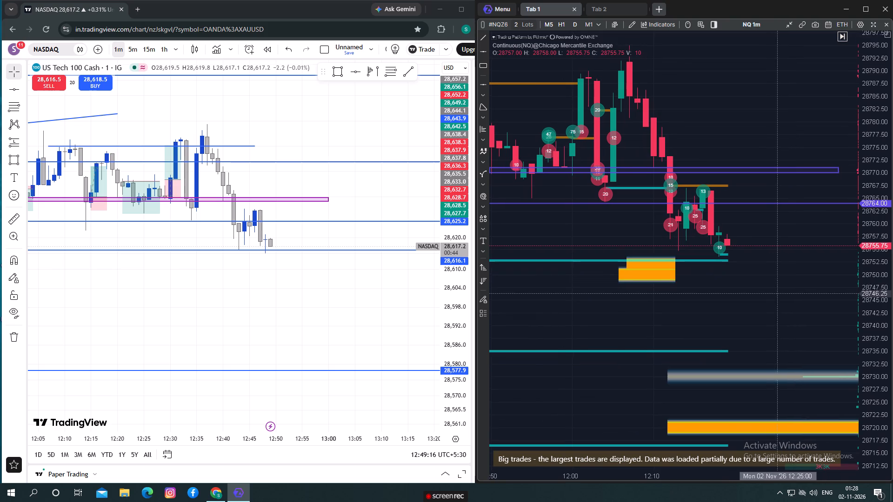
pyautogui.moveTo(778, 293); pyautogui.dragTo(773, 261)
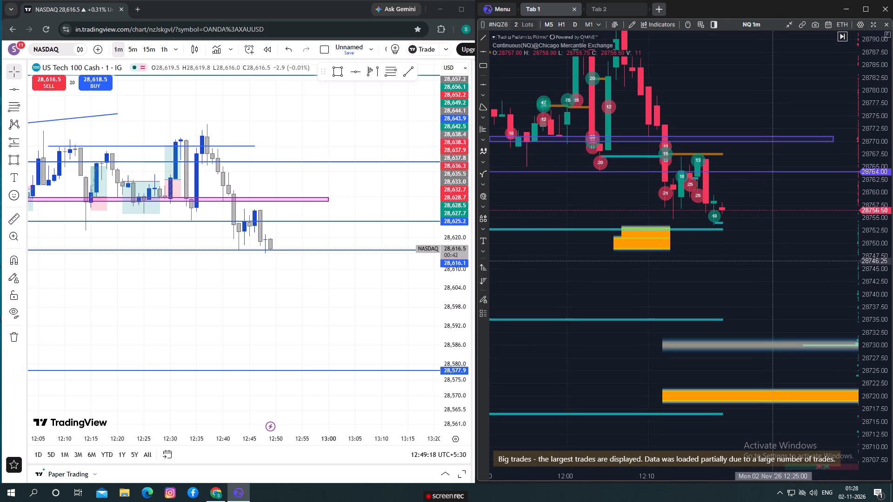
pyautogui.moveTo(773, 261); pyautogui.dragTo(771, 265)
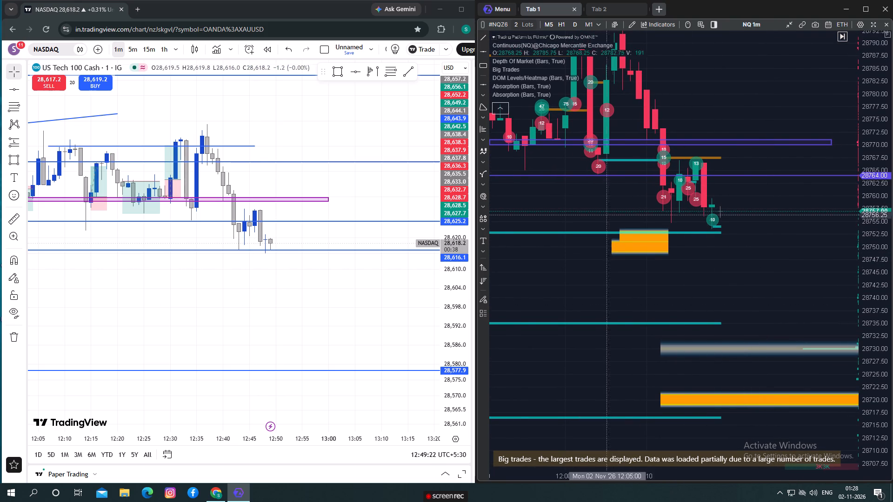
pyautogui.moveTo(603, 215); pyautogui.dragTo(595, 238)
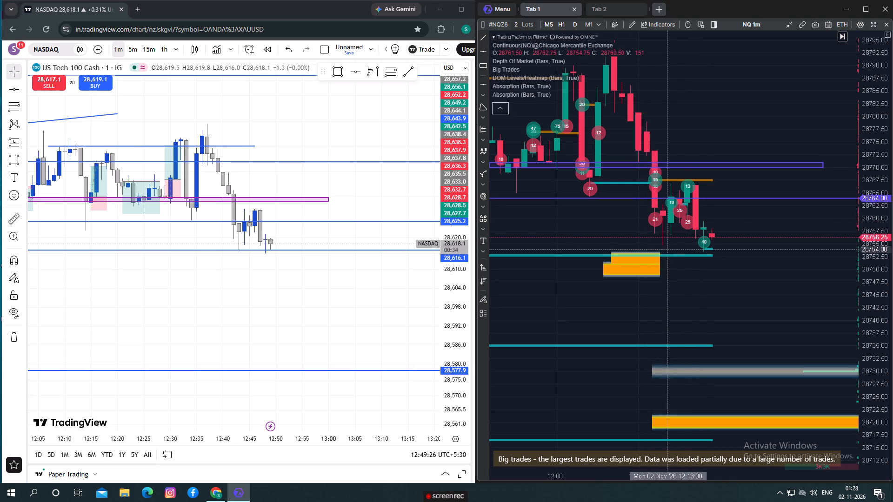
pyautogui.moveTo(254, 303); pyautogui.dragTo(296, 311)
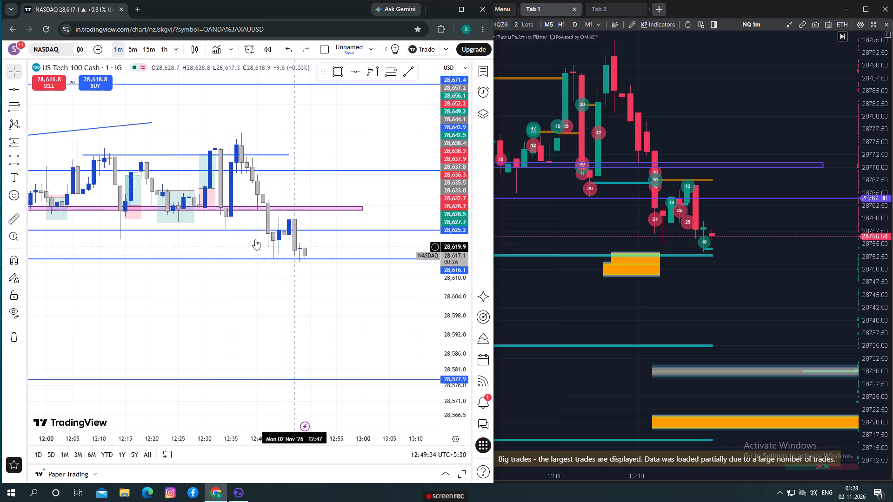
pyautogui.moveTo(634, 205); pyautogui.dragTo(665, 230)
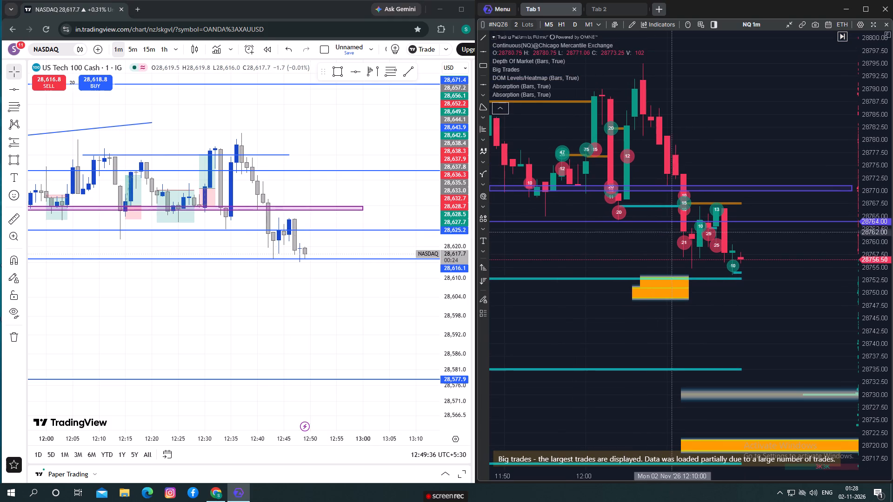
pyautogui.moveTo(657, 238); pyautogui.dragTo(644, 231)
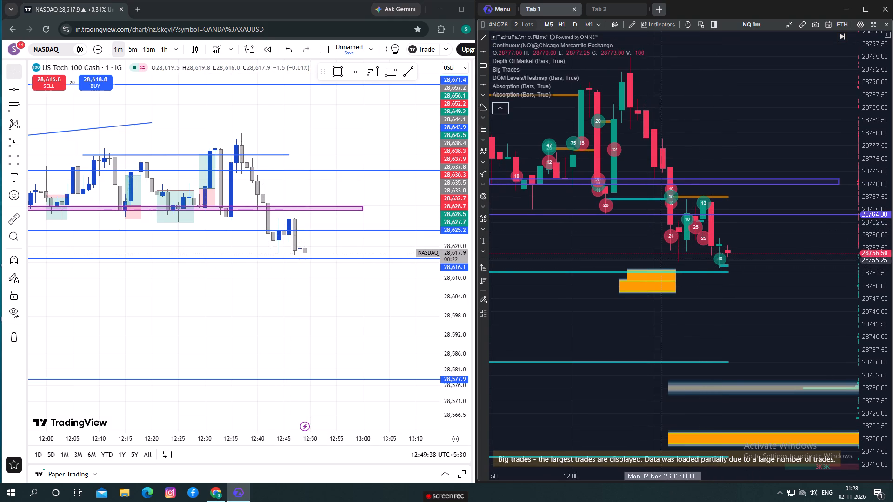
pyautogui.moveTo(610, 239); pyautogui.dragTo(634, 255)
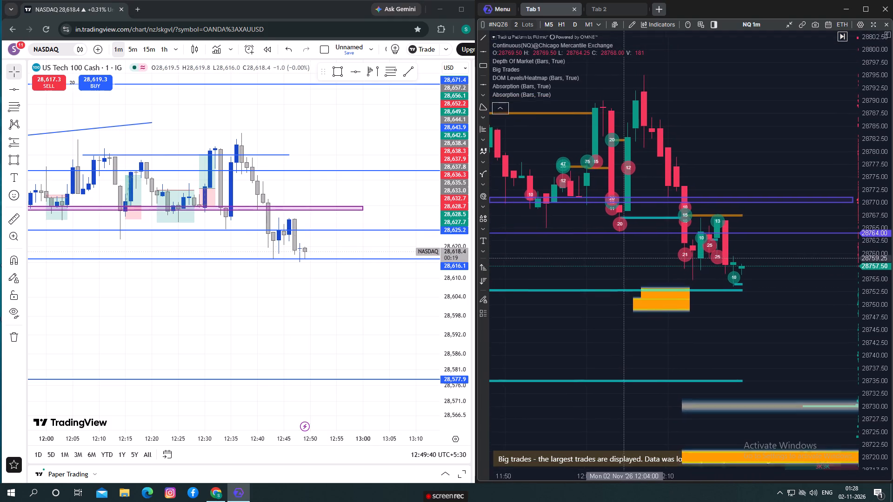
pyautogui.moveTo(634, 255); pyautogui.dragTo(520, 242)
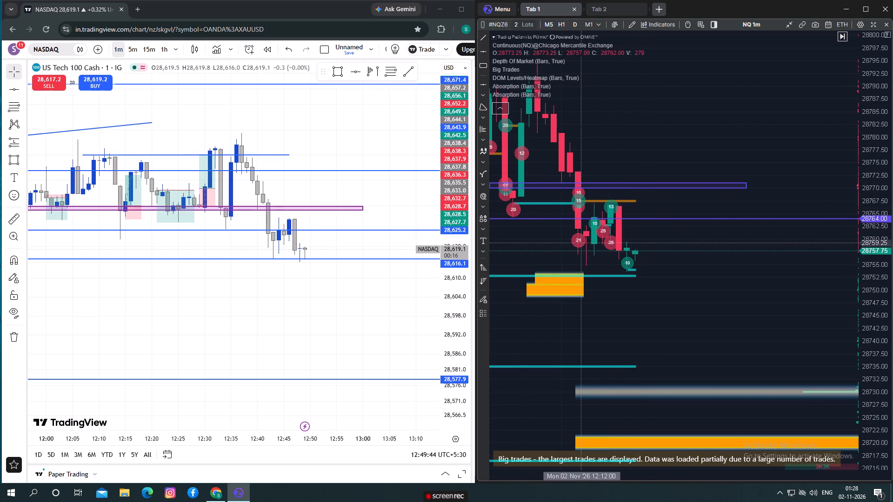
pyautogui.moveTo(672, 264); pyautogui.dragTo(690, 261)
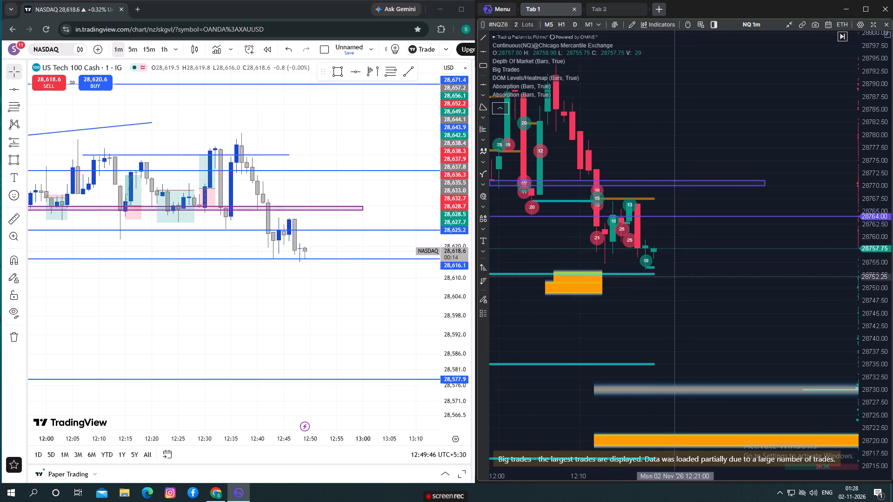
pyautogui.scroll(-1, 673, 281)
pyautogui.moveTo(272, 329); pyautogui.dragTo(187, 288)
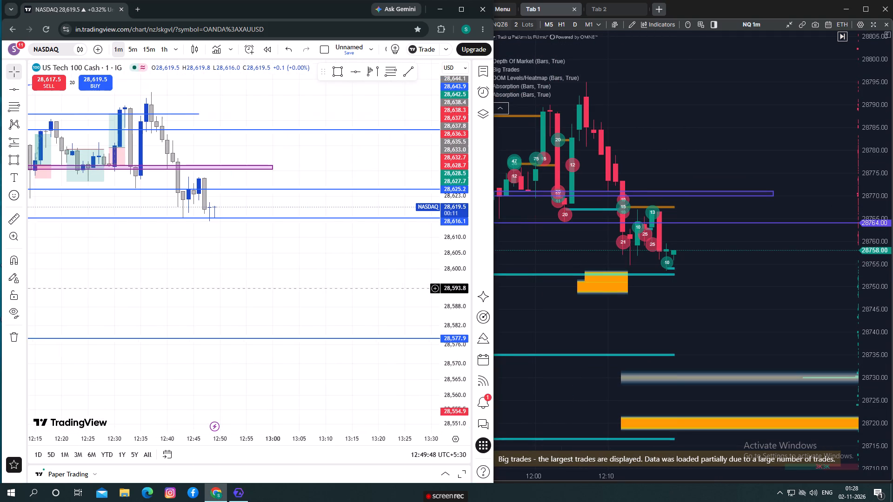
pyautogui.moveTo(187, 288); pyautogui.dragTo(189, 280)
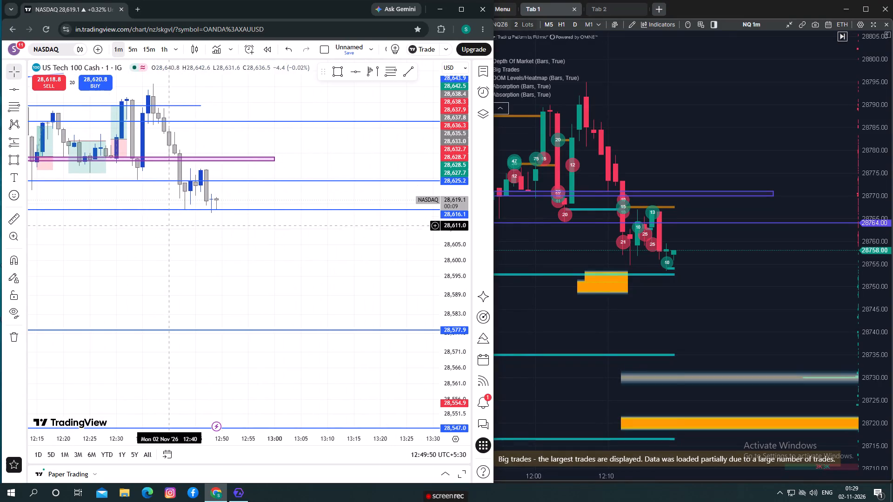
# Switch the NASDAQ chart to the 1-day timeframe and examine the latest daily candles against the marked levels.
pyautogui.click(174, 54)
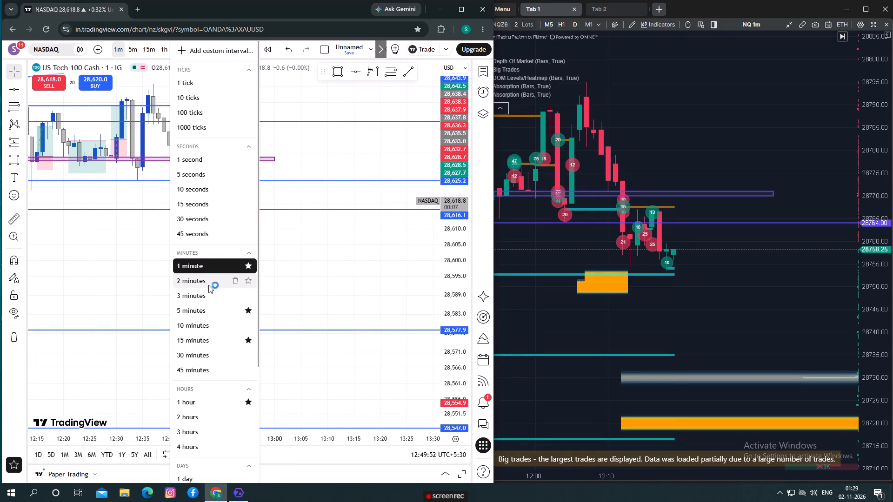
pyautogui.click(187, 482)
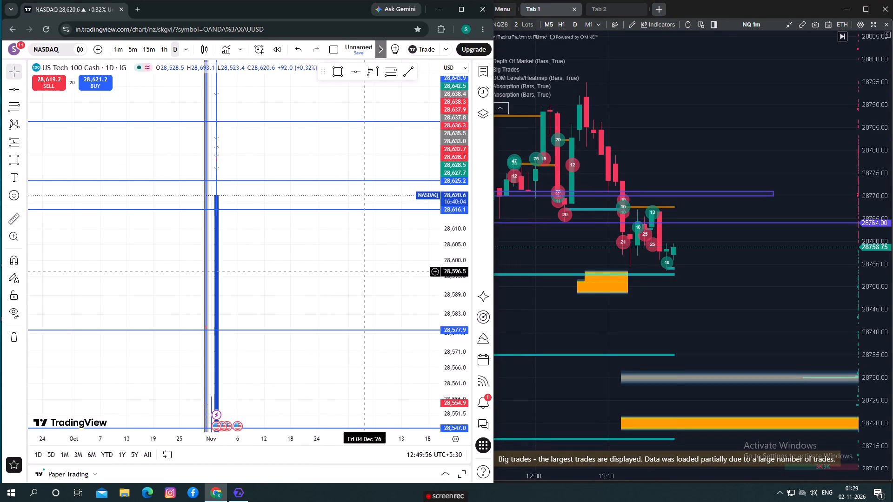
pyautogui.moveTo(454, 176); pyautogui.dragTo(453, 499)
pyautogui.moveTo(460, 218); pyautogui.dragTo(365, 388)
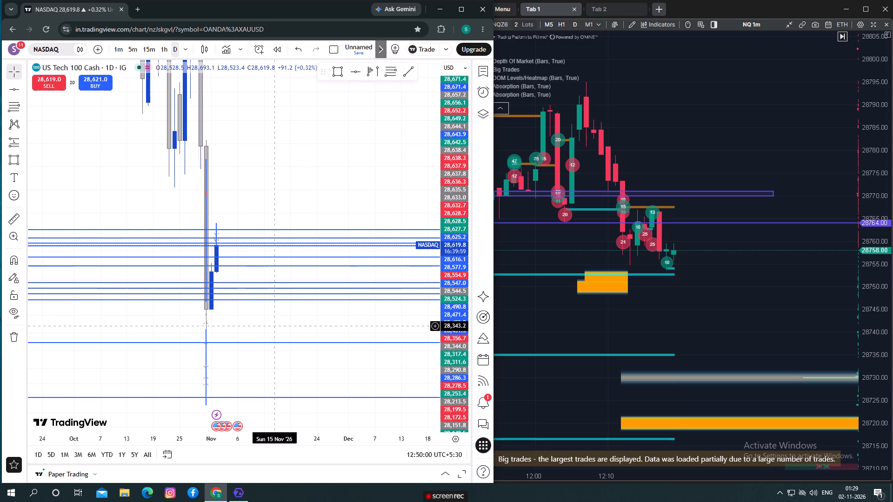
pyautogui.moveTo(276, 325); pyautogui.dragTo(312, 283)
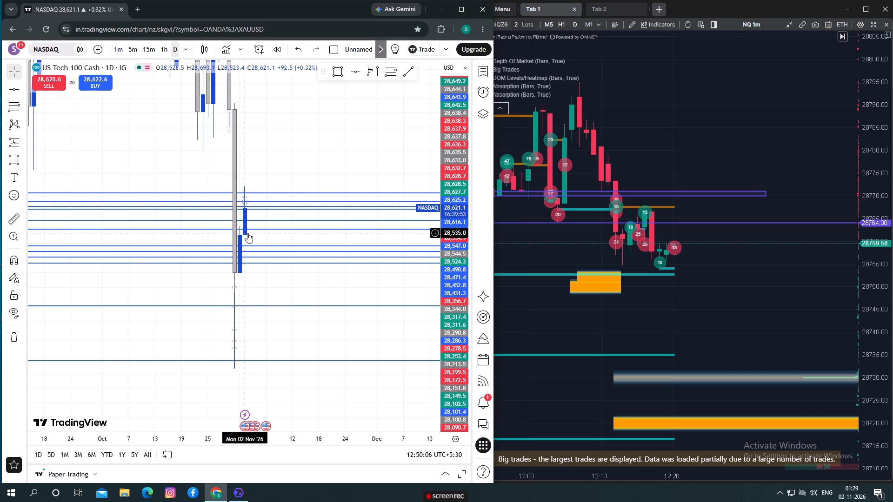
pyautogui.scroll(3, 272, 307)
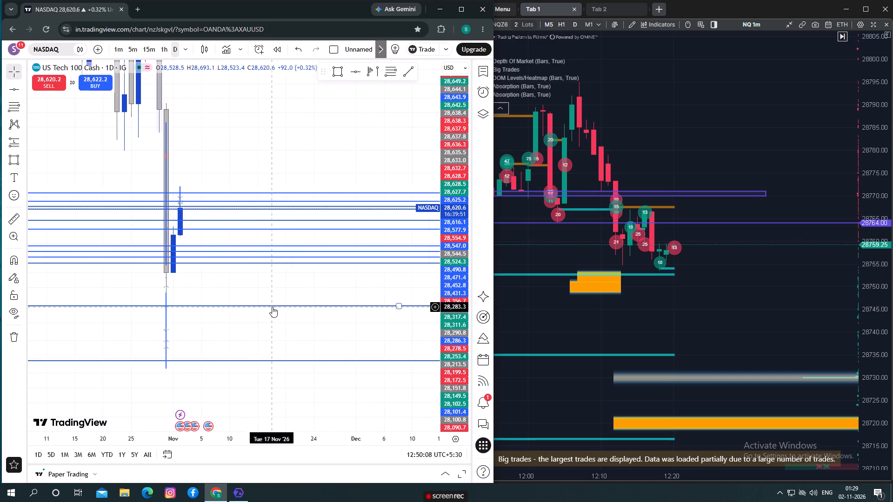
pyautogui.scroll(2, 272, 307)
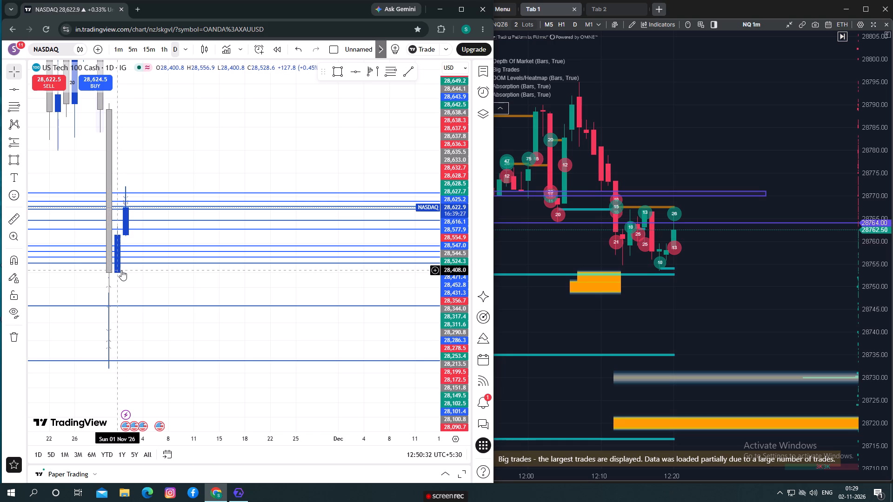
pyautogui.scroll(3, 125, 297)
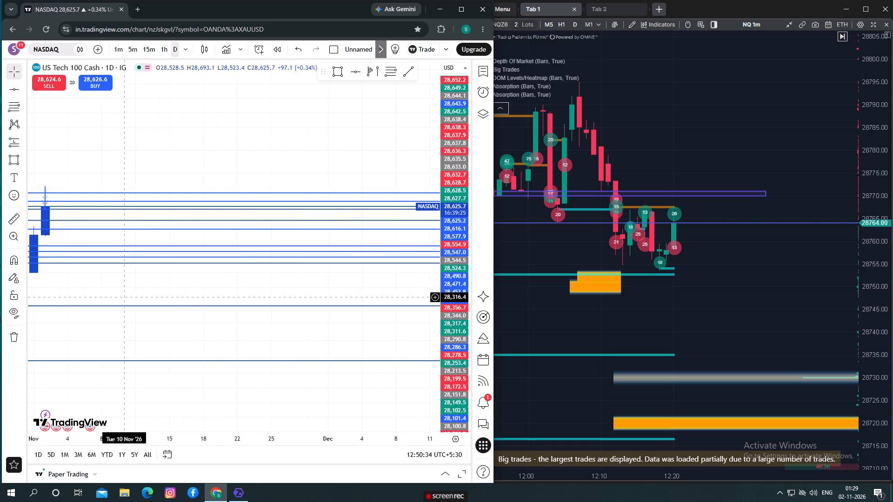
pyautogui.scroll(2, 125, 297)
pyautogui.moveTo(124, 297); pyautogui.dragTo(325, 304)
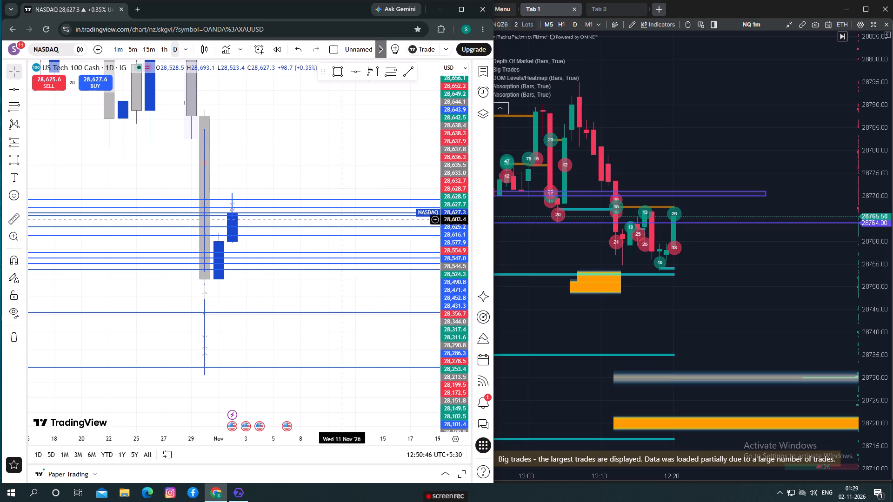
# Examine the wider daily NASDAQ price structure back to August.
pyautogui.moveTo(451, 134); pyautogui.dragTo(451, 412)
pyautogui.scroll(1, 224, 383)
pyautogui.scroll(-5, 223, 385)
pyautogui.scroll(1, 244, 323)
pyautogui.scroll(-2, 244, 323)
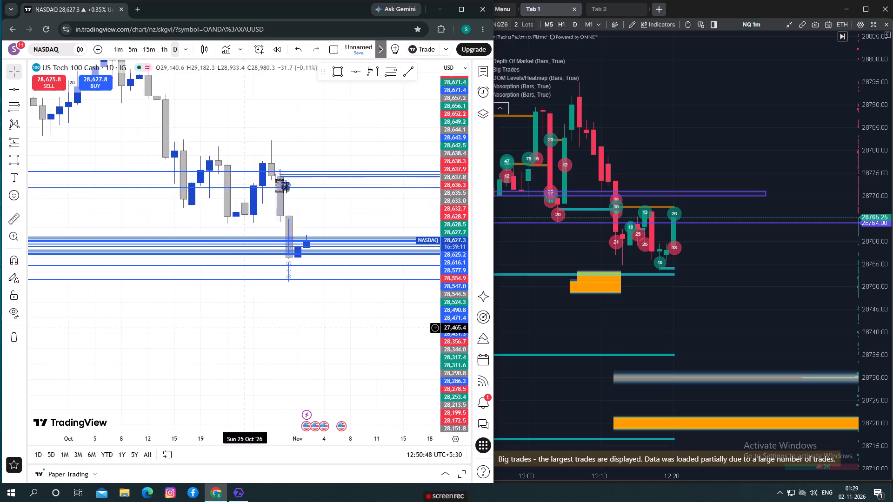
pyautogui.scroll(-2, 241, 330)
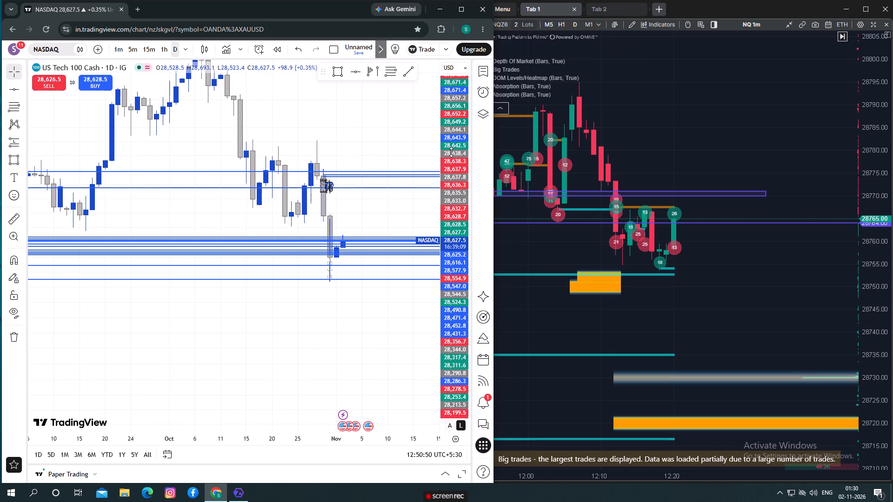
pyautogui.moveTo(451, 154); pyautogui.dragTo(452, 229)
pyautogui.scroll(-5, 289, 293)
pyautogui.moveTo(322, 332); pyautogui.dragTo(272, 330)
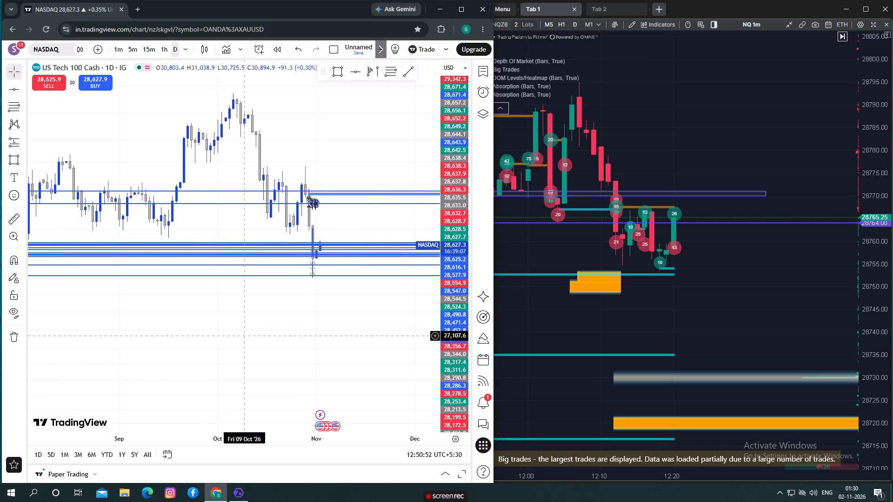
pyautogui.moveTo(272, 330); pyautogui.dragTo(303, 341)
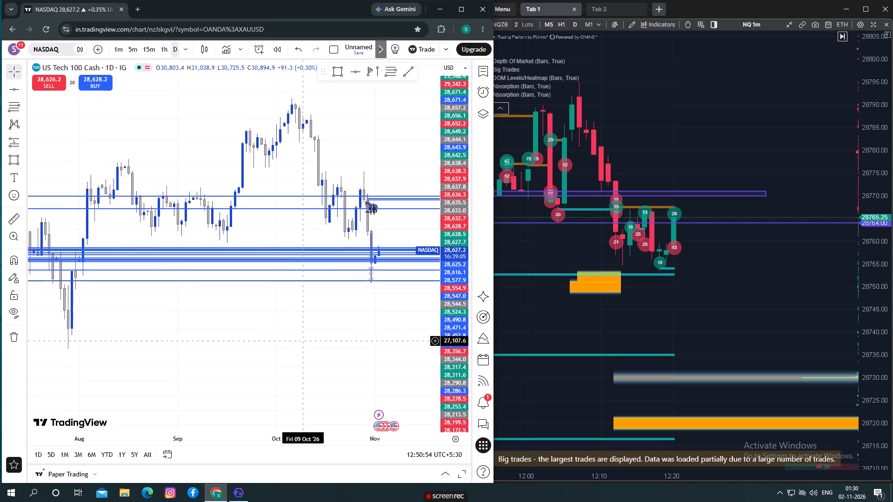
pyautogui.moveTo(303, 341); pyautogui.dragTo(331, 322)
pyautogui.moveTo(210, 332); pyautogui.dragTo(173, 331)
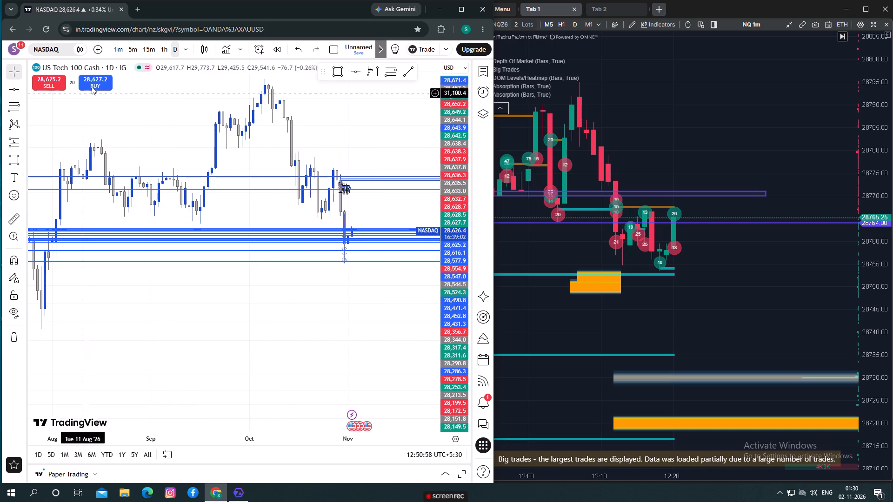
# Return the NASDAQ chart to the 1-minute timeframe and examine the latest candles around the purple zone above the 28,625.2 line.
pyautogui.click(122, 51)
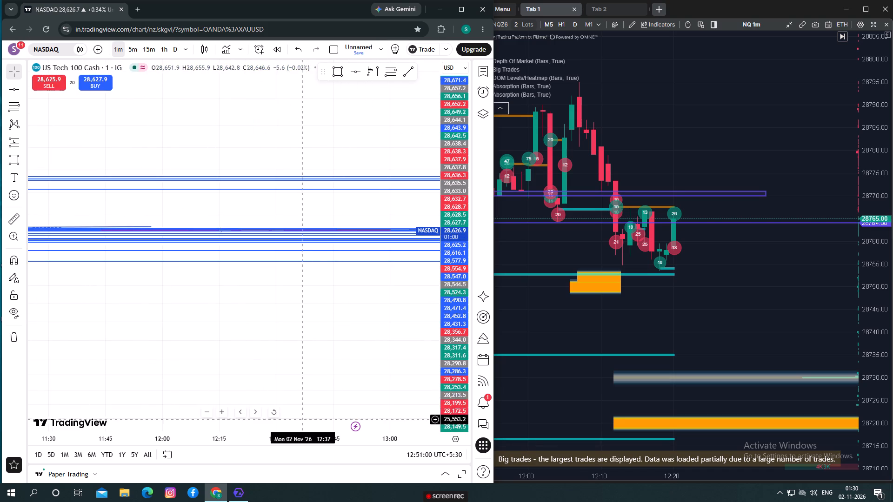
pyautogui.moveTo(271, 416); pyautogui.dragTo(273, 410)
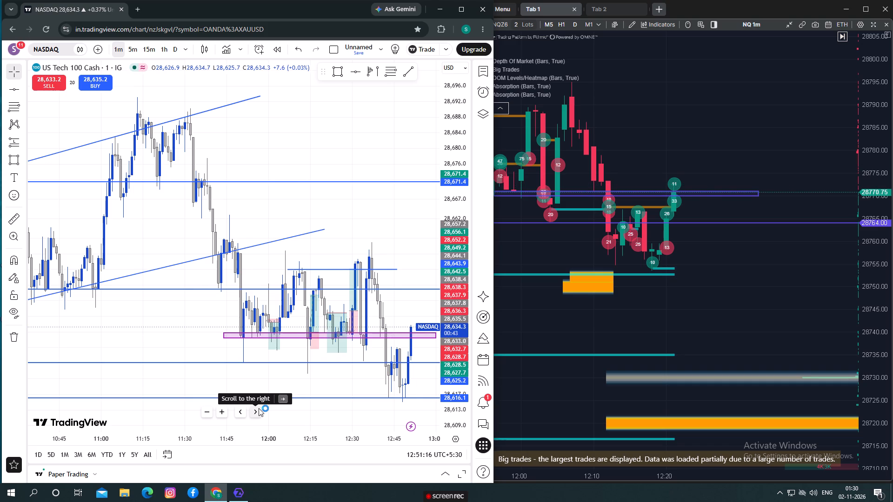
pyautogui.scroll(1, 259, 408)
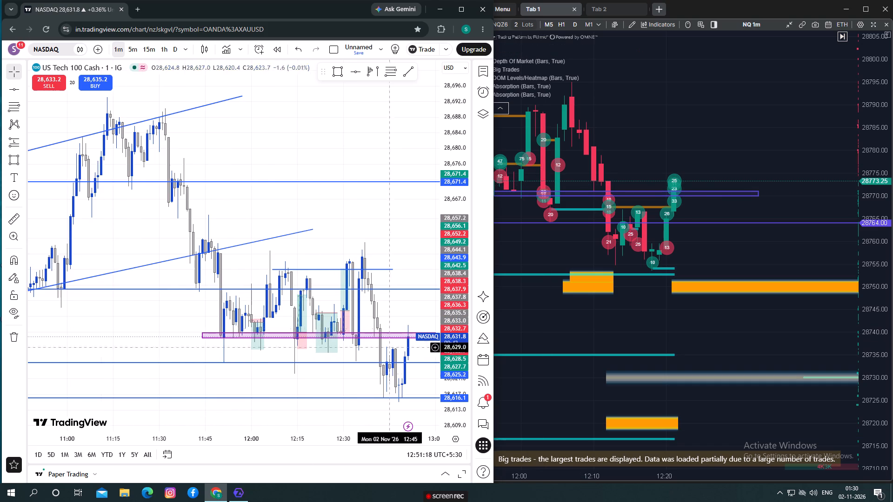
# Examine the latest 1-minute NASDAQ candles rising through the purple zone, and the matching move above the orange liquidity bands on ATAS.
pyautogui.moveTo(310, 381); pyautogui.dragTo(255, 256)
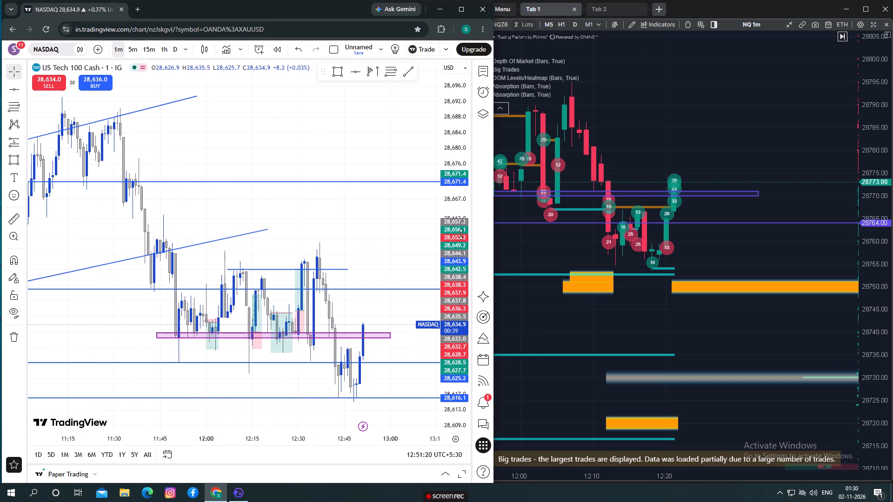
pyautogui.moveTo(454, 235); pyautogui.dragTo(450, 304)
pyautogui.scroll(2, 349, 310)
pyautogui.moveTo(346, 294); pyautogui.dragTo(357, 219)
pyautogui.moveTo(452, 319); pyautogui.dragTo(430, 271)
pyautogui.scroll(3, 350, 328)
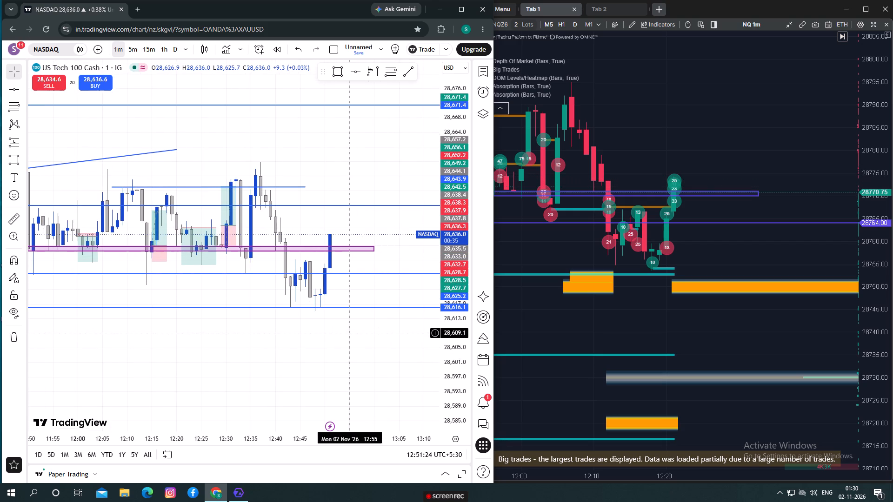
pyautogui.moveTo(351, 333); pyautogui.dragTo(354, 327)
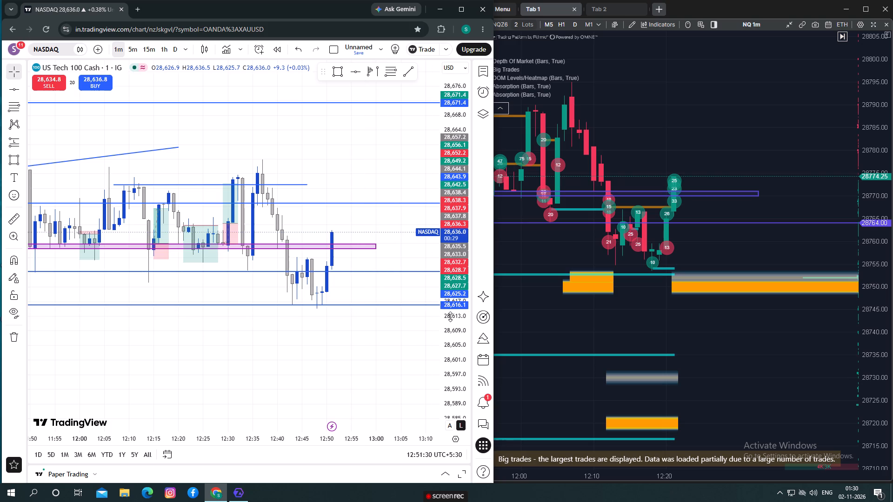
pyautogui.moveTo(450, 317); pyautogui.dragTo(441, 292)
pyautogui.scroll(-1, 388, 292)
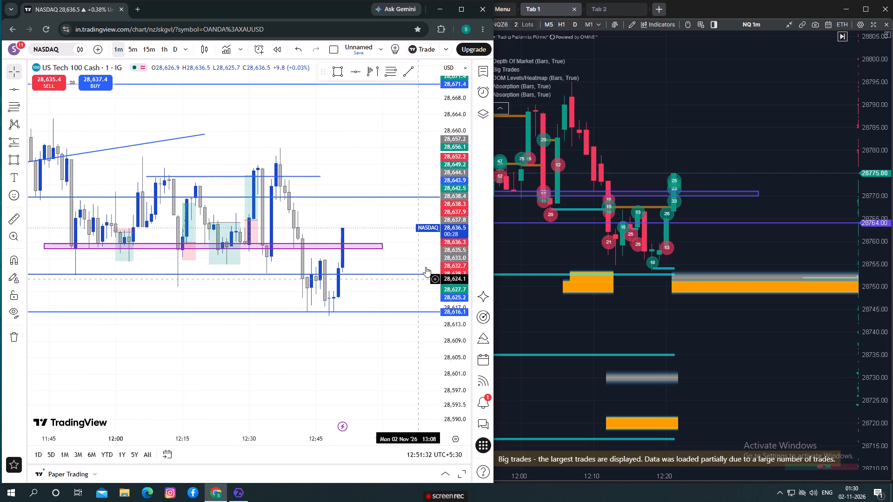
pyautogui.moveTo(445, 267); pyautogui.dragTo(446, 286)
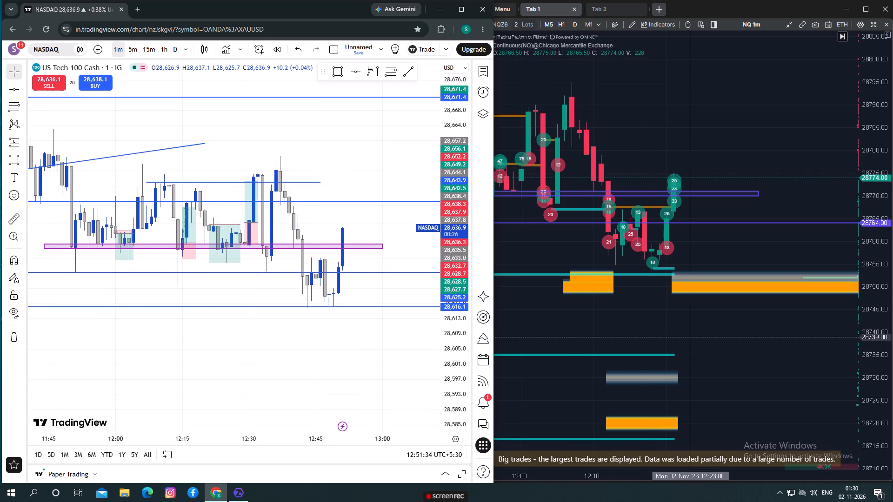
pyautogui.moveTo(690, 337); pyautogui.dragTo(680, 350)
pyautogui.moveTo(333, 344); pyautogui.dragTo(343, 351)
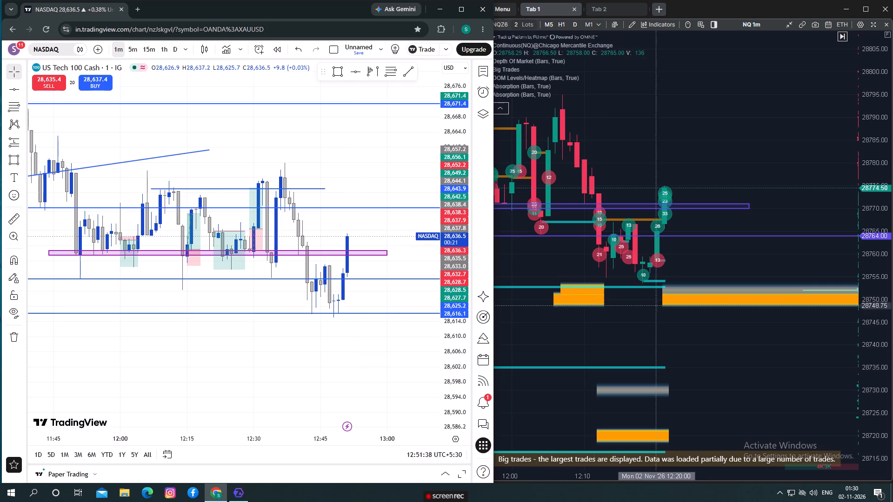
# Measure the NASDAQ rise from the 12:49 candle near 28,619 up to the latest price, and repeat the measurement as price moves.
pyautogui.click(12, 221)
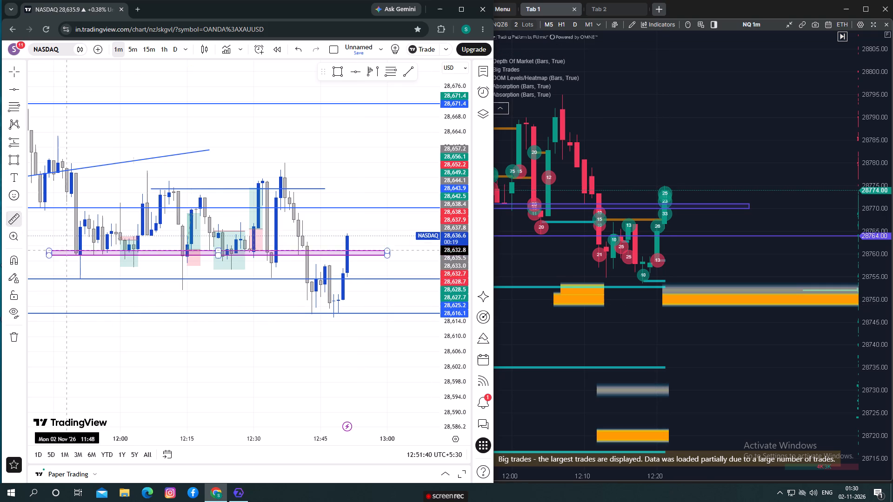
pyautogui.click(338, 301)
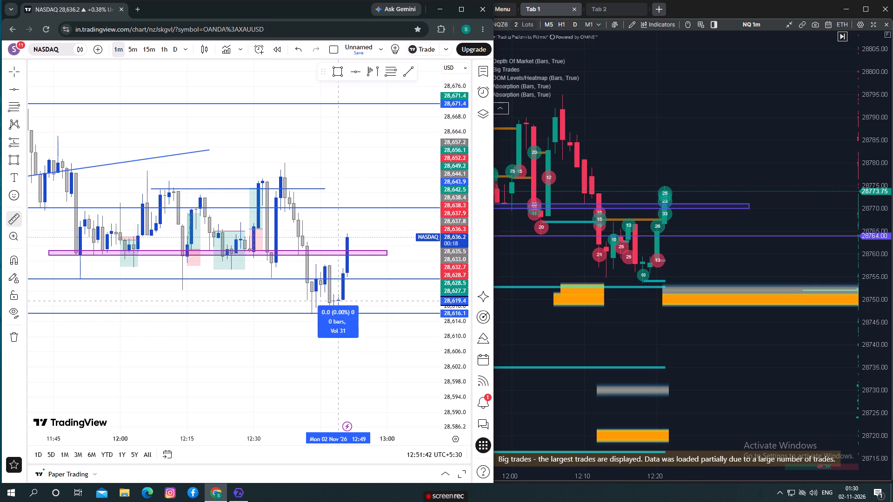
pyautogui.click(328, 237)
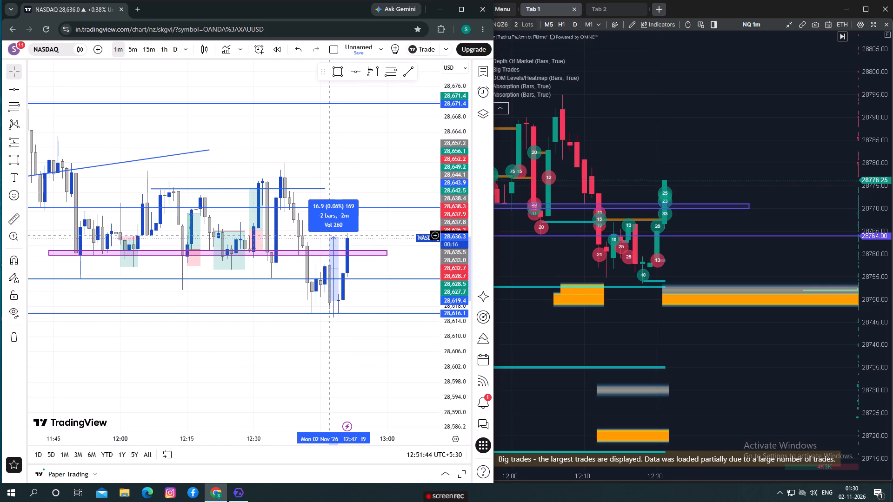
pyautogui.click(333, 230)
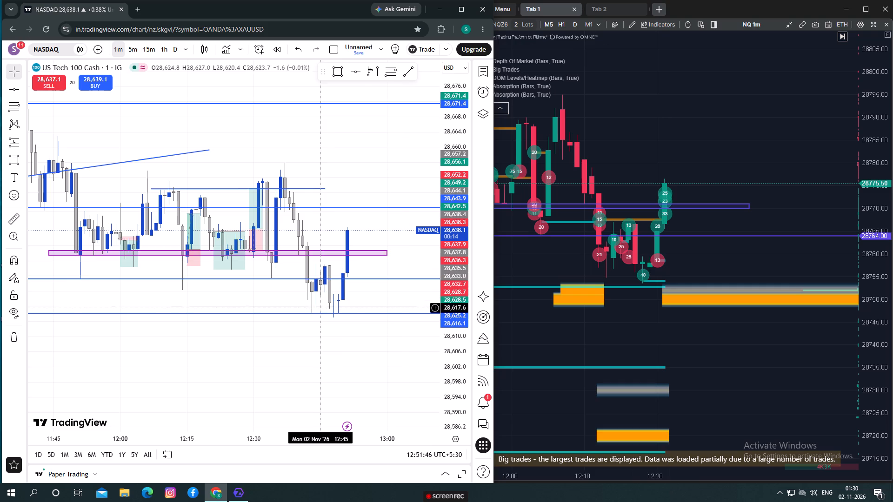
pyautogui.click(6, 221)
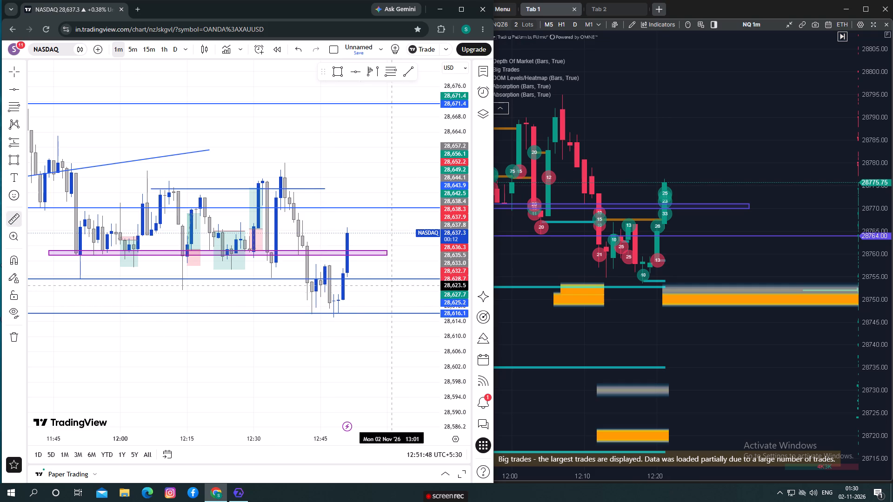
pyautogui.click(340, 300)
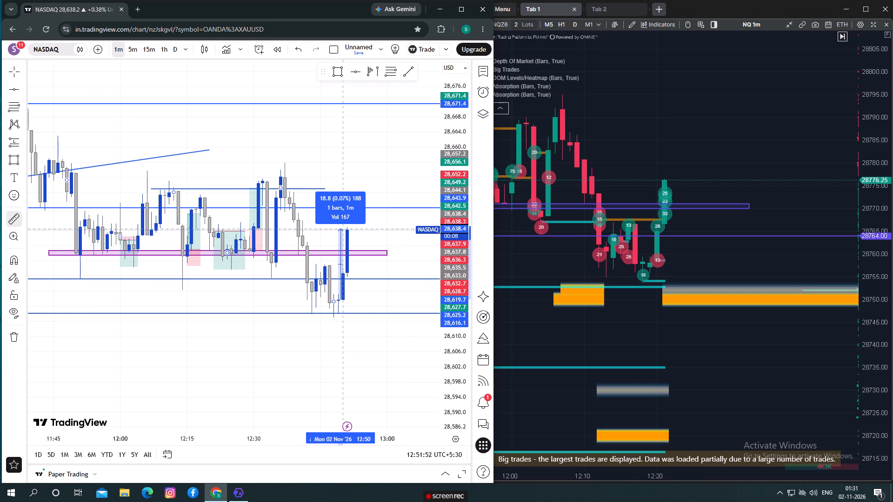
pyautogui.click(358, 304)
pyautogui.click(309, 379)
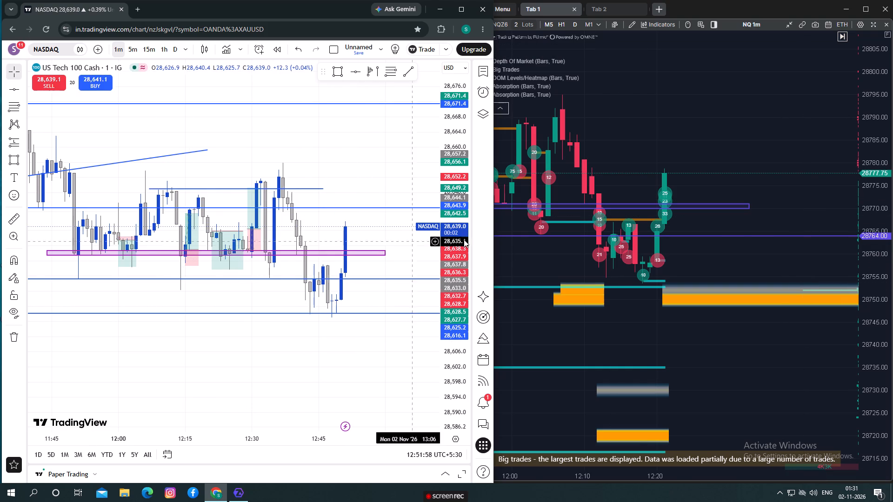
# Switch to ATAS and measure the NQ rise from the 12:19 candle up to the top of the latest move.
pyautogui.click(580, 258)
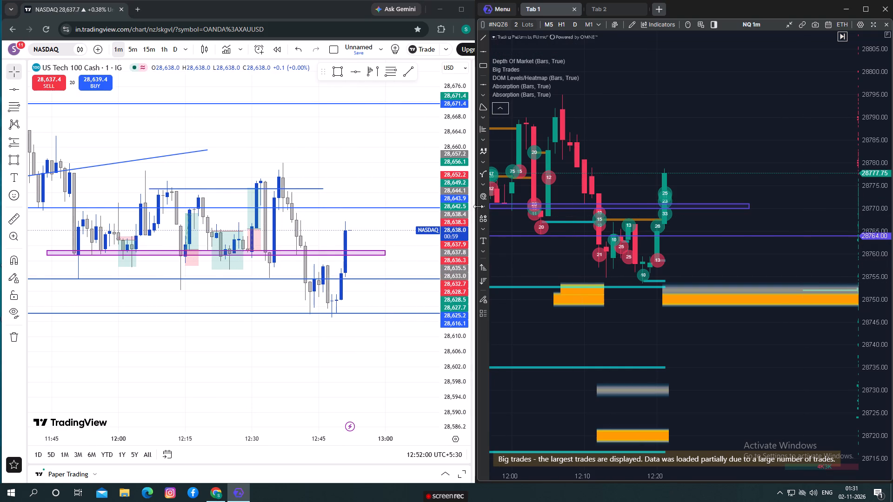
pyautogui.click(482, 207)
pyautogui.click(501, 214)
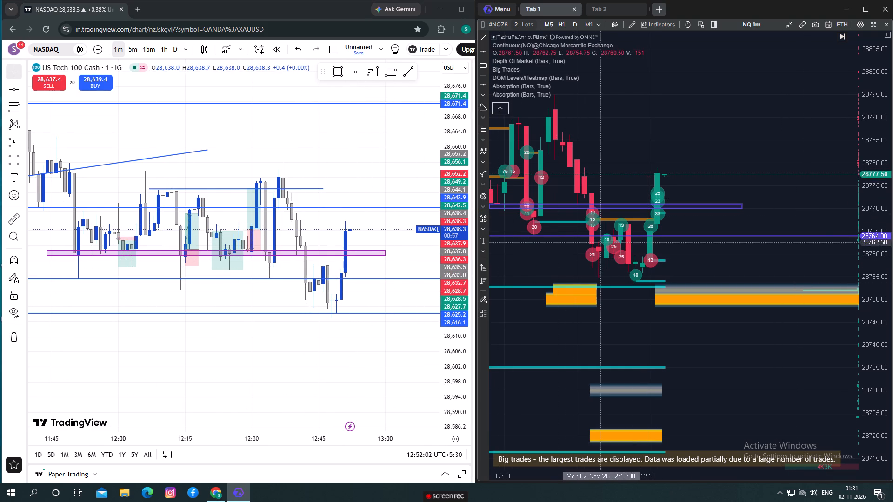
pyautogui.click(646, 260)
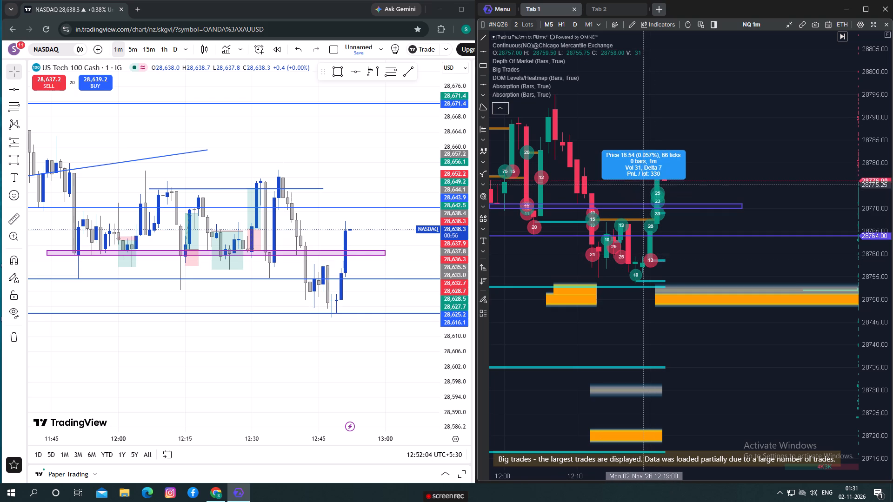
pyautogui.click(647, 169)
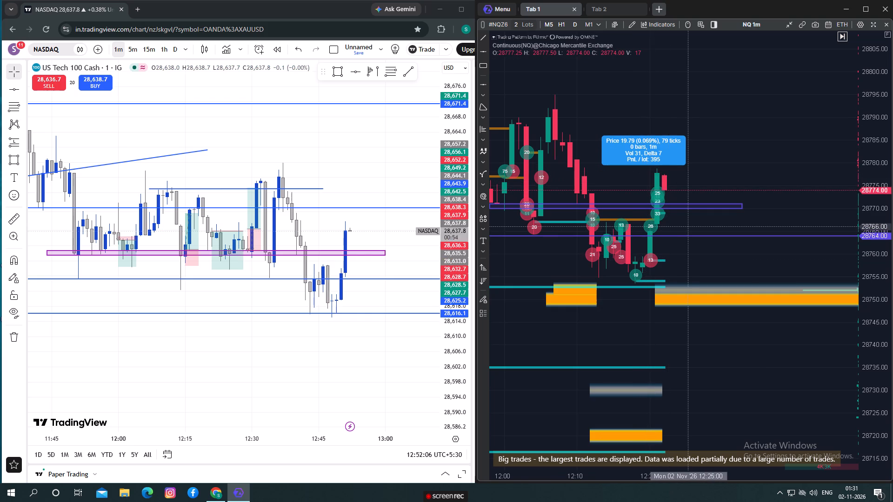
pyautogui.click(688, 226)
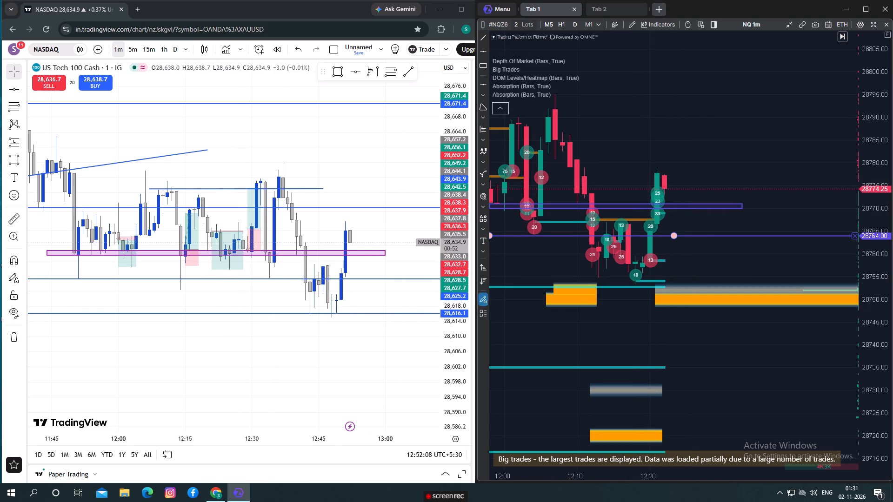
# Examine the latest 1-minute candles on NASDAQ and ATAS NQ against the purple zones and liquidity bands, dismissing the advertisement.
pyautogui.moveTo(457, 260); pyautogui.dragTo(459, 283)
pyautogui.scroll(-1, 325, 293)
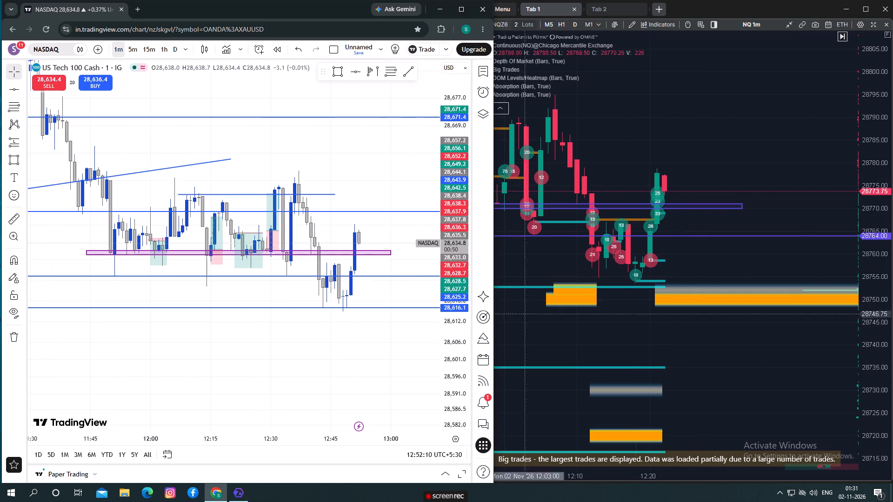
pyautogui.moveTo(871, 217); pyautogui.dragTo(873, 239)
pyautogui.scroll(-1, 773, 216)
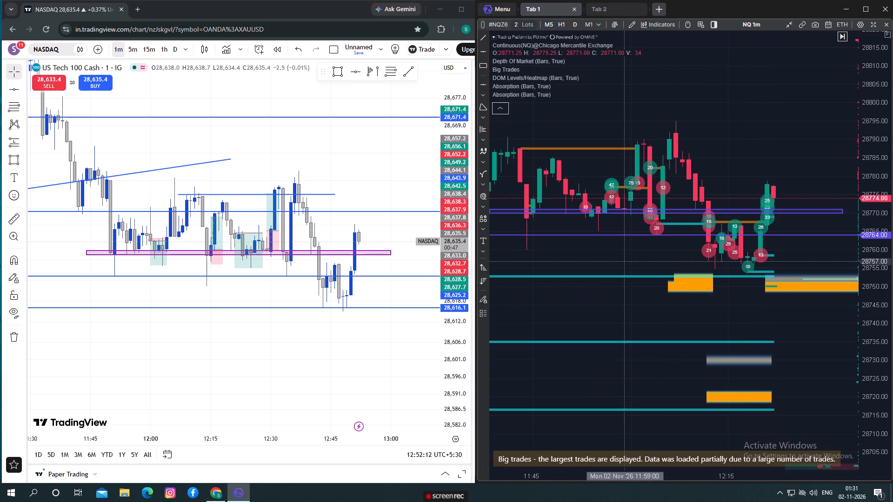
pyautogui.moveTo(624, 261); pyautogui.dragTo(629, 261)
pyautogui.scroll(3, 629, 260)
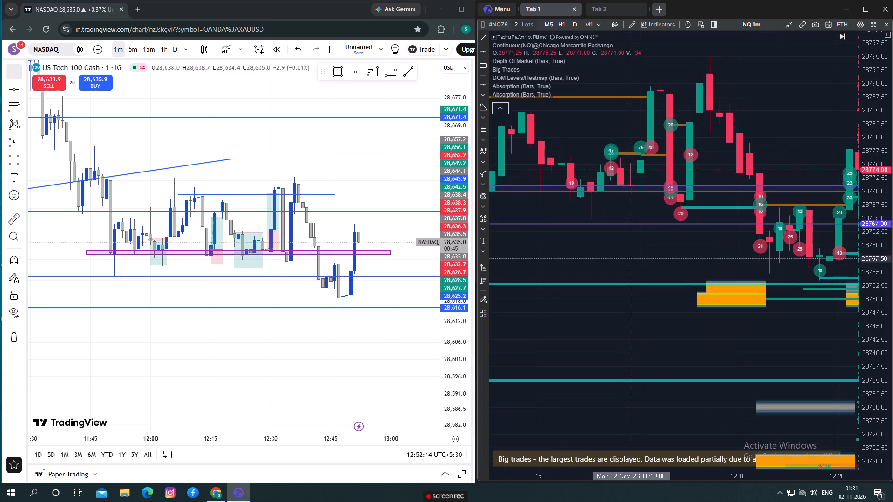
pyautogui.moveTo(631, 258); pyautogui.dragTo(500, 256)
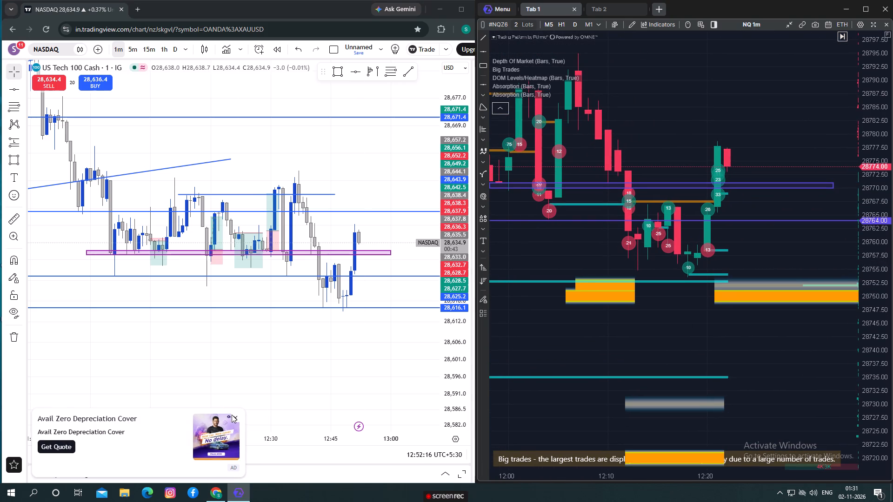
pyautogui.click(234, 420)
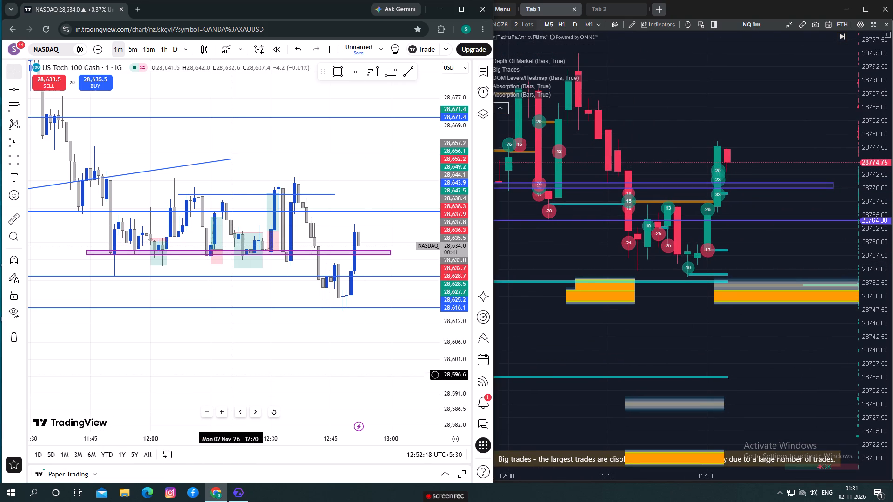
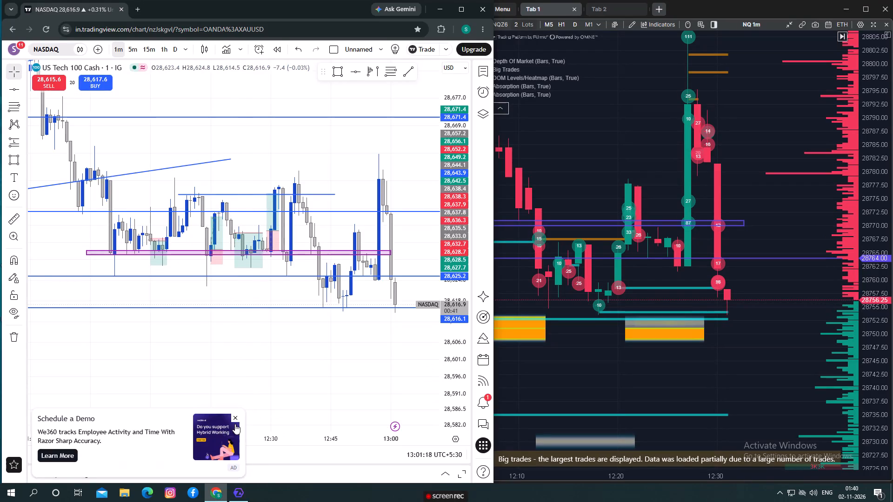
# Dismiss the advertisement, then examine the latest ATAS NQ drop against the orange liquidity bands and the cyan levels beneath them.
pyautogui.click(236, 420)
pyautogui.moveTo(349, 377); pyautogui.dragTo(218, 372)
pyautogui.moveTo(869, 240); pyautogui.dragTo(876, 258)
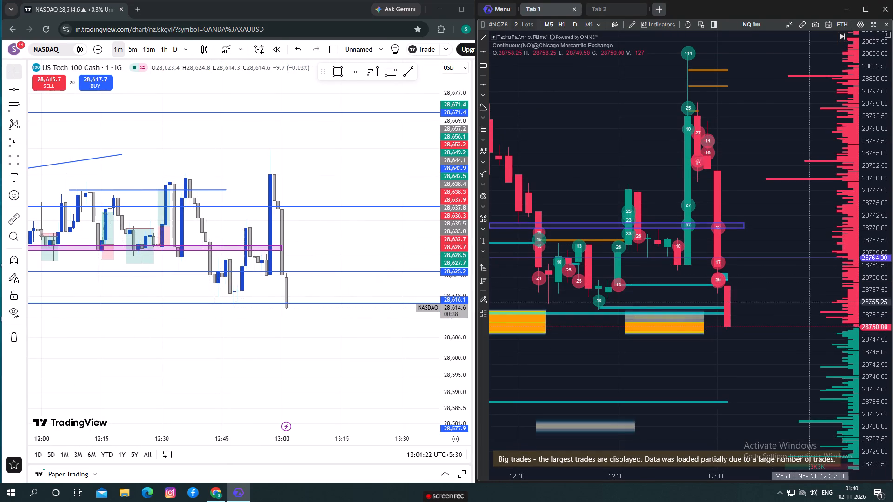
pyautogui.scroll(-2, 803, 314)
pyautogui.moveTo(778, 348); pyautogui.dragTo(644, 293)
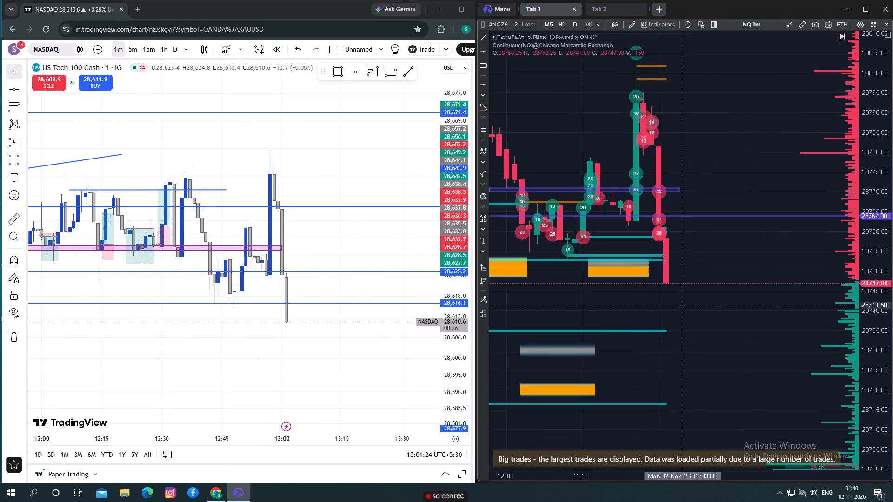
pyautogui.scroll(-1, 686, 305)
pyautogui.moveTo(675, 305); pyautogui.dragTo(722, 300)
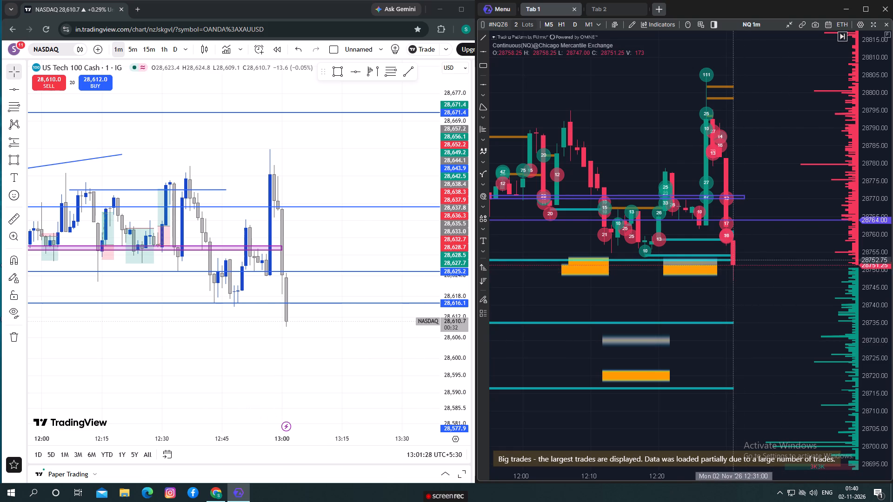
pyautogui.moveTo(747, 278); pyautogui.dragTo(731, 291)
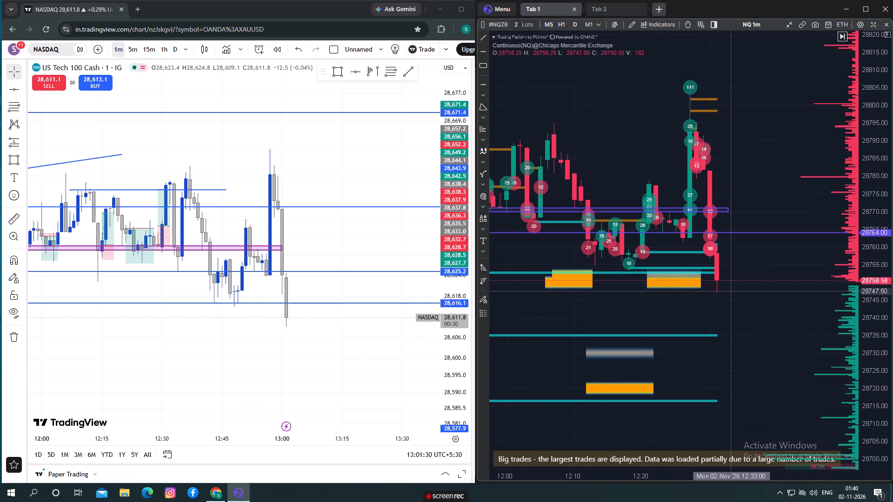
pyautogui.moveTo(712, 305); pyautogui.dragTo(729, 302)
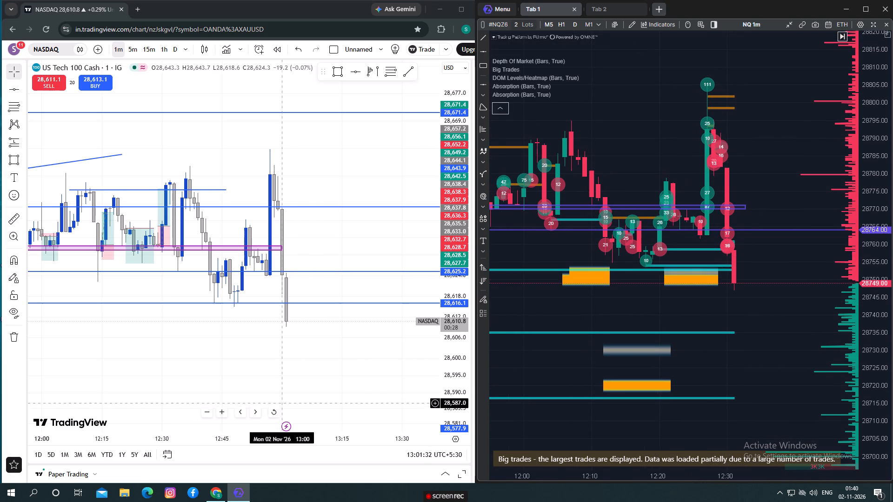
# Examine the latest 1-minute NASDAQ candles on TradingView against the blue support lines at 28,616.1 and 28,577.9.
pyautogui.moveTo(280, 403); pyautogui.dragTo(324, 382)
pyautogui.moveTo(455, 291); pyautogui.dragTo(459, 323)
pyautogui.scroll(-2, 401, 335)
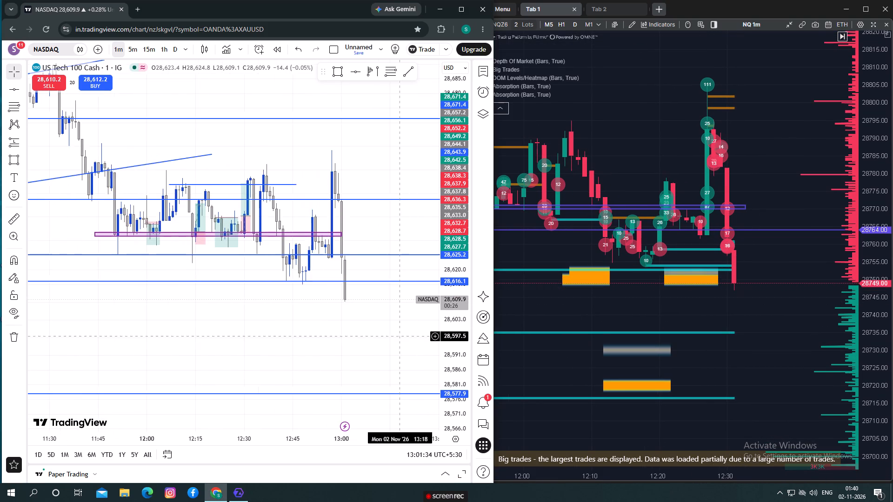
pyautogui.moveTo(398, 336); pyautogui.dragTo(314, 333)
pyautogui.scroll(2, 314, 333)
pyautogui.moveTo(289, 341); pyautogui.dragTo(309, 348)
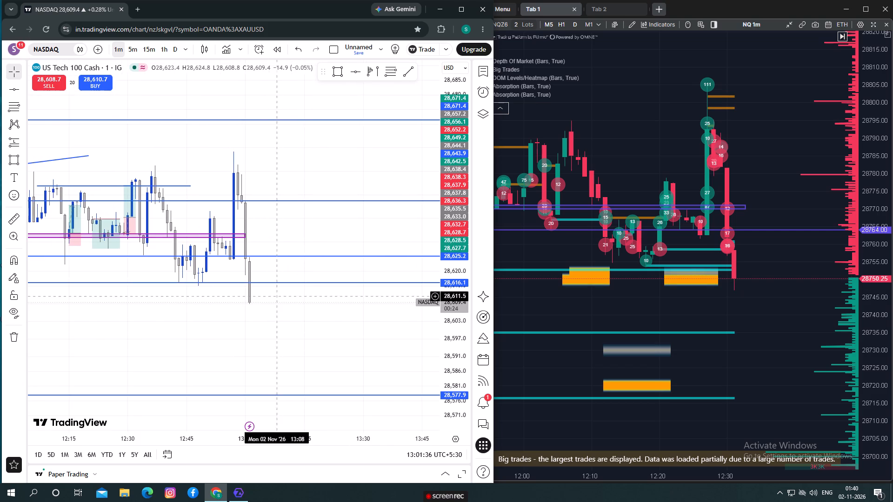
pyautogui.moveTo(271, 317); pyautogui.dragTo(394, 305)
pyautogui.moveTo(100, 333); pyautogui.dragTo(142, 331)
pyautogui.moveTo(373, 323); pyautogui.dragTo(196, 340)
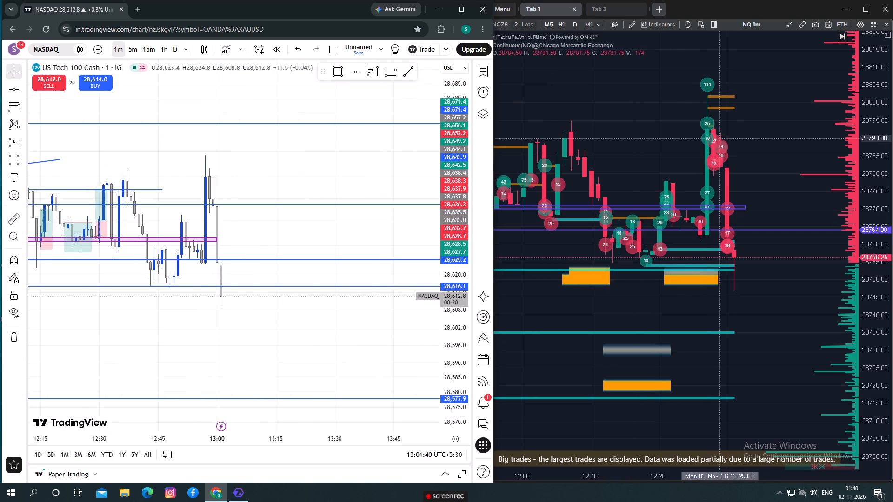
# Examine the ATAS NQ big trades, heatmap liquidity and footprint volumes from the 12:27 rise through the latest drop, in detail and in context.
pyautogui.scroll(6, 732, 163)
pyautogui.moveTo(650, 138); pyautogui.dragTo(633, 230)
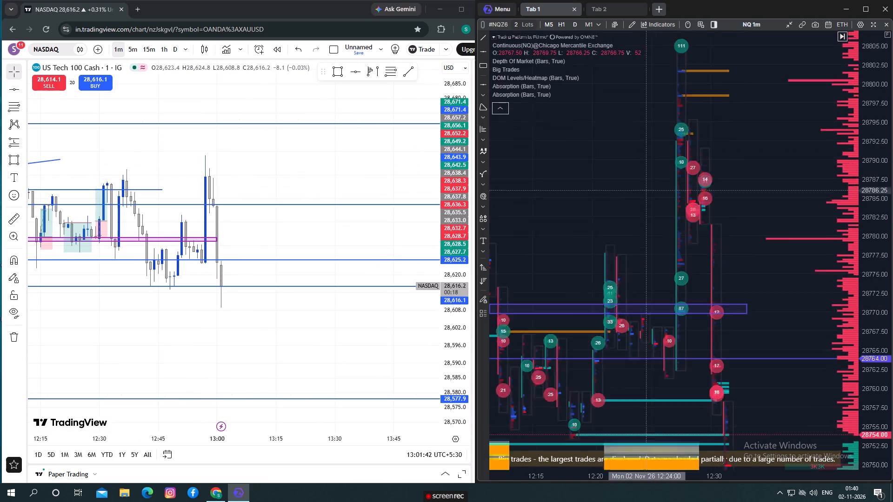
pyautogui.moveTo(633, 230); pyautogui.dragTo(620, 262)
pyautogui.scroll(-7, 621, 160)
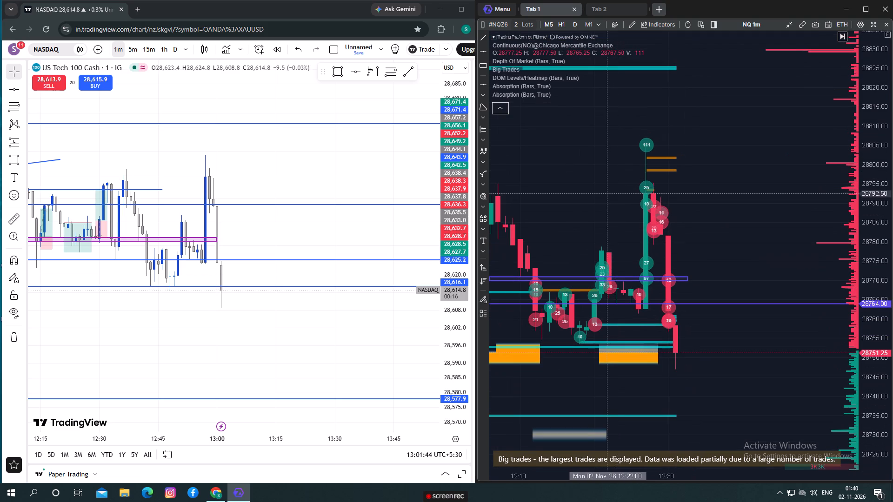
pyautogui.scroll(10, 607, 193)
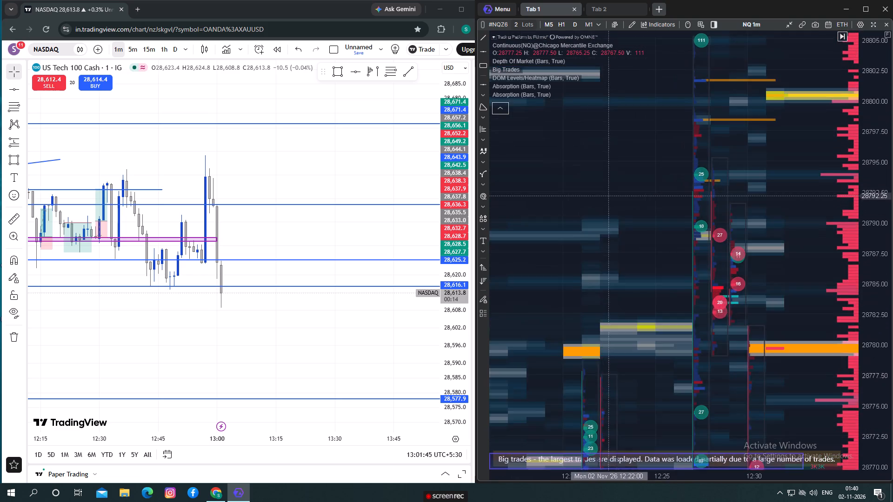
pyautogui.scroll(2, 608, 196)
pyautogui.moveTo(637, 231); pyautogui.dragTo(505, 175)
pyautogui.scroll(1, 563, 247)
pyautogui.scroll(-4, 563, 247)
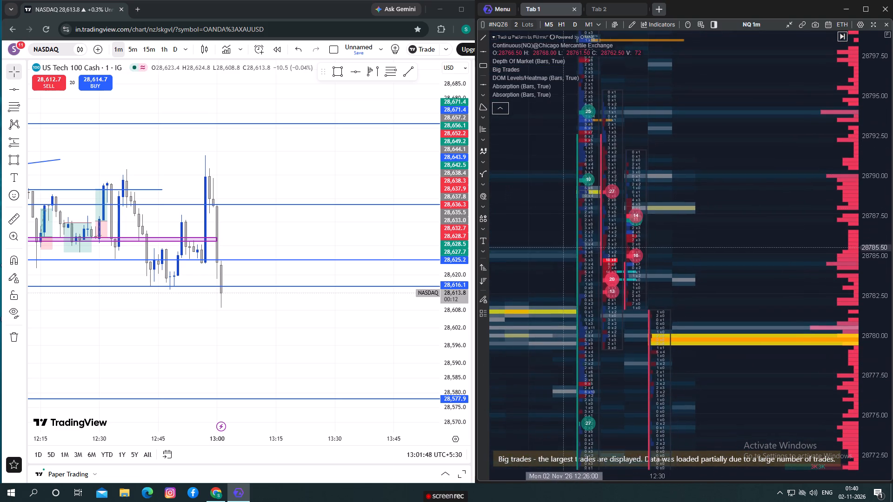
pyautogui.scroll(-5, 563, 247)
pyautogui.scroll(1, 574, 271)
pyautogui.scroll(-5, 575, 271)
pyautogui.scroll(1, 575, 270)
pyautogui.scroll(-1, 575, 270)
pyautogui.scroll(1, 575, 270)
pyautogui.scroll(-3, 575, 270)
pyautogui.scroll(1, 575, 270)
pyautogui.scroll(-6, 580, 274)
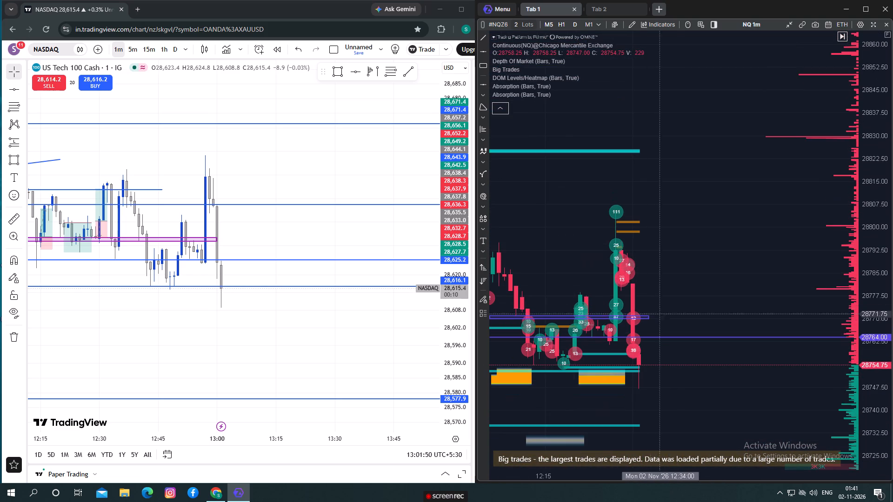
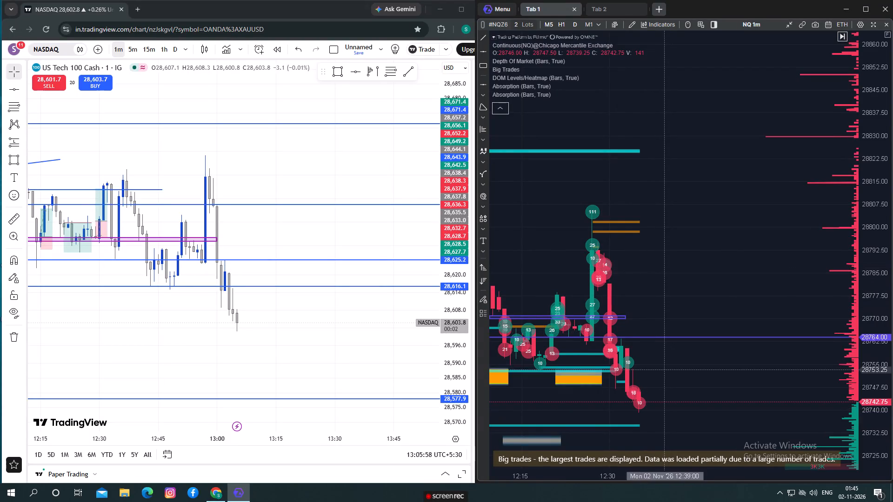
# Examine the latest ATAS NQ drop against the cyan levels and the grey and orange liquidity bands beneath price.
pyautogui.scroll(-1, 665, 370)
pyautogui.moveTo(731, 390); pyautogui.dragTo(718, 328)
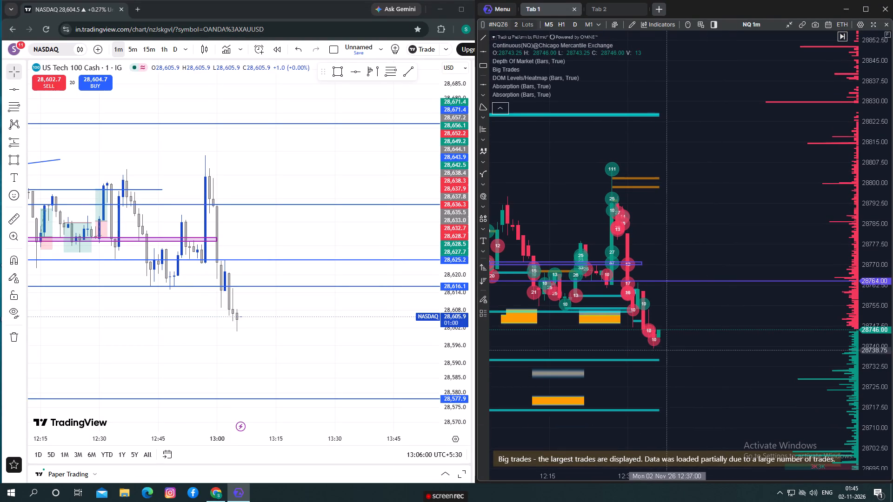
pyautogui.moveTo(700, 347); pyautogui.dragTo(700, 325)
# Switch to TradingView and examine the latest 1-minute NASDAQ candles between the blue lines at 28,616.1 and 28,577.9.
pyautogui.moveTo(320, 342); pyautogui.dragTo(430, 300)
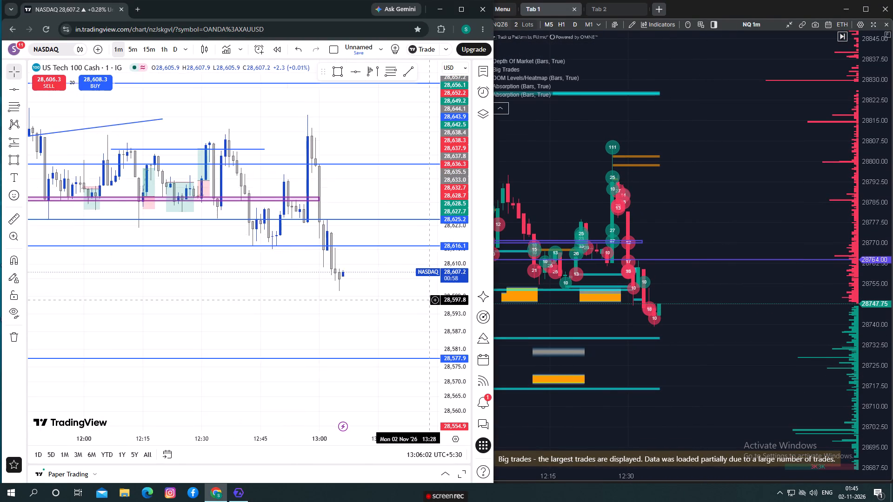
pyautogui.moveTo(430, 300); pyautogui.dragTo(342, 296)
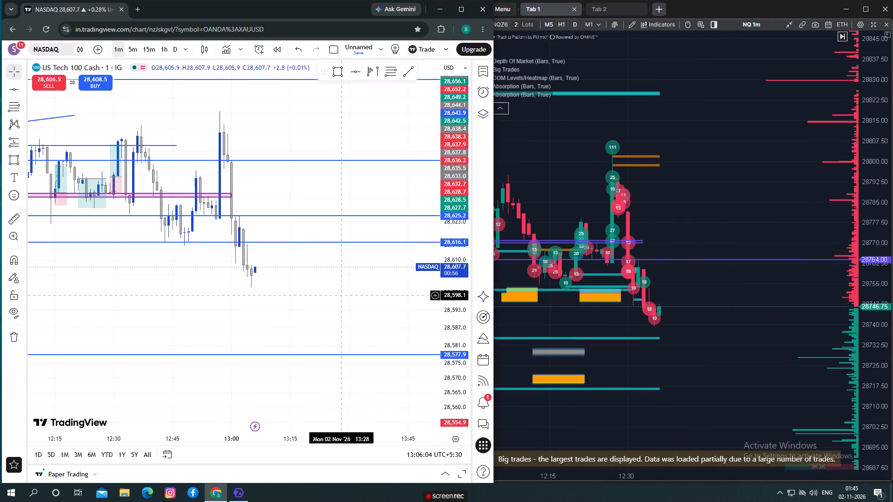
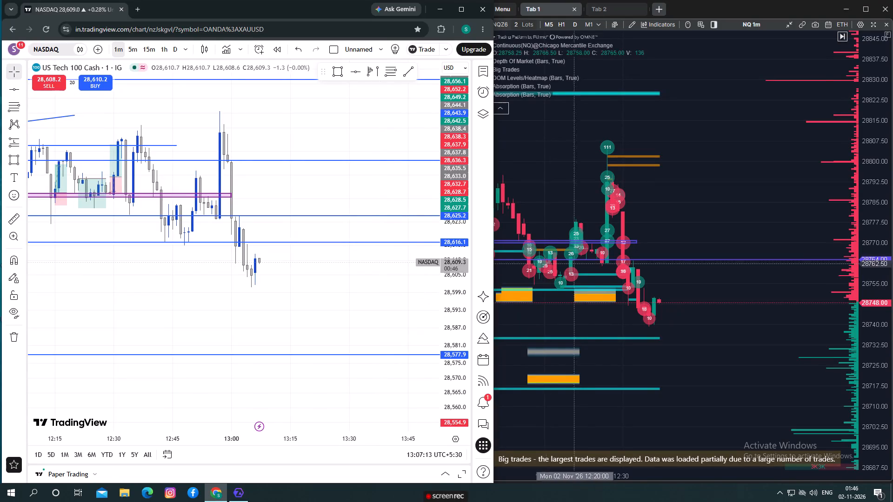
# Compare the latest 1-minute drop on the ATAS NQ and TradingView NASDAQ charts, including the big-trade bubbles and nearby levels.
pyautogui.scroll(-1, 600, 282)
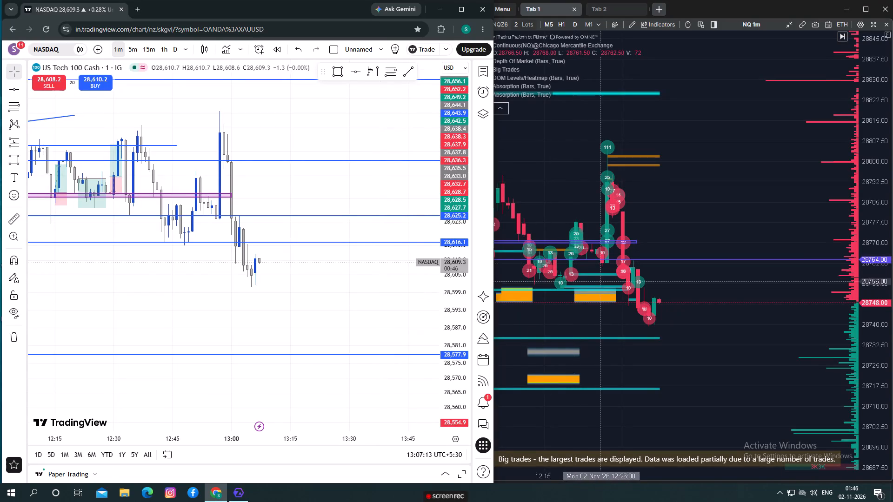
pyautogui.moveTo(686, 319); pyautogui.dragTo(779, 302)
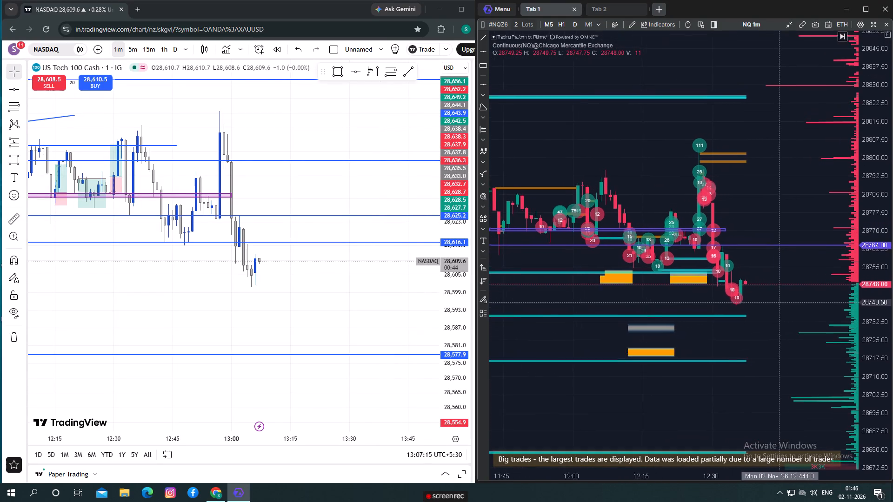
pyautogui.moveTo(779, 302); pyautogui.dragTo(741, 284)
pyautogui.scroll(1, 720, 298)
pyautogui.scroll(1, 276, 310)
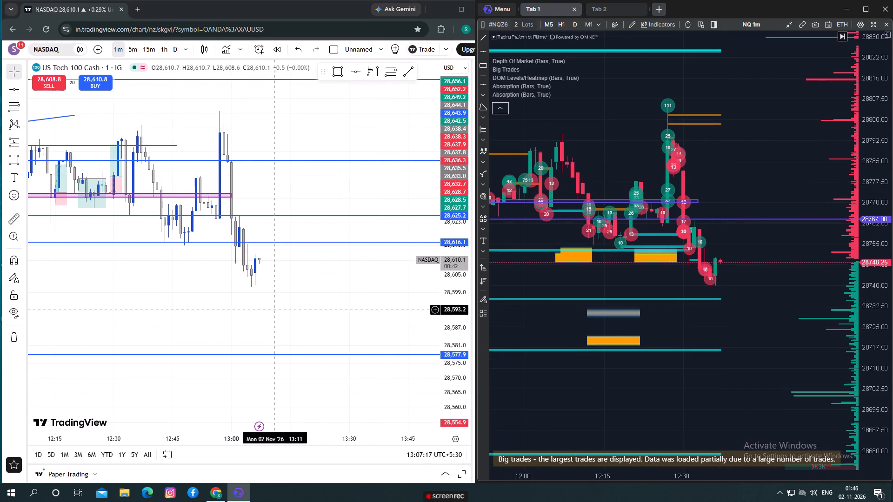
pyautogui.moveTo(262, 310); pyautogui.dragTo(304, 309)
pyautogui.moveTo(672, 276); pyautogui.dragTo(673, 277)
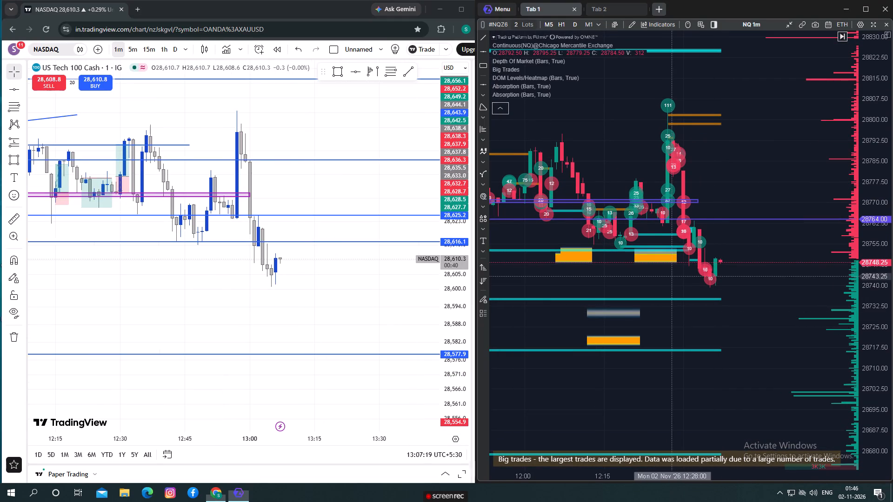
pyautogui.moveTo(673, 277); pyautogui.dragTo(630, 288)
pyautogui.moveTo(255, 295); pyautogui.dragTo(303, 298)
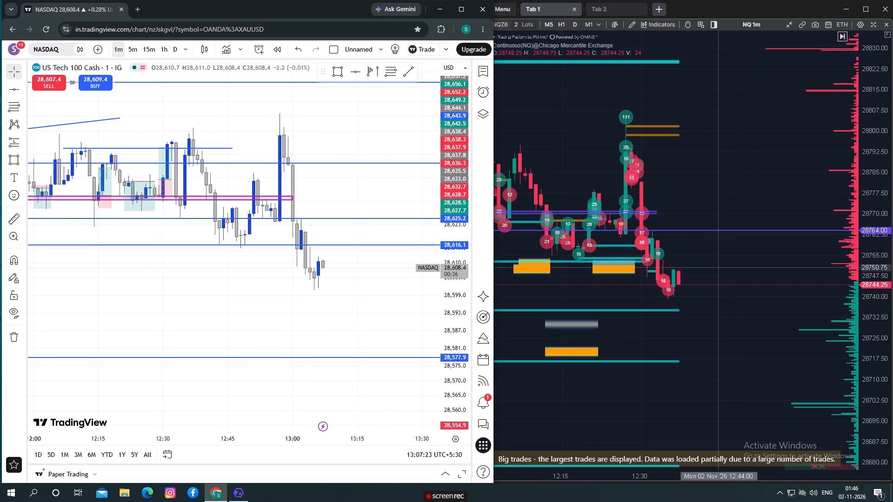
pyautogui.scroll(7, 686, 272)
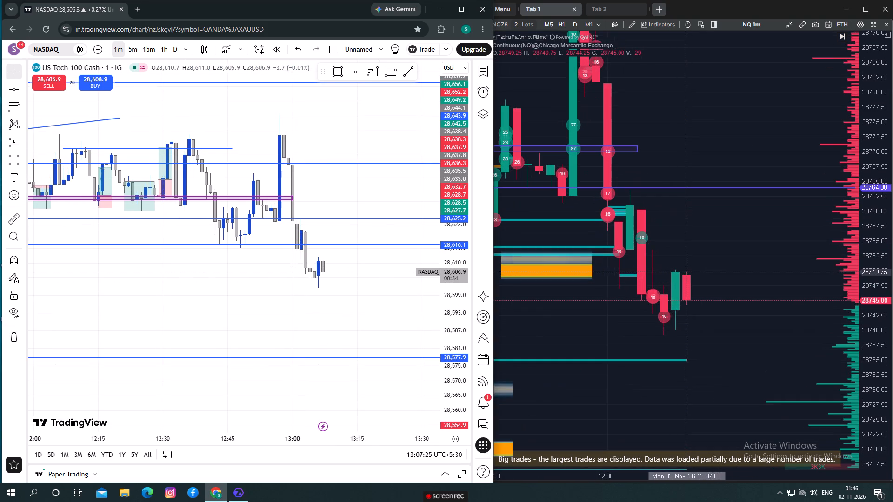
pyautogui.scroll(1, 226, 301)
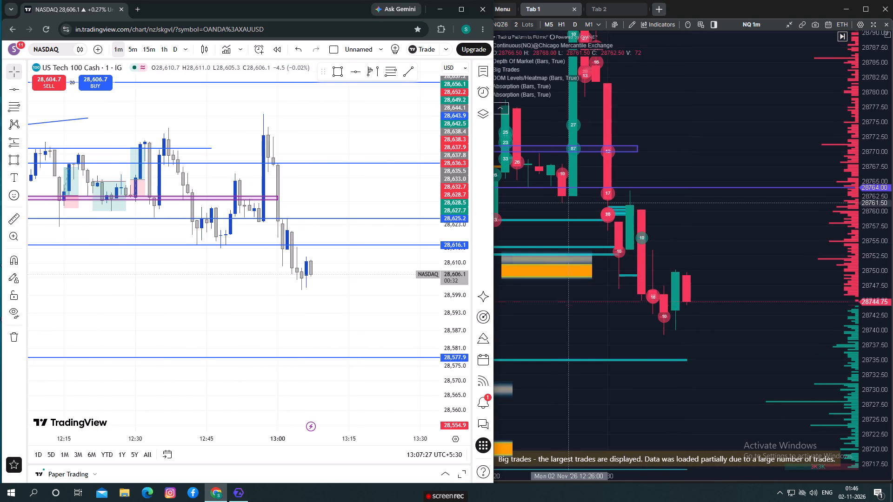
pyautogui.scroll(-1, 551, 244)
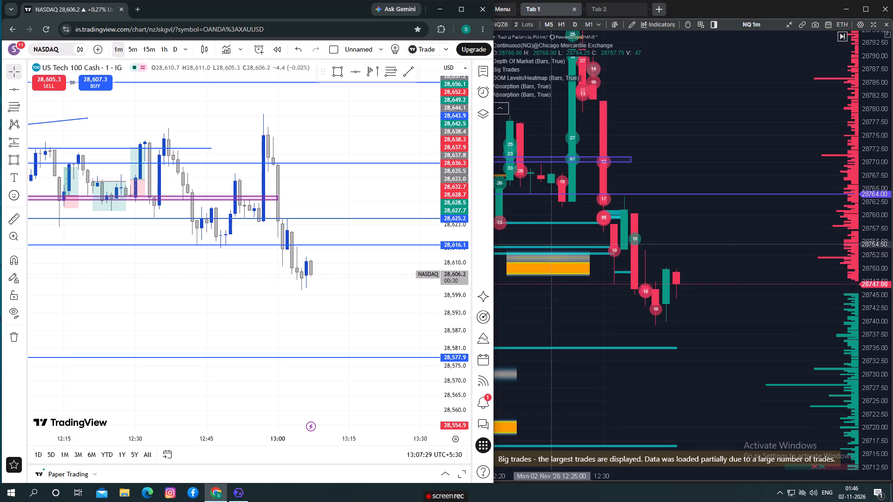
# Place a horizontal line at 28,754.50 on the ATAS NQ chart, just above the grey and orange liquidity band.
pyautogui.click(534, 127)
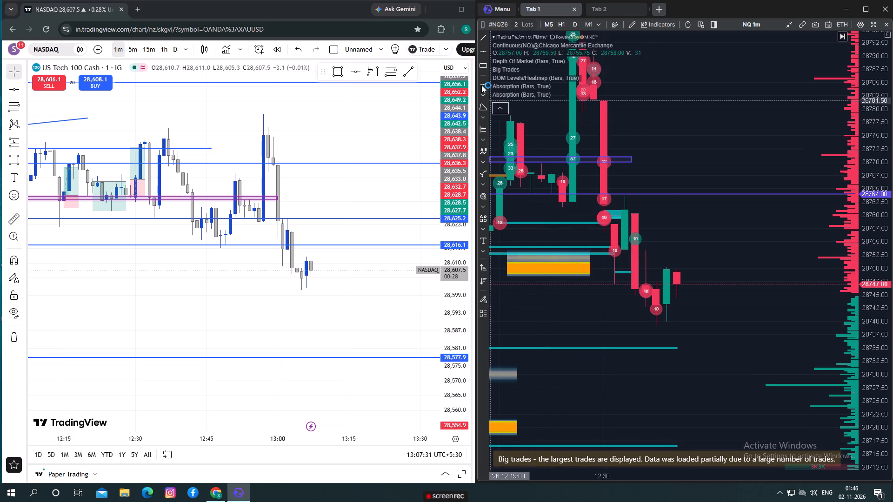
pyautogui.click(480, 81)
pyautogui.click(485, 59)
pyautogui.click(485, 55)
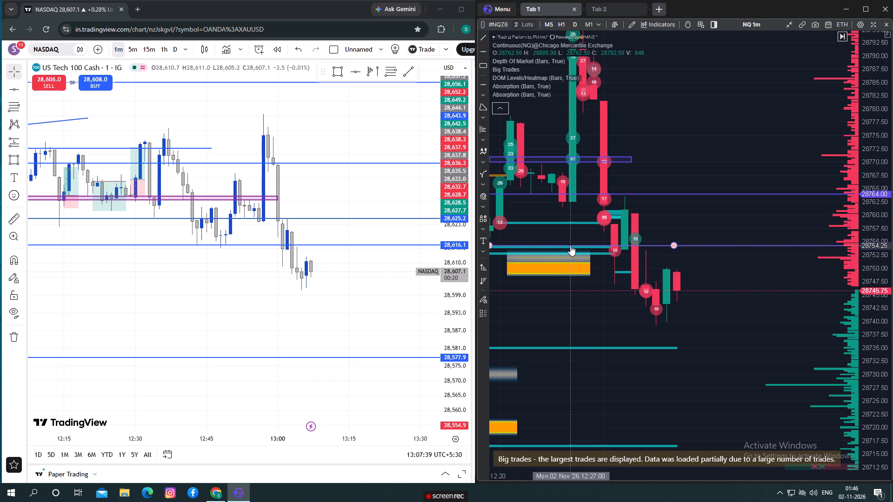
pyautogui.click(570, 244)
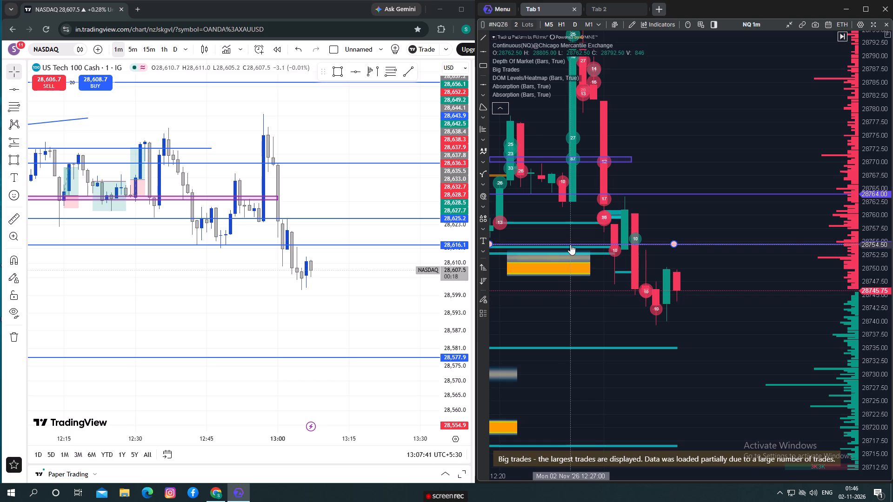
pyautogui.scroll(-5, 589, 310)
pyautogui.click(753, 329)
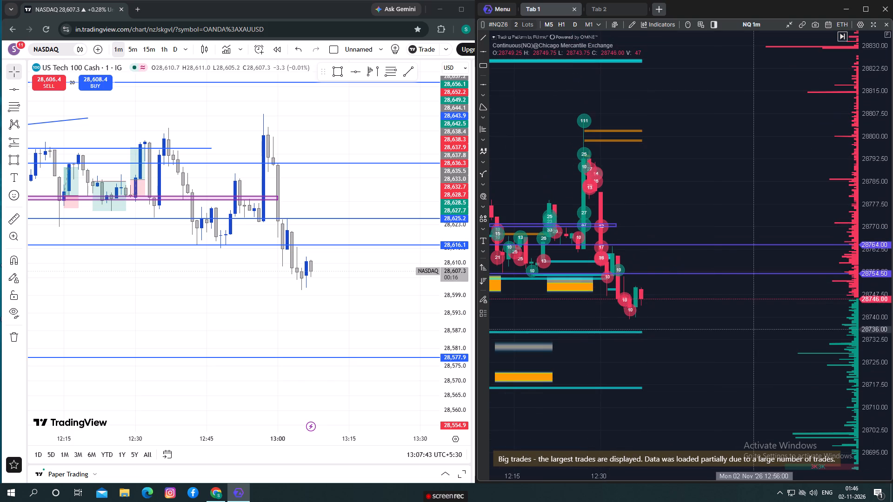
# Examine the ATAS NQ cyan levels, liquidity bands and order-book depth beneath price.
pyautogui.moveTo(712, 336); pyautogui.dragTo(787, 267)
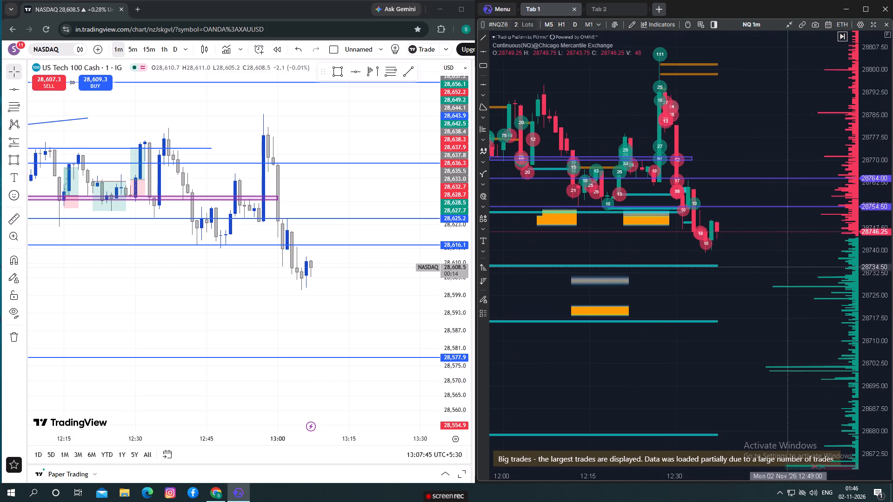
pyautogui.scroll(-10, 638, 305)
pyautogui.scroll(10, 635, 306)
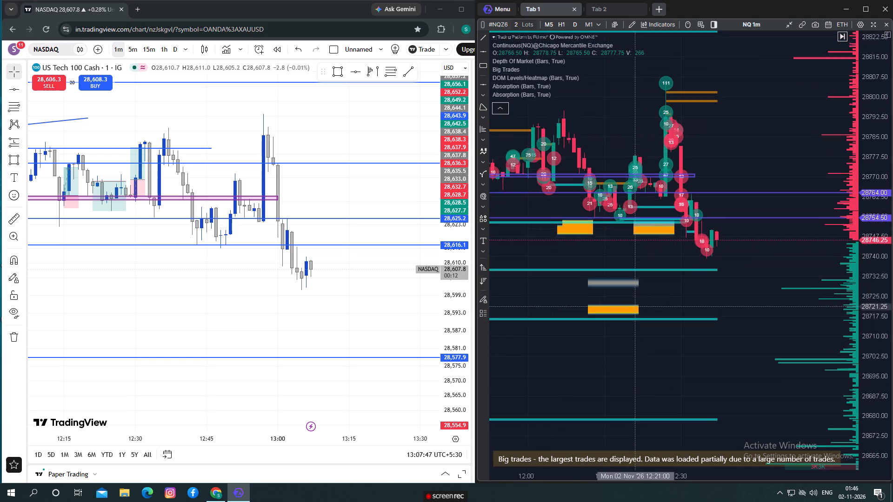
pyautogui.scroll(6, 635, 306)
pyautogui.scroll(3, 728, 294)
pyautogui.moveTo(693, 293); pyautogui.dragTo(432, 292)
pyautogui.scroll(1, 583, 259)
pyautogui.scroll(-3, 583, 259)
pyautogui.scroll(1, 583, 259)
pyautogui.scroll(-6, 583, 259)
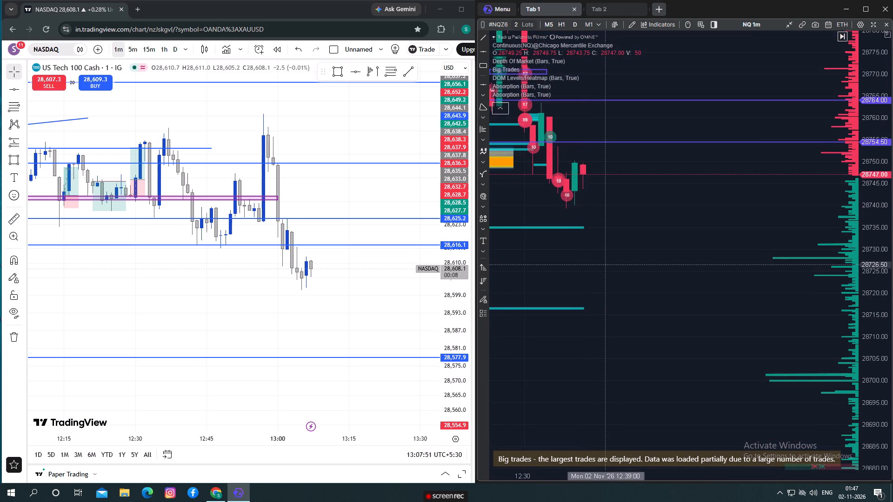
pyautogui.scroll(-3, 606, 263)
# Examine the latest ATAS NQ candles and big-trade bubbles between the 28,754.50 line and the cyan level beneath price.
pyautogui.moveTo(637, 236); pyautogui.dragTo(667, 298)
pyautogui.scroll(2, 667, 300)
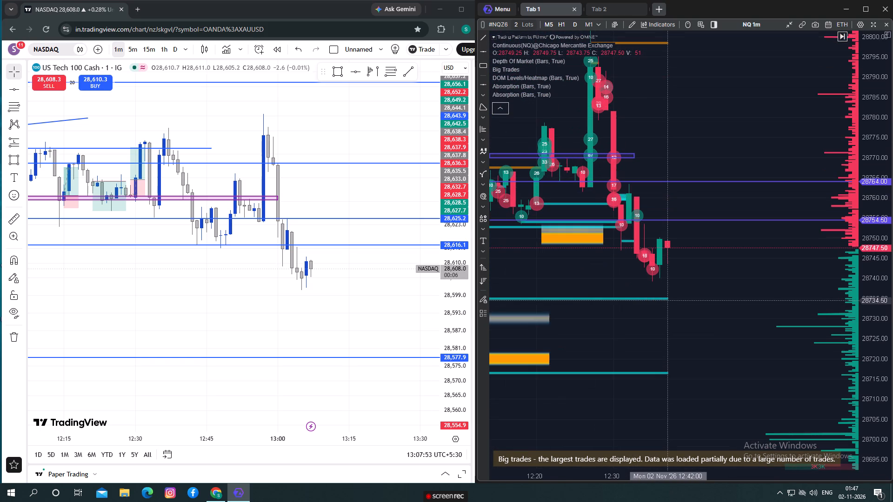
pyautogui.scroll(2, 666, 291)
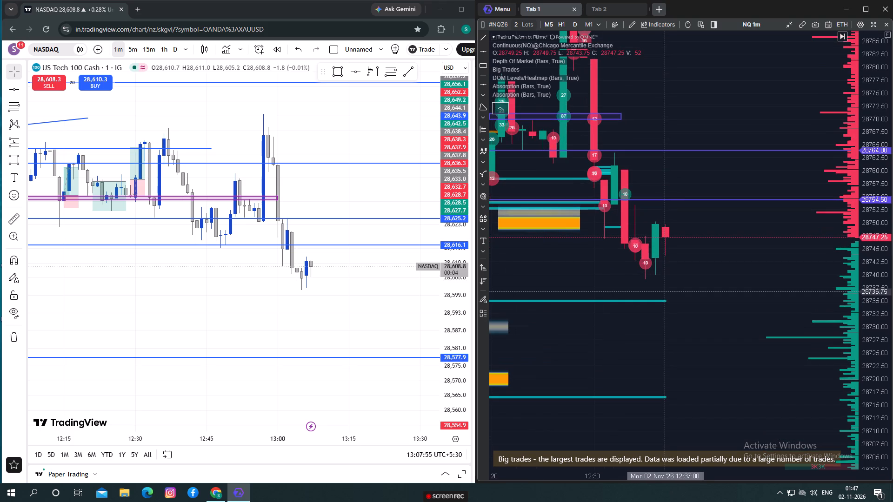
pyautogui.scroll(2, 664, 290)
pyautogui.scroll(-1, 664, 290)
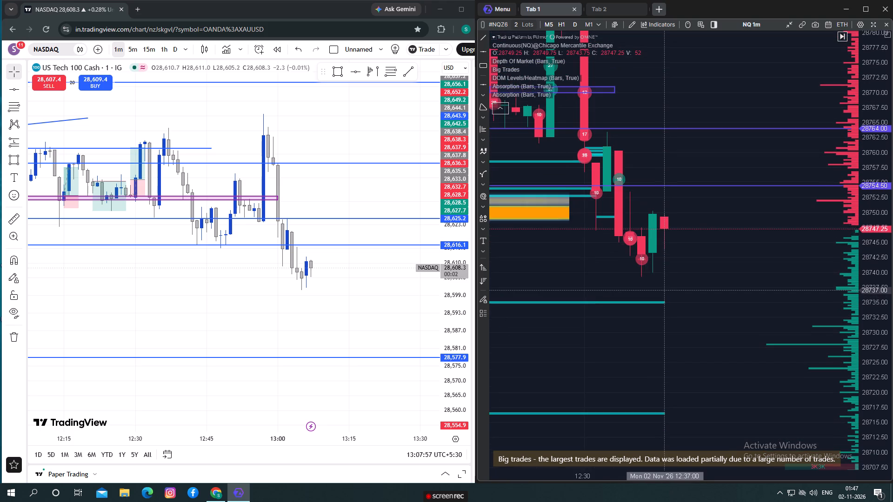
pyautogui.moveTo(664, 290); pyautogui.dragTo(685, 218)
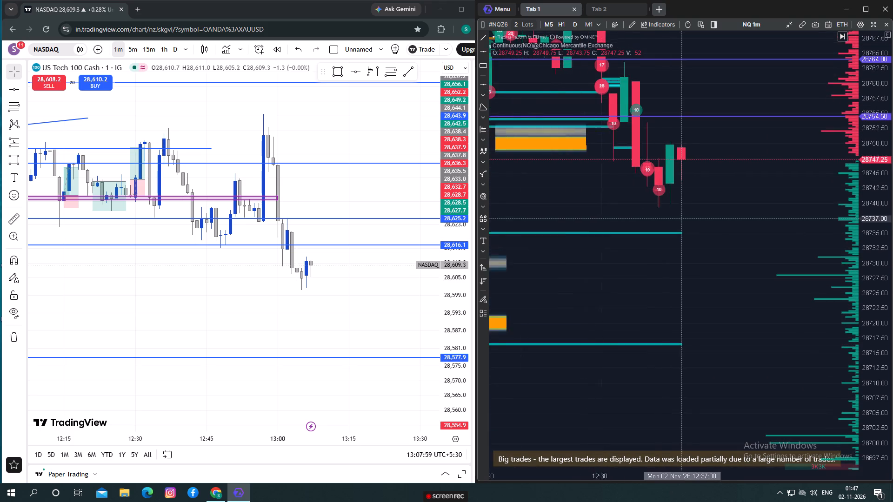
pyautogui.moveTo(685, 218); pyautogui.dragTo(703, 273)
pyautogui.scroll(-1, 703, 274)
pyautogui.scroll(1, 703, 275)
pyautogui.scroll(-5, 704, 275)
pyautogui.scroll(-2, 725, 330)
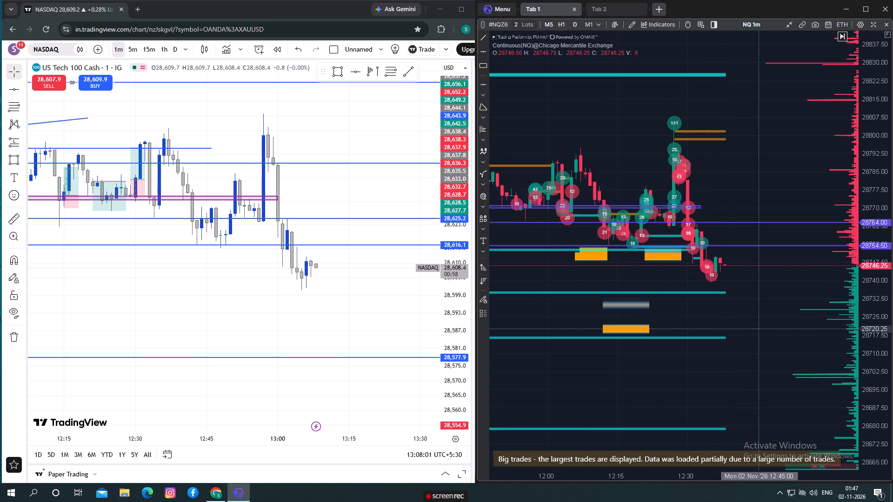
pyautogui.moveTo(759, 327); pyautogui.dragTo(685, 321)
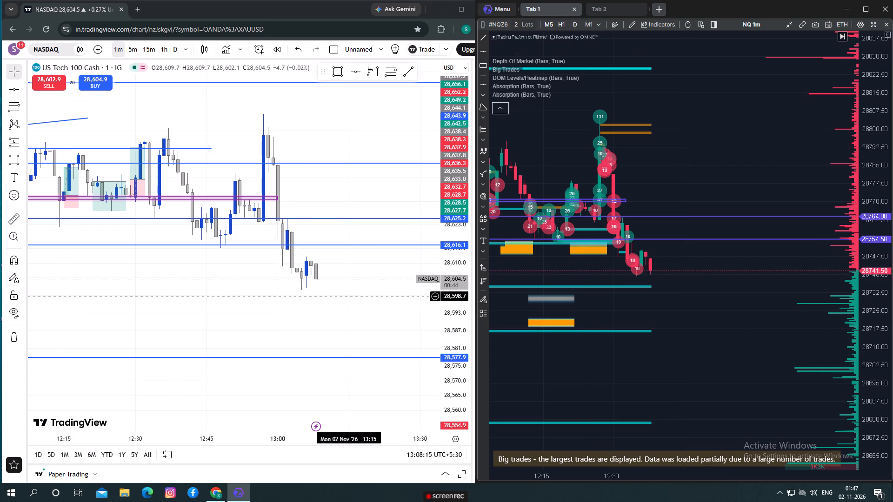
# Draw a near-horizontal trendline on the TradingView NASDAQ chart at about 28,604.7, running from 13:01 to about 13:17.
pyautogui.scroll(-2, 348, 297)
pyautogui.scroll(2, 348, 301)
pyautogui.moveTo(308, 314); pyautogui.dragTo(240, 307)
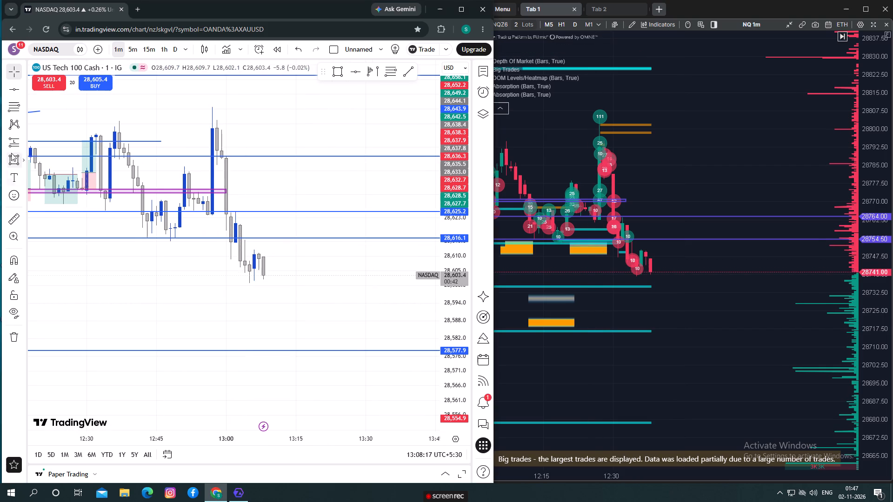
pyautogui.click(22, 92)
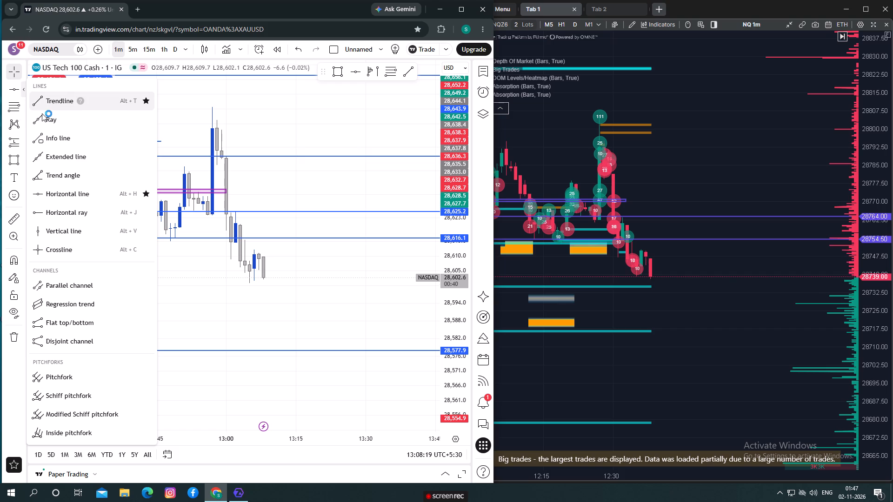
pyautogui.click(42, 107)
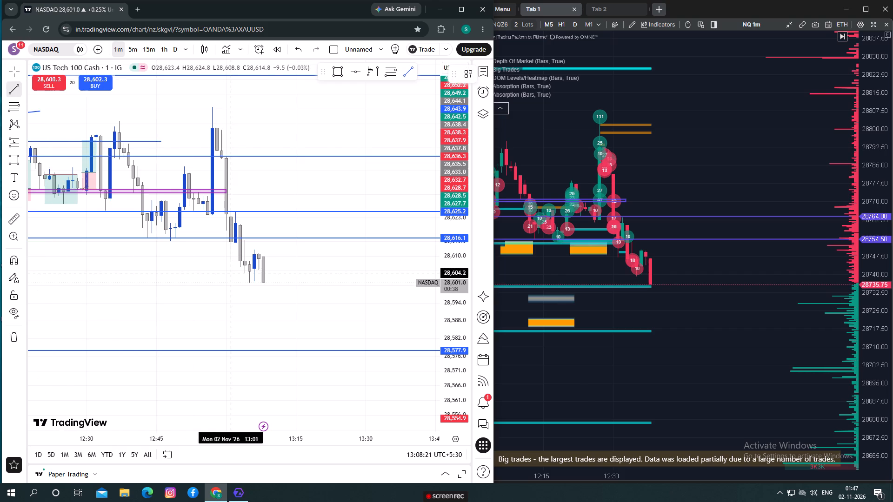
pyautogui.click(229, 272)
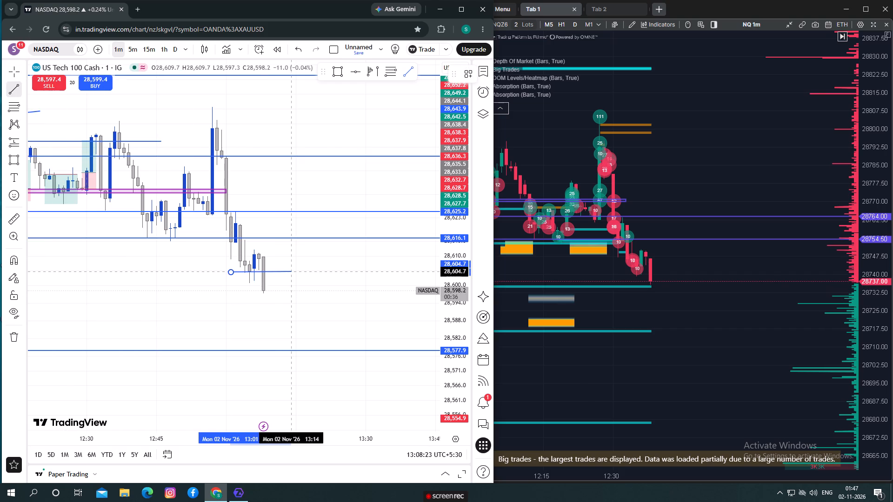
pyautogui.click(290, 271)
pyautogui.click(283, 262)
pyautogui.moveTo(291, 297); pyautogui.dragTo(279, 297)
pyautogui.moveTo(287, 273); pyautogui.dragTo(298, 271)
pyautogui.click(270, 291)
# Examine the wider TradingView NASDAQ decline against the new trendline and the blue lines at 28,577.9 and 28,547.0.
pyautogui.moveTo(268, 295); pyautogui.dragTo(373, 244)
pyautogui.moveTo(335, 264); pyautogui.dragTo(296, 300)
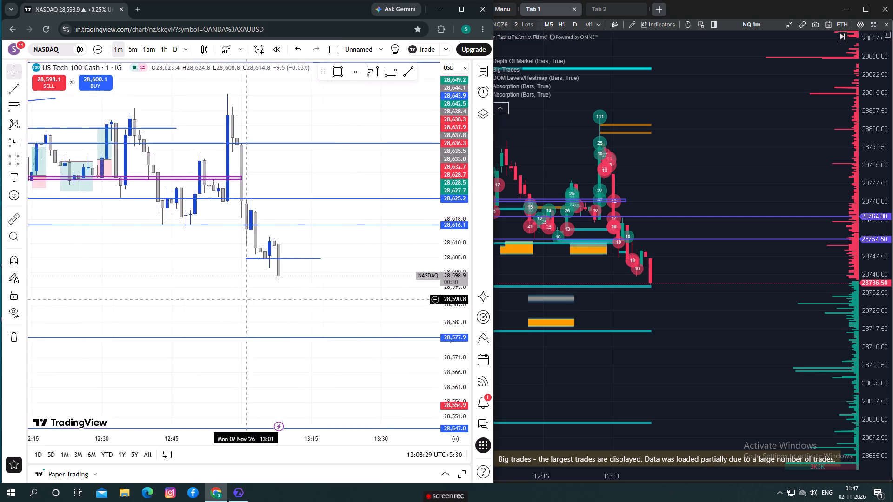
pyautogui.moveTo(296, 300); pyautogui.dragTo(361, 291)
pyautogui.moveTo(446, 192); pyautogui.dragTo(439, 283)
pyautogui.scroll(-4, 347, 279)
pyautogui.scroll(1, 349, 296)
pyautogui.scroll(-1, 350, 297)
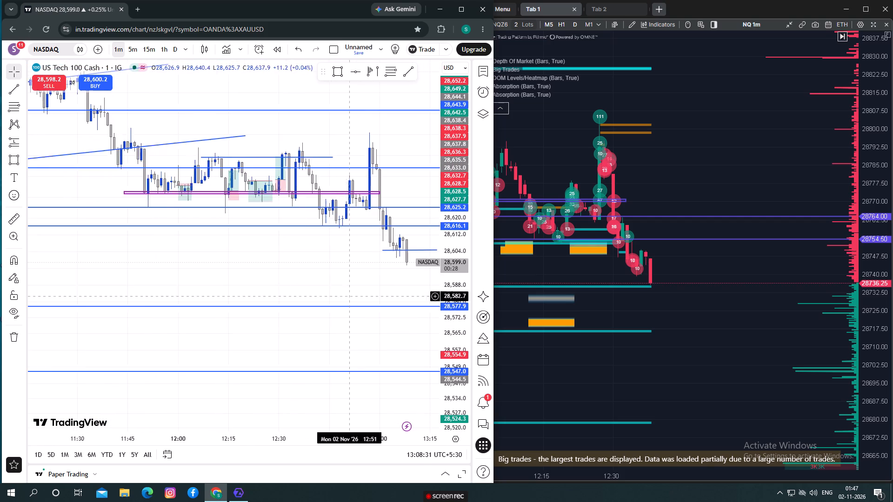
pyautogui.scroll(-1, 351, 297)
pyautogui.scroll(7, 575, 306)
# Switch to ATAS and examine the newest NQ candles and big trades near the cyan level at about 28,735.
pyautogui.moveTo(664, 304); pyautogui.dragTo(810, 297)
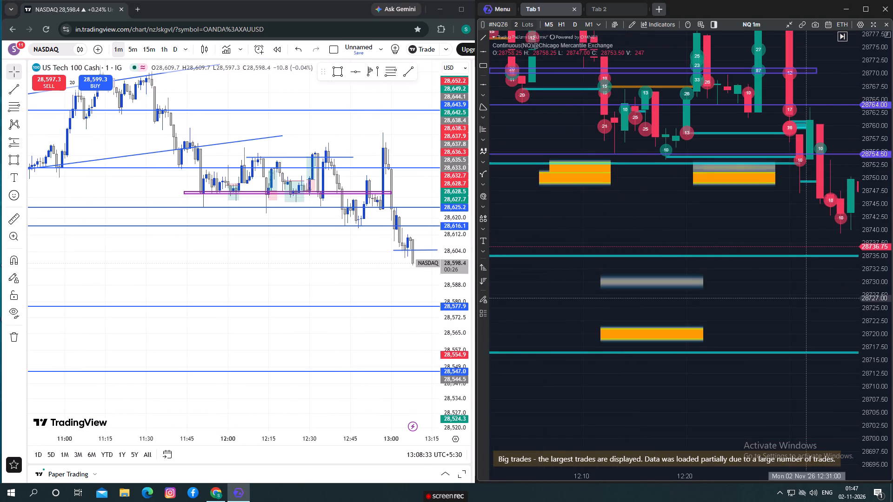
pyautogui.moveTo(810, 297); pyautogui.dragTo(807, 297)
pyautogui.scroll(-4, 734, 284)
pyautogui.moveTo(780, 296); pyautogui.dragTo(557, 285)
pyautogui.scroll(5, 557, 285)
pyautogui.moveTo(586, 291); pyautogui.dragTo(586, 304)
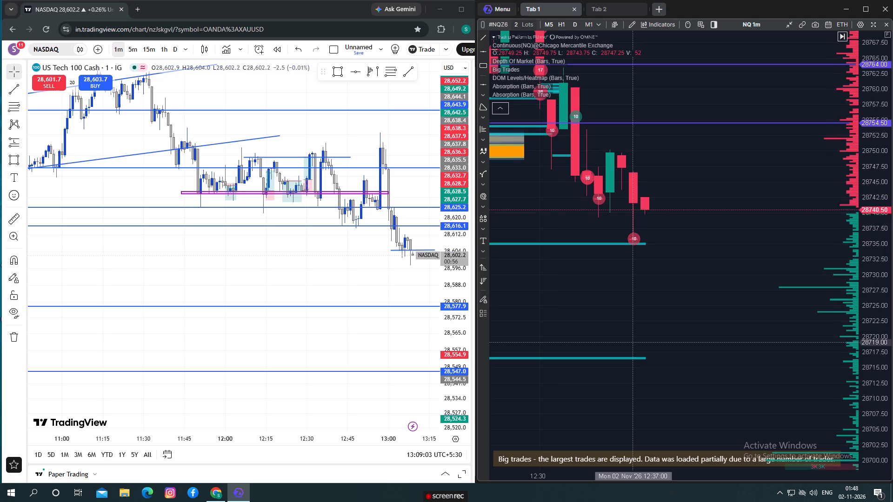
# Switch to TradingView and examine the latest NASDAQ candles around the short trendline and the 28,577.9 line beneath.
pyautogui.moveTo(312, 264); pyautogui.dragTo(196, 229)
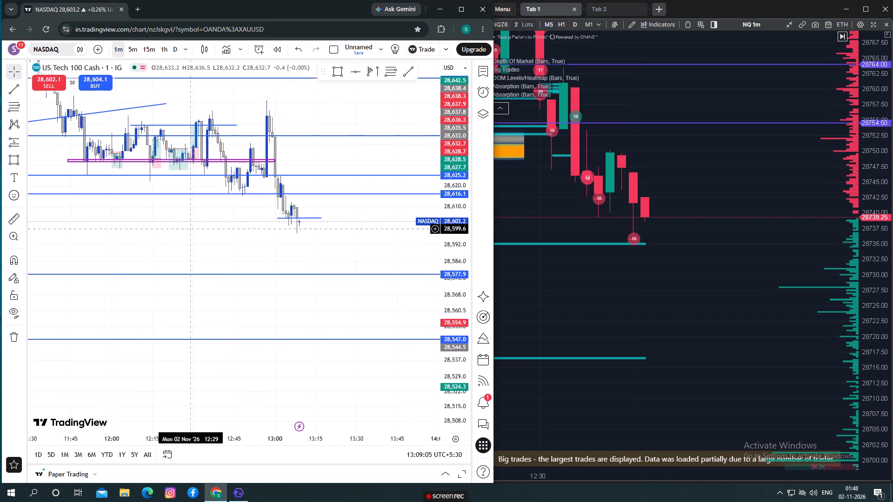
pyautogui.scroll(2, 288, 259)
pyautogui.moveTo(347, 260); pyautogui.dragTo(326, 260)
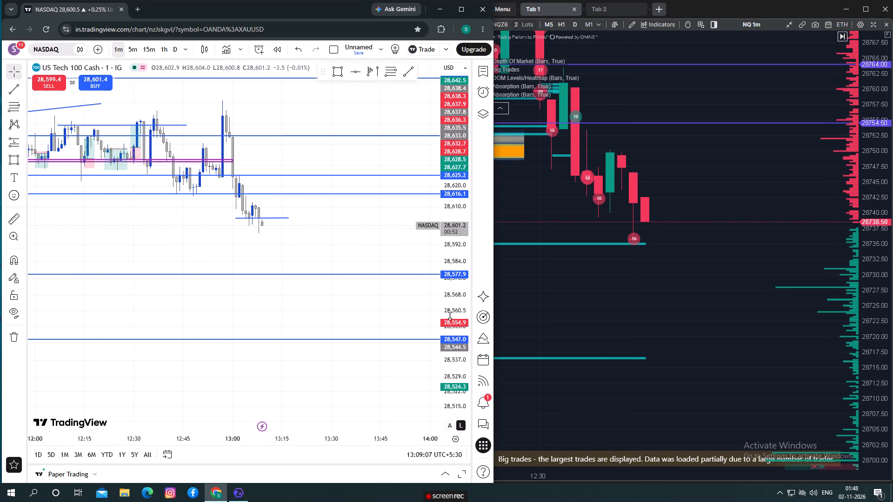
pyautogui.moveTo(451, 315); pyautogui.dragTo(440, 284)
pyautogui.moveTo(297, 253); pyautogui.dragTo(320, 267)
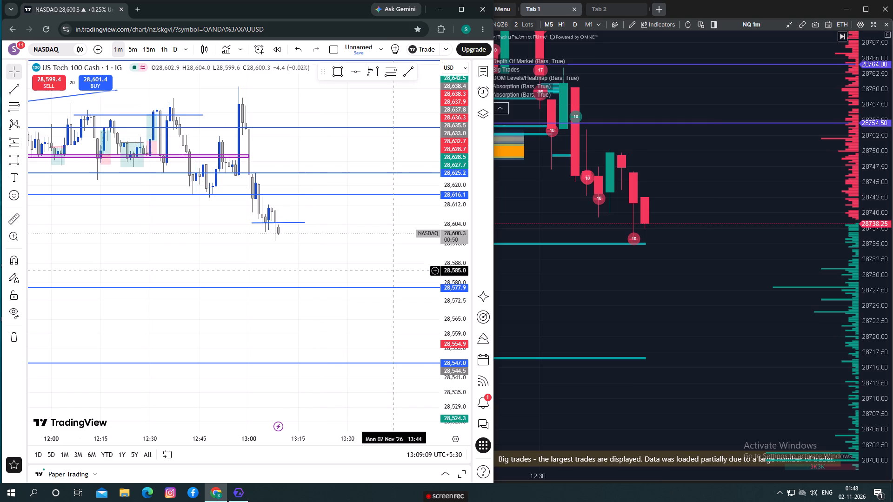
# Switch to ATAS and inspect the latest NQ candles' footprint and the heatmap liquidity beneath the cyan level at about 28,735.
pyautogui.moveTo(646, 282); pyautogui.dragTo(685, 290)
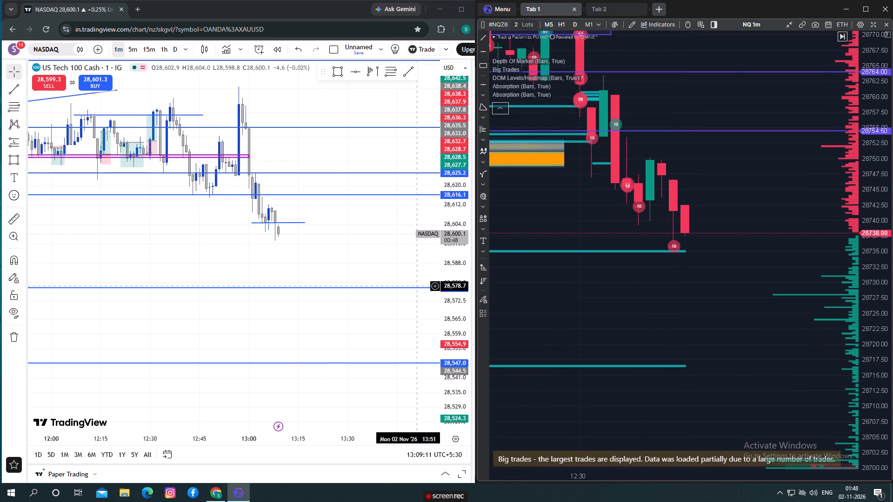
pyautogui.scroll(9, 719, 299)
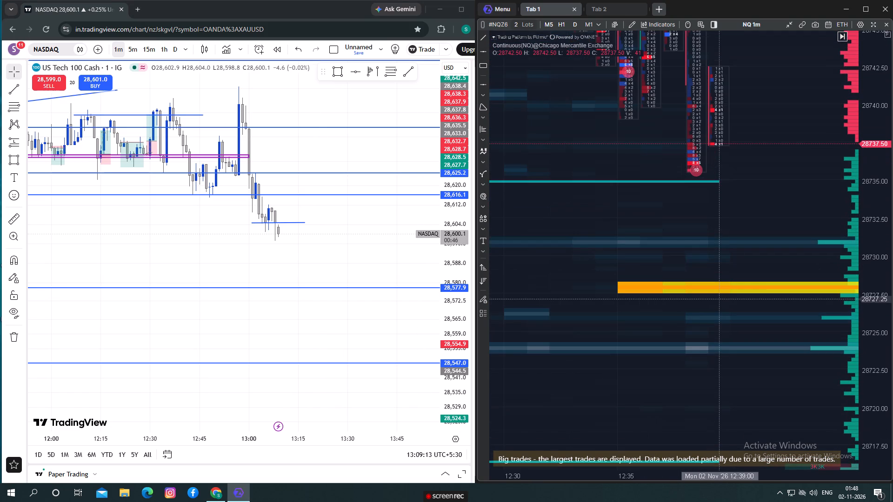
pyautogui.scroll(1, 728, 251)
pyautogui.scroll(-14, 728, 251)
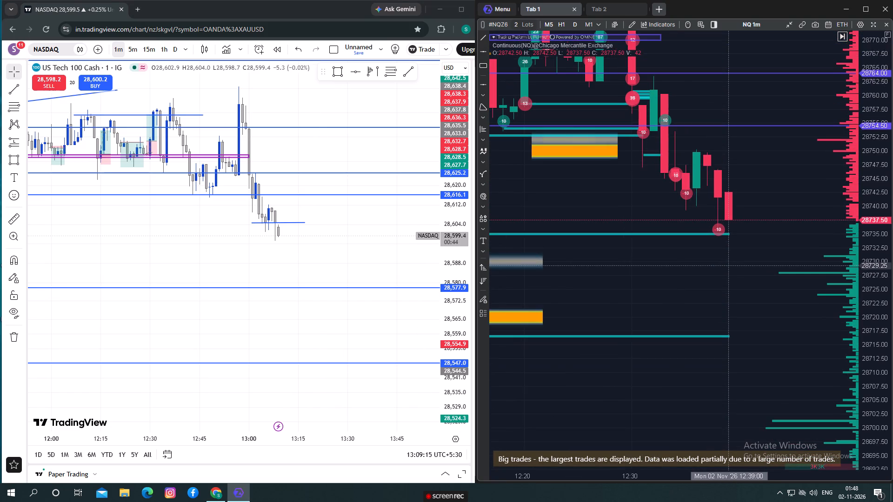
# Examine the newest NQ candles and big trades against the cyan levels at about 28,735 and 28,717.
pyautogui.moveTo(728, 265); pyautogui.dragTo(641, 275)
pyautogui.scroll(-2, 641, 275)
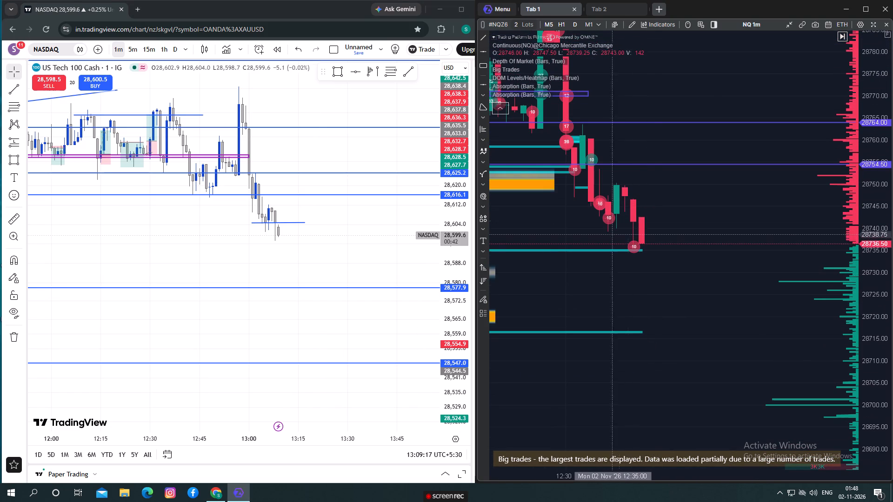
pyautogui.moveTo(685, 297); pyautogui.dragTo(695, 315)
pyautogui.scroll(-1, 689, 315)
pyautogui.scroll(1, 689, 316)
pyautogui.scroll(-1, 689, 316)
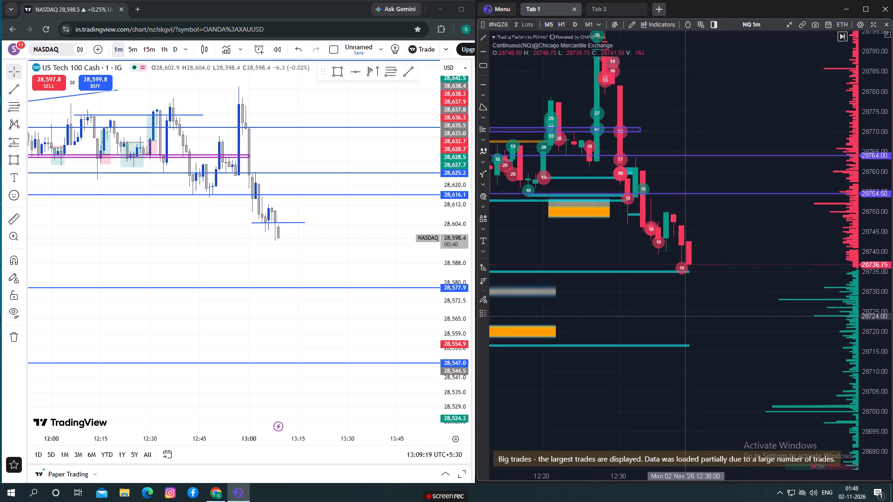
pyautogui.scroll(-1, 685, 316)
# Switch to TradingView and measure the drop from the short trendline near 28,605 to just beneath the latest NASDAQ candle.
pyautogui.click(293, 268)
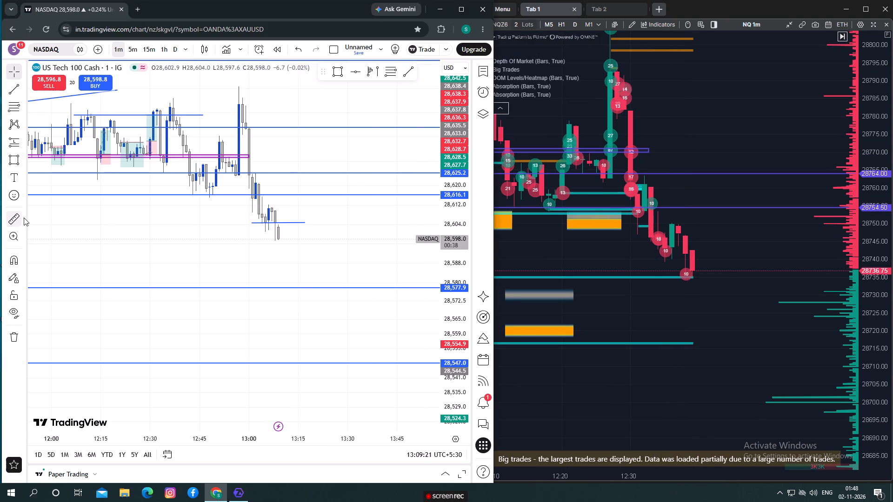
pyautogui.click(24, 218)
pyautogui.click(281, 222)
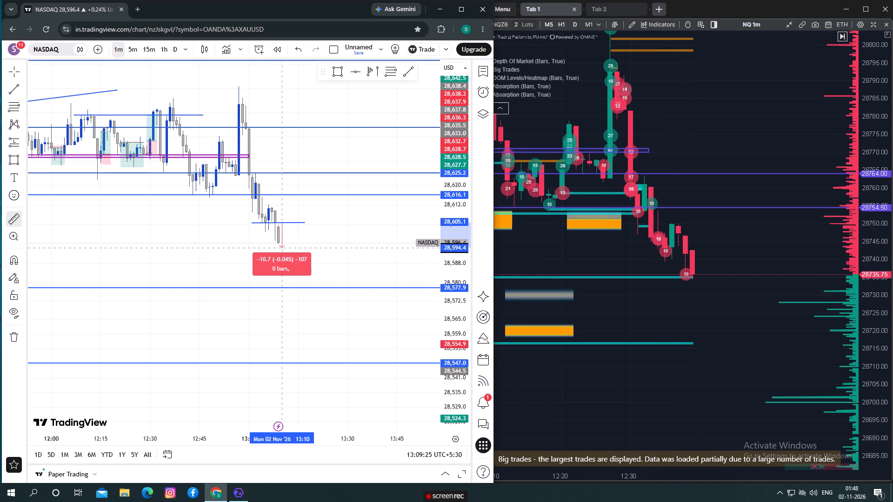
pyautogui.click(283, 248)
pyautogui.click(311, 247)
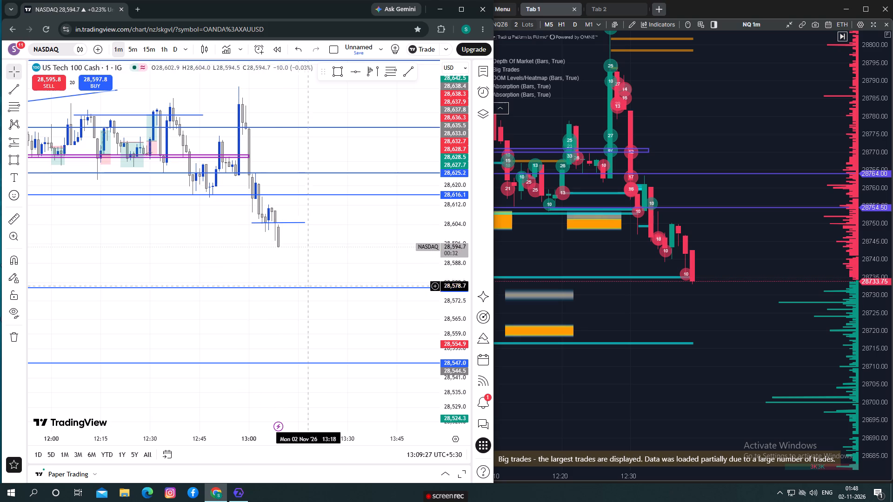
# Examine the latest NASDAQ candles in TradingView against the 28,577.9 and 28,547.0 lines, checking the matching NQ move in ATAS.
pyautogui.moveTo(242, 309); pyautogui.dragTo(255, 306)
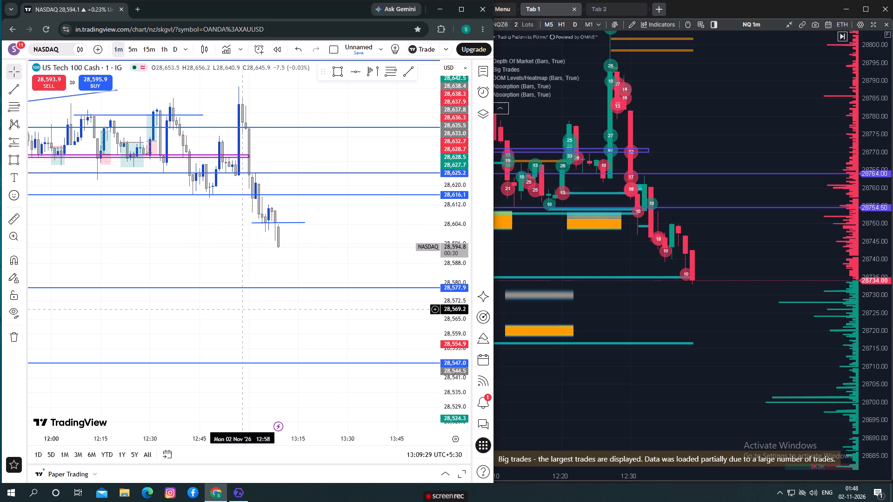
pyautogui.moveTo(255, 306); pyautogui.dragTo(278, 298)
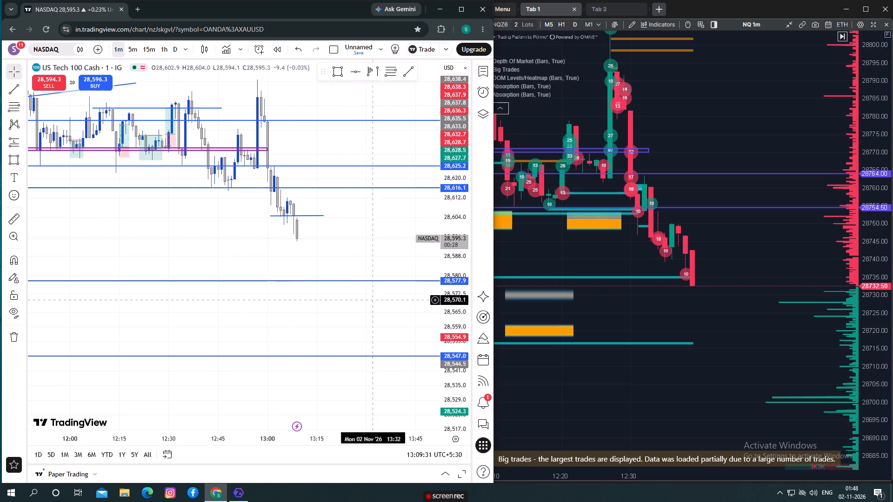
pyautogui.moveTo(716, 314); pyautogui.dragTo(705, 286)
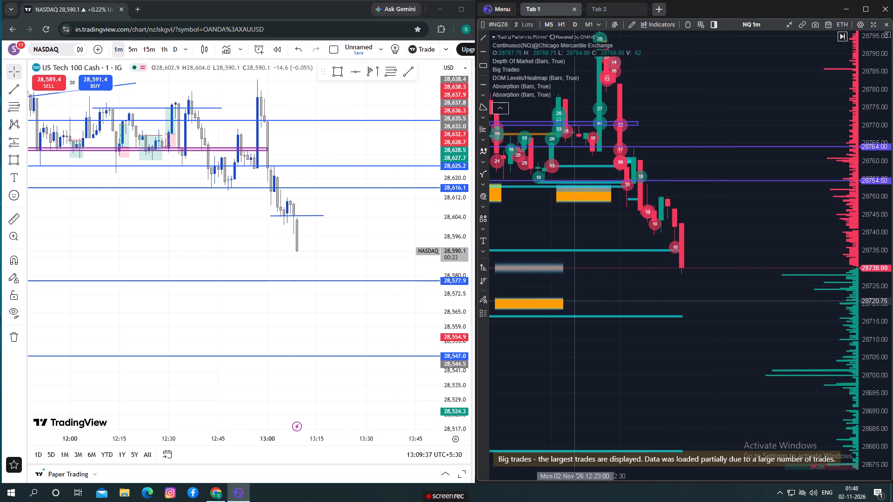
pyautogui.moveTo(458, 199); pyautogui.dragTo(459, 258)
pyautogui.scroll(-7, 385, 262)
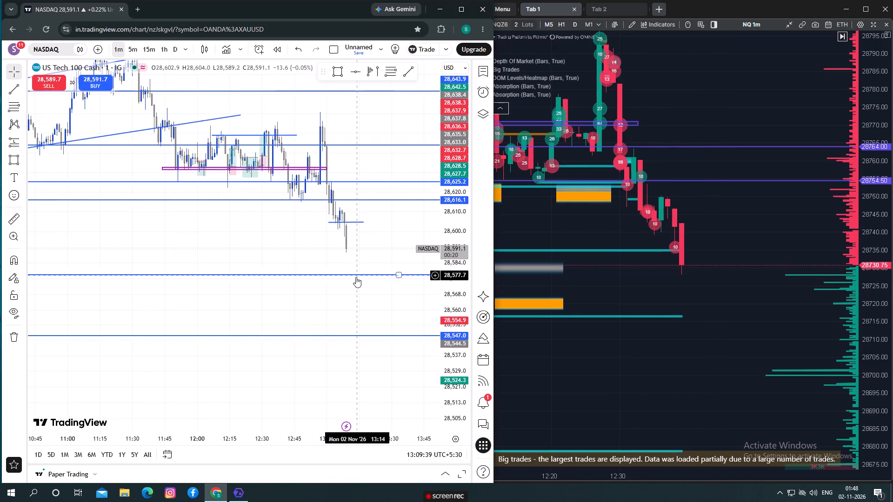
pyautogui.scroll(8, 356, 279)
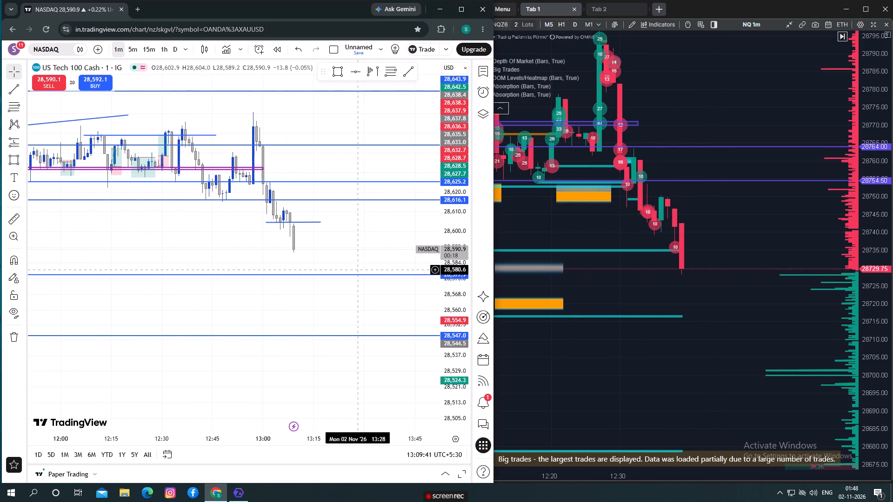
pyautogui.moveTo(456, 315); pyautogui.dragTo(455, 310)
# Switch to ATAS and examine the earlier NQ swing highs and big trades above the 28,764.00 line.
pyautogui.moveTo(686, 80); pyautogui.dragTo(712, 189)
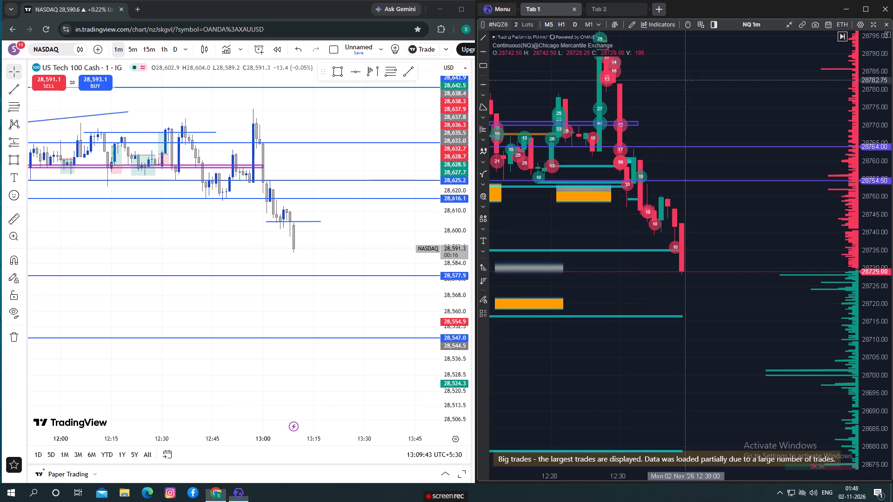
pyautogui.moveTo(712, 189); pyautogui.dragTo(784, 228)
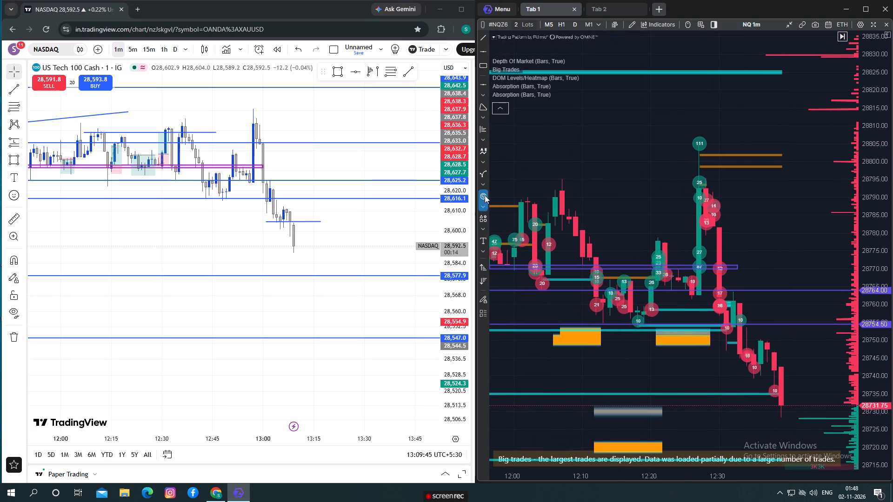
pyautogui.moveTo(535, 189); pyautogui.dragTo(594, 187)
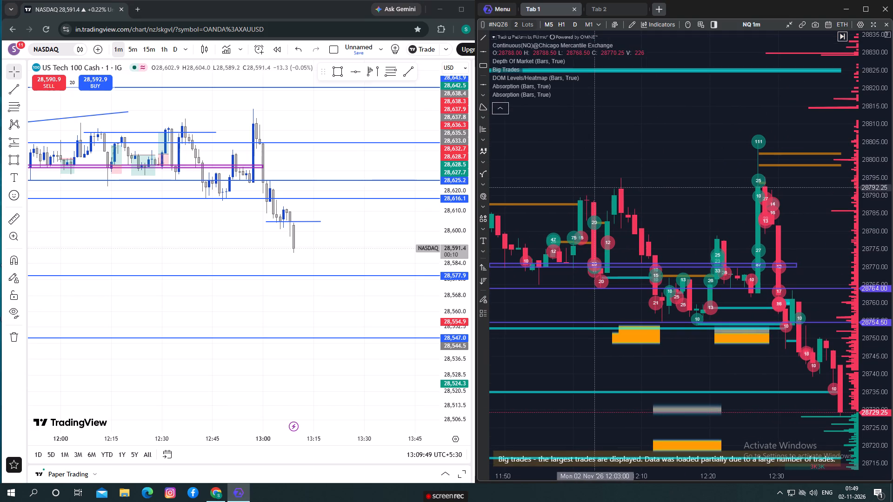
pyautogui.moveTo(594, 187); pyautogui.dragTo(594, 187)
# Switch to TradingView and move the short horizontal trendline above the purple zone onto the later swing highs around 12:35.
pyautogui.moveTo(195, 132); pyautogui.dragTo(280, 121)
pyautogui.click(353, 131)
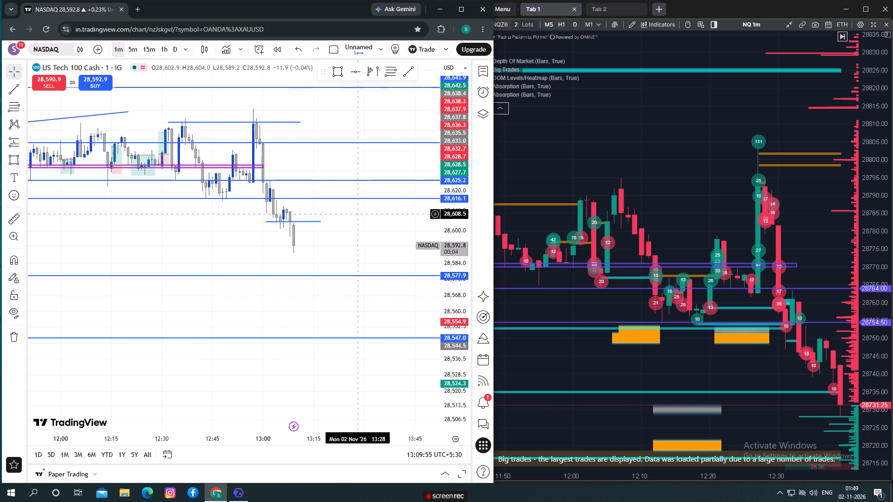
# Examine the NASDAQ decline from the repositioned trendline down toward the 28,577.9 and 28,547.0 lines.
pyautogui.moveTo(199, 258); pyautogui.dragTo(317, 290)
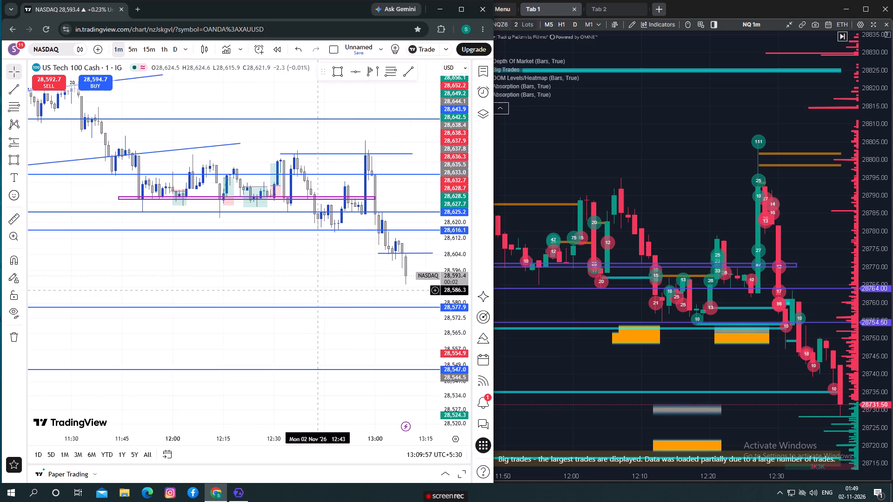
pyautogui.moveTo(317, 290); pyautogui.dragTo(159, 221)
pyautogui.scroll(1, 269, 291)
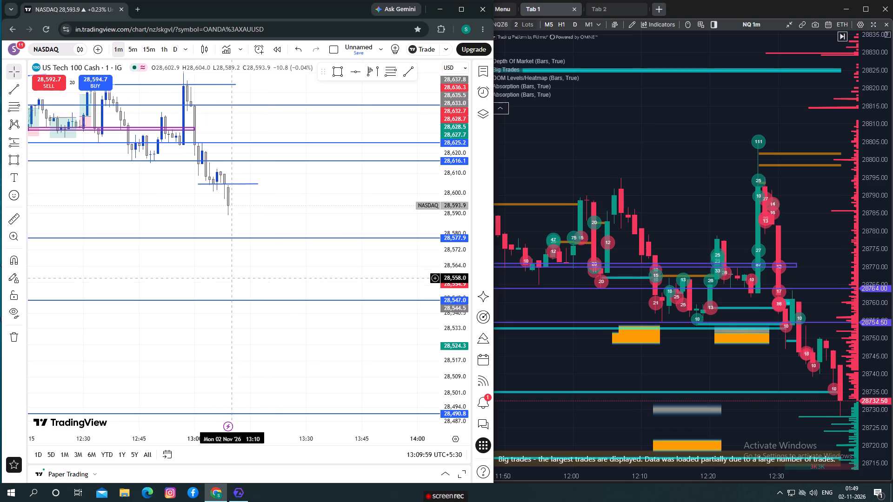
pyautogui.moveTo(151, 216); pyautogui.dragTo(236, 292)
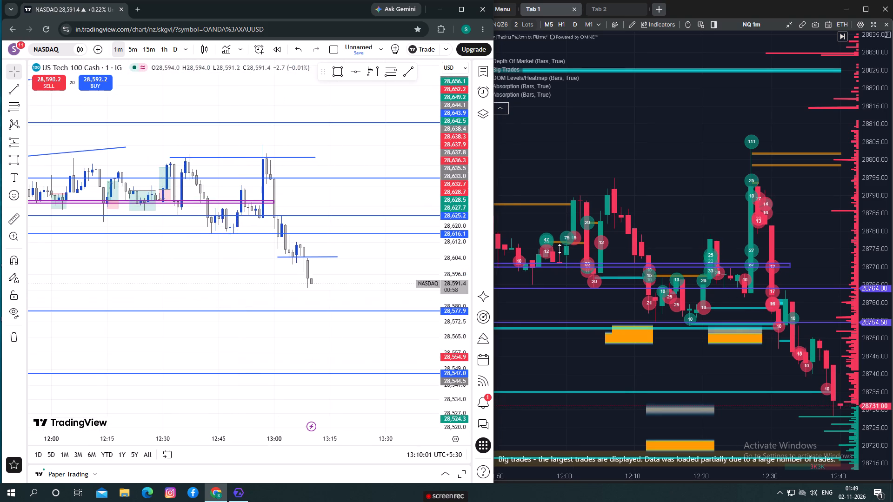
# Switch to ATAS and inspect the heatmap liquidity beneath the newest NQ candles down to about 28,700.
pyautogui.moveTo(675, 206); pyautogui.dragTo(503, 53)
pyautogui.scroll(2, 658, 310)
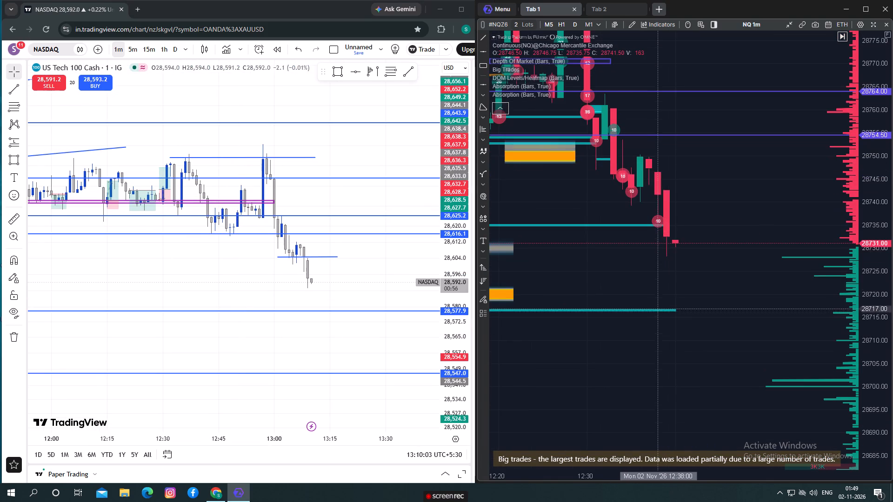
pyautogui.moveTo(663, 291); pyautogui.dragTo(580, 288)
pyautogui.scroll(2, 580, 288)
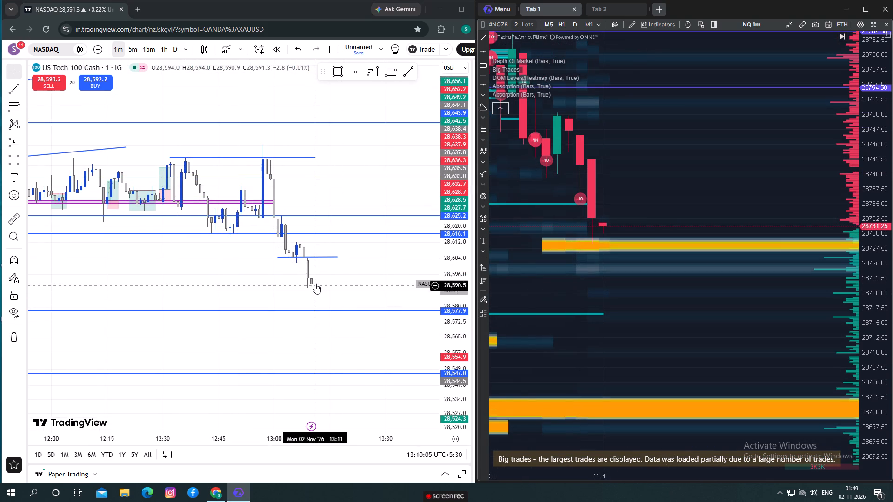
pyautogui.moveTo(552, 295); pyautogui.dragTo(545, 294)
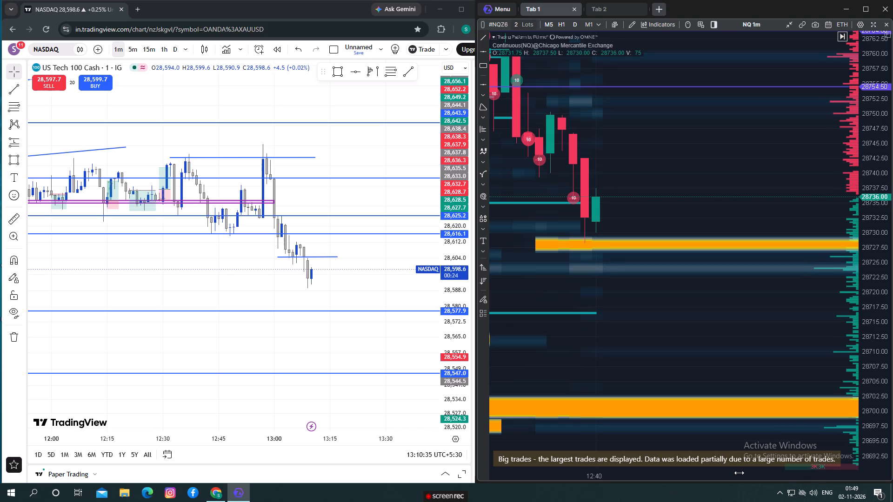
# Examine the wider NQ decline and its big trades against the cyan levels at about 28,735, 28,717 and 28,679.
pyautogui.scroll(-3, 698, 246)
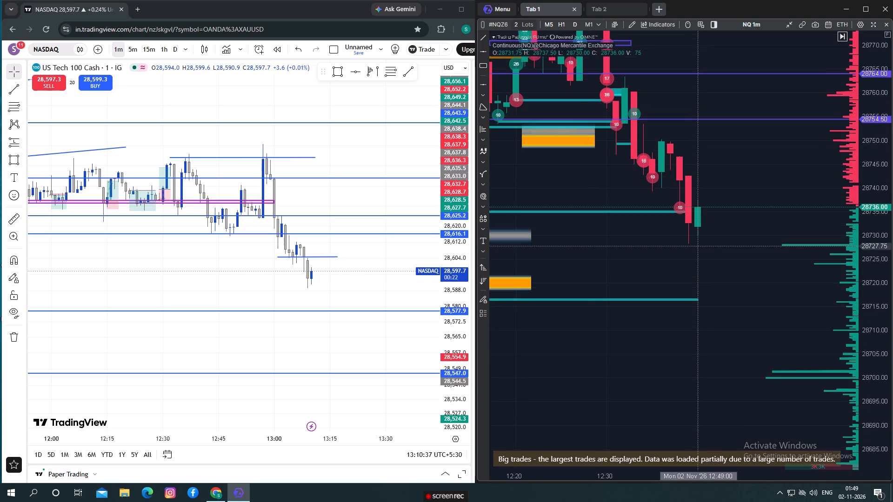
pyautogui.scroll(1, 698, 246)
pyautogui.scroll(-1, 698, 247)
pyautogui.moveTo(729, 270); pyautogui.dragTo(689, 268)
pyautogui.scroll(-5, 685, 265)
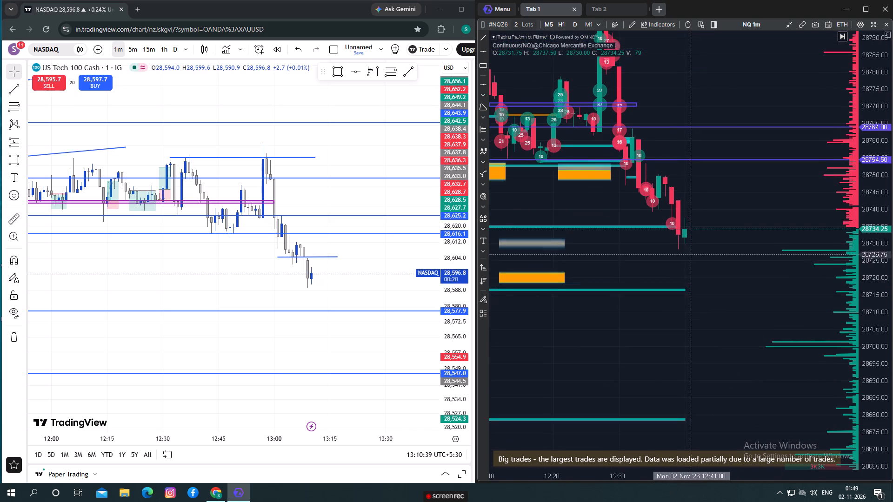
pyautogui.scroll(-1, 691, 253)
pyautogui.moveTo(726, 282); pyautogui.dragTo(688, 271)
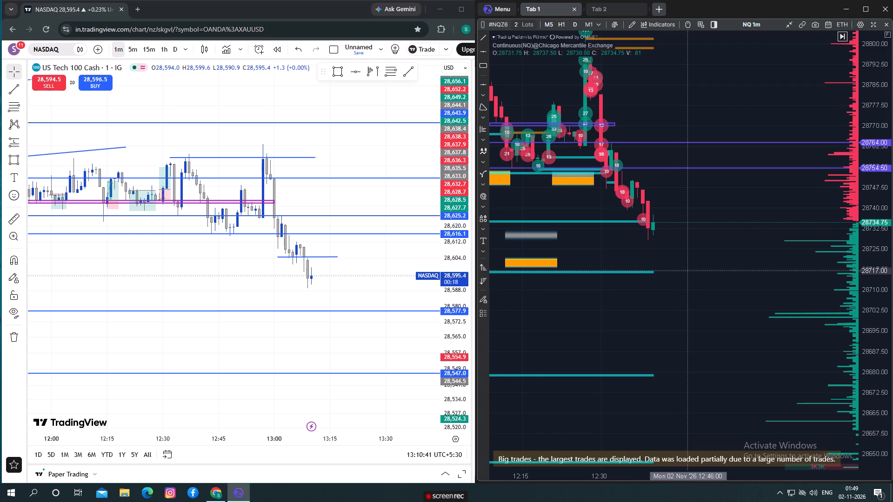
pyautogui.moveTo(883, 298); pyautogui.dragTo(870, 262)
pyautogui.scroll(1, 753, 260)
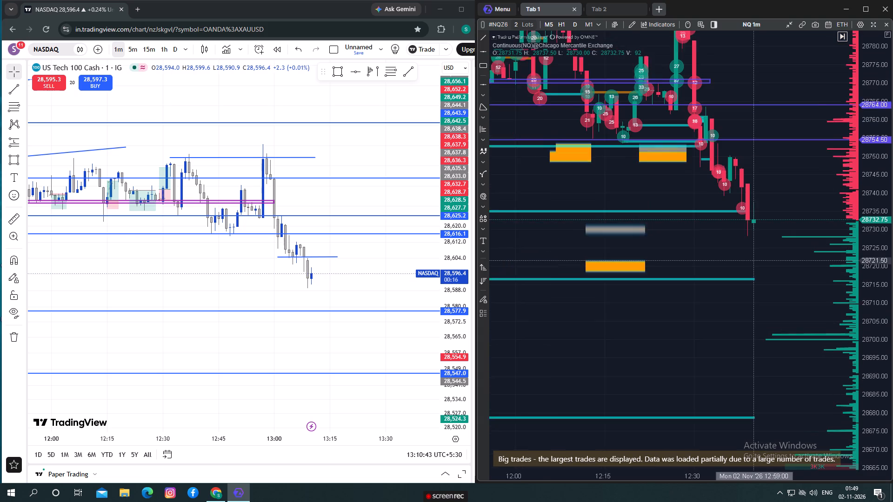
pyautogui.scroll(1, 753, 260)
pyautogui.moveTo(753, 261); pyautogui.dragTo(709, 251)
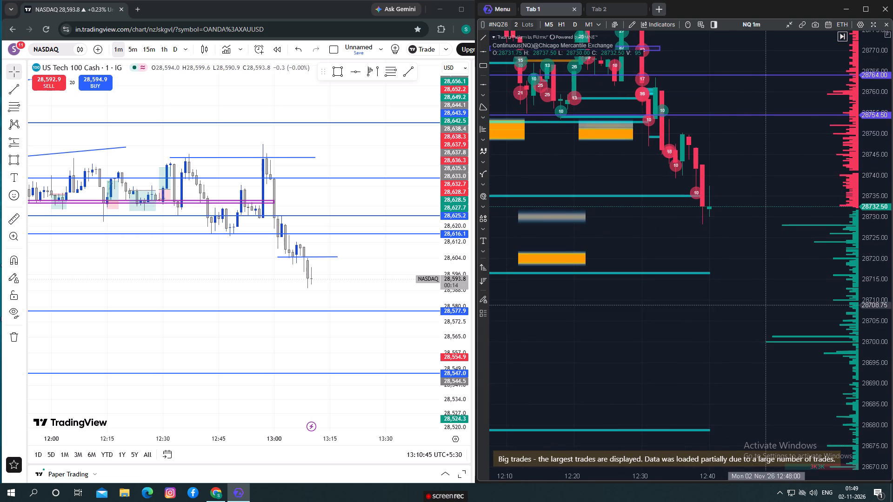
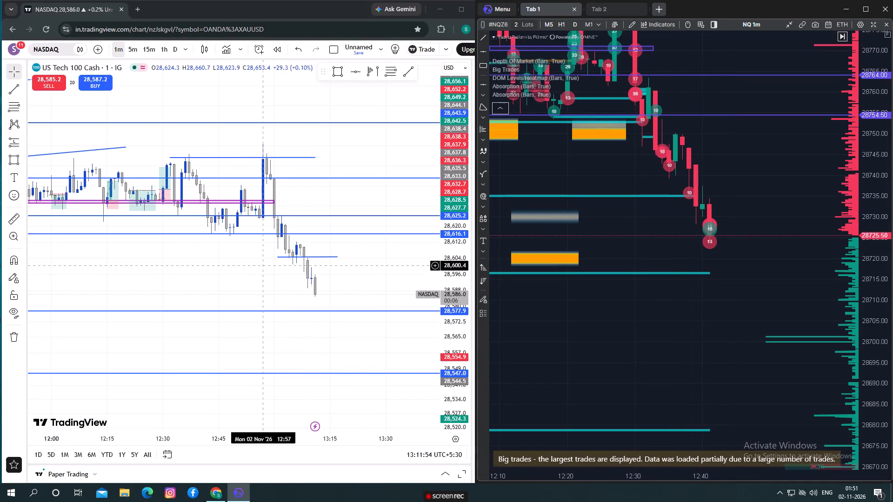
# Inspect the bid/ask footprint of the newest NQ candles in ATAS around the orange liquidity band near 28,728, down to about 28,724.
pyautogui.moveTo(255, 289); pyautogui.dragTo(267, 284)
pyautogui.scroll(2, 715, 276)
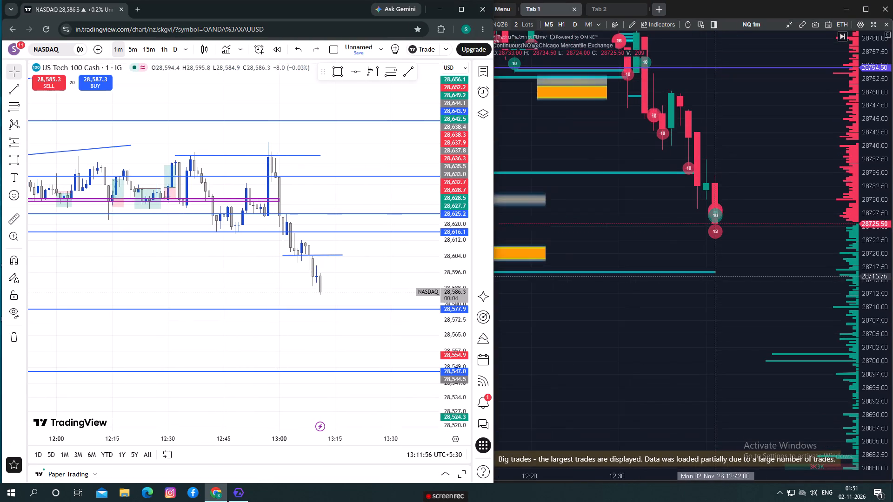
pyautogui.scroll(3, 715, 276)
pyautogui.moveTo(680, 238); pyautogui.dragTo(658, 262)
pyautogui.scroll(3, 652, 254)
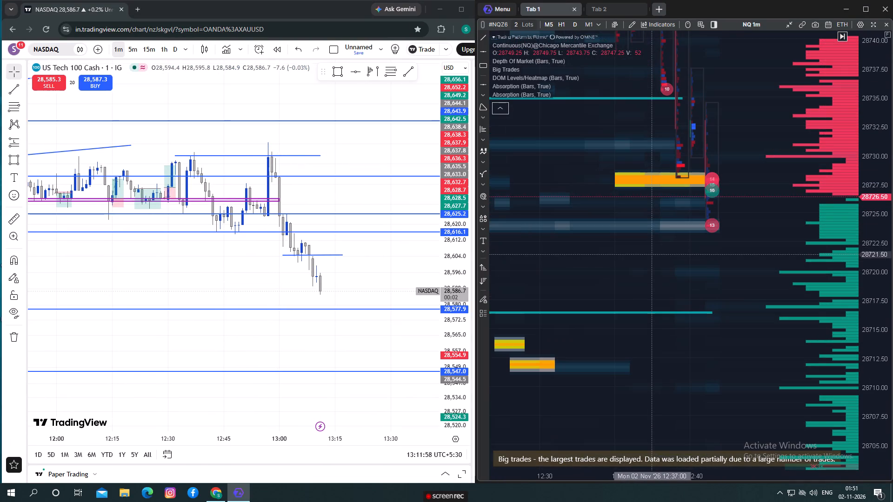
pyautogui.scroll(6, 651, 256)
pyautogui.moveTo(655, 250); pyautogui.dragTo(599, 293)
pyautogui.click(631, 268)
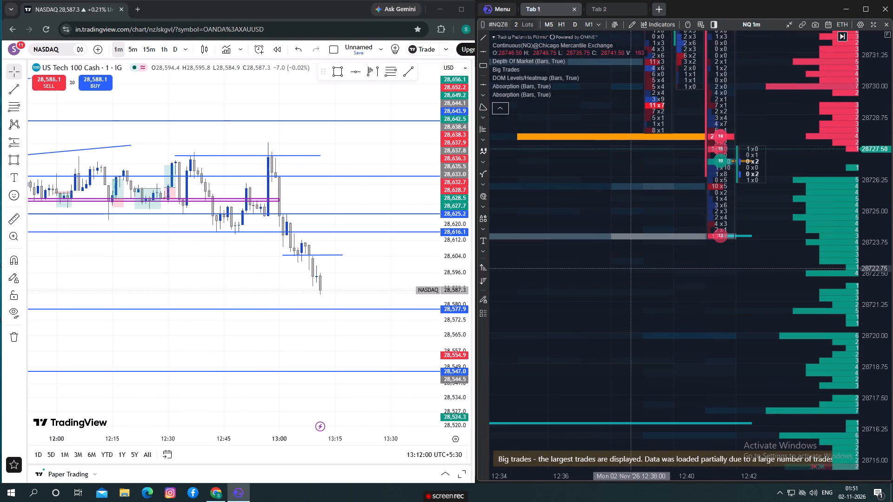
pyautogui.scroll(2, 631, 268)
pyautogui.moveTo(631, 267); pyautogui.dragTo(558, 282)
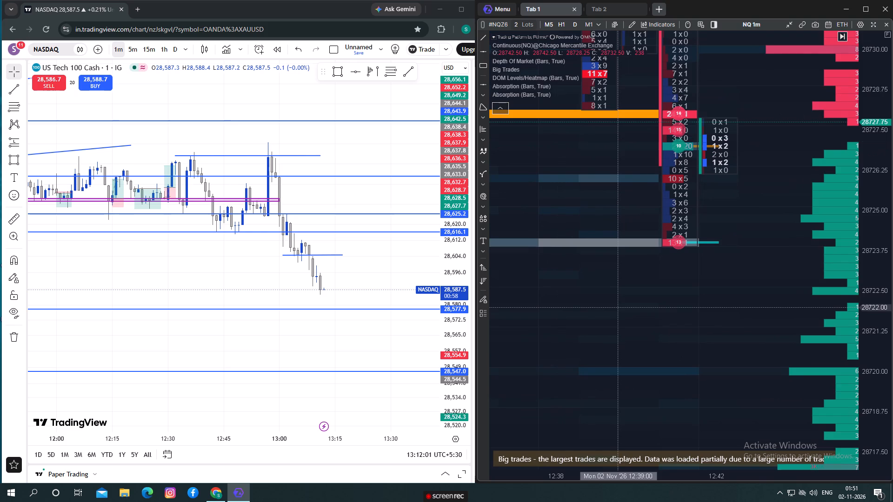
pyautogui.scroll(1, 618, 307)
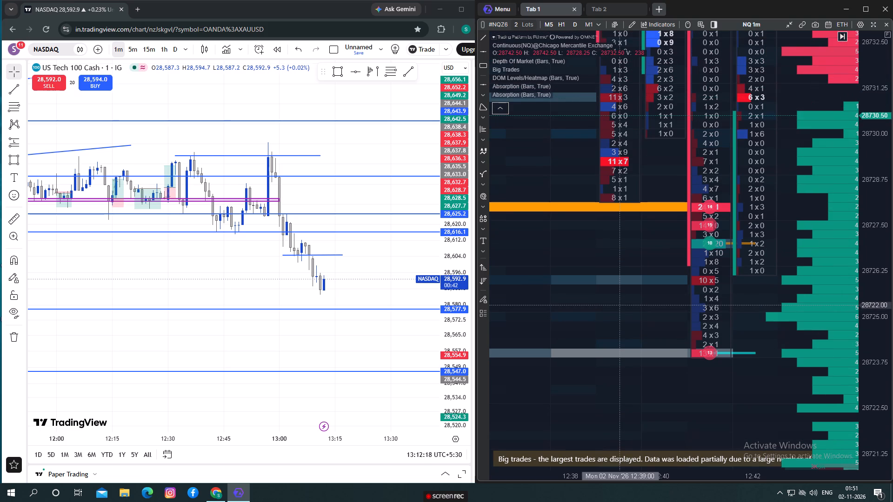
# Examine the newest NQ candle and recent big trades in the wider decline, between the cyan levels at about 28,735 and 28,716.
pyautogui.scroll(-1, 593, 303)
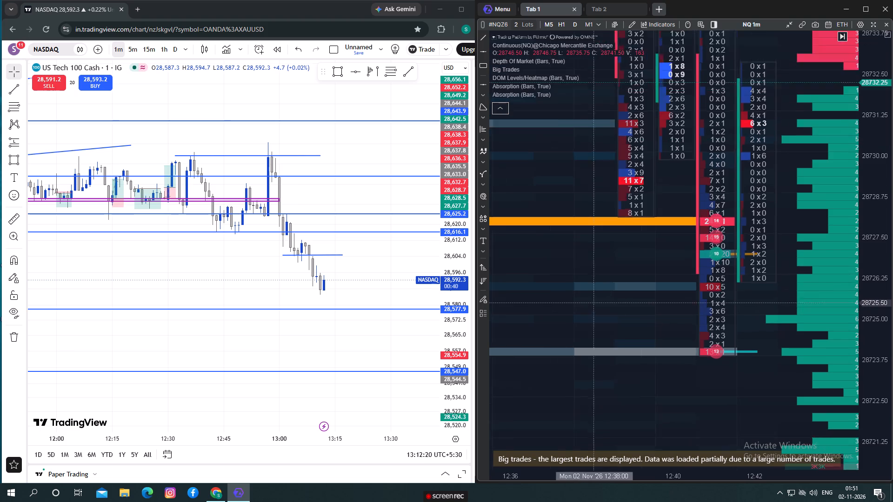
pyautogui.scroll(-6, 593, 303)
pyautogui.scroll(1, 606, 302)
pyautogui.scroll(-7, 606, 303)
pyautogui.scroll(1, 606, 309)
pyautogui.scroll(-4, 606, 309)
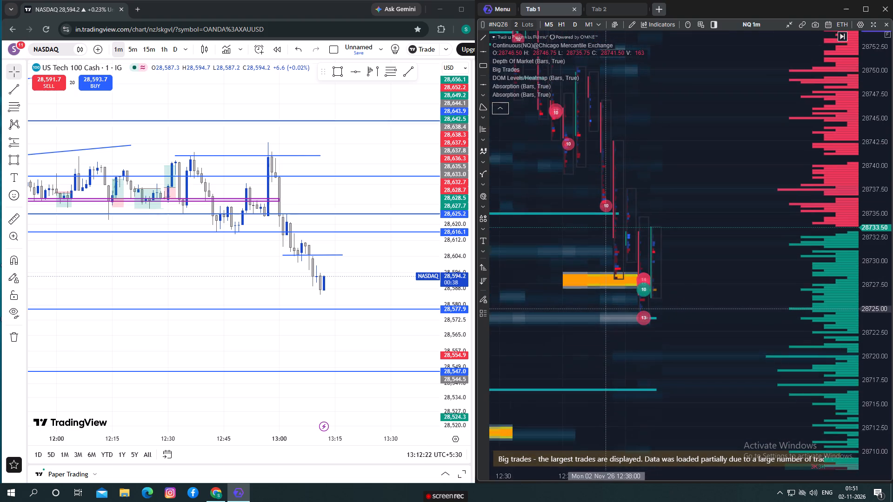
pyautogui.scroll(-2, 606, 309)
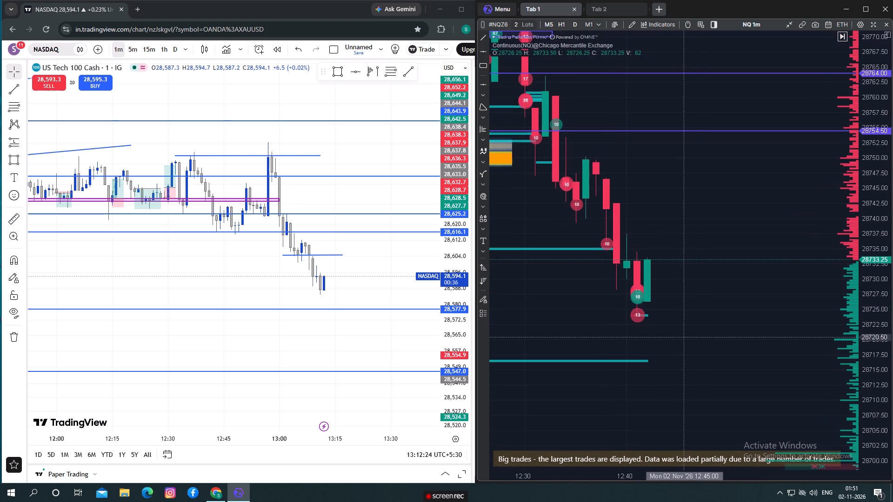
pyautogui.scroll(-1, 702, 325)
pyautogui.moveTo(627, 311); pyautogui.dragTo(631, 299)
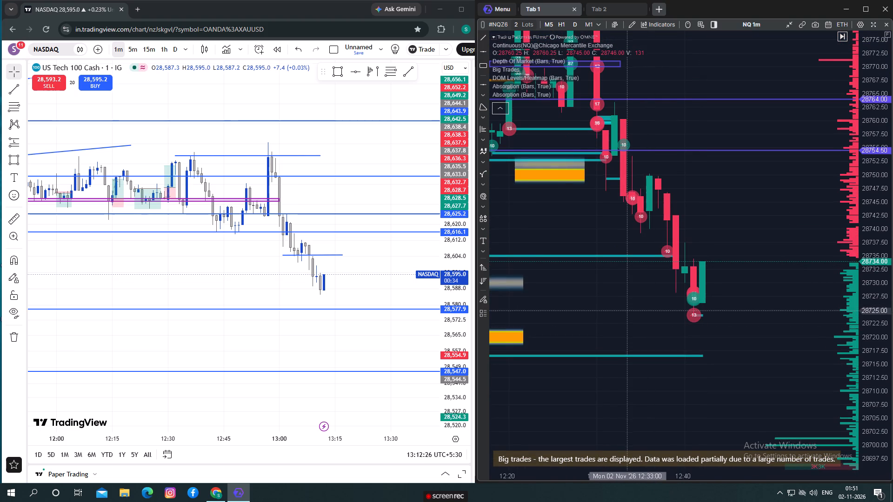
pyautogui.moveTo(631, 299); pyautogui.dragTo(632, 297)
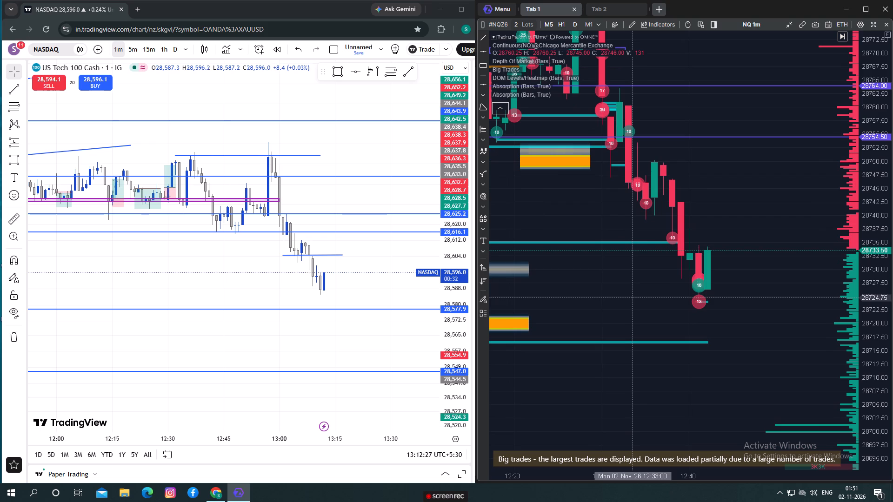
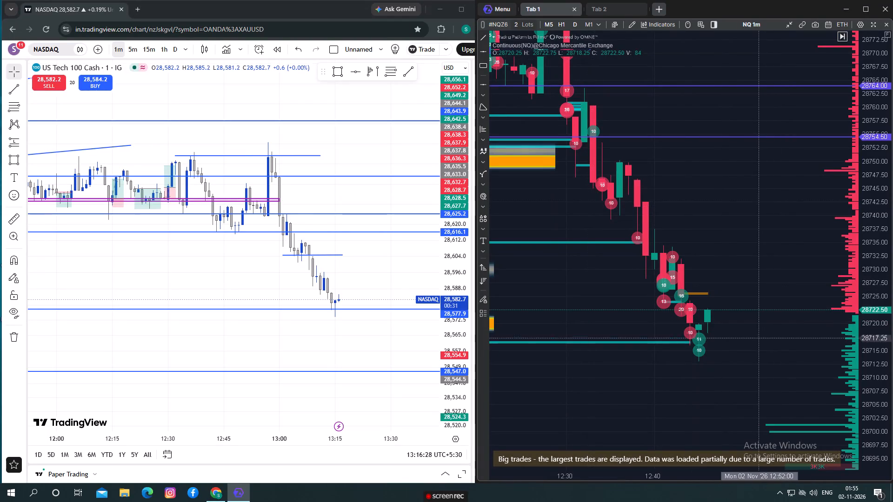
# Examine the NQ decline and its big trades in ATAS, from the purple 28,764 level down to the cyan levels below price.
pyautogui.scroll(-3, 756, 336)
pyautogui.moveTo(727, 376); pyautogui.dragTo(676, 372)
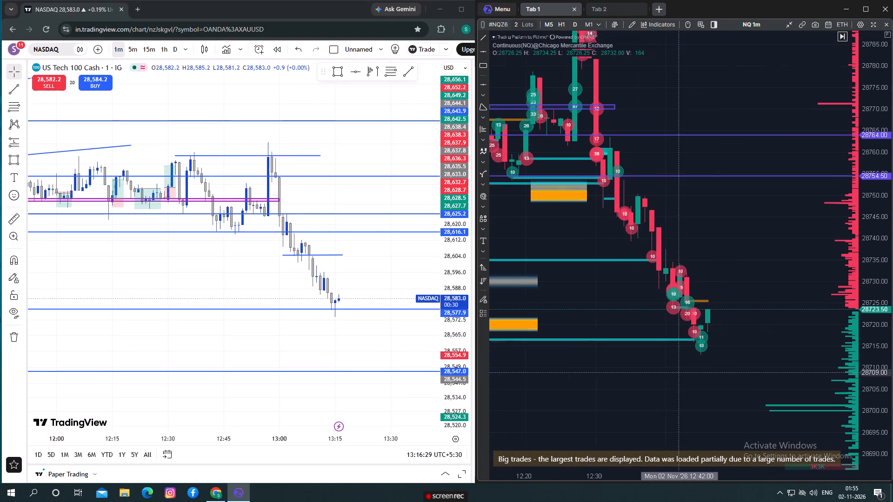
pyautogui.moveTo(676, 372); pyautogui.dragTo(643, 366)
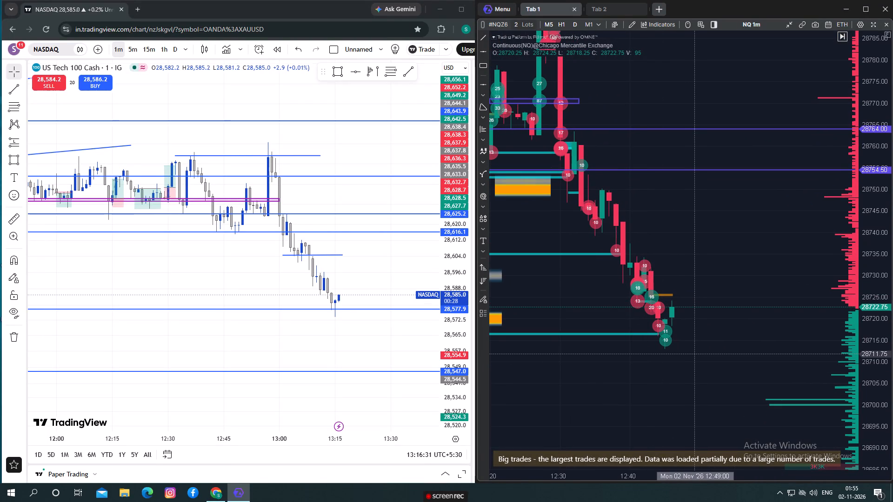
pyautogui.scroll(1, 694, 354)
pyautogui.scroll(-1, 694, 354)
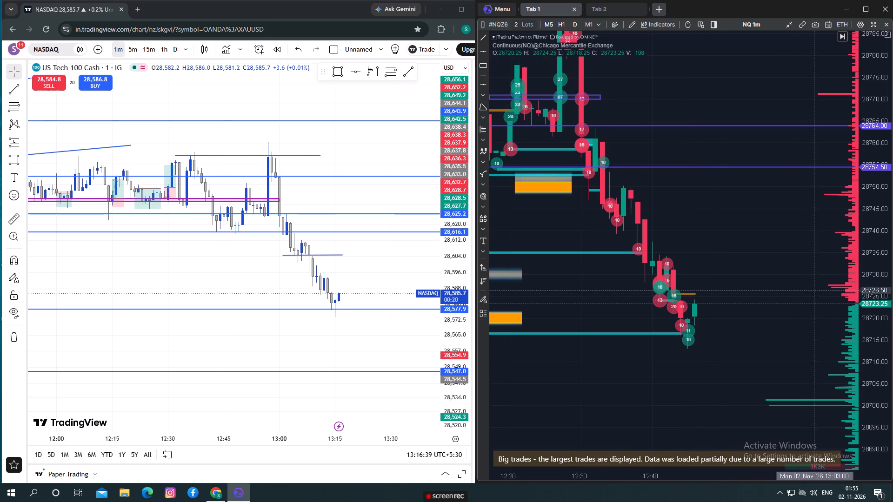
pyautogui.moveTo(884, 279); pyautogui.dragTo(884, 320)
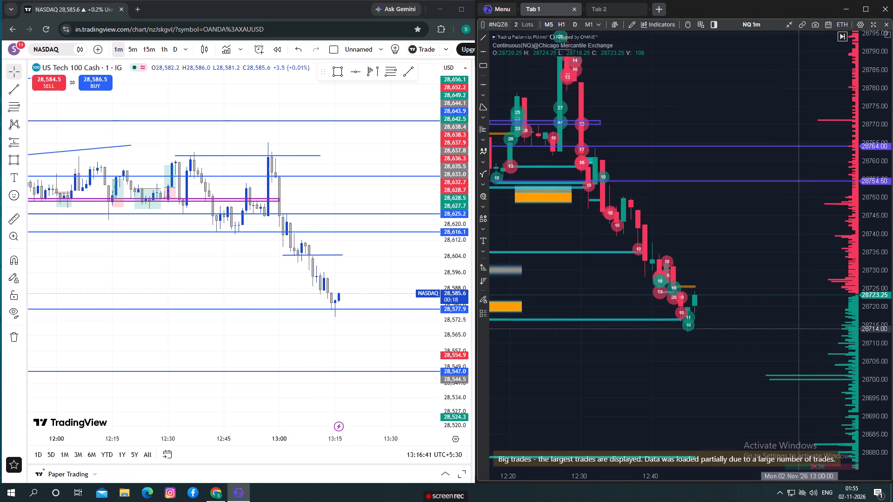
pyautogui.scroll(-4, 776, 340)
pyautogui.moveTo(773, 345); pyautogui.dragTo(690, 345)
# Switch to TradingView and extend the short line at about 28,604.8 forward in time to about 13:37.
pyautogui.moveTo(278, 335); pyautogui.dragTo(280, 335)
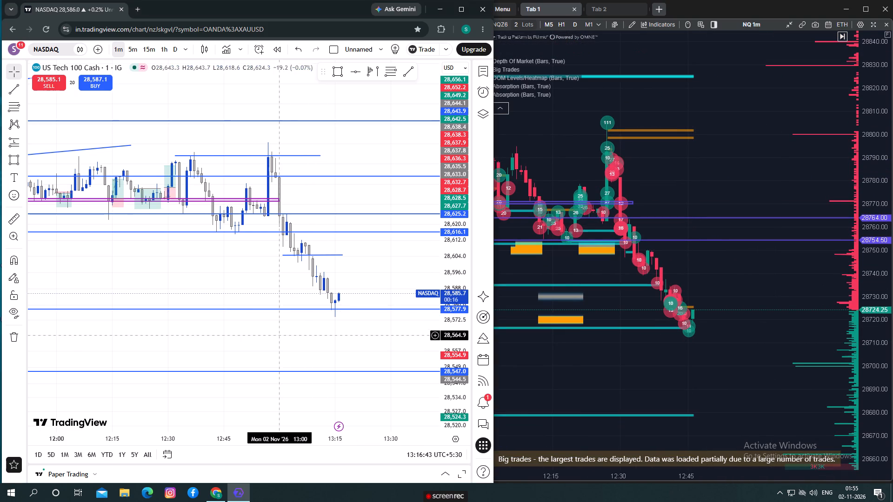
pyautogui.moveTo(280, 335); pyautogui.dragTo(300, 339)
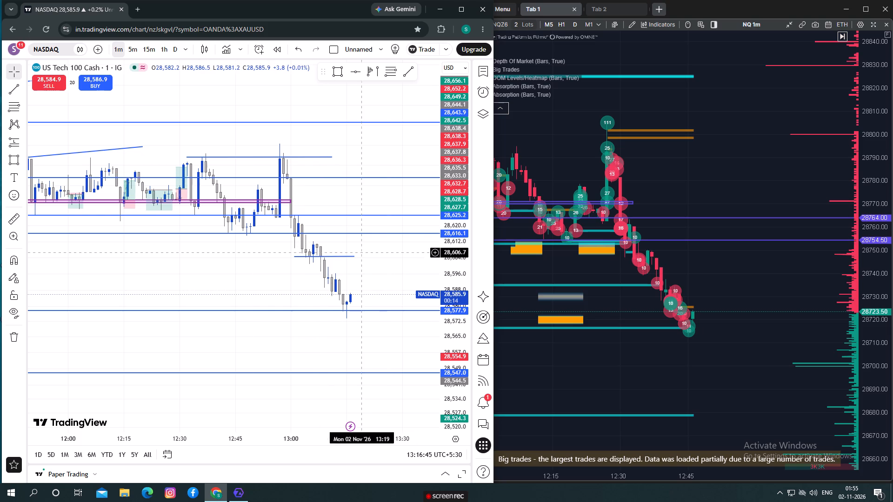
pyautogui.moveTo(353, 257); pyautogui.dragTo(430, 260)
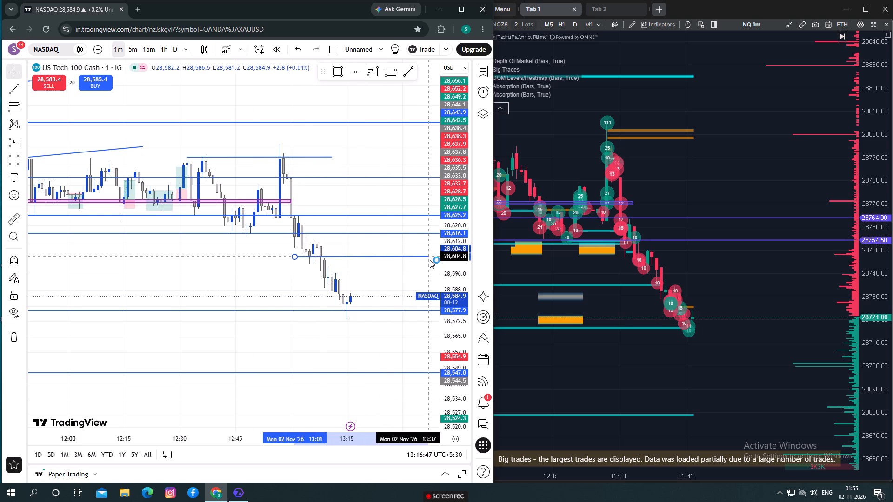
pyautogui.moveTo(430, 260); pyautogui.dragTo(430, 256)
pyautogui.click(416, 271)
# Review the NASDAQ decline in TradingView, then examine the newest NQ candles and big trades in ATAS around 28,735 to 28,716.
pyautogui.moveTo(407, 282); pyautogui.dragTo(334, 251)
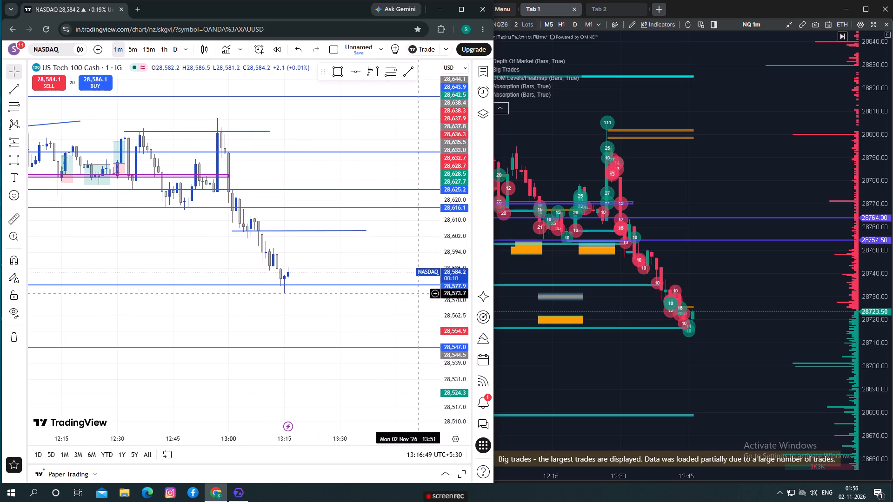
pyautogui.scroll(-1, 342, 294)
pyautogui.scroll(1, 341, 296)
pyautogui.scroll(-2, 341, 297)
pyautogui.scroll(2, 340, 304)
pyautogui.moveTo(731, 319); pyautogui.dragTo(706, 317)
pyautogui.scroll(9, 706, 318)
pyautogui.moveTo(771, 323); pyautogui.dragTo(771, 323)
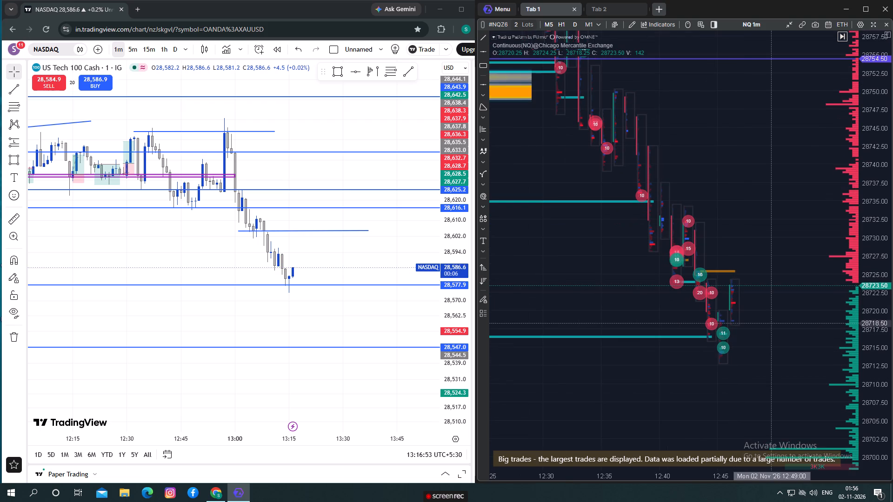
pyautogui.moveTo(771, 323); pyautogui.dragTo(720, 310)
pyautogui.scroll(-2, 722, 309)
pyautogui.moveTo(793, 314); pyautogui.dragTo(763, 313)
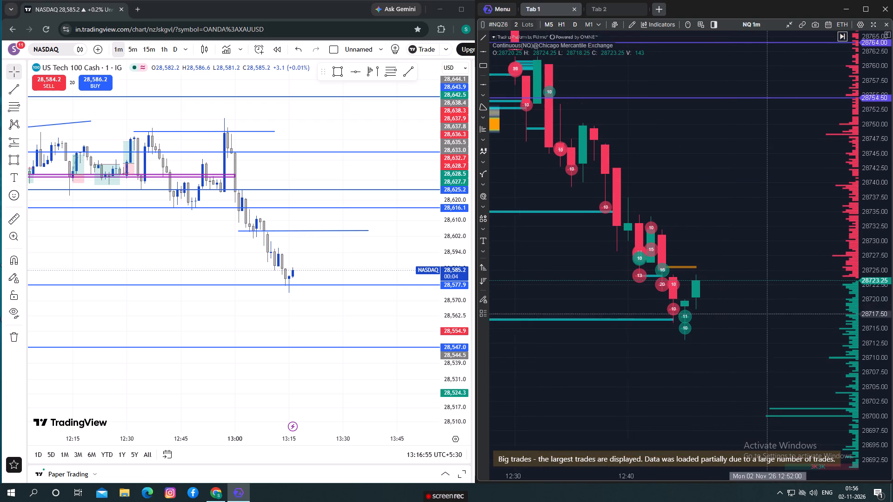
pyautogui.moveTo(763, 313); pyautogui.dragTo(762, 313)
pyautogui.moveTo(719, 217); pyautogui.dragTo(679, 222)
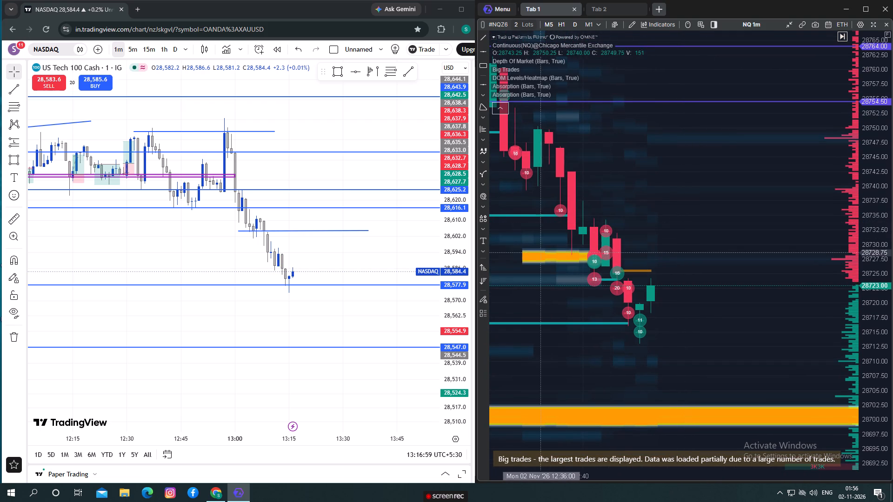
# Measure the price distance on the ATAS chart from the latest candle near 28,723 up to about 28,733.
pyautogui.click(486, 206)
pyautogui.click(510, 209)
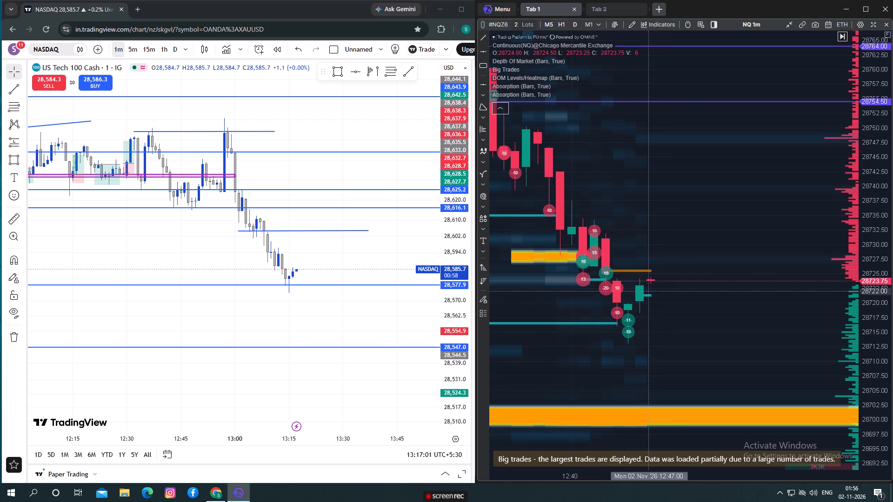
pyautogui.click(644, 286)
pyautogui.click(646, 225)
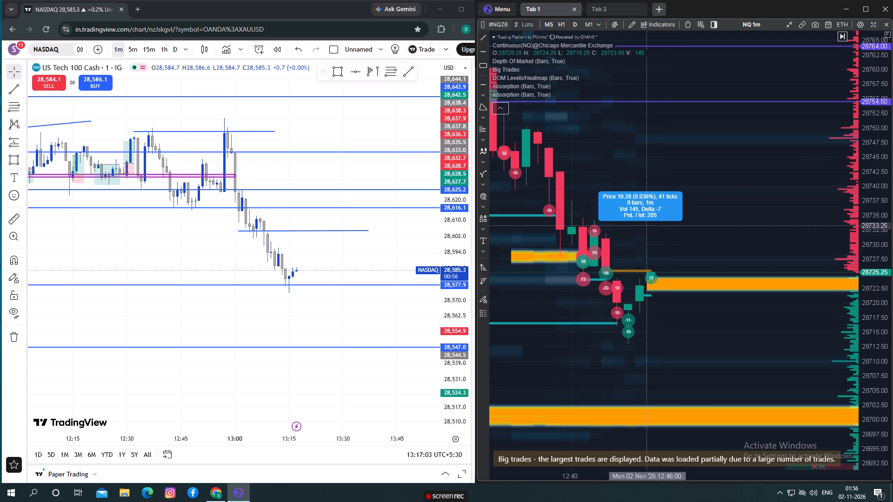
pyautogui.click(693, 257)
# Examine the newest NQ candle against the orange liquidity bands near 28,723 and 28,701, and compare with TradingView's recent lows.
pyautogui.scroll(2, 688, 311)
pyautogui.scroll(-2, 688, 311)
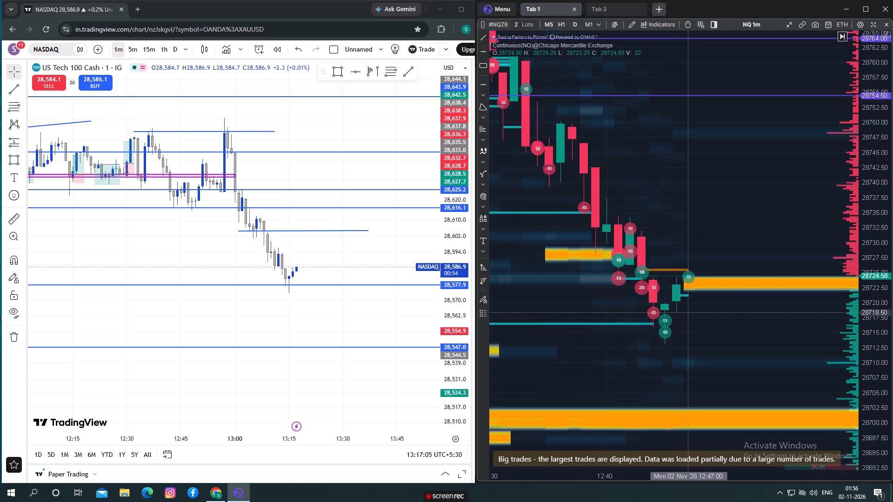
pyautogui.scroll(-2, 688, 312)
pyautogui.scroll(1, 720, 318)
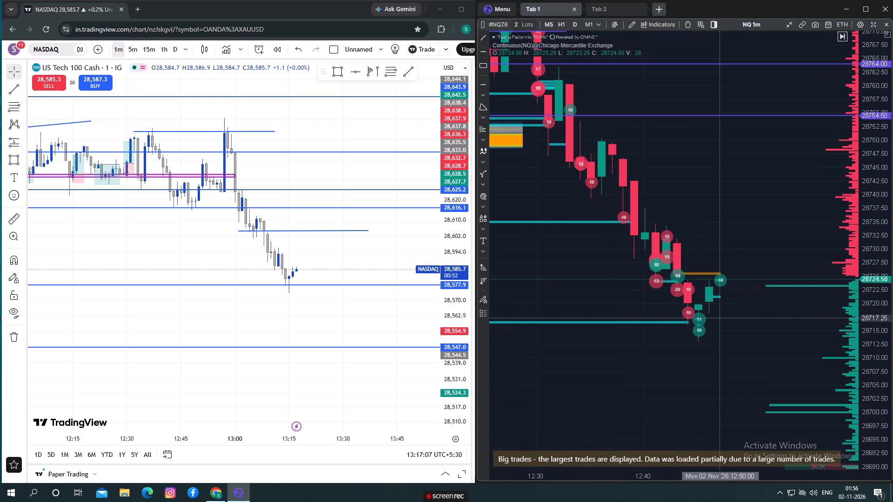
pyautogui.scroll(1, 739, 330)
pyautogui.moveTo(783, 333); pyautogui.dragTo(707, 326)
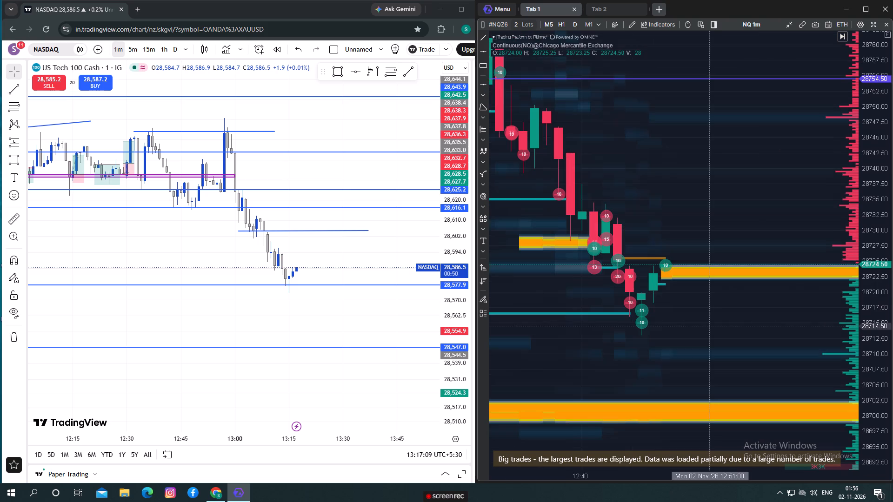
pyautogui.moveTo(707, 326); pyautogui.dragTo(707, 325)
pyautogui.moveTo(706, 325); pyautogui.dragTo(734, 330)
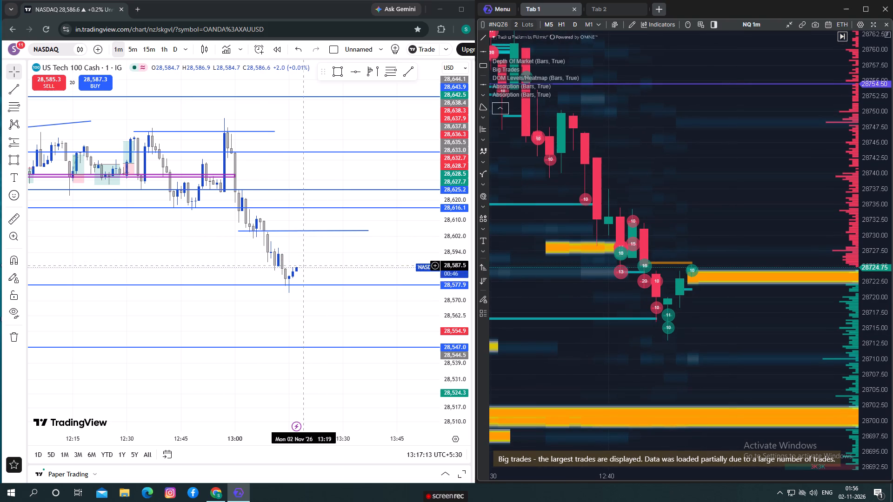
pyautogui.moveTo(301, 314); pyautogui.dragTo(323, 304)
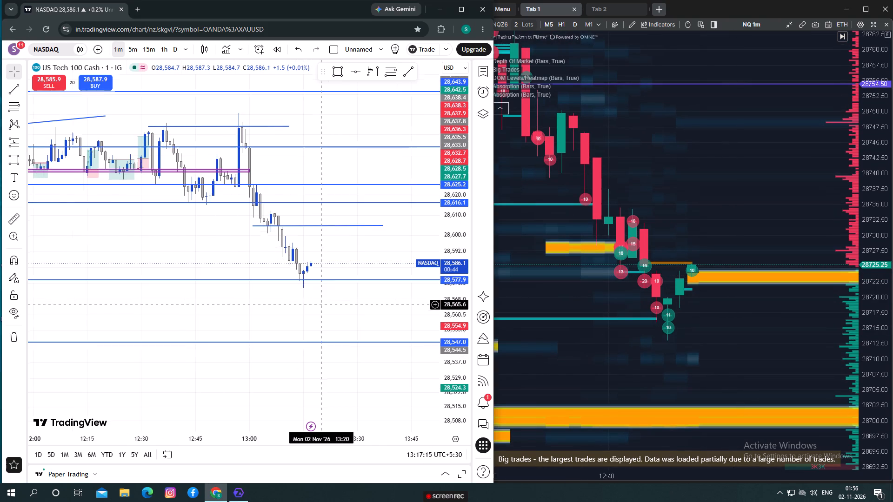
pyautogui.moveTo(323, 304); pyautogui.dragTo(310, 307)
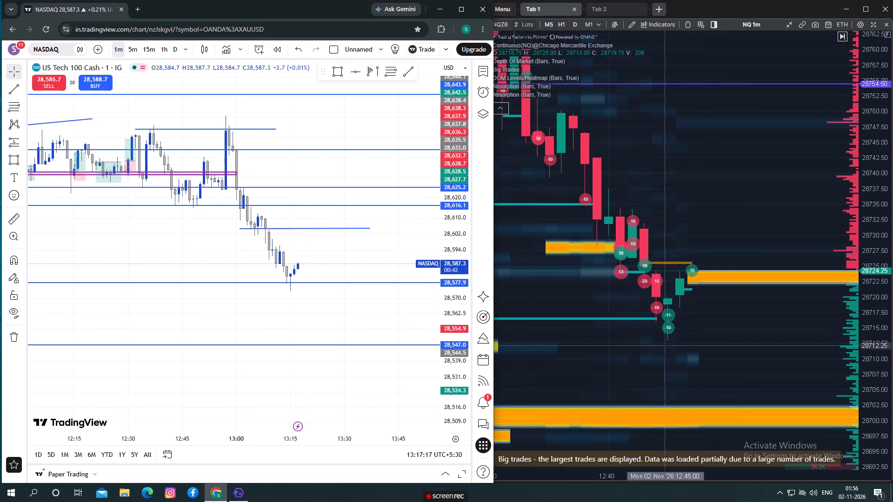
pyautogui.scroll(4, 695, 339)
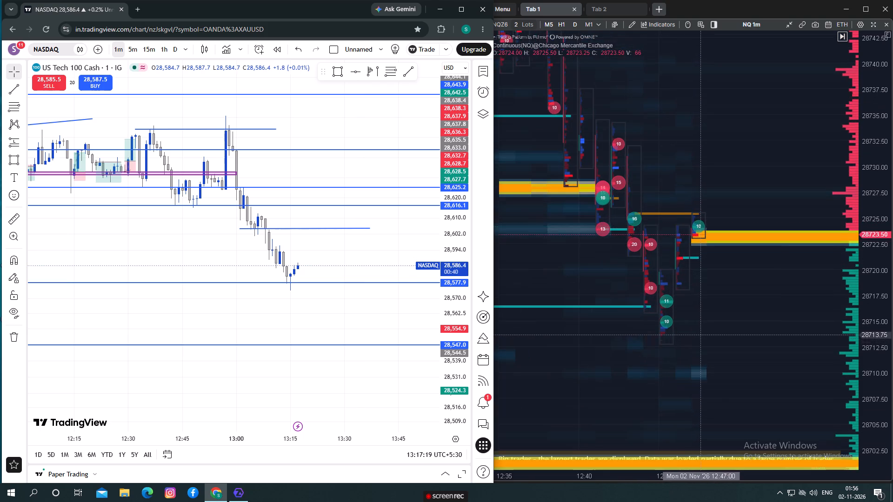
pyautogui.scroll(-5, 701, 341)
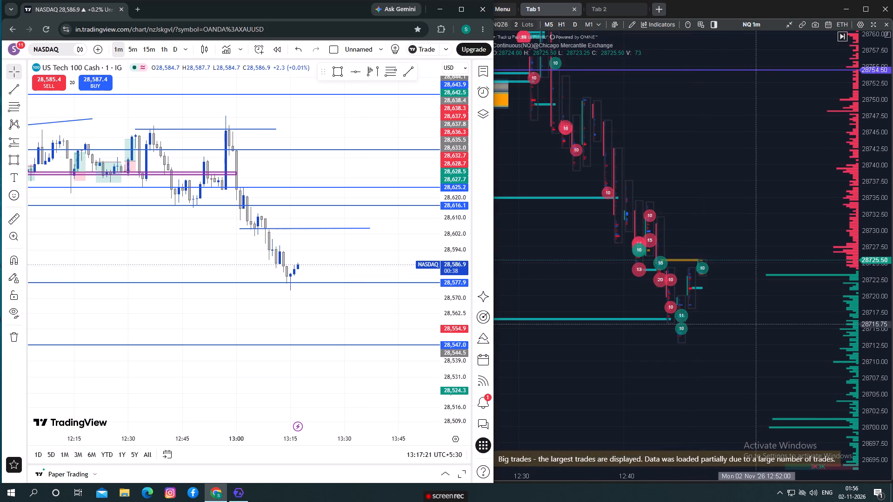
# Inspect the bid/ask footprint of the 12:44 to 12:47 NQ candles around the orange liquidity band near 28,723.
pyautogui.scroll(12, 756, 324)
pyautogui.moveTo(793, 269); pyautogui.dragTo(687, 280)
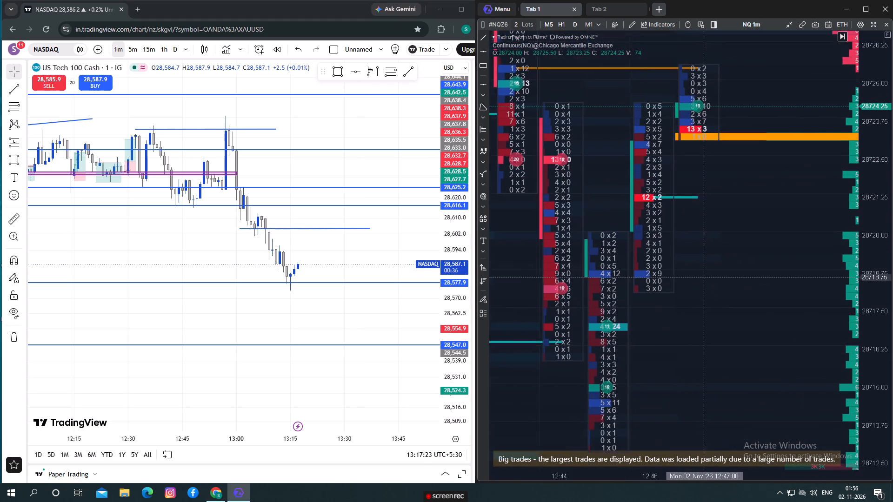
pyautogui.moveTo(687, 280); pyautogui.dragTo(643, 296)
pyautogui.scroll(3, 679, 269)
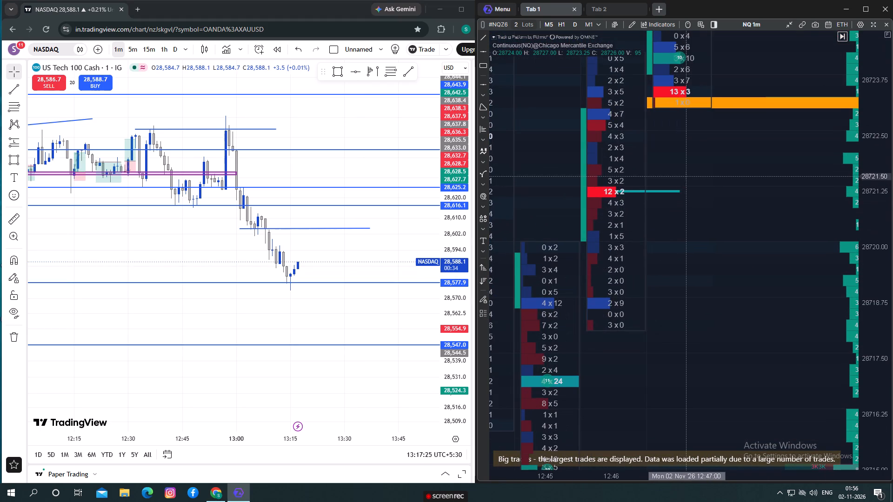
pyautogui.moveTo(688, 176); pyautogui.dragTo(838, 185)
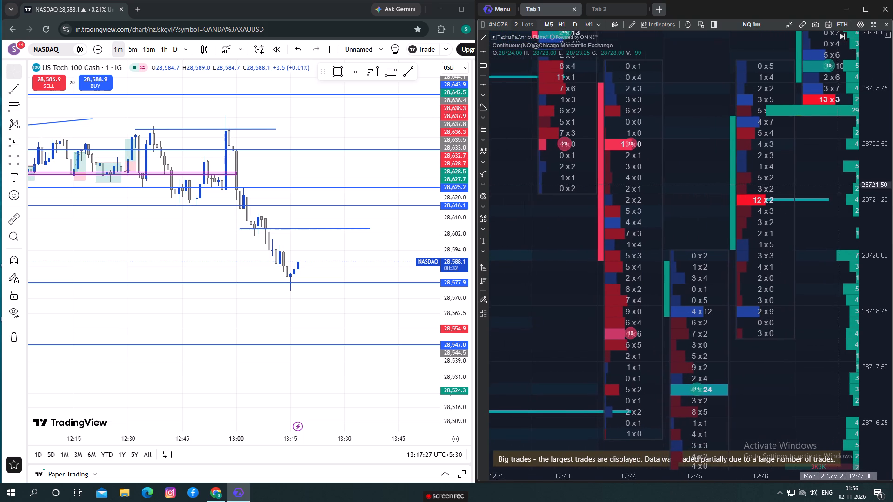
pyautogui.moveTo(838, 185); pyautogui.dragTo(729, 189)
pyautogui.scroll(1, 729, 188)
pyautogui.scroll(-1, 729, 188)
pyautogui.scroll(1, 729, 188)
pyautogui.scroll(-1, 729, 188)
pyautogui.scroll(1, 730, 187)
pyautogui.scroll(-1, 730, 187)
pyautogui.scroll(1, 730, 187)
pyautogui.scroll(-1, 730, 187)
pyautogui.scroll(1, 734, 212)
pyautogui.scroll(-7, 740, 229)
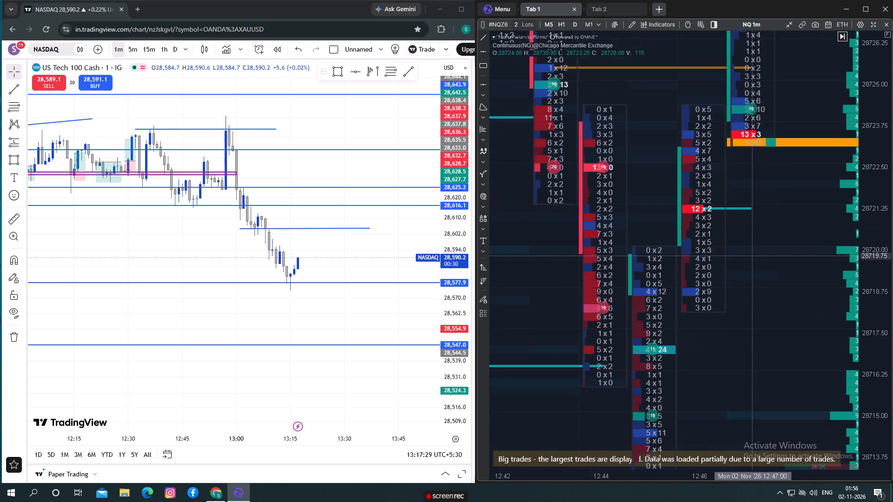
pyautogui.scroll(-6, 752, 257)
pyautogui.scroll(1, 756, 271)
pyautogui.scroll(-3, 756, 273)
pyautogui.scroll(1, 760, 293)
pyautogui.scroll(-1, 761, 293)
pyautogui.scroll(1, 761, 297)
pyautogui.scroll(-2, 761, 299)
# Examine the newest NQ candle's bounce within the wider decline, between the cyan levels near 28,735 and 28,716.
pyautogui.scroll(-7, 764, 312)
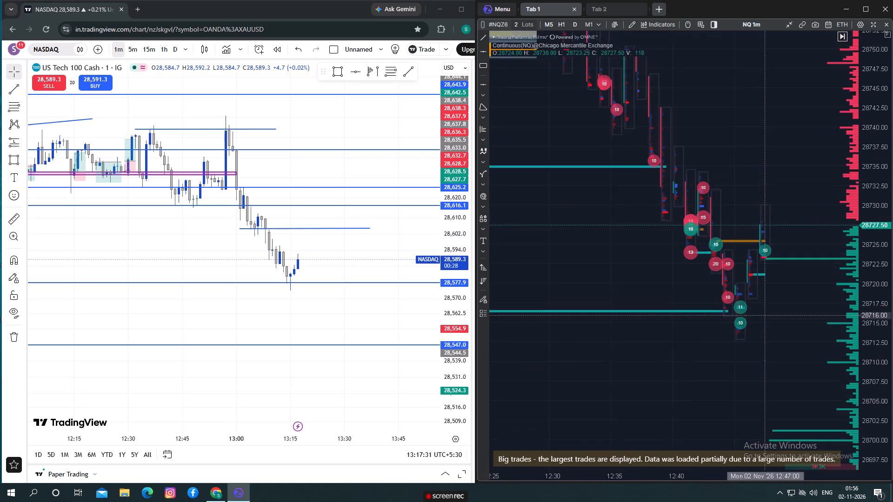
pyautogui.scroll(-5, 765, 315)
pyautogui.moveTo(740, 322); pyautogui.dragTo(686, 321)
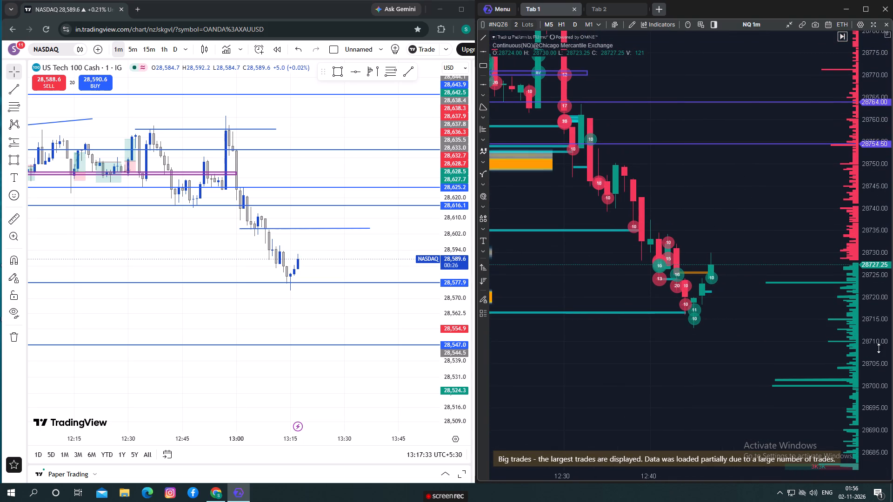
pyautogui.click(879, 348)
pyautogui.scroll(-2, 810, 339)
pyautogui.moveTo(775, 354); pyautogui.dragTo(607, 342)
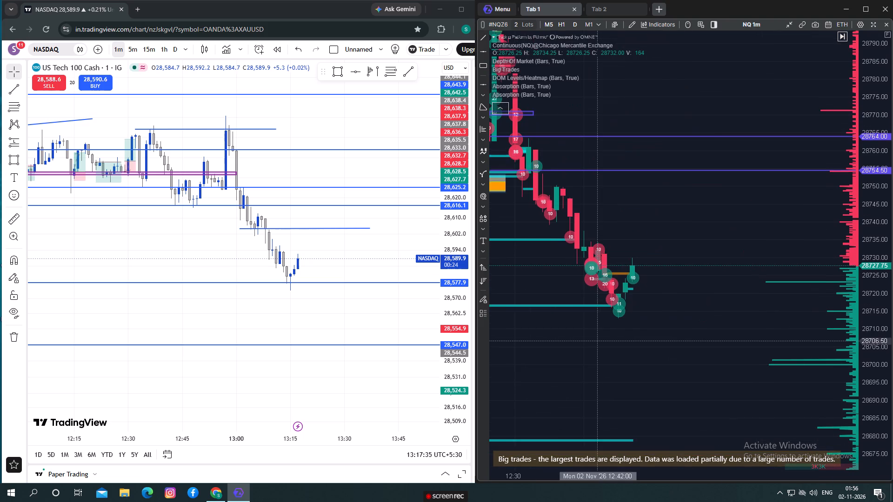
pyautogui.moveTo(607, 342); pyautogui.dragTo(642, 339)
pyautogui.scroll(5, 642, 339)
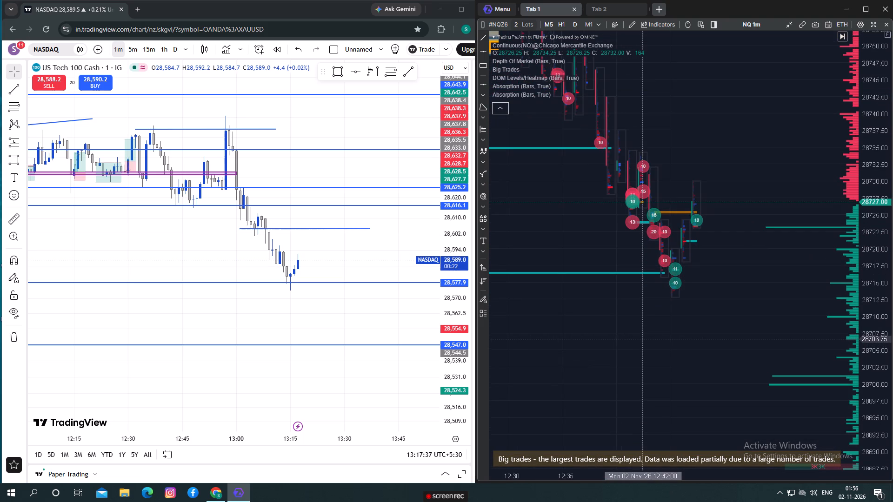
pyautogui.click(642, 339)
pyautogui.scroll(-1, 642, 339)
pyautogui.moveTo(642, 339); pyautogui.dragTo(653, 354)
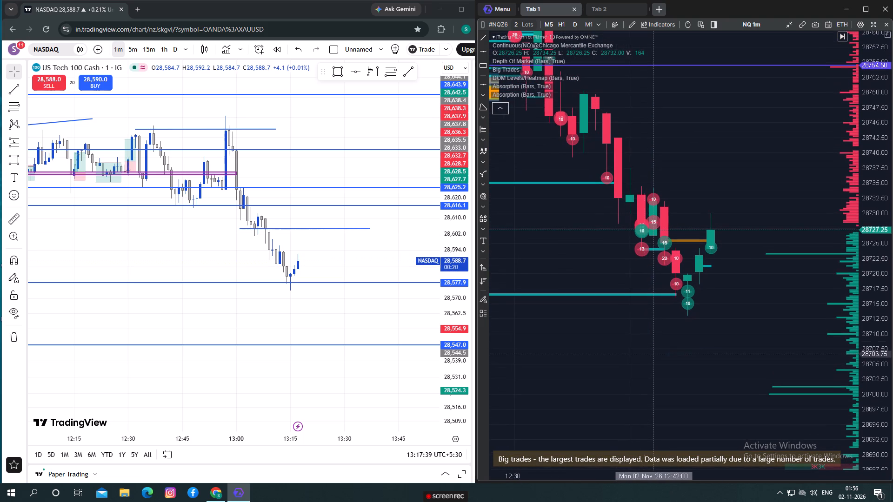
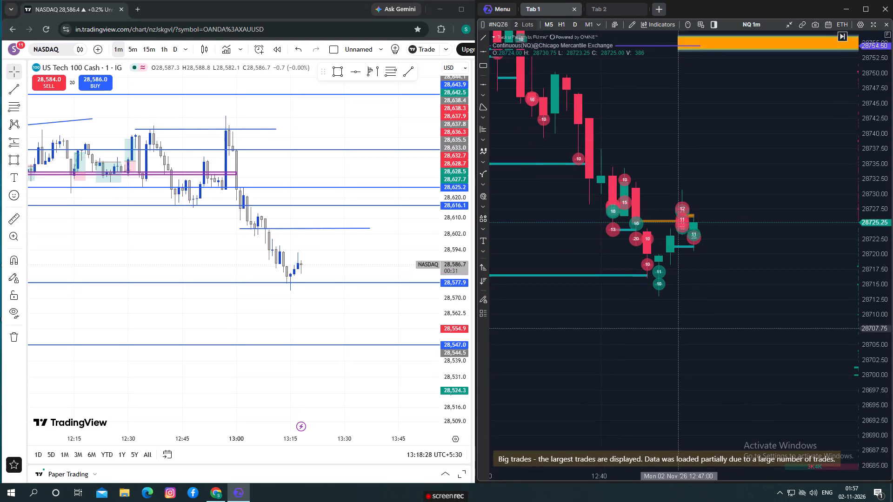
# Examine the 12:48 NQ candle on the ATAS chart against the liquidity heatmap bands near 28,700 and the orange zone near 28,754.50.
pyautogui.scroll(-2, 674, 321)
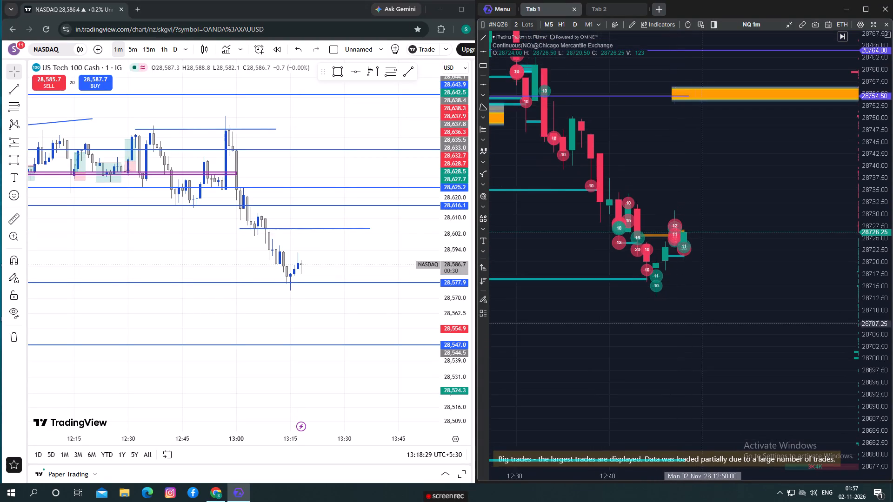
pyautogui.scroll(-2, 705, 323)
pyautogui.scroll(6, 737, 340)
pyautogui.moveTo(738, 338); pyautogui.dragTo(706, 353)
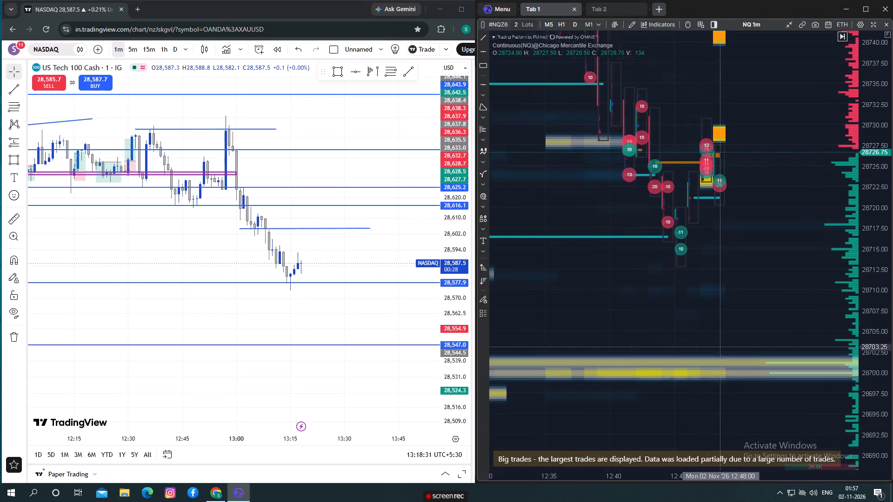
pyautogui.moveTo(706, 353); pyautogui.dragTo(705, 354)
pyautogui.scroll(-4, 709, 258)
pyautogui.moveTo(742, 295); pyautogui.dragTo(651, 314)
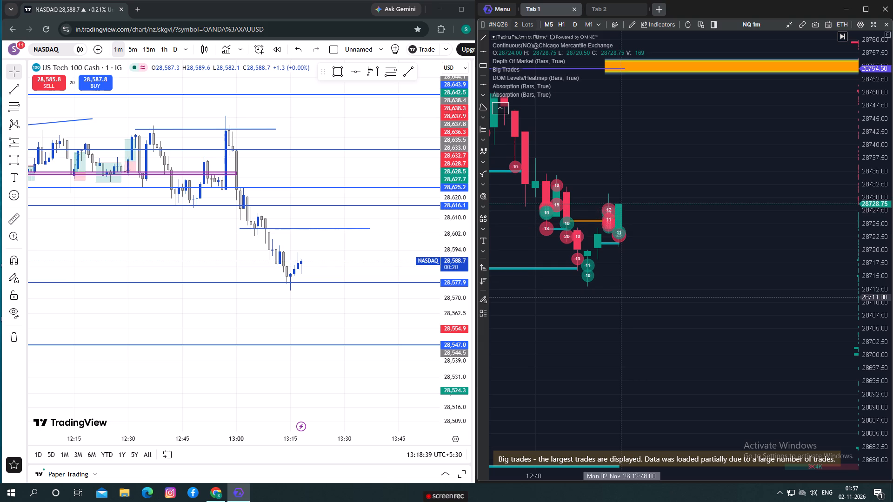
# Examine the newest NQ candles between the cyan levels near 28,735 and 28,716, and compare with TradingView's price action above 28,577.9.
pyautogui.scroll(-3, 646, 257)
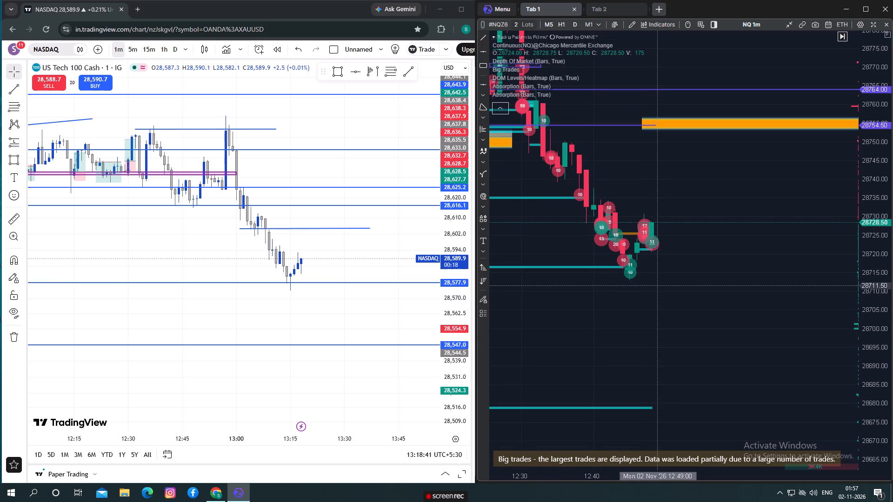
pyautogui.scroll(8, 660, 290)
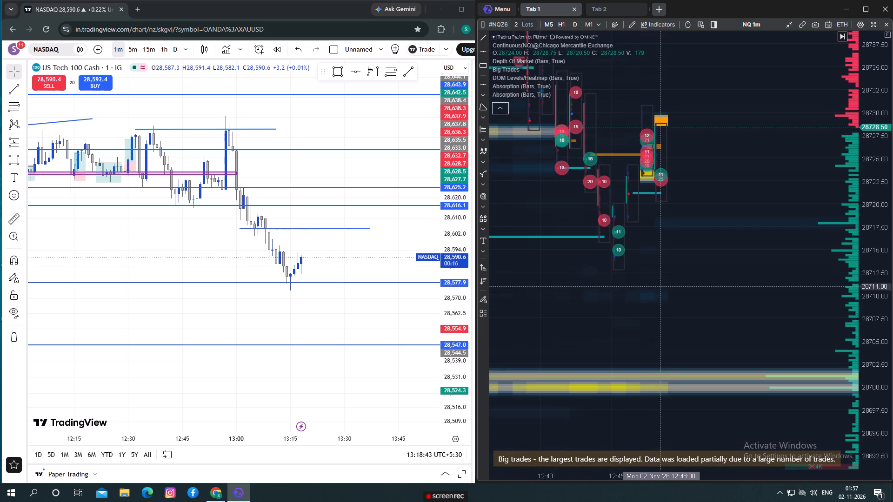
pyautogui.scroll(3, 660, 286)
pyautogui.scroll(-10, 660, 286)
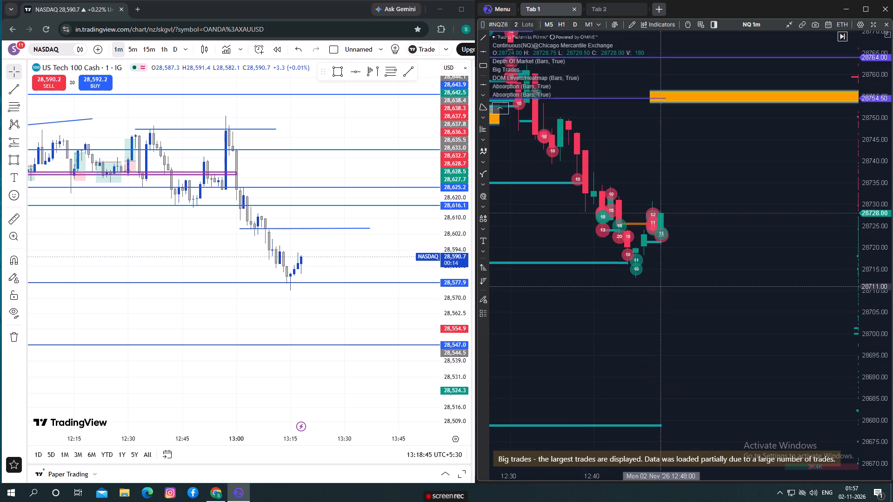
pyautogui.moveTo(661, 286); pyautogui.dragTo(682, 323)
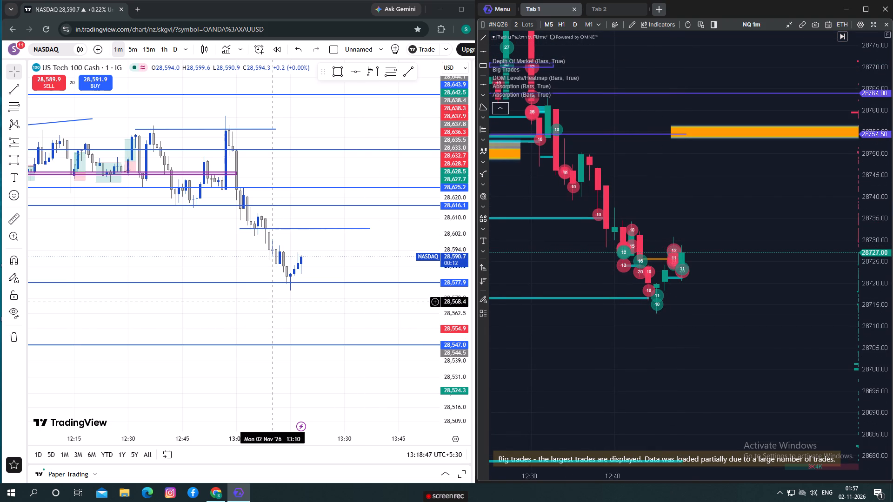
pyautogui.moveTo(272, 302); pyautogui.dragTo(273, 314)
pyautogui.moveTo(324, 311); pyautogui.dragTo(294, 314)
pyautogui.moveTo(715, 317); pyautogui.dragTo(717, 327)
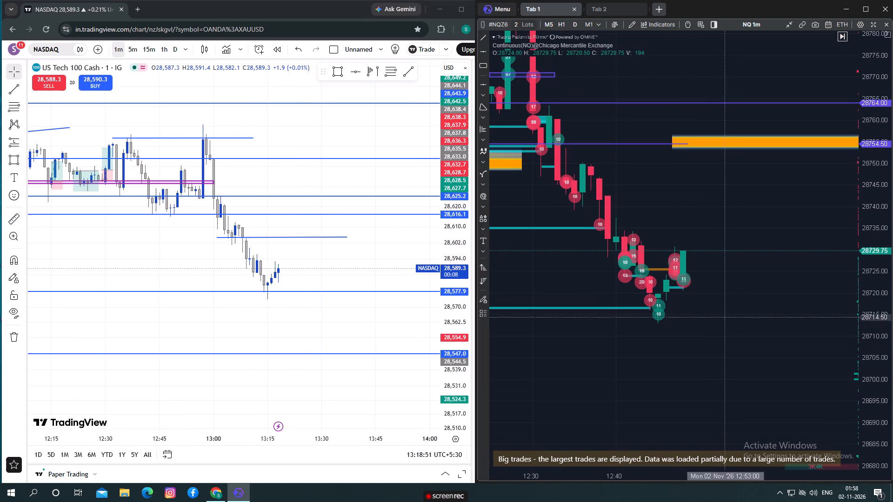
pyautogui.moveTo(709, 246); pyautogui.dragTo(737, 271)
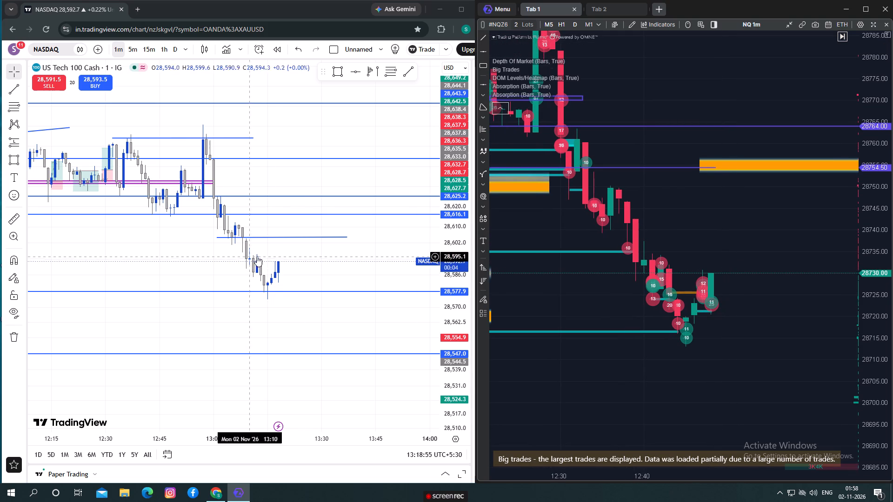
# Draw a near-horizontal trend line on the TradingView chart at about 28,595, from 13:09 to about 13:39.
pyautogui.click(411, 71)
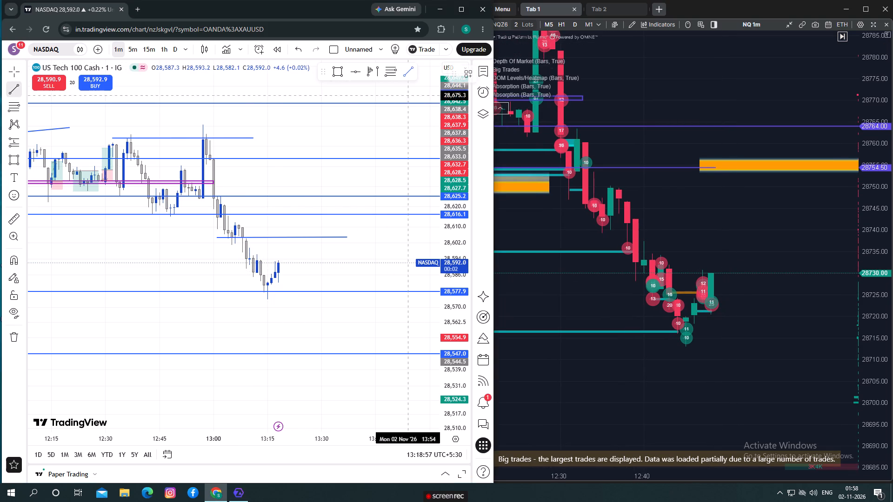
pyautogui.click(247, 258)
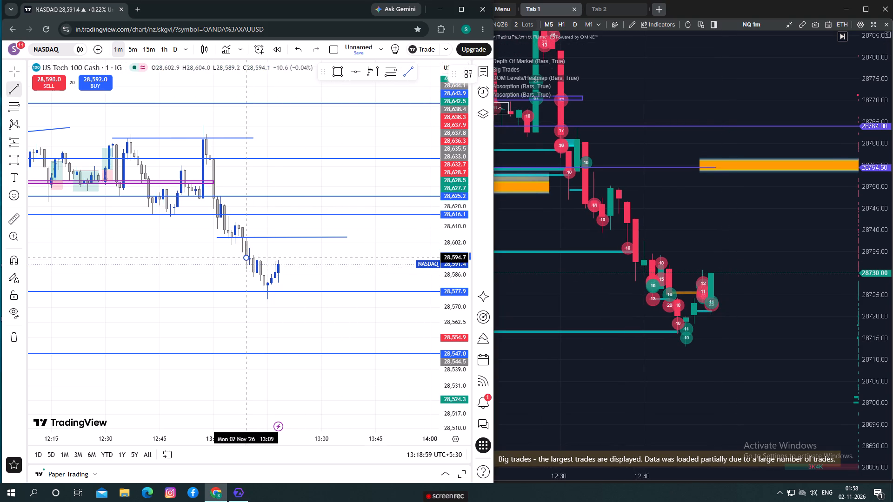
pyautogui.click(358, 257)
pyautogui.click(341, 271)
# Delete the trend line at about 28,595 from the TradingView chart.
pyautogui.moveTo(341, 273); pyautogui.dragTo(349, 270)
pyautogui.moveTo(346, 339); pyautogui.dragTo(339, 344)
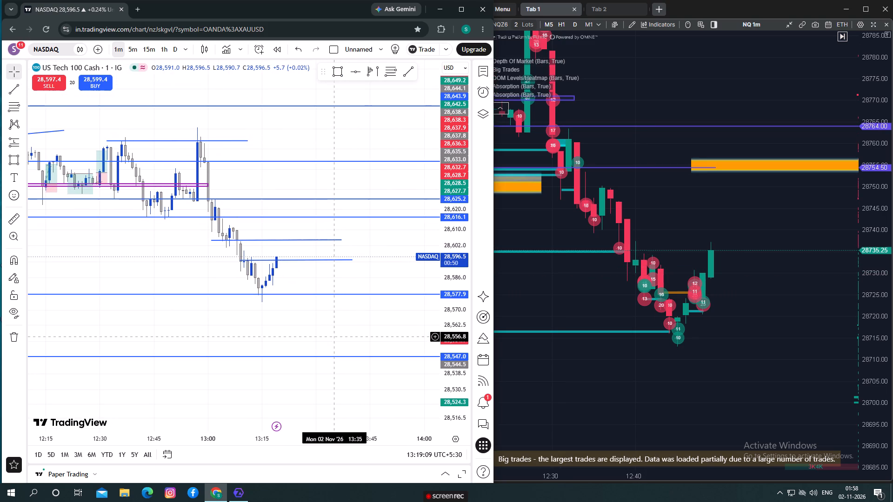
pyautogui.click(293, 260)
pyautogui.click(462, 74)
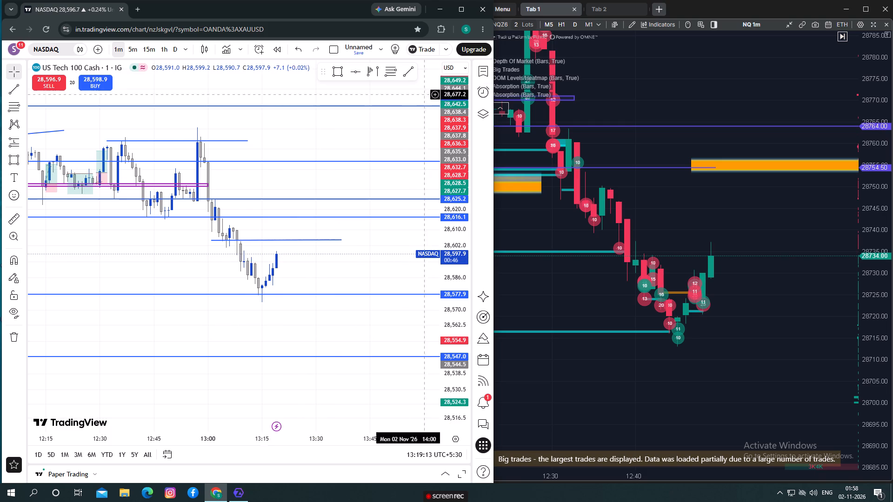
# Place a short position at the 13:09 candle on TradingView, with entry at about 28,594.4 and stop at about 28,603.4.
pyautogui.moveTo(312, 274); pyautogui.dragTo(314, 268)
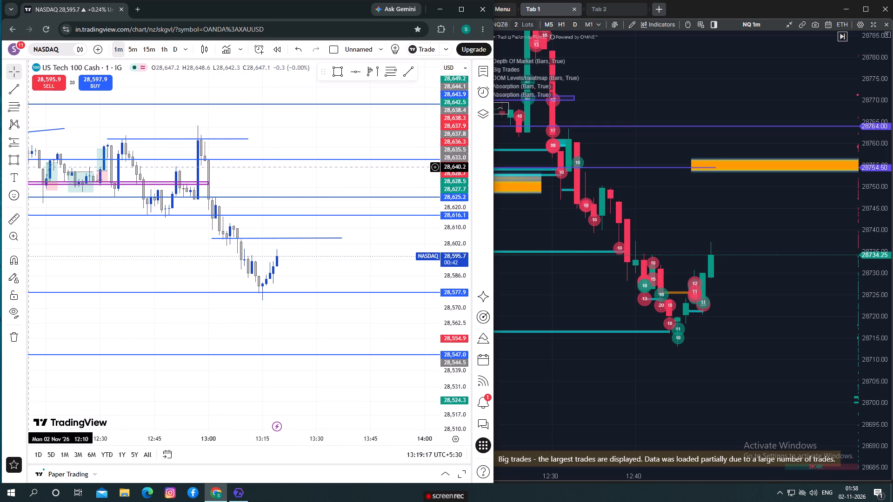
pyautogui.moveTo(18, 129); pyautogui.dragTo(28, 146)
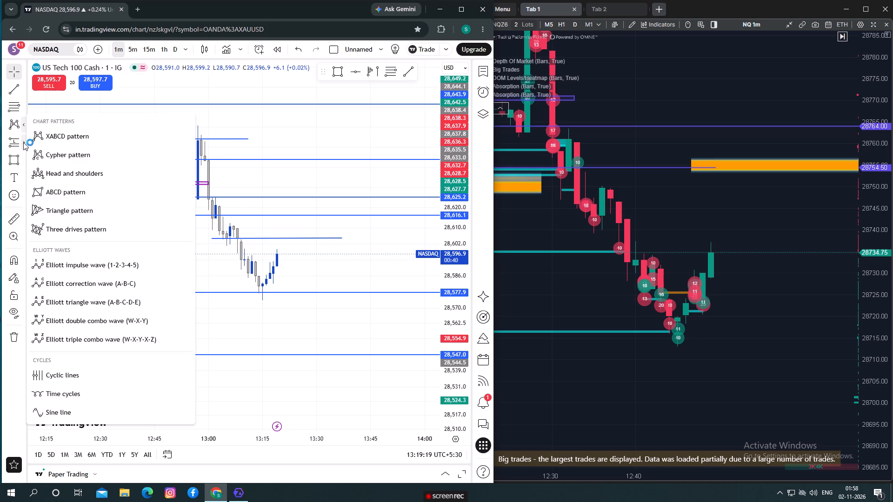
pyautogui.click(23, 139)
pyautogui.click(53, 168)
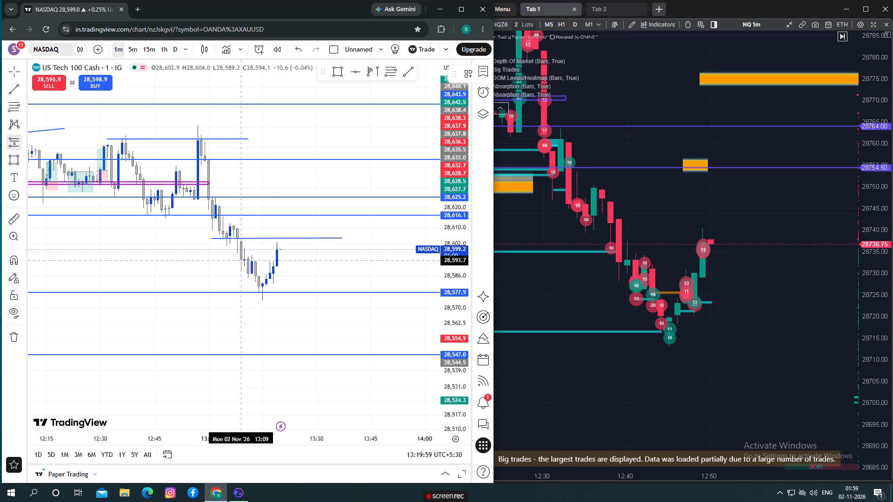
pyautogui.click(241, 259)
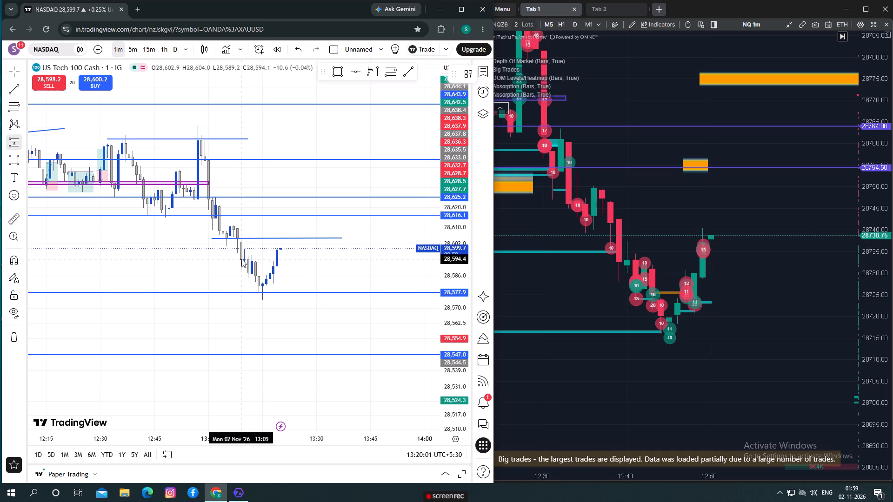
pyautogui.moveTo(242, 226); pyautogui.dragTo(246, 238)
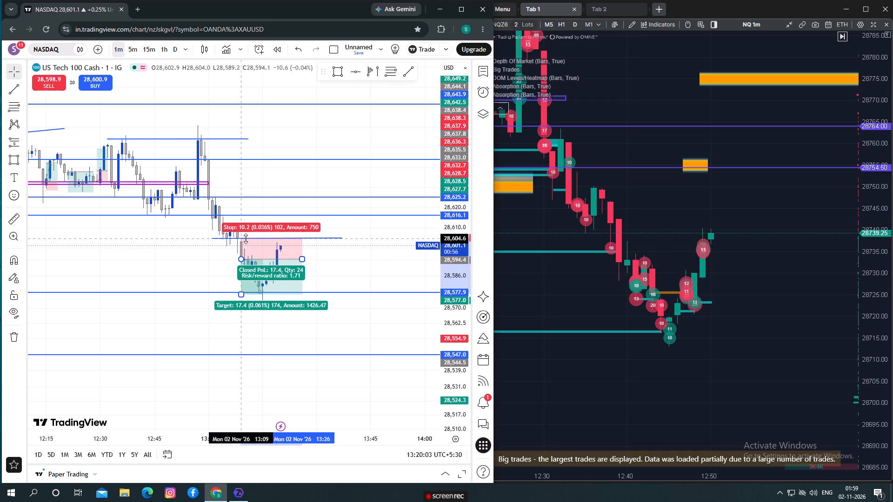
pyautogui.moveTo(246, 238); pyautogui.dragTo(247, 243)
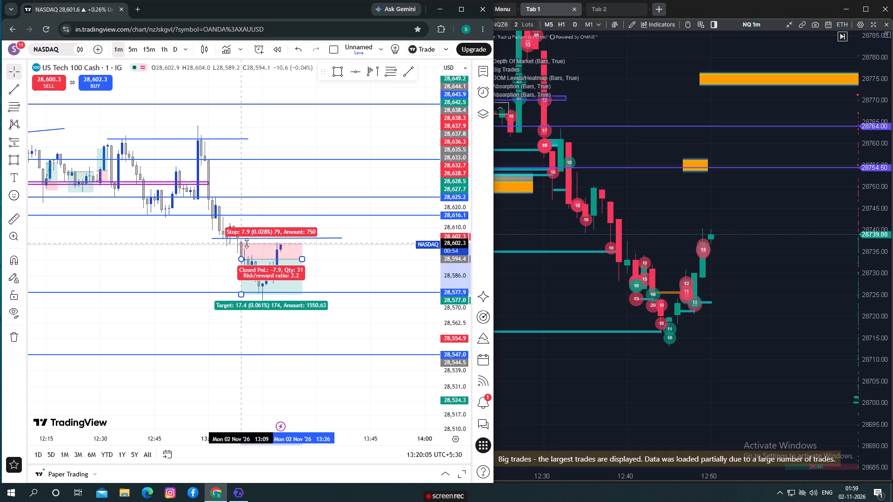
pyautogui.moveTo(247, 243); pyautogui.dragTo(247, 241)
pyautogui.click(217, 263)
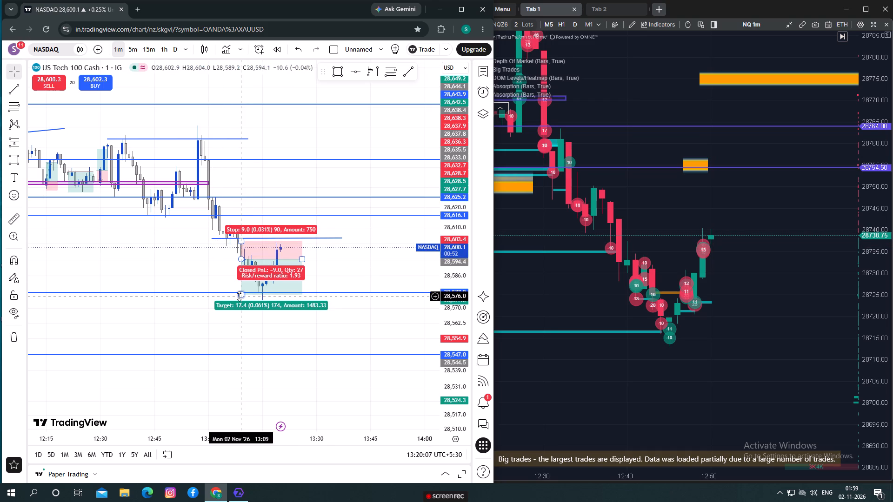
# Move the short position's target up to about 28,583.8.
pyautogui.moveTo(239, 295); pyautogui.dragTo(250, 282)
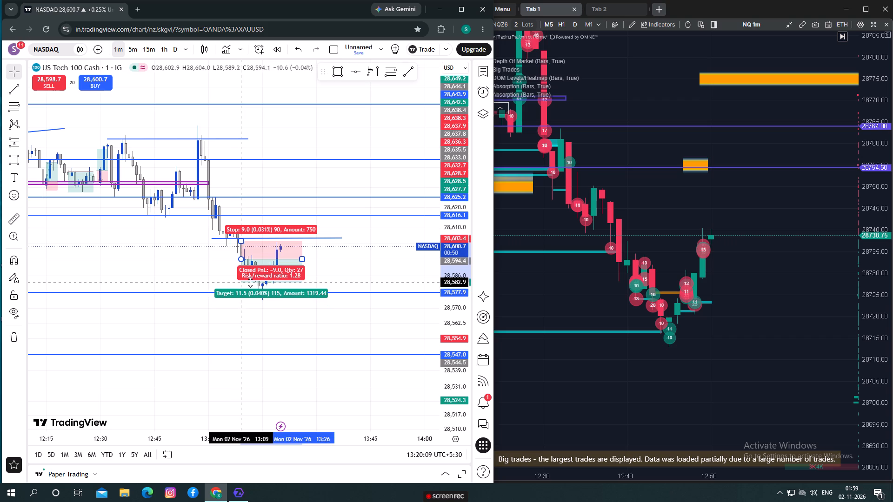
pyautogui.moveTo(250, 282); pyautogui.dragTo(255, 279)
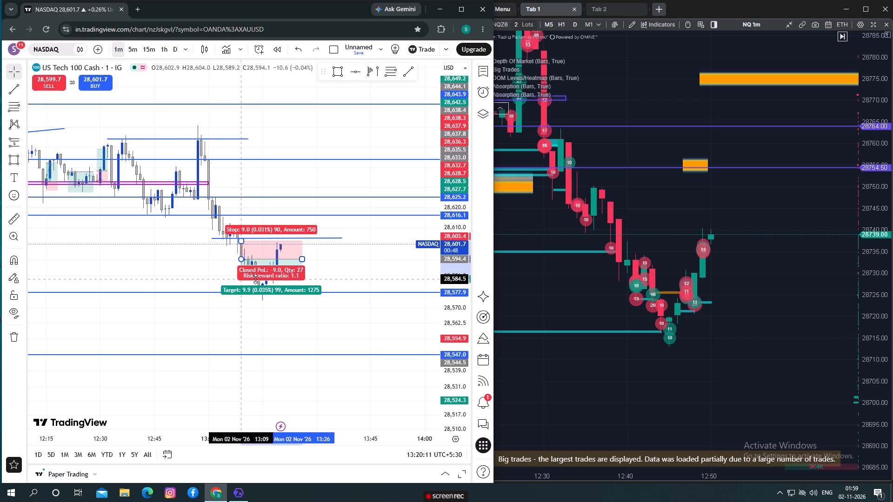
pyautogui.moveTo(255, 279); pyautogui.dragTo(259, 280)
pyautogui.click(210, 283)
# Shorten the short position to end at about 13:16 and tighten its stop to about 28,598.6.
pyautogui.moveTo(303, 260); pyautogui.dragTo(265, 263)
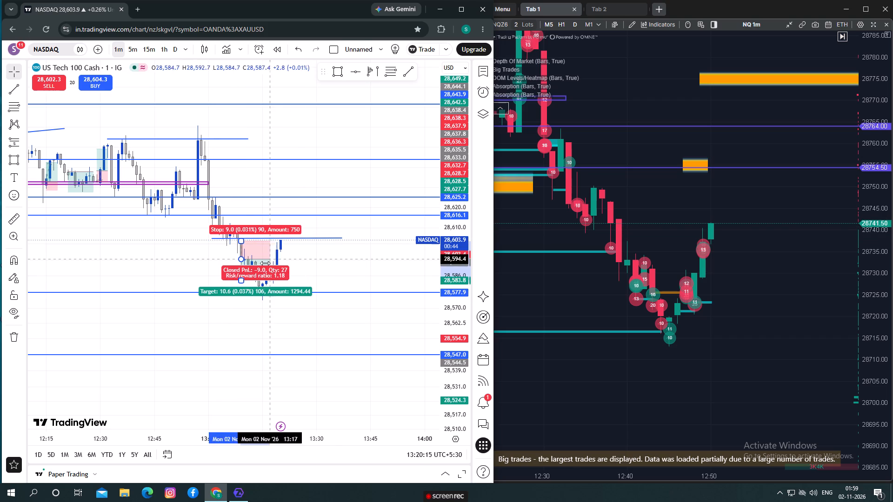
pyautogui.moveTo(265, 263); pyautogui.dragTo(264, 263)
pyautogui.moveTo(244, 242); pyautogui.dragTo(244, 251)
pyautogui.click(201, 264)
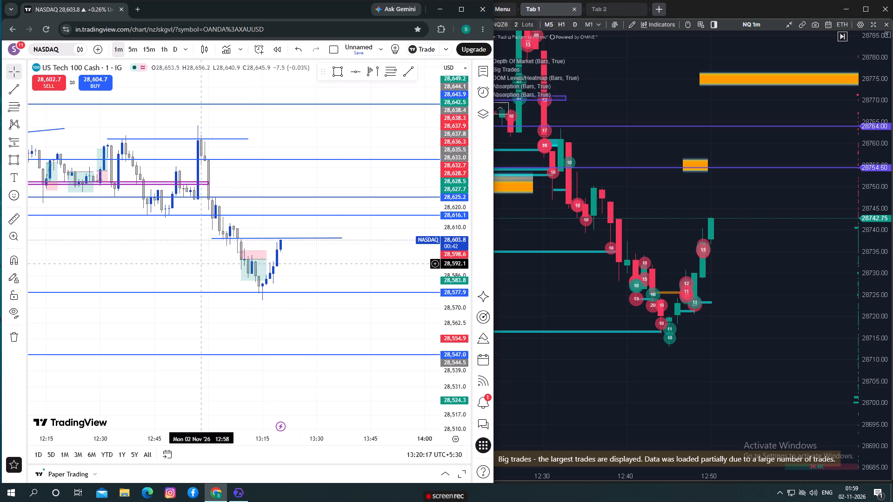
# Examine the latest NQ candles in ATAS against the wider decline and the levels near 28,754.50 and 28,764, alongside TradingView's price near 28,604.
pyautogui.moveTo(343, 320); pyautogui.dragTo(328, 318)
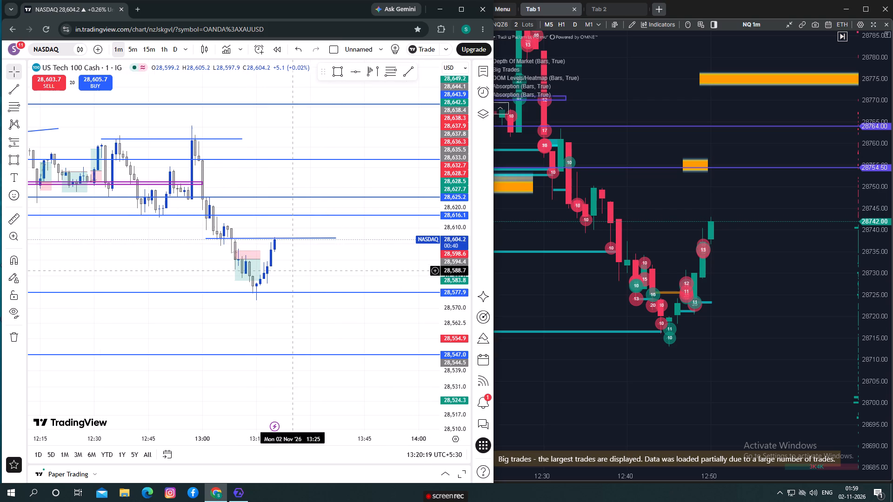
pyautogui.click(298, 265)
pyautogui.moveTo(300, 267); pyautogui.dragTo(305, 284)
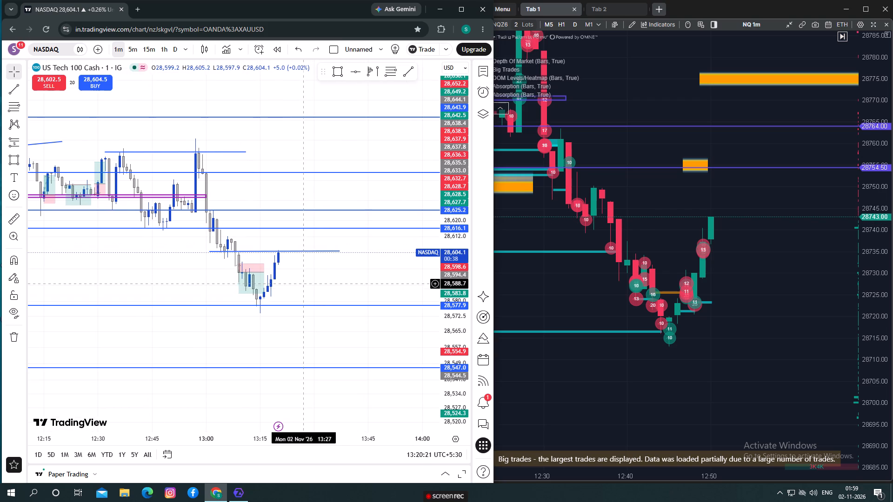
pyautogui.scroll(-2, 618, 276)
pyautogui.scroll(-3, 630, 313)
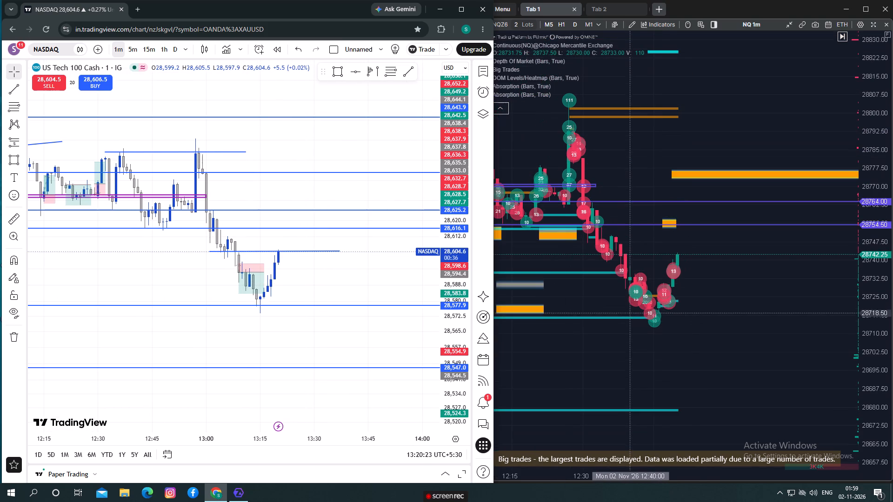
pyautogui.click(663, 348)
pyautogui.scroll(5, 664, 348)
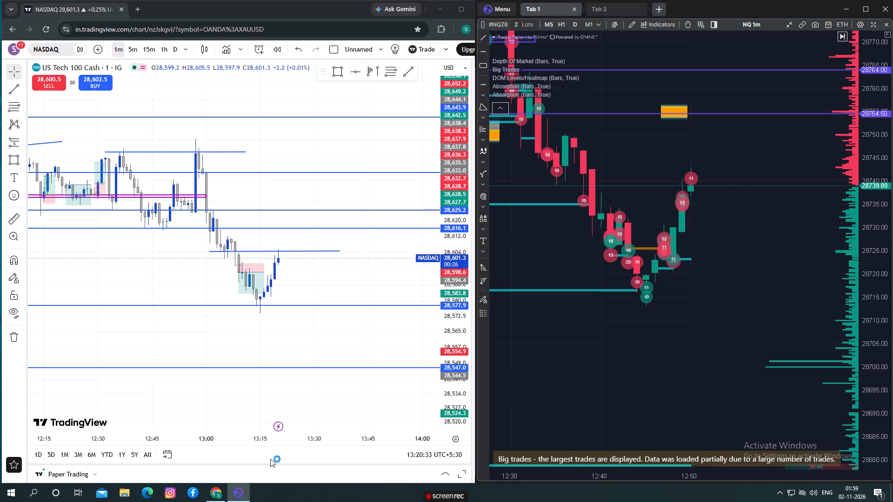
# Measure the TradingView price distance from the 28,577.9 level up to the short line near 28,604.8.
pyautogui.click(18, 223)
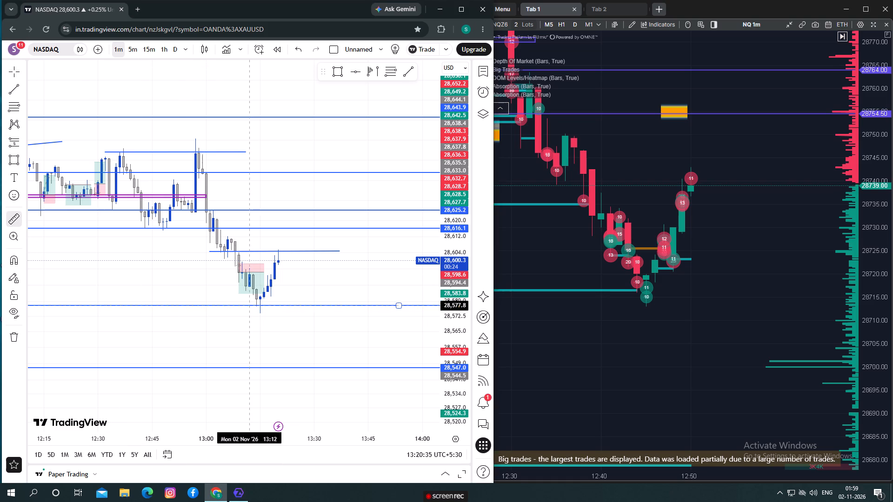
pyautogui.click(252, 304)
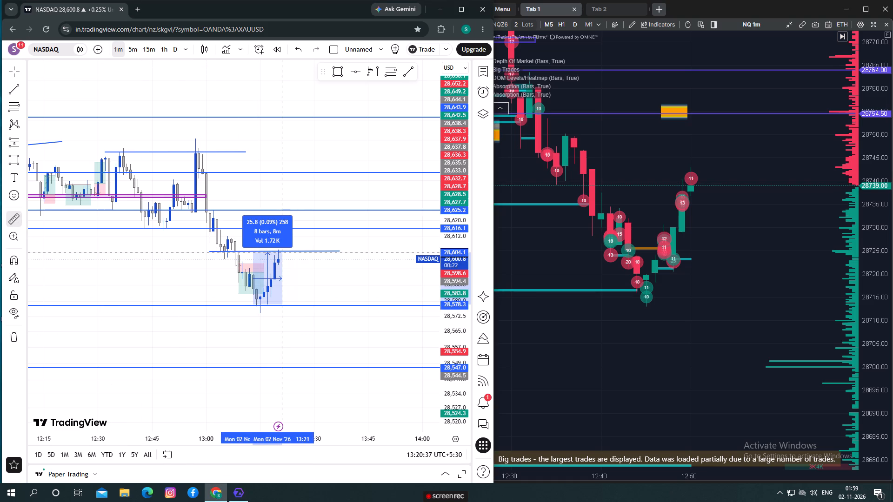
pyautogui.click(283, 251)
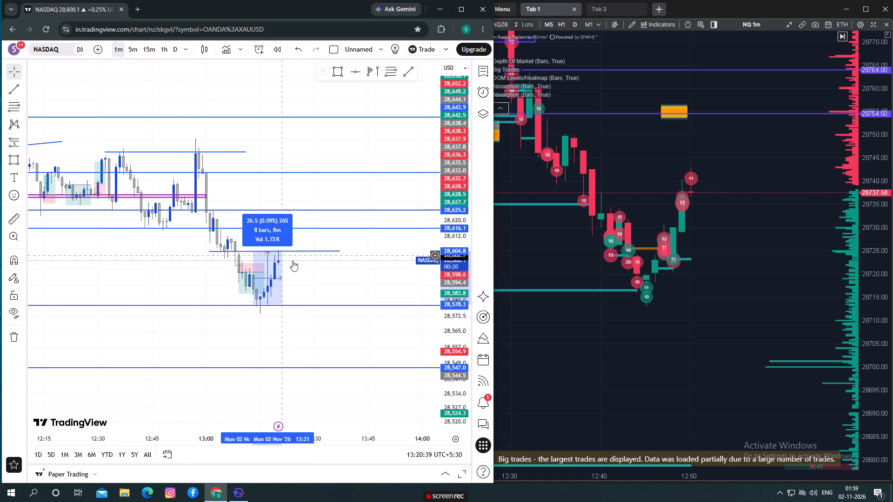
pyautogui.click(295, 262)
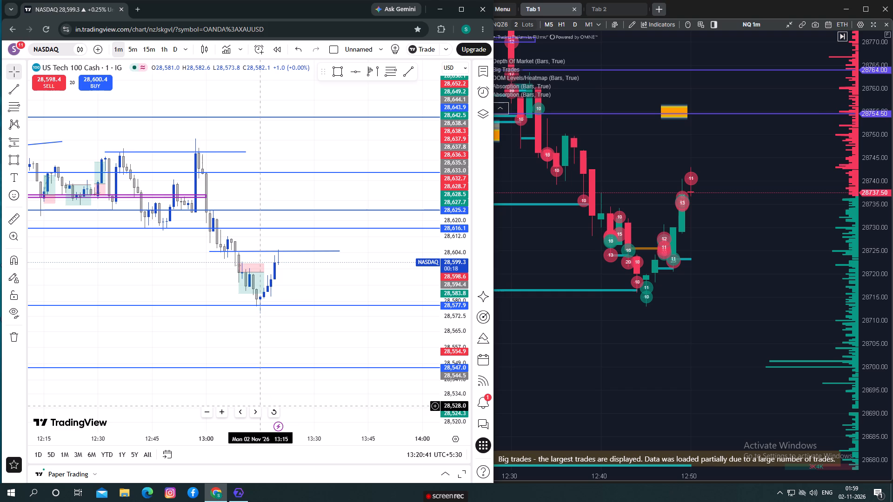
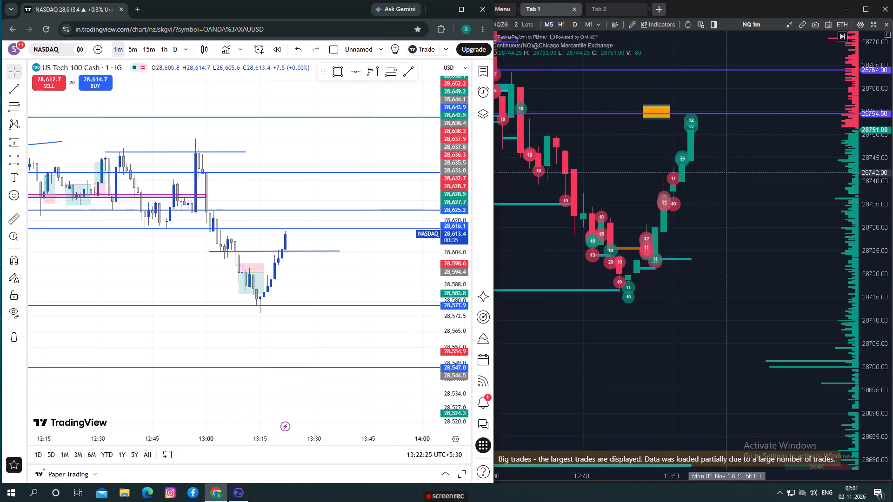
# Examine the bid/ask footprint volumes and big trades inside the latest NQ candles in ATAS, just below the 28,754.50 level.
pyautogui.scroll(-2, 726, 172)
pyautogui.moveTo(740, 205); pyautogui.dragTo(724, 225)
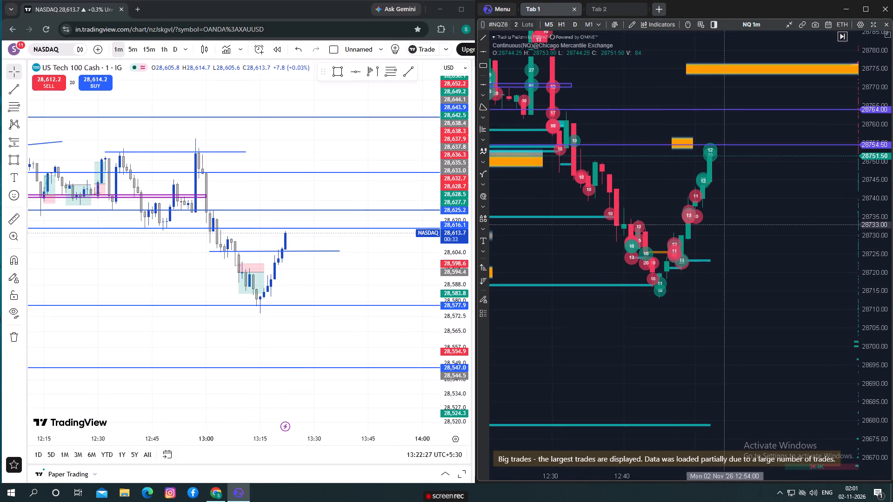
pyautogui.scroll(1, 724, 225)
pyautogui.scroll(4, 789, 224)
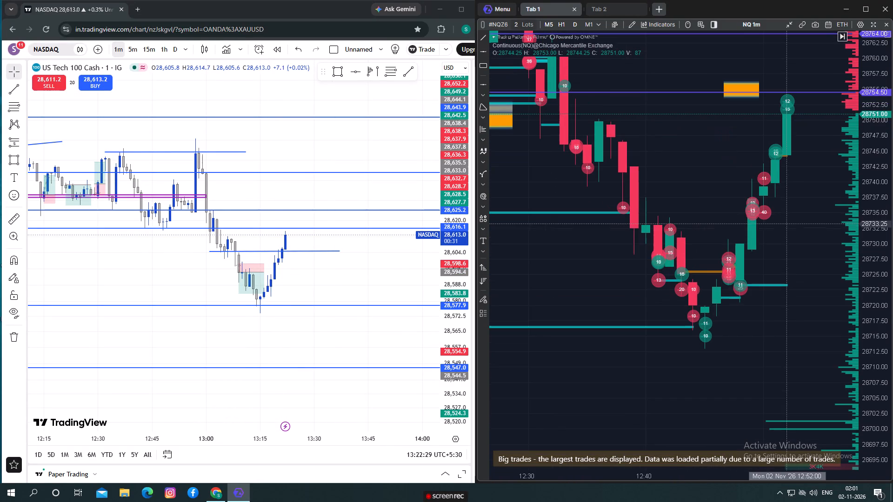
pyautogui.moveTo(752, 140); pyautogui.dragTo(678, 184)
pyautogui.scroll(5, 675, 184)
pyautogui.moveTo(675, 184); pyautogui.dragTo(643, 243)
pyautogui.scroll(5, 640, 244)
pyautogui.moveTo(640, 241); pyautogui.dragTo(626, 260)
pyautogui.scroll(3, 673, 289)
pyautogui.moveTo(622, 230); pyautogui.dragTo(607, 260)
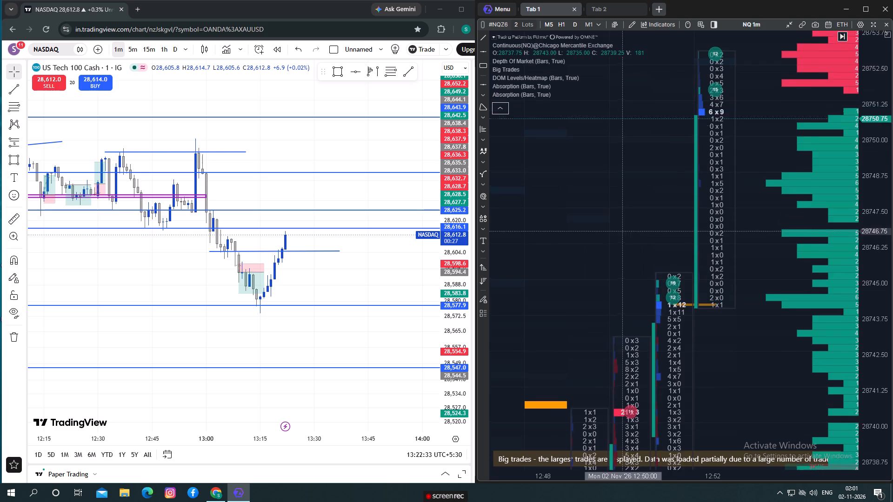
pyautogui.moveTo(607, 260); pyautogui.dragTo(582, 304)
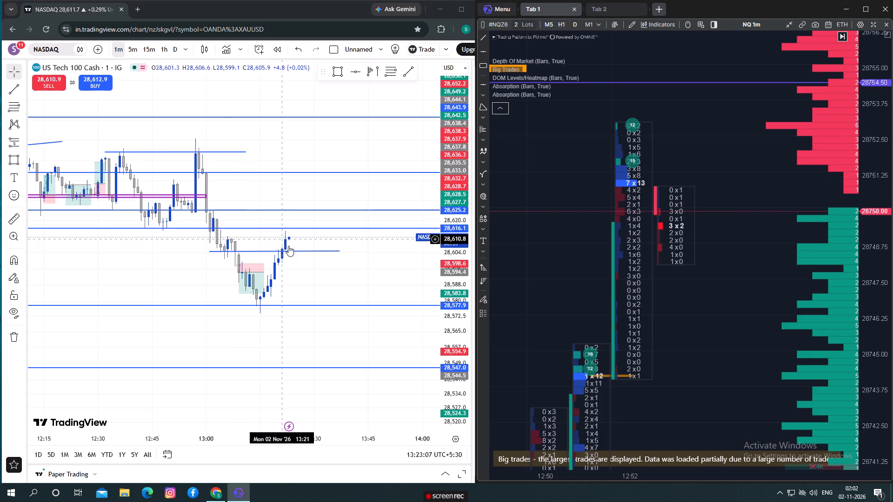
# Review the TradingView rebound, and examine the wider ATAS decline and recovery against the 28,754.50 and 28,764 levels and the orange liquidity zones.
pyautogui.scroll(-2, 293, 276)
pyautogui.moveTo(346, 283); pyautogui.dragTo(310, 283)
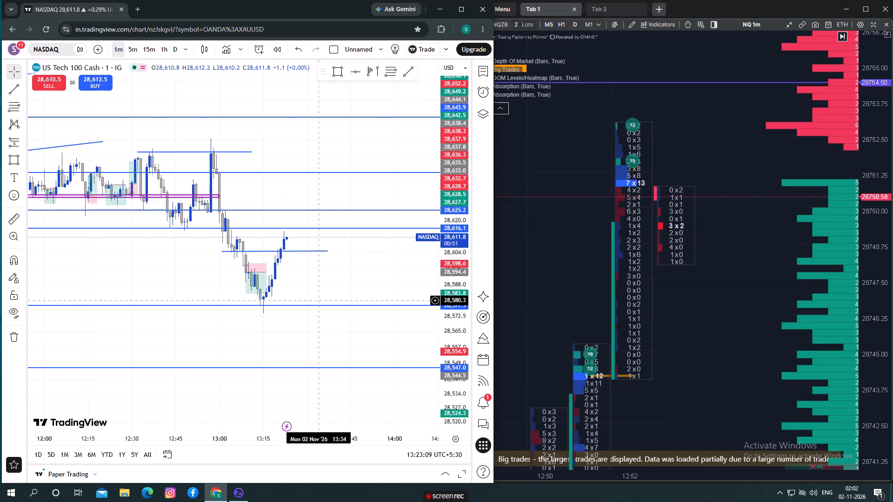
pyautogui.moveTo(874, 188); pyautogui.dragTo(884, 314)
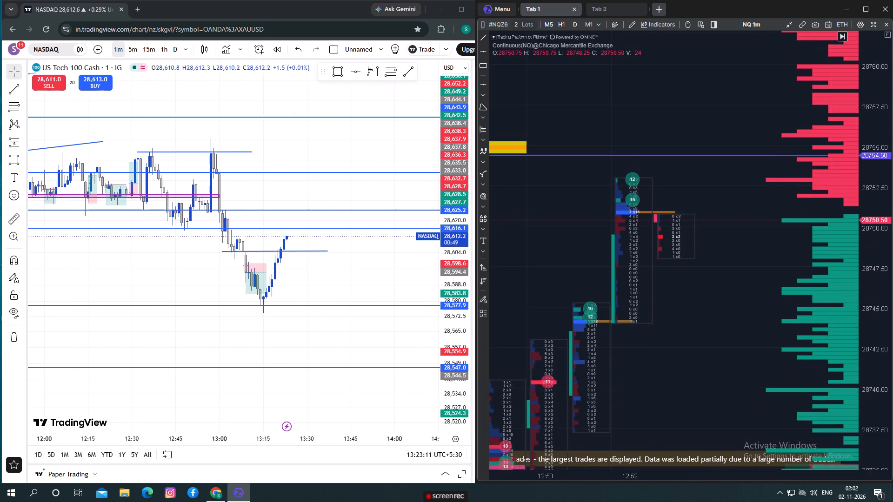
pyautogui.scroll(-8, 760, 272)
pyautogui.scroll(-3, 773, 322)
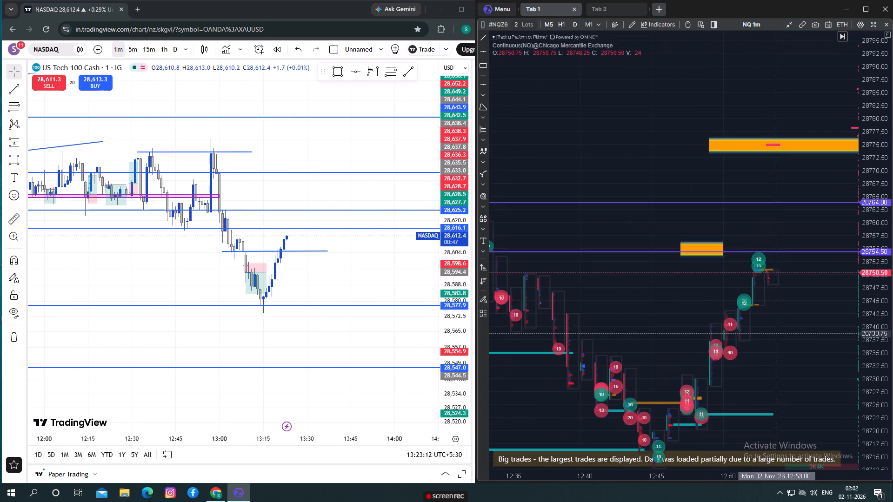
pyautogui.moveTo(778, 344); pyautogui.dragTo(741, 299)
pyautogui.scroll(-6, 738, 302)
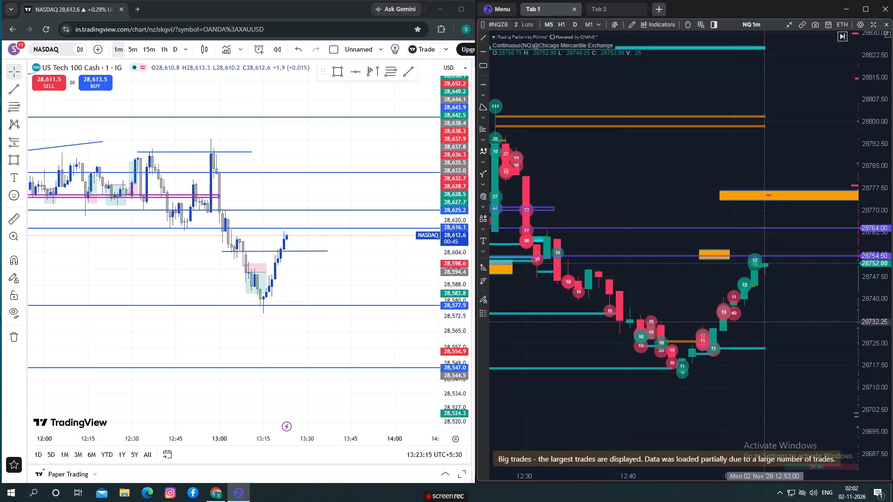
pyautogui.moveTo(773, 406); pyautogui.dragTo(739, 395)
pyautogui.moveTo(883, 378); pyautogui.dragTo(876, 353)
pyautogui.scroll(1, 780, 357)
pyautogui.scroll(-2, 780, 357)
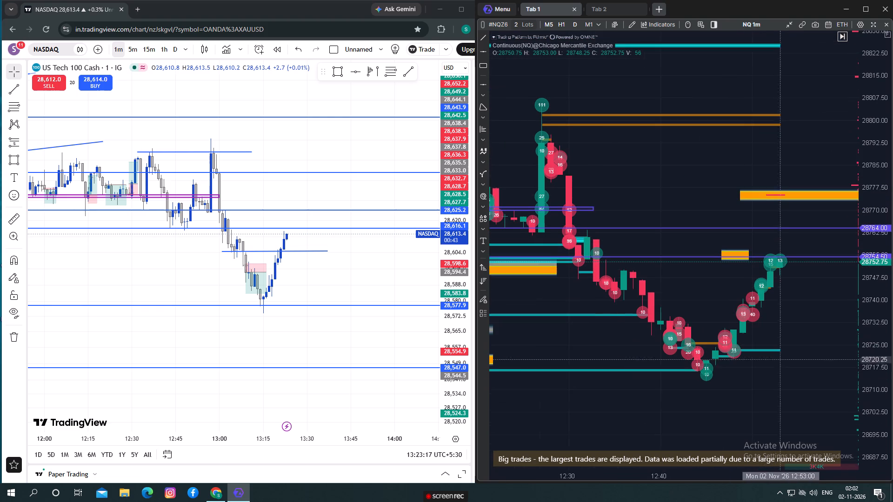
pyautogui.moveTo(785, 390); pyautogui.dragTo(778, 340)
pyautogui.moveTo(863, 362); pyautogui.dragTo(857, 311)
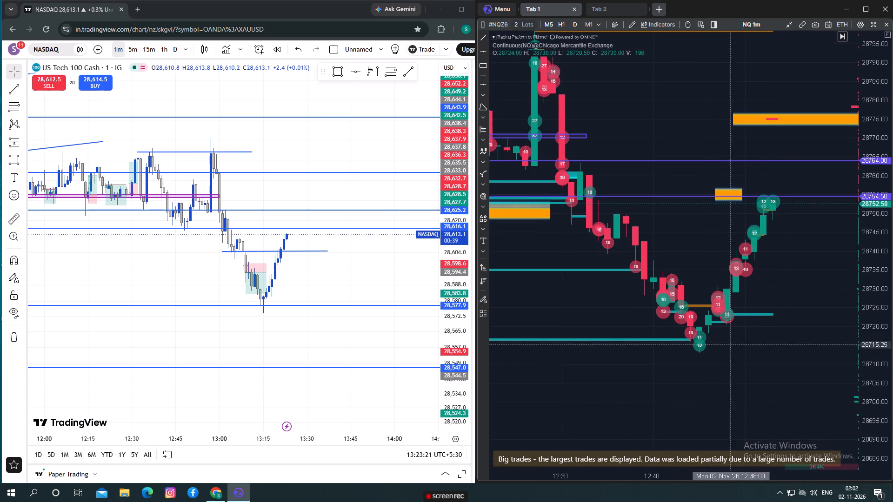
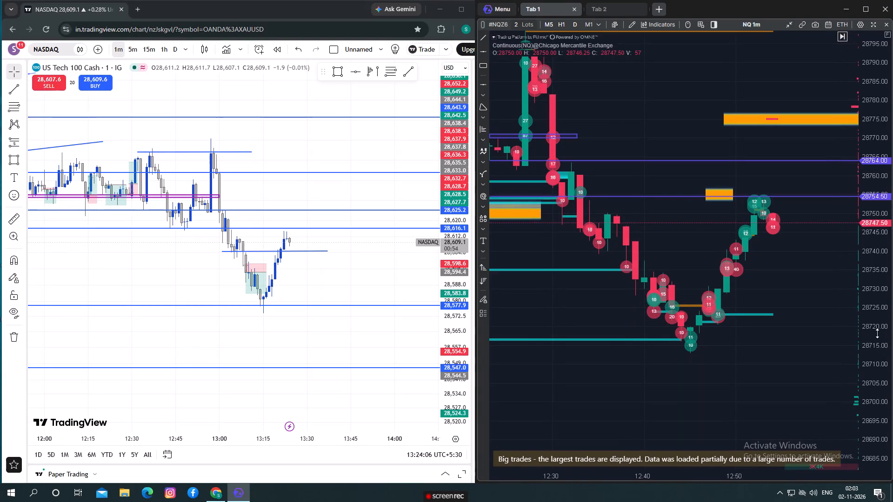
# Lower the TradingView horizontal level just above the current price to 28,615.0, at the highs of the rebound.
pyautogui.moveTo(877, 333); pyautogui.dragTo(872, 305)
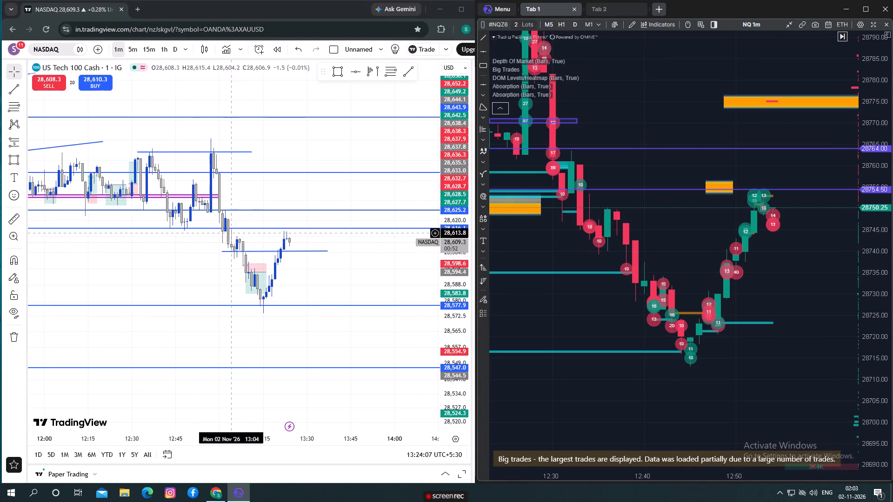
pyautogui.moveTo(245, 228); pyautogui.dragTo(253, 231)
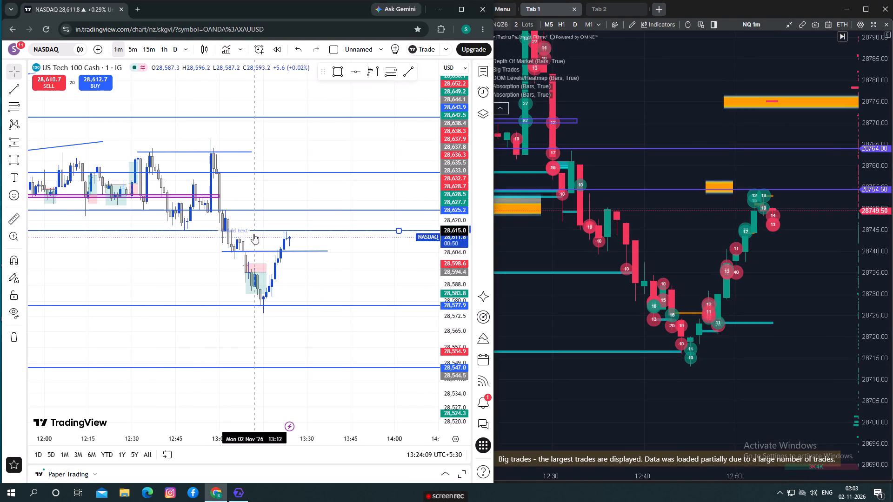
pyautogui.click(180, 281)
# Examine the TradingView rebound after 13:15 between the 28,577.9 and 28,615.0 levels, including the lower levels down to 28,490.8.
pyautogui.moveTo(174, 278); pyautogui.dragTo(249, 277)
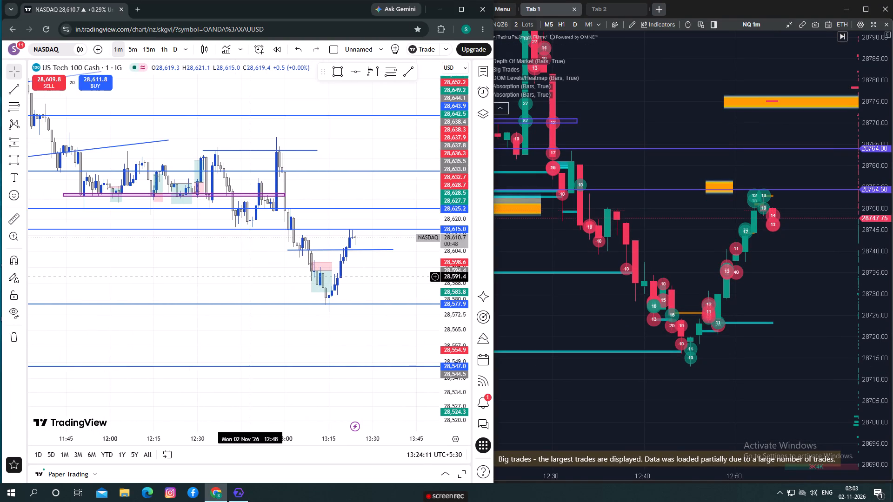
pyautogui.moveTo(249, 277); pyautogui.dragTo(204, 276)
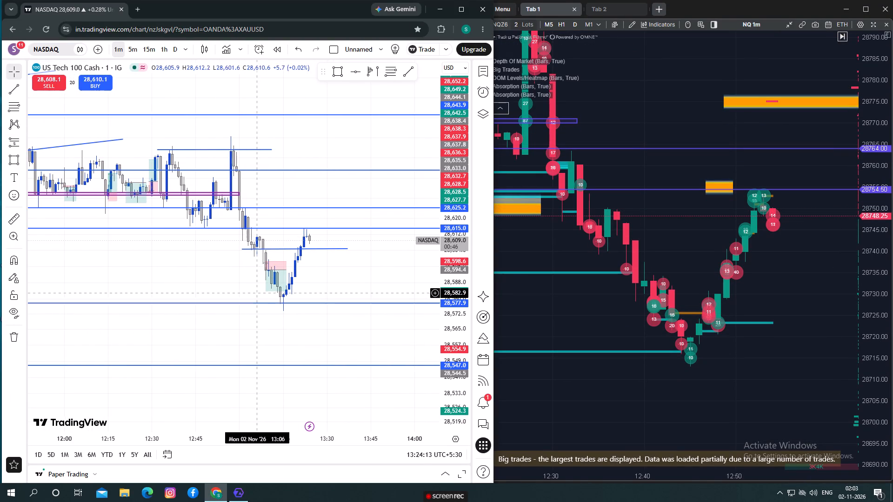
pyautogui.scroll(4, 224, 250)
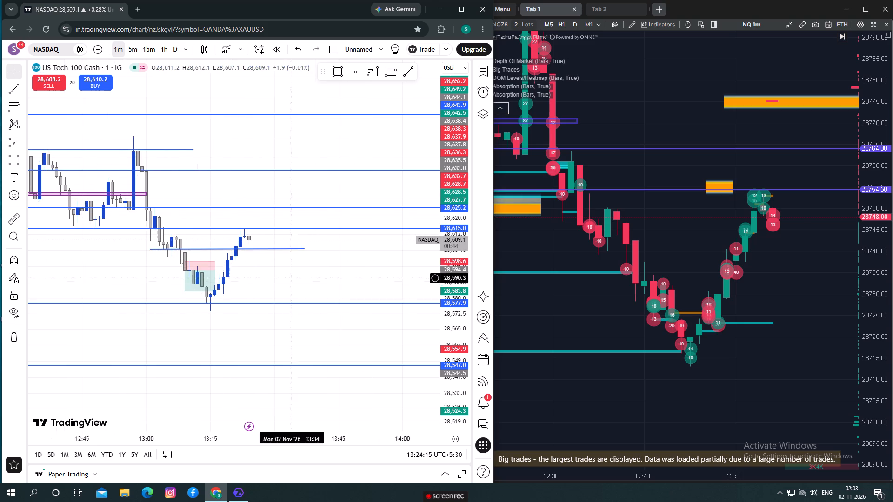
pyautogui.moveTo(453, 344); pyautogui.dragTo(433, 258)
pyautogui.moveTo(260, 285); pyautogui.dragTo(330, 291)
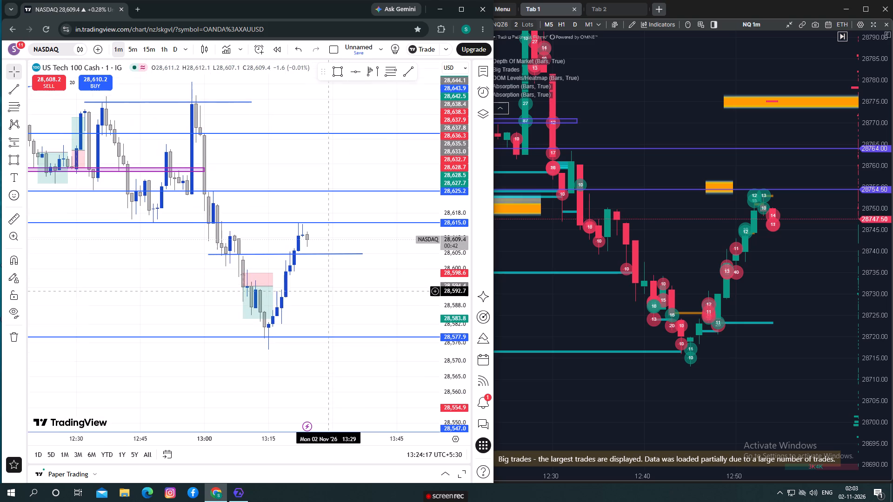
pyautogui.moveTo(330, 291); pyautogui.dragTo(331, 291)
pyautogui.moveTo(457, 237); pyautogui.dragTo(457, 237)
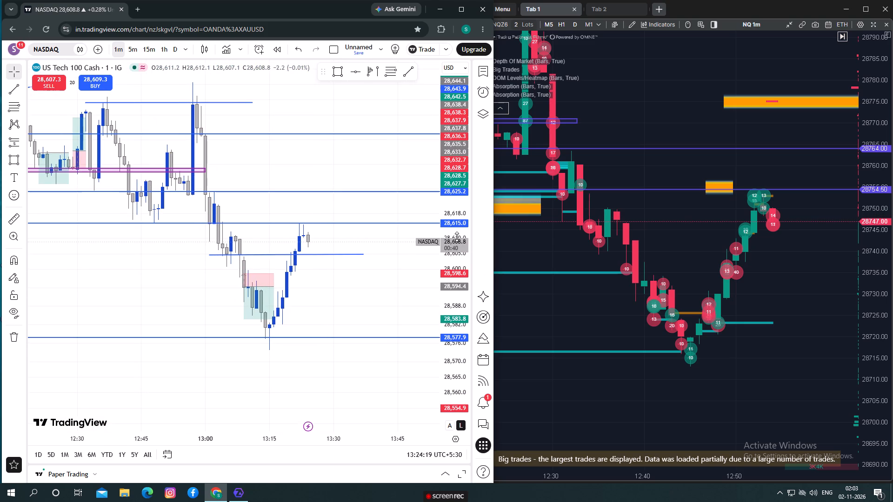
pyautogui.moveTo(457, 237); pyautogui.dragTo(463, 303)
pyautogui.scroll(-2, 364, 296)
pyautogui.moveTo(379, 293); pyautogui.dragTo(362, 274)
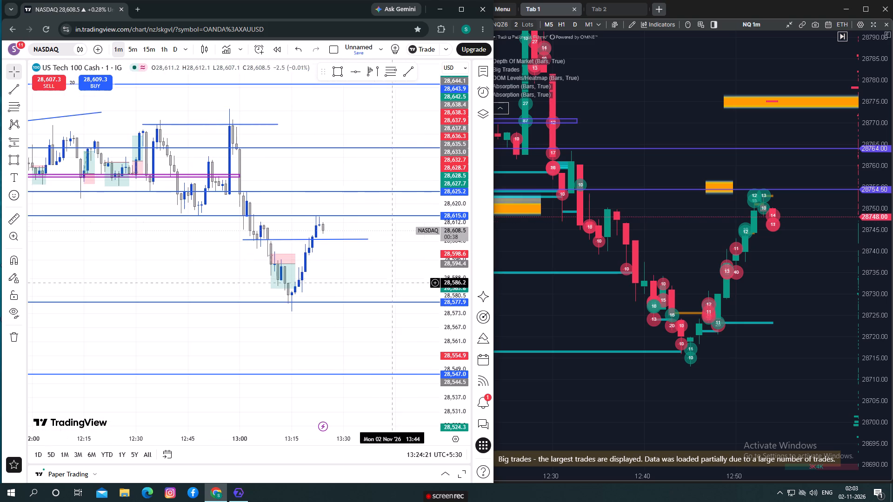
pyautogui.moveTo(445, 223); pyautogui.dragTo(447, 315)
pyautogui.scroll(-2, 336, 301)
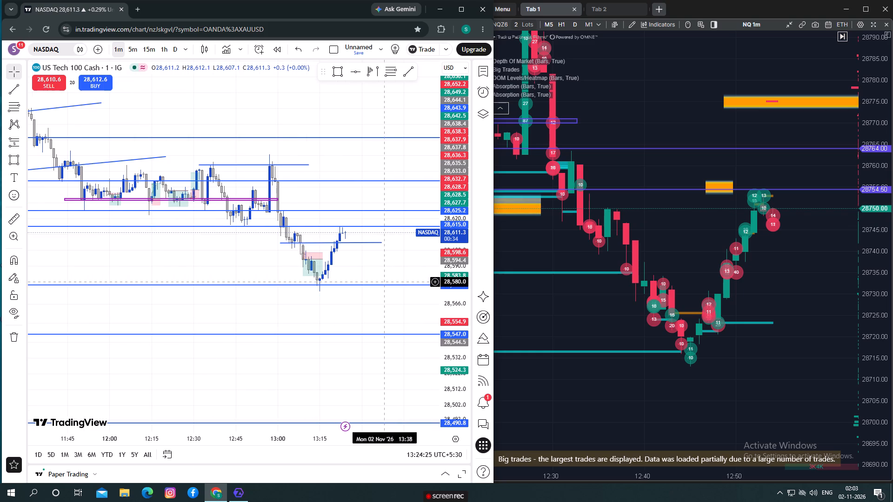
pyautogui.scroll(-3, 384, 282)
pyautogui.moveTo(382, 312); pyautogui.dragTo(267, 295)
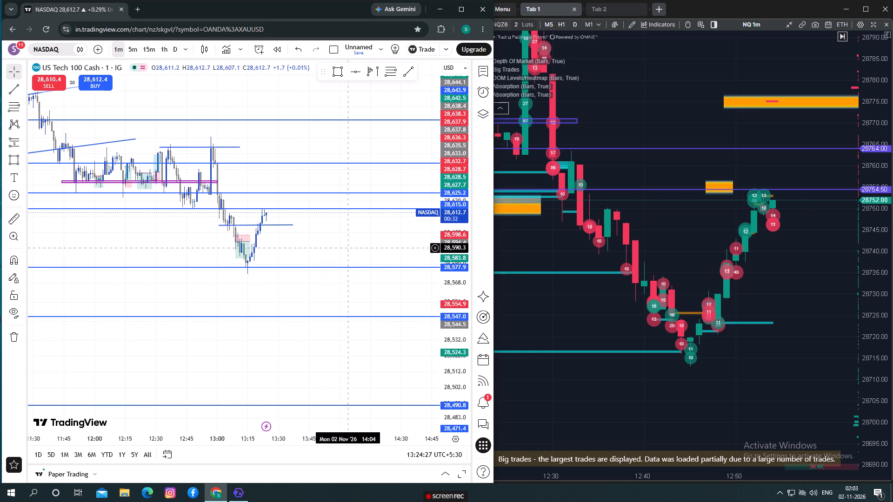
pyautogui.moveTo(463, 319); pyautogui.dragTo(458, 302)
# Examine the earlier NASDAQ consolidation around the purple zone and the drop after 13:00, compared with the rebound at 28,615.0.
pyautogui.scroll(2, 220, 286)
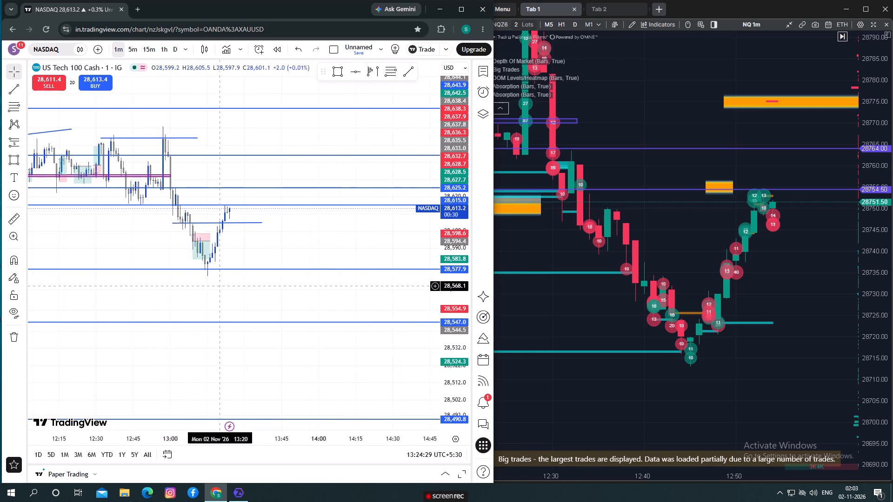
pyautogui.scroll(1, 220, 286)
pyautogui.moveTo(243, 250); pyautogui.dragTo(386, 303)
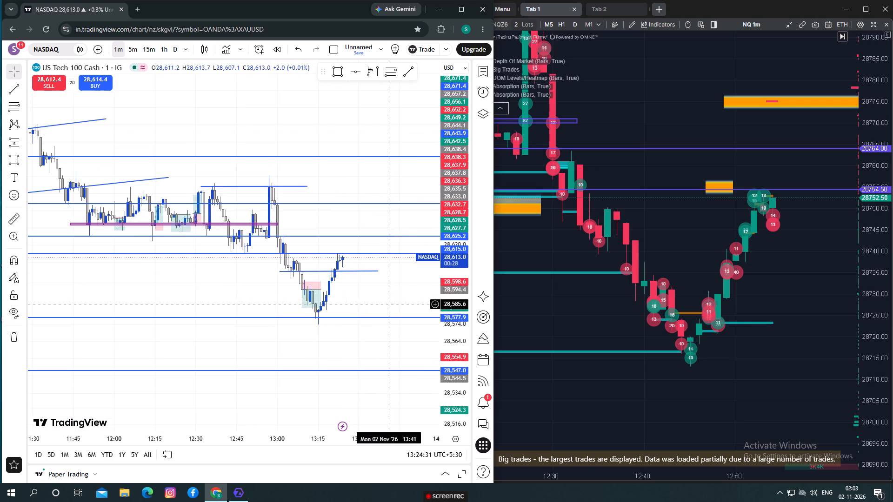
pyautogui.moveTo(466, 338); pyautogui.dragTo(442, 296)
pyautogui.scroll(2, 334, 294)
pyautogui.moveTo(106, 298); pyautogui.dragTo(139, 312)
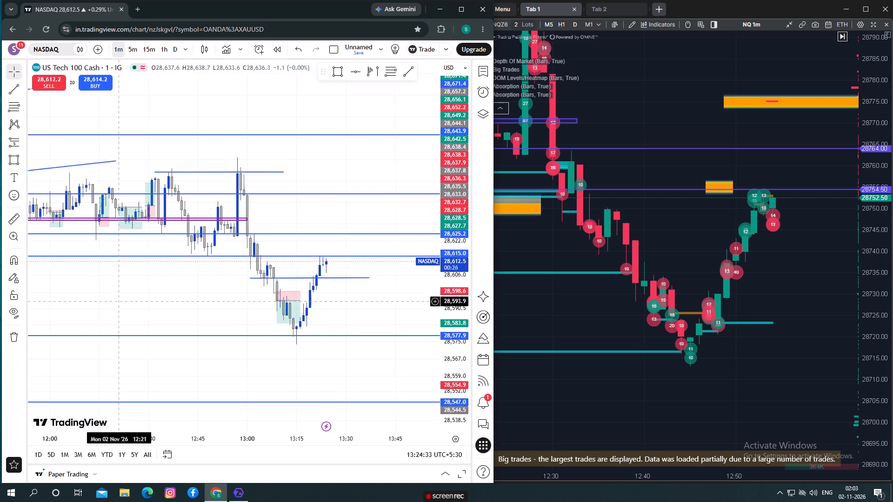
pyautogui.moveTo(139, 312); pyautogui.dragTo(177, 309)
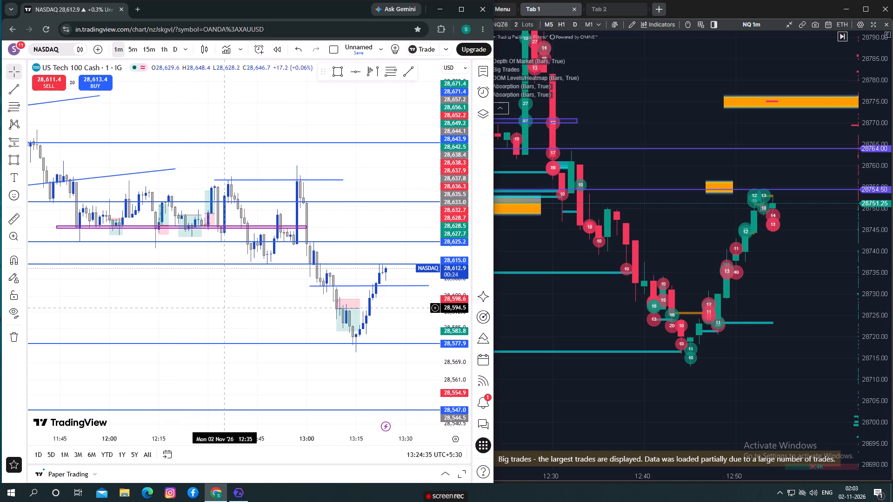
pyautogui.click(440, 280)
pyautogui.moveTo(448, 301); pyautogui.dragTo(448, 265)
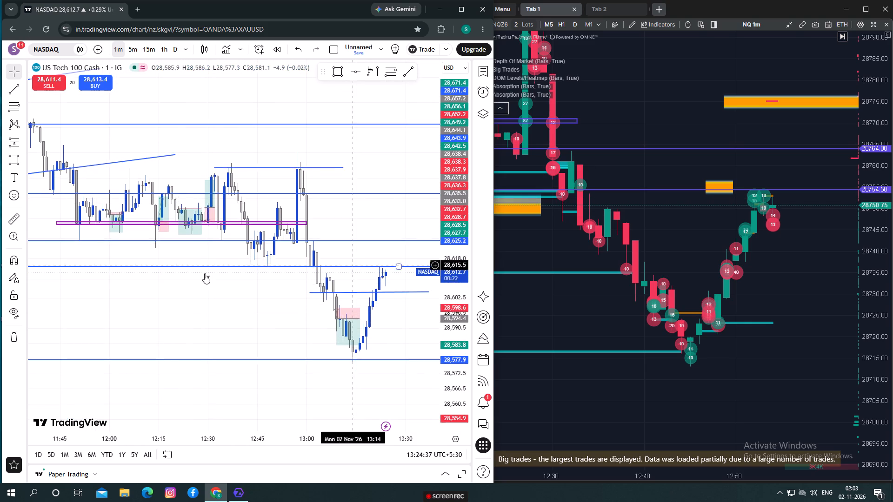
pyautogui.scroll(2, 187, 273)
pyautogui.moveTo(176, 285); pyautogui.dragTo(328, 329)
pyautogui.moveTo(462, 367); pyautogui.dragTo(453, 324)
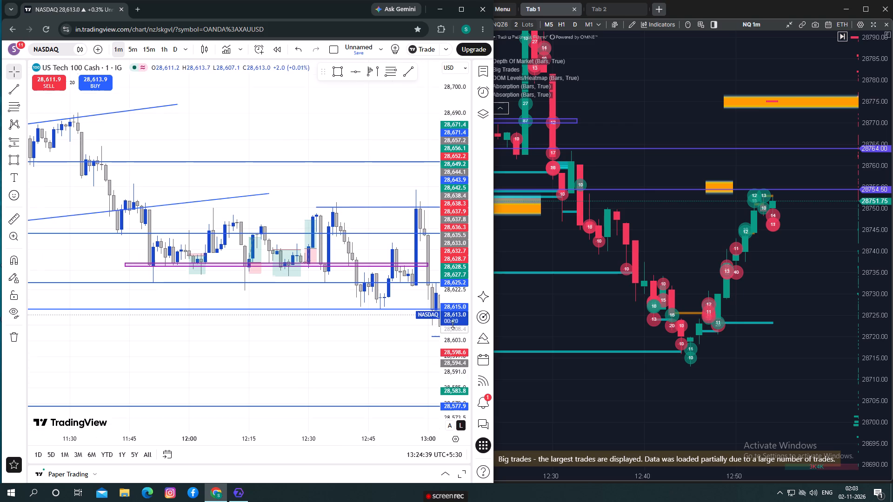
pyautogui.moveTo(453, 324); pyautogui.dragTo(452, 320)
pyautogui.scroll(2, 278, 389)
pyautogui.moveTo(277, 380); pyautogui.dragTo(218, 332)
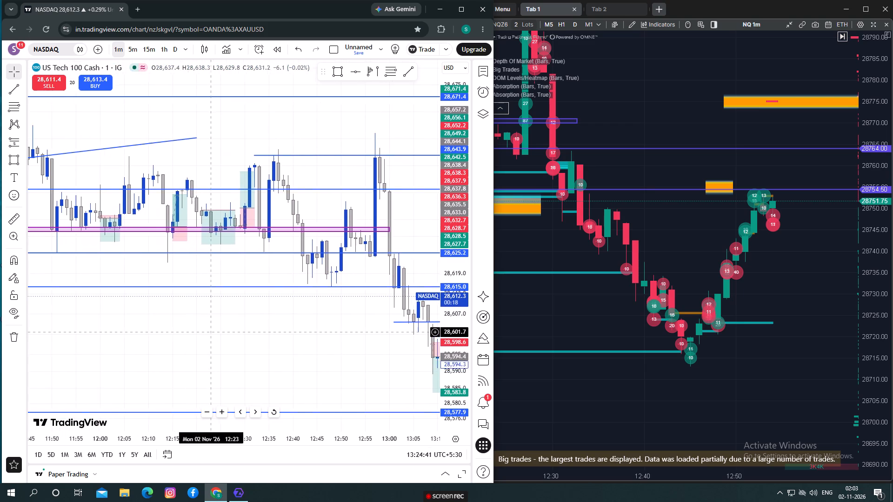
pyautogui.moveTo(218, 332); pyautogui.dragTo(124, 306)
pyautogui.moveTo(172, 309); pyautogui.dragTo(68, 218)
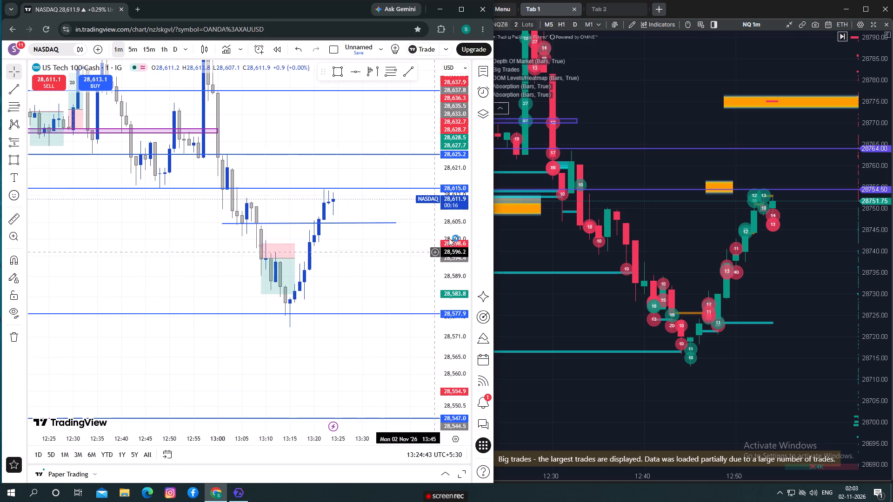
pyautogui.moveTo(458, 219); pyautogui.dragTo(462, 291)
pyautogui.scroll(-3, 376, 271)
pyautogui.moveTo(373, 279); pyautogui.dragTo(316, 291)
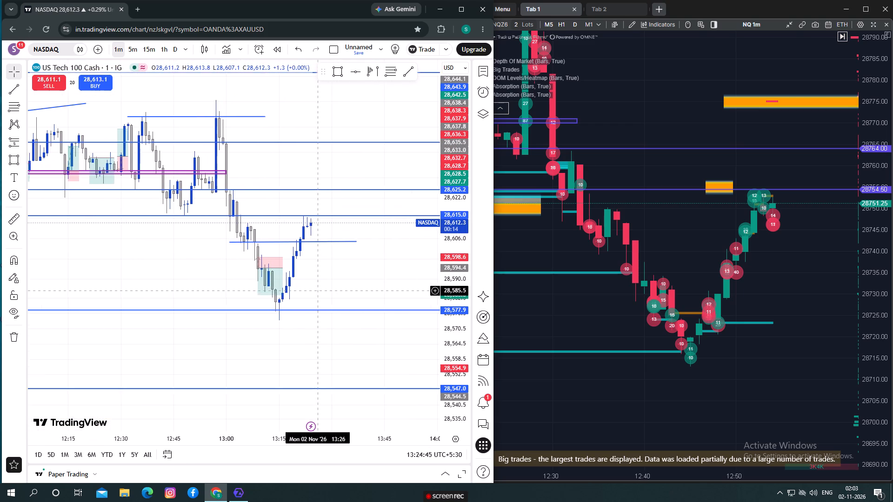
pyautogui.moveTo(316, 291); pyautogui.dragTo(314, 291)
# Examine the NQ decline and recovery in ATAS against the 28,754.50 level, the orange zones and the teal liquidity lines below price.
pyautogui.moveTo(870, 238); pyautogui.dragTo(875, 259)
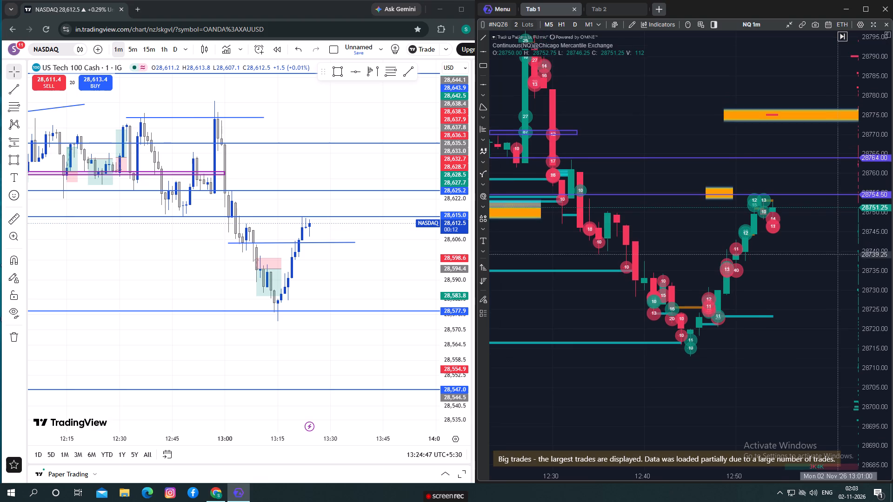
pyautogui.scroll(1, 835, 262)
pyautogui.scroll(-2, 835, 263)
pyautogui.scroll(-6, 789, 356)
pyautogui.moveTo(805, 365); pyautogui.dragTo(733, 351)
pyautogui.scroll(6, 744, 352)
pyautogui.moveTo(688, 331); pyautogui.dragTo(695, 334)
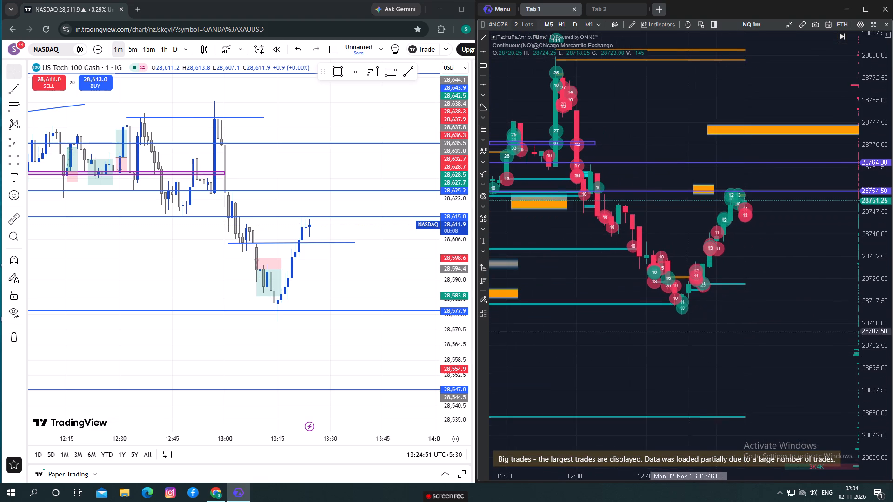
# Examine the wider ATAS session back to about 08:00 for liquidity lines above and below price, and the decline that started at 12:30.
pyautogui.moveTo(695, 334); pyautogui.dragTo(760, 382)
pyautogui.scroll(-1, 672, 291)
pyautogui.scroll(1, 672, 292)
pyautogui.scroll(-18, 672, 294)
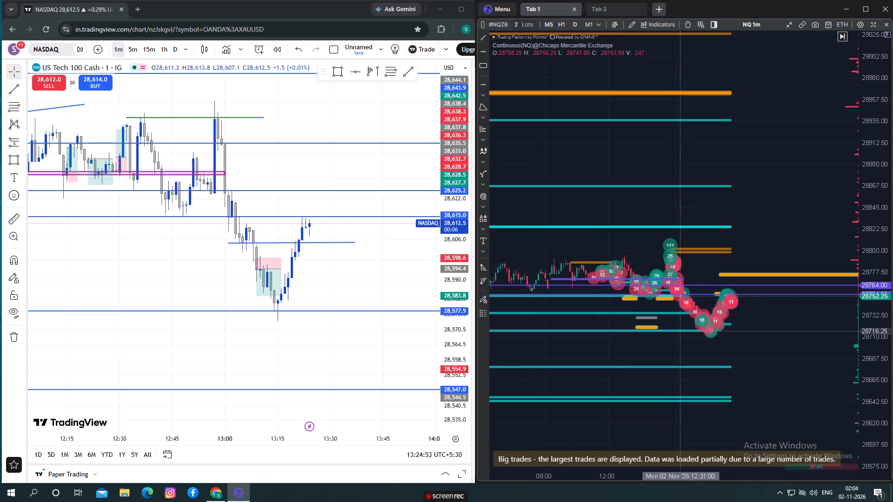
pyautogui.scroll(-1, 682, 337)
pyautogui.scroll(1, 682, 337)
pyautogui.scroll(-1, 683, 339)
pyautogui.scroll(7, 684, 342)
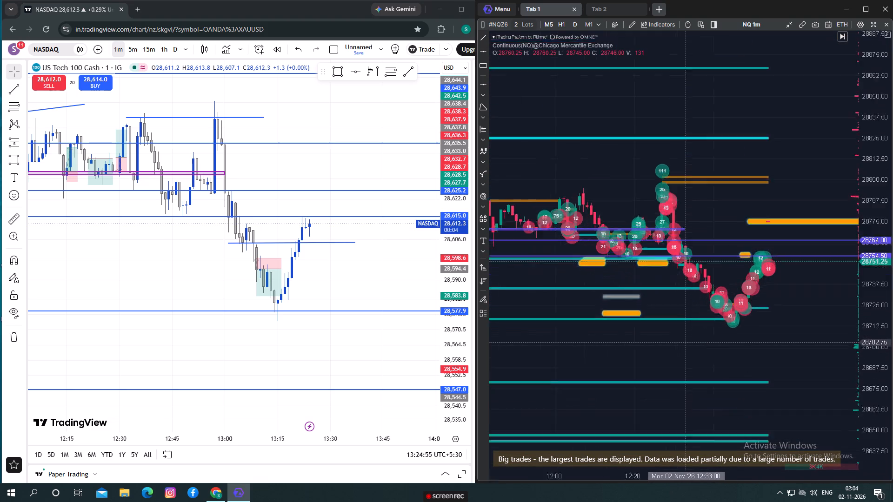
pyautogui.scroll(9, 686, 342)
pyautogui.click(735, 334)
pyautogui.moveTo(736, 334); pyautogui.dragTo(638, 363)
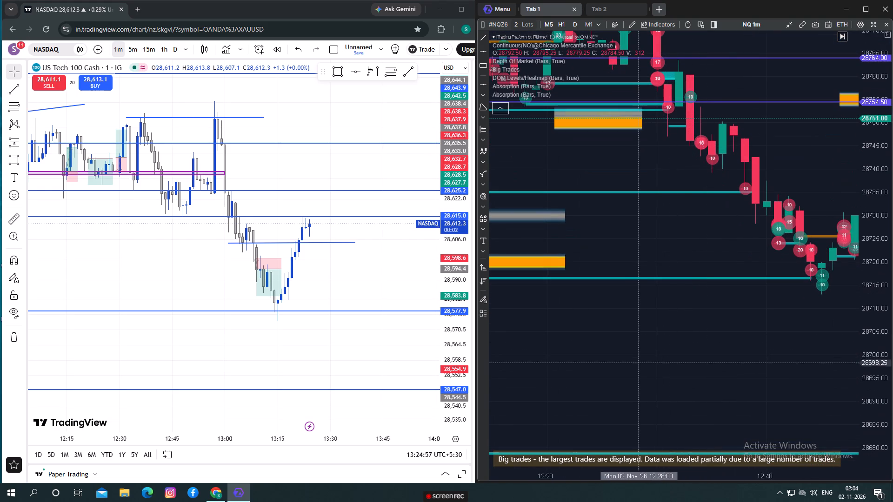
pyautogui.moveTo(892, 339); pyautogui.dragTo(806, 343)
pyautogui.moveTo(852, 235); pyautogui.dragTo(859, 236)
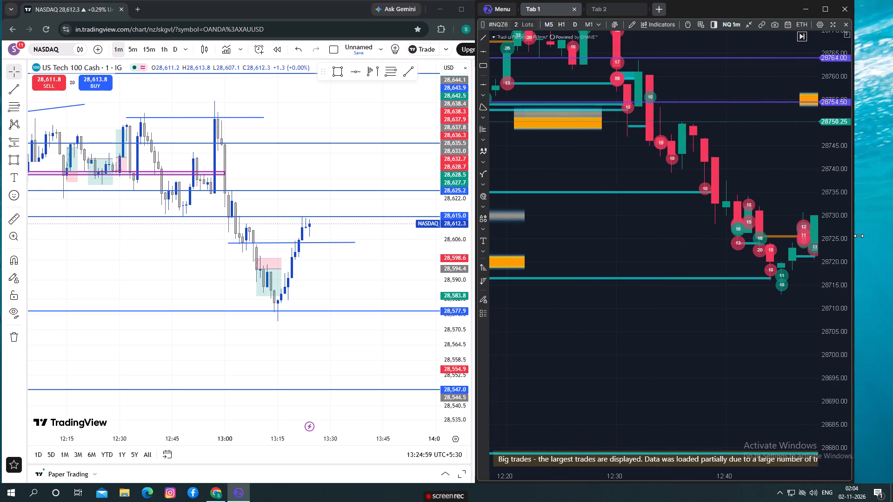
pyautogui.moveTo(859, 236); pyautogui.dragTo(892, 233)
# Examine the latest NQ candles and big trades under the 28,754.50 level, relative to the orange zones overhead and the teal lines below.
pyautogui.moveTo(805, 314); pyautogui.dragTo(707, 330)
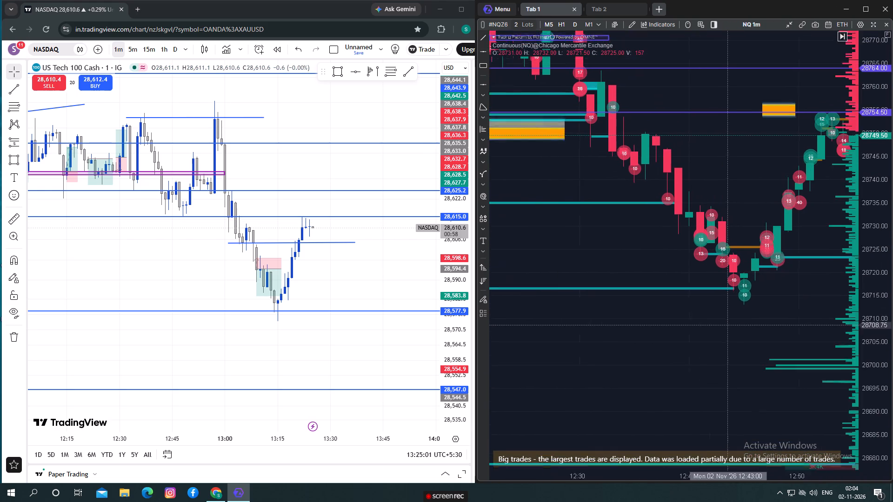
pyautogui.moveTo(707, 330); pyautogui.dragTo(633, 355)
pyautogui.moveTo(735, 219); pyautogui.dragTo(715, 268)
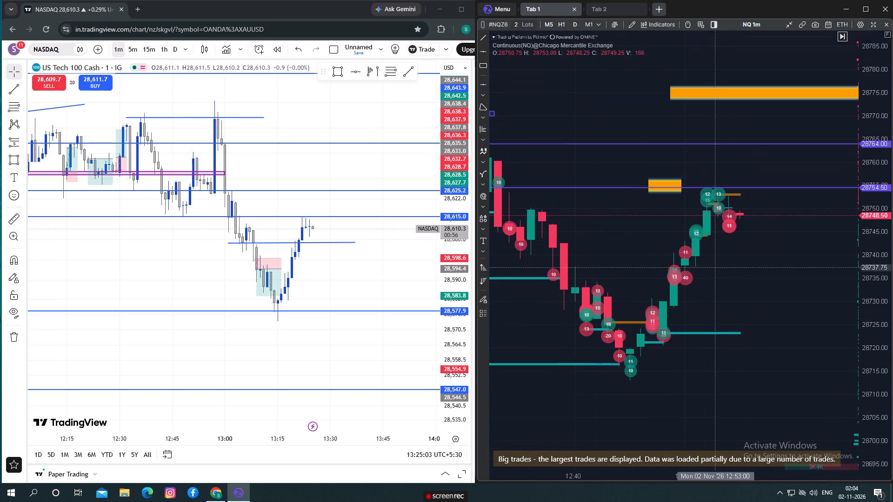
pyautogui.moveTo(715, 268); pyautogui.dragTo(731, 270)
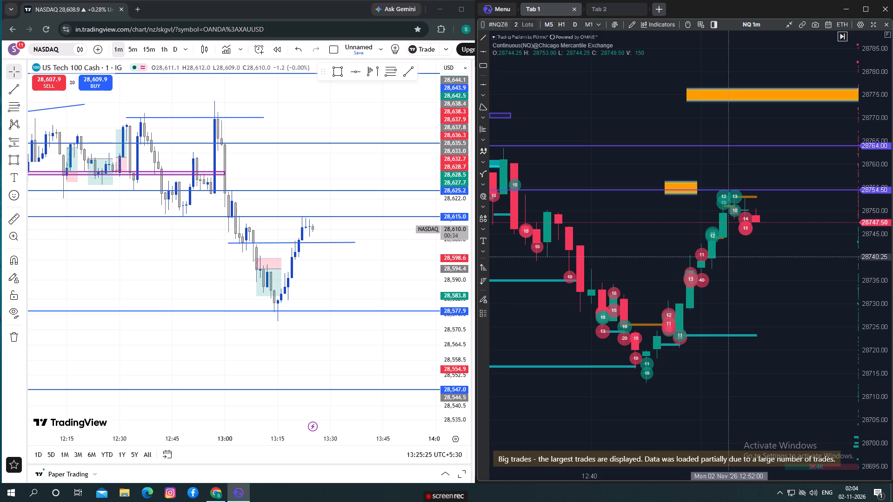
pyautogui.scroll(-1, 731, 248)
pyautogui.moveTo(782, 271); pyautogui.dragTo(743, 258)
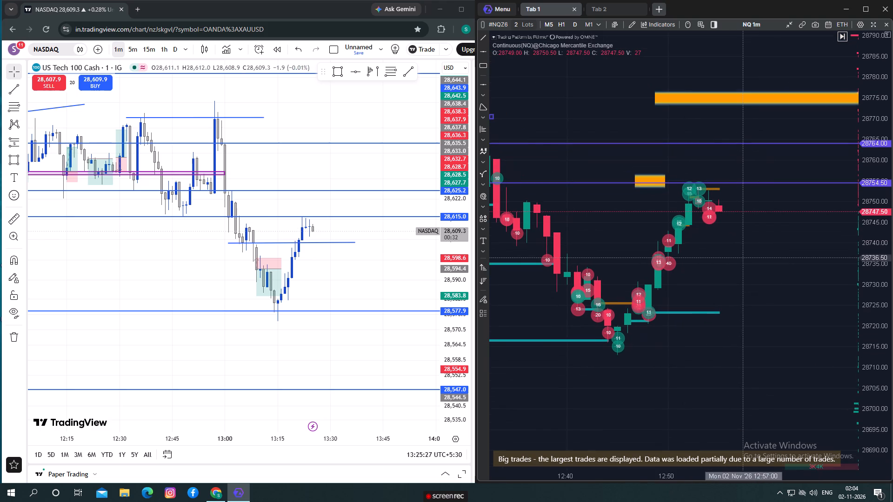
pyautogui.scroll(-3, 743, 258)
pyautogui.moveTo(745, 270); pyautogui.dragTo(740, 266)
pyautogui.moveTo(892, 306); pyautogui.dragTo(873, 254)
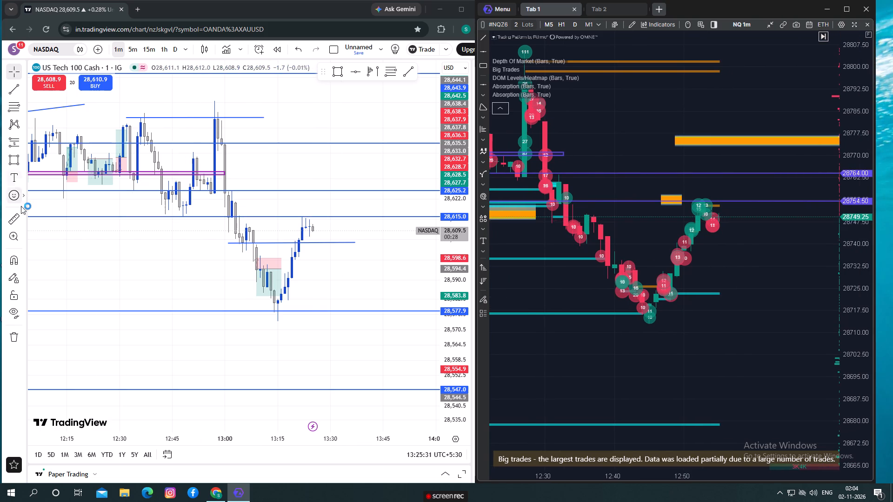
# Measure the TradingView price distance from the latest candle down to the short blue level line near 28,604.7.
pyautogui.click(13, 216)
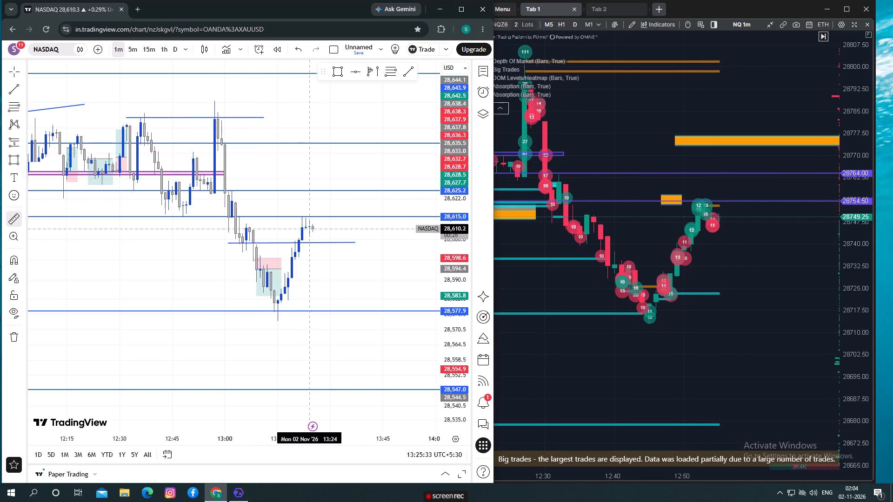
pyautogui.click(309, 230)
pyautogui.click(316, 243)
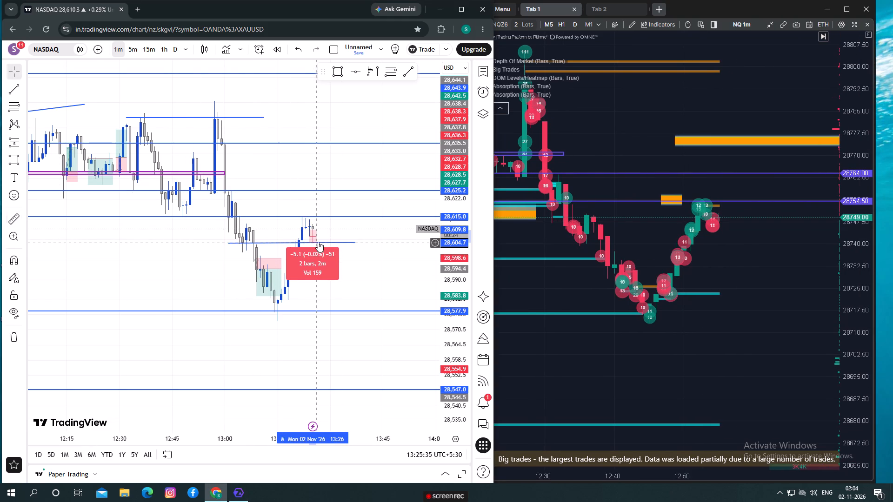
pyautogui.click(325, 234)
# Review the TradingView rebound under 28,615.0, and compare the ATAS recovery with the 28,754.50 and 28,764 levels and orange zones.
pyautogui.moveTo(321, 277); pyautogui.dragTo(370, 271)
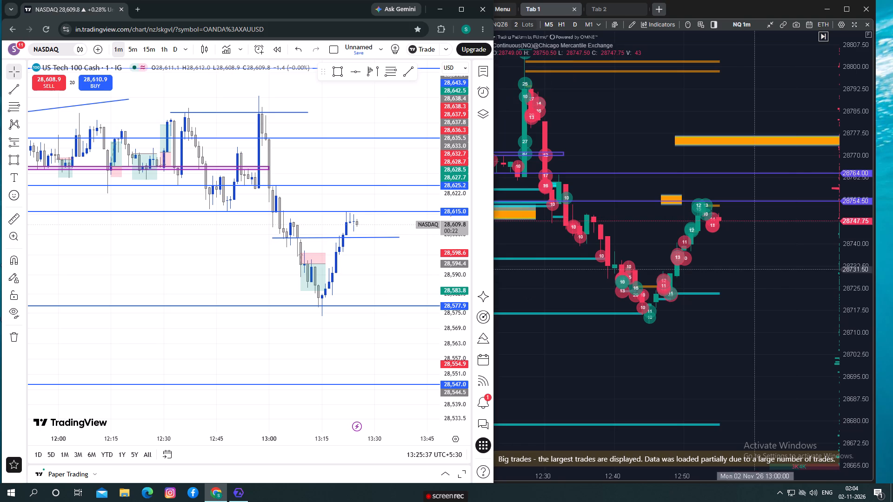
pyautogui.moveTo(754, 269); pyautogui.dragTo(805, 274)
pyautogui.scroll(-1, 796, 281)
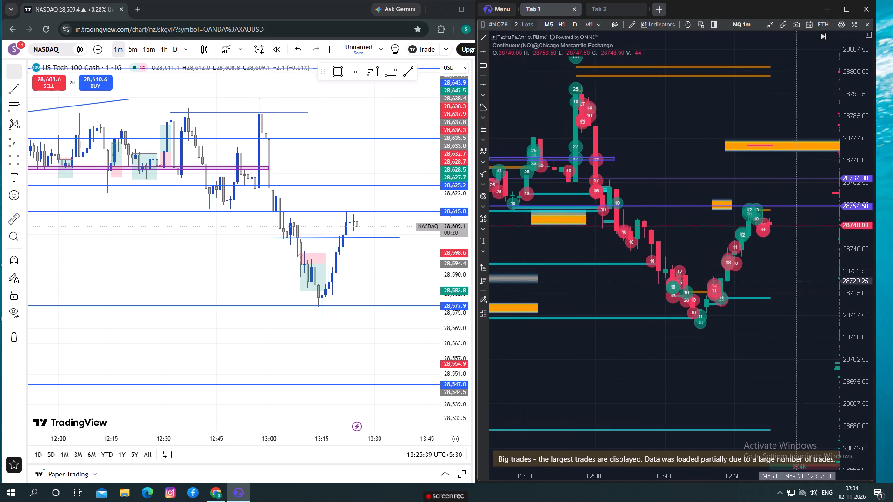
pyautogui.scroll(-1, 796, 281)
pyautogui.moveTo(786, 280); pyautogui.dragTo(728, 278)
pyautogui.scroll(4, 726, 281)
pyautogui.moveTo(770, 273); pyautogui.dragTo(763, 271)
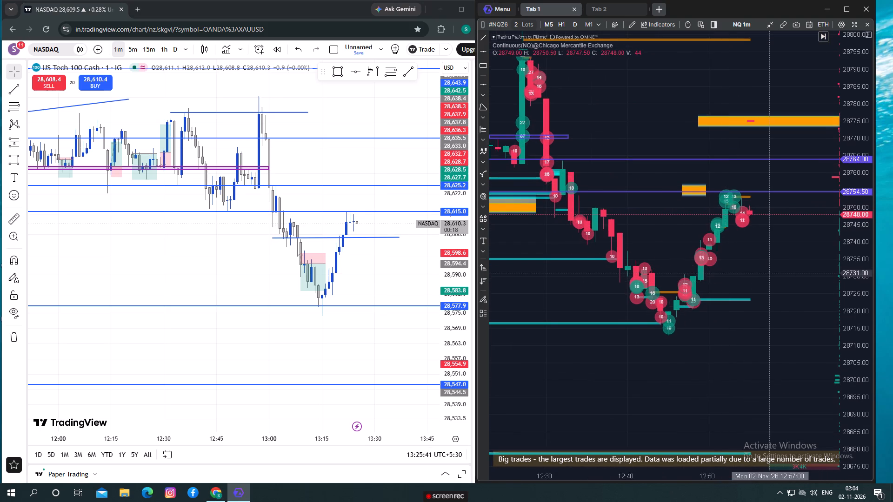
# Examine the newest ATAS candles and big trades under the 28,754.50 level against the preceding decline, the orange zones overhead and the teal lines below.
pyautogui.moveTo(763, 271); pyautogui.dragTo(720, 271)
pyautogui.scroll(2, 717, 268)
pyautogui.moveTo(721, 267); pyautogui.dragTo(626, 282)
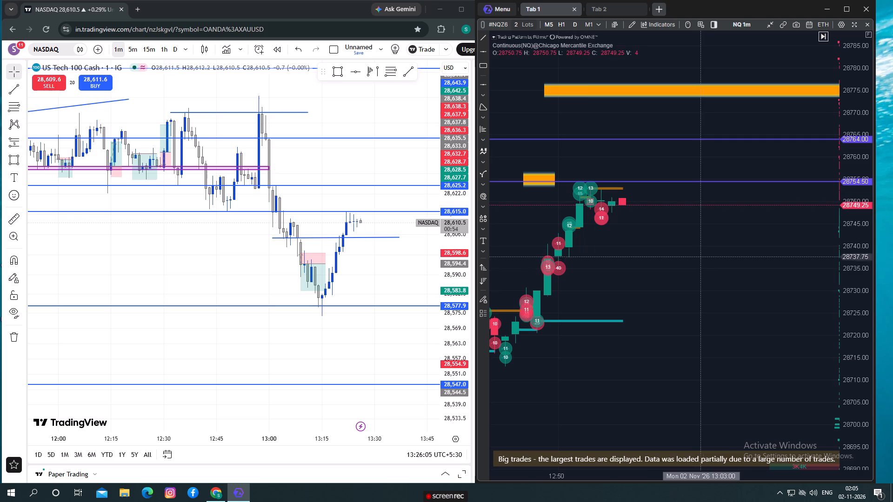
pyautogui.scroll(-2, 657, 290)
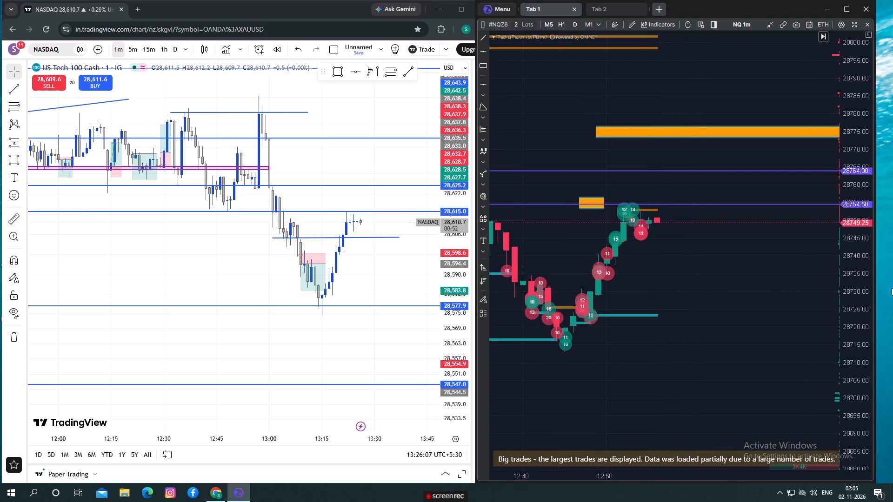
pyautogui.moveTo(870, 317); pyautogui.dragTo(862, 311)
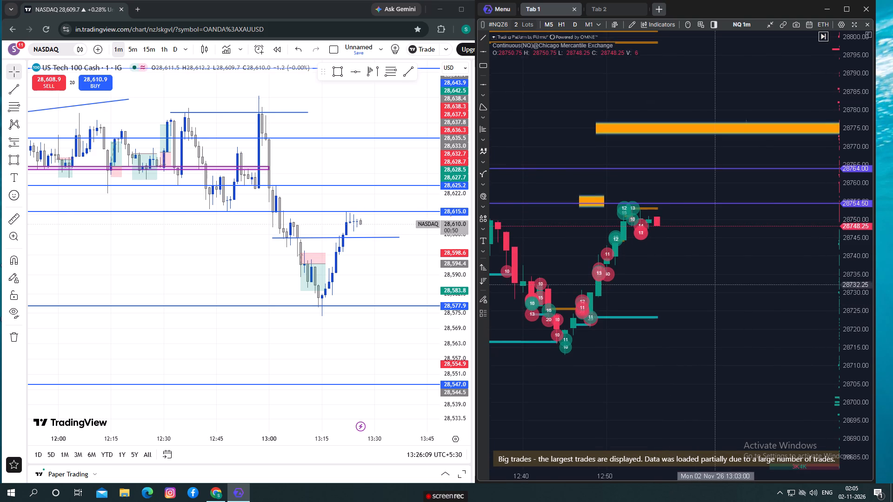
pyautogui.scroll(-3, 713, 280)
pyautogui.scroll(1, 736, 287)
pyautogui.moveTo(755, 293); pyautogui.dragTo(740, 296)
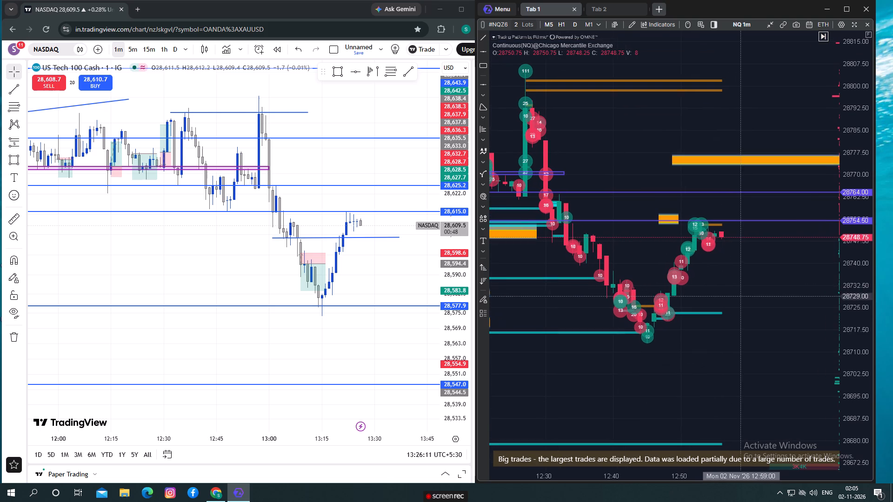
pyautogui.moveTo(740, 296); pyautogui.dragTo(741, 297)
pyautogui.moveTo(846, 351); pyautogui.dragTo(850, 330)
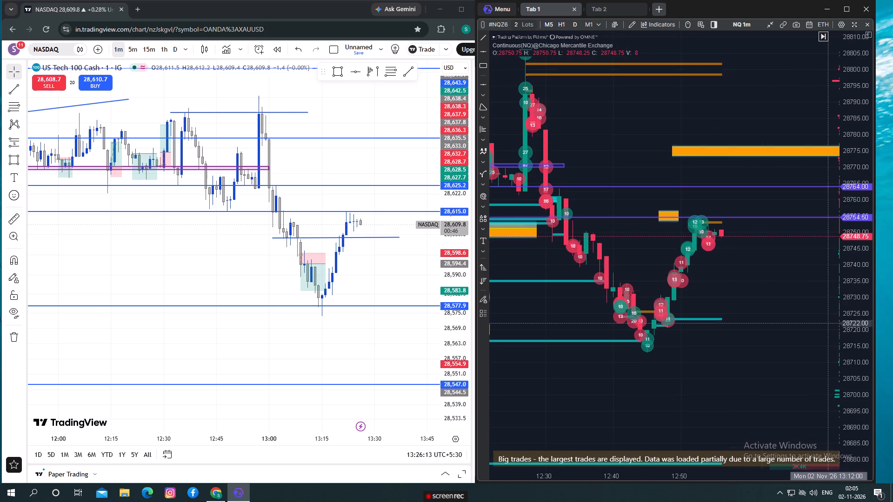
pyautogui.moveTo(792, 280); pyautogui.dragTo(770, 276)
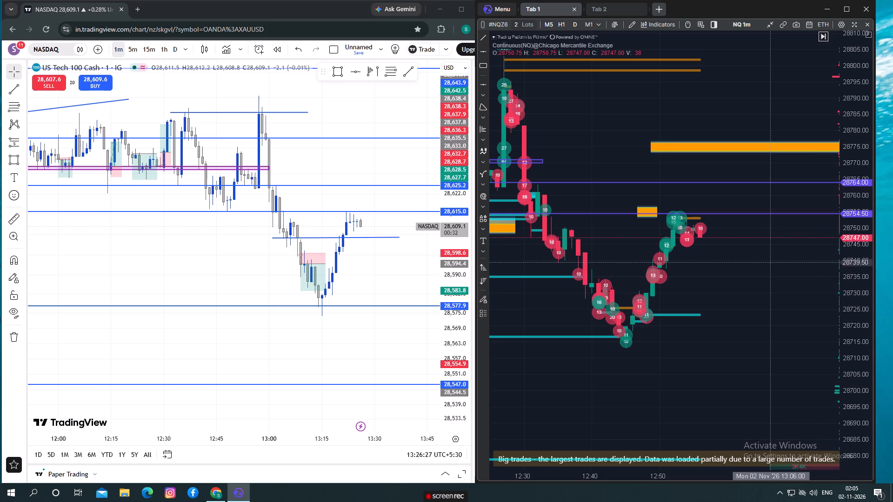
pyautogui.moveTo(858, 304); pyautogui.dragTo(838, 266)
pyautogui.scroll(2, 773, 264)
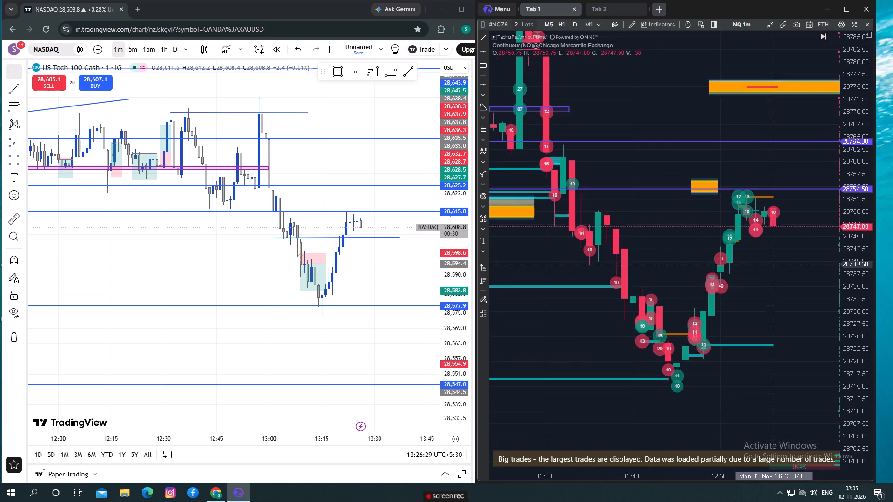
pyautogui.moveTo(771, 268); pyautogui.dragTo(720, 255)
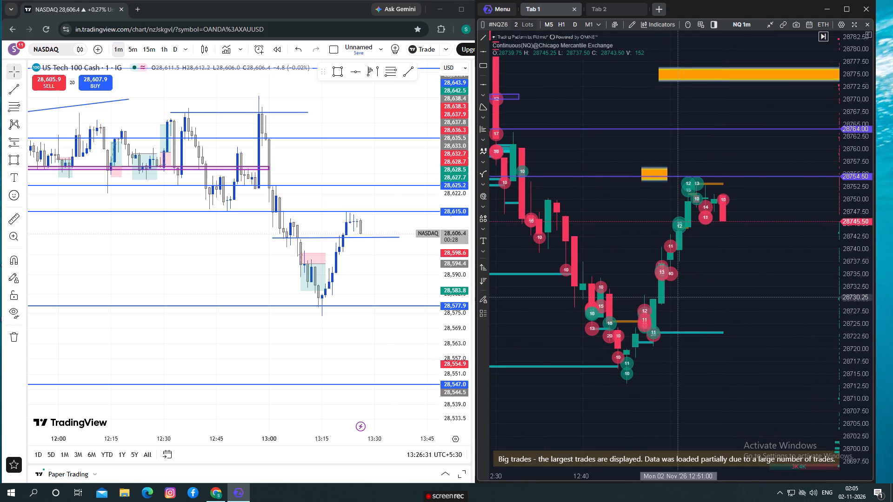
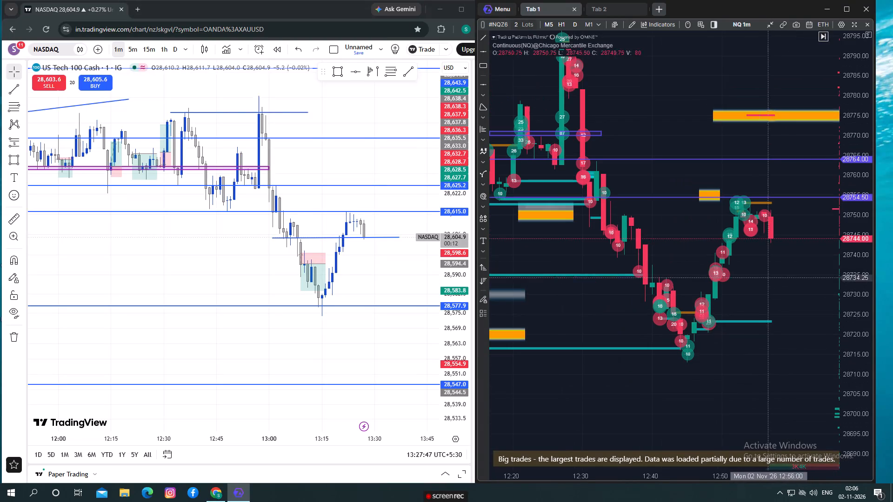
# Examine the latest ATAS candles, big trades and order-book depth under the 28,754.50 level, against the orange zones overhead and teal lines below.
pyautogui.scroll(5, 763, 290)
pyautogui.moveTo(769, 273); pyautogui.dragTo(687, 266)
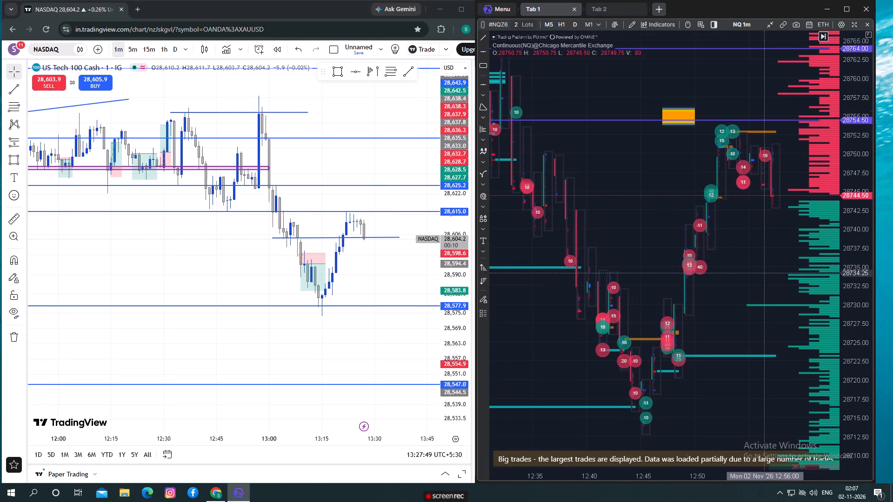
pyautogui.moveTo(687, 266); pyautogui.dragTo(687, 266)
pyautogui.moveTo(866, 198); pyautogui.dragTo(870, 286)
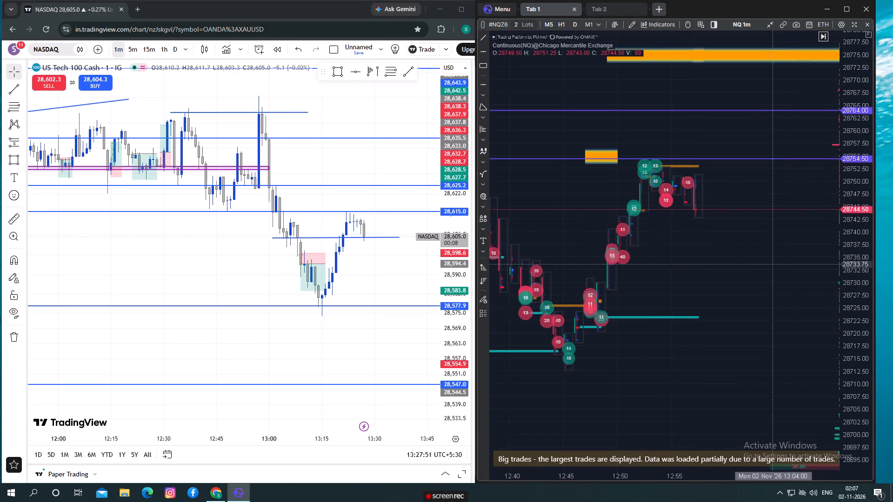
pyautogui.scroll(-1, 772, 264)
pyautogui.moveTo(758, 241); pyautogui.dragTo(691, 232)
pyautogui.scroll(-1, 710, 231)
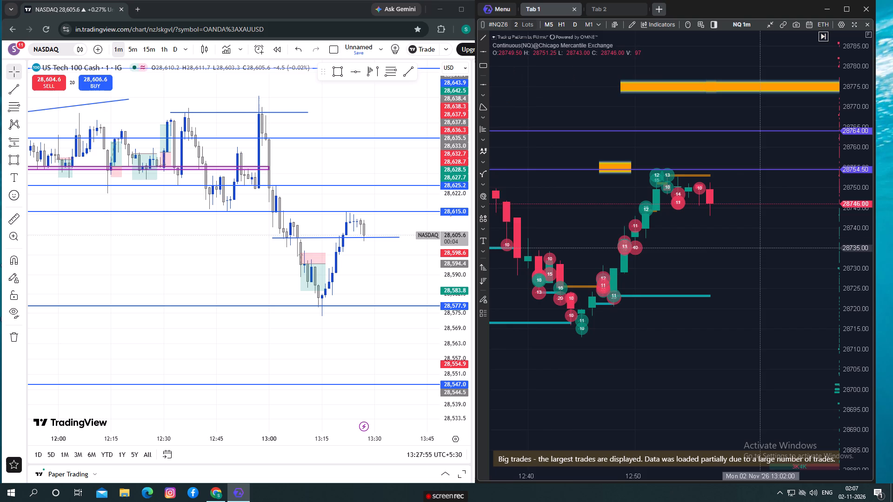
pyautogui.moveTo(760, 248); pyautogui.dragTo(710, 246)
pyautogui.moveTo(847, 278); pyautogui.dragTo(843, 254)
pyautogui.scroll(-2, 740, 252)
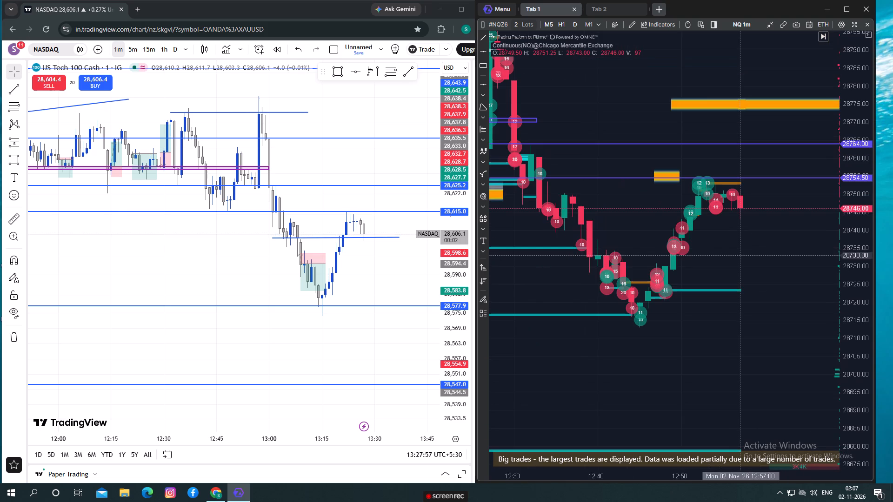
pyautogui.scroll(-1, 741, 254)
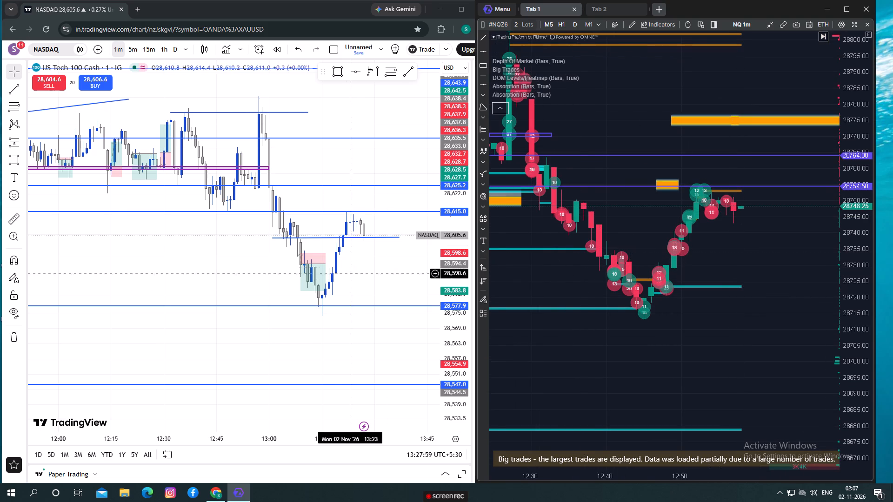
# Review the TradingView pullback between the 28,615.0 level and the short blue level line beneath the latest candles.
pyautogui.moveTo(360, 274); pyautogui.dragTo(346, 268)
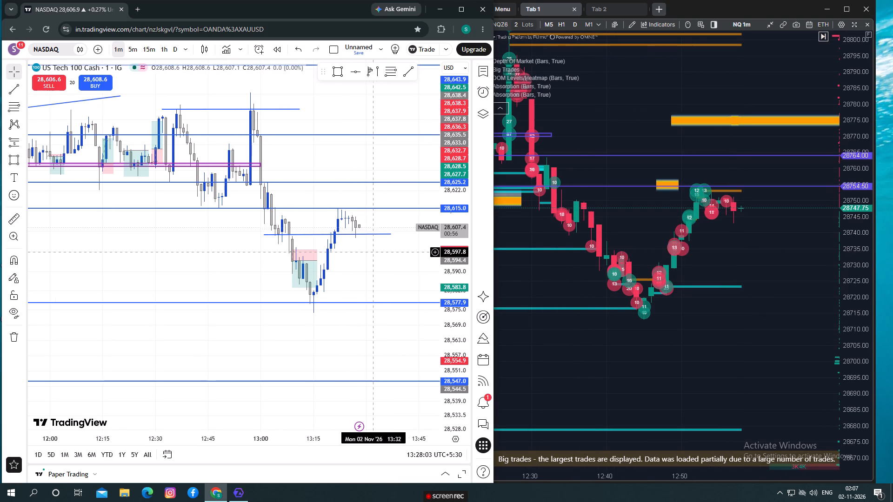
pyautogui.moveTo(347, 272); pyautogui.dragTo(335, 262)
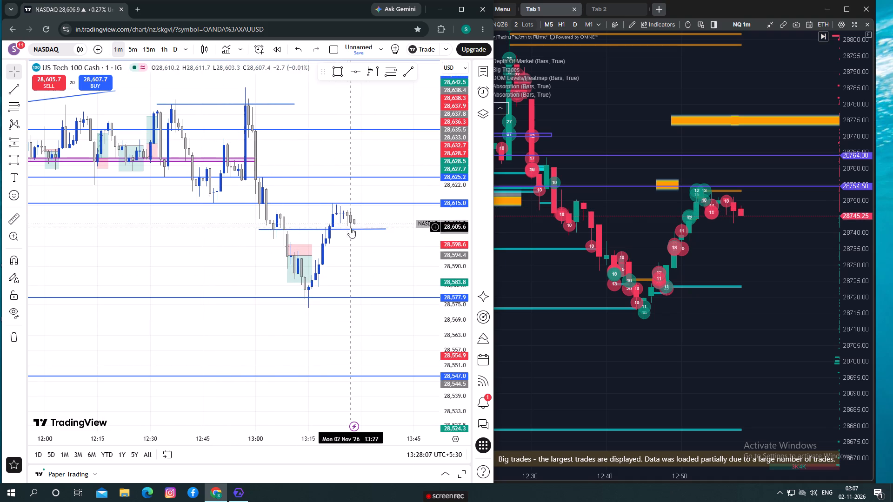
pyautogui.moveTo(367, 257); pyautogui.dragTo(358, 257)
pyautogui.moveTo(358, 245); pyautogui.dragTo(339, 254)
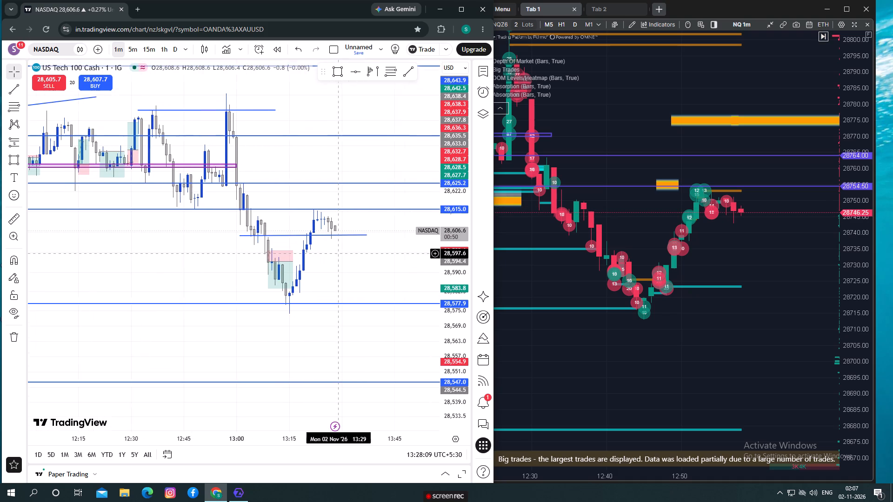
pyautogui.moveTo(339, 254); pyautogui.dragTo(348, 257)
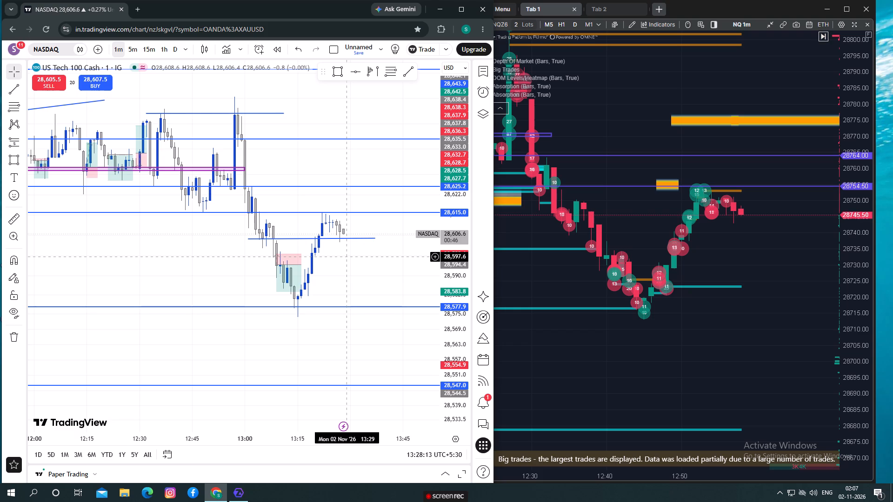
pyautogui.moveTo(348, 257); pyautogui.dragTo(344, 261)
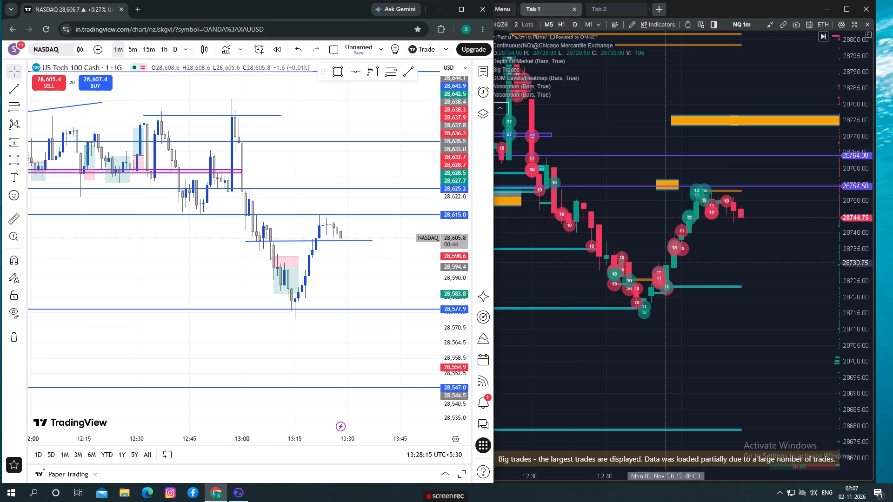
# Compare the newest ATAS candles, big trades and depth bars below 28,754.50 with TradingView price action at the short blue level line.
pyautogui.moveTo(726, 254); pyautogui.dragTo(694, 254)
pyautogui.scroll(-1, 694, 254)
pyautogui.scroll(4, 694, 254)
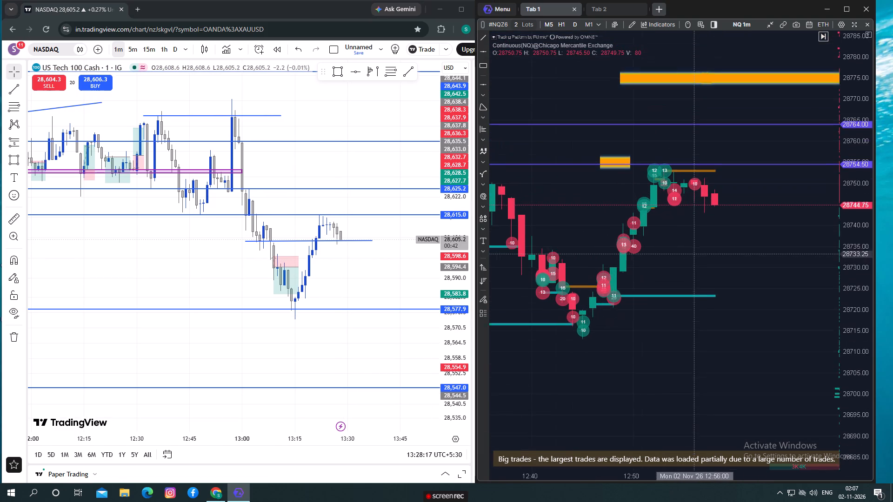
pyautogui.moveTo(868, 280); pyautogui.dragTo(863, 251)
pyautogui.scroll(2, 753, 252)
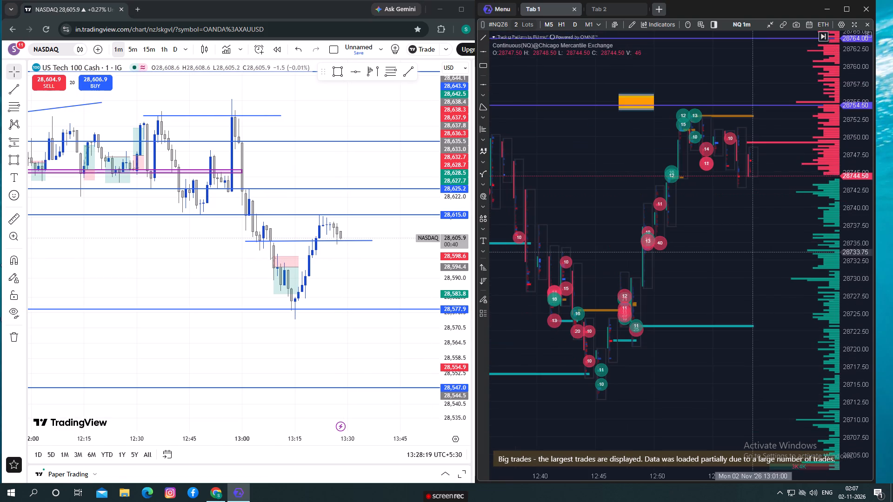
pyautogui.scroll(-2, 753, 252)
pyautogui.moveTo(751, 251); pyautogui.dragTo(693, 244)
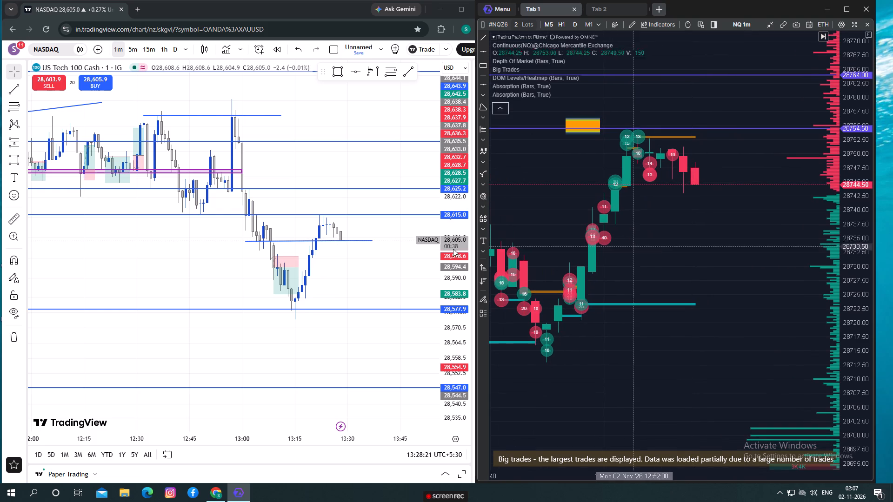
pyautogui.moveTo(339, 265); pyautogui.dragTo(326, 266)
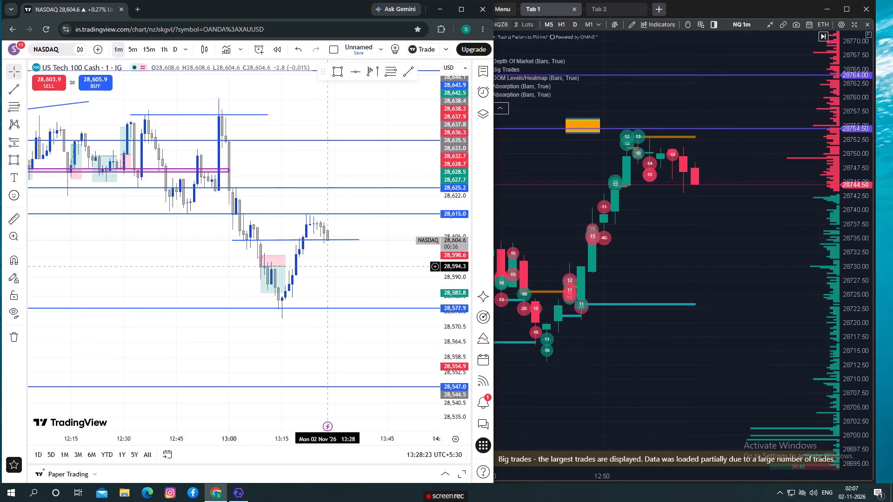
pyautogui.moveTo(326, 266); pyautogui.dragTo(326, 266)
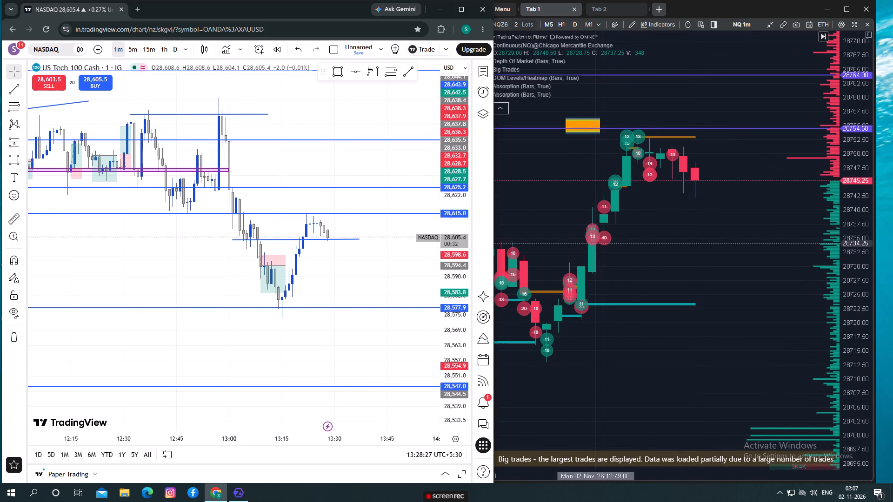
pyautogui.moveTo(595, 243); pyautogui.dragTo(605, 287)
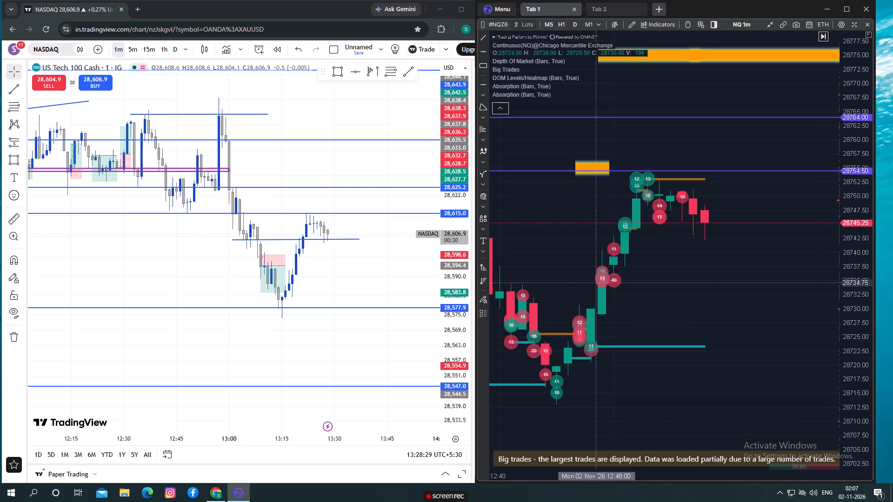
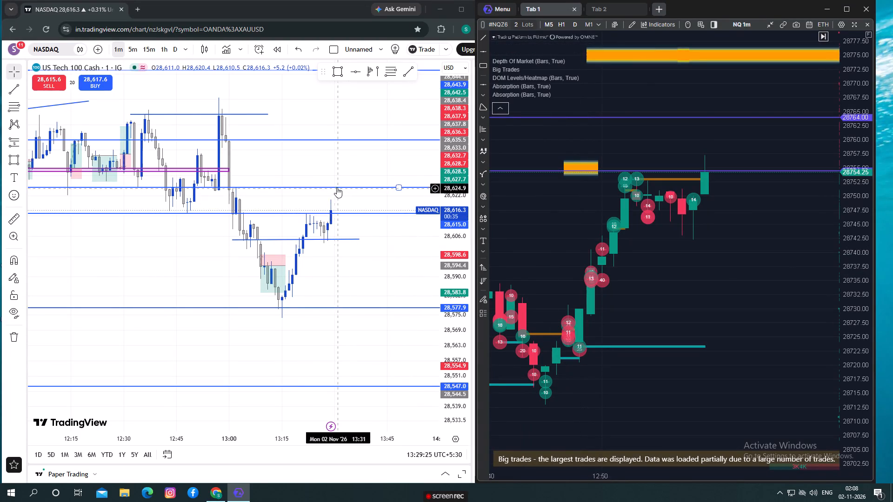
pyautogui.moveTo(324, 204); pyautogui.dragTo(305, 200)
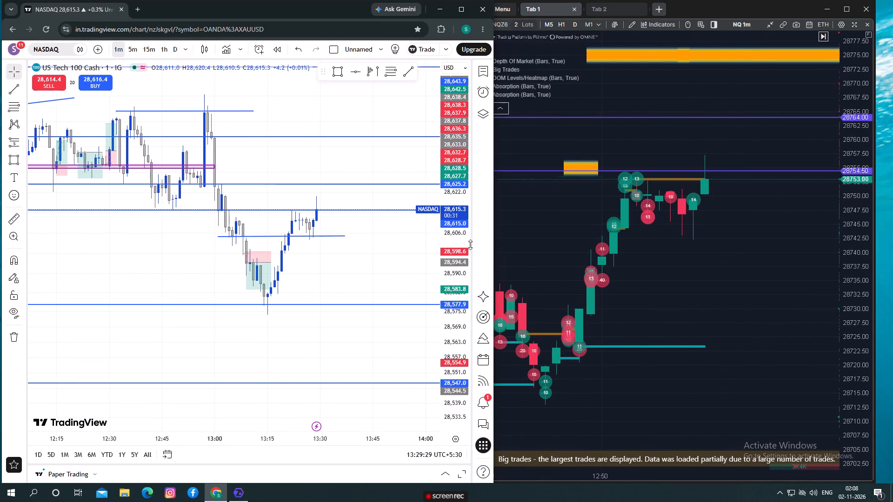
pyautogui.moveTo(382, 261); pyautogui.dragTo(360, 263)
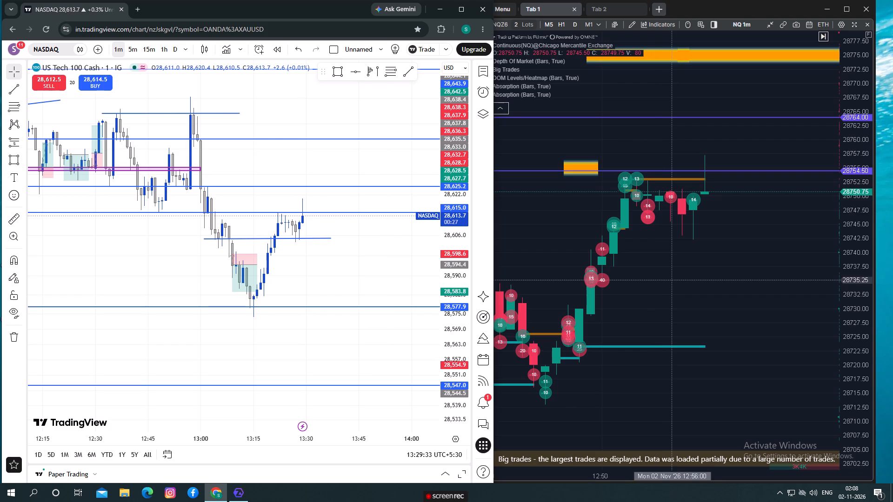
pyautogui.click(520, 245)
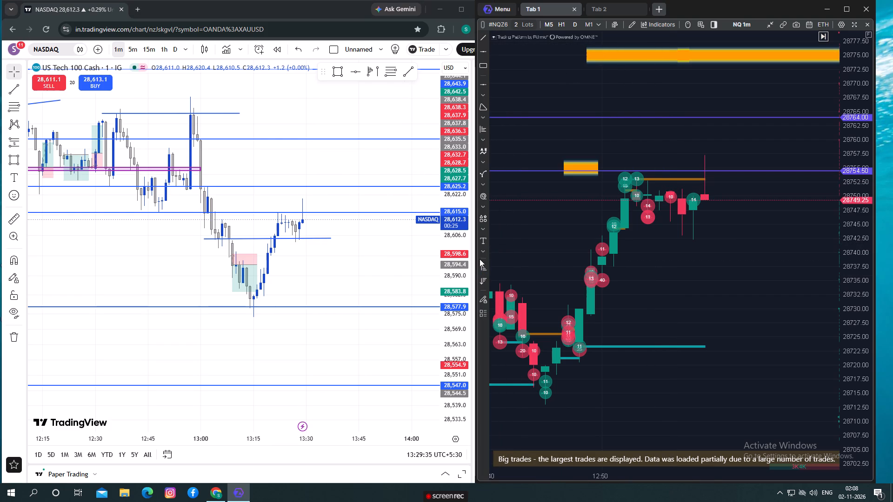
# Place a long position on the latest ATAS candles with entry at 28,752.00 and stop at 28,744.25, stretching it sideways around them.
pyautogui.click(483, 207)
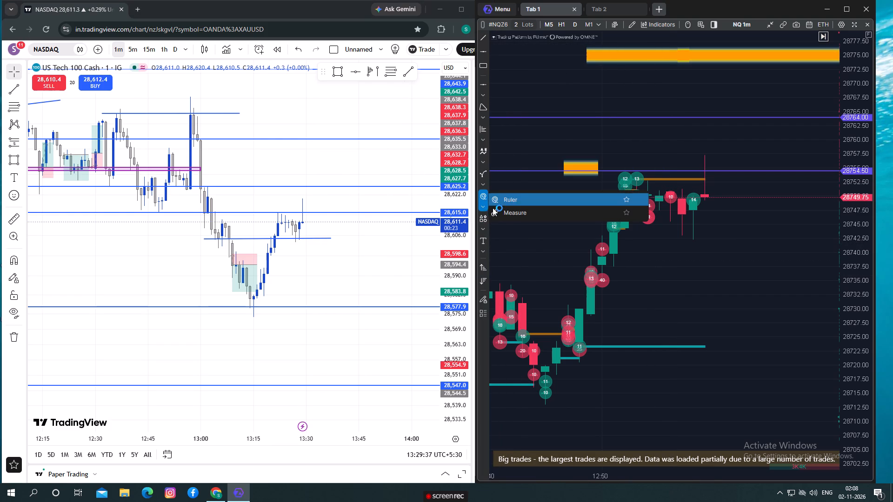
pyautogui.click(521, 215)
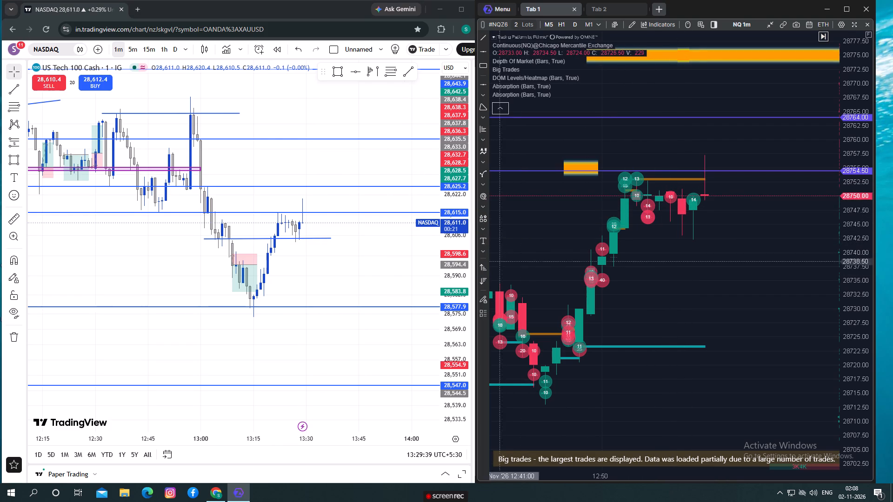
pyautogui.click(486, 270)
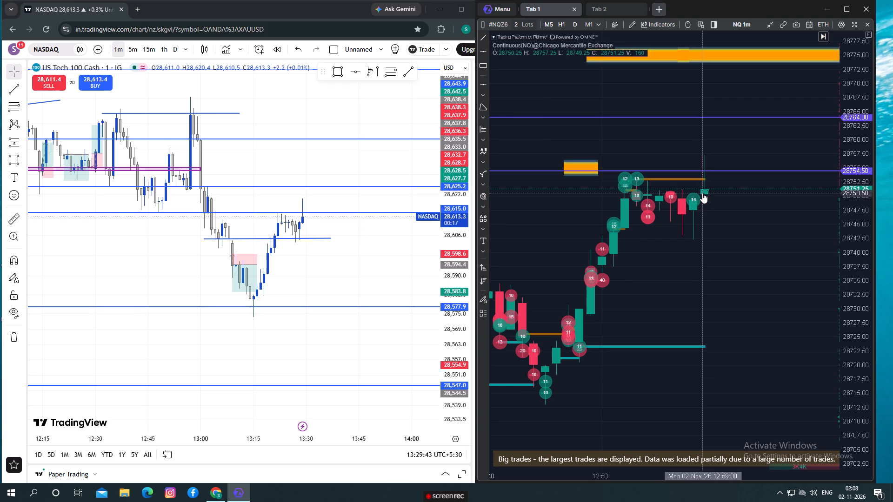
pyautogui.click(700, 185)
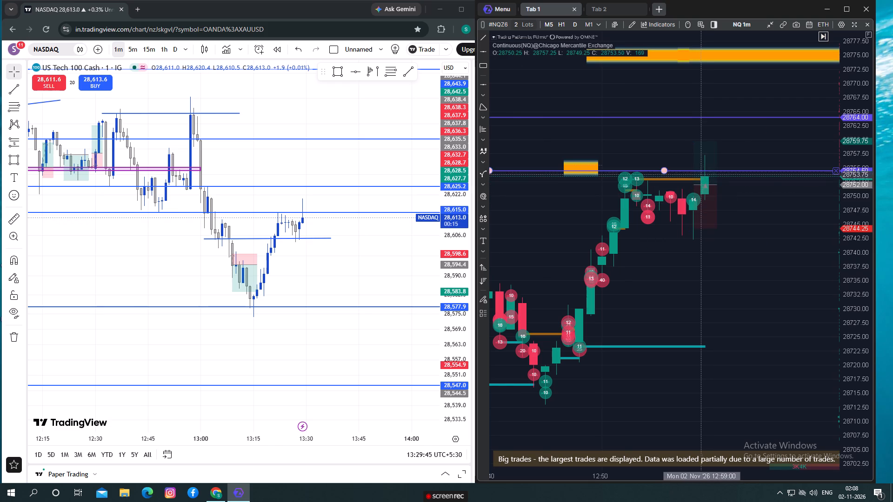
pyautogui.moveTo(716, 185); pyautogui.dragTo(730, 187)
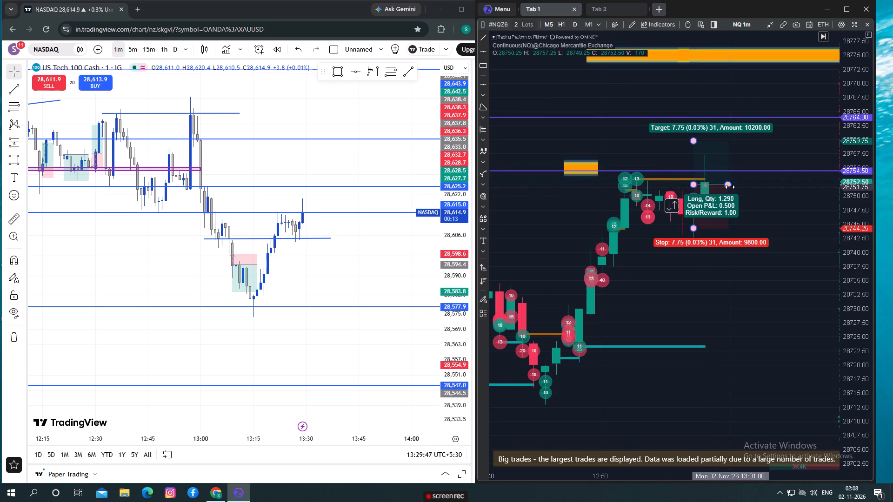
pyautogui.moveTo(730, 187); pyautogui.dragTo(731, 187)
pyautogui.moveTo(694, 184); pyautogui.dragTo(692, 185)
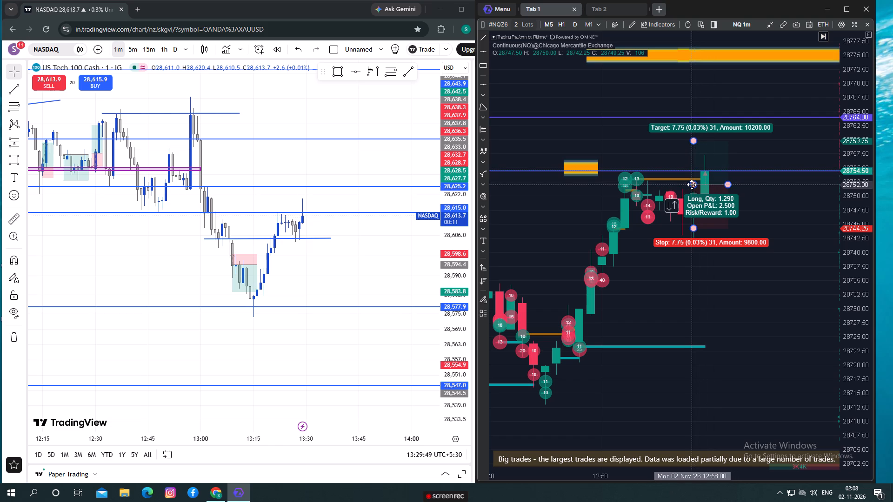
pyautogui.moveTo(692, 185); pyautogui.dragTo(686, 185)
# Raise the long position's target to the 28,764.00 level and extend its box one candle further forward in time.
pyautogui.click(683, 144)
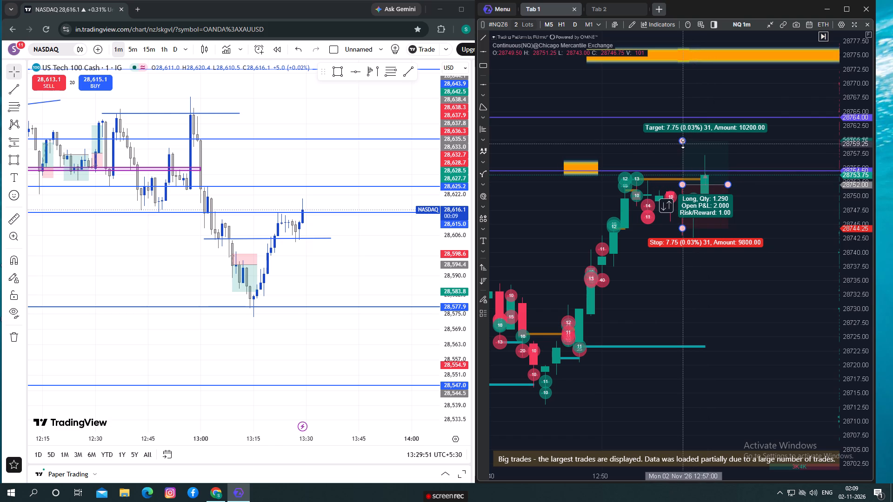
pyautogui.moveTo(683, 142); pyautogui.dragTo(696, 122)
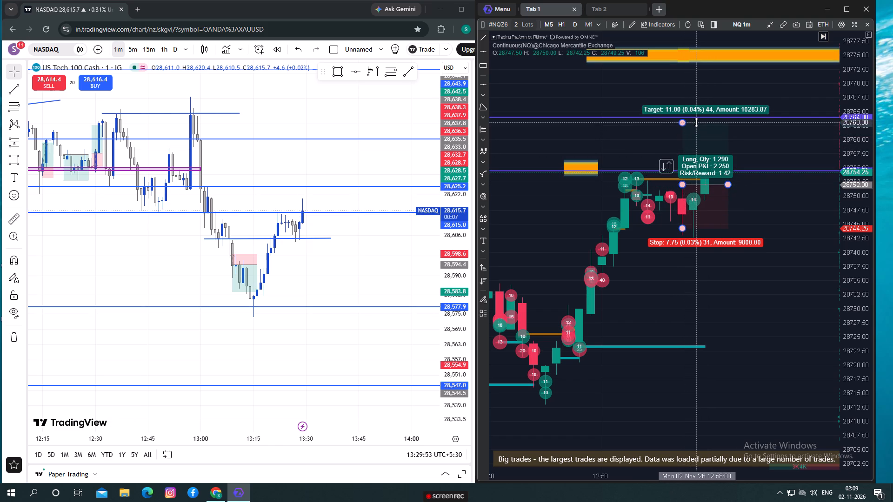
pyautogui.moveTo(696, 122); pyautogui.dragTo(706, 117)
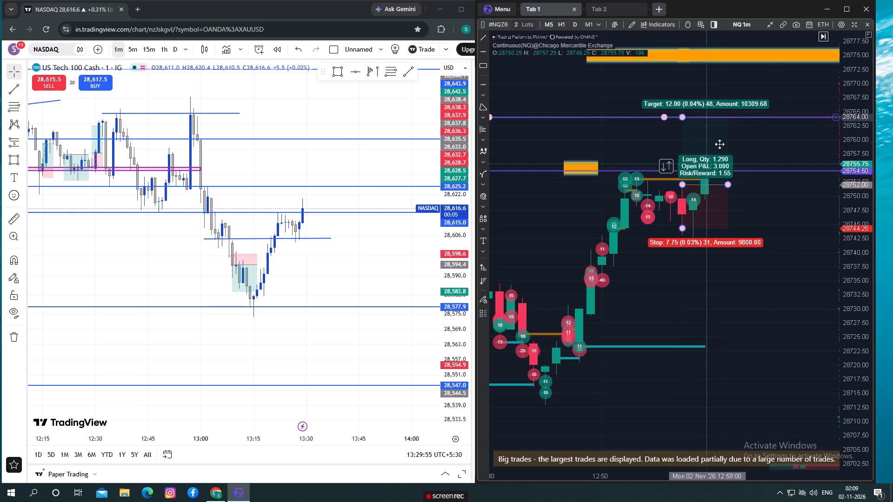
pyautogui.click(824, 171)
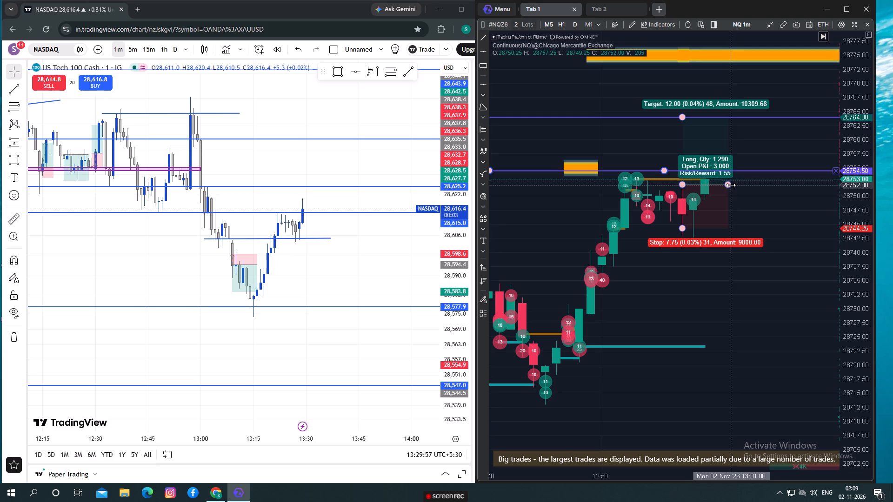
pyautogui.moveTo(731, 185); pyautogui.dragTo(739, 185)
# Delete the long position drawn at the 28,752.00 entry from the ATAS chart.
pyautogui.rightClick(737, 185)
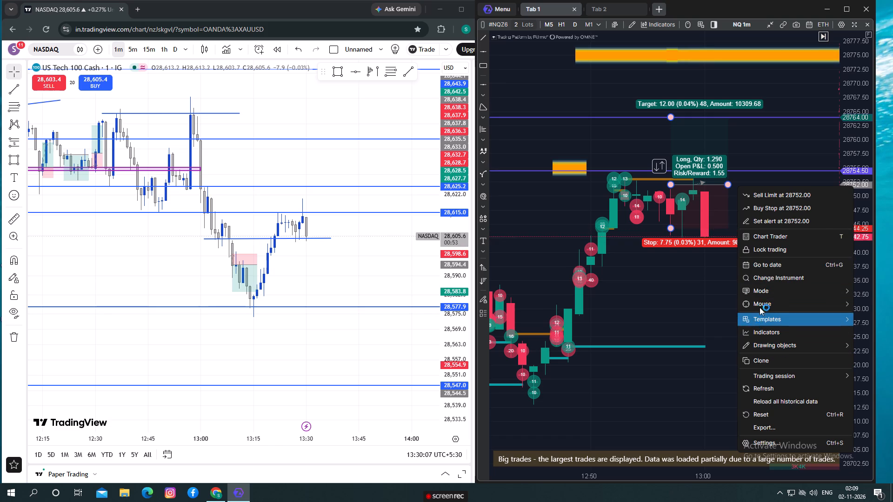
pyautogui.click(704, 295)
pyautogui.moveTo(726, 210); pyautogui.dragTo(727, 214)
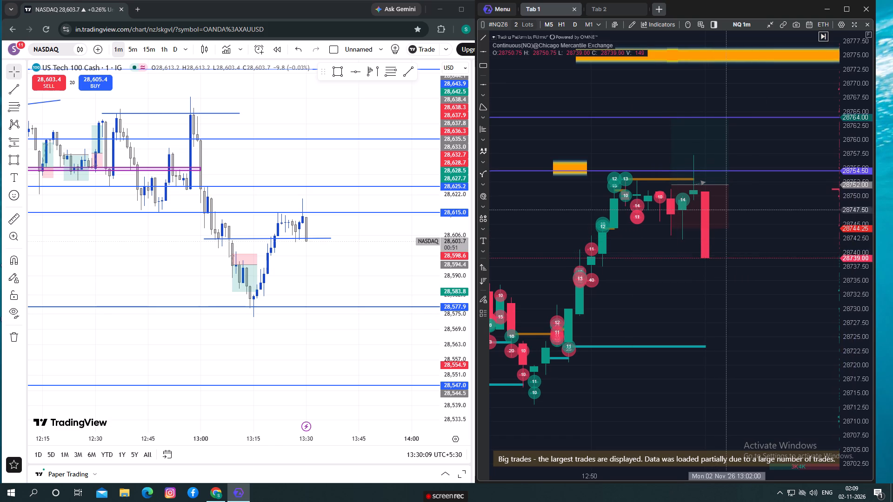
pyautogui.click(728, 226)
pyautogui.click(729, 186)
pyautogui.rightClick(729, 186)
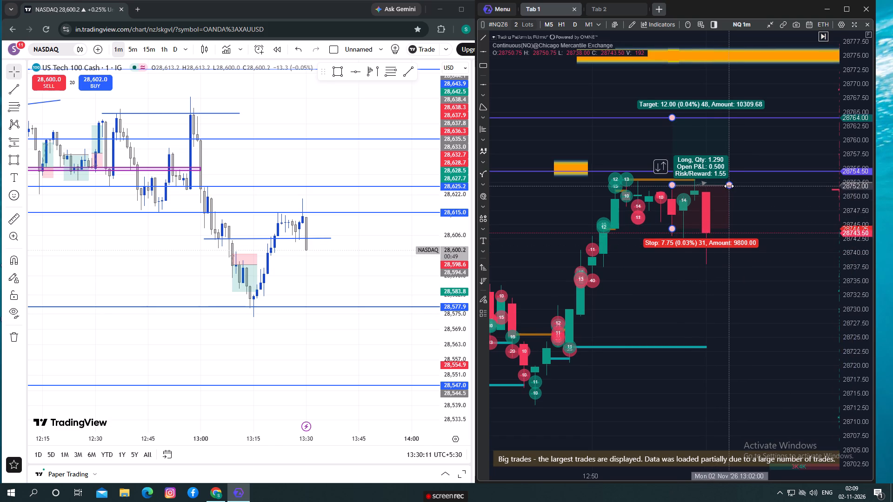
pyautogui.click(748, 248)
# Compare the newest candle in TradingView below 28,615.0 with the ATAS candles and depth bars between 28,754.50 and the teal lines.
pyautogui.moveTo(336, 271); pyautogui.dragTo(300, 260)
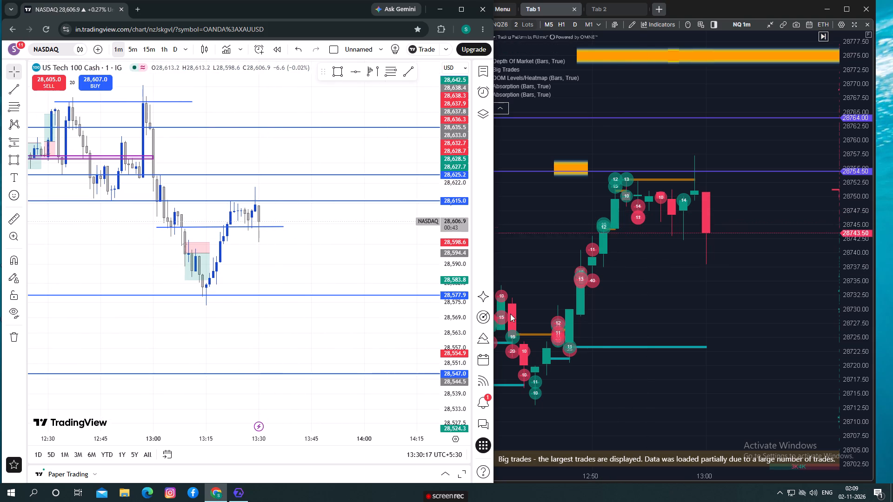
pyautogui.moveTo(852, 228); pyautogui.dragTo(860, 268)
pyautogui.scroll(-1, 792, 272)
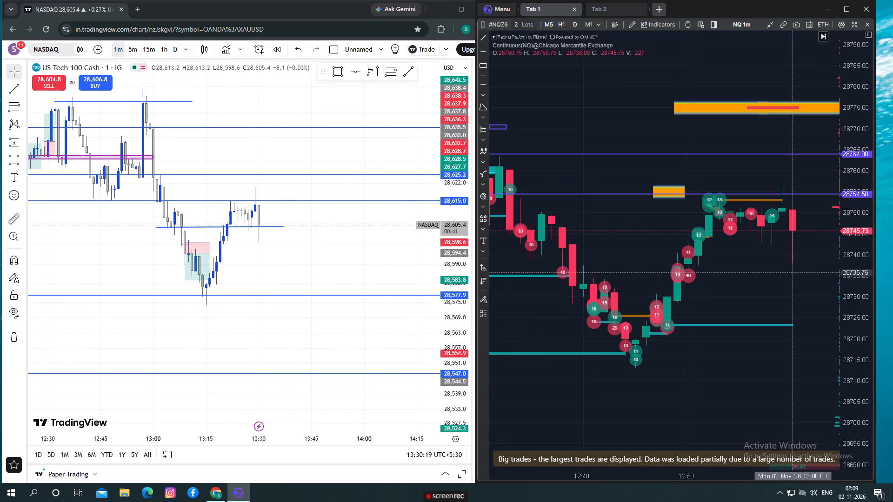
pyautogui.moveTo(790, 274); pyautogui.dragTo(700, 266)
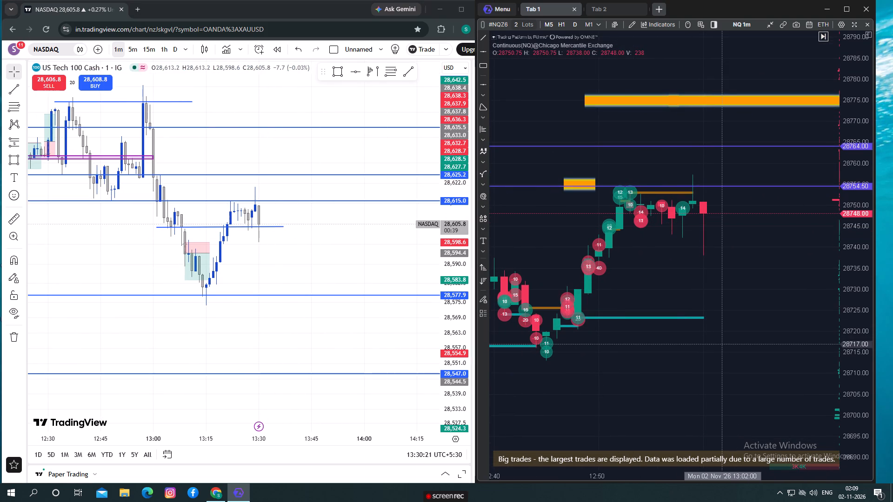
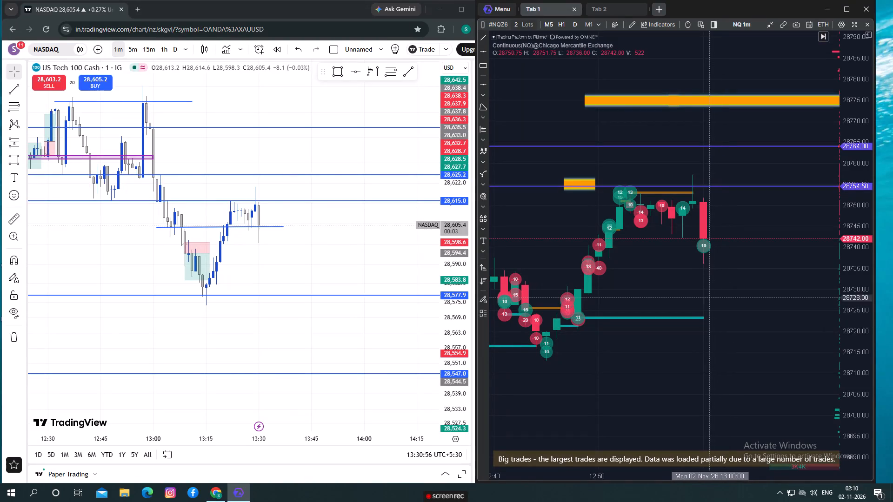
# Examine the latest ATAS candles against the 28,754.50 and 28,764.00 lines, the orange zones above and the teal levels below.
pyautogui.scroll(-1, 693, 271)
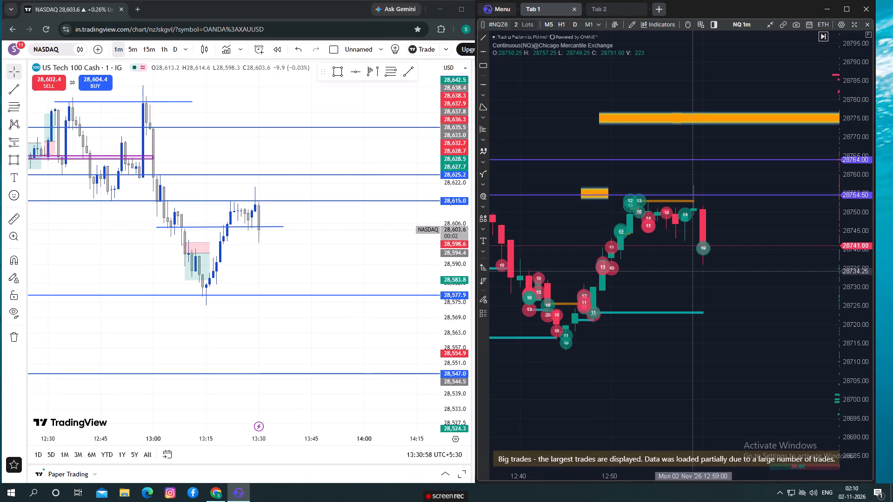
pyautogui.scroll(1, 693, 271)
pyautogui.scroll(-2, 292, 270)
pyautogui.scroll(1, 315, 263)
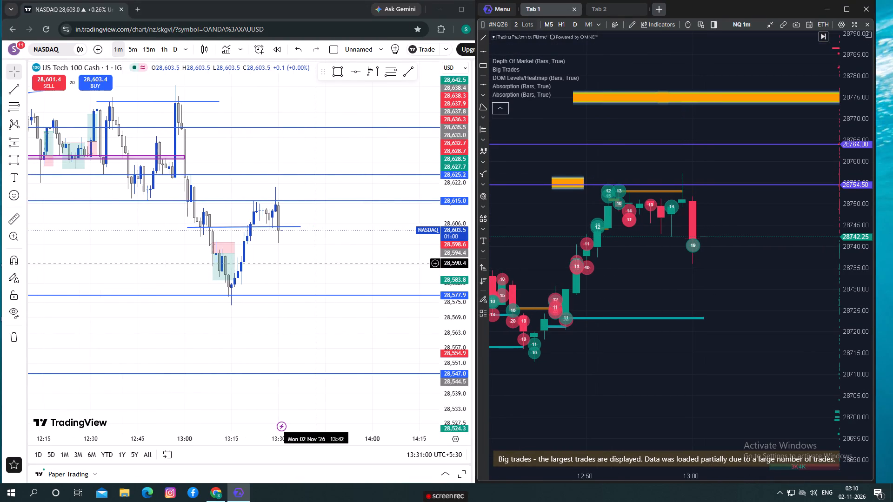
pyautogui.moveTo(673, 262); pyautogui.dragTo(648, 259)
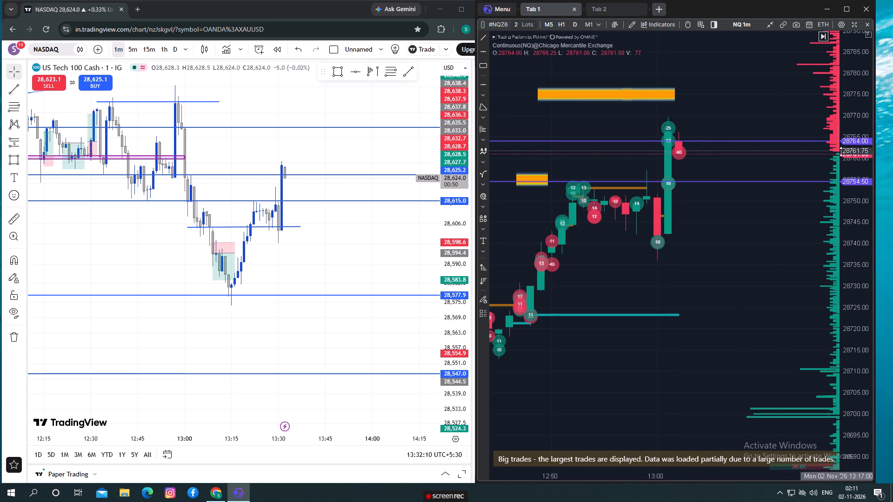
pyautogui.moveTo(849, 151); pyautogui.dragTo(851, 219)
pyautogui.scroll(-2, 667, 269)
pyautogui.scroll(-1, 714, 265)
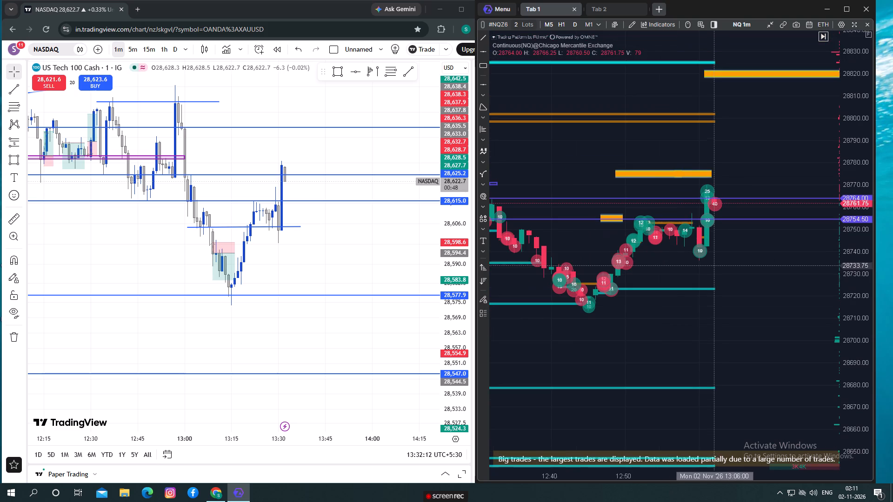
pyautogui.moveTo(755, 260); pyautogui.dragTo(684, 251)
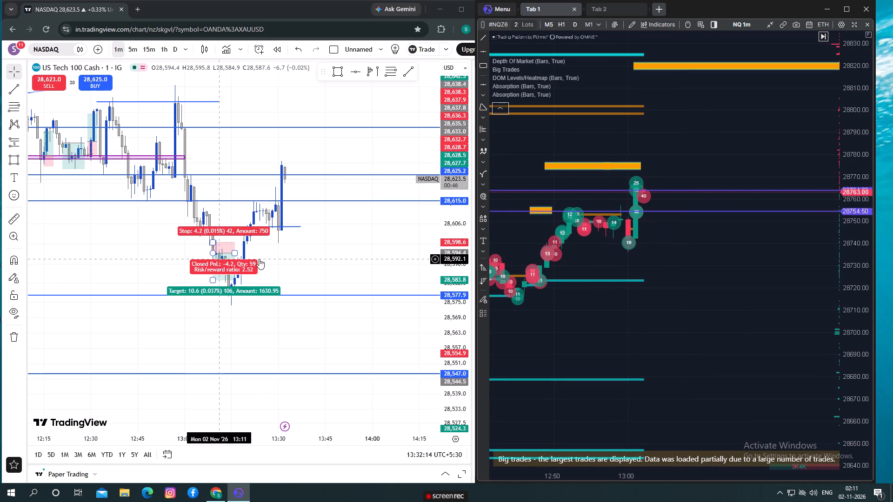
# Compare the newest TradingView candles around 28,625.2 with the ATAS big trades and order-book depth near 28,764.00.
pyautogui.moveTo(327, 255); pyautogui.dragTo(283, 261)
pyautogui.scroll(-1, 283, 260)
pyautogui.scroll(2, 283, 260)
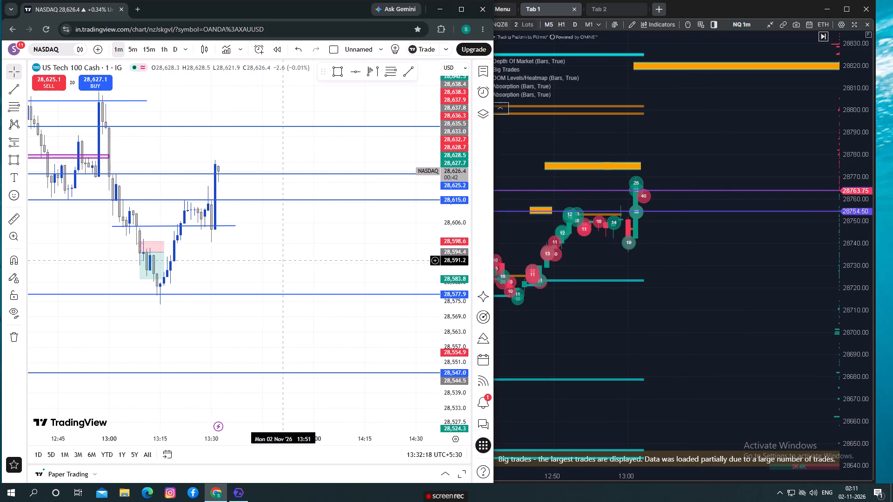
pyautogui.scroll(1, 703, 278)
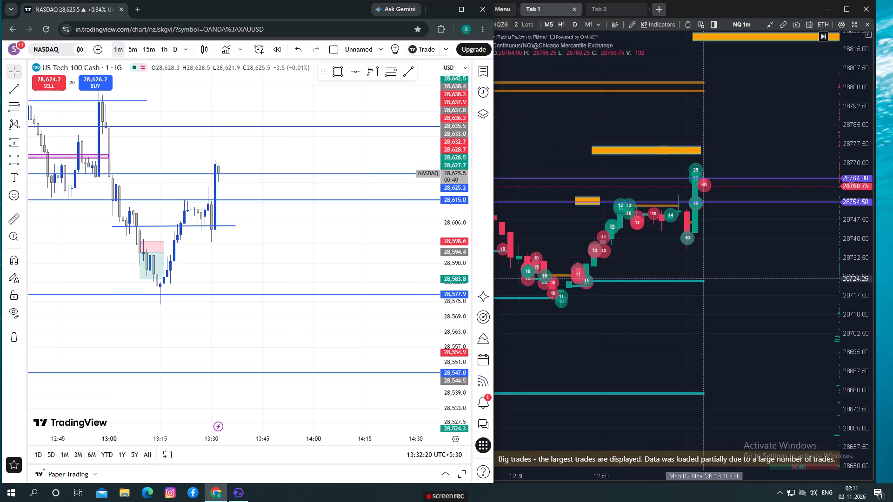
pyautogui.moveTo(856, 296); pyautogui.dragTo(850, 266)
pyautogui.scroll(5, 781, 275)
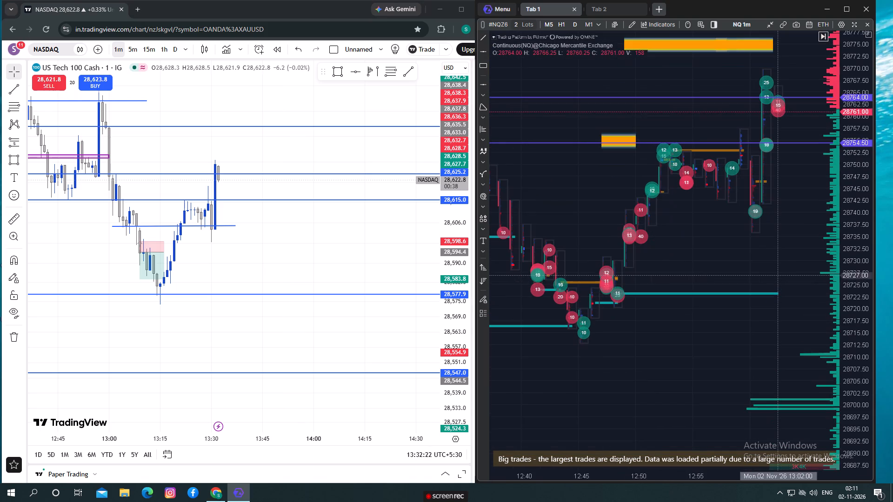
pyautogui.moveTo(778, 275); pyautogui.dragTo(675, 304)
pyautogui.scroll(-1, 687, 271)
pyautogui.scroll(-1, 737, 268)
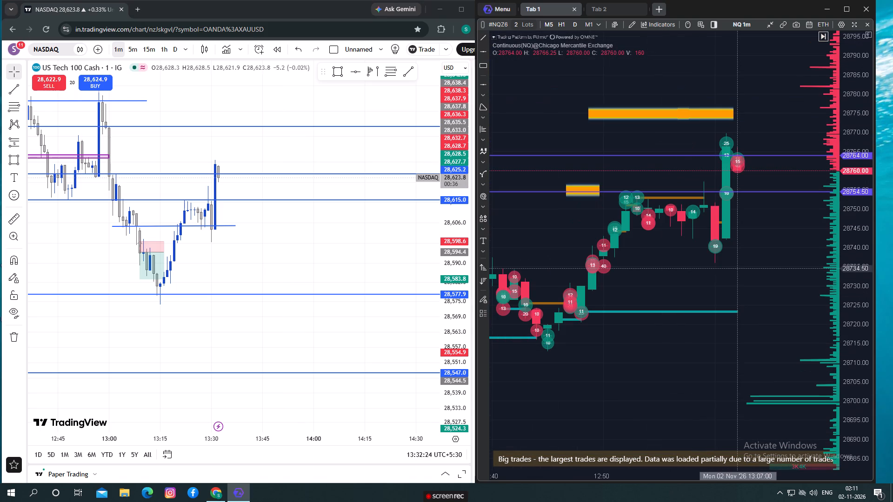
pyautogui.moveTo(748, 262); pyautogui.dragTo(690, 273)
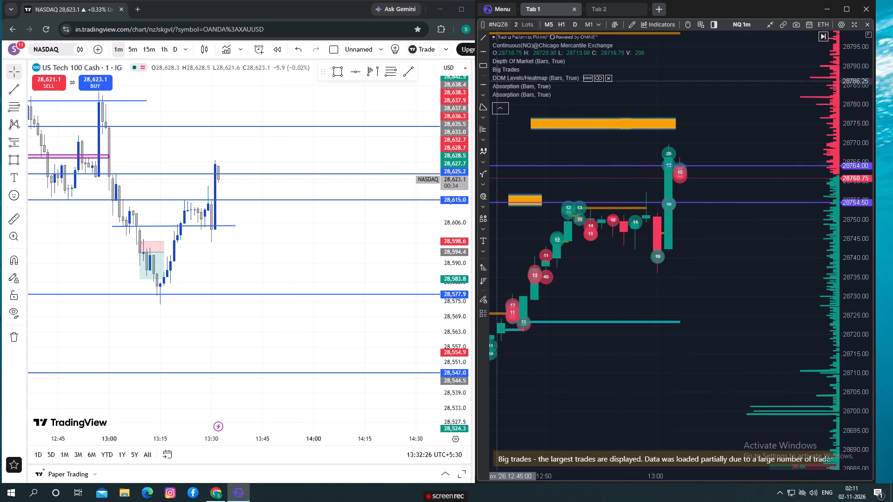
# Set the Big Trades indicator's visual mode to Triangle in ATAS, apply it and check the markers on the chart.
pyautogui.click(527, 69)
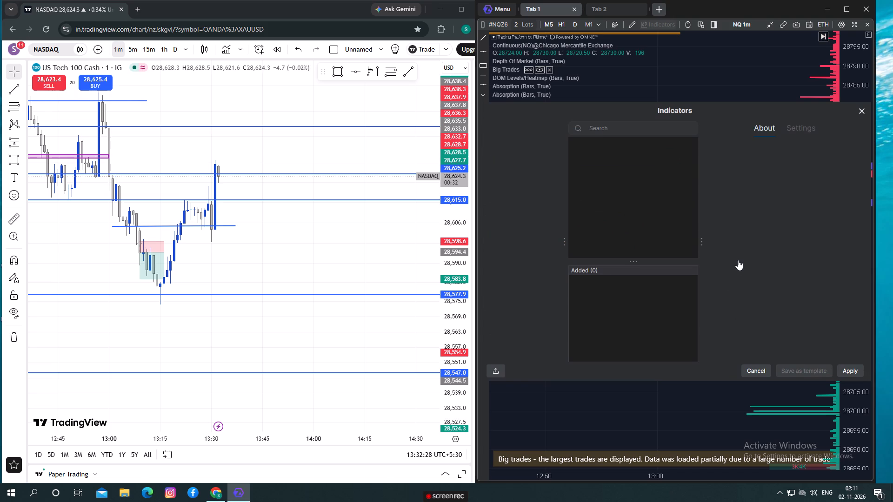
pyautogui.scroll(-13, 754, 243)
pyautogui.scroll(1, 760, 321)
pyautogui.scroll(-1, 760, 321)
pyautogui.scroll(1, 760, 321)
pyautogui.scroll(-1, 760, 321)
pyautogui.scroll(1, 760, 321)
pyautogui.scroll(-4, 760, 321)
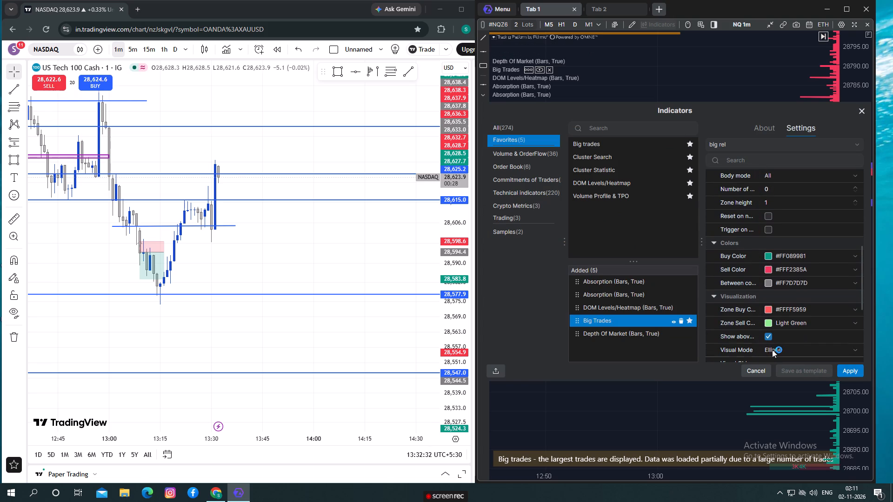
pyautogui.click(772, 346)
pyautogui.click(817, 350)
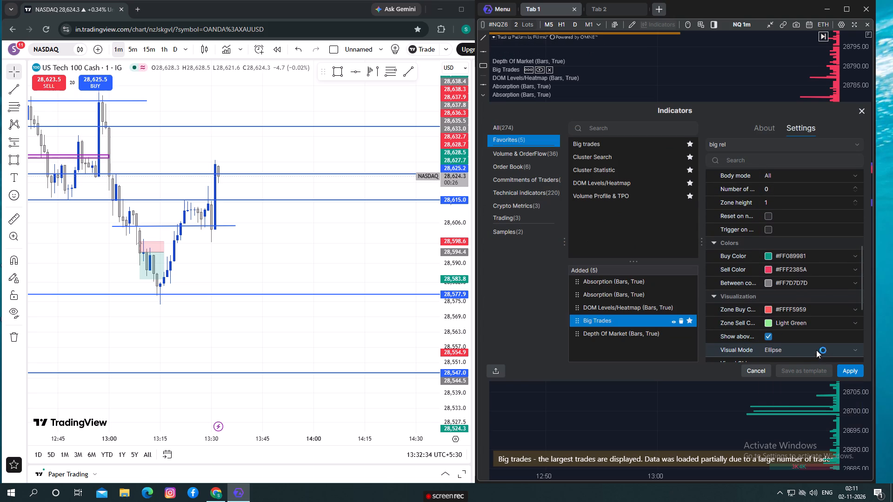
pyautogui.scroll(-2, 810, 351)
pyautogui.click(818, 322)
pyautogui.click(805, 350)
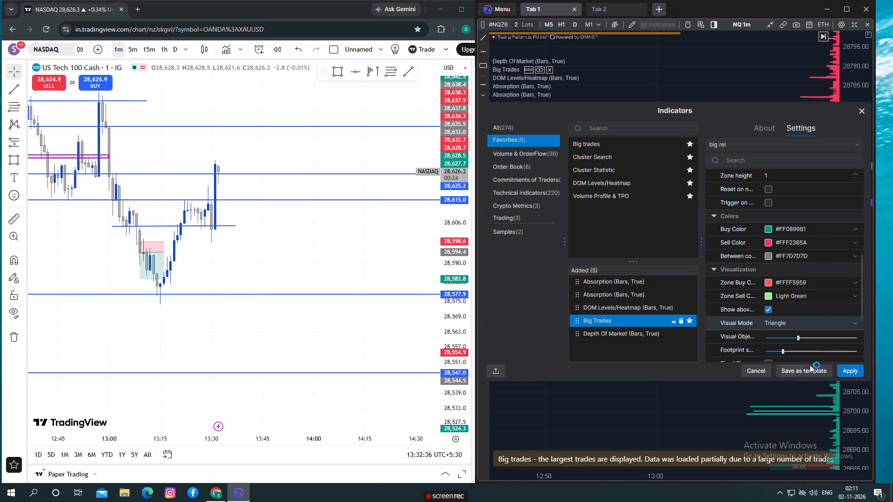
pyautogui.click(842, 374)
pyautogui.scroll(3, 732, 330)
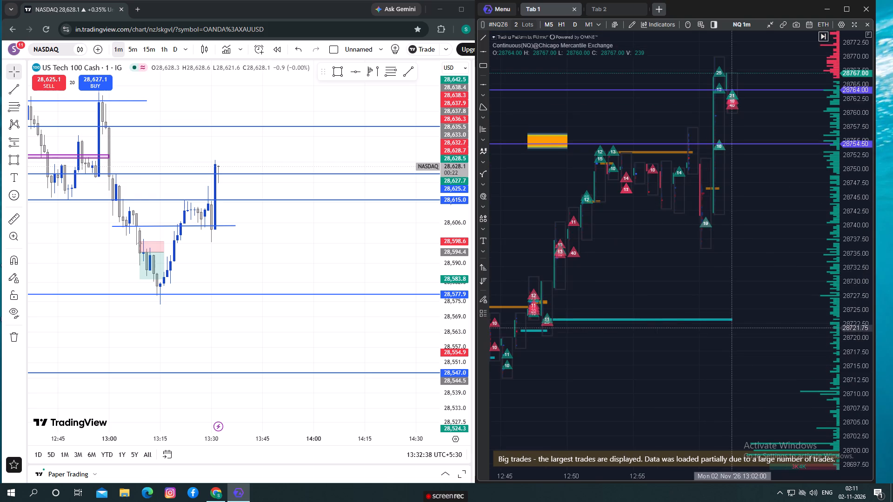
pyautogui.scroll(-3, 735, 268)
pyautogui.moveTo(755, 259); pyautogui.dragTo(750, 291)
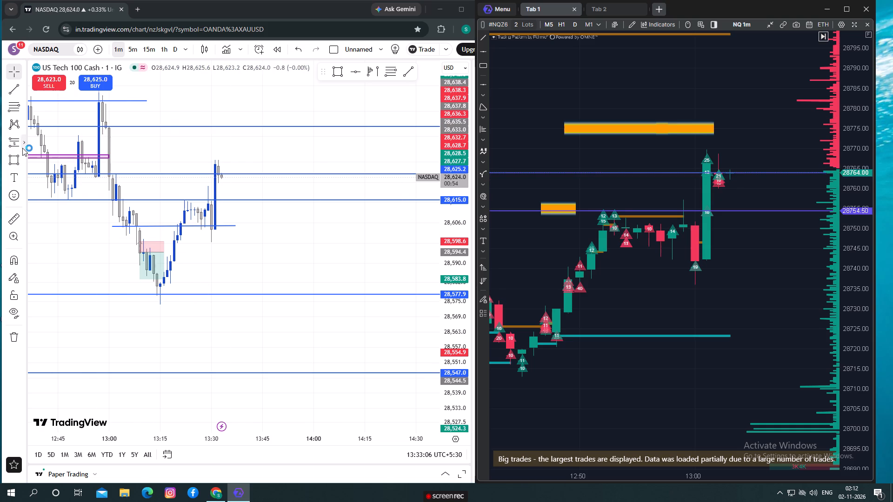
# Place a long position on the latest TradingView candles with entry at 28,624.5 and target at 28,634.0.
pyautogui.click(22, 144)
pyautogui.click(56, 157)
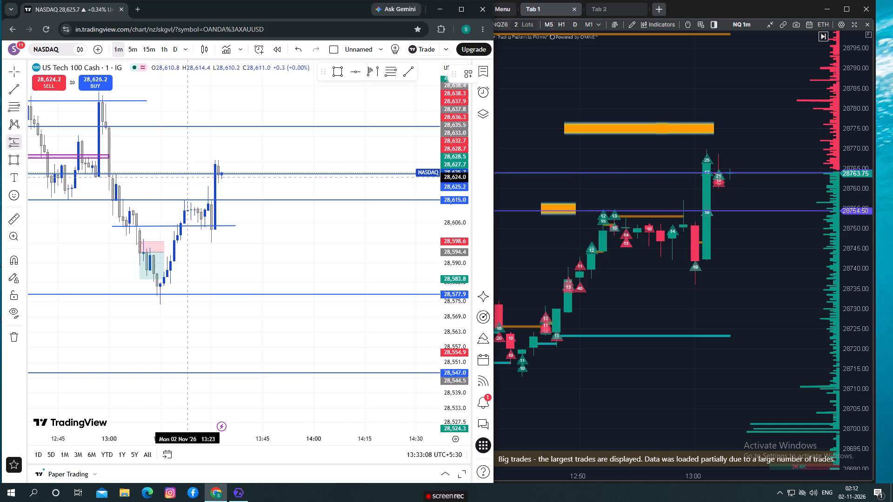
pyautogui.click(219, 176)
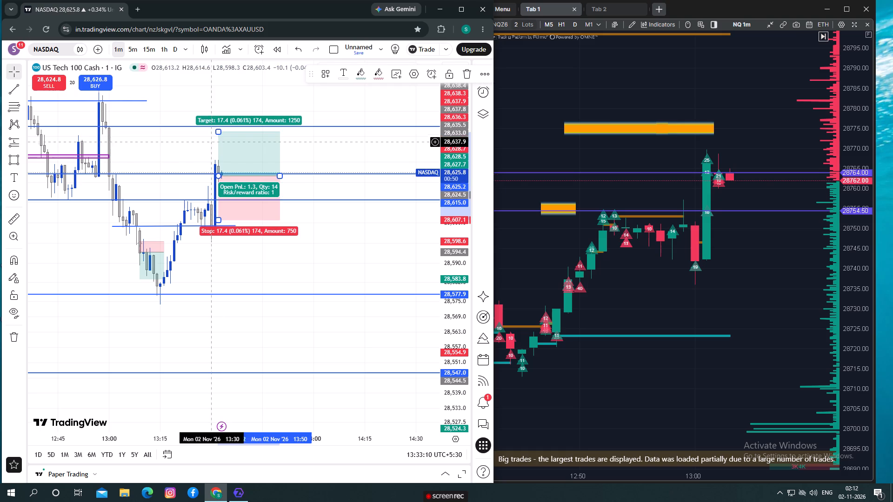
pyautogui.moveTo(217, 134); pyautogui.dragTo(228, 153)
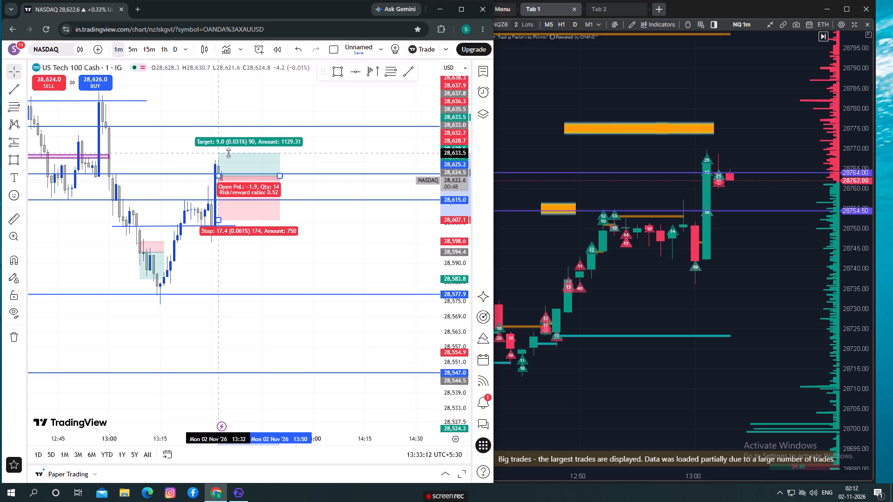
pyautogui.moveTo(228, 153); pyautogui.dragTo(230, 152)
# Raise the long position's stop to 28,615.3, just above the 28,615.0 line, and shorten its box to about 13:40.
pyautogui.click(289, 199)
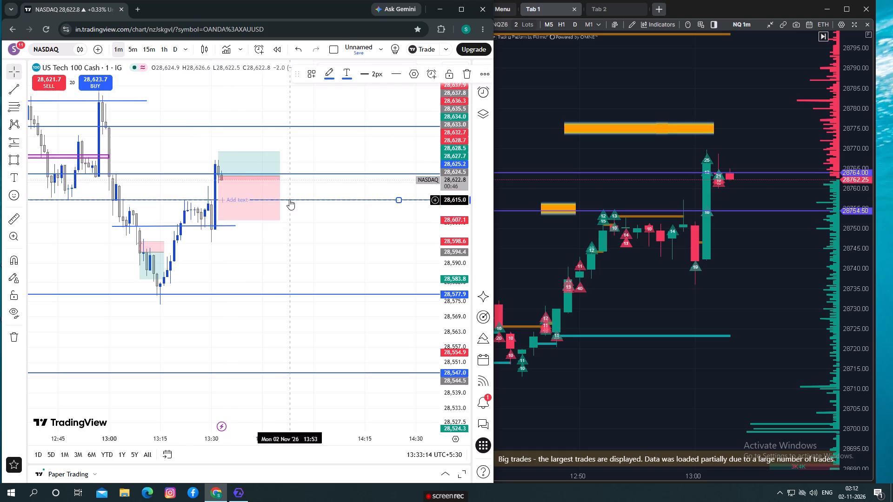
pyautogui.moveTo(217, 219); pyautogui.dragTo(228, 202)
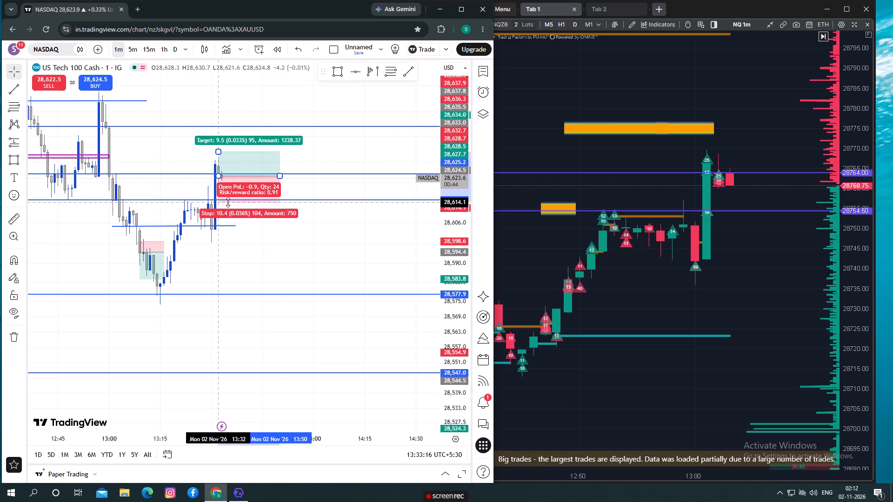
pyautogui.moveTo(228, 202); pyautogui.dragTo(233, 199)
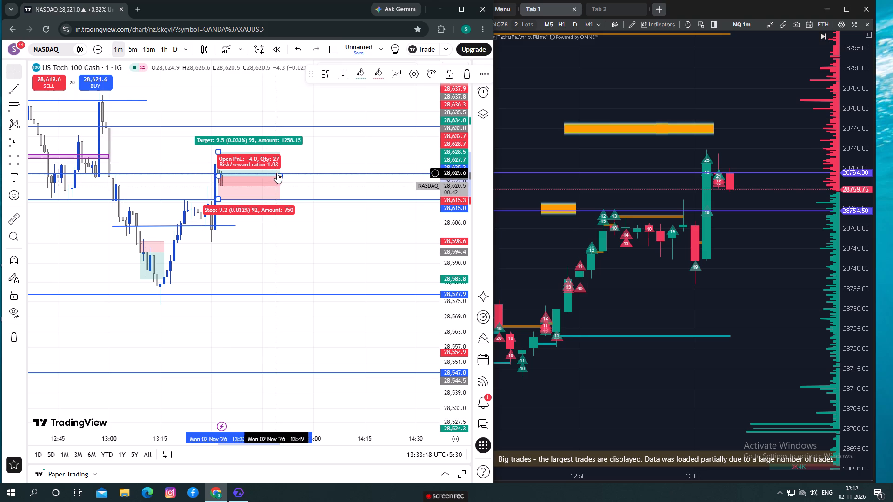
pyautogui.moveTo(280, 173); pyautogui.dragTo(244, 174)
pyautogui.click(267, 186)
pyautogui.click(284, 252)
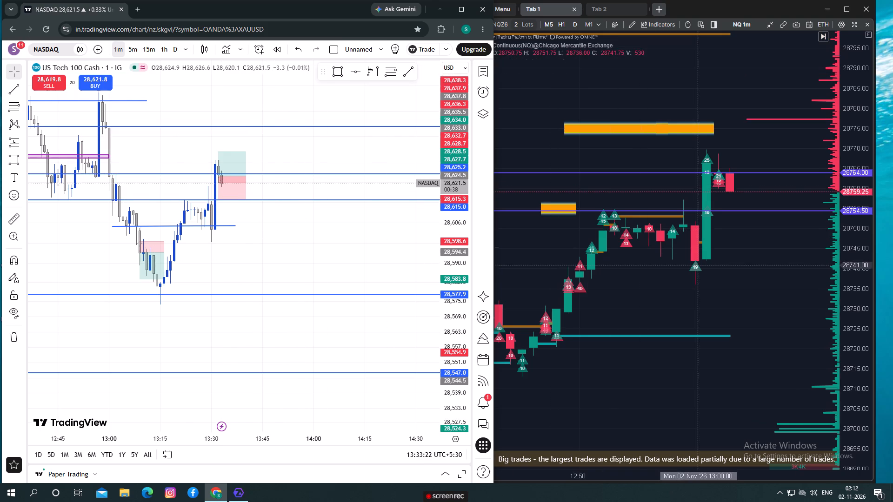
# Examine the newest ATAS candles, big-trade triangles and depth bars between the 28,764.00 and 28,754.50 lines.
pyautogui.scroll(-2, 700, 267)
pyautogui.moveTo(765, 264); pyautogui.dragTo(714, 253)
pyautogui.scroll(3, 688, 263)
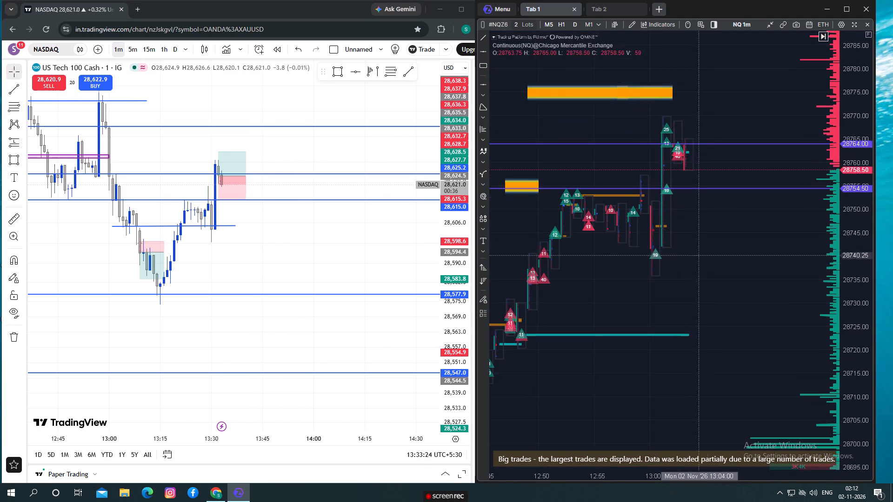
pyautogui.moveTo(707, 250); pyautogui.dragTo(691, 247)
pyautogui.scroll(-4, 691, 247)
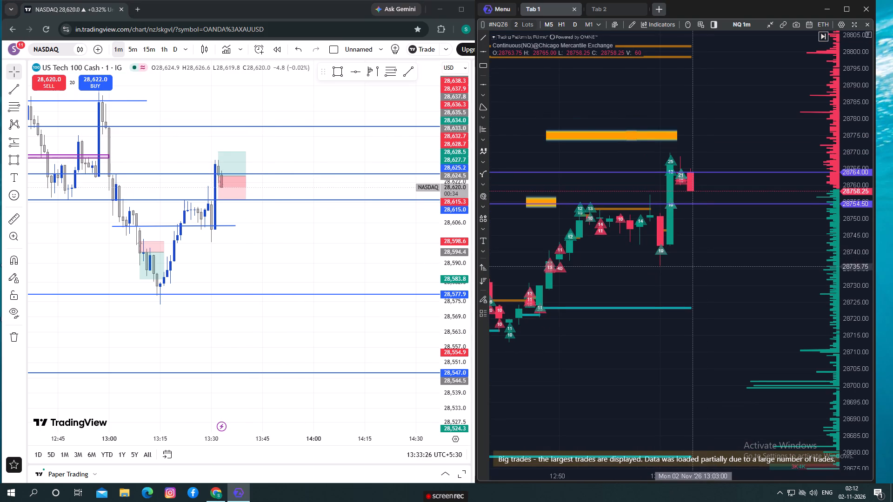
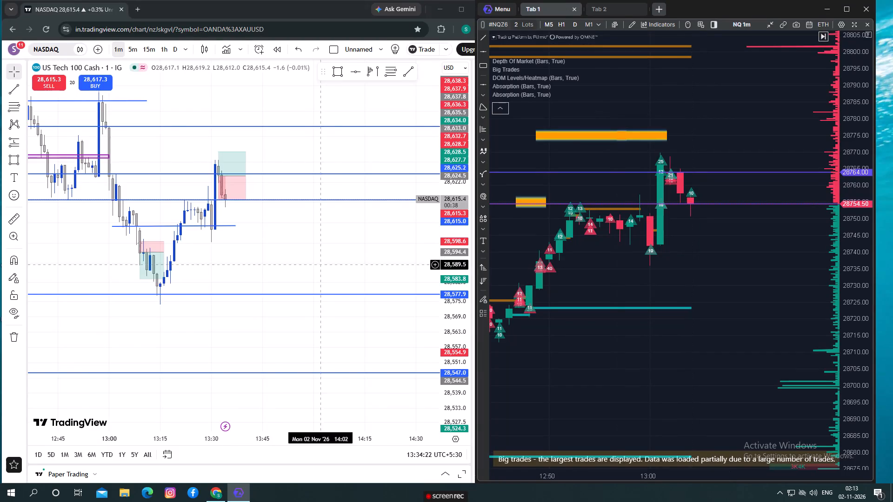
# Delete the long position with entry at 28,624.5 from the latest TradingView candles.
pyautogui.scroll(-2, 274, 257)
pyautogui.click(279, 190)
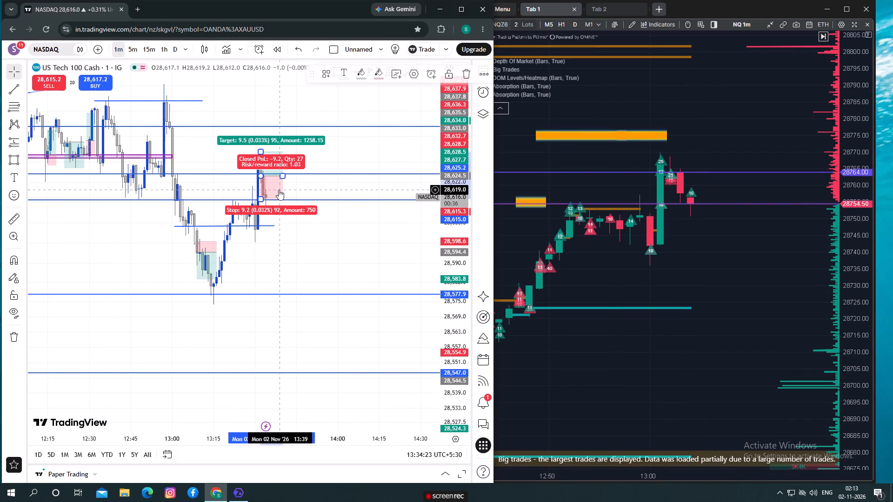
pyautogui.moveTo(280, 175); pyautogui.dragTo(275, 175)
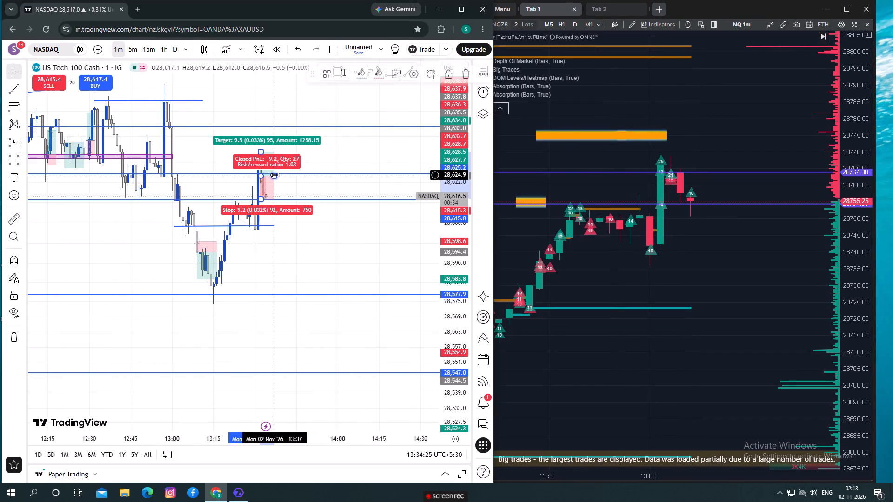
pyautogui.click(466, 69)
# Examine the latest TradingView one-minute candles against the 28,625.2, 28,615.0 and 28,577.9 lines at a readable scale.
pyautogui.moveTo(310, 248); pyautogui.dragTo(301, 217)
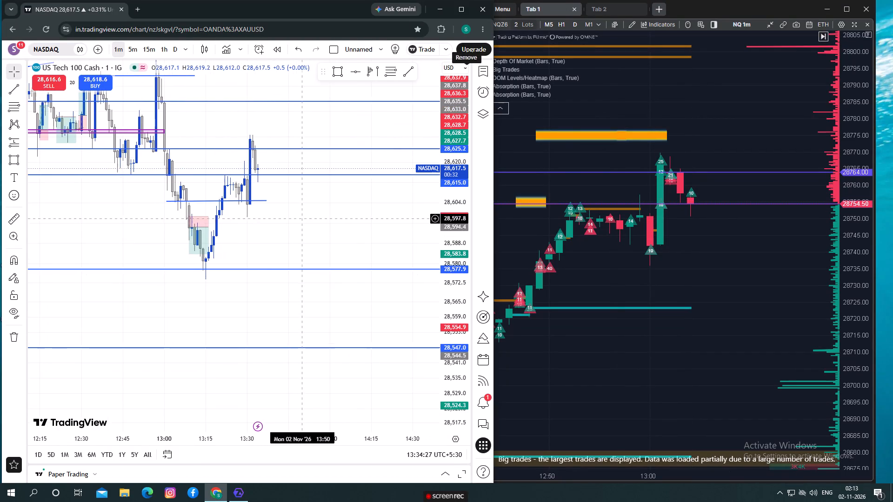
pyautogui.scroll(2, 297, 229)
pyautogui.moveTo(296, 229); pyautogui.dragTo(349, 282)
pyautogui.moveTo(445, 224); pyautogui.dragTo(446, 224)
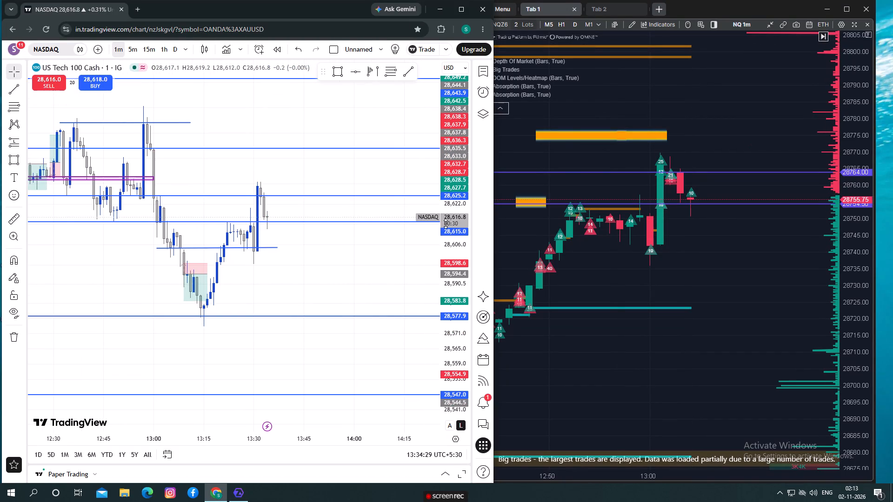
pyautogui.moveTo(446, 224); pyautogui.dragTo(447, 265)
pyautogui.scroll(2, 335, 245)
pyautogui.moveTo(327, 249); pyautogui.dragTo(330, 241)
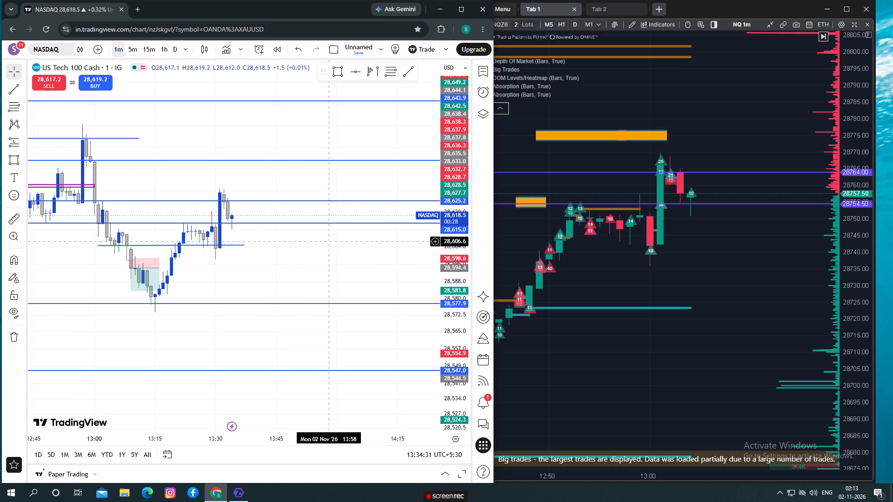
pyautogui.moveTo(267, 265); pyautogui.dragTo(299, 260)
pyautogui.moveTo(283, 260); pyautogui.dragTo(307, 250)
# Switch to ATAS and examine the newest NQ candles, big-trade triangles and liquidity zones around the 28,764.00 and 28,754.50 lines.
pyautogui.moveTo(646, 256); pyautogui.dragTo(640, 257)
pyautogui.moveTo(668, 247); pyautogui.dragTo(653, 263)
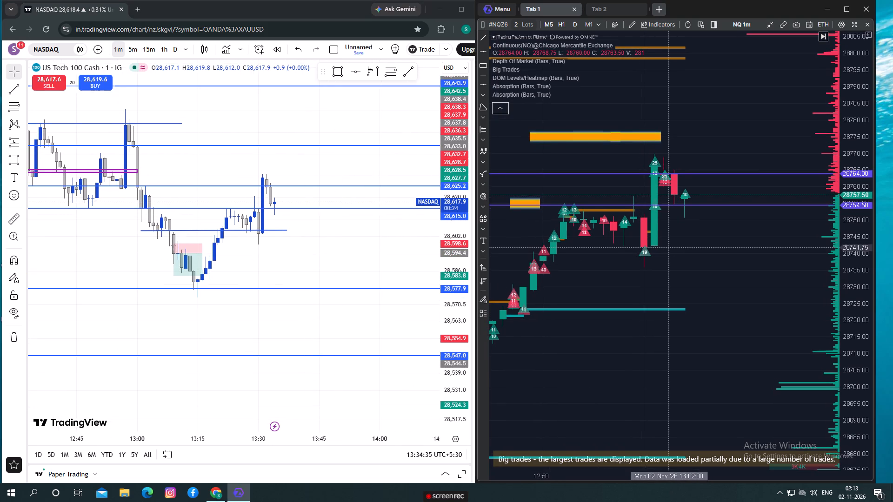
pyautogui.moveTo(653, 263); pyautogui.dragTo(651, 265)
pyautogui.scroll(2, 661, 279)
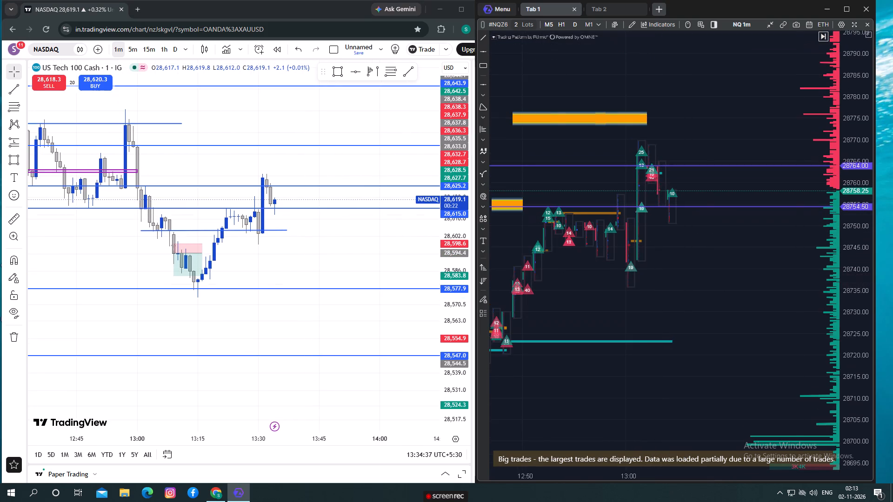
pyautogui.scroll(-3, 717, 266)
pyautogui.moveTo(733, 264); pyautogui.dragTo(719, 279)
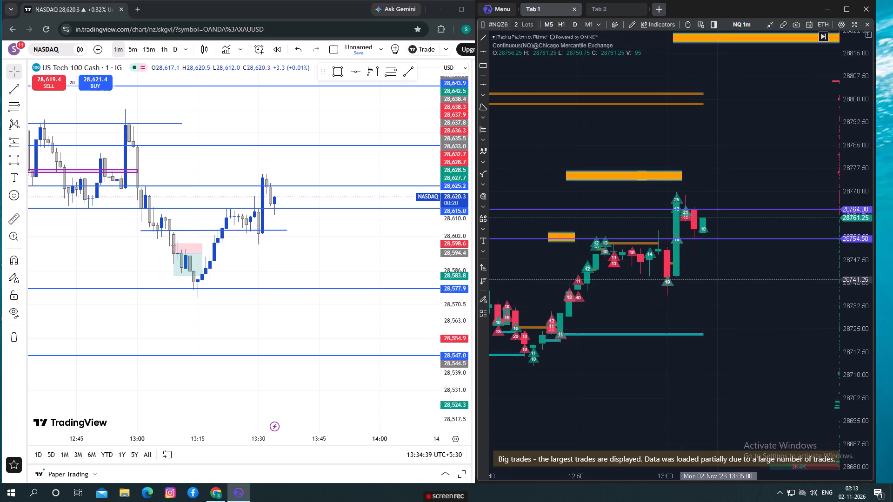
pyautogui.scroll(-1, 718, 279)
pyautogui.scroll(1, 718, 279)
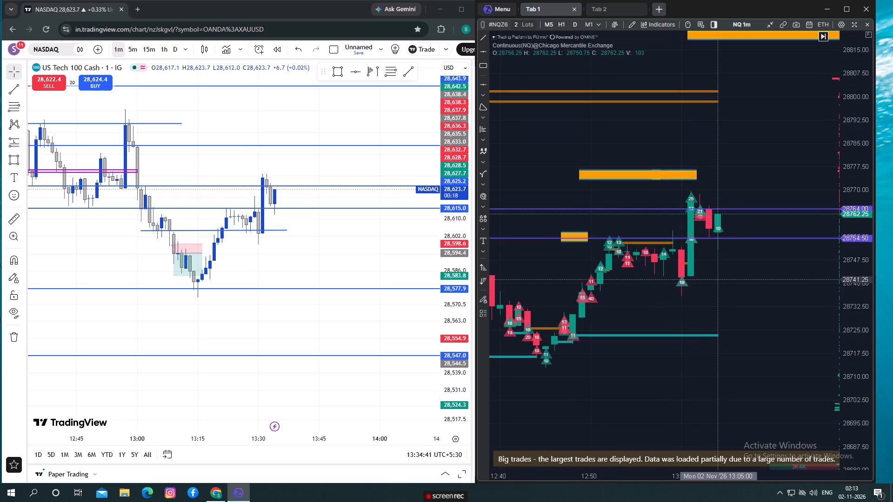
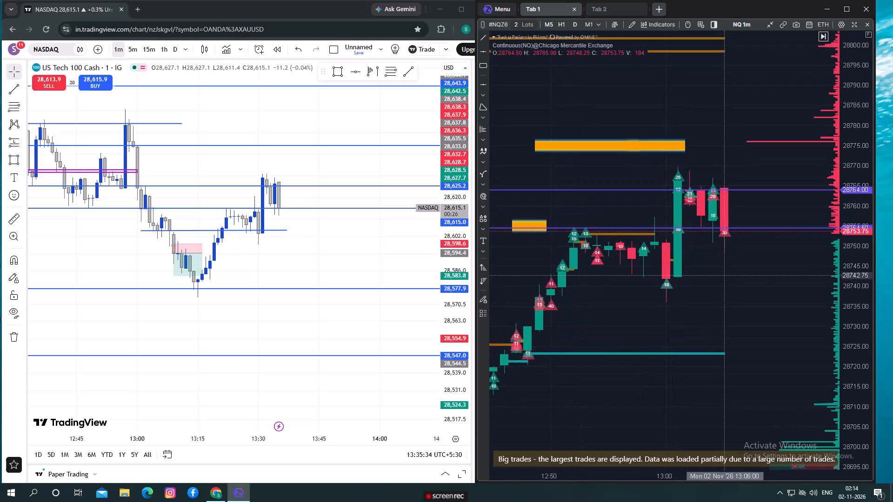
# Examine the newest NQ candle and its big-trade markers around the 28,764.00 and 28,754.50 lines in ATAS.
pyautogui.scroll(1, 725, 275)
pyautogui.scroll(-2, 709, 280)
pyautogui.moveTo(729, 302); pyautogui.dragTo(726, 289)
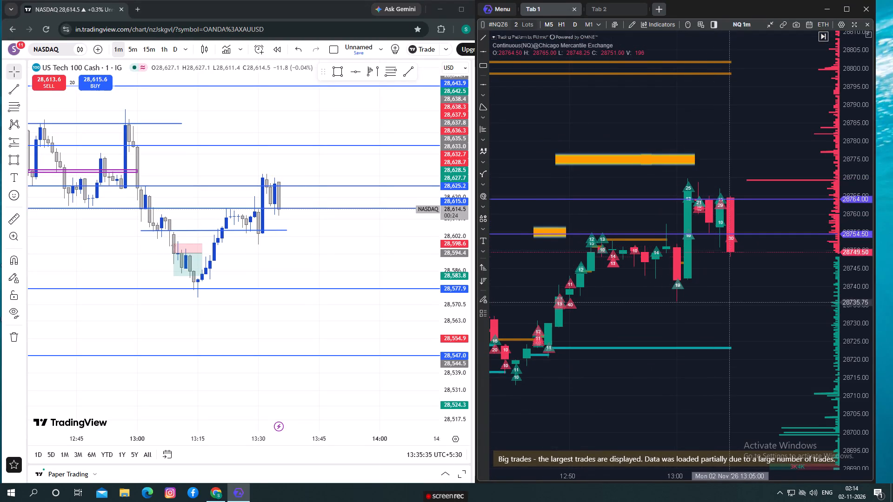
pyautogui.moveTo(726, 289); pyautogui.dragTo(717, 229)
pyautogui.moveTo(720, 253); pyautogui.dragTo(718, 259)
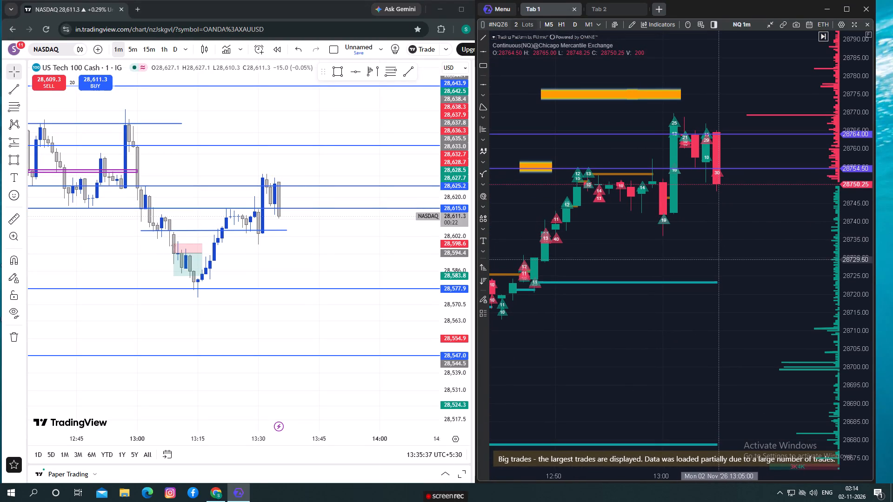
# Switch to TradingView and extend the purple zone past the latest candles to about 13:53, with its lower edge at about 28,630.7.
pyautogui.moveTo(292, 245); pyautogui.dragTo(316, 257)
pyautogui.moveTo(120, 234); pyautogui.dragTo(176, 229)
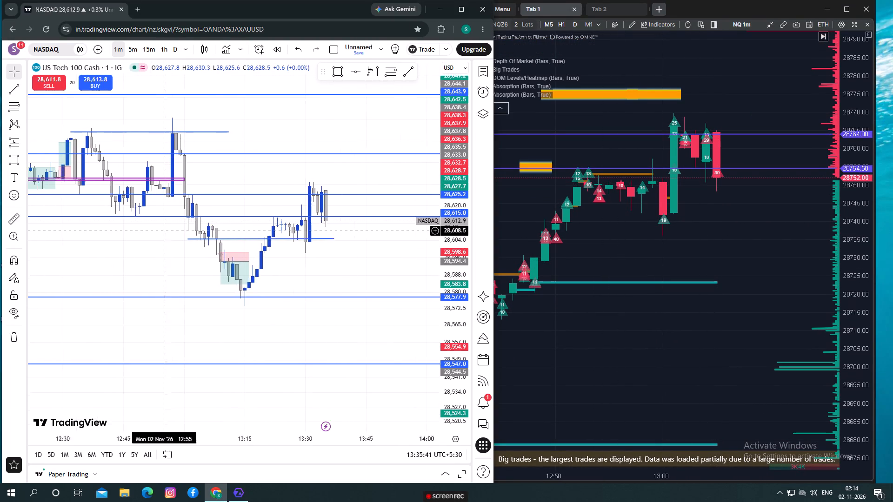
pyautogui.moveTo(176, 229); pyautogui.dragTo(177, 231)
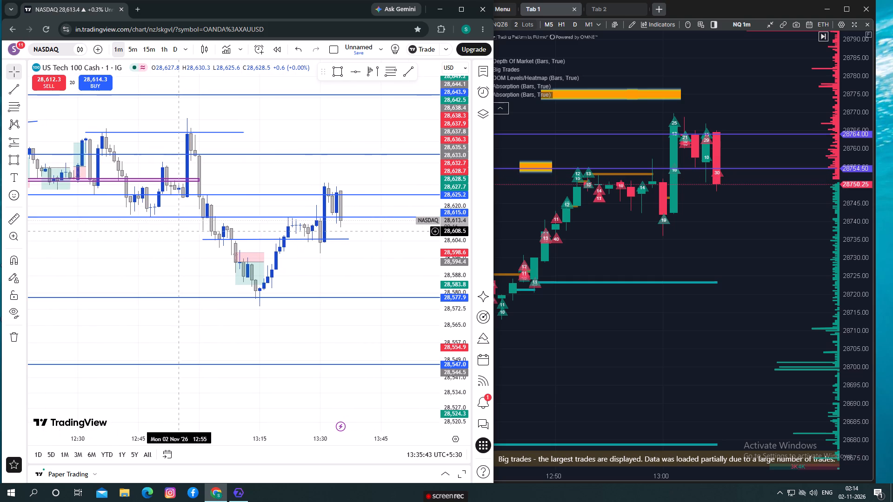
pyautogui.moveTo(465, 283); pyautogui.dragTo(437, 76)
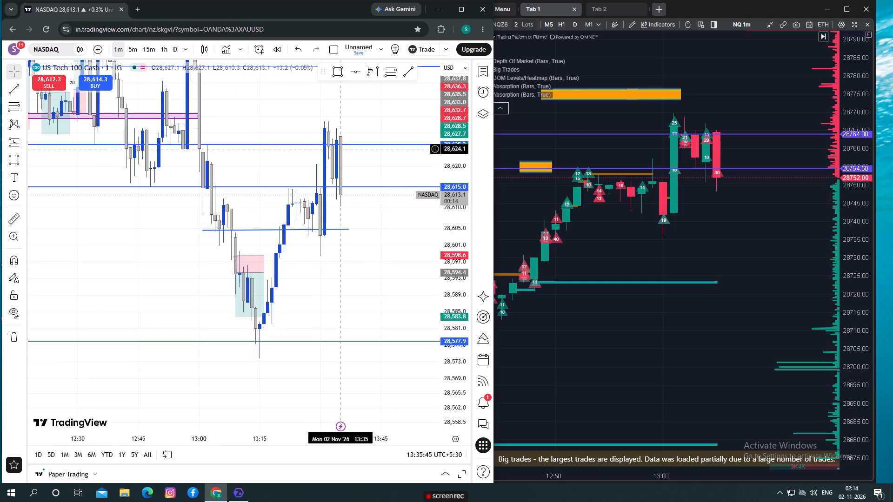
pyautogui.moveTo(283, 119); pyautogui.dragTo(304, 150)
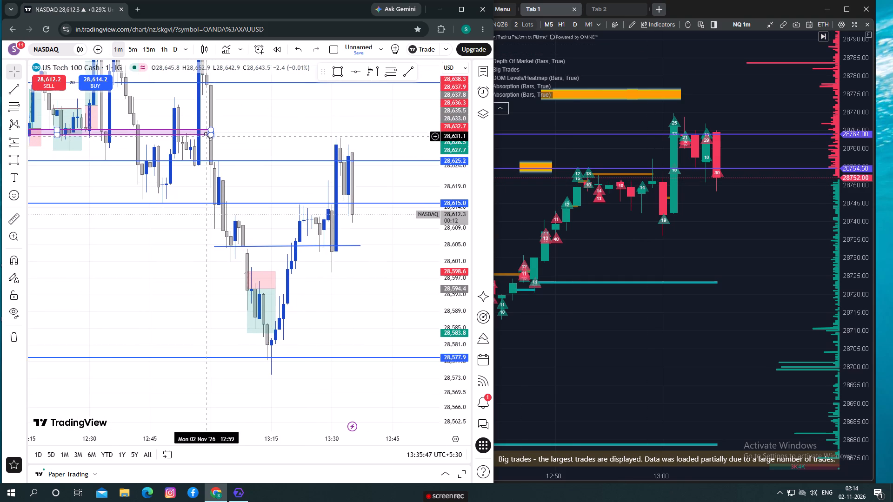
pyautogui.moveTo(208, 136); pyautogui.dragTo(425, 137)
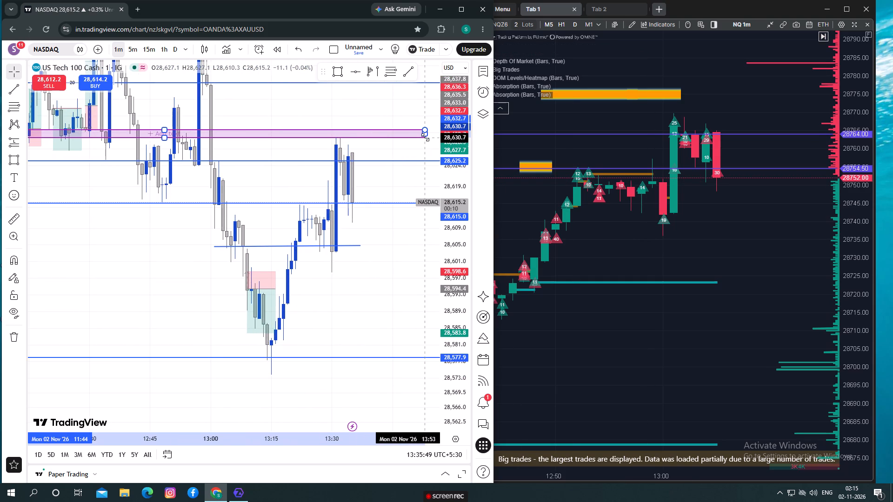
pyautogui.moveTo(425, 137); pyautogui.dragTo(430, 138)
pyautogui.click(378, 193)
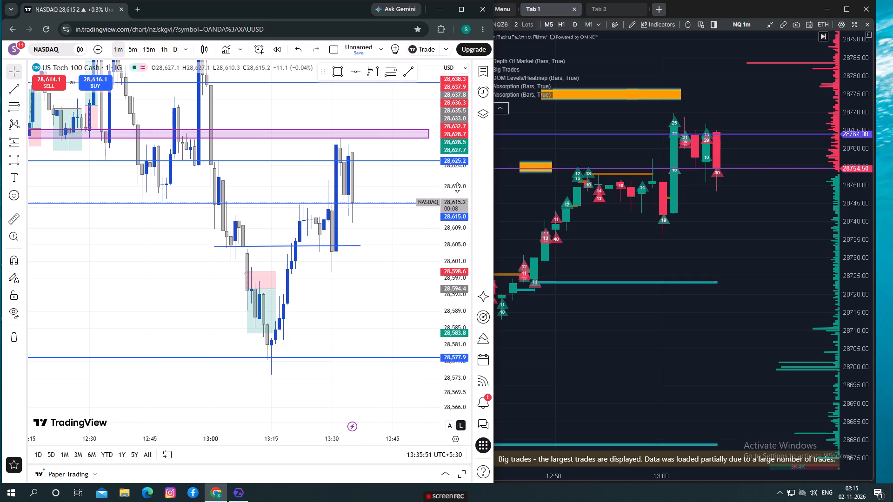
# Examine the latest TradingView candles between the purple zone and the 28,577.9 line, comparing them with the newest NQ candles in ATAS.
pyautogui.moveTo(458, 187); pyautogui.dragTo(471, 269)
pyautogui.scroll(-3, 378, 237)
pyautogui.moveTo(393, 282); pyautogui.dragTo(369, 269)
pyautogui.scroll(1, 368, 269)
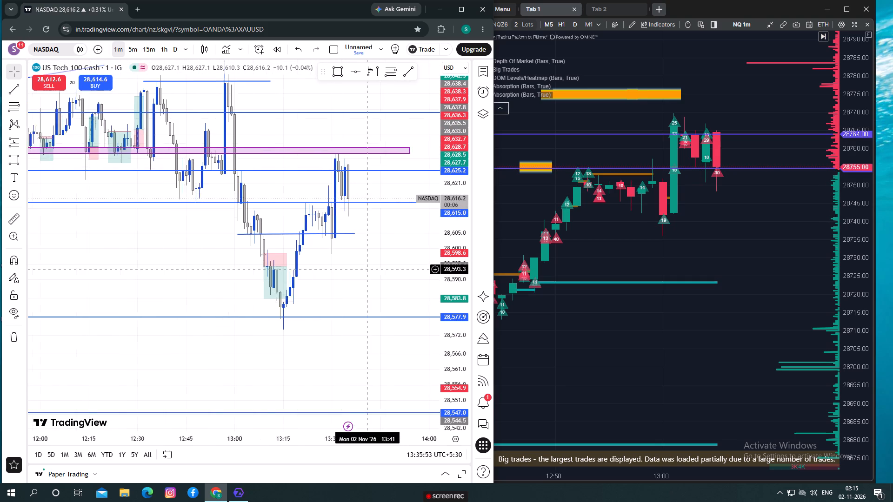
pyautogui.scroll(1, 368, 269)
pyautogui.moveTo(717, 229); pyautogui.dragTo(707, 256)
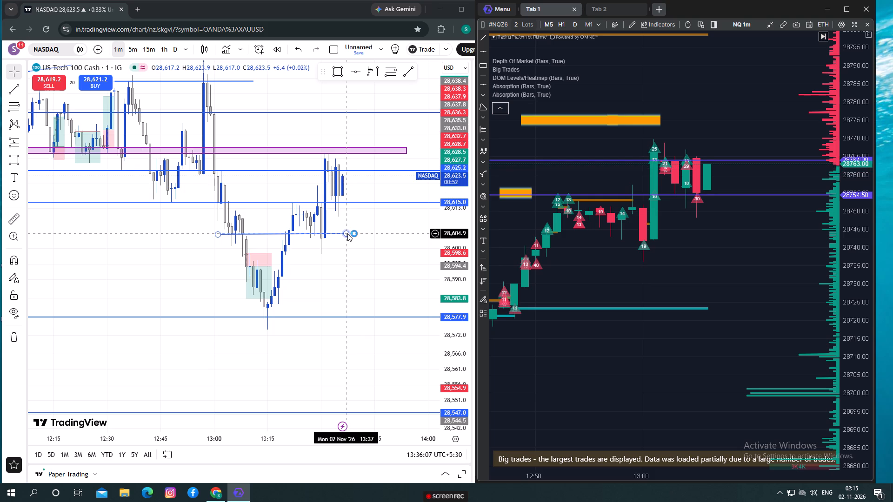
pyautogui.moveTo(373, 228); pyautogui.dragTo(373, 244)
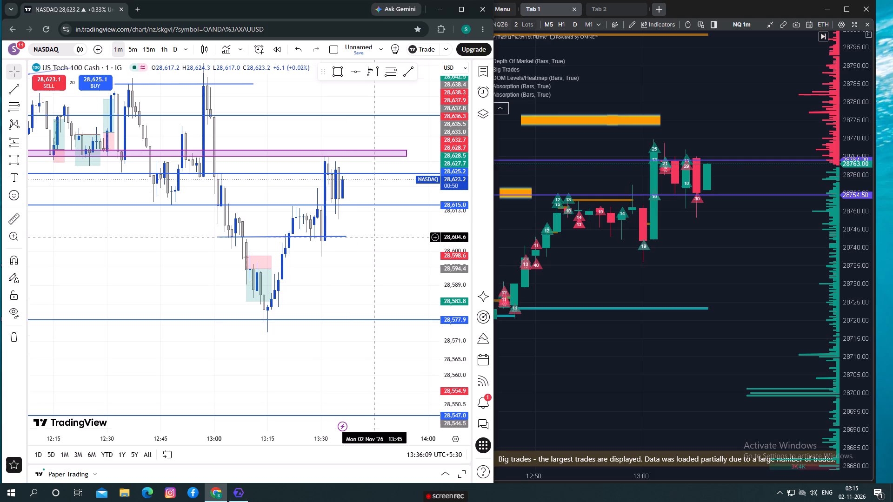
pyautogui.moveTo(373, 244); pyautogui.dragTo(373, 257)
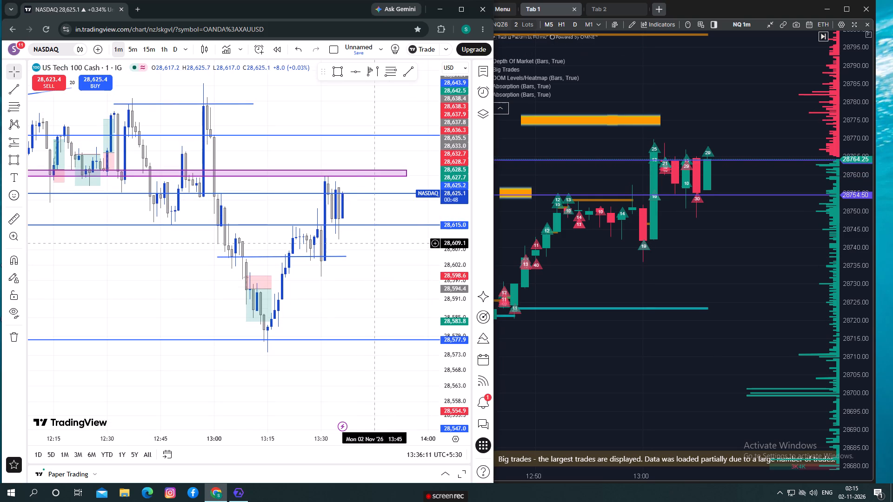
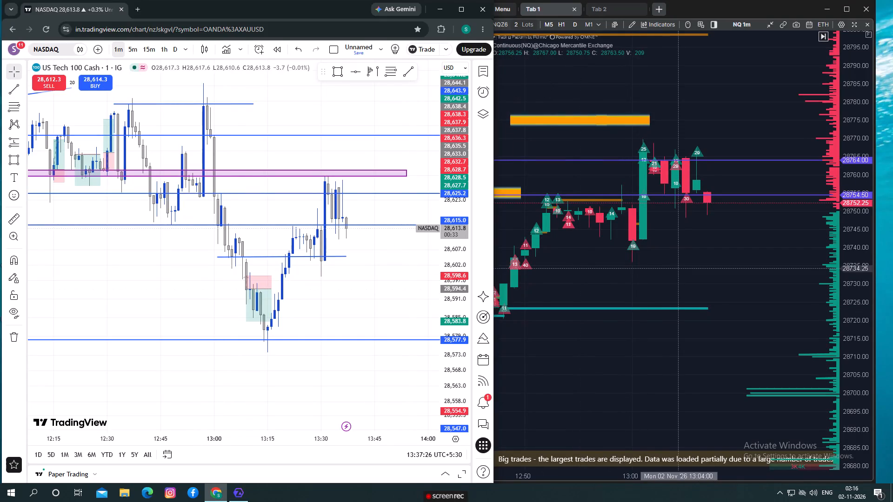
# Switch to ATAS and place a short position from the 13:06 NQ candle with entry at 28,755.75 and stop at 28,764.75.
pyautogui.moveTo(679, 268); pyautogui.dragTo(659, 261)
pyautogui.moveTo(456, 283); pyautogui.dragTo(453, 312)
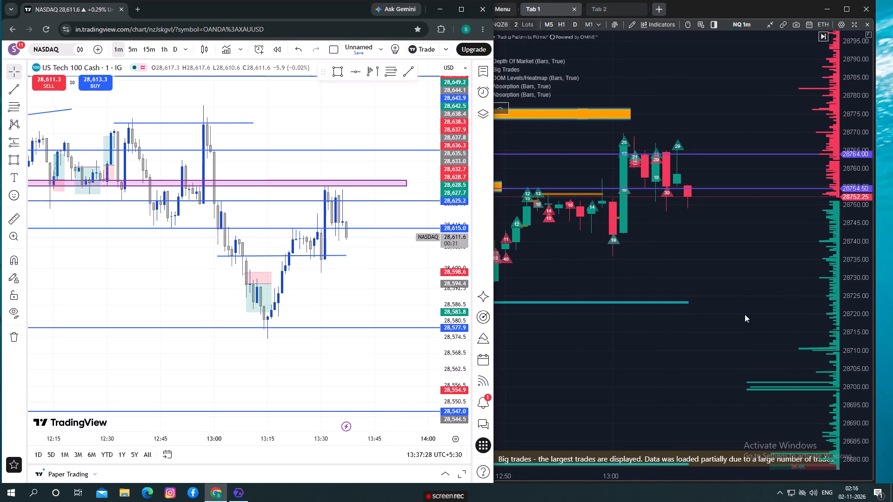
pyautogui.scroll(-1, 775, 255)
pyautogui.moveTo(772, 258); pyautogui.dragTo(685, 237)
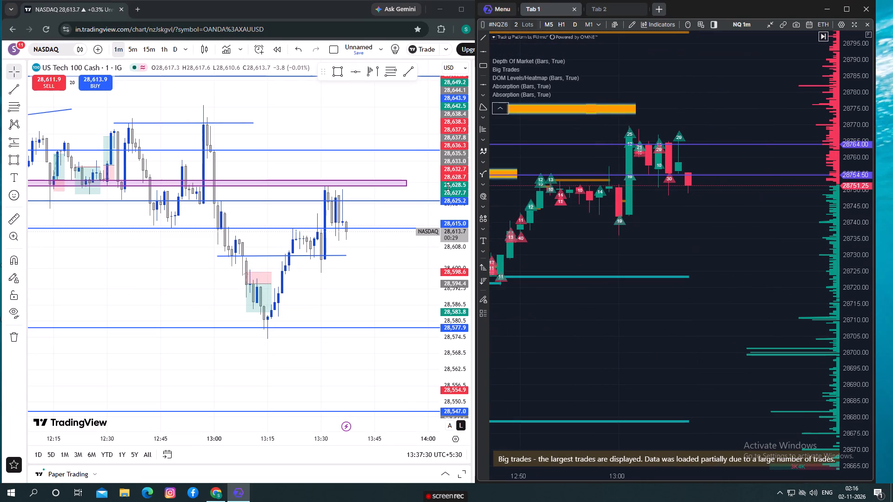
pyautogui.click(483, 274)
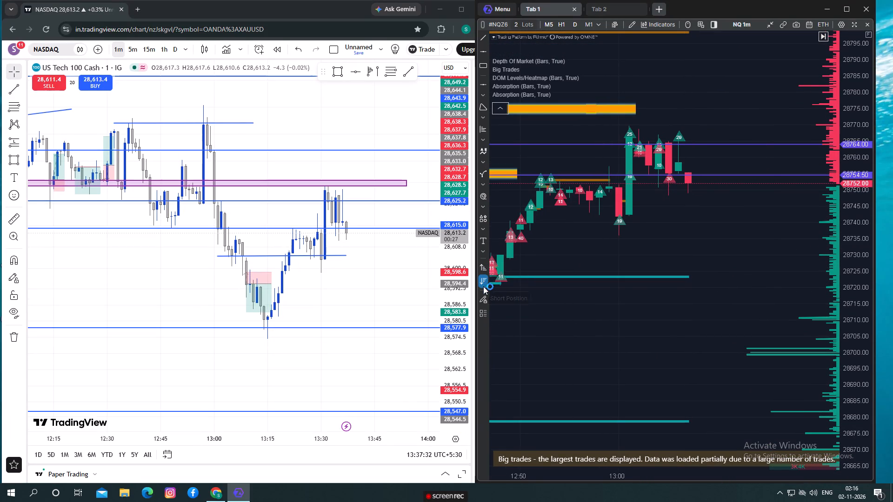
pyautogui.click(681, 172)
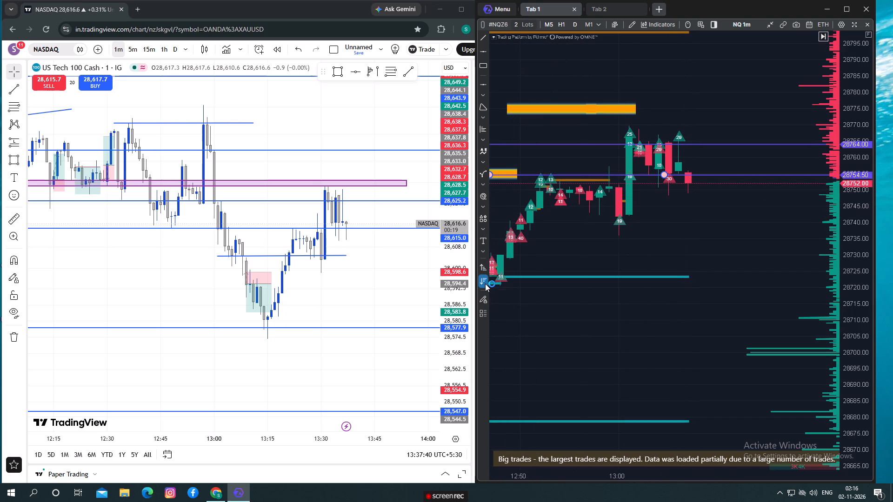
pyautogui.click(485, 280)
pyautogui.click(677, 172)
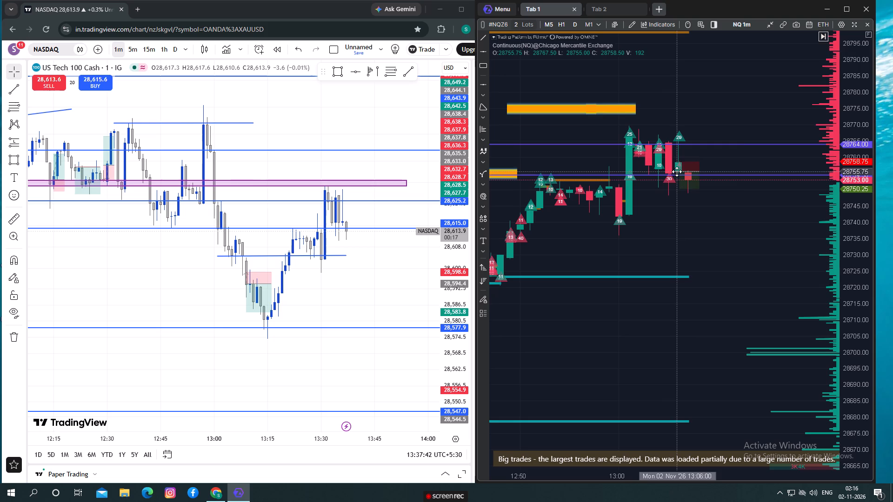
pyautogui.moveTo(679, 160); pyautogui.dragTo(699, 142)
pyautogui.moveTo(700, 172); pyautogui.dragTo(710, 172)
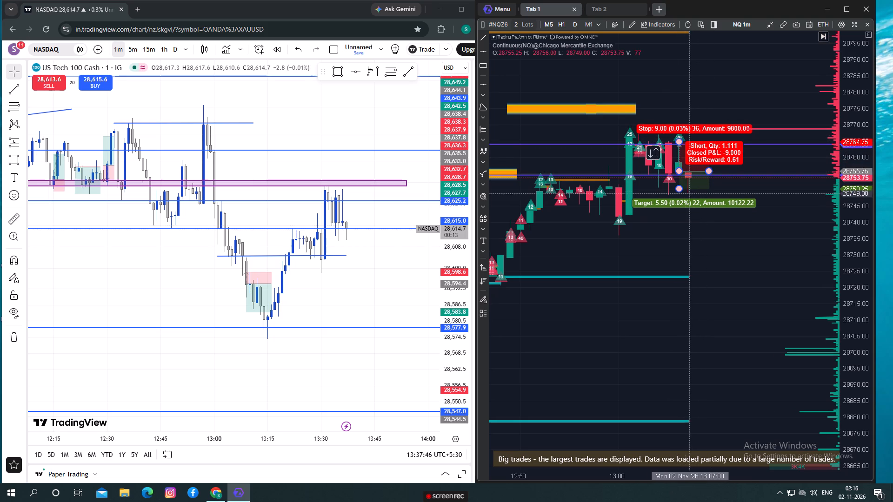
# Set the short position's target to 28,727.25 and extend its box to about 13:11.
pyautogui.moveTo(679, 189); pyautogui.dragTo(691, 231)
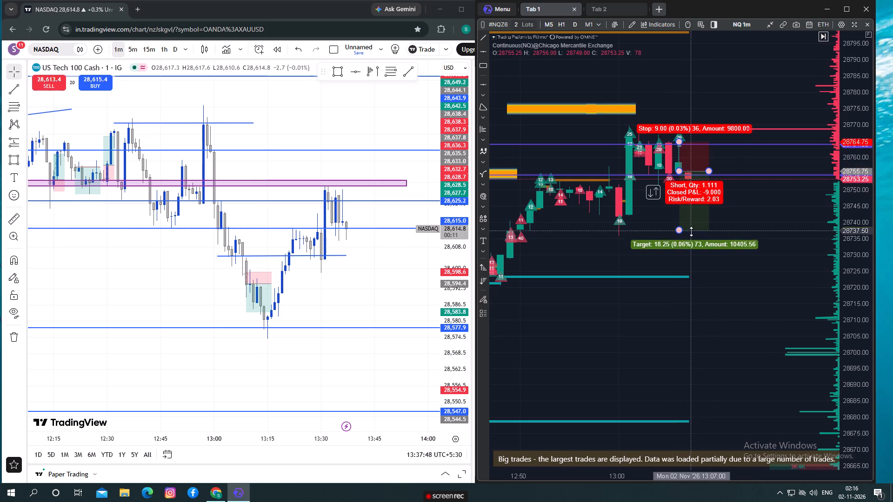
pyautogui.moveTo(691, 231); pyautogui.dragTo(705, 259)
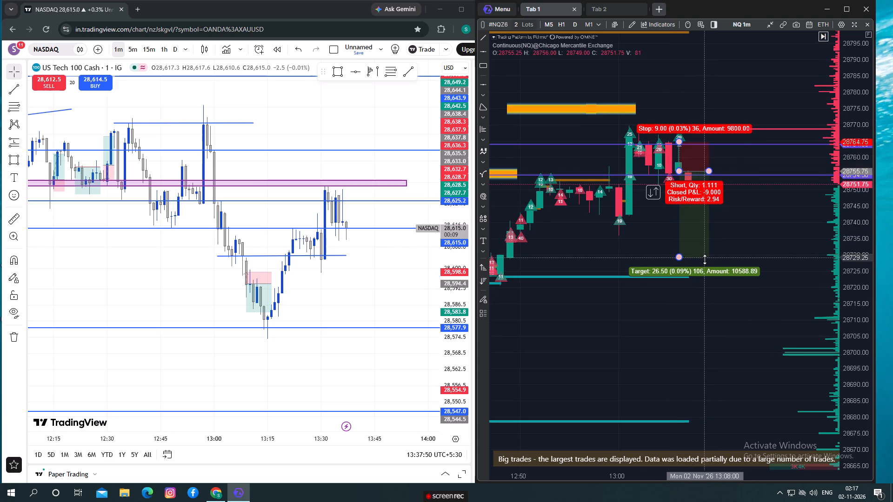
pyautogui.moveTo(705, 259); pyautogui.dragTo(709, 258)
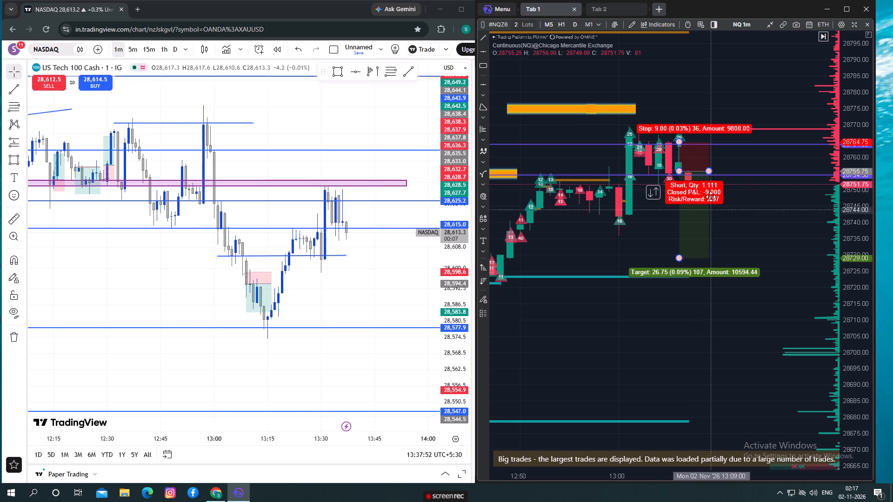
pyautogui.moveTo(708, 171); pyautogui.dragTo(732, 174)
pyautogui.click(629, 233)
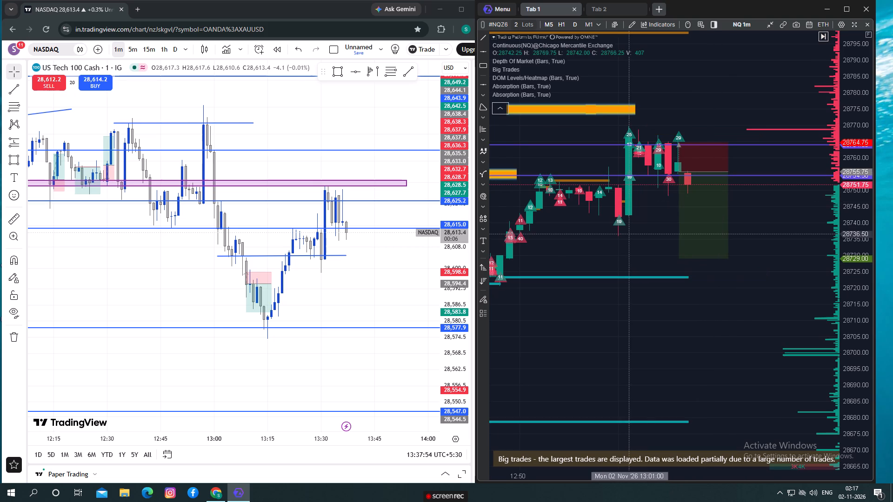
pyautogui.moveTo(646, 232); pyautogui.dragTo(624, 210)
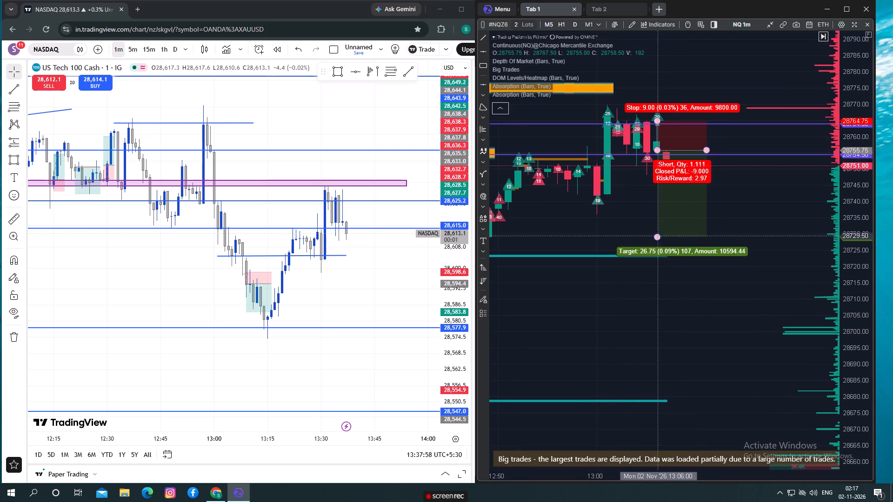
pyautogui.moveTo(629, 228); pyautogui.dragTo(638, 225)
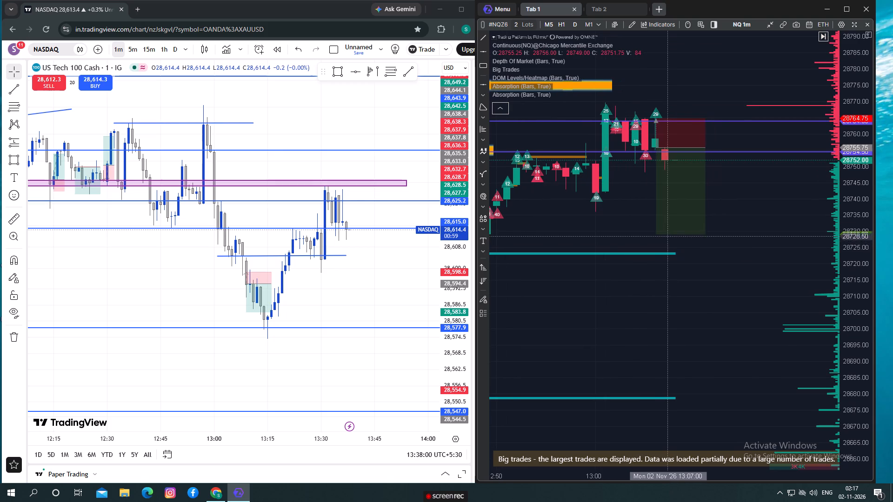
pyautogui.moveTo(658, 233); pyautogui.dragTo(663, 243)
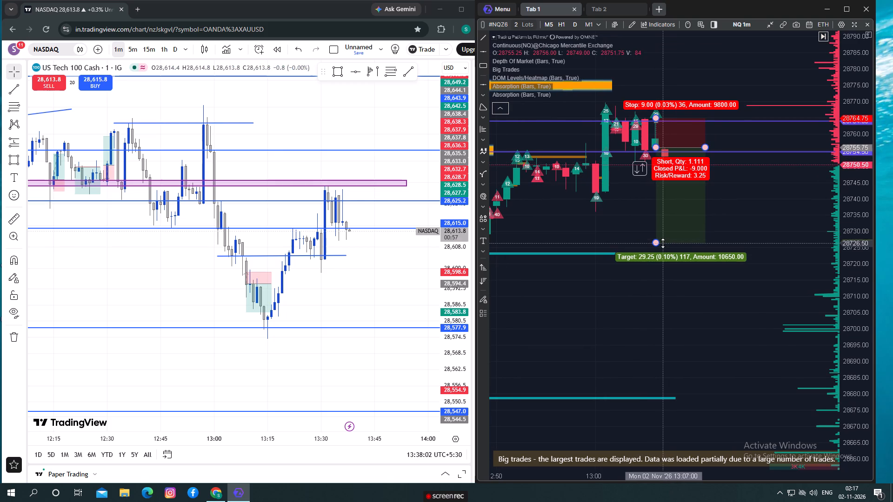
pyautogui.moveTo(663, 243); pyautogui.dragTo(665, 241)
pyautogui.click(627, 229)
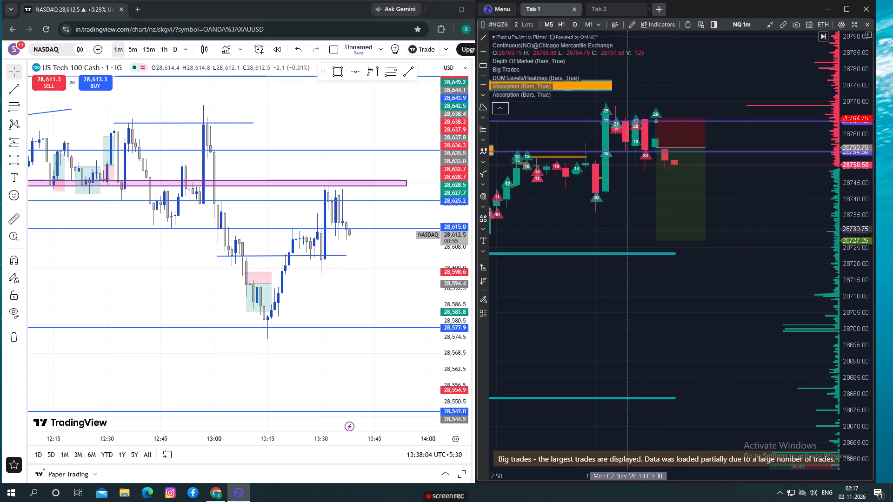
# Examine the NQ candles, big-trade markers and liquidity levels around and below the short position, back to about 12:30.
pyautogui.scroll(-1, 624, 229)
pyautogui.click(623, 229)
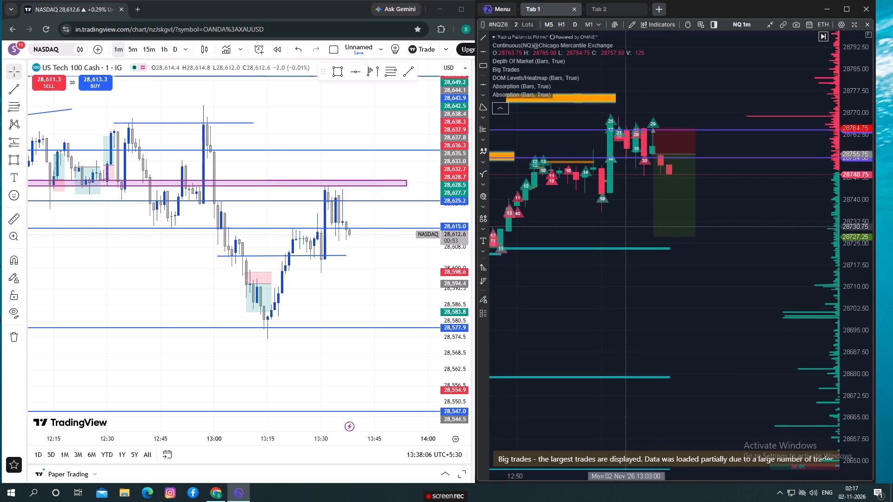
pyautogui.moveTo(626, 225); pyautogui.dragTo(633, 224)
pyautogui.moveTo(627, 224); pyautogui.dragTo(643, 222)
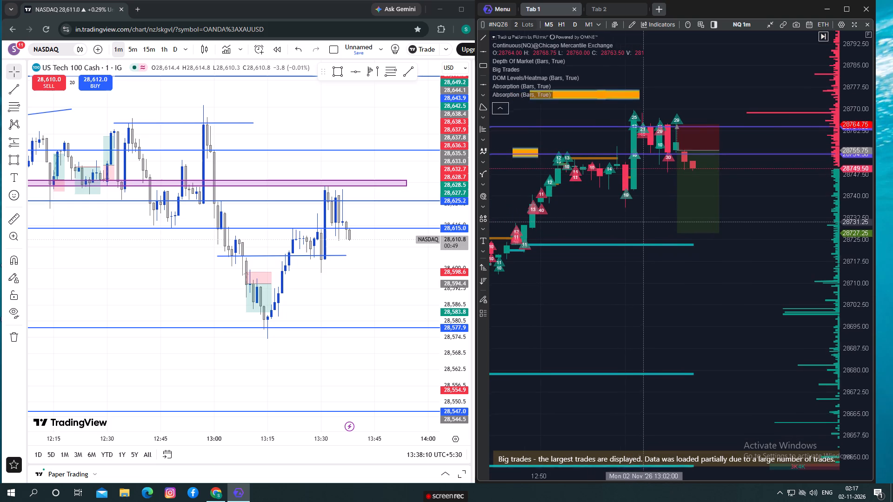
pyautogui.moveTo(643, 222); pyautogui.dragTo(644, 221)
pyautogui.scroll(-1, 799, 231)
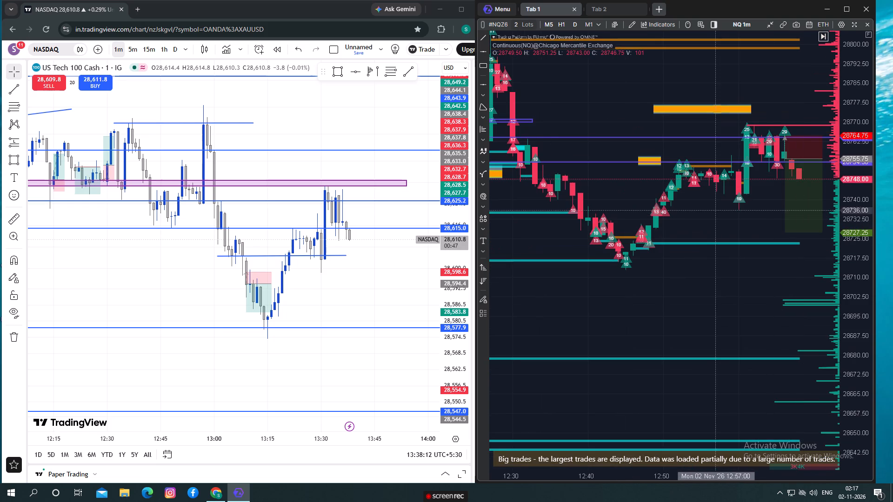
pyautogui.moveTo(725, 220); pyautogui.dragTo(624, 208)
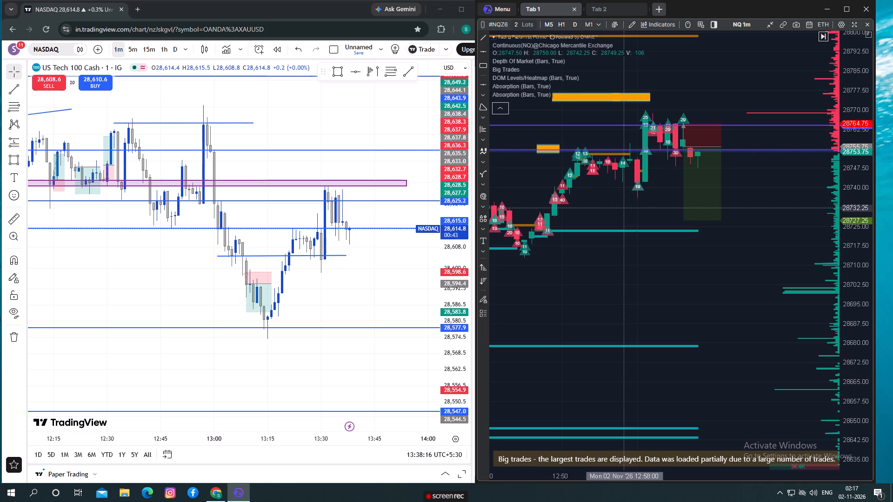
pyautogui.scroll(-1, 787, 219)
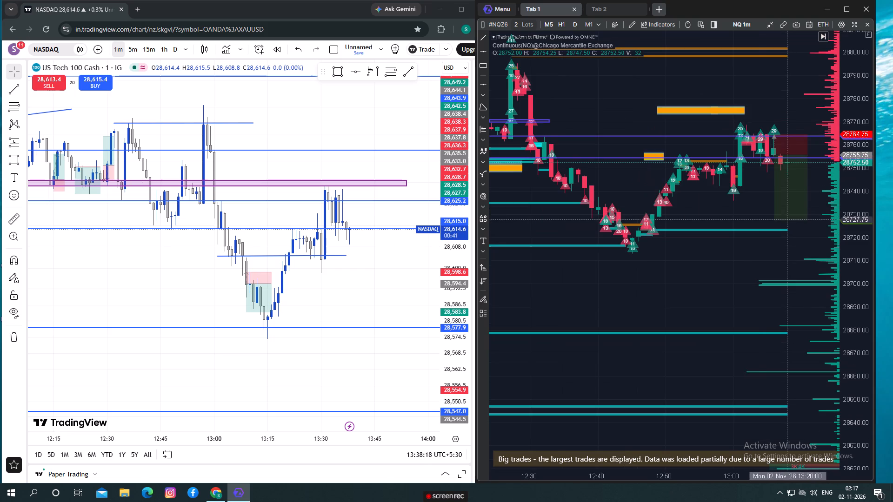
pyautogui.moveTo(744, 208); pyautogui.dragTo(649, 195)
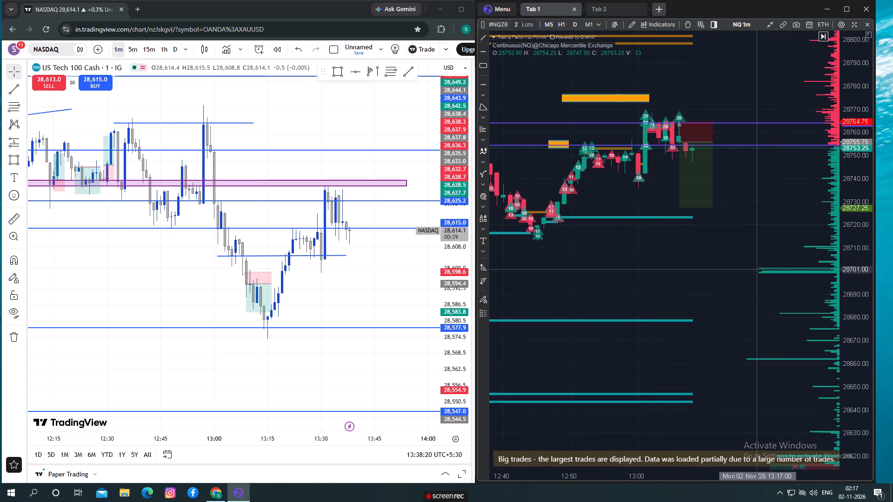
pyautogui.scroll(1, 753, 269)
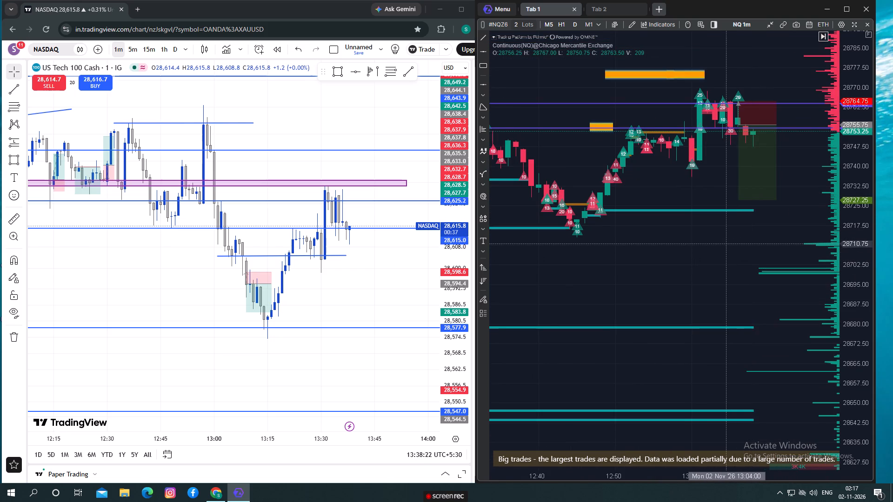
pyautogui.moveTo(726, 244); pyautogui.dragTo(657, 255)
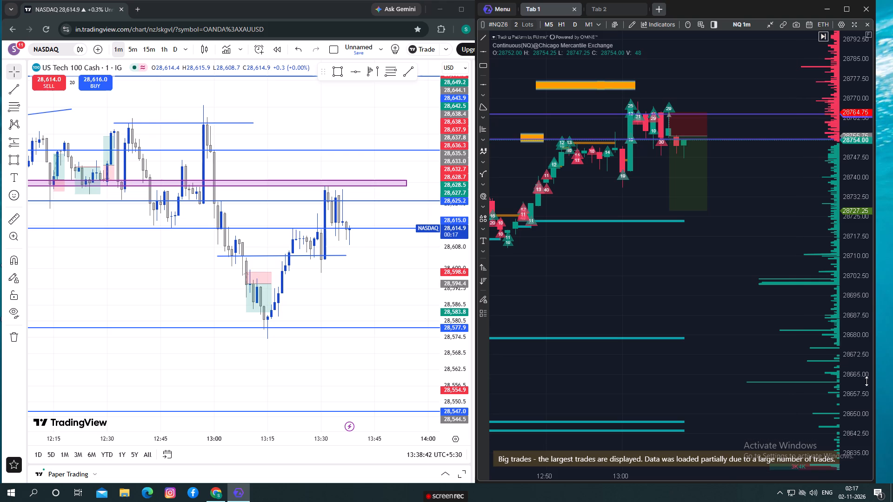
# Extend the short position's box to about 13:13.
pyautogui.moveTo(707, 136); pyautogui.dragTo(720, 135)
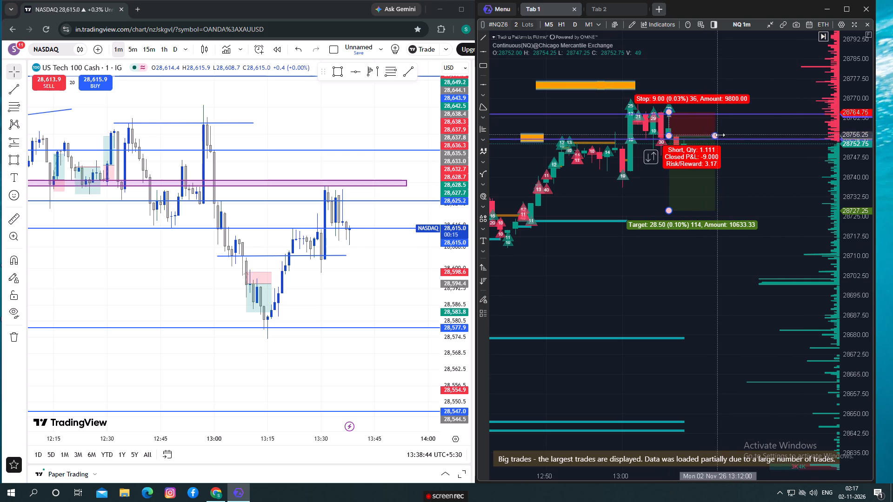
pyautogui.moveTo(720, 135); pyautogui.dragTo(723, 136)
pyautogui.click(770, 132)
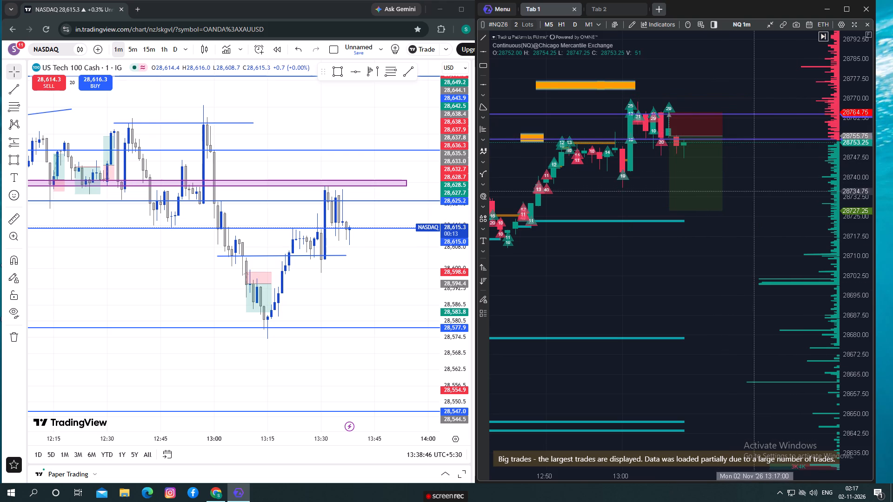
# Examine the newest NQ candles around the short position and compare them with the latest NASDAQ candles in TradingView.
pyautogui.scroll(-2, 625, 213)
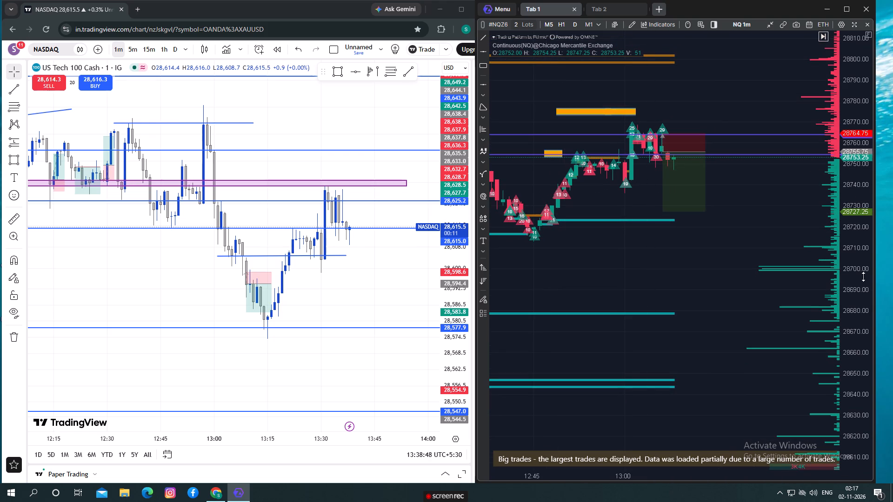
pyautogui.moveTo(866, 288); pyautogui.dragTo(851, 238)
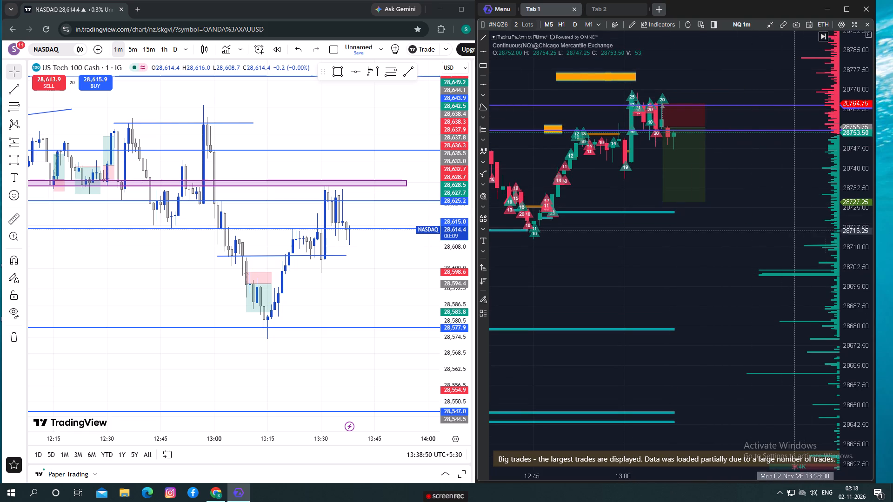
pyautogui.moveTo(852, 271); pyautogui.dragTo(852, 245)
pyautogui.moveTo(773, 179); pyautogui.dragTo(755, 249)
pyautogui.scroll(2, 738, 221)
pyautogui.moveTo(657, 248); pyautogui.dragTo(595, 240)
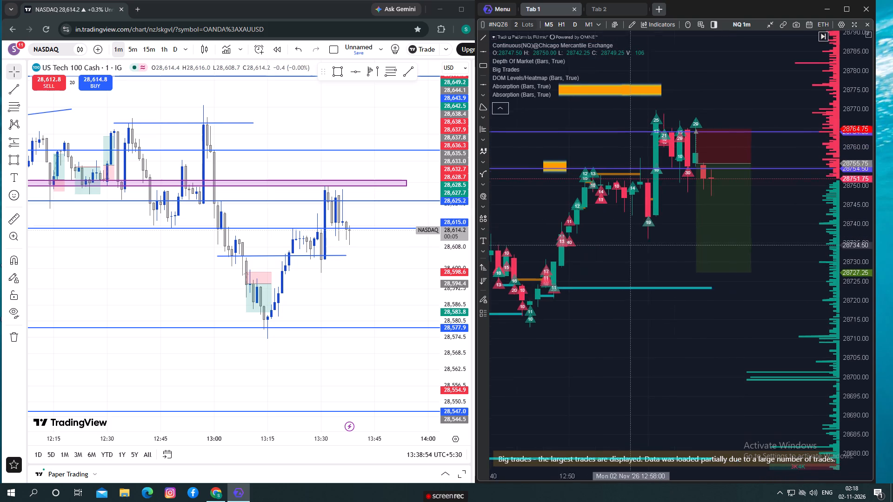
pyautogui.moveTo(595, 240); pyautogui.dragTo(593, 240)
pyautogui.moveTo(340, 272); pyautogui.dragTo(340, 260)
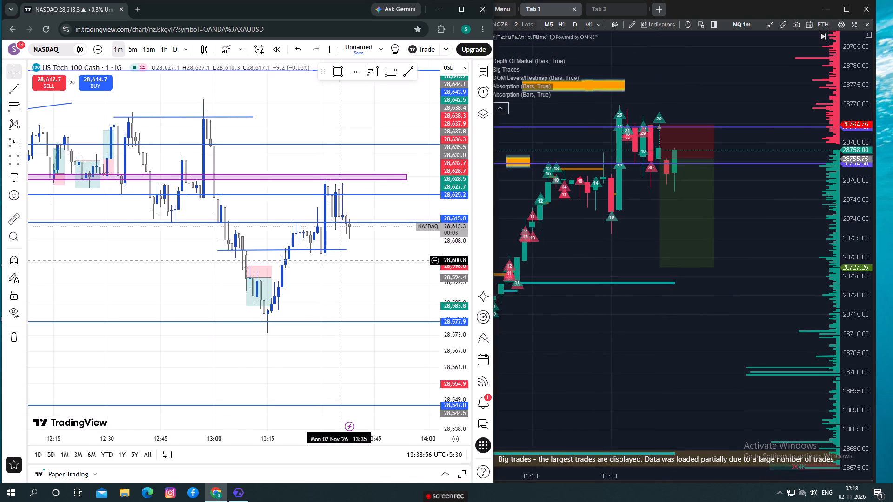
pyautogui.moveTo(340, 260); pyautogui.dragTo(343, 260)
pyautogui.moveTo(366, 272); pyautogui.dragTo(353, 260)
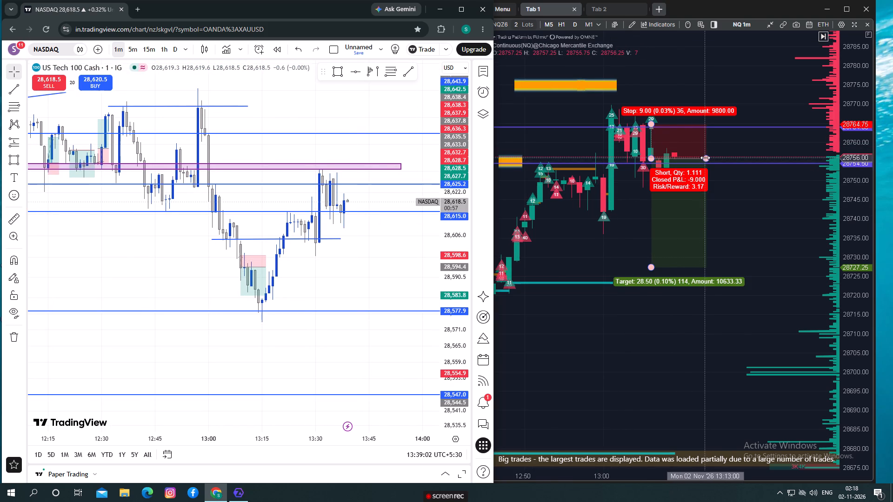
# Switch to ATAS and extend the short position's box to about 13:14.
pyautogui.moveTo(707, 158); pyautogui.dragTo(715, 159)
pyautogui.click(758, 147)
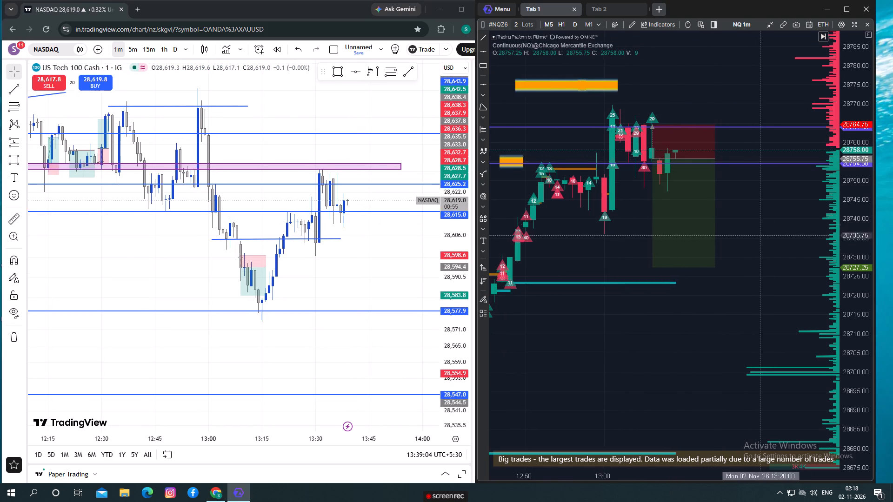
# Raise the short position's entry to 28,757.00, keeping the stop at 28,764.75 and the target at 28,727.25.
pyautogui.moveTo(768, 252); pyautogui.dragTo(732, 231)
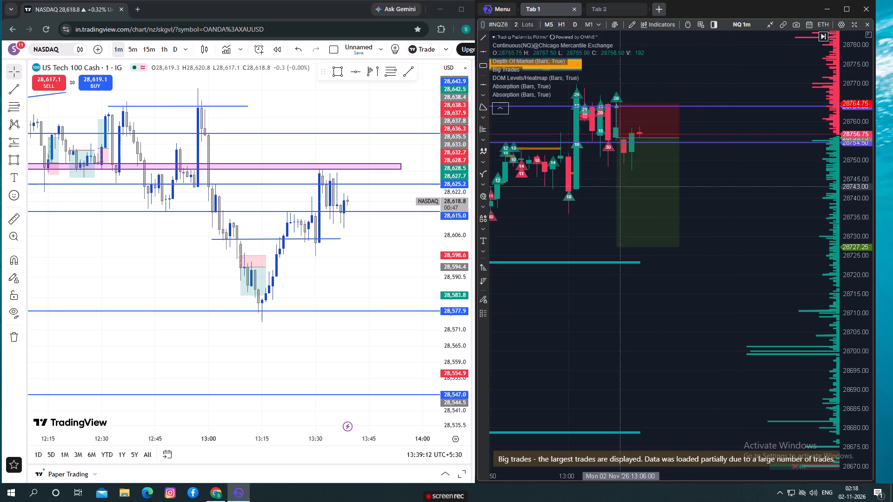
pyautogui.moveTo(617, 139); pyautogui.dragTo(617, 135)
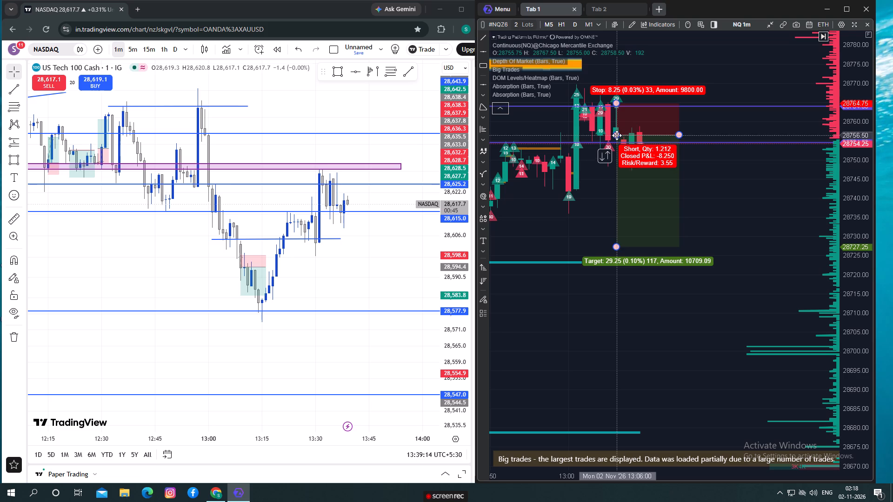
pyautogui.moveTo(617, 135); pyautogui.dragTo(617, 133)
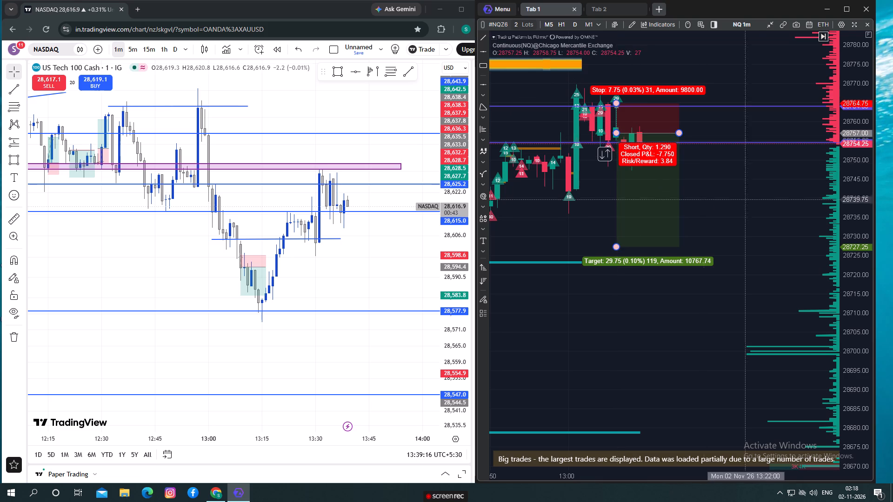
pyautogui.click(739, 197)
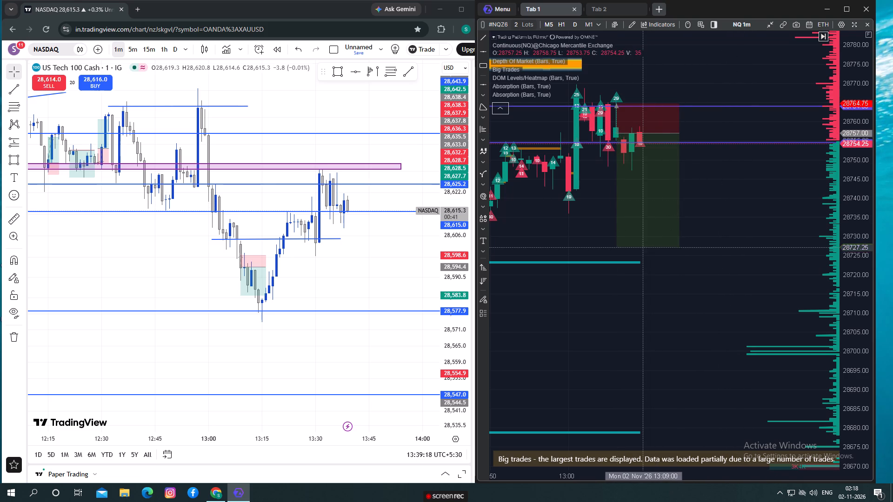
pyautogui.click(640, 241)
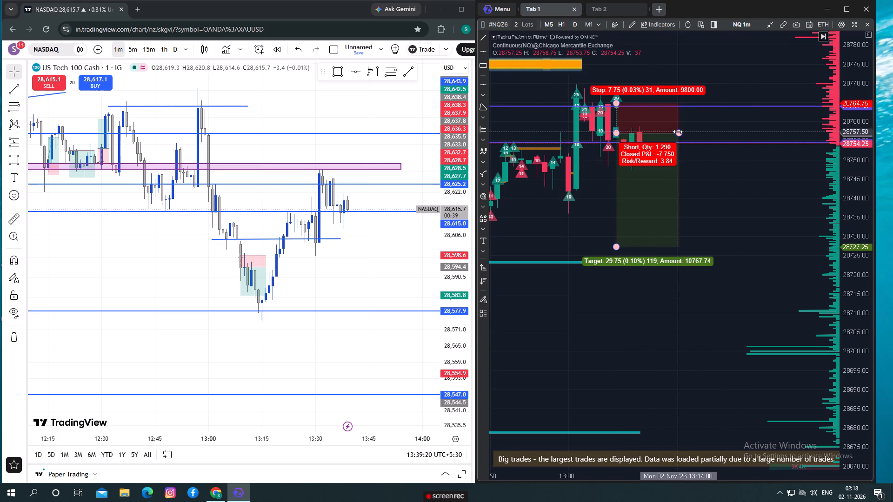
# Raise the short position's target to 28,729.00, keeping the entry at 28,757.00 and the stop at 28,764.75.
pyautogui.moveTo(616, 248); pyautogui.dragTo(620, 244)
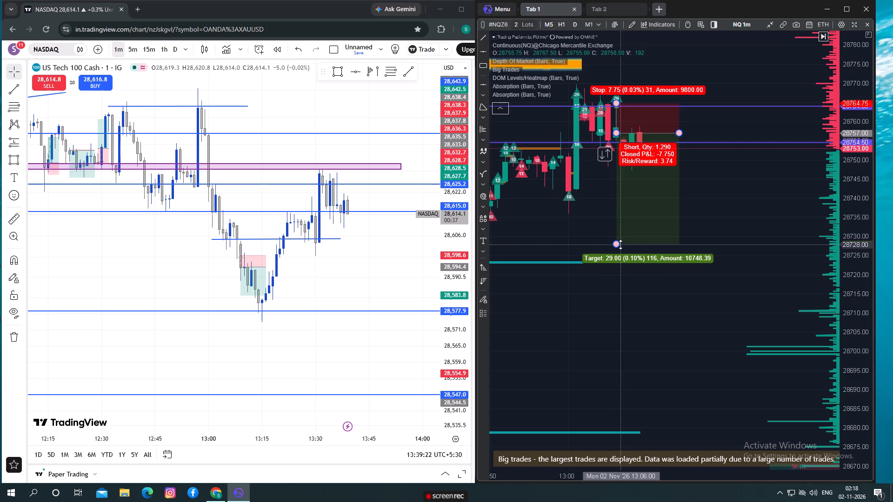
pyautogui.moveTo(620, 244); pyautogui.dragTo(630, 241)
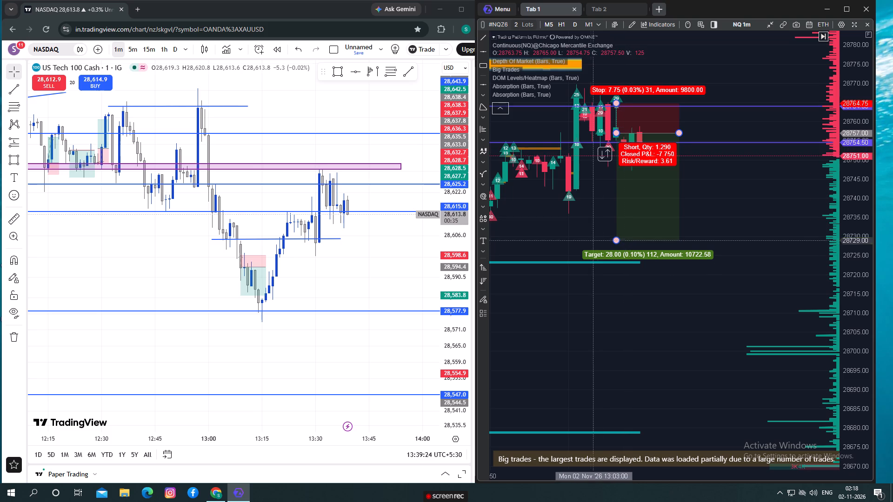
pyautogui.click(591, 239)
# Switch to TradingView and place a short position on NASDAQ at 13:37 with entry 28,618.5 and stop 28,628.0.
pyautogui.moveTo(732, 226); pyautogui.dragTo(726, 230)
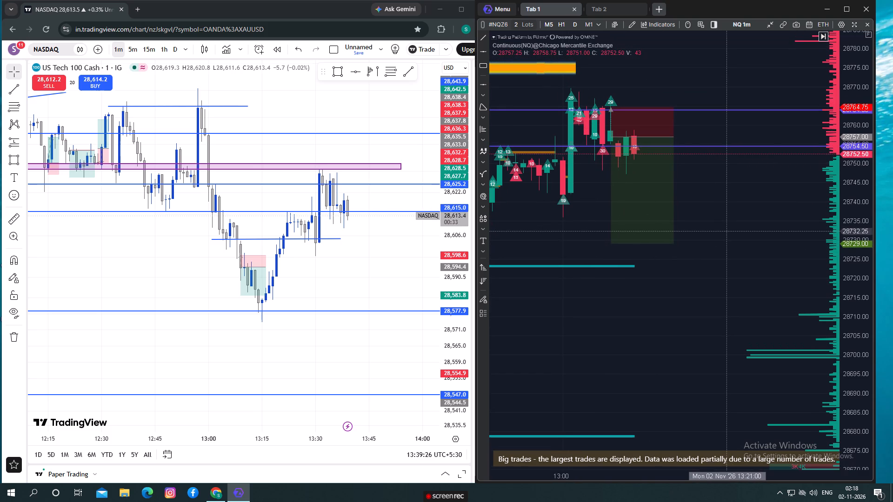
pyautogui.scroll(1, 726, 231)
pyautogui.moveTo(652, 236); pyautogui.dragTo(596, 233)
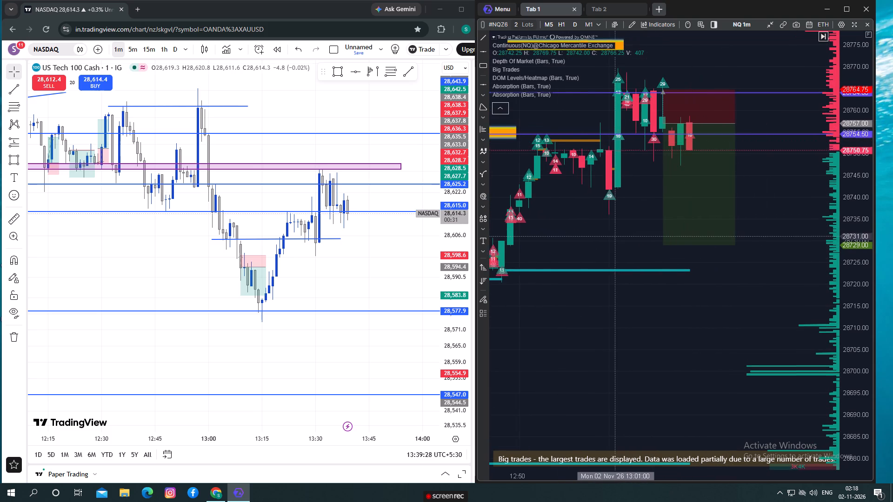
pyautogui.moveTo(596, 233); pyautogui.dragTo(589, 232)
pyautogui.moveTo(380, 268); pyautogui.dragTo(322, 260)
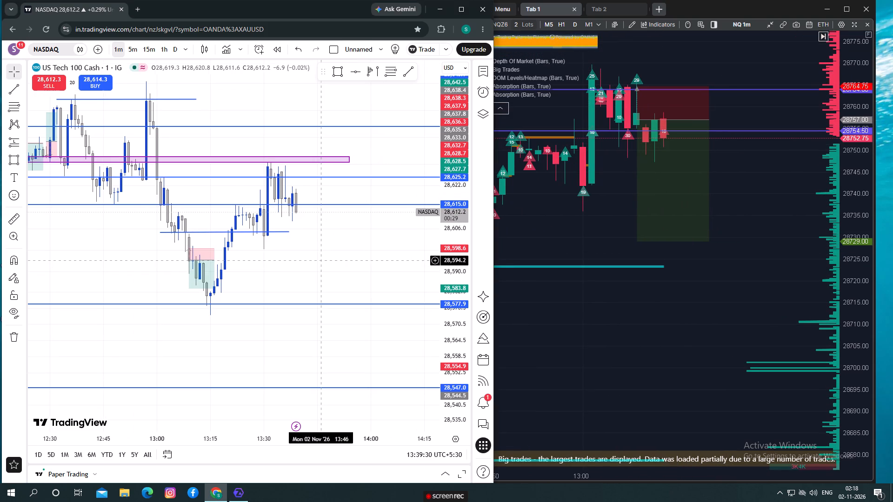
pyautogui.click(21, 145)
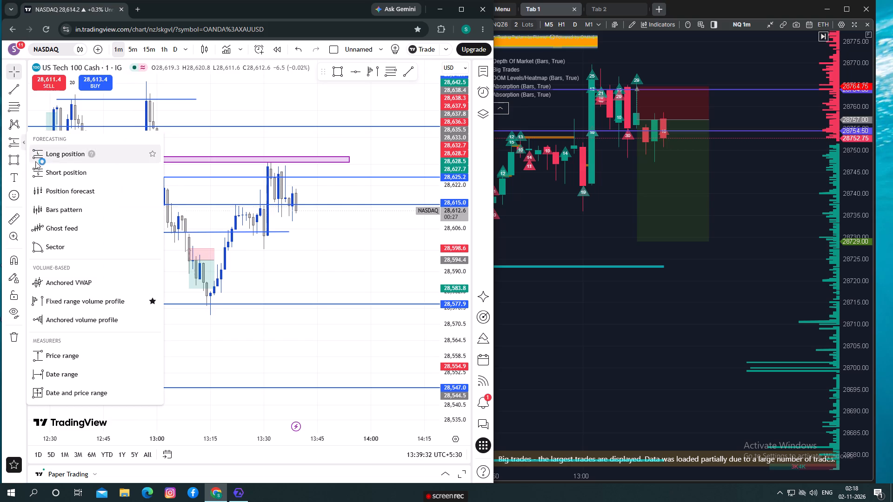
pyautogui.click(43, 170)
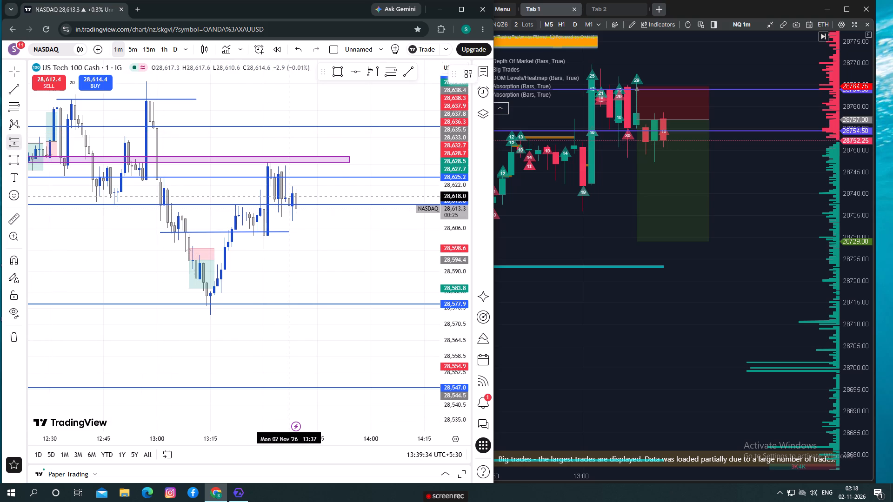
pyautogui.click(289, 195)
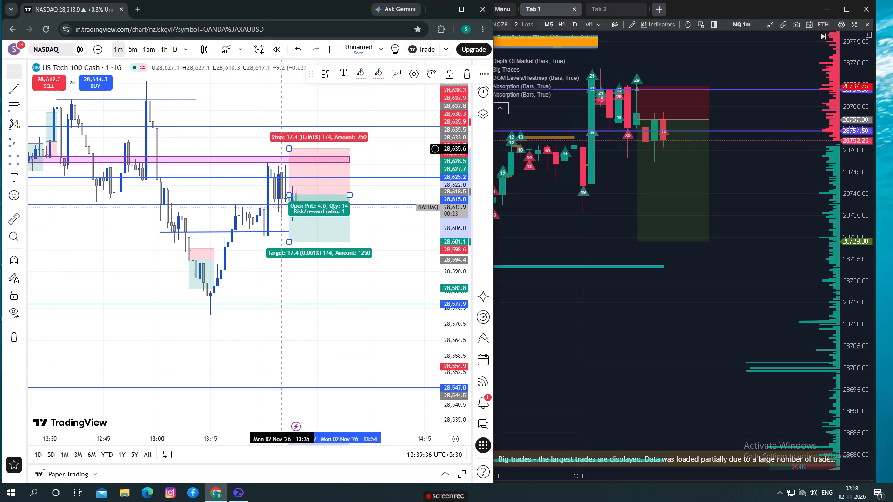
pyautogui.moveTo(287, 150); pyautogui.dragTo(295, 164)
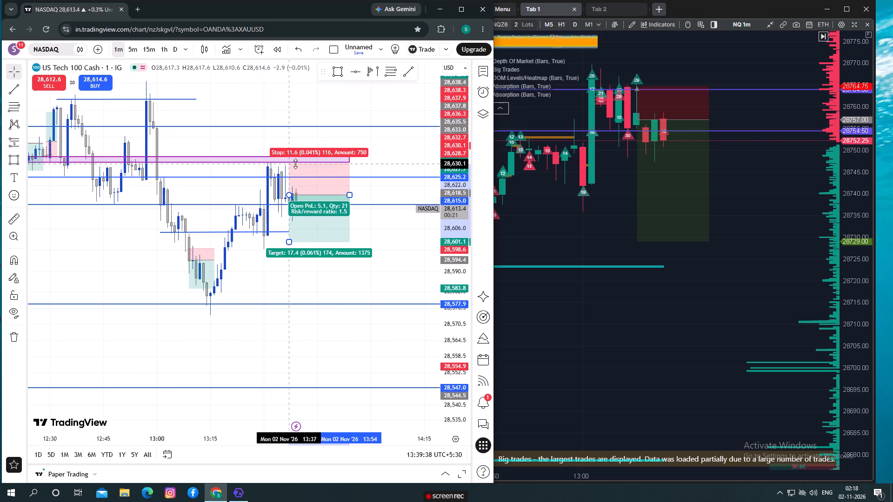
pyautogui.moveTo(295, 164); pyautogui.dragTo(298, 169)
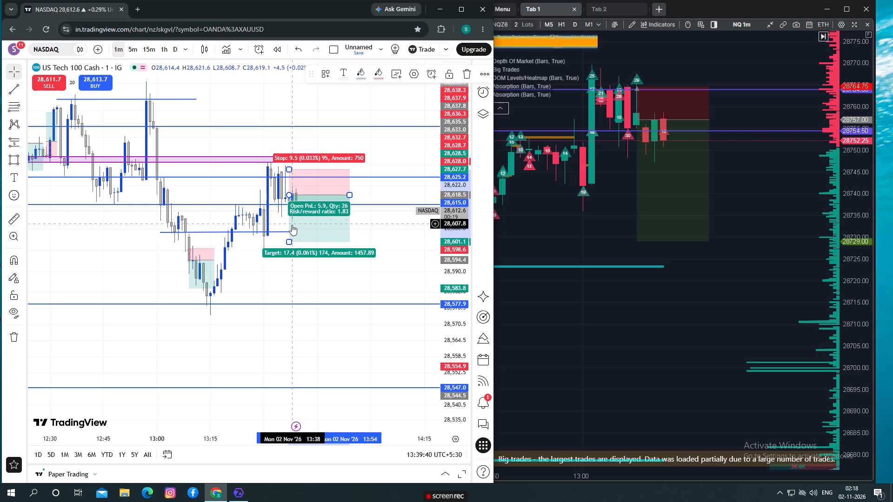
# Lower the new short position's target to 28,589.9 for a risk/reward ratio of about 3.
pyautogui.moveTo(291, 243); pyautogui.dragTo(293, 249)
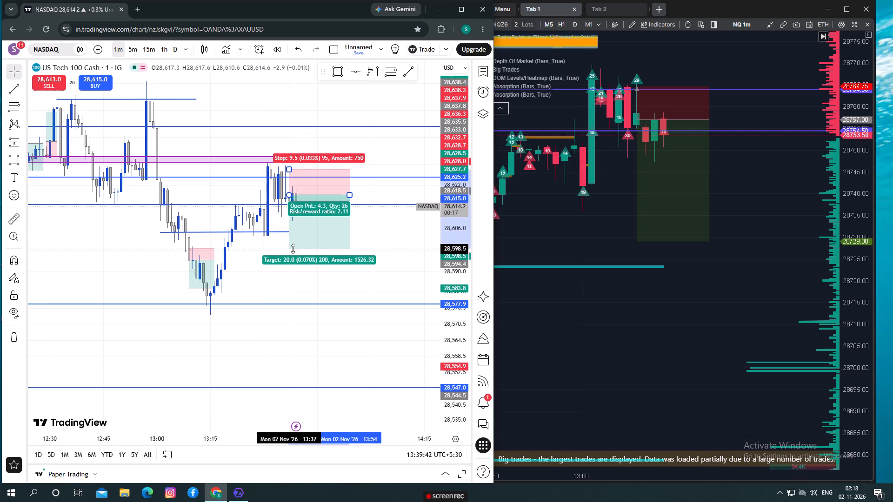
pyautogui.moveTo(293, 249); pyautogui.dragTo(305, 258)
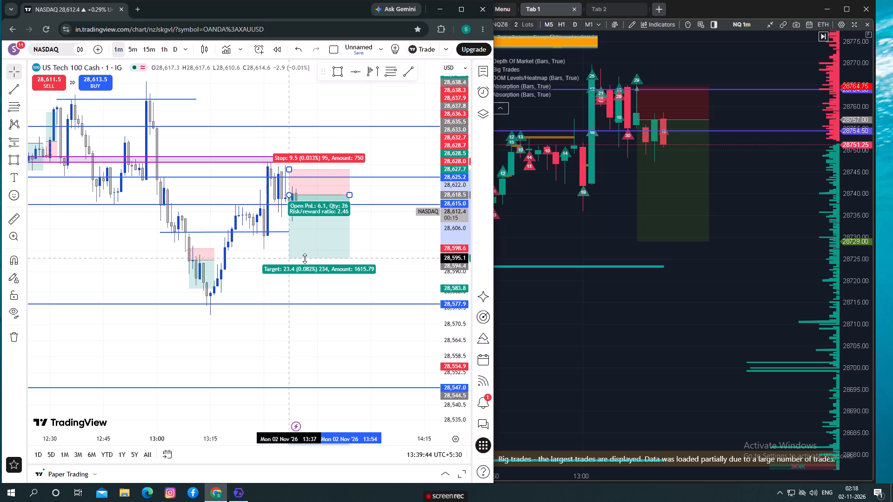
pyautogui.moveTo(305, 258); pyautogui.dragTo(308, 269)
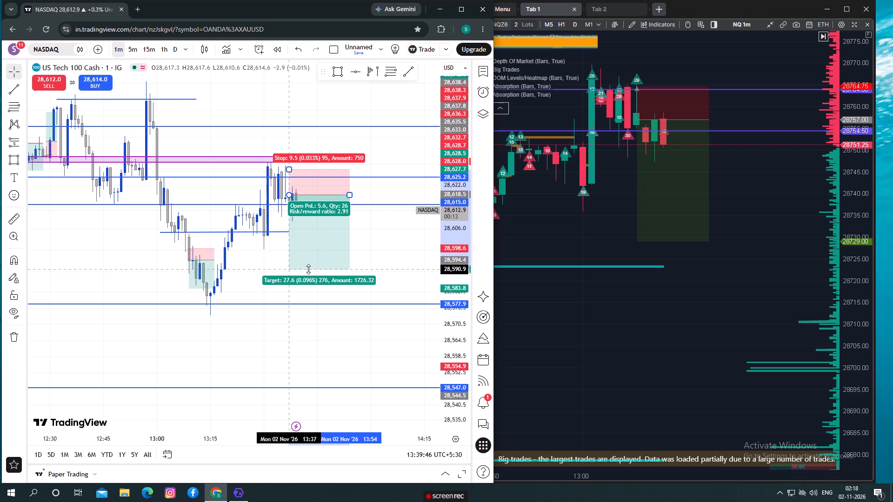
pyautogui.moveTo(308, 269); pyautogui.dragTo(310, 273)
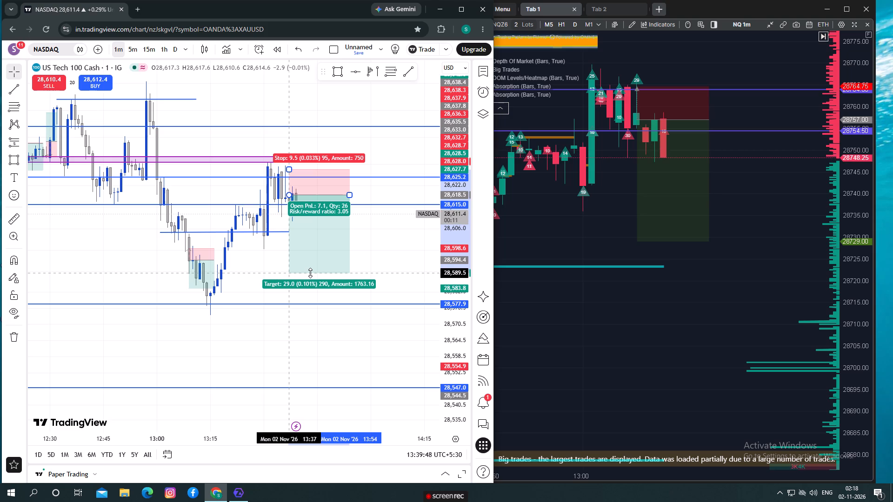
pyautogui.moveTo(310, 273); pyautogui.dragTo(312, 272)
pyautogui.click(384, 232)
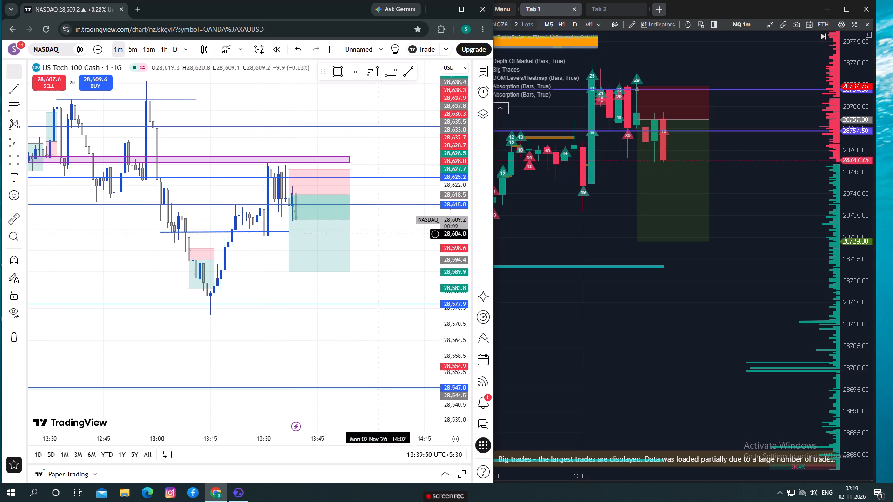
# Shorten the new NASDAQ short position's box so that it ends at about 13:46.
pyautogui.moveTo(347, 195); pyautogui.dragTo(320, 193)
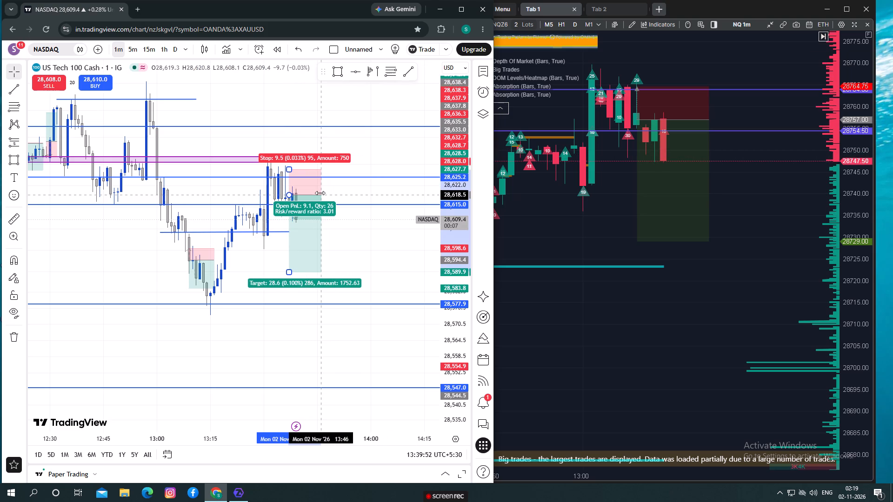
pyautogui.moveTo(320, 193); pyautogui.dragTo(322, 194)
pyautogui.click(340, 192)
# Examine the latest NASDAQ candles inside the new short position and the wider price structure and levels below it.
pyautogui.moveTo(363, 271); pyautogui.dragTo(367, 259)
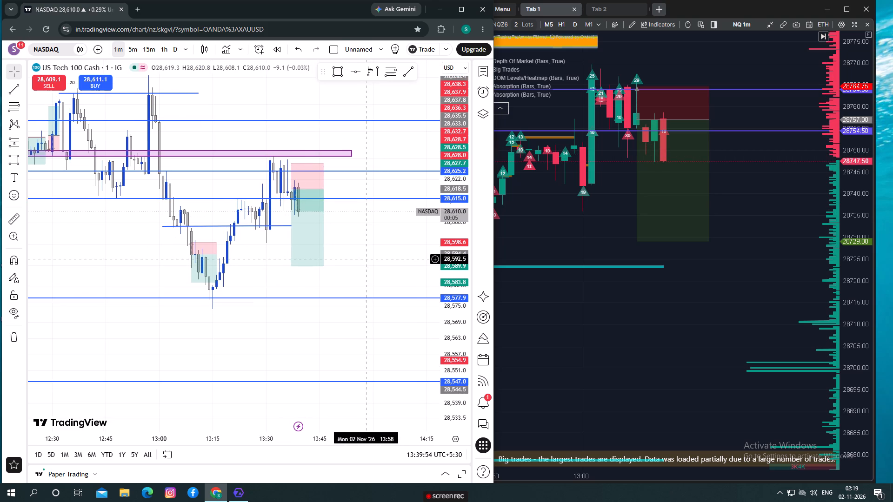
pyautogui.moveTo(368, 277); pyautogui.dragTo(366, 265)
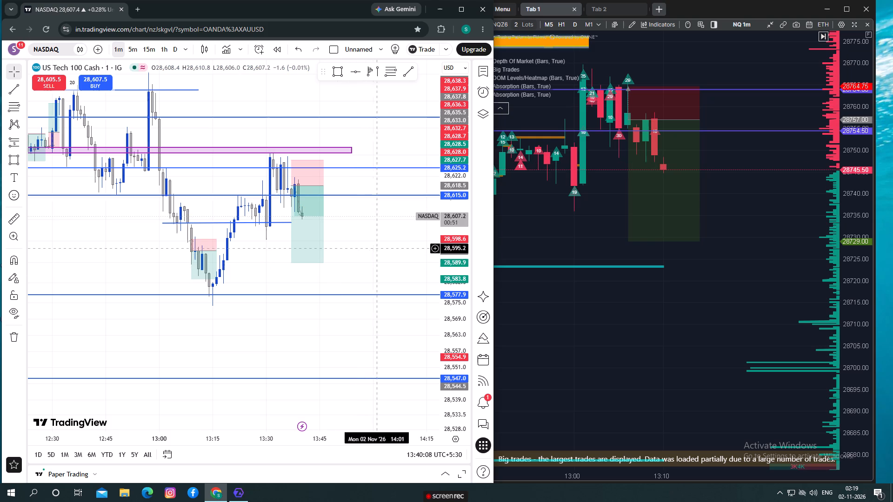
pyautogui.moveTo(465, 238); pyautogui.dragTo(460, 265)
pyautogui.scroll(1, 378, 257)
pyautogui.scroll(-6, 378, 257)
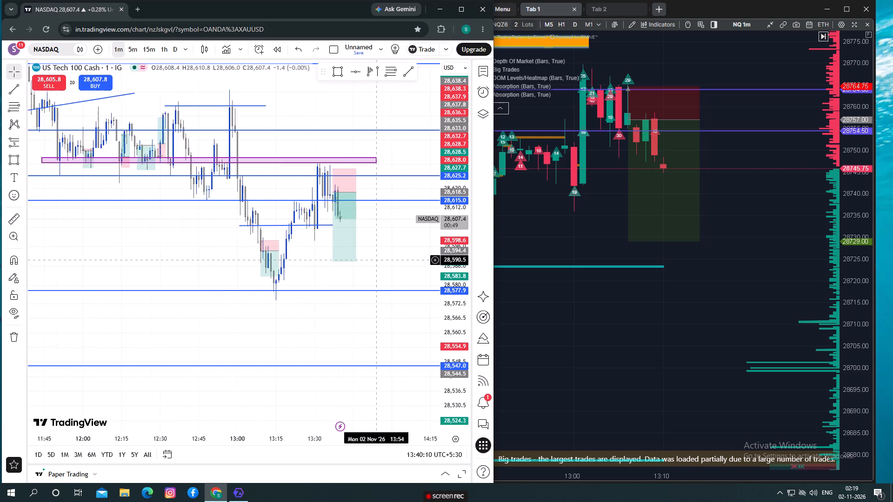
pyautogui.moveTo(451, 215); pyautogui.dragTo(457, 382)
pyautogui.scroll(-4, 376, 337)
pyautogui.scroll(1, 376, 337)
pyautogui.scroll(-1, 376, 337)
pyautogui.scroll(2, 376, 337)
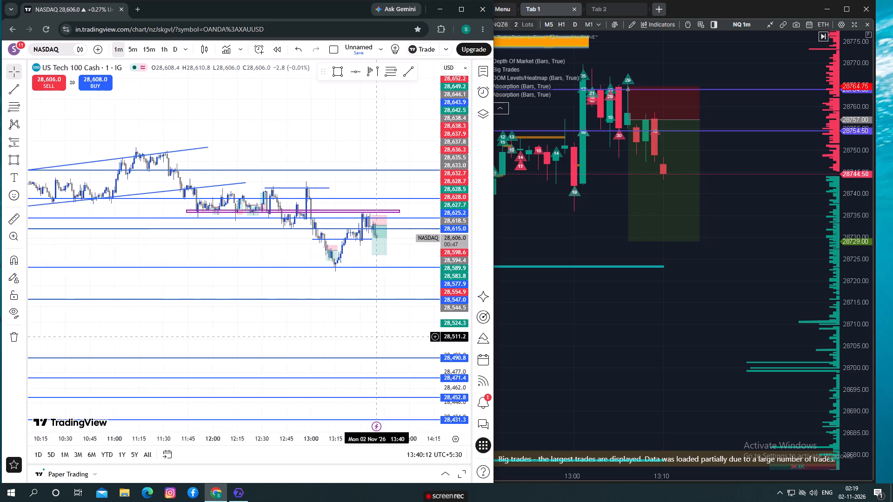
pyautogui.scroll(7, 376, 337)
pyautogui.moveTo(452, 333); pyautogui.dragTo(467, 167)
pyautogui.moveTo(448, 276); pyautogui.dragTo(443, 198)
pyautogui.scroll(3, 396, 238)
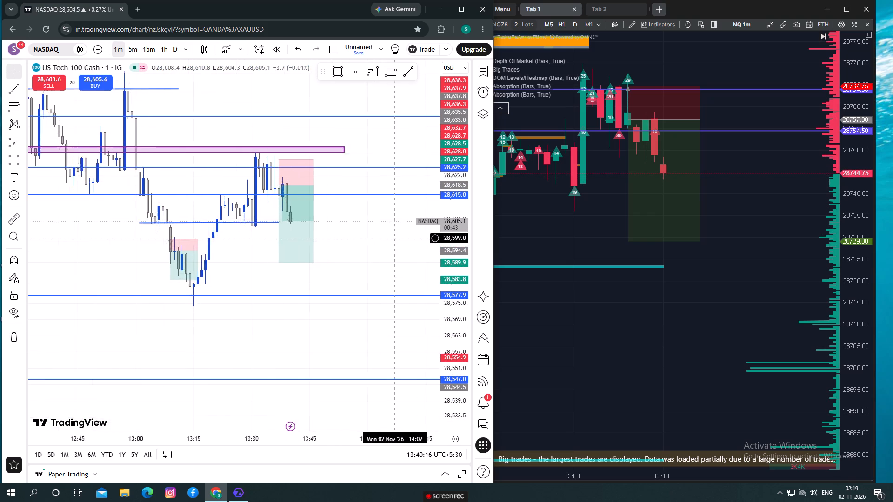
# Extend the short blue support line starting at 13:01 near 28,604.6 to about 13:57.
pyautogui.moveTo(388, 246); pyautogui.dragTo(350, 260)
pyautogui.moveTo(227, 235); pyautogui.dragTo(299, 234)
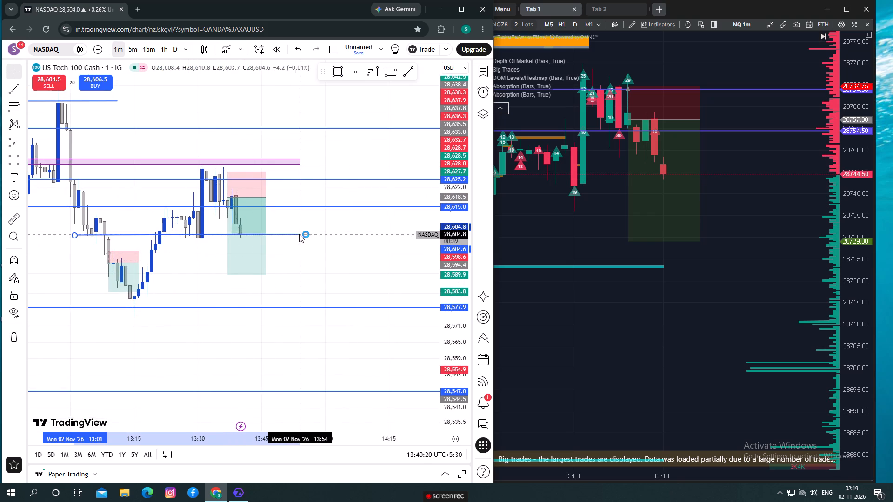
pyautogui.moveTo(299, 234); pyautogui.dragTo(307, 239)
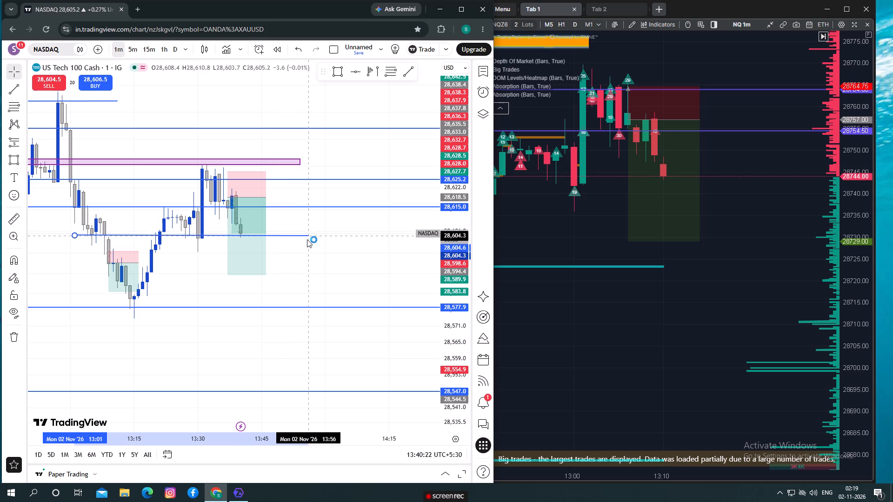
pyautogui.moveTo(307, 239); pyautogui.dragTo(312, 235)
pyautogui.click(309, 248)
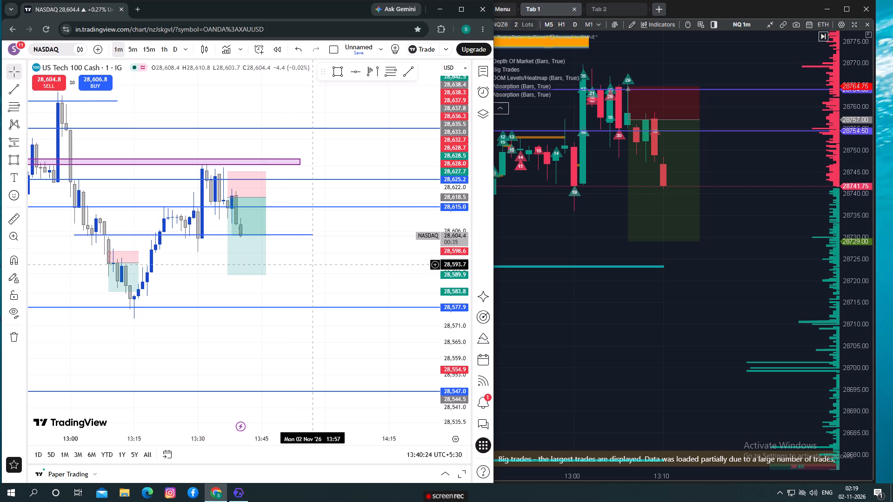
# Extend the NASDAQ short position's box to about 13:47.
pyautogui.moveTo(264, 197); pyautogui.dragTo(272, 197)
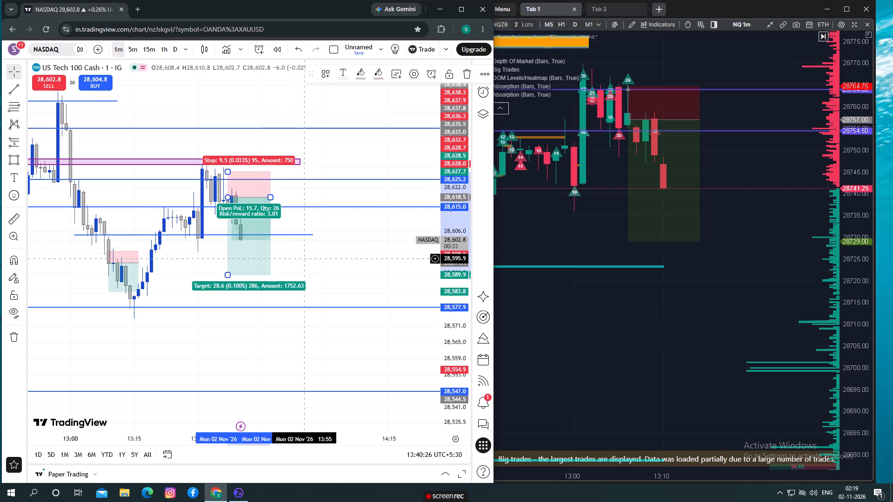
pyautogui.click(307, 267)
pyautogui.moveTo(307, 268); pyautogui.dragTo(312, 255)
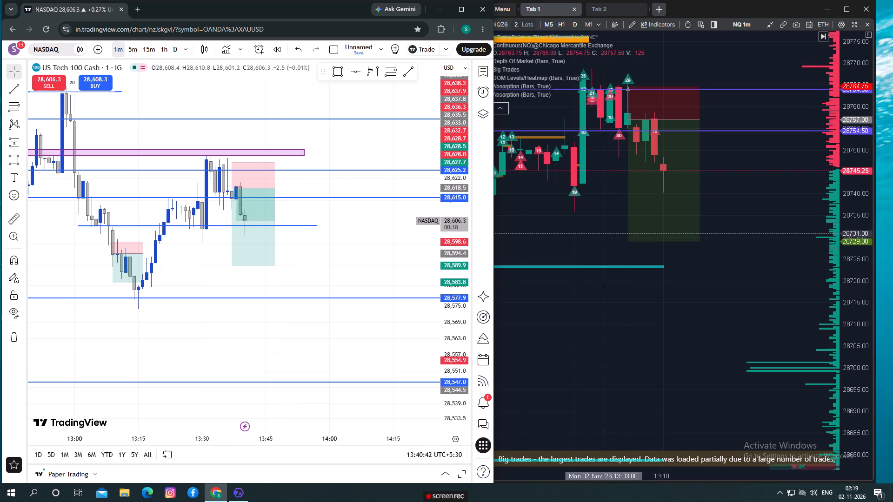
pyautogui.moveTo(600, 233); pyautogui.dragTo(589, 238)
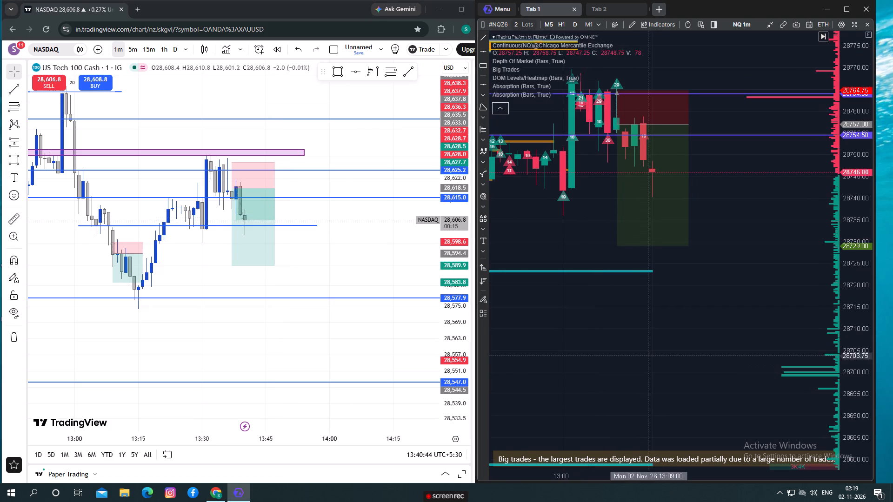
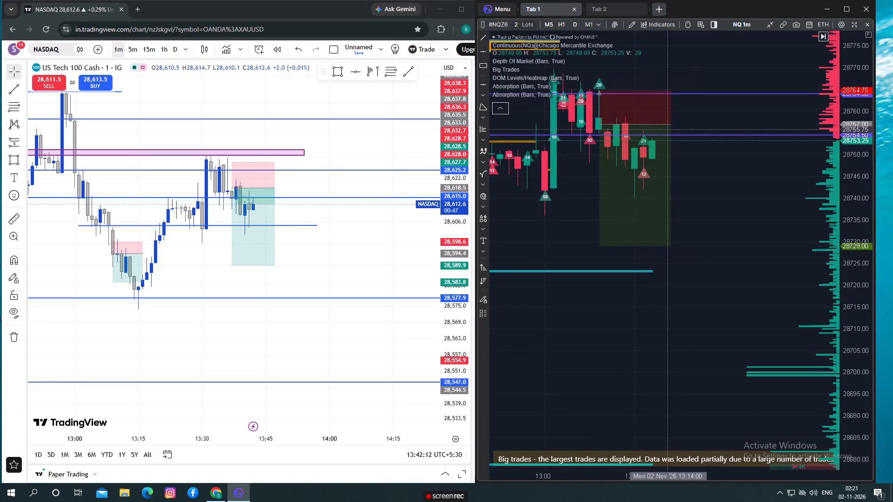
# Extend the short position's box on the ATAS NQ chart so that it ends at about 13:16.
pyautogui.moveTo(669, 125); pyautogui.dragTo(693, 123)
pyautogui.click(710, 185)
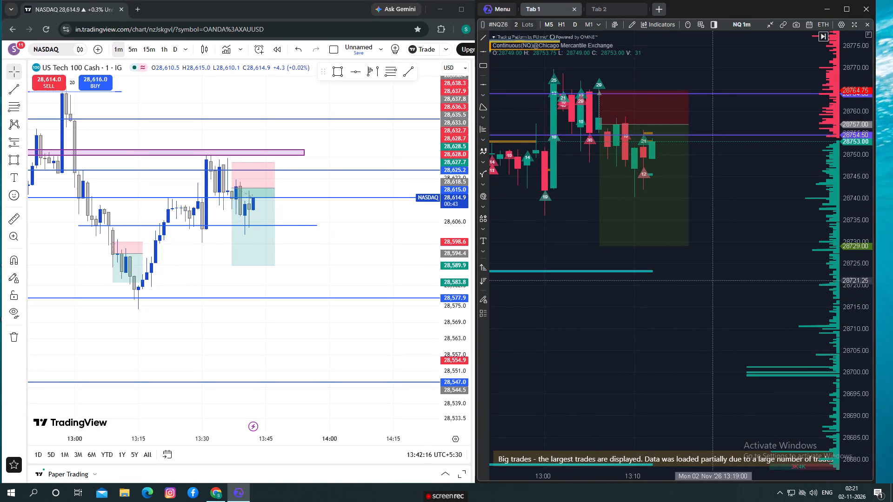
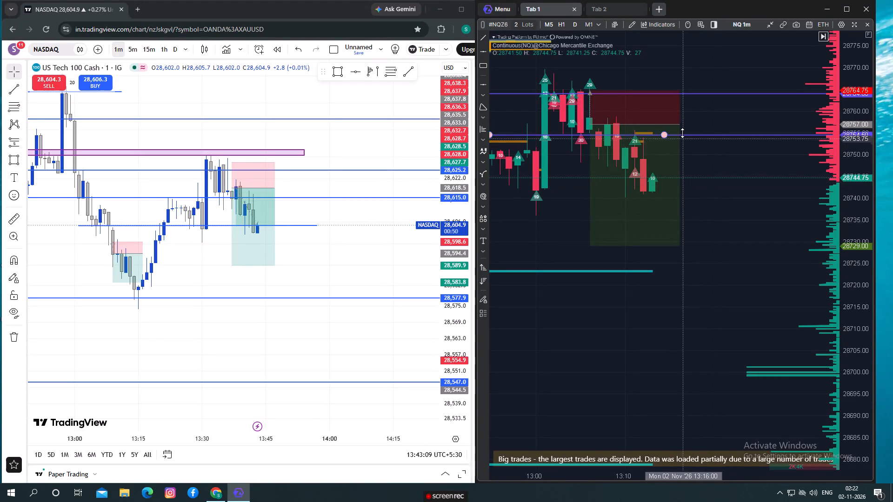
# Extend the short position's box on the ATAS NQ chart further so that it ends at about 13:18.
pyautogui.moveTo(682, 125); pyautogui.dragTo(695, 124)
pyautogui.click(718, 183)
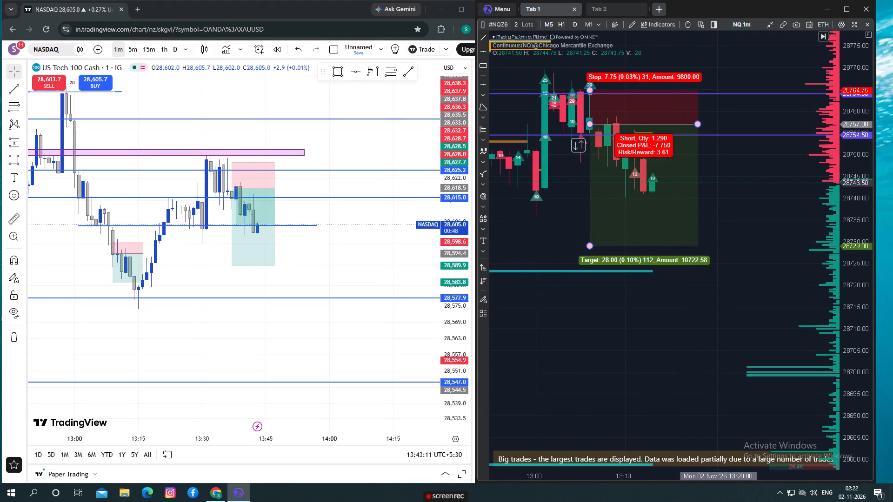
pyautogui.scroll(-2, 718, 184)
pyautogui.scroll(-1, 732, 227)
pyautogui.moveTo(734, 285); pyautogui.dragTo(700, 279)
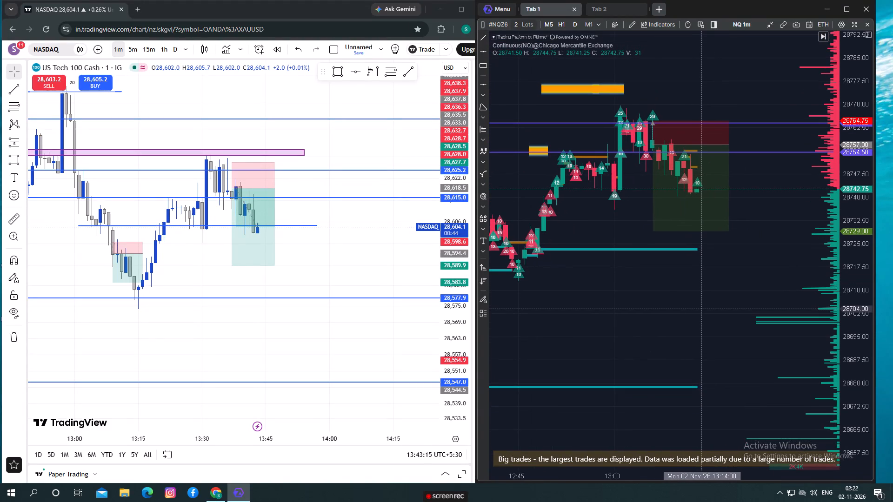
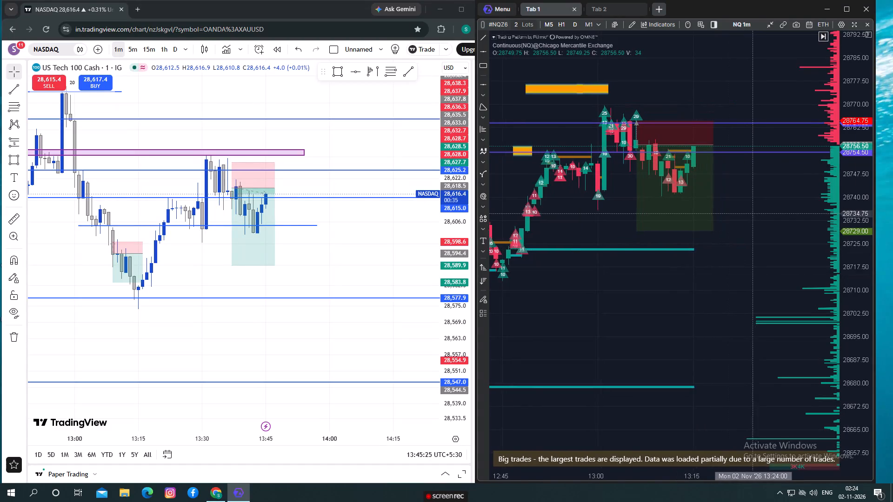
# Delete the short position from the ATAS NQ one-minute chart.
pyautogui.click(647, 152)
pyautogui.rightClick(647, 152)
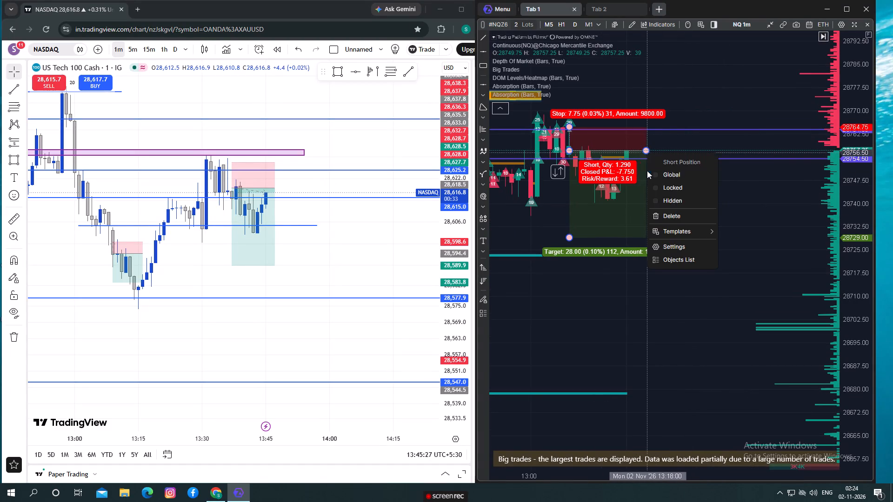
pyautogui.click(675, 216)
# Switch to TradingView and delete the most recent short position, the one beside the current candles, from the NASDAQ chart.
pyautogui.click(273, 185)
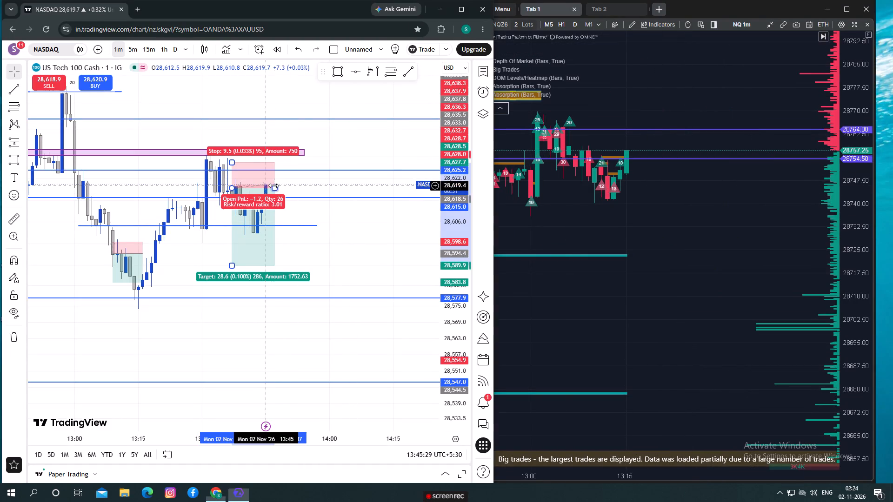
pyautogui.rightClick(273, 185)
pyautogui.click(468, 79)
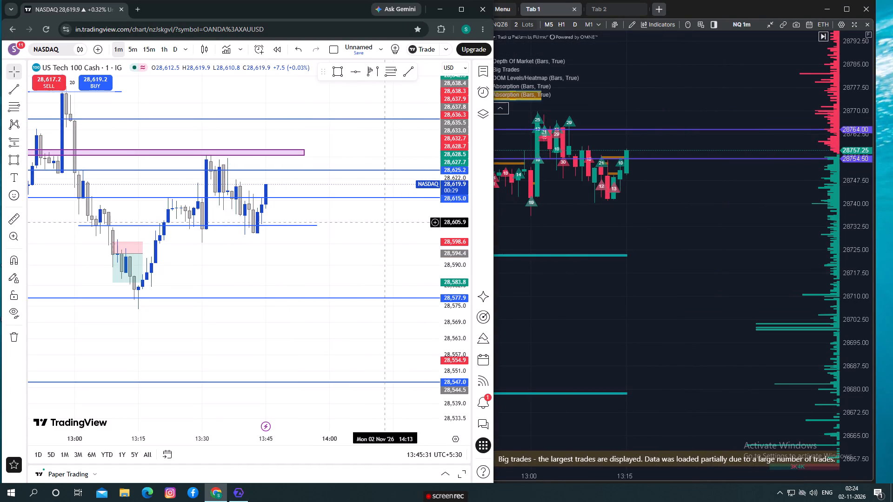
# Examine recent price action around the marked levels on the TradingView NASDAQ chart and the big trades on the ATAS NQ chart.
pyautogui.moveTo(366, 258); pyautogui.dragTo(388, 247)
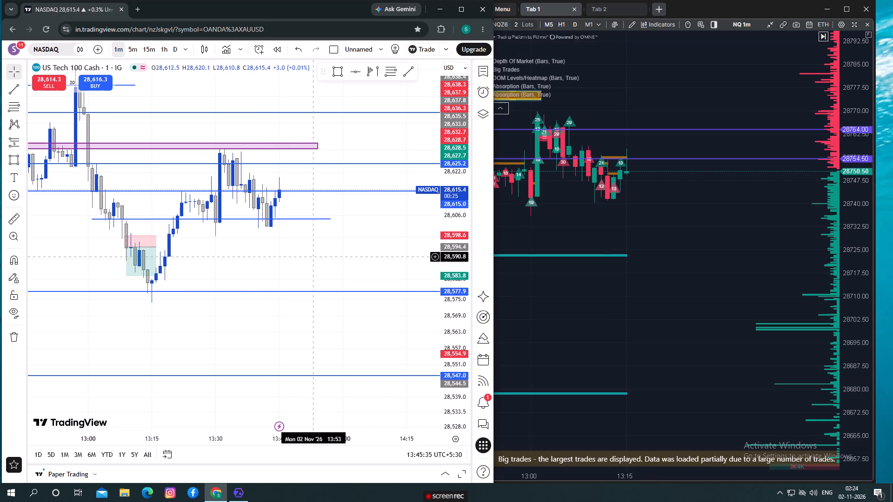
pyautogui.moveTo(314, 257); pyautogui.dragTo(342, 249)
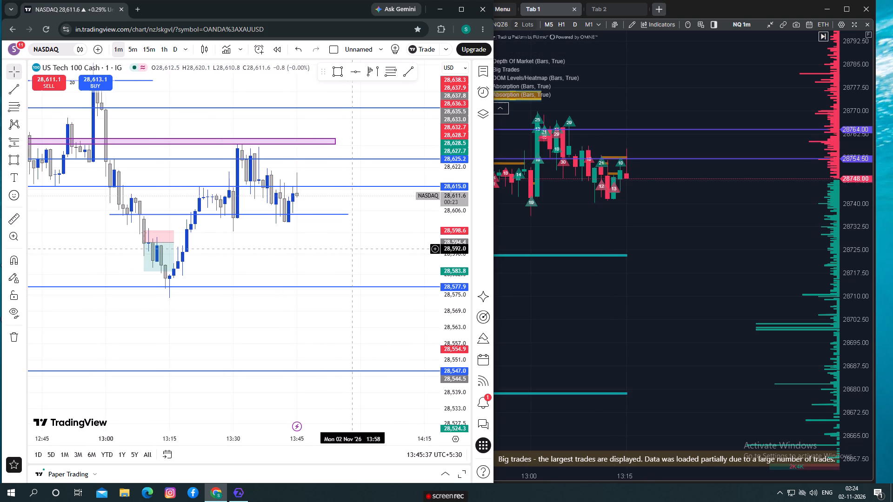
pyautogui.moveTo(352, 262); pyautogui.dragTo(342, 251)
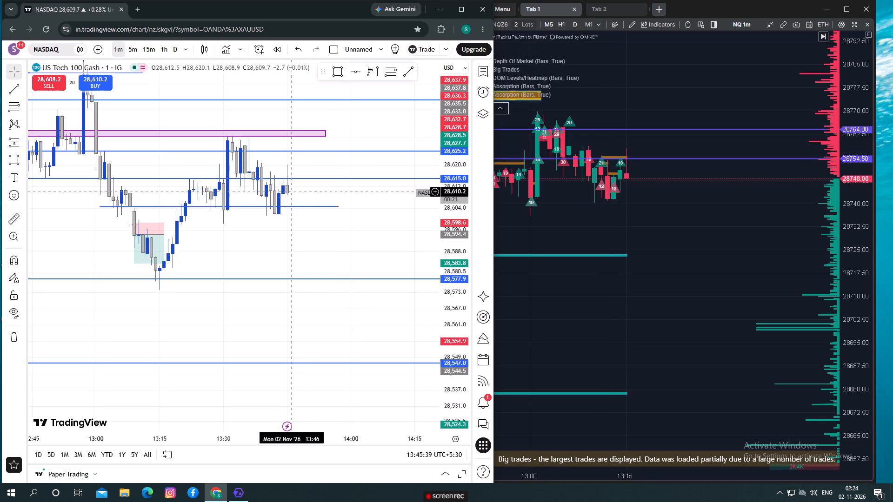
pyautogui.moveTo(635, 213); pyautogui.dragTo(653, 204)
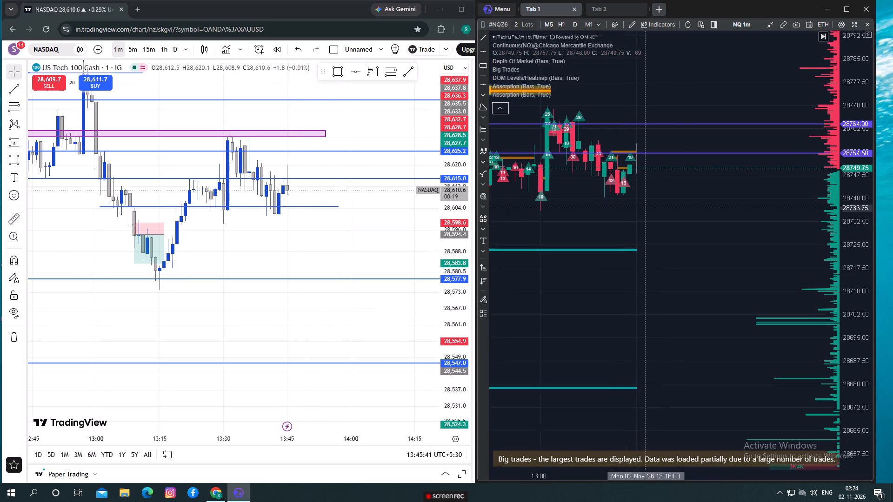
pyautogui.moveTo(653, 204); pyautogui.dragTo(686, 223)
pyautogui.moveTo(600, 238); pyautogui.dragTo(614, 243)
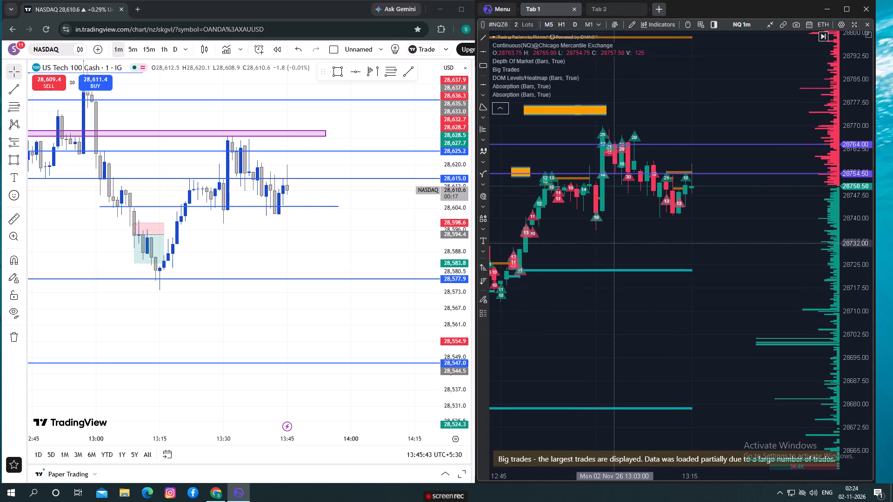
pyautogui.moveTo(245, 259); pyautogui.dragTo(287, 287)
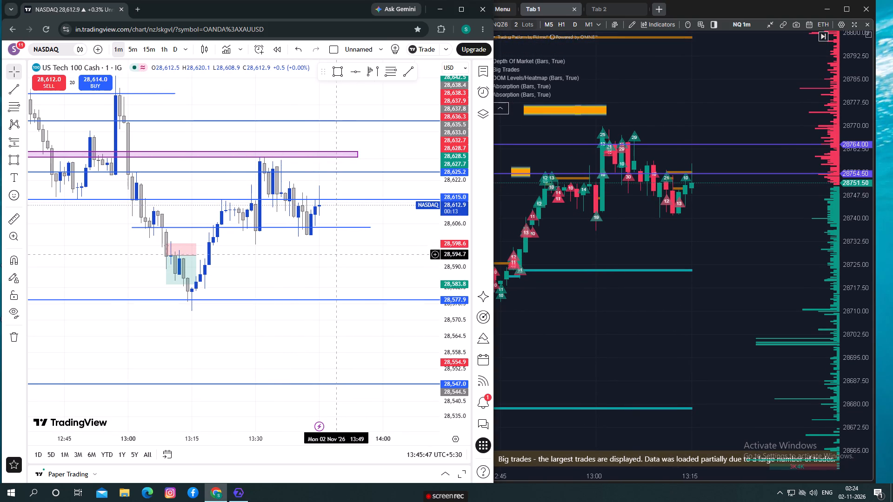
pyautogui.moveTo(632, 240); pyautogui.dragTo(653, 238)
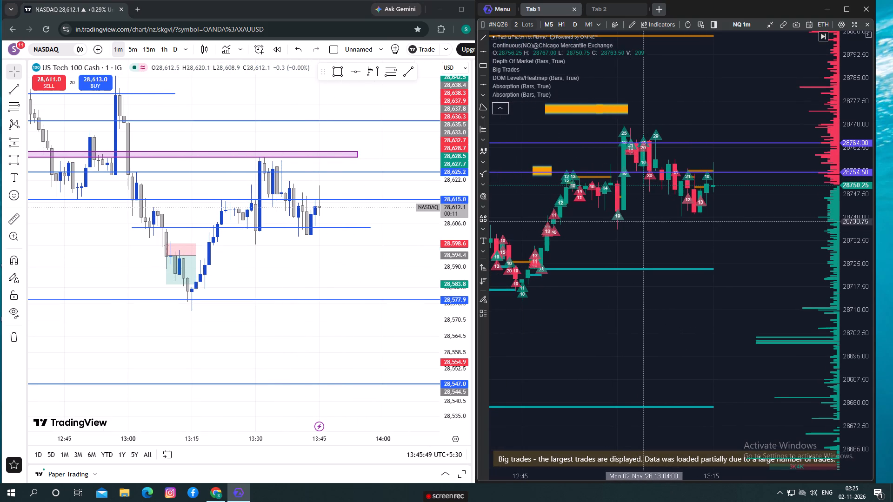
pyautogui.click(638, 212)
pyautogui.moveTo(660, 227); pyautogui.dragTo(639, 224)
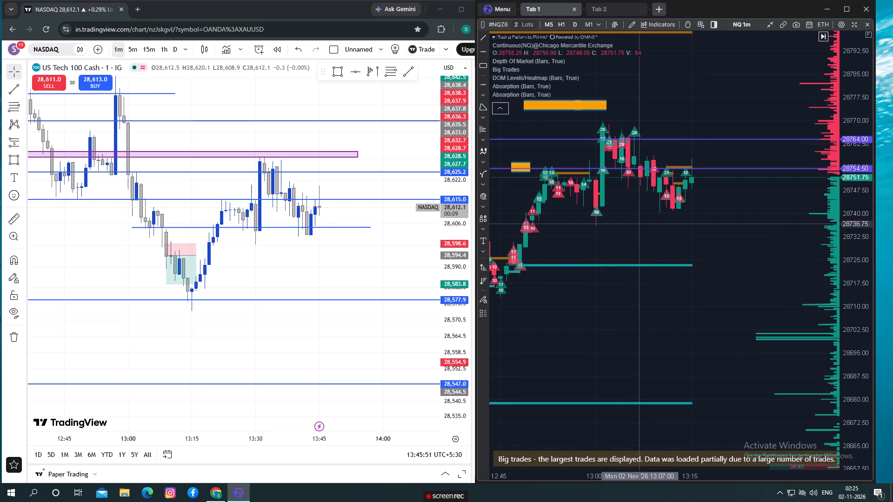
pyautogui.moveTo(639, 224); pyautogui.dragTo(639, 224)
# Draw a horizontal line at 28741.00 along the recent lows on the ATAS NQ chart.
pyautogui.click(483, 87)
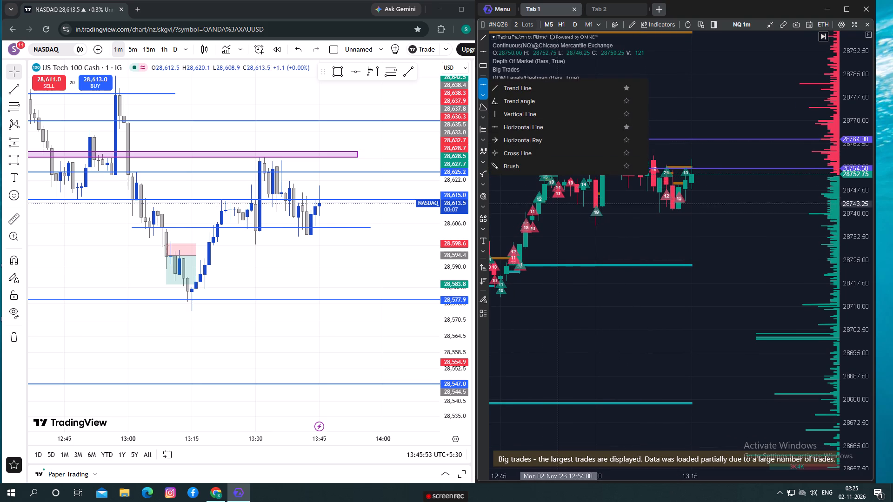
pyautogui.click(565, 210)
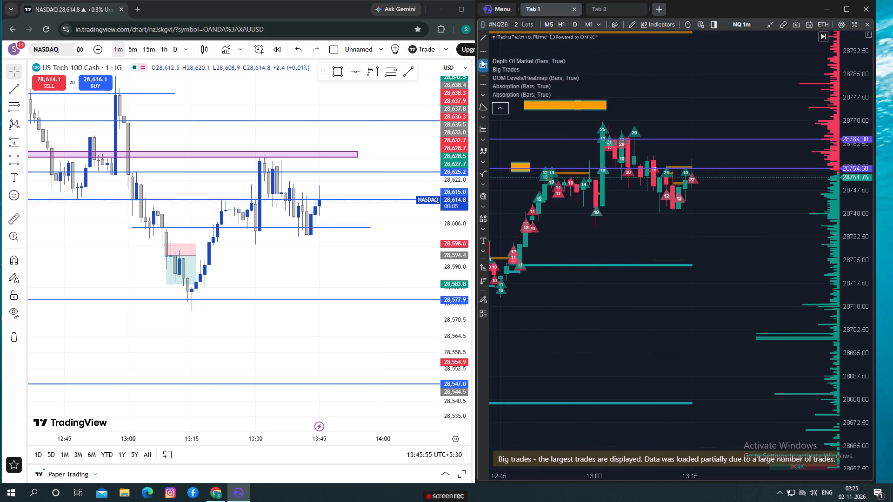
pyautogui.click(481, 56)
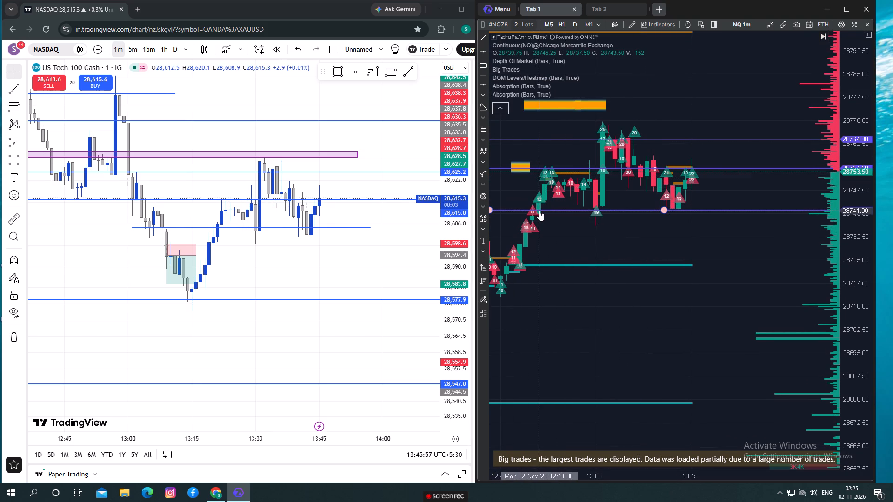
pyautogui.click(540, 211)
pyautogui.click(545, 233)
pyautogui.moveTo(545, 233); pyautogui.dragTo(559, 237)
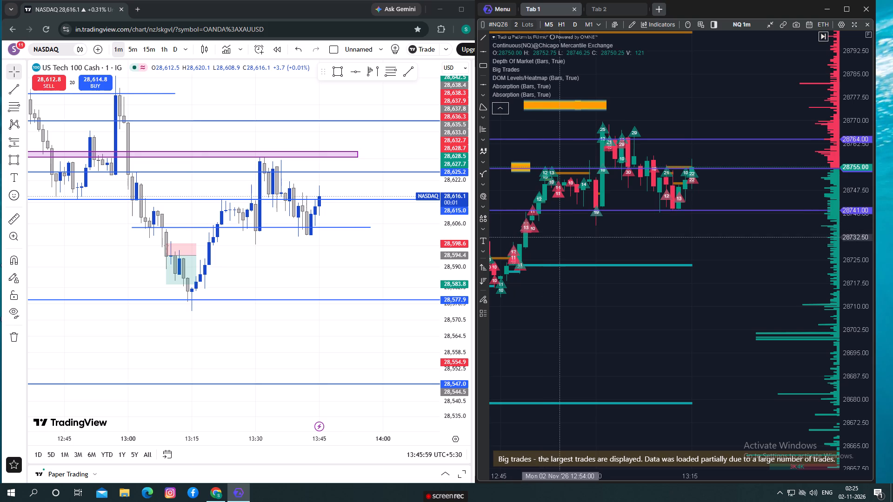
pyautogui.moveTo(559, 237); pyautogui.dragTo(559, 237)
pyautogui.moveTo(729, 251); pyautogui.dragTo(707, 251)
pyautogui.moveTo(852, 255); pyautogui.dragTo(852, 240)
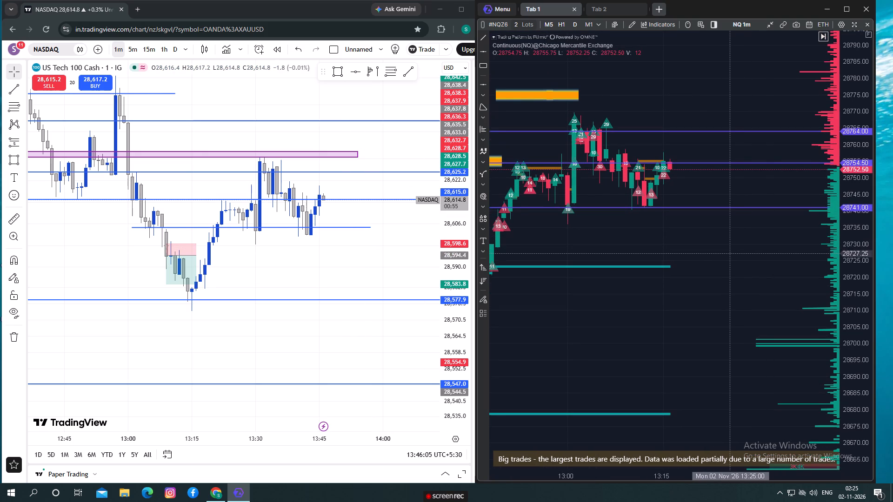
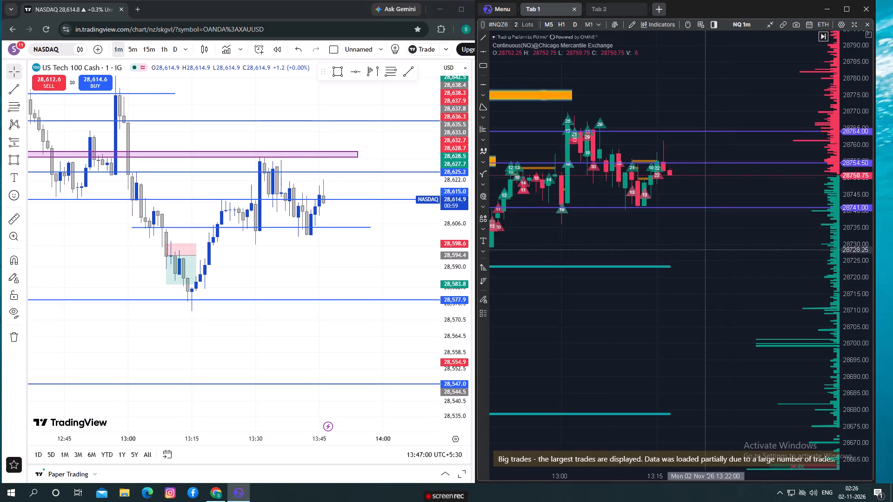
# Examine the latest one-minute candles, big trades and depth-of-market liquidity around the 28741.00, 28754.50 and 28764.00 lines on the ATAS NQ chart.
pyautogui.scroll(-1, 705, 251)
pyautogui.moveTo(732, 276); pyautogui.dragTo(727, 259)
pyautogui.moveTo(749, 249); pyautogui.dragTo(749, 249)
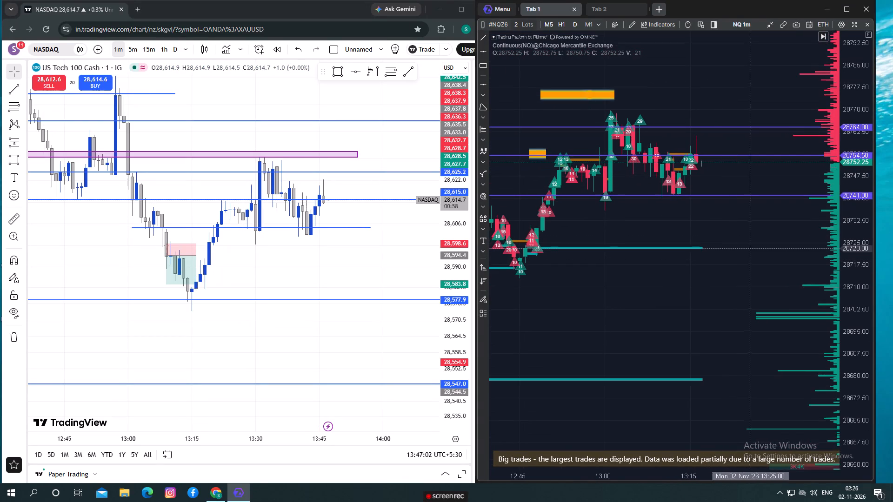
pyautogui.moveTo(749, 249); pyautogui.dragTo(740, 261)
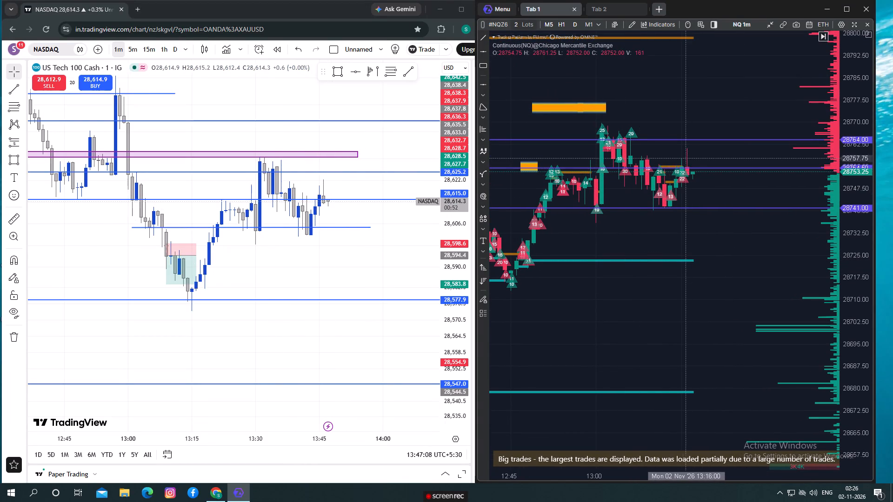
pyautogui.moveTo(701, 192); pyautogui.dragTo(688, 190)
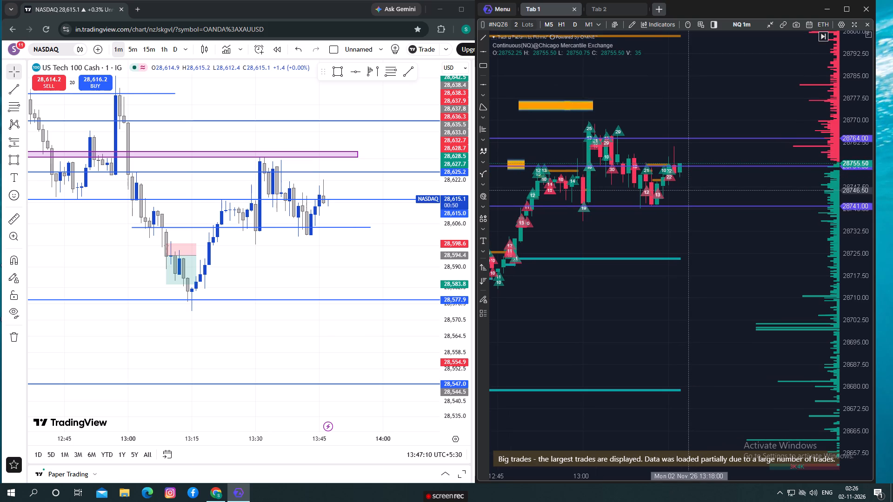
pyautogui.scroll(3, 688, 190)
pyautogui.moveTo(712, 192); pyautogui.dragTo(695, 194)
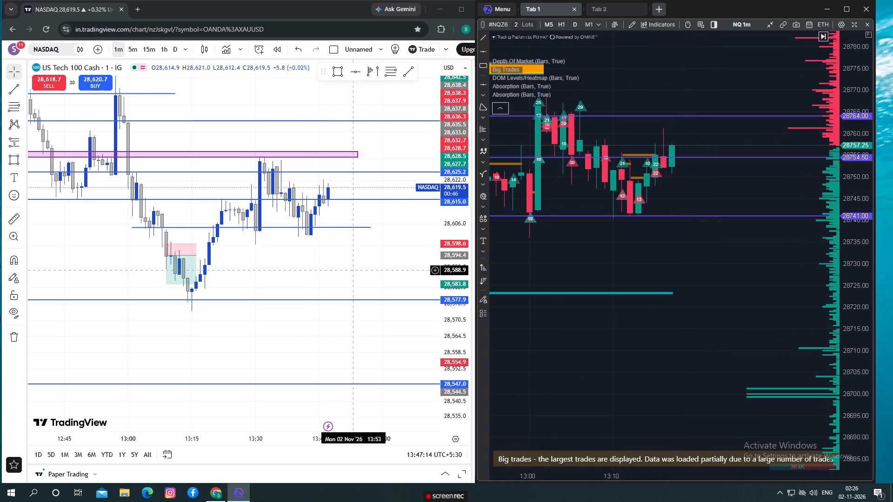
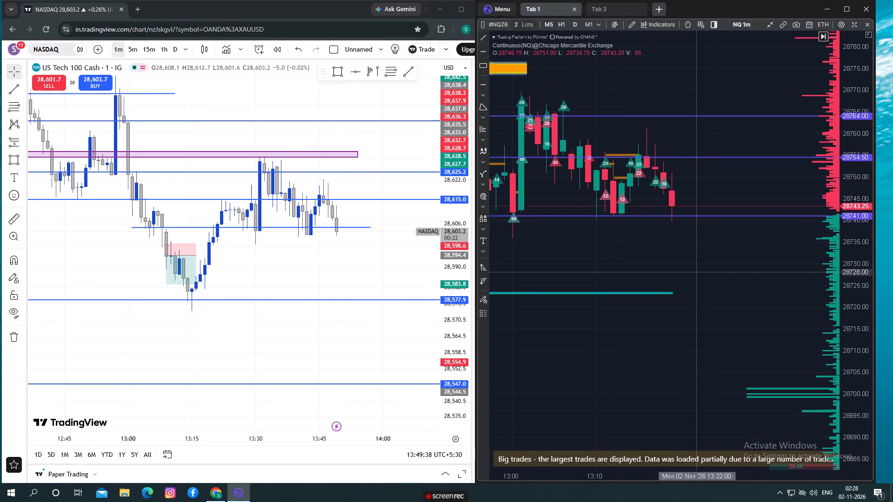
# Examine the newest one-minute candles and big trades at the 28741.00 line and the liquidity levels beneath it on the ATAS NQ chart.
pyautogui.scroll(-1, 695, 272)
pyautogui.scroll(1, 695, 273)
pyautogui.moveTo(730, 256); pyautogui.dragTo(704, 257)
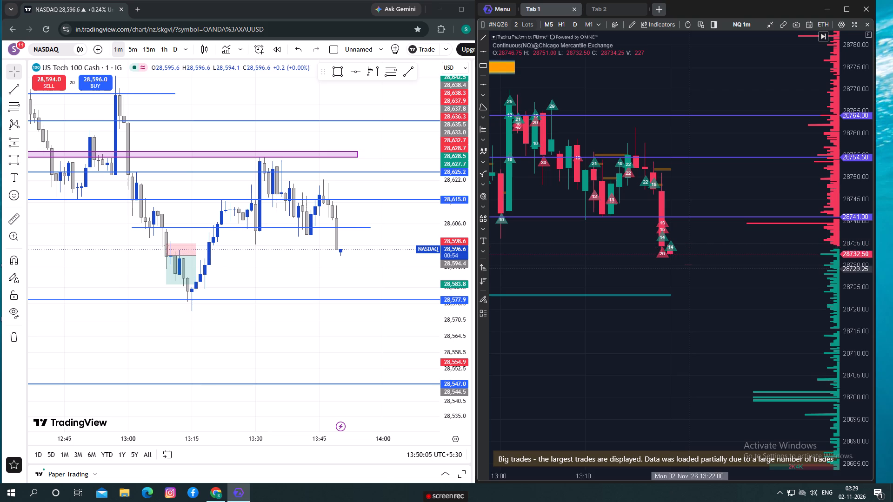
pyautogui.scroll(-2, 685, 269)
pyautogui.scroll(-3, 680, 324)
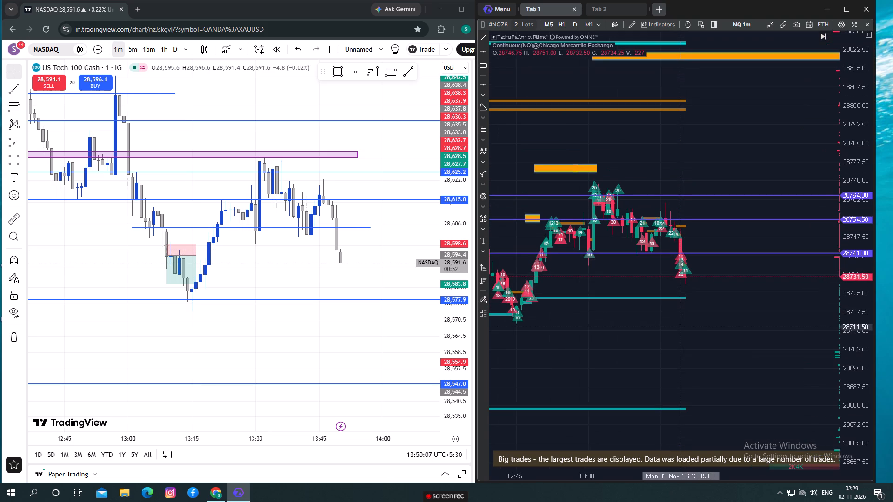
pyautogui.moveTo(680, 329); pyautogui.dragTo(676, 318)
pyautogui.moveTo(862, 340); pyautogui.dragTo(857, 309)
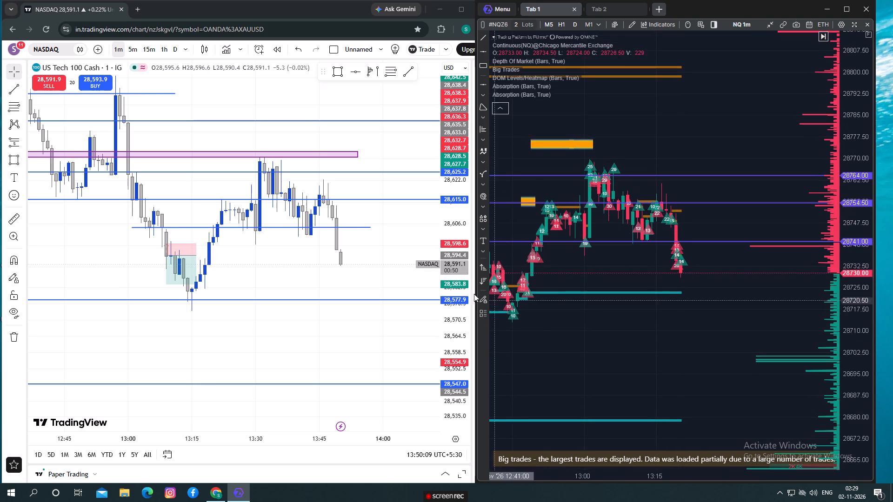
# Compare the latest NASDAQ candles in TradingView with the ATAS session's wider liquidity bands and the big trades around the 28741.00 line.
pyautogui.moveTo(363, 284); pyautogui.dragTo(343, 258)
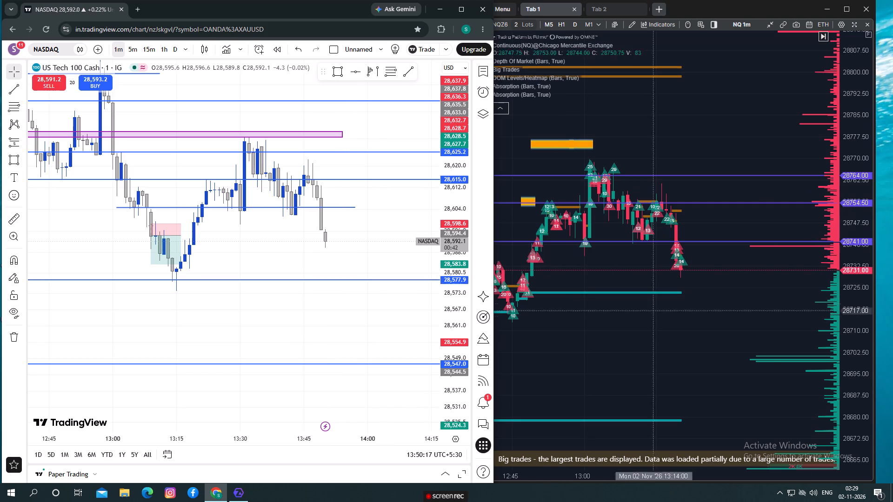
pyautogui.moveTo(864, 338); pyautogui.dragTo(860, 328)
pyautogui.scroll(-3, 796, 327)
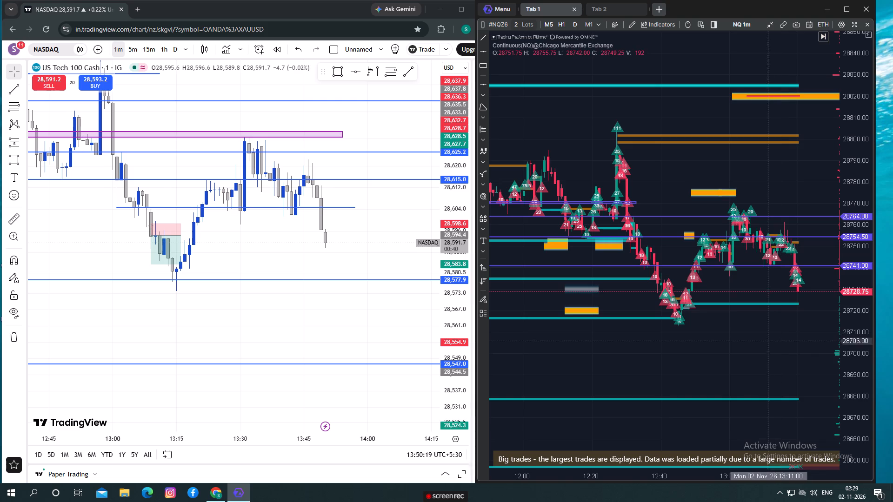
pyautogui.moveTo(767, 342); pyautogui.dragTo(713, 314)
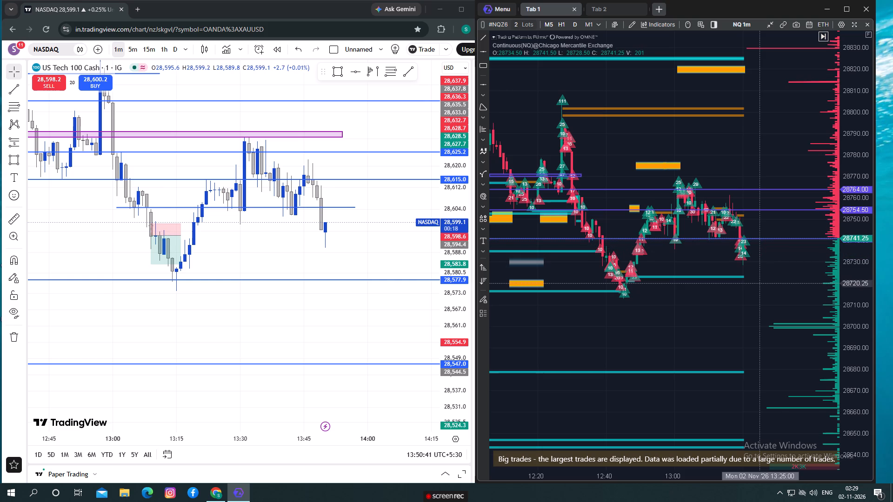
pyautogui.scroll(7, 763, 274)
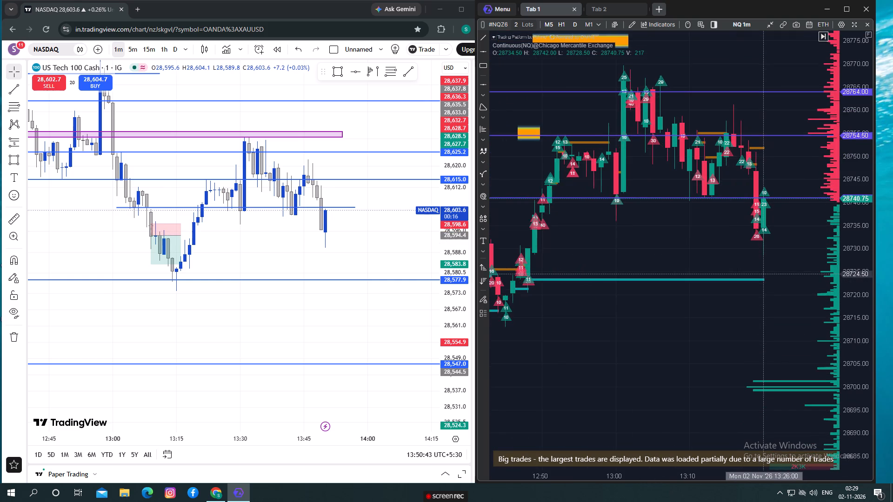
pyautogui.scroll(3, 763, 274)
pyautogui.moveTo(766, 251); pyautogui.dragTo(662, 258)
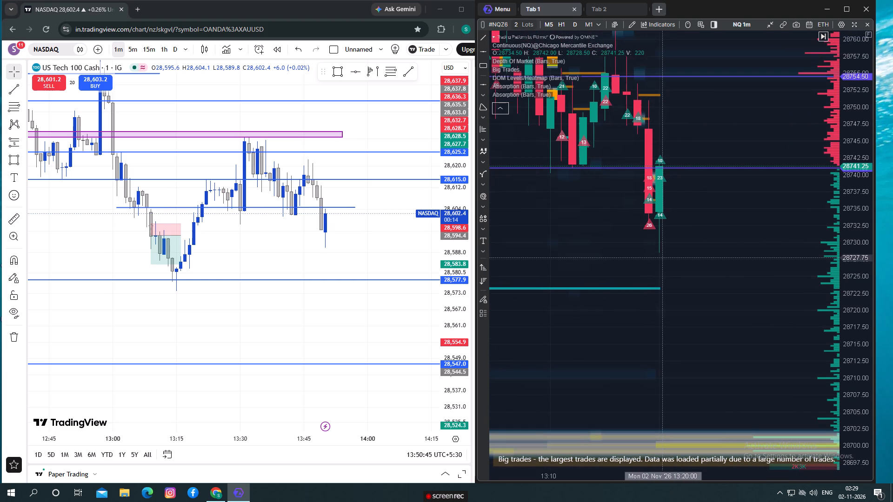
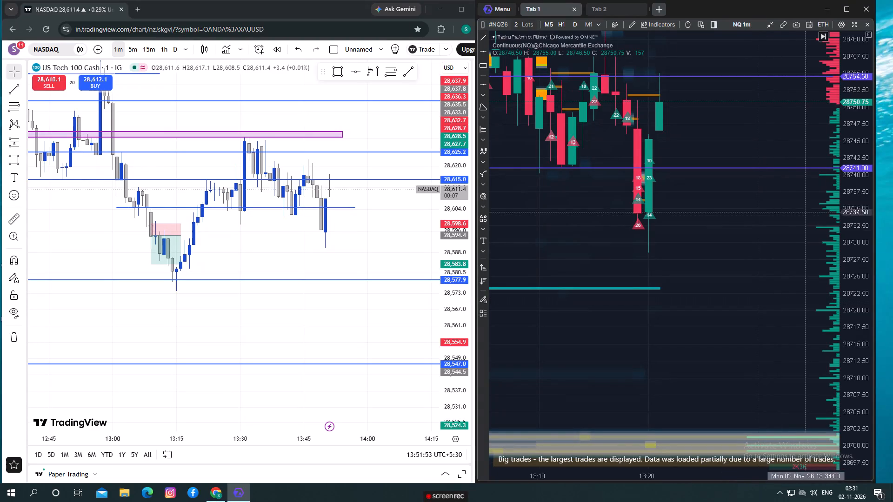
# Examine the ATAS NQ one-minute candles and big trades between the 28764.00 and 28741.00 lines, plus the liquidity levels beneath them.
pyautogui.moveTo(854, 145); pyautogui.dragTo(843, 226)
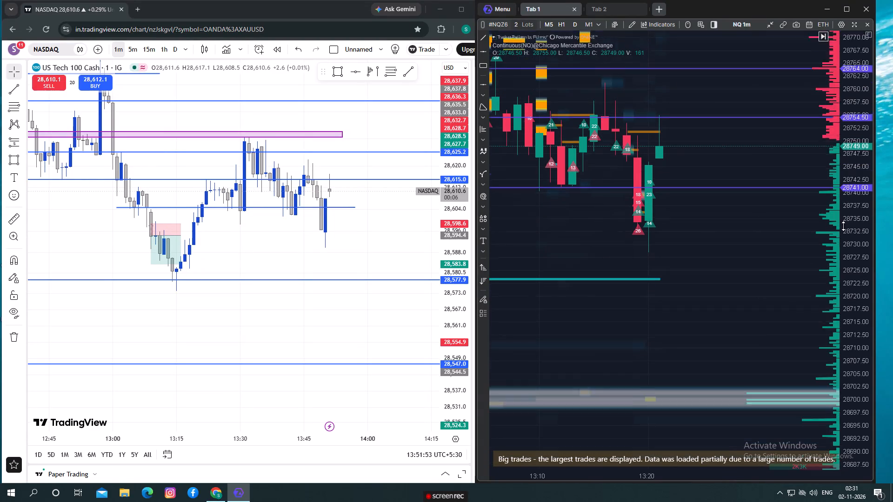
pyautogui.moveTo(843, 226); pyautogui.dragTo(843, 226)
pyautogui.scroll(-1, 736, 246)
pyautogui.scroll(1, 735, 252)
pyautogui.scroll(-2, 734, 258)
pyautogui.moveTo(762, 257); pyautogui.dragTo(726, 251)
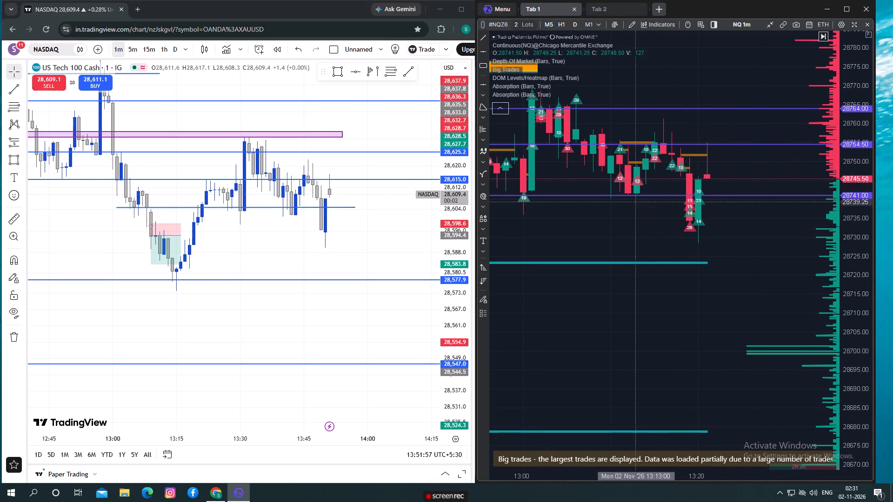
# In TradingView, move the short horizontal level line under the latest NASDAQ candles to about 28,601.4, spanning 13:06 to 14:02.
pyautogui.moveTo(283, 256); pyautogui.dragTo(265, 253)
pyautogui.moveTo(284, 208); pyautogui.dragTo(287, 208)
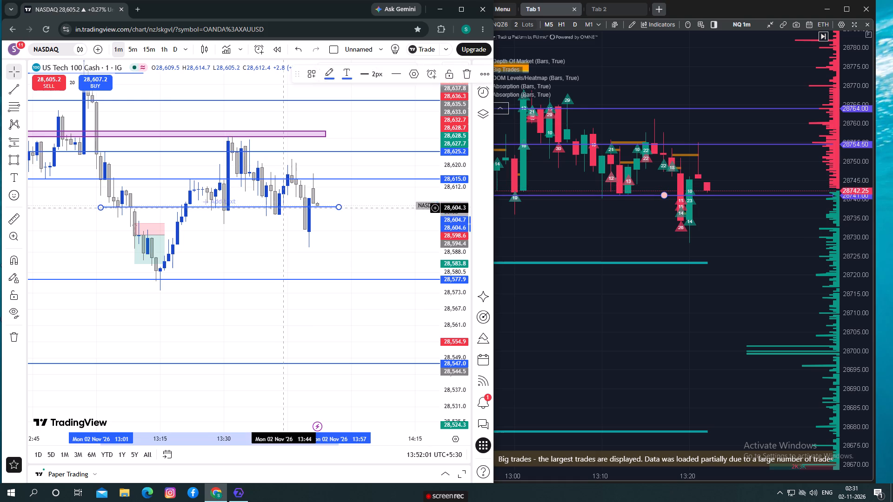
pyautogui.moveTo(287, 208); pyautogui.dragTo(304, 217)
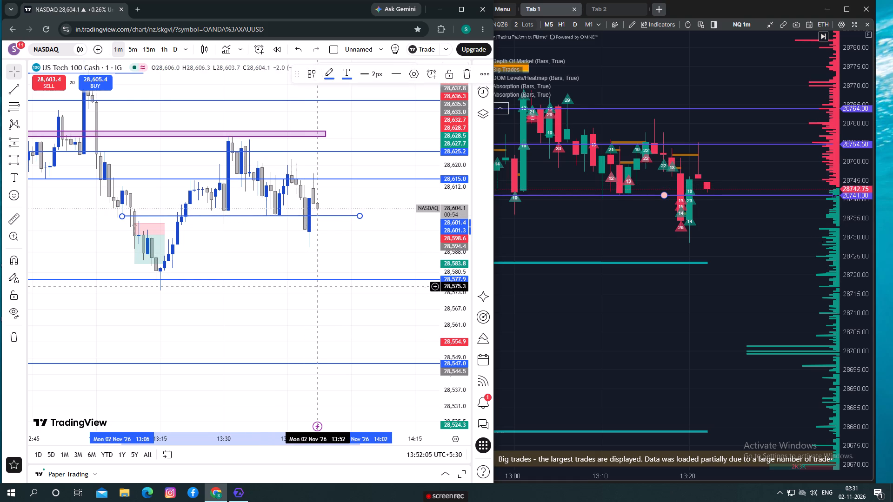
# Compare the newest NASDAQ candle at the moved level line with the latest ATAS candle around the 28741.00 line.
pyautogui.moveTo(272, 253); pyautogui.dragTo(278, 253)
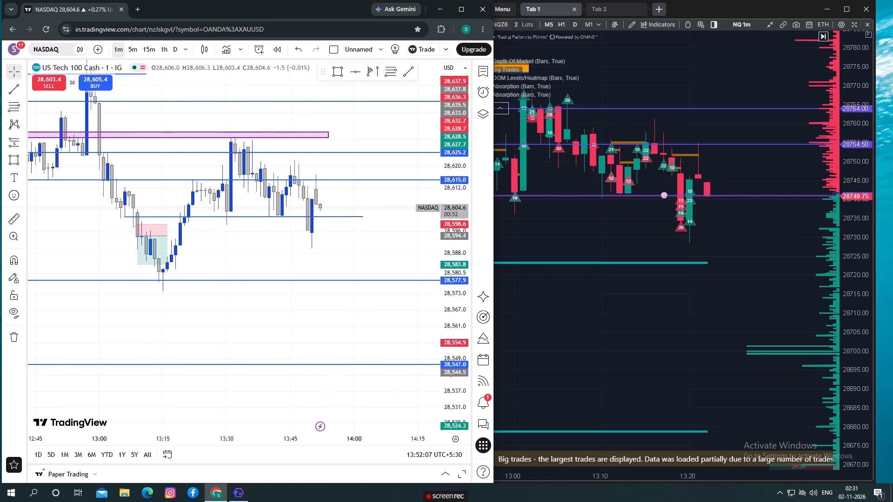
pyautogui.moveTo(737, 242); pyautogui.dragTo(712, 241)
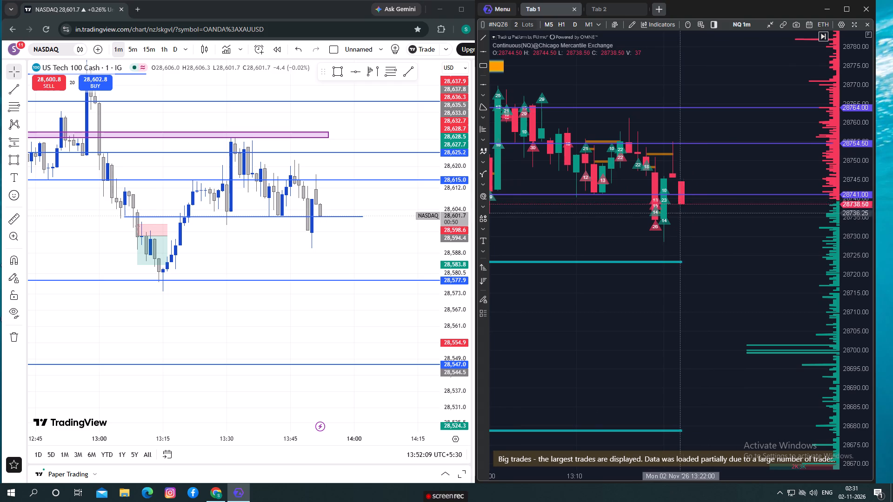
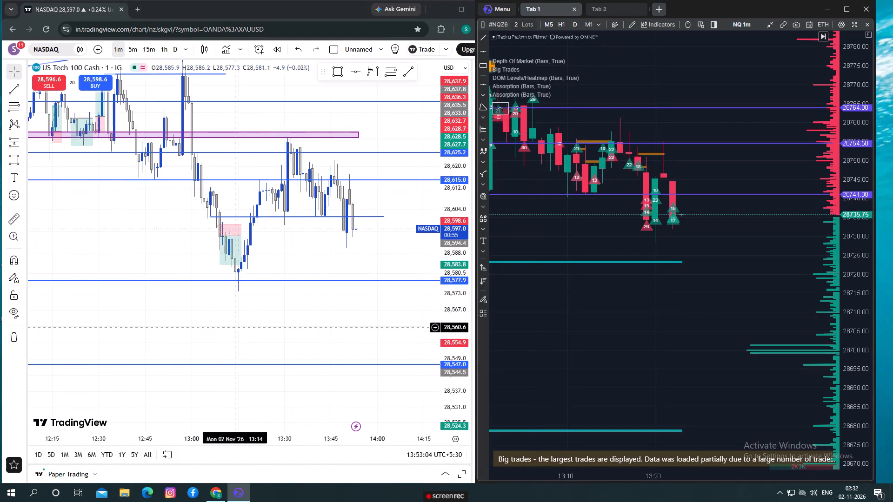
# In TradingView, place a short position on NASDAQ starting at the 13:51 candle, with entry at 28,595.1 and stop at 28,612.5.
pyautogui.scroll(-2, 295, 327)
pyautogui.moveTo(453, 283); pyautogui.dragTo(453, 317)
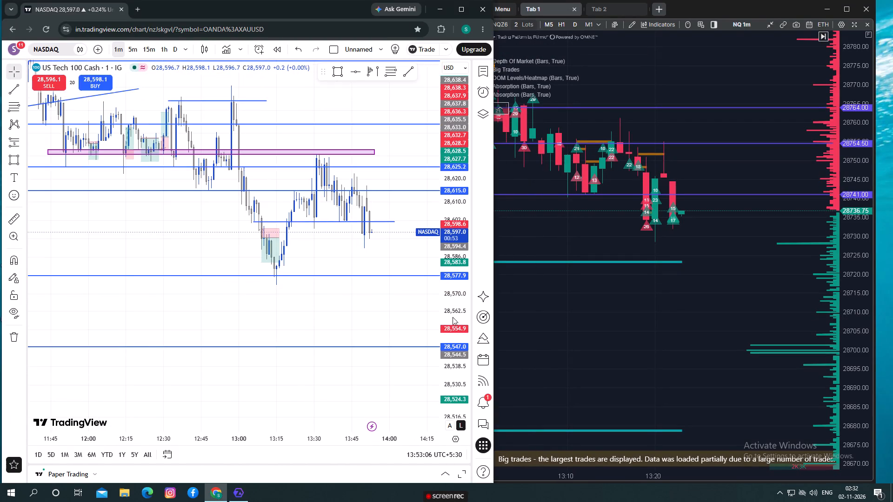
pyautogui.scroll(3, 390, 301)
pyautogui.moveTo(389, 300); pyautogui.dragTo(317, 283)
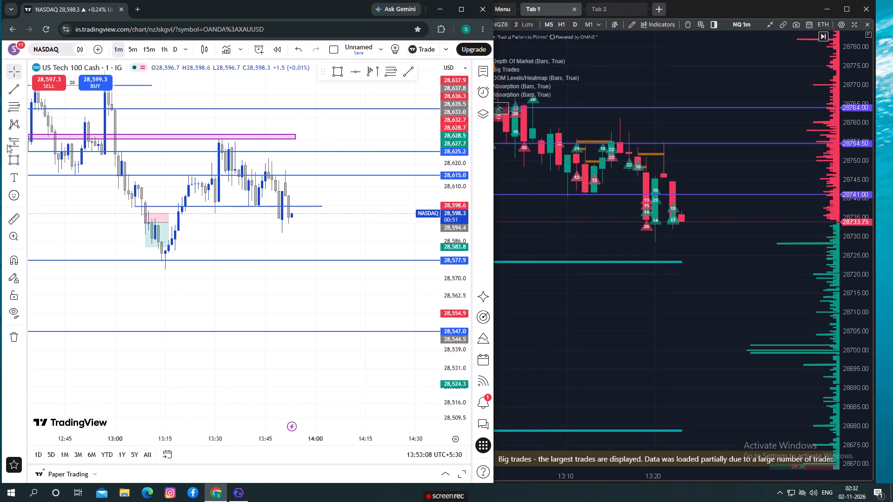
pyautogui.click(17, 143)
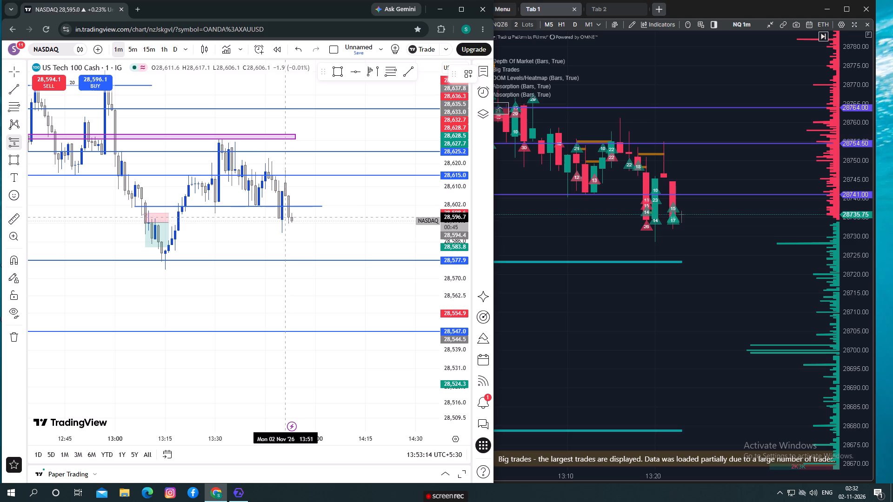
pyautogui.click(286, 221)
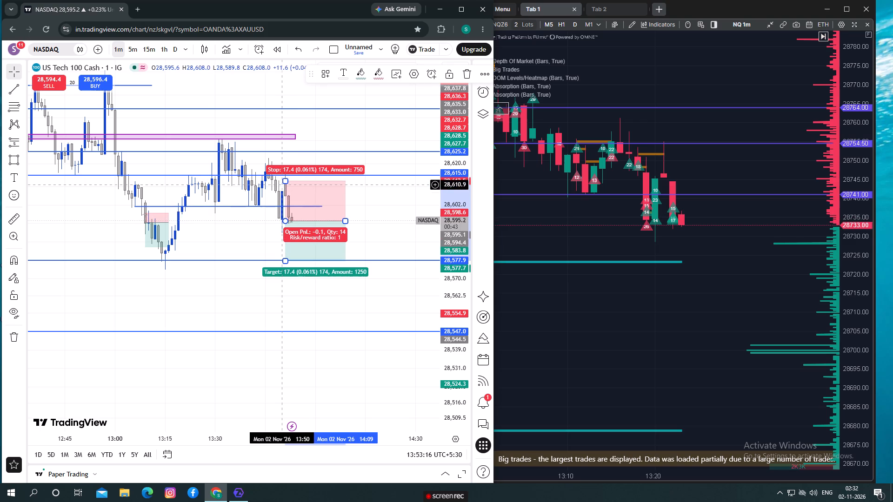
# Extend the new NASDAQ short position's target down to the 28,547.0 level line.
pyautogui.moveTo(286, 259); pyautogui.dragTo(286, 261)
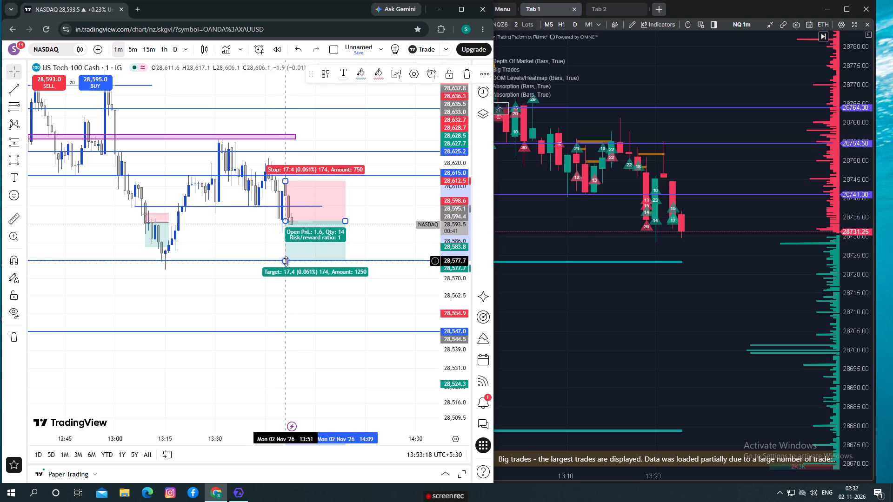
pyautogui.moveTo(286, 261); pyautogui.dragTo(298, 293)
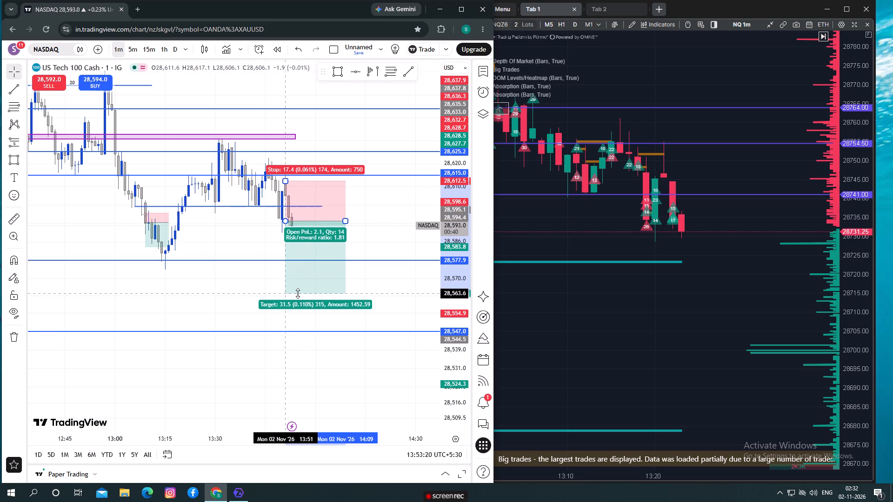
pyautogui.moveTo(298, 293); pyautogui.dragTo(310, 325)
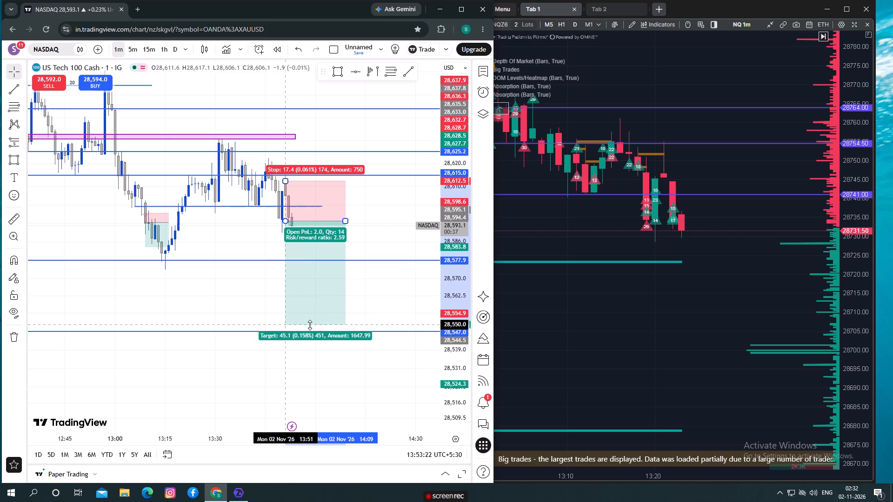
pyautogui.moveTo(310, 325); pyautogui.dragTo(311, 330)
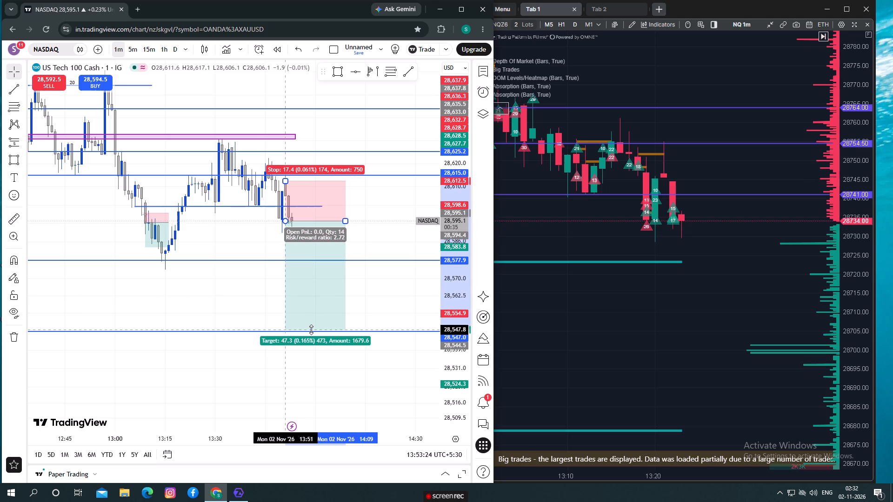
pyautogui.moveTo(311, 330); pyautogui.dragTo(312, 331)
pyautogui.click(253, 301)
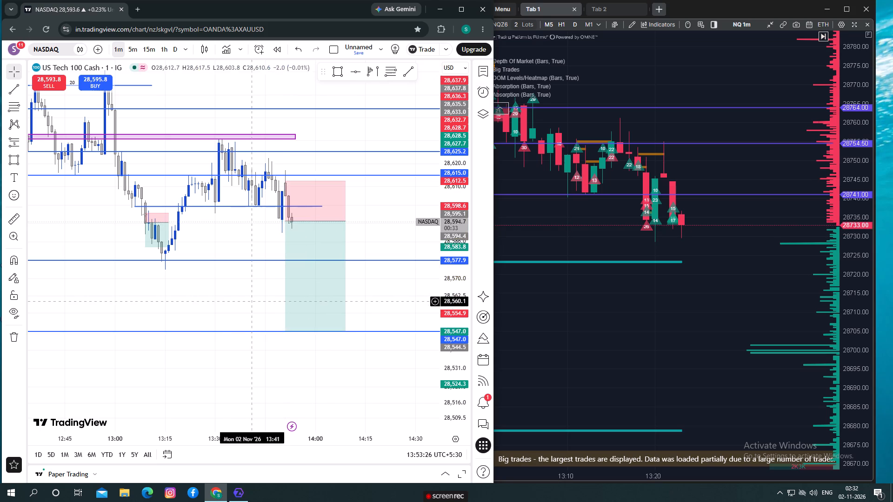
# Examine the planned NASDAQ short position against the surrounding candles and the level lines down to 28,490.8.
pyautogui.moveTo(362, 231); pyautogui.dragTo(373, 216)
pyautogui.moveTo(271, 297); pyautogui.dragTo(271, 297)
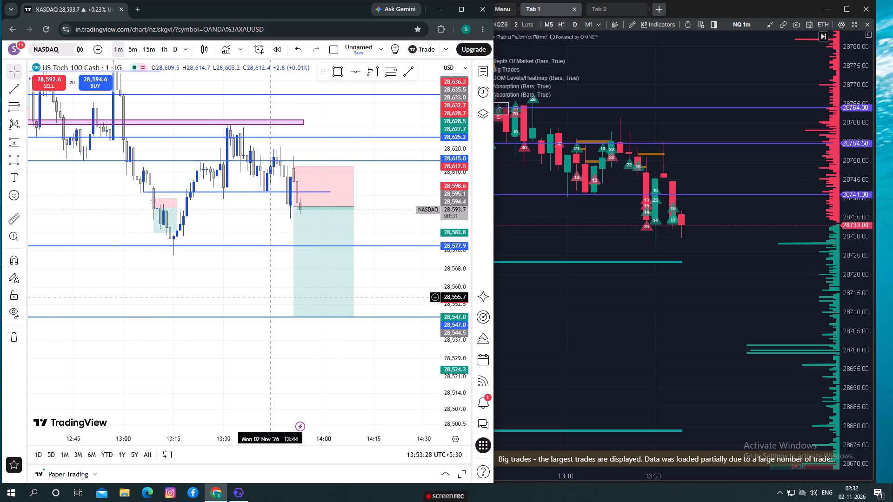
pyautogui.moveTo(271, 297); pyautogui.dragTo(290, 307)
pyautogui.moveTo(290, 307); pyautogui.dragTo(315, 299)
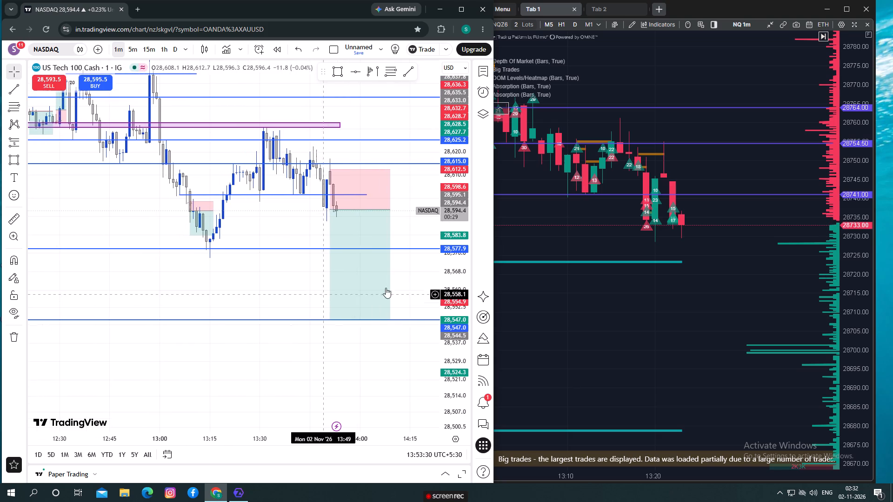
pyautogui.moveTo(456, 198); pyautogui.dragTo(459, 241)
pyautogui.scroll(-2, 203, 282)
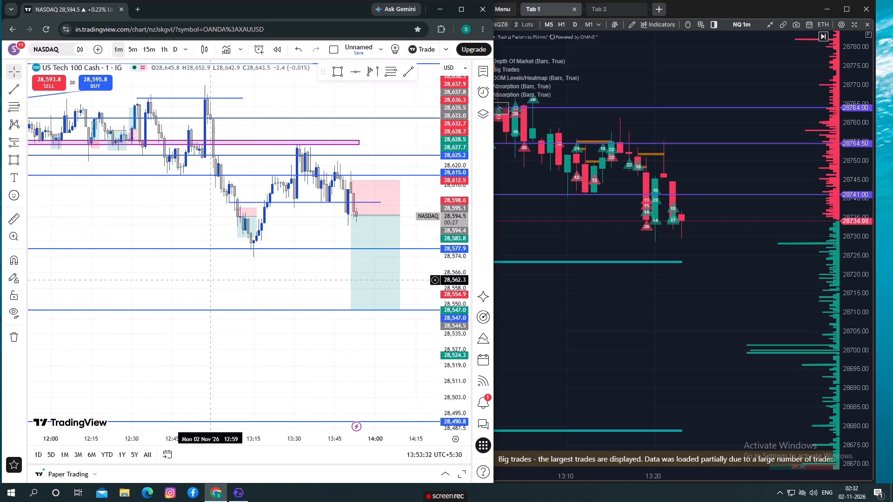
pyautogui.moveTo(253, 274); pyautogui.dragTo(249, 265)
pyautogui.moveTo(277, 266); pyautogui.dragTo(257, 266)
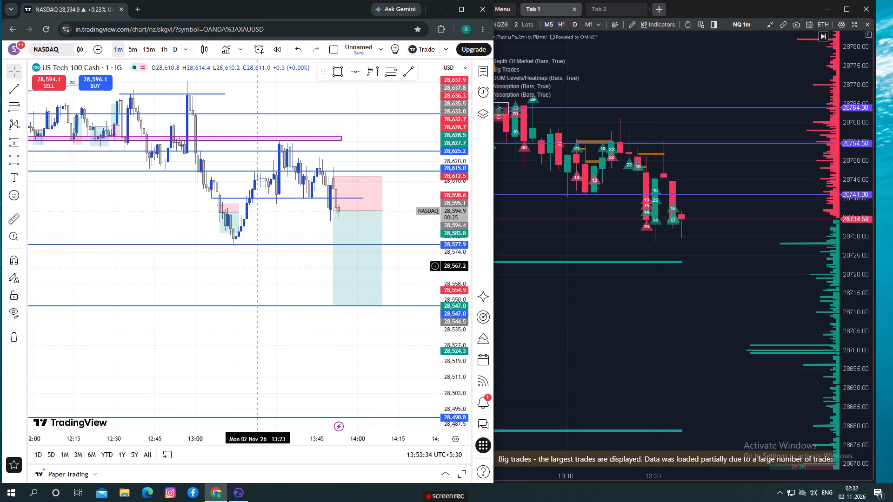
pyautogui.moveTo(257, 266); pyautogui.dragTo(276, 271)
pyautogui.moveTo(281, 284); pyautogui.dragTo(254, 283)
# In ATAS, place an NQ short position with entry at 28733.00 and stop at 28747.75, widened to about 13:27.
pyautogui.moveTo(590, 354); pyautogui.dragTo(584, 330)
pyautogui.moveTo(626, 299); pyautogui.dragTo(593, 282)
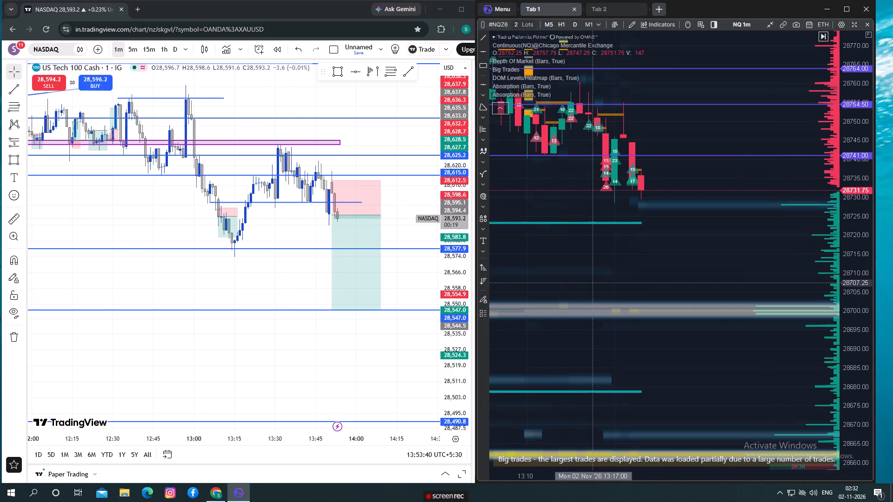
pyautogui.moveTo(593, 282); pyautogui.dragTo(603, 287)
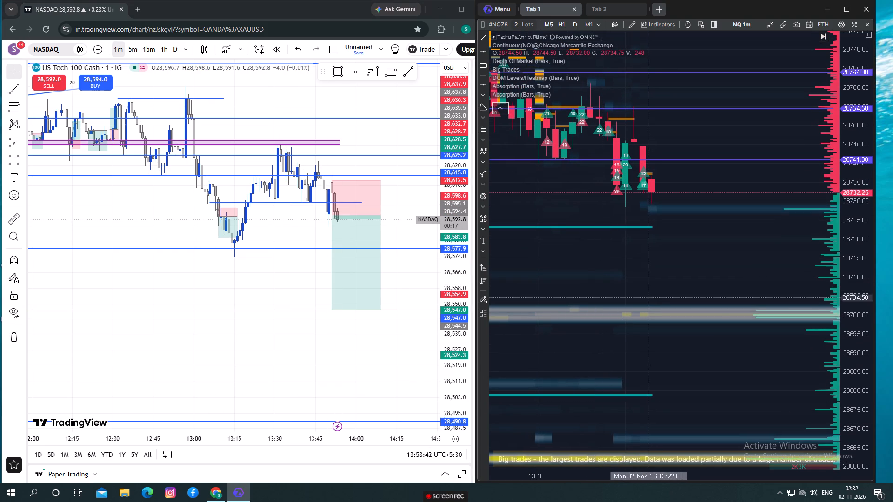
pyautogui.click(487, 281)
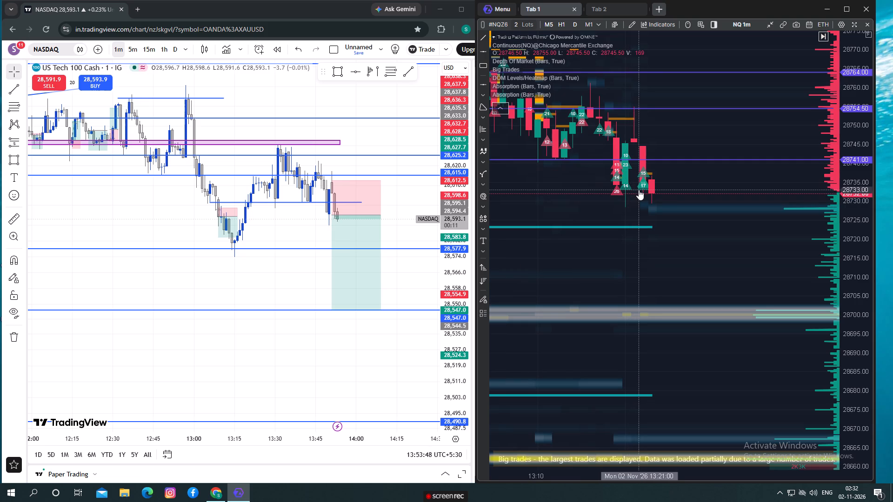
pyautogui.click(639, 190)
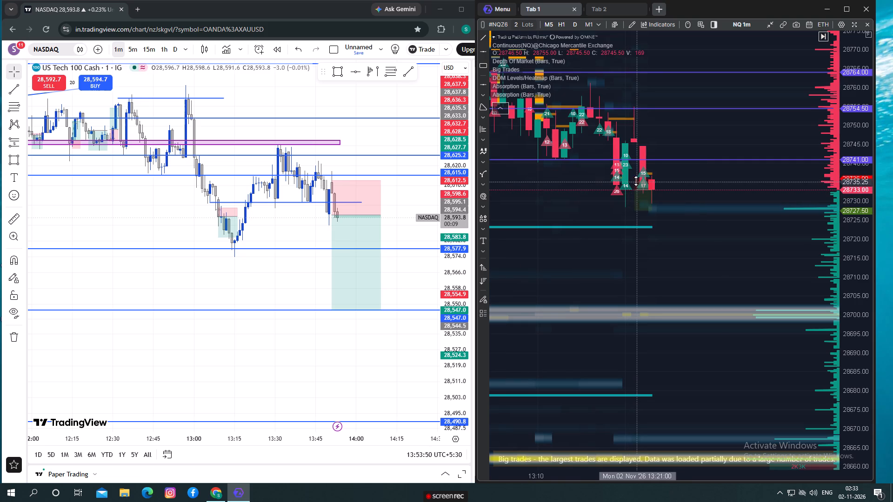
pyautogui.moveTo(635, 180); pyautogui.dragTo(665, 139)
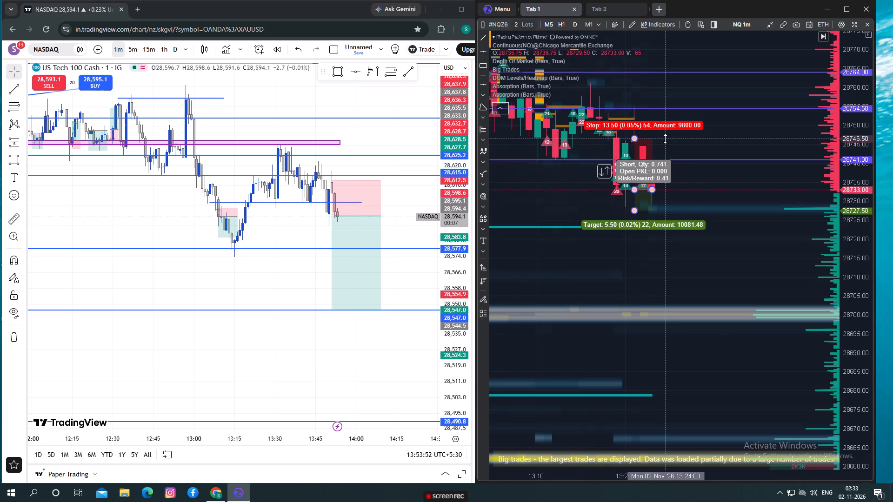
pyautogui.moveTo(665, 139); pyautogui.dragTo(666, 134)
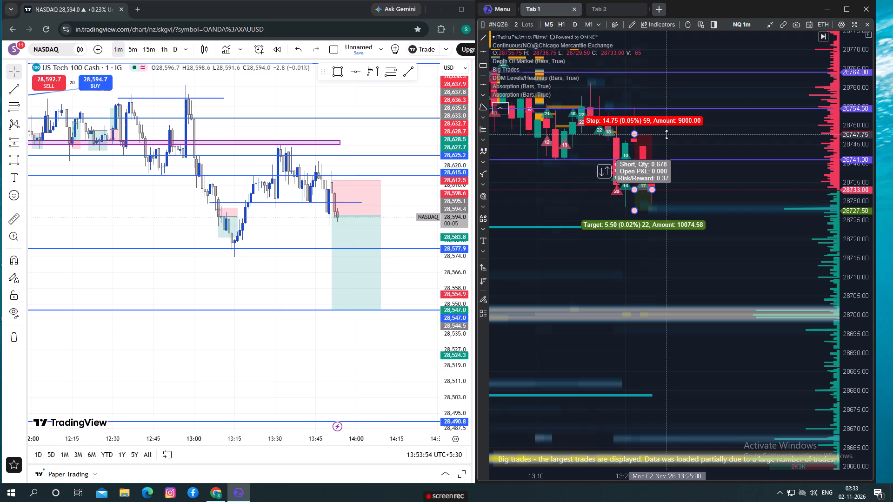
pyautogui.moveTo(666, 134); pyautogui.dragTo(667, 134)
pyautogui.moveTo(651, 190); pyautogui.dragTo(692, 190)
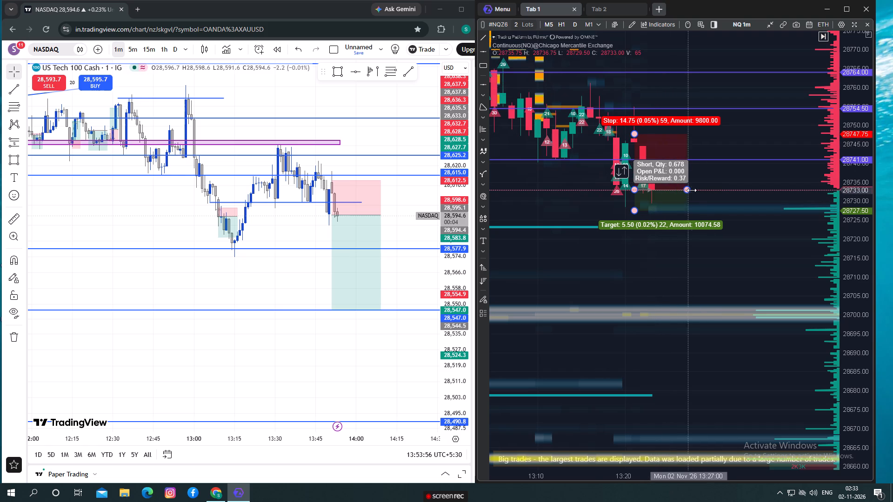
pyautogui.moveTo(692, 190); pyautogui.dragTo(691, 190)
# Lower the ATAS short position's target to 28684.75, below the heavy liquidity band at 28700.00, and widen the position beyond the latest candles.
pyautogui.moveTo(633, 209); pyautogui.dragTo(656, 305)
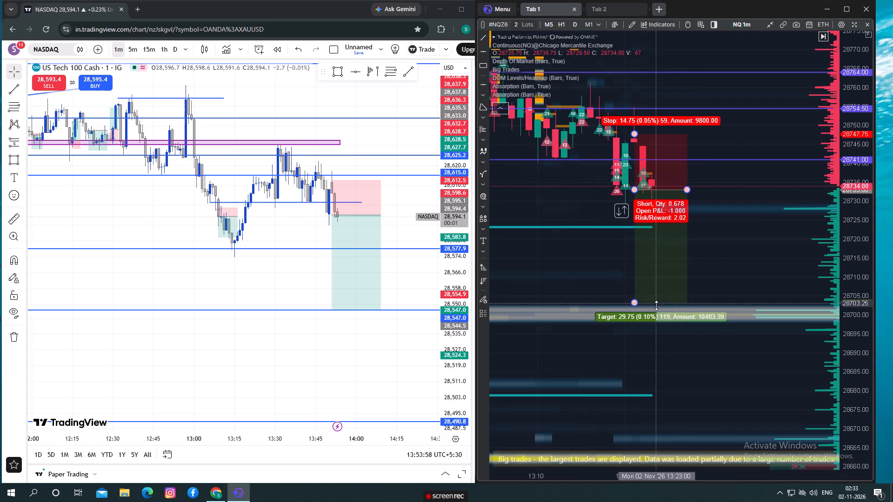
pyautogui.moveTo(656, 305); pyautogui.dragTo(673, 332)
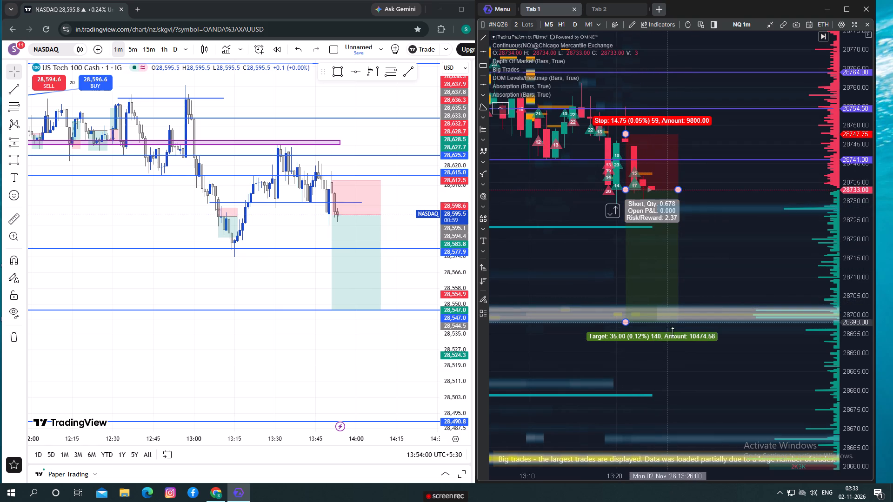
pyautogui.moveTo(673, 332); pyautogui.dragTo(704, 351)
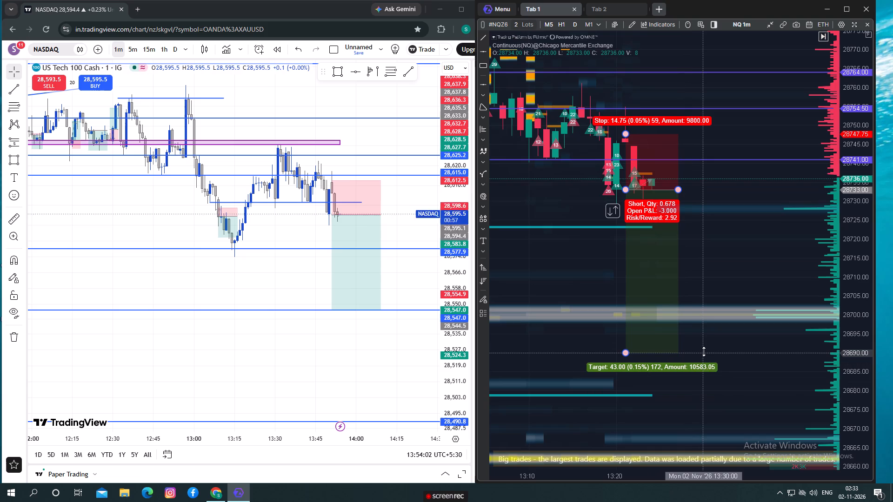
pyautogui.moveTo(704, 351); pyautogui.dragTo(710, 369)
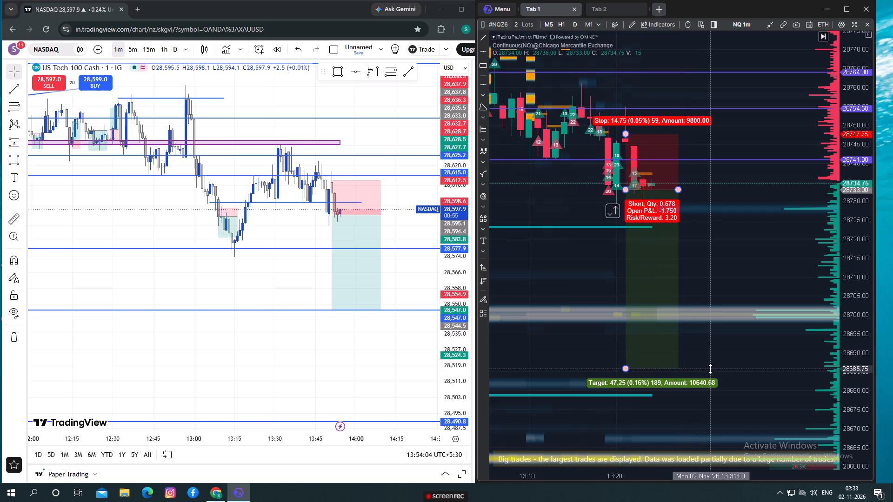
pyautogui.moveTo(710, 369); pyautogui.dragTo(710, 370)
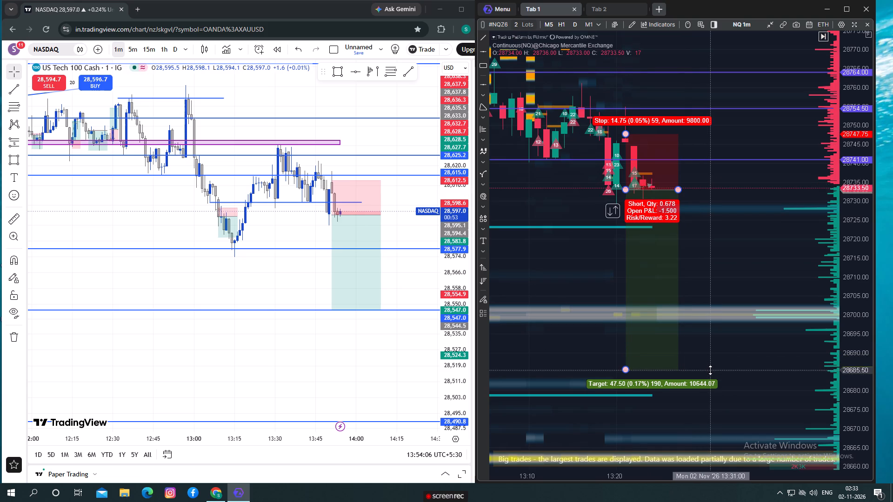
pyautogui.moveTo(710, 370); pyautogui.dragTo(711, 372)
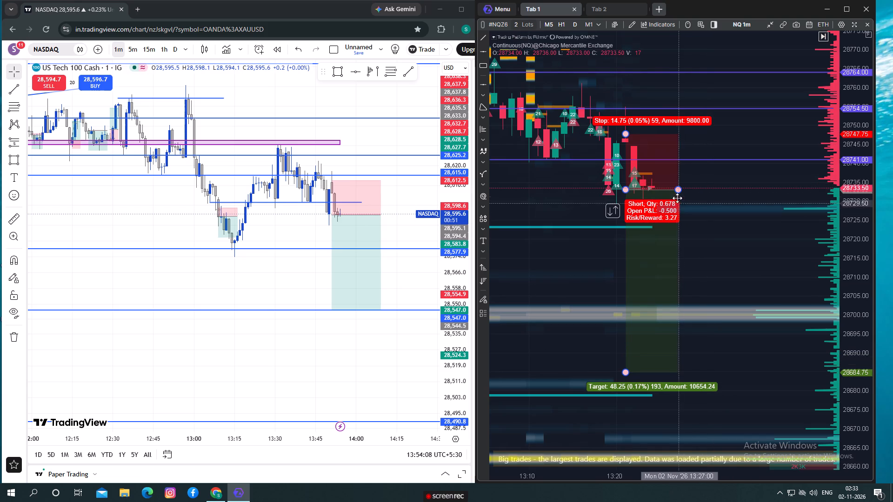
pyautogui.moveTo(679, 190); pyautogui.dragTo(735, 196)
pyautogui.click(598, 275)
# Check the short positions on both charts and raise the ATAS short position's stop to 28749.75.
pyautogui.scroll(-1, 598, 275)
pyautogui.moveTo(598, 268); pyautogui.dragTo(627, 256)
pyautogui.scroll(-1, 400, 317)
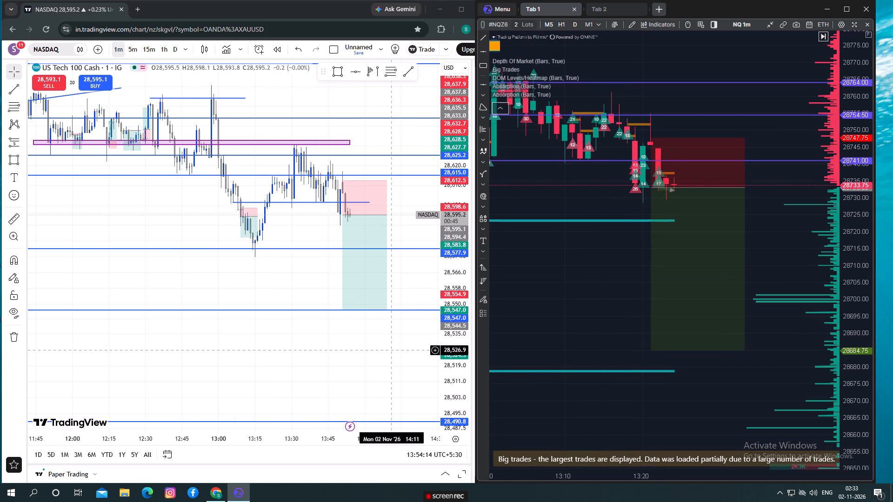
pyautogui.moveTo(389, 351); pyautogui.dragTo(382, 378)
pyautogui.scroll(2, 382, 378)
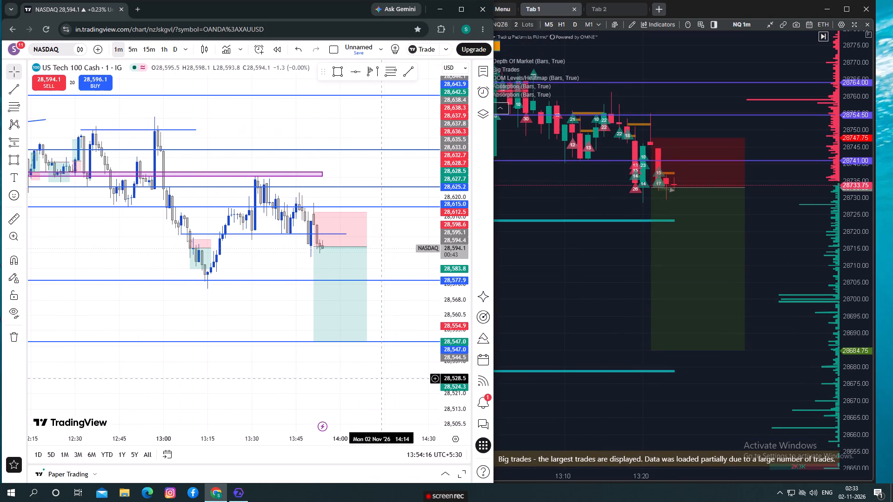
pyautogui.moveTo(383, 383); pyautogui.dragTo(384, 367)
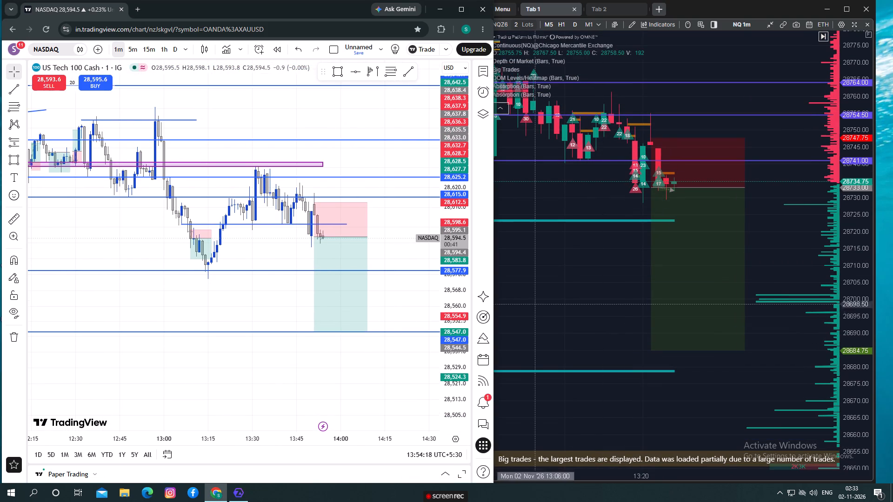
pyautogui.moveTo(566, 294); pyautogui.dragTo(546, 294)
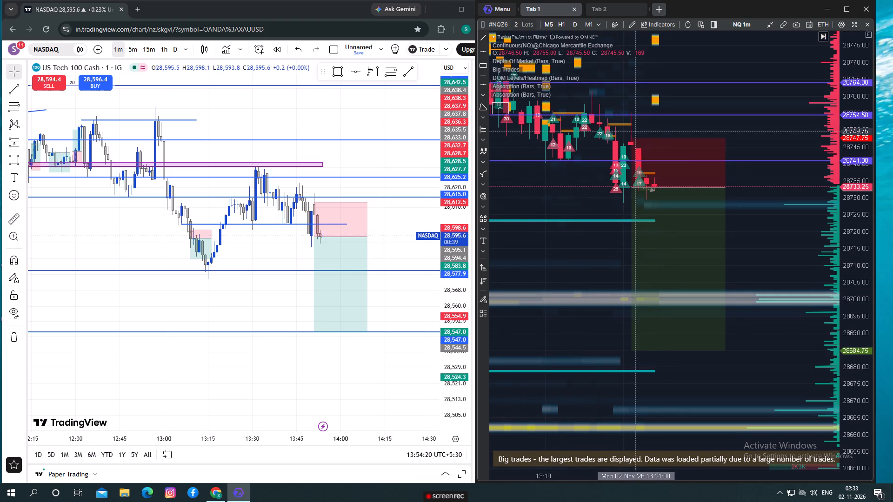
pyautogui.moveTo(630, 139); pyautogui.dragTo(639, 131)
pyautogui.click(535, 200)
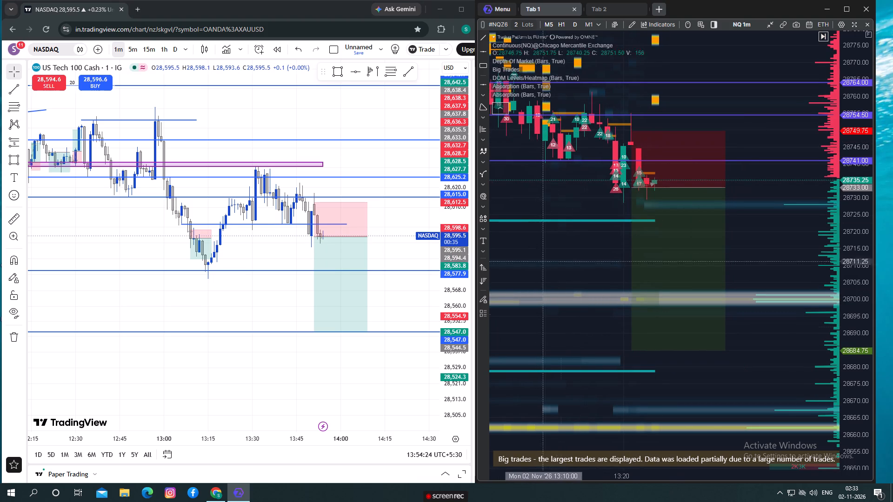
# Examine the ATAS heatmap liquidity levels beneath the short position's target.
pyautogui.moveTo(540, 265); pyautogui.dragTo(544, 253)
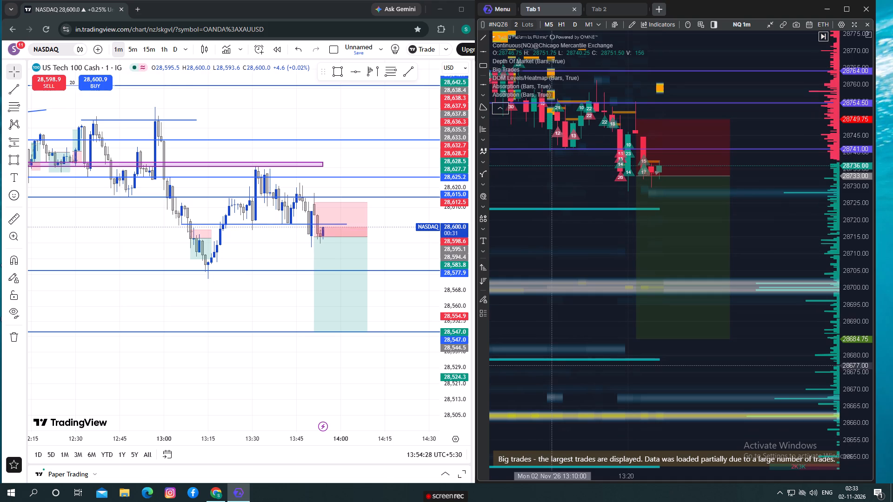
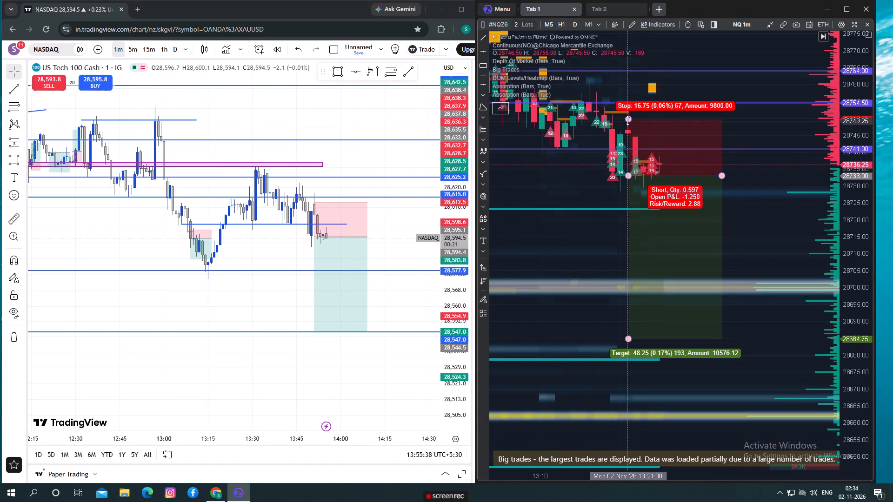
# Raise the ATAS short position's stop to 28761.00, between the 28754.50 and 28764.00 levels.
pyautogui.moveTo(628, 120); pyautogui.dragTo(620, 73)
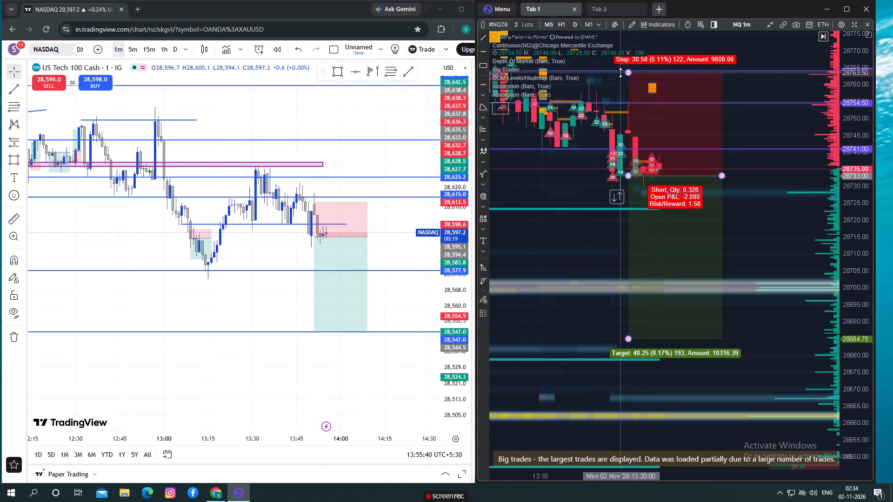
pyautogui.moveTo(620, 73); pyautogui.dragTo(627, 80)
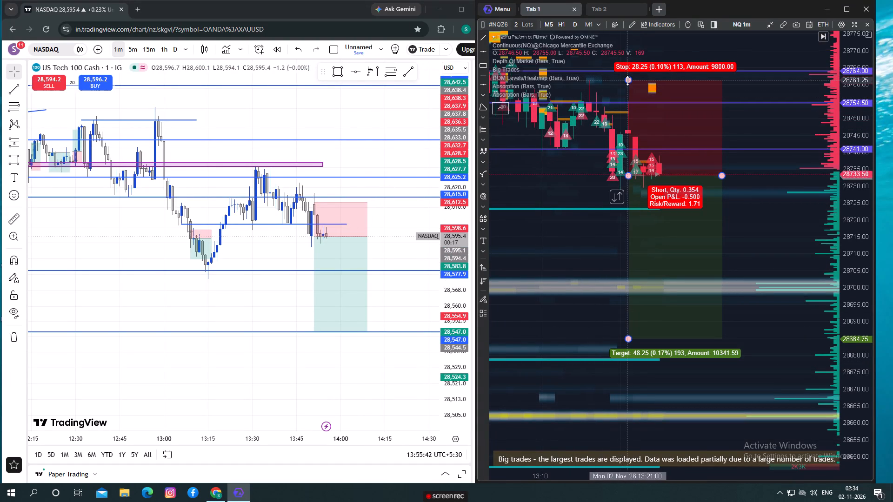
pyautogui.moveTo(627, 80); pyautogui.dragTo(627, 81)
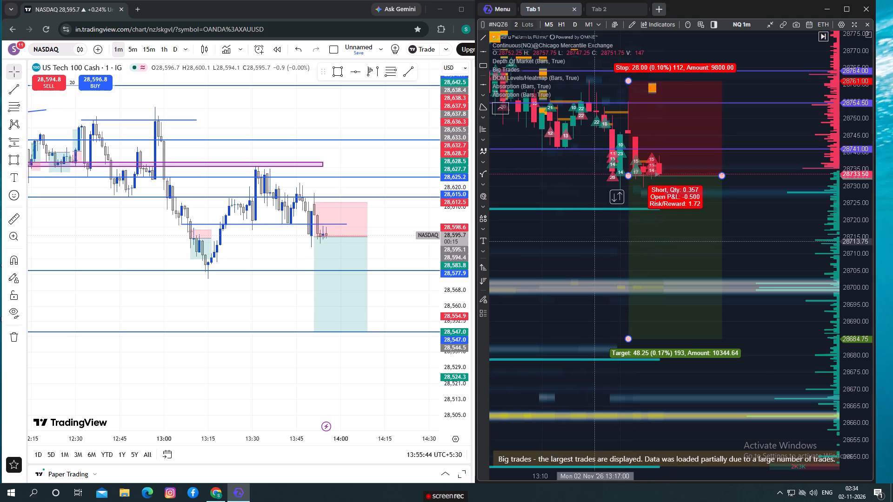
pyautogui.click(595, 252)
# Widen the ATAS short position to about 13:35, keeping its entry at 28733.00.
pyautogui.moveTo(595, 252); pyautogui.dragTo(580, 251)
pyautogui.click(583, 231)
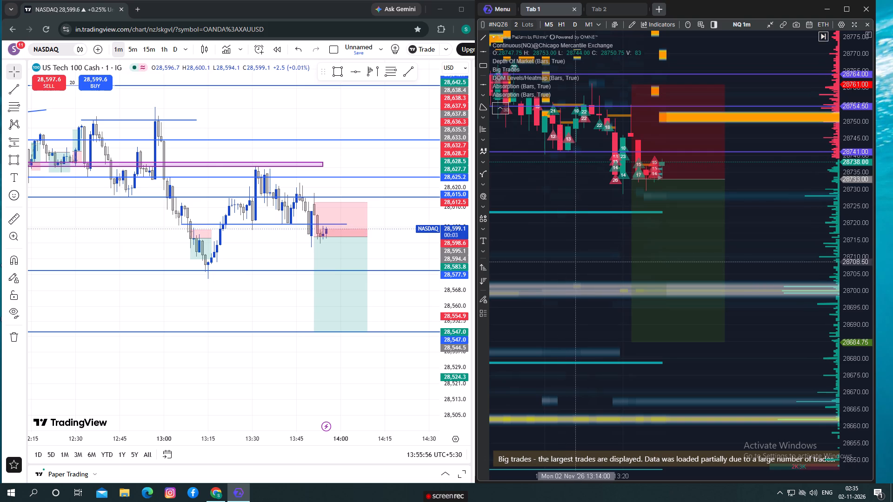
pyautogui.click(725, 178)
pyautogui.moveTo(720, 179); pyautogui.dragTo(733, 179)
pyautogui.click(758, 178)
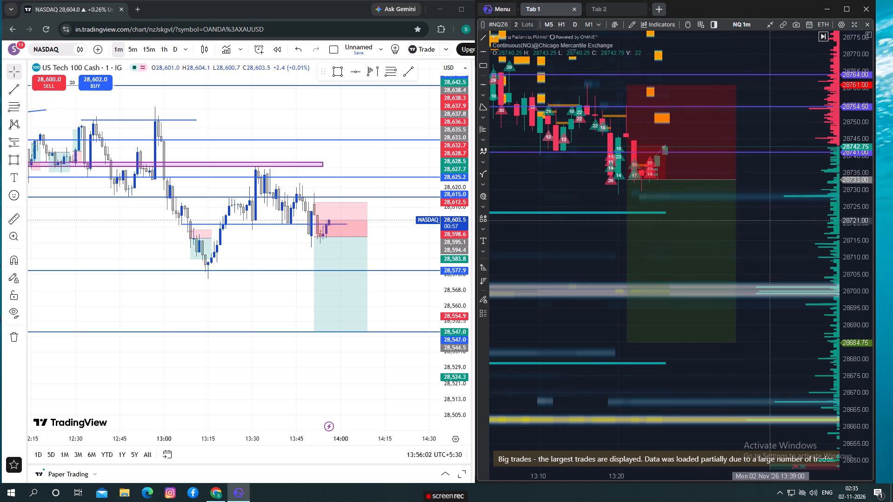
# Examine the earlier NQ price action, big trades and heatmap liquidity levels around the short position in ATAS.
pyautogui.scroll(-2, 770, 220)
pyautogui.scroll(-1, 664, 232)
pyautogui.scroll(1, 664, 232)
pyautogui.scroll(-4, 663, 253)
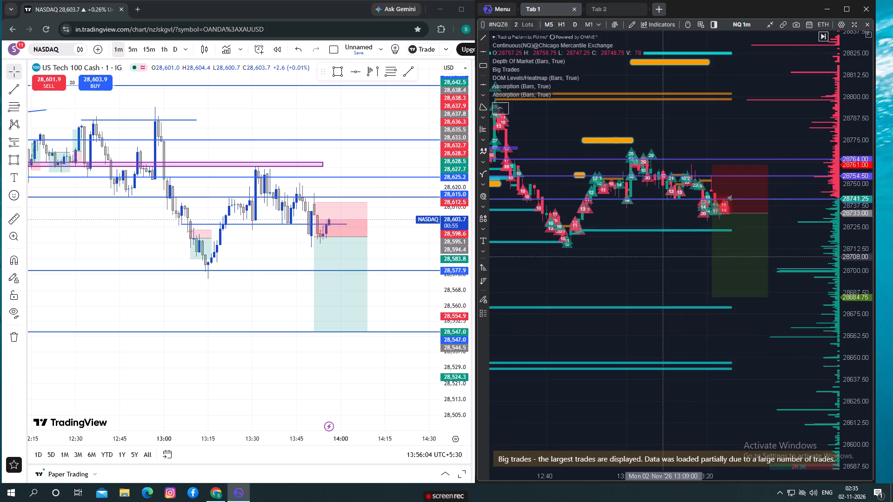
pyautogui.scroll(-4, 663, 259)
pyautogui.moveTo(663, 259); pyautogui.dragTo(667, 249)
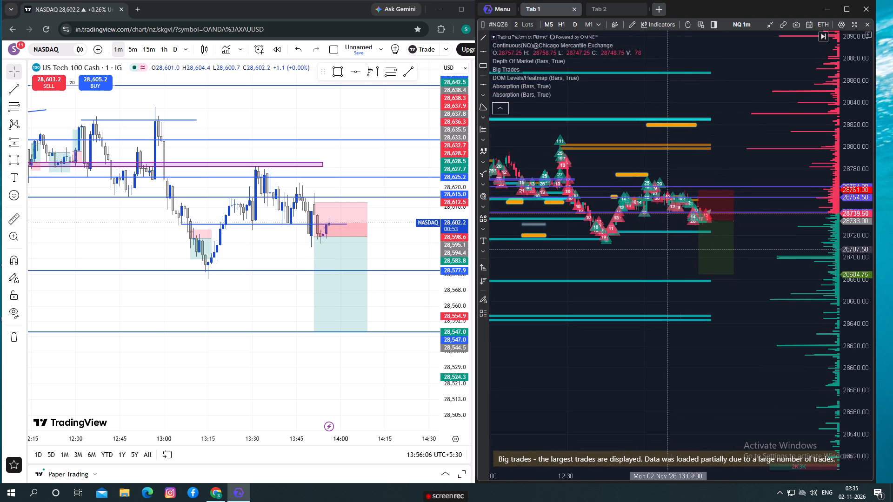
pyautogui.moveTo(853, 291); pyautogui.dragTo(853, 258)
pyautogui.scroll(2, 611, 268)
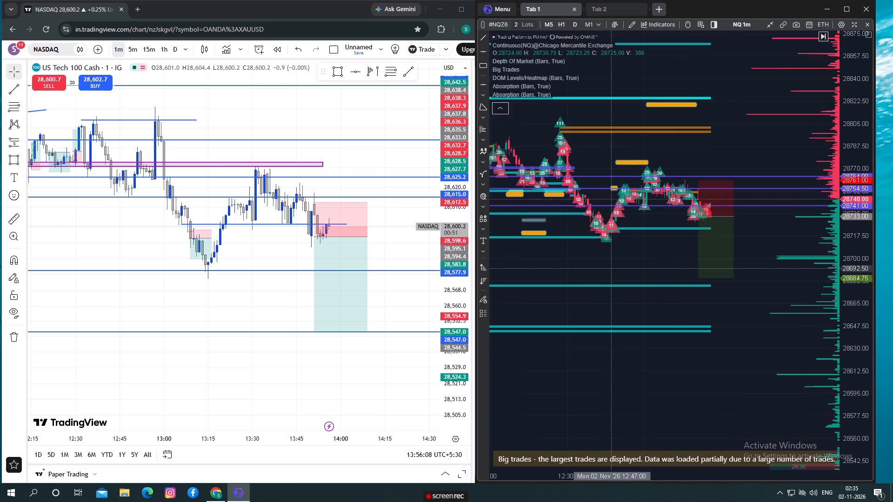
pyautogui.scroll(3, 609, 265)
pyautogui.moveTo(654, 252); pyautogui.dragTo(592, 246)
pyautogui.scroll(2, 593, 246)
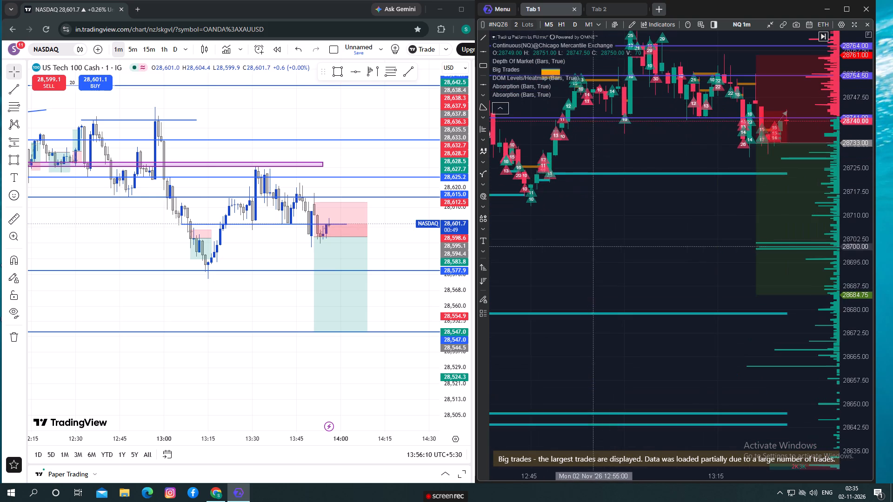
pyautogui.moveTo(650, 233); pyautogui.dragTo(566, 234)
pyautogui.scroll(2, 566, 234)
pyautogui.moveTo(601, 217); pyautogui.dragTo(582, 227)
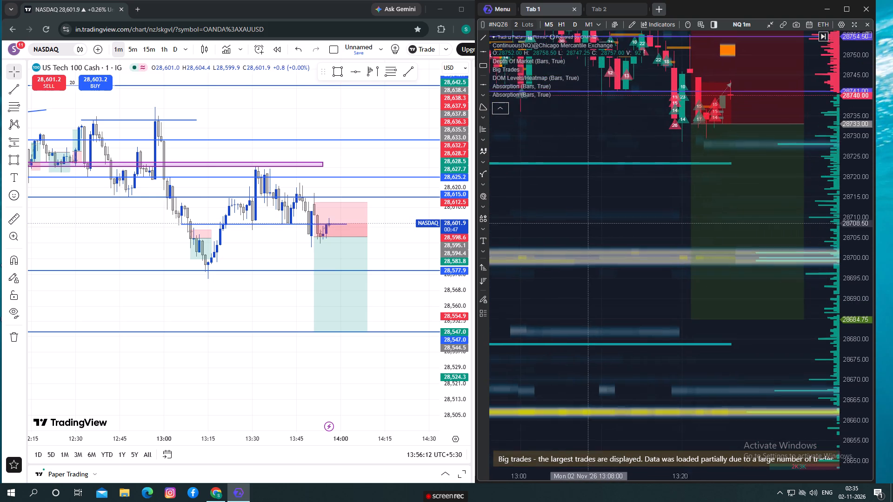
pyautogui.moveTo(582, 227); pyautogui.dragTo(561, 271)
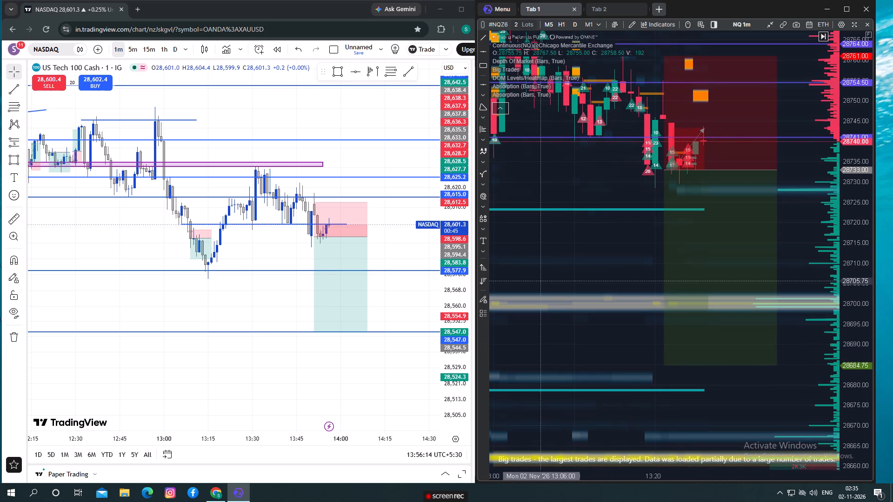
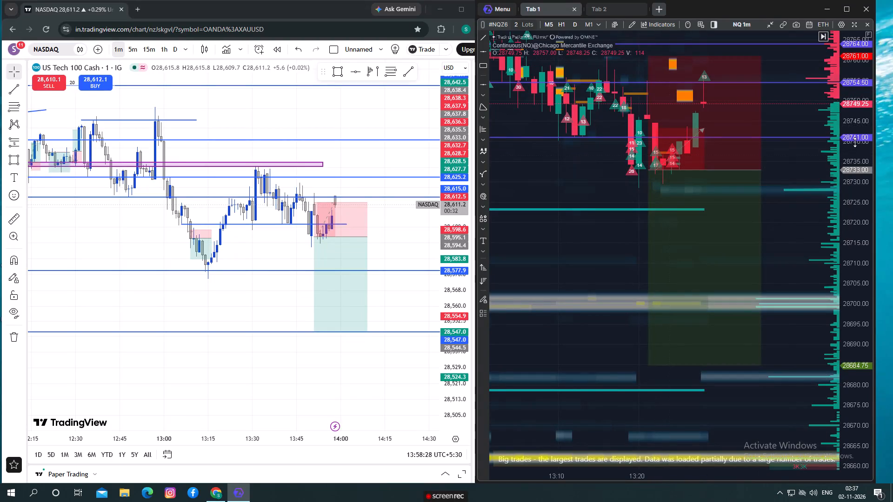
# Delete the short position with its target at 28,547.0 from the TradingView NASDAQ chart.
pyautogui.moveTo(855, 142); pyautogui.dragTo(858, 172)
pyautogui.scroll(-2, 823, 193)
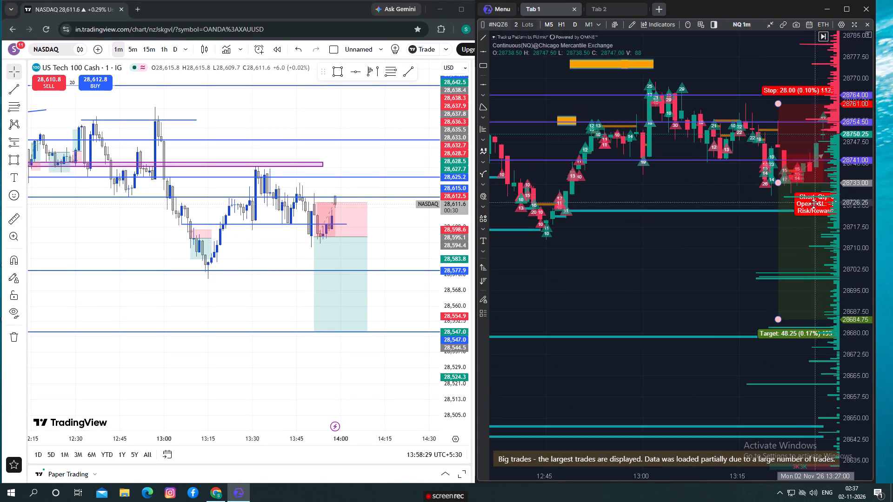
pyautogui.moveTo(676, 244); pyautogui.dragTo(588, 246)
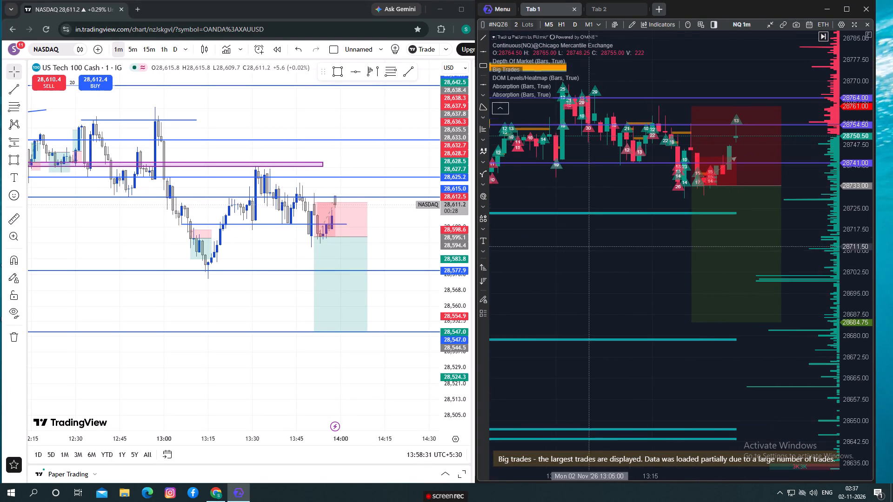
pyautogui.click(358, 256)
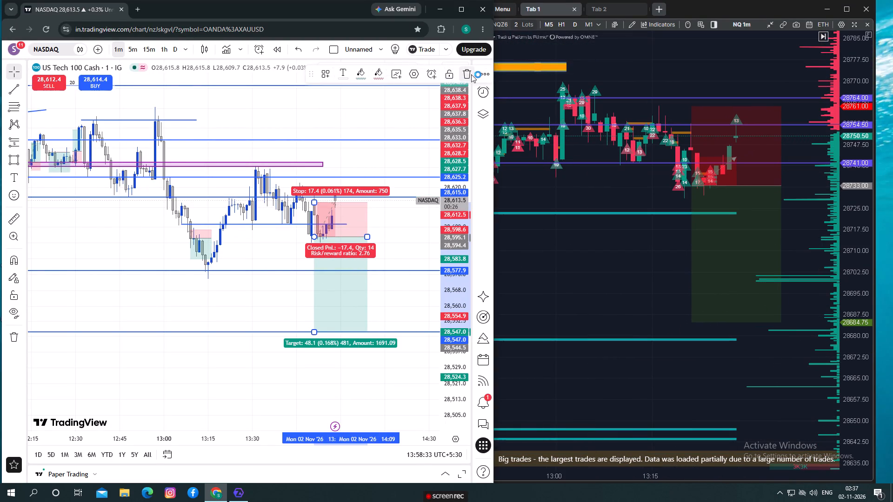
pyautogui.click(472, 70)
# Delete the short position with its target near the 28684 price from the ATAS NQ chart.
pyautogui.click(707, 256)
pyautogui.click(692, 257)
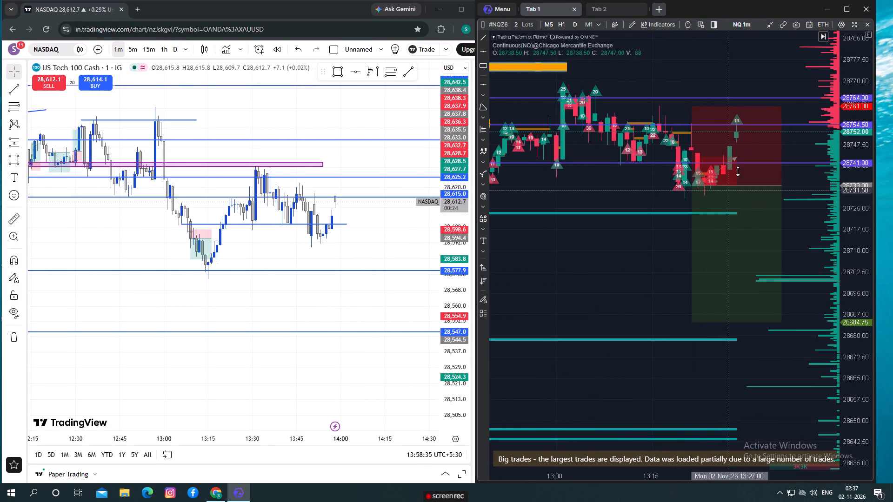
pyautogui.click(691, 108)
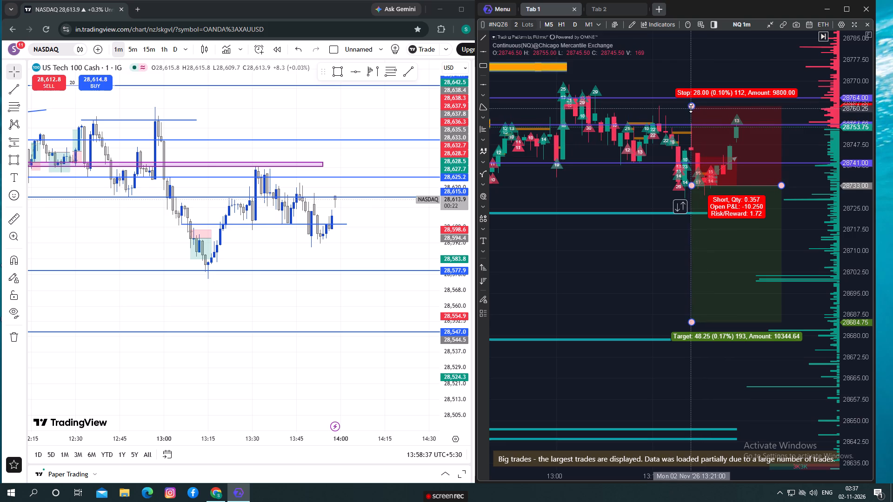
pyautogui.click(693, 318)
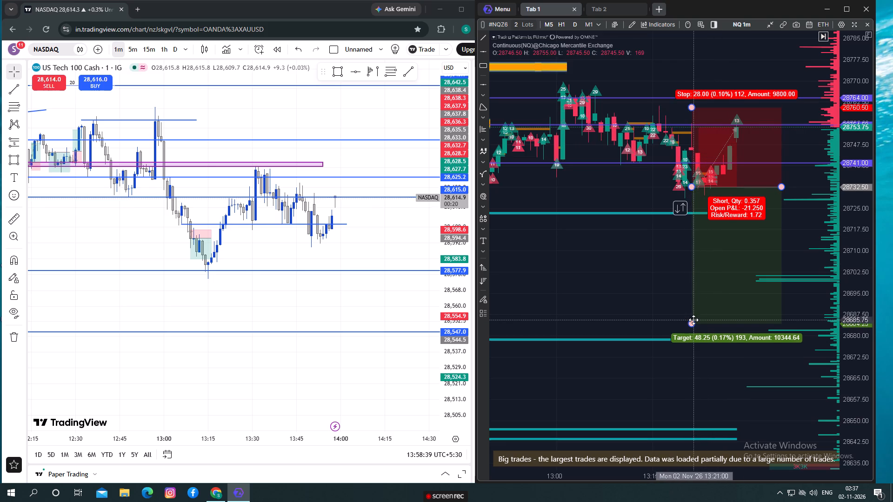
pyautogui.click(689, 323)
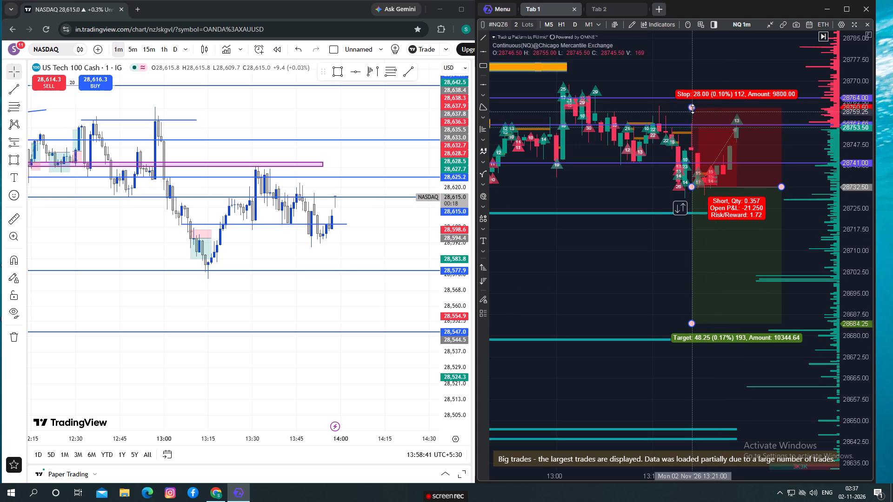
pyautogui.rightClick(693, 107)
pyautogui.click(726, 176)
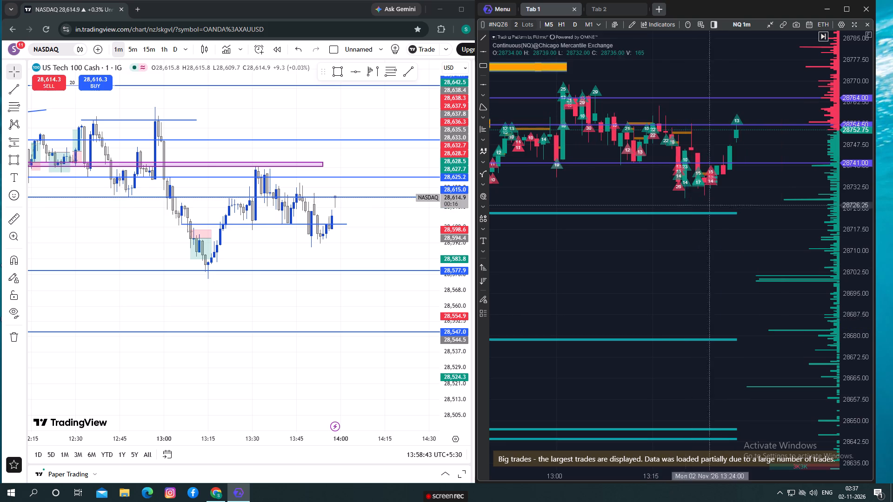
# Examine NQ big trades and heatmap liquidity around 28741.00–28764.00 in ATAS, and compare the recent NASDAQ price action in TradingView.
pyautogui.moveTo(679, 241); pyautogui.dragTo(617, 266)
pyautogui.scroll(1, 626, 262)
pyautogui.scroll(-9, 626, 262)
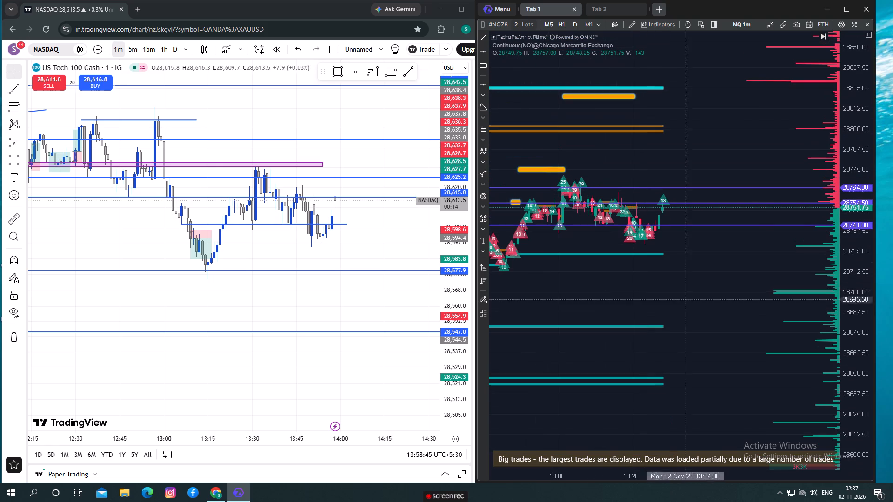
pyautogui.moveTo(871, 319); pyautogui.dragTo(846, 204)
pyautogui.scroll(5, 728, 254)
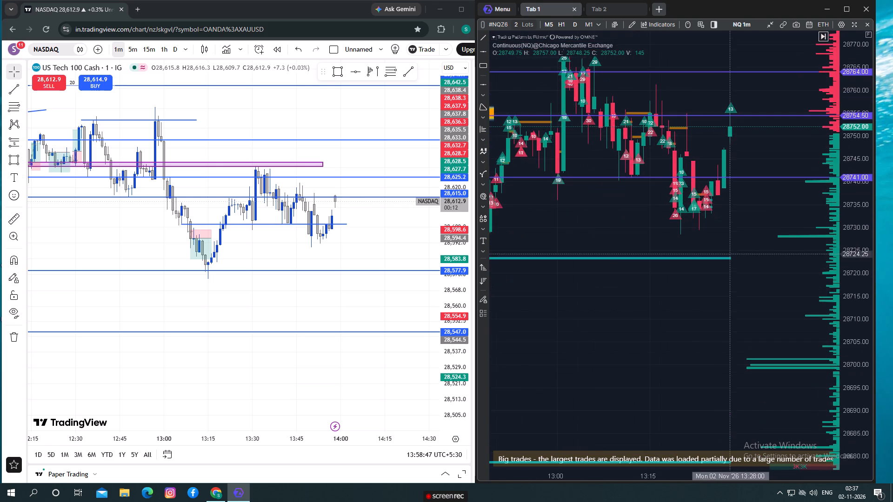
pyautogui.moveTo(723, 238); pyautogui.dragTo(638, 293)
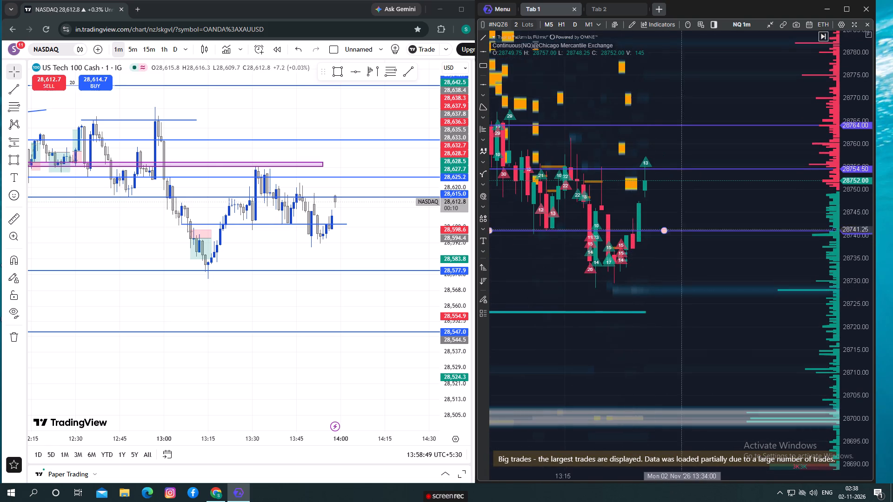
pyautogui.moveTo(675, 200); pyautogui.dragTo(719, 242)
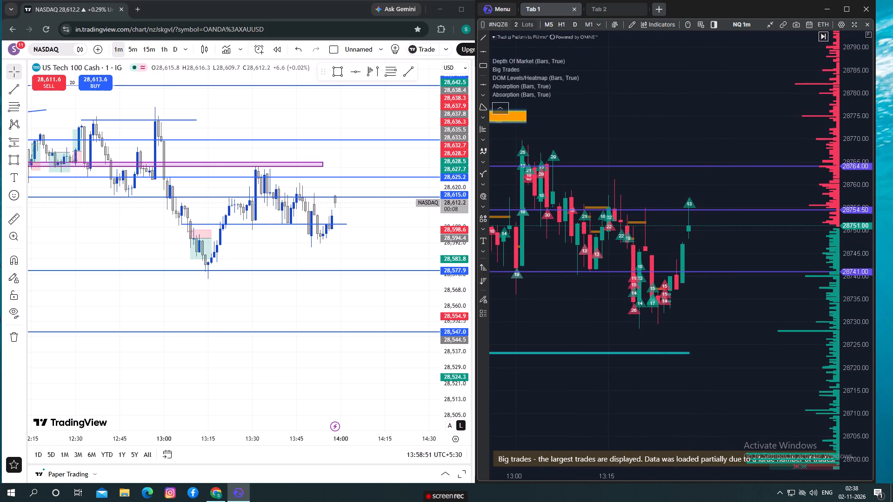
pyautogui.moveTo(372, 263); pyautogui.dragTo(393, 320)
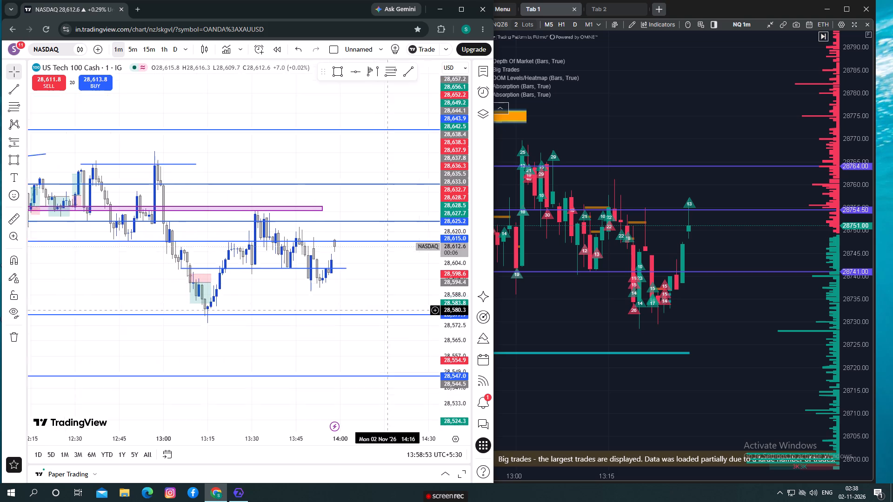
pyautogui.moveTo(393, 320); pyautogui.dragTo(337, 274)
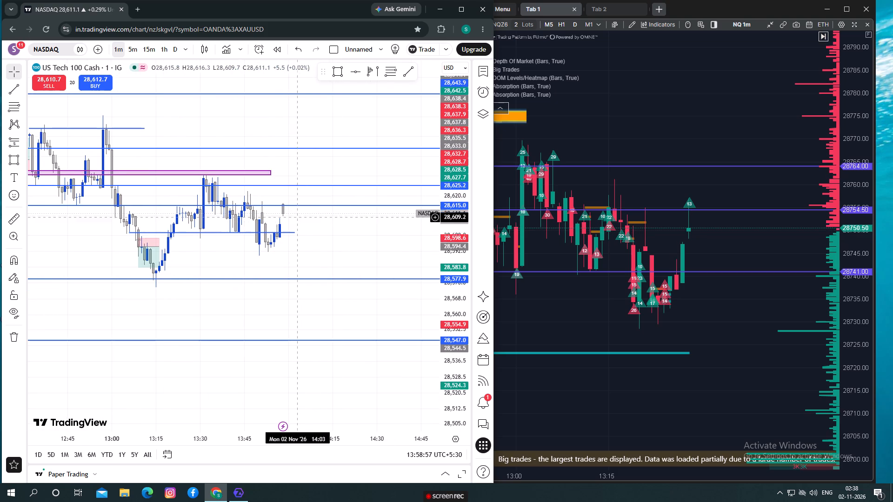
pyautogui.moveTo(315, 257); pyautogui.dragTo(366, 251)
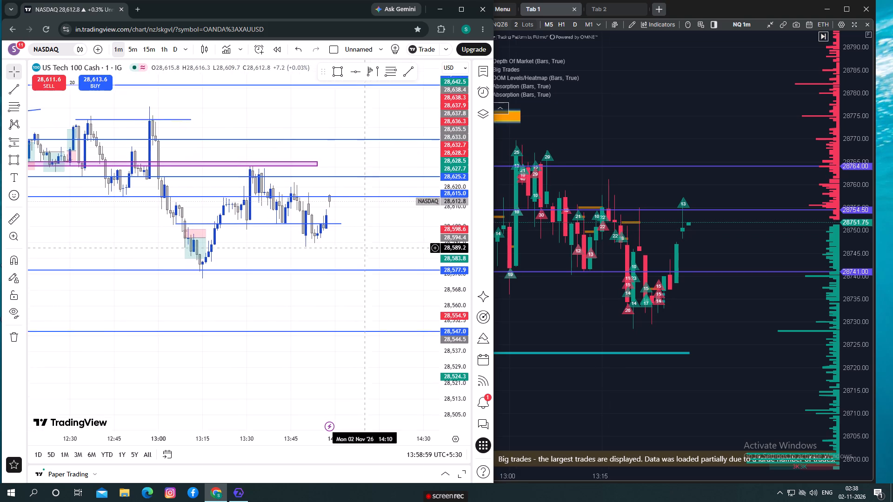
pyautogui.moveTo(366, 251); pyautogui.dragTo(367, 254)
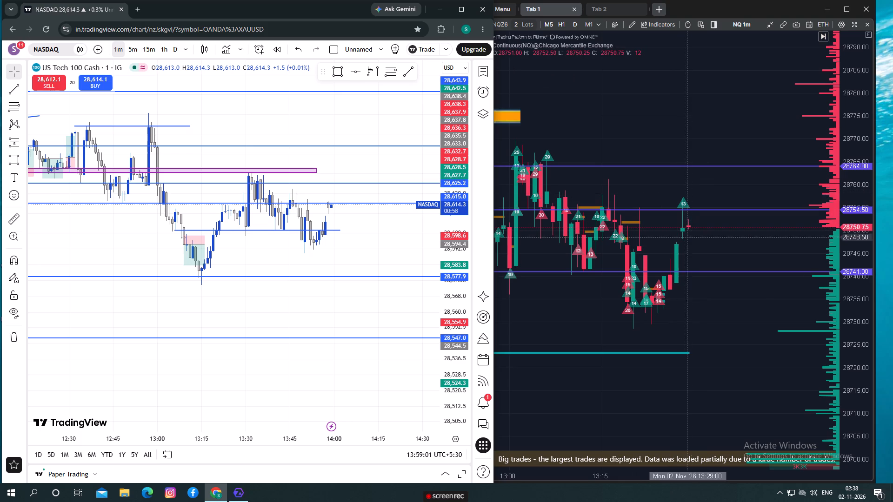
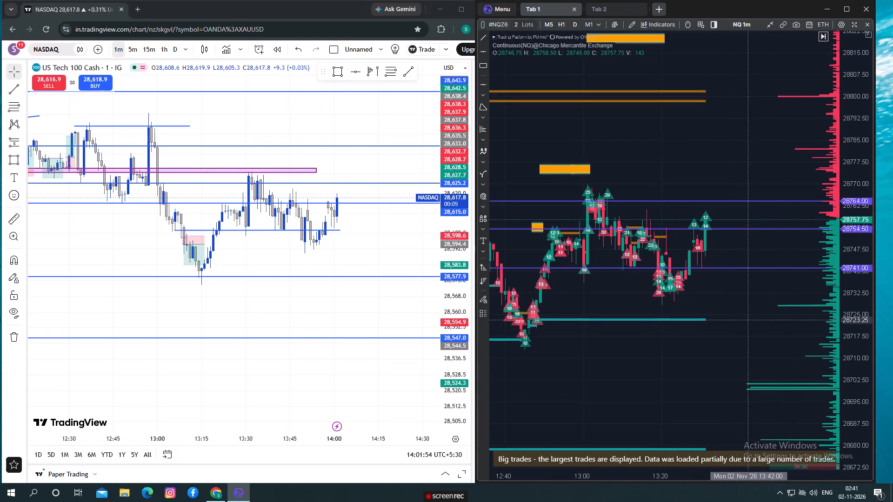
# Examine the wider NQ 1m price structure in ATAS, and the recent candles, big trades and heatmap liquidity around 28741.00–28764.00.
pyautogui.scroll(-1, 737, 317)
pyautogui.moveTo(728, 346); pyautogui.dragTo(669, 331)
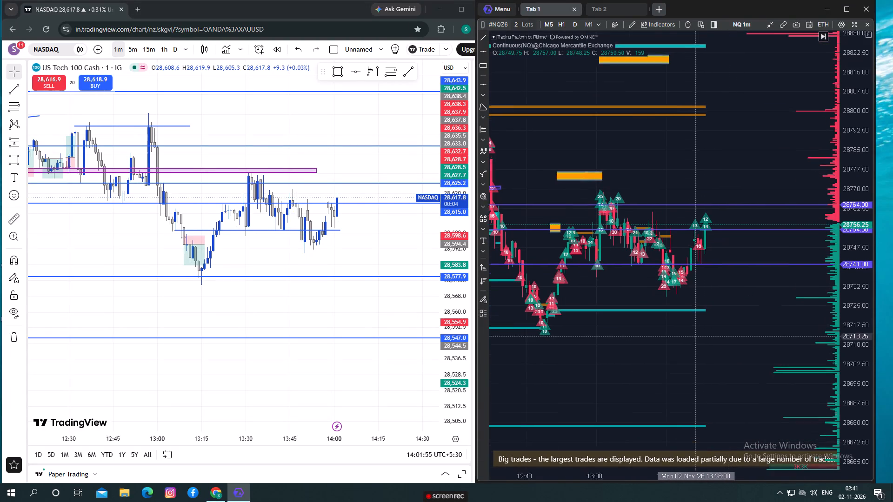
pyautogui.moveTo(669, 331); pyautogui.dragTo(660, 329)
pyautogui.scroll(5, 678, 292)
pyautogui.moveTo(717, 218); pyautogui.dragTo(718, 241)
pyautogui.scroll(3, 718, 241)
pyautogui.moveTo(762, 212); pyautogui.dragTo(752, 239)
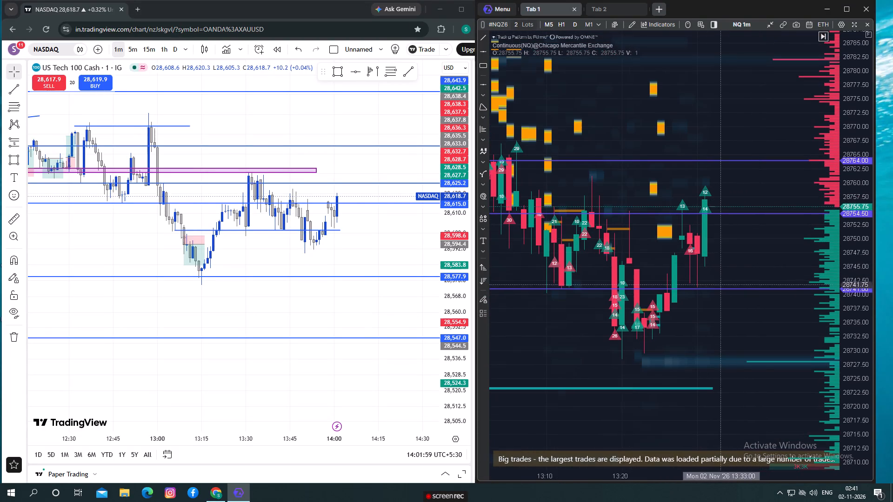
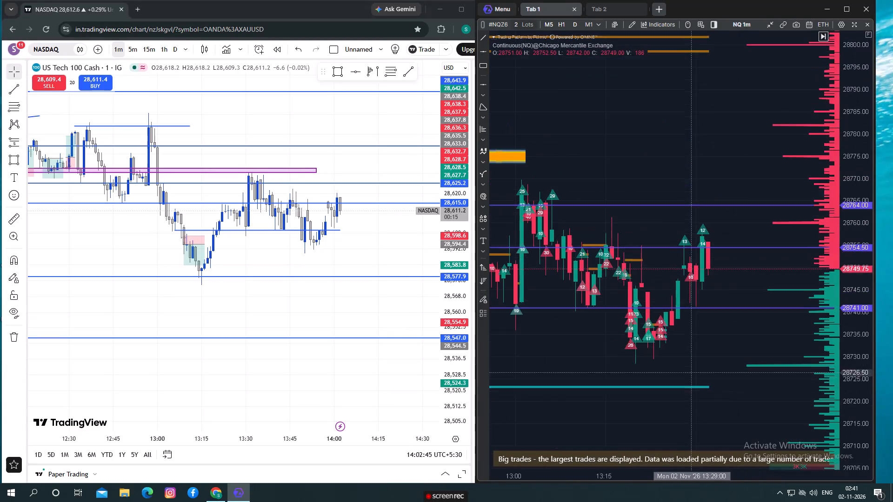
# Examine the wider NQ 1m price range in ATAS, including the order-book liquidity below the 28741.00 level.
pyautogui.scroll(-3, 698, 359)
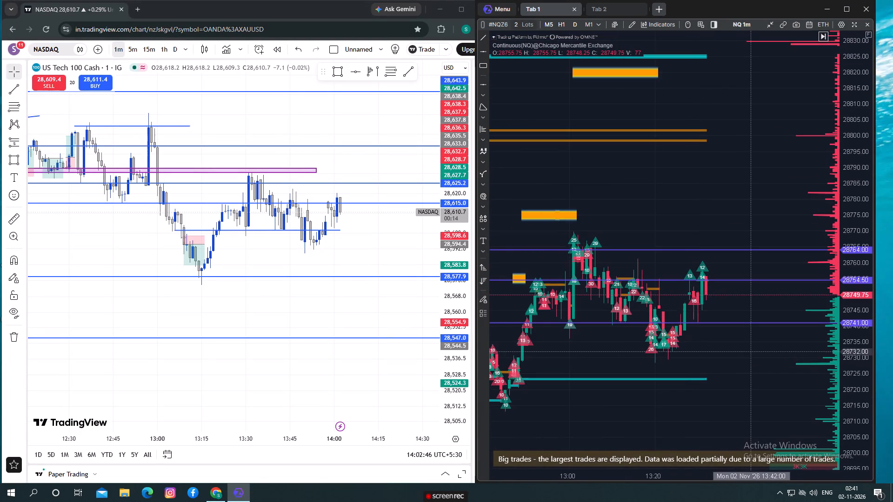
pyautogui.moveTo(750, 359); pyautogui.dragTo(745, 320)
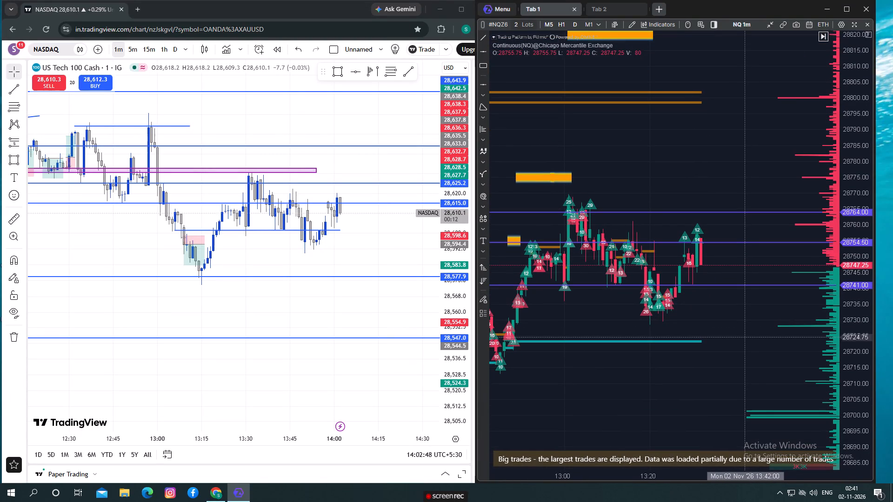
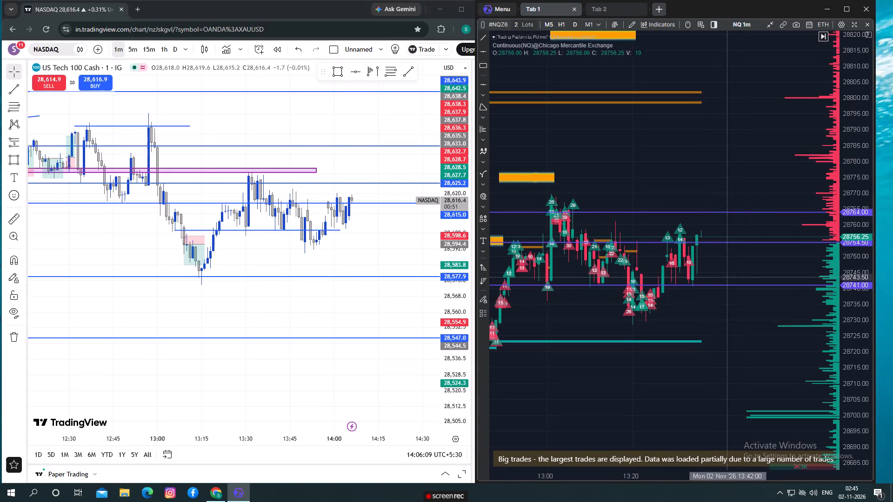
# Draw a long position on the NQ 1m chart with entry 28754.50, target 28763.75 and stop 28749.00.
pyautogui.moveTo(727, 268); pyautogui.dragTo(712, 264)
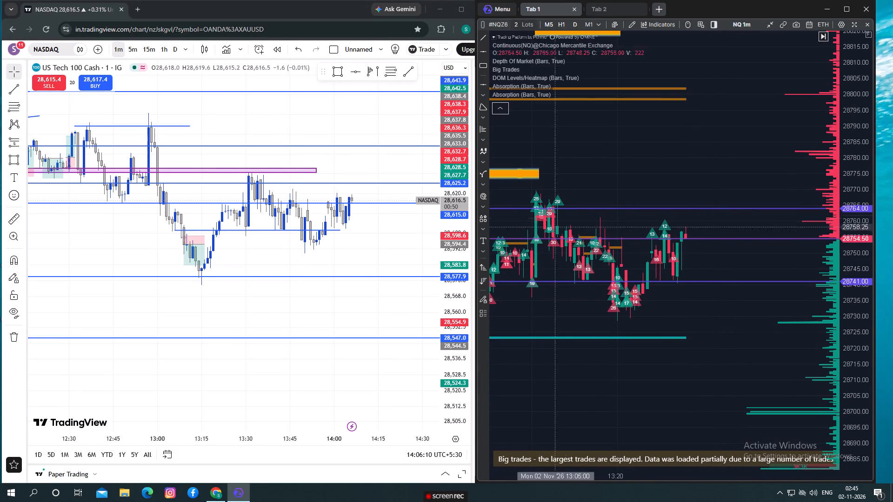
pyautogui.click(485, 264)
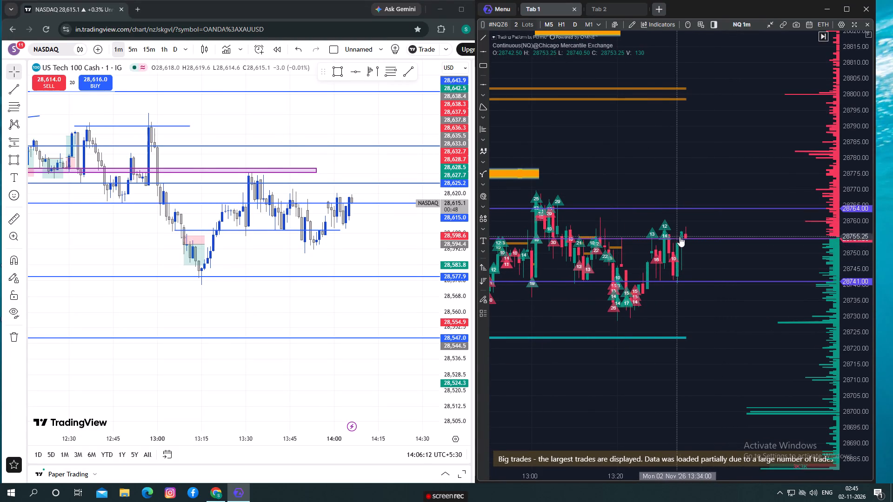
pyautogui.click(682, 238)
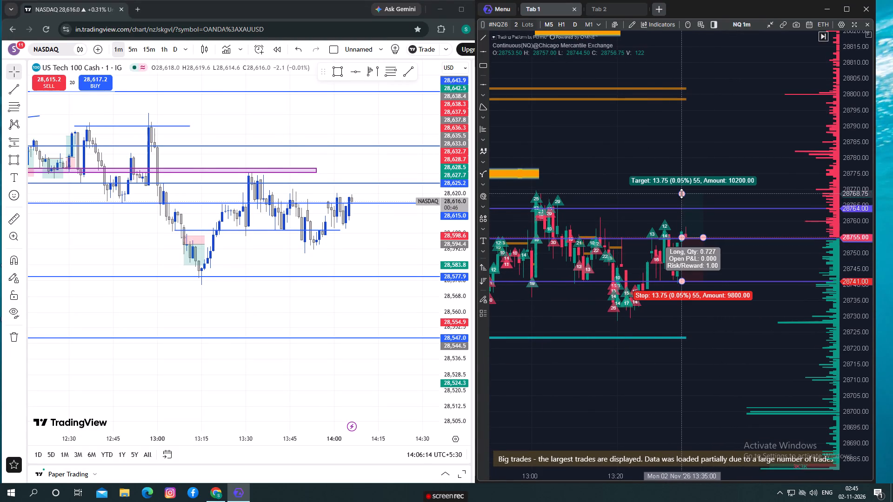
pyautogui.moveTo(681, 193); pyautogui.dragTo(691, 209)
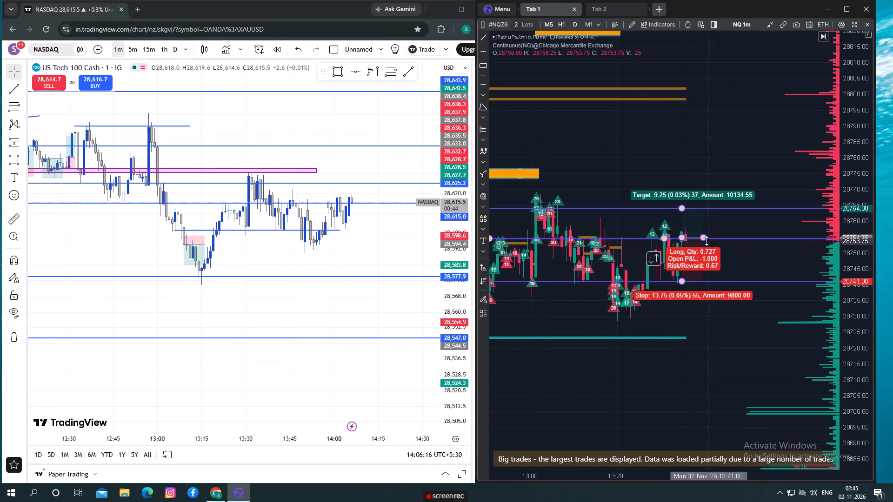
pyautogui.moveTo(703, 238); pyautogui.dragTo(718, 240)
pyautogui.click(685, 281)
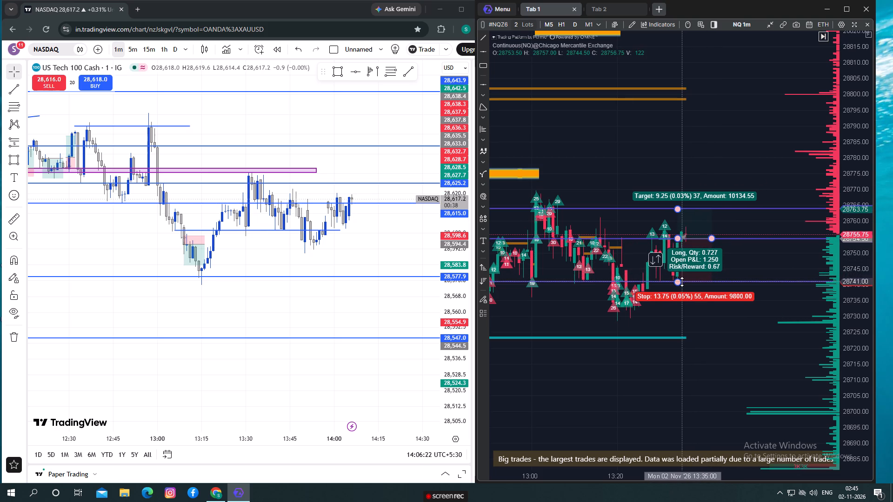
pyautogui.moveTo(676, 282); pyautogui.dragTo(686, 258)
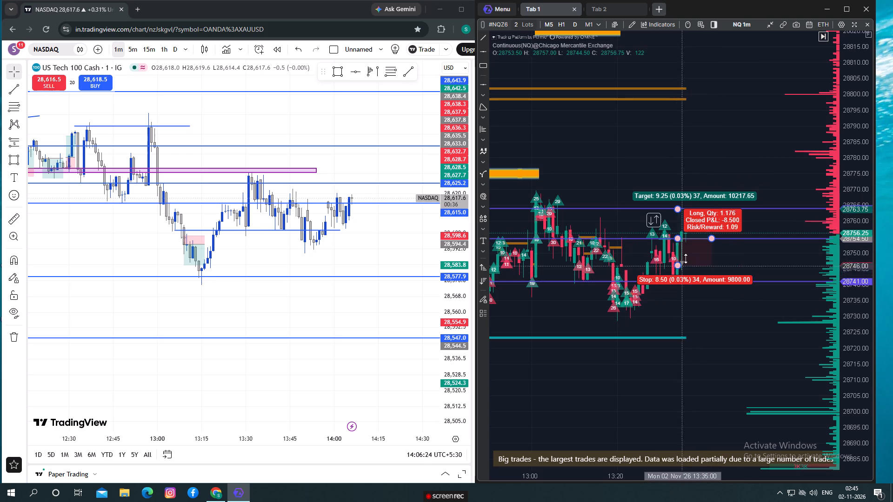
pyautogui.moveTo(686, 258); pyautogui.dragTo(686, 256)
pyautogui.click(740, 240)
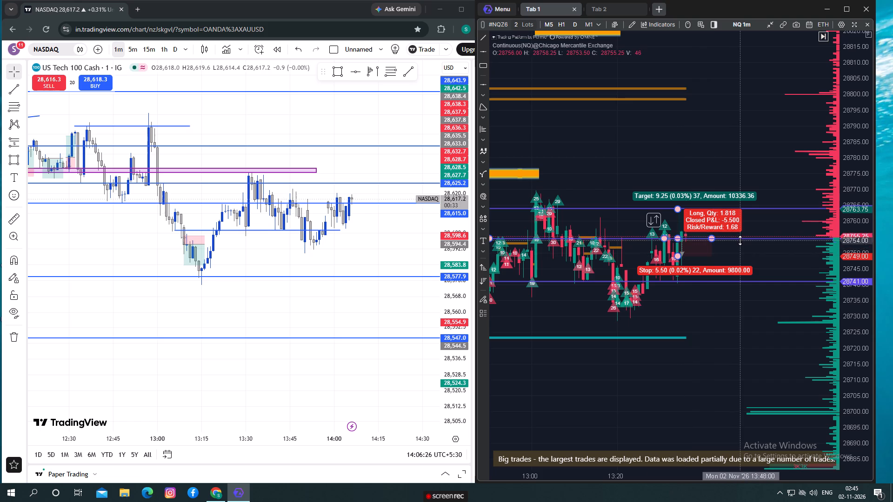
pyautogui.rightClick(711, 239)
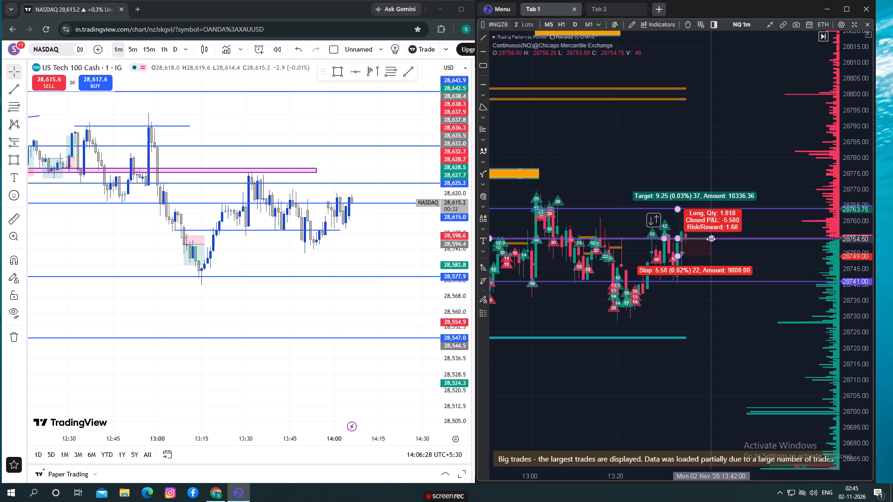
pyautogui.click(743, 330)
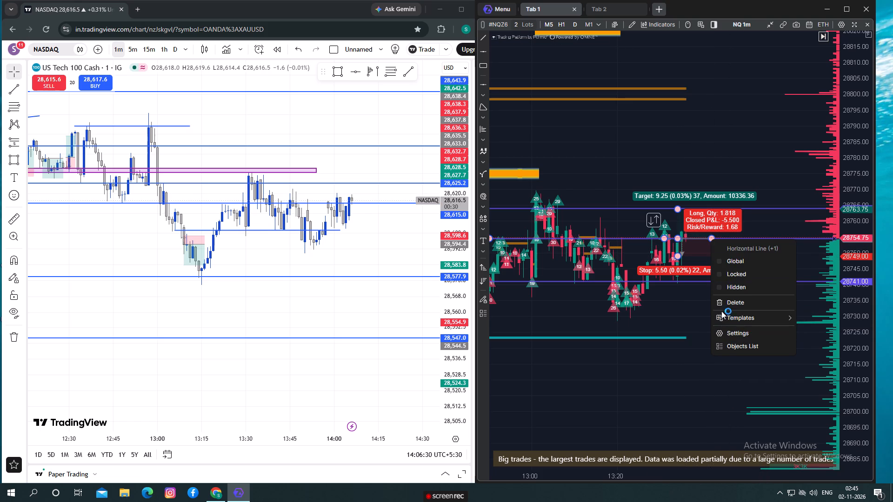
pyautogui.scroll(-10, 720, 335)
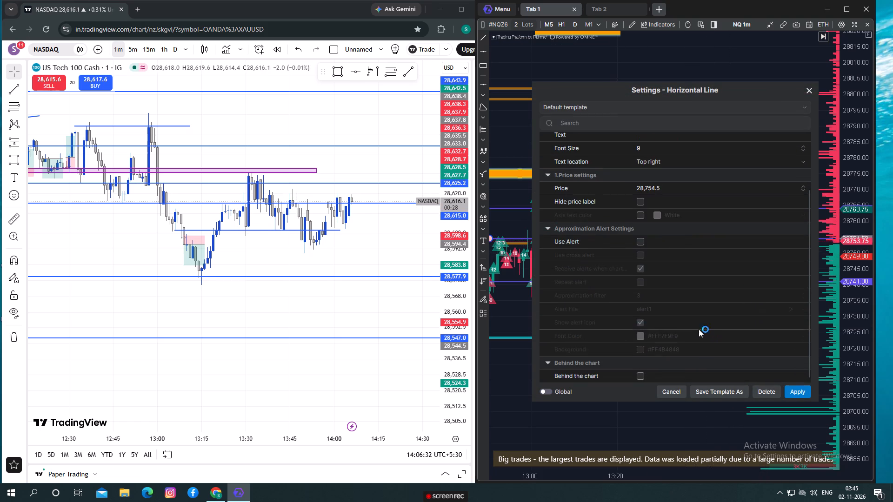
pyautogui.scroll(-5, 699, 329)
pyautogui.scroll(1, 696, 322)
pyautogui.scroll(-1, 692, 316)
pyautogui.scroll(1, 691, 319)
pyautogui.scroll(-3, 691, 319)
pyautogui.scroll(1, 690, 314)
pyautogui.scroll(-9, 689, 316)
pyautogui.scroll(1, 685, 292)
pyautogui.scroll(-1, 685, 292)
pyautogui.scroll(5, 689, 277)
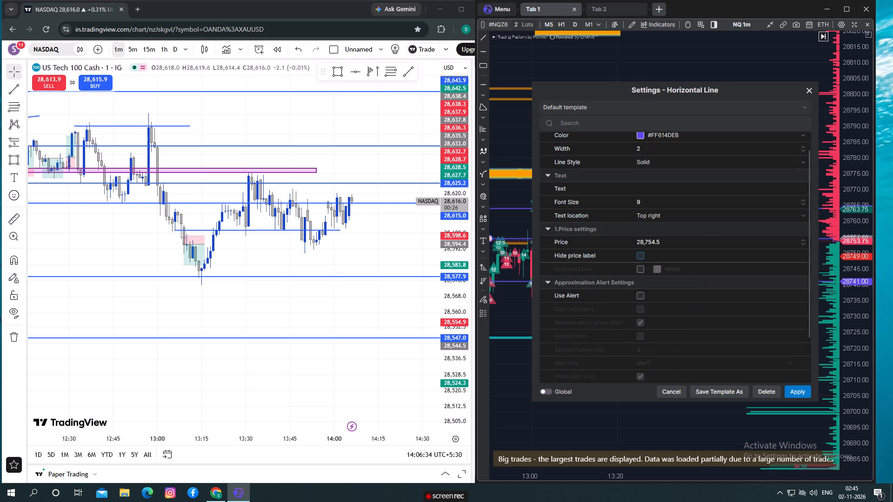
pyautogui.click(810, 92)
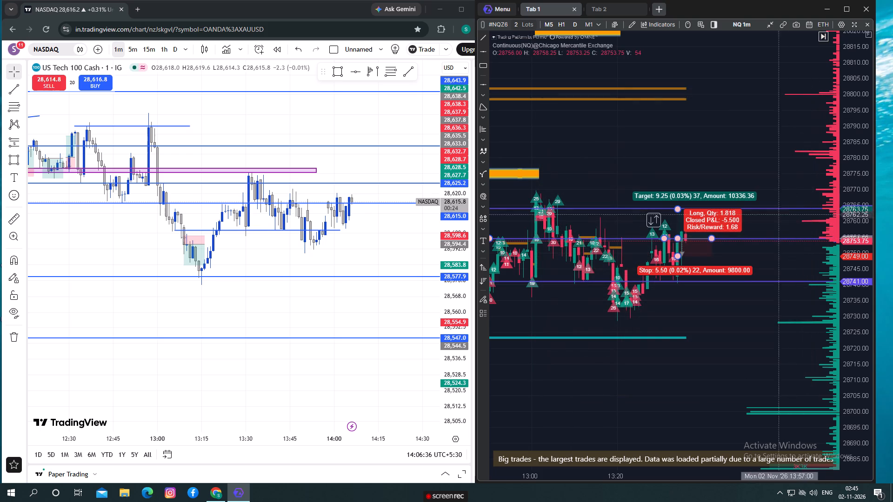
# Set the long position's area transparency to 6.
pyautogui.rightClick(711, 254)
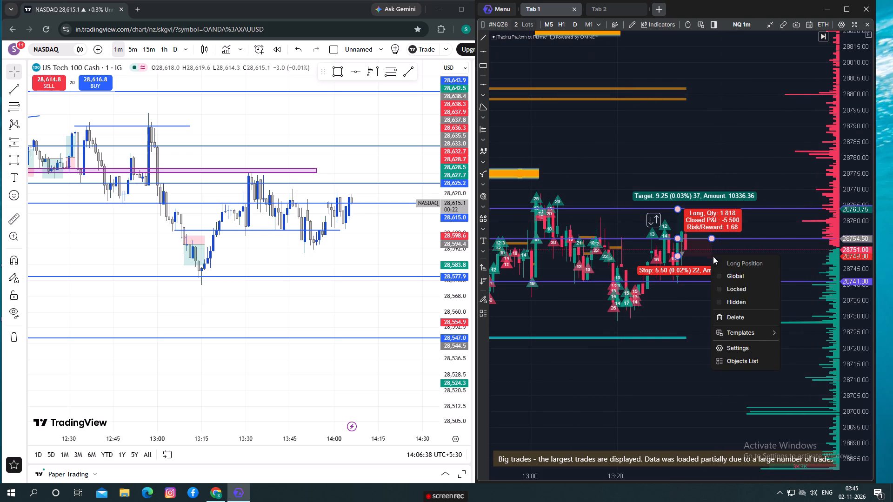
pyautogui.click(747, 345)
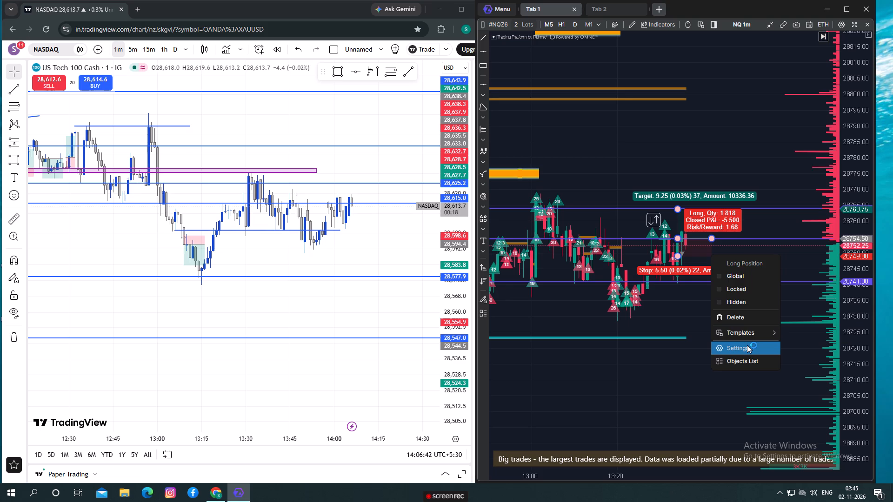
pyautogui.scroll(-7, 704, 319)
pyautogui.scroll(1, 702, 324)
pyautogui.scroll(-1, 702, 324)
pyautogui.scroll(1, 702, 324)
pyautogui.scroll(-3, 702, 322)
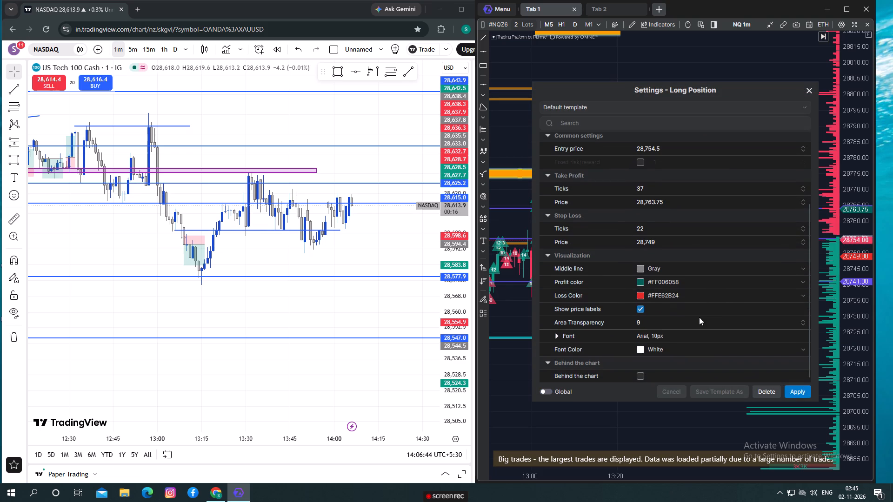
pyautogui.scroll(-3, 699, 317)
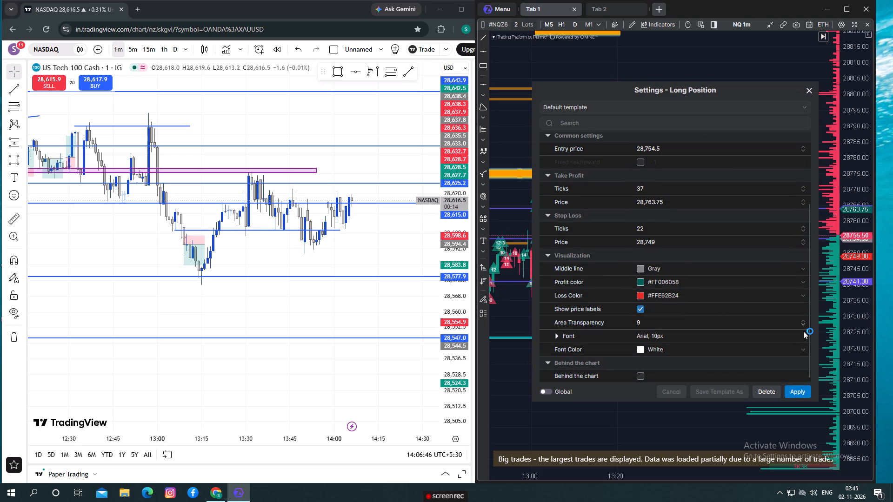
pyautogui.doubleClick(803, 325)
pyautogui.click(804, 325)
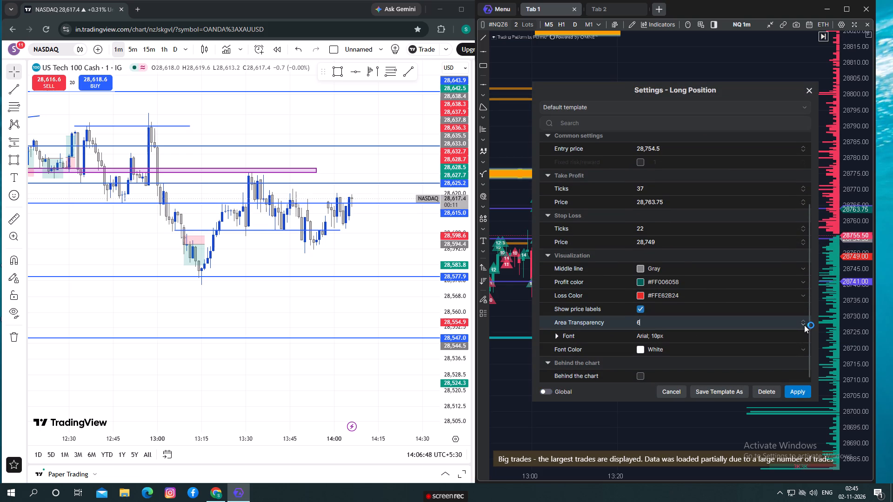
pyautogui.click(797, 391)
pyautogui.click(723, 330)
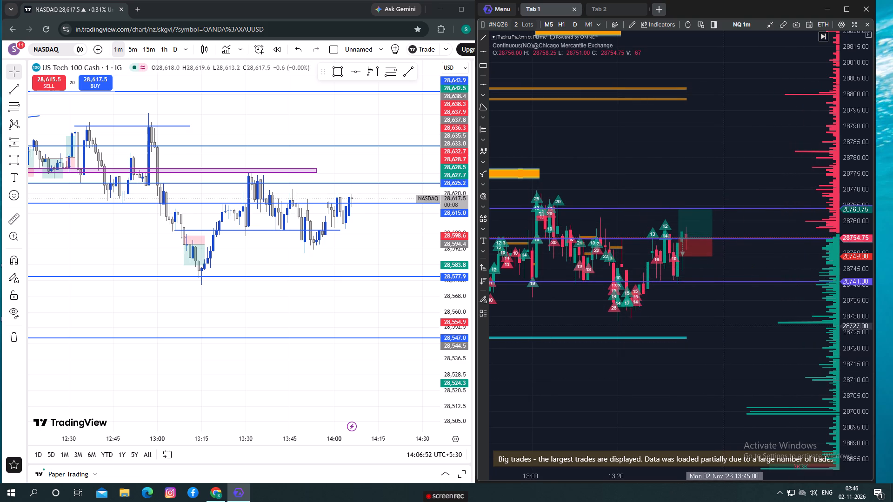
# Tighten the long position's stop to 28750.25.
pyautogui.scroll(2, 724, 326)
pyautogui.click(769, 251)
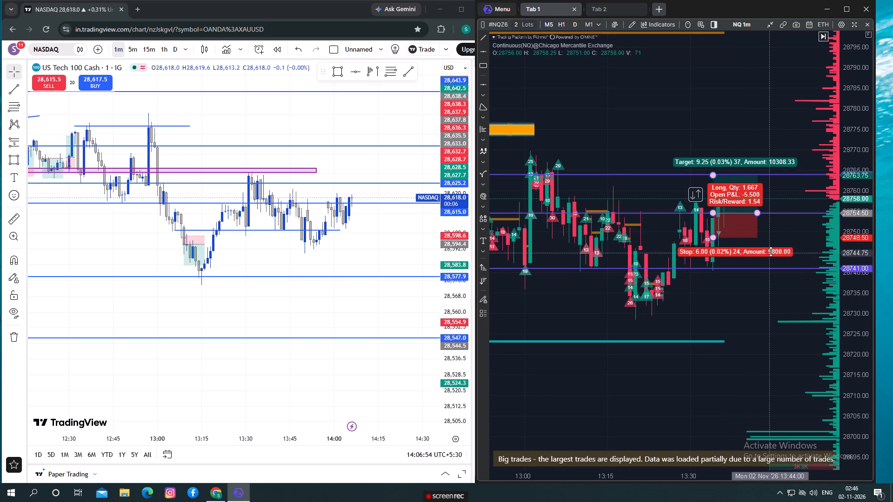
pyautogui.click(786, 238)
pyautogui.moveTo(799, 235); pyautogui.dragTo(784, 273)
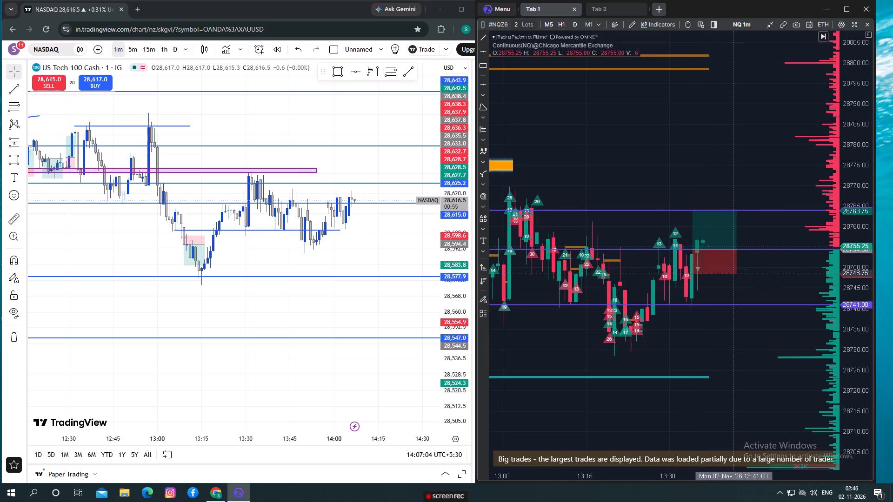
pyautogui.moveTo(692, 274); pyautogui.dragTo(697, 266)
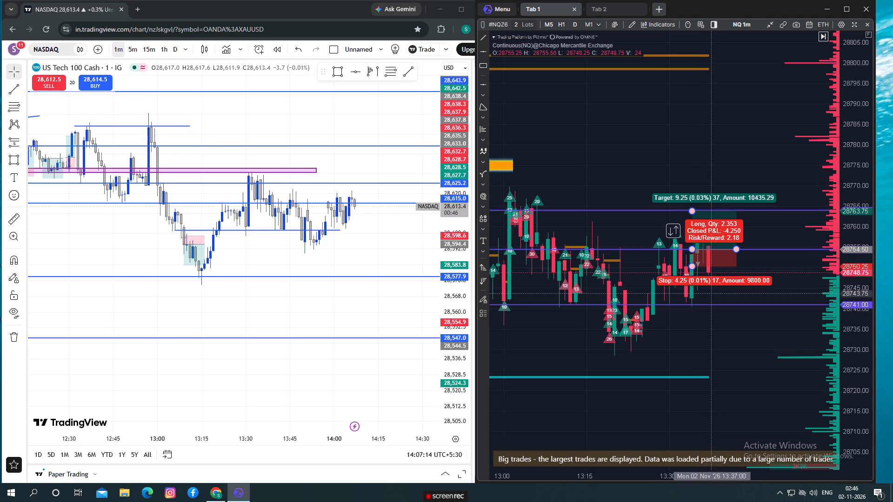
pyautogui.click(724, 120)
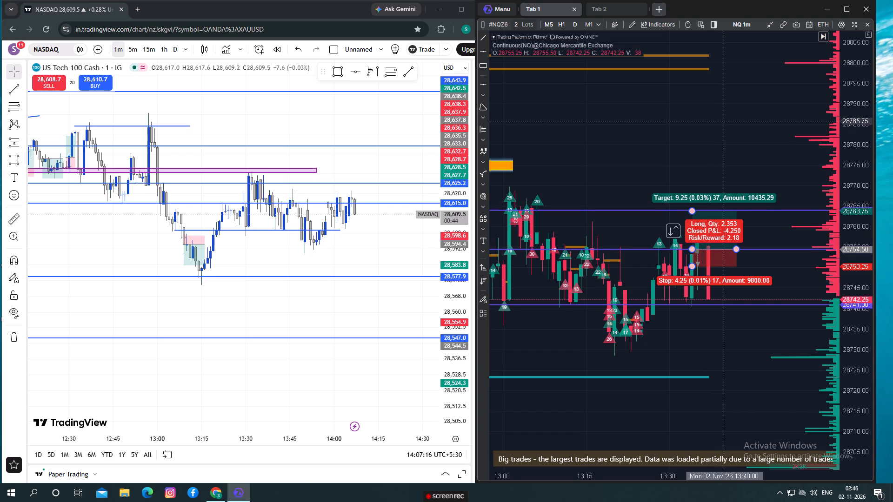
# Move the long position down to entry 28746.25, target 28755.50 and stop 28742.00, and extend it slightly further in time.
pyautogui.moveTo(846, 196); pyautogui.dragTo(853, 235)
pyautogui.scroll(-2, 812, 304)
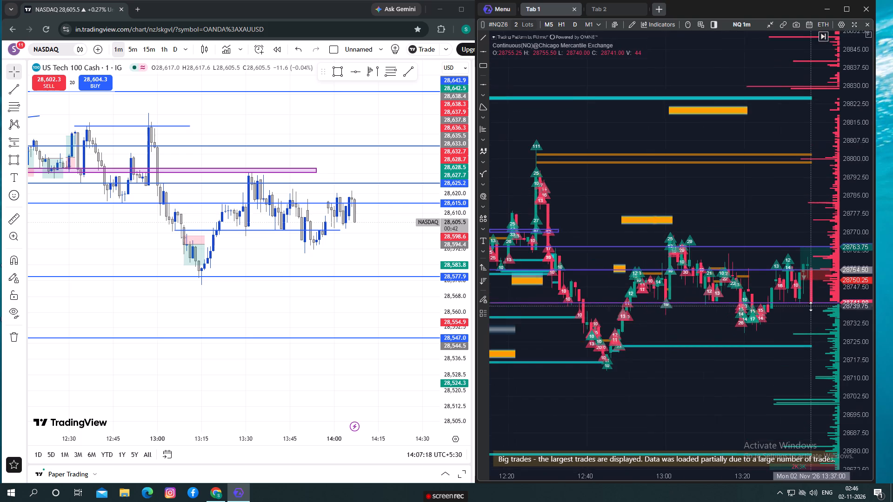
pyautogui.scroll(-4, 811, 306)
pyautogui.moveTo(794, 328); pyautogui.dragTo(654, 300)
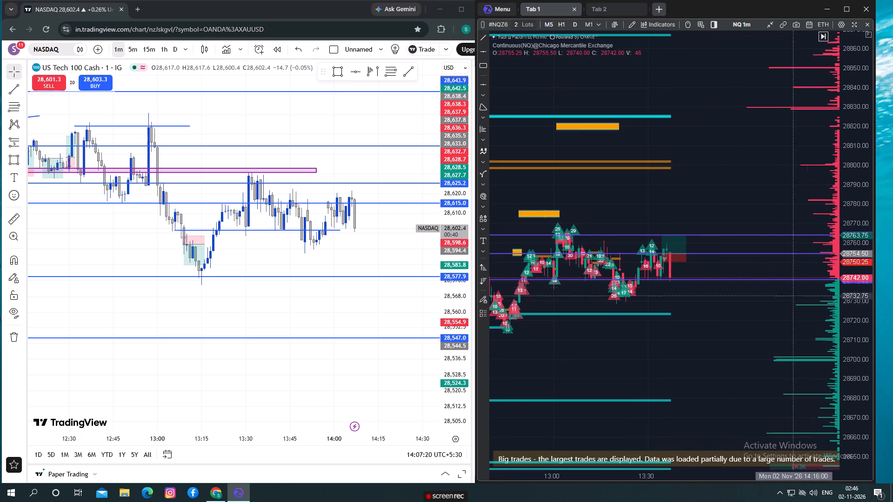
pyautogui.moveTo(851, 310); pyautogui.dragTo(845, 223)
pyautogui.scroll(4, 734, 353)
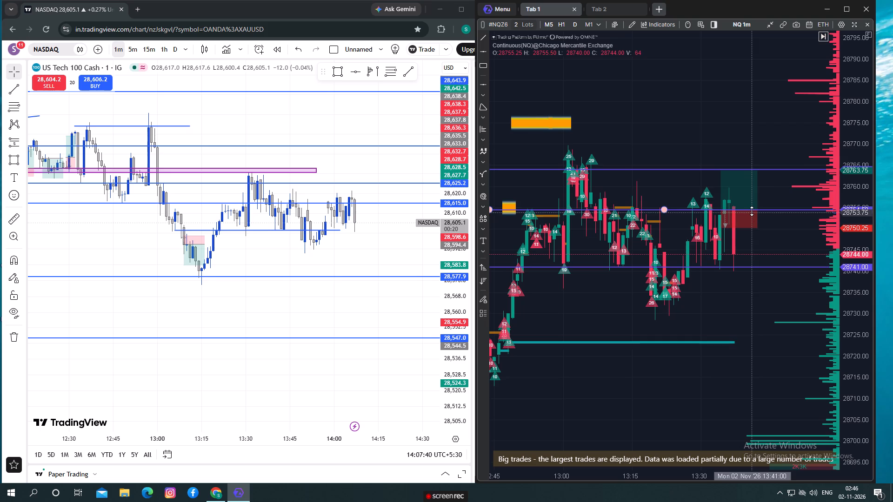
pyautogui.moveTo(756, 211); pyautogui.dragTo(758, 215)
pyautogui.moveTo(728, 195); pyautogui.dragTo(728, 197)
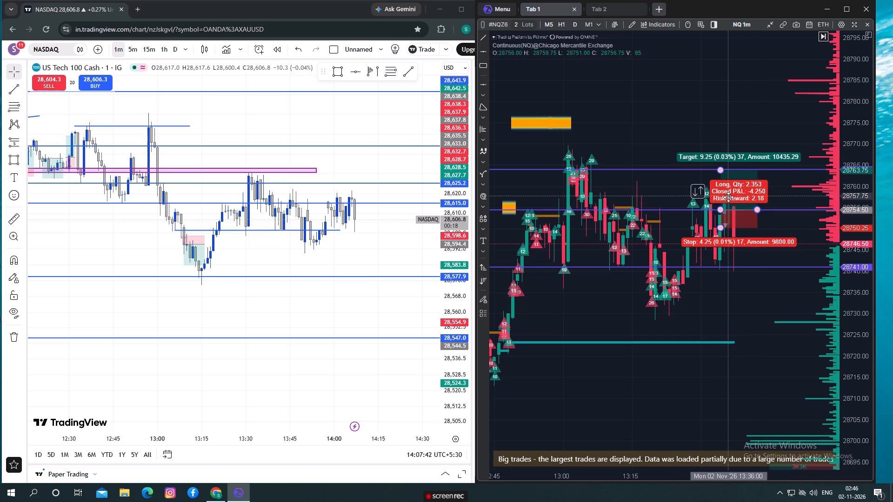
pyautogui.moveTo(728, 197); pyautogui.dragTo(731, 230)
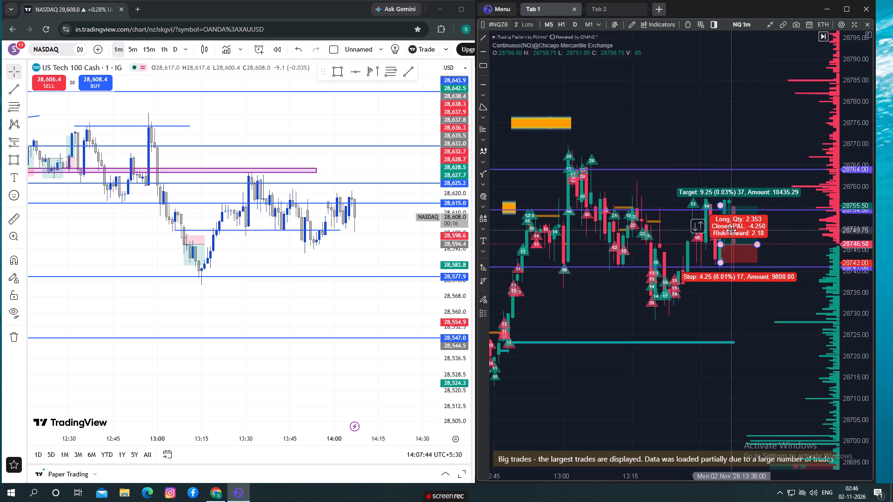
pyautogui.moveTo(731, 230); pyautogui.dragTo(733, 230)
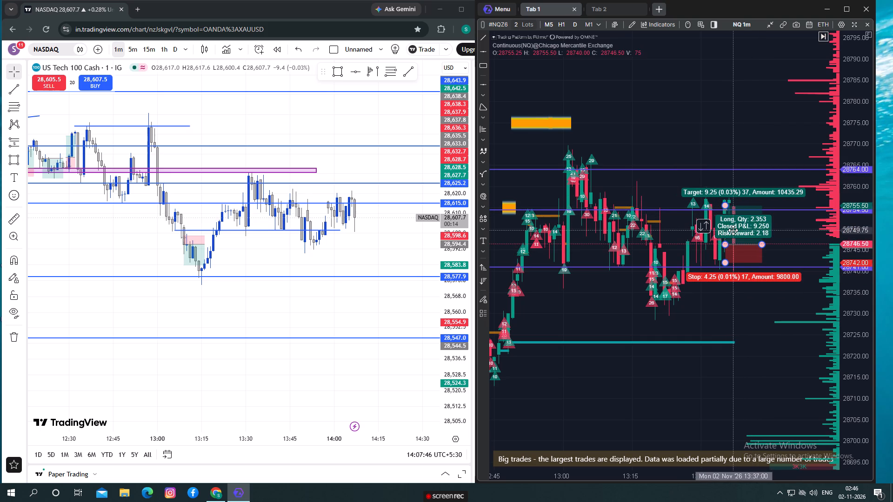
pyautogui.moveTo(733, 230); pyautogui.dragTo(731, 230)
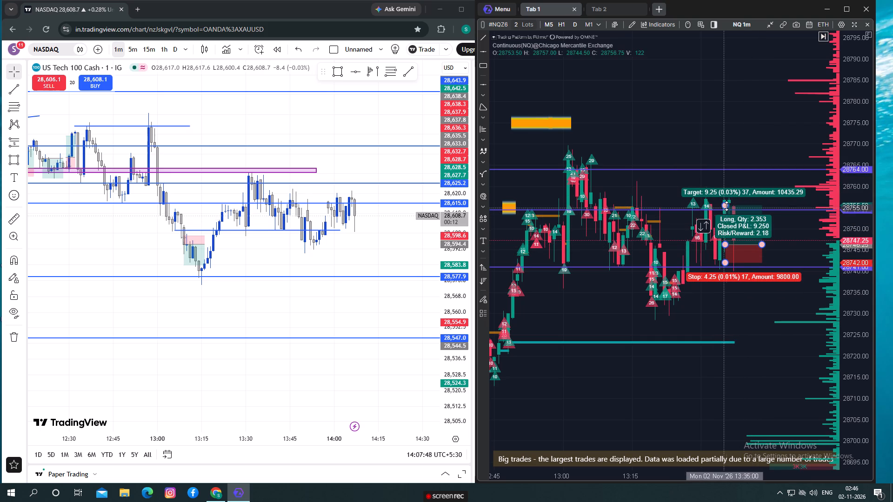
pyautogui.click(726, 206)
pyautogui.click(782, 232)
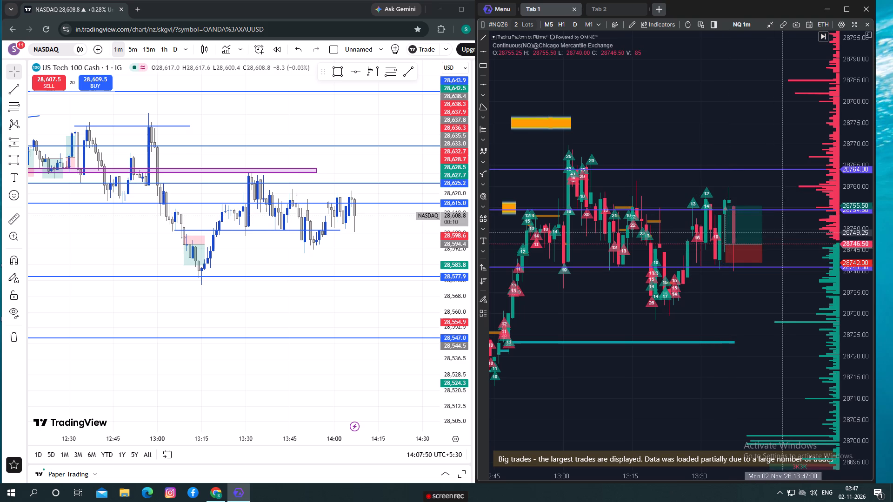
pyautogui.moveTo(761, 246); pyautogui.dragTo(770, 246)
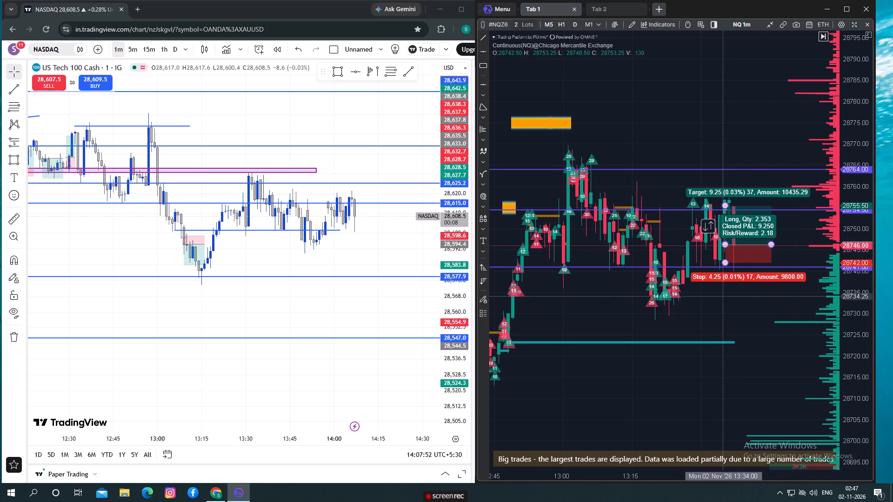
pyautogui.click(724, 296)
# Widen the long position's stop to 28738.25, below the 28741.00 level.
pyautogui.moveTo(741, 297); pyautogui.dragTo(732, 298)
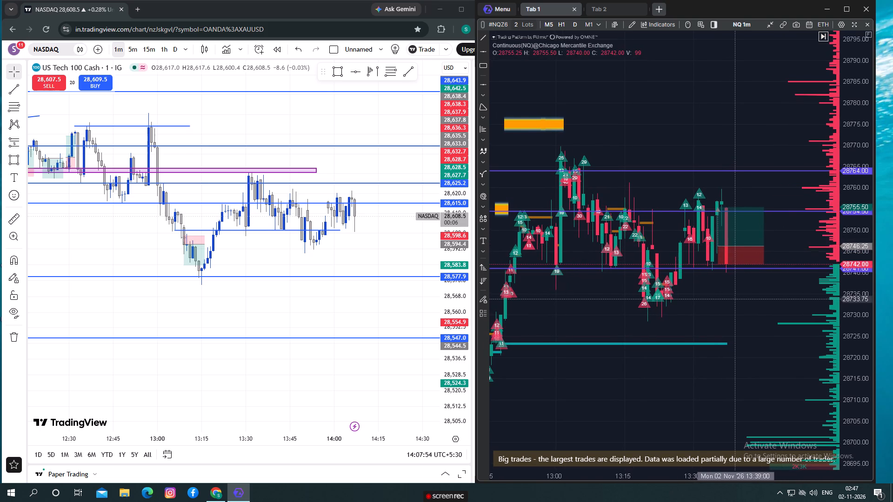
pyautogui.scroll(-3, 734, 299)
pyautogui.moveTo(781, 324); pyautogui.dragTo(744, 322)
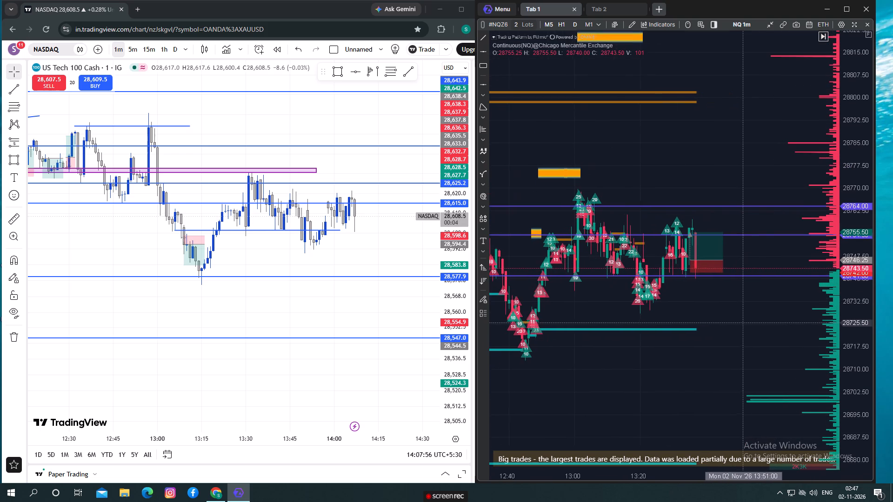
pyautogui.moveTo(744, 322); pyautogui.dragTo(746, 321)
pyautogui.moveTo(692, 274); pyautogui.dragTo(698, 283)
pyautogui.click(721, 312)
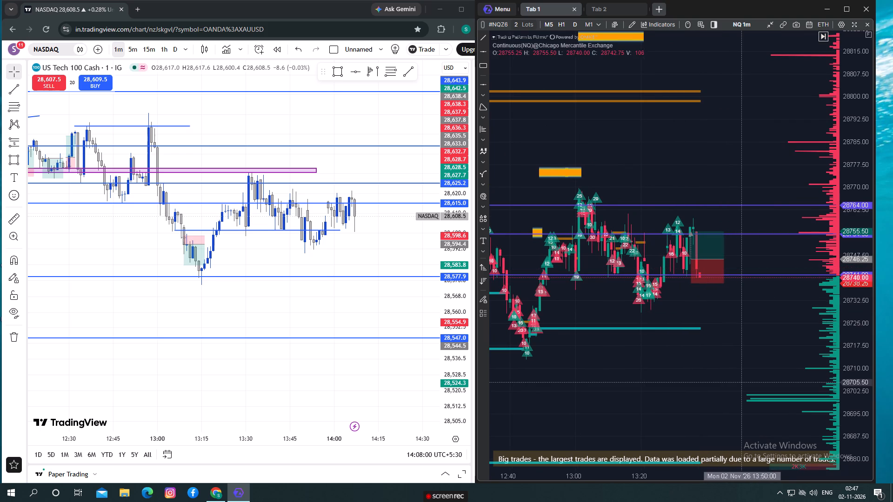
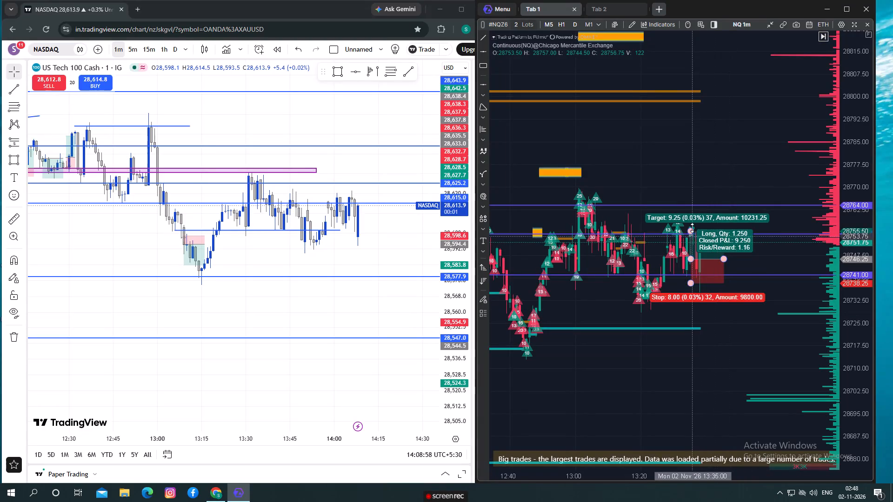
# Raise the long position's entry to 28748.50 and its target to 28780.75.
pyautogui.moveTo(697, 261); pyautogui.dragTo(697, 248)
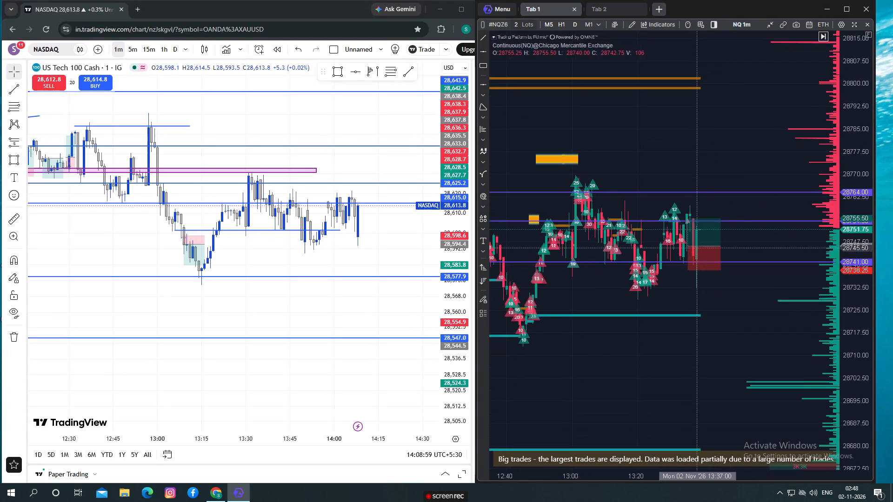
pyautogui.moveTo(711, 246); pyautogui.dragTo(711, 238)
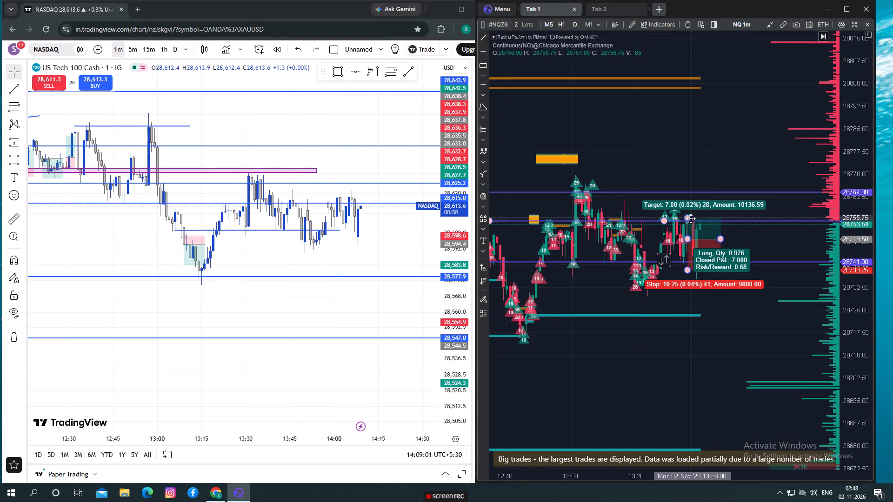
pyautogui.moveTo(688, 218); pyautogui.dragTo(706, 162)
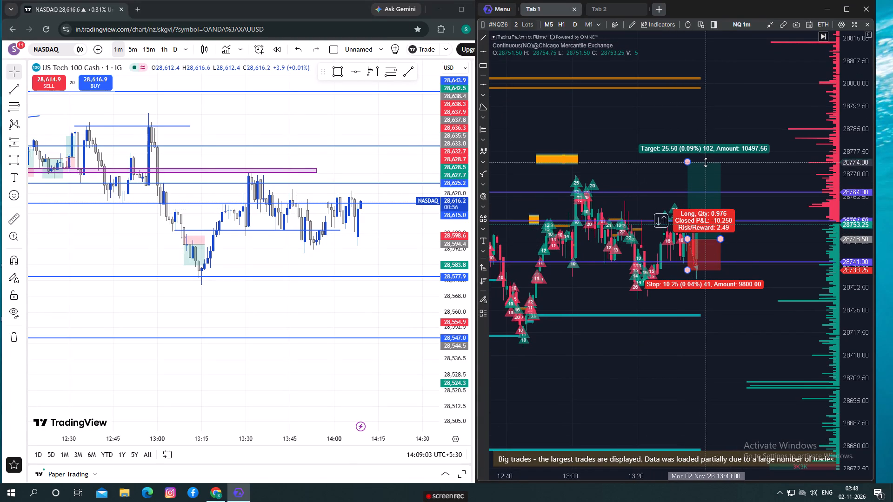
pyautogui.moveTo(706, 162); pyautogui.dragTo(723, 142)
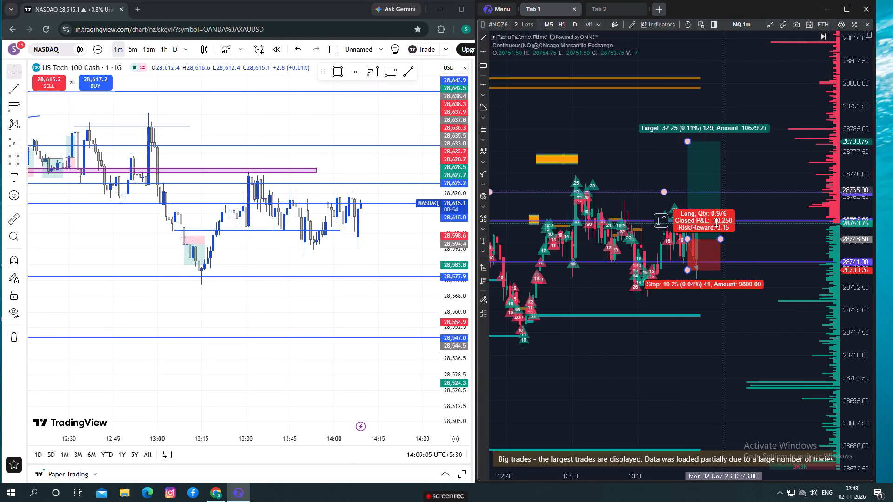
# Extend the long position further in time, to about 13:53.
pyautogui.moveTo(719, 237); pyautogui.dragTo(747, 237)
pyautogui.click(643, 169)
pyautogui.scroll(-2, 753, 338)
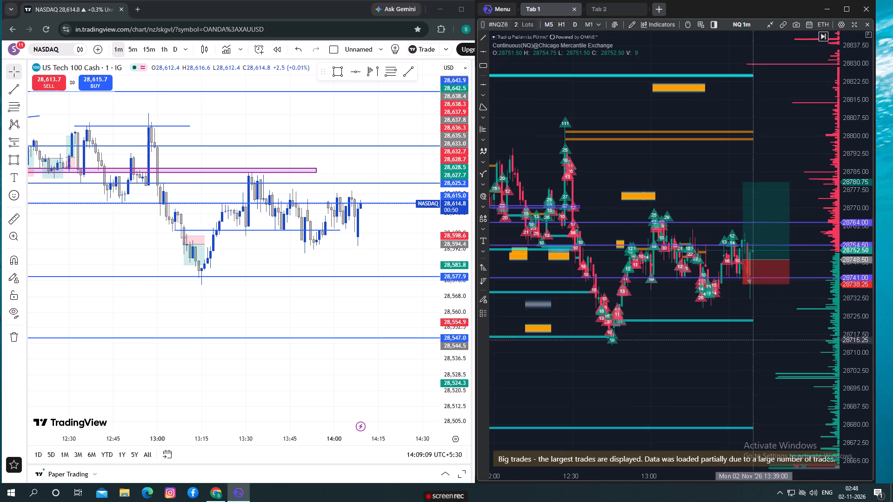
pyautogui.moveTo(772, 345); pyautogui.dragTo(703, 330)
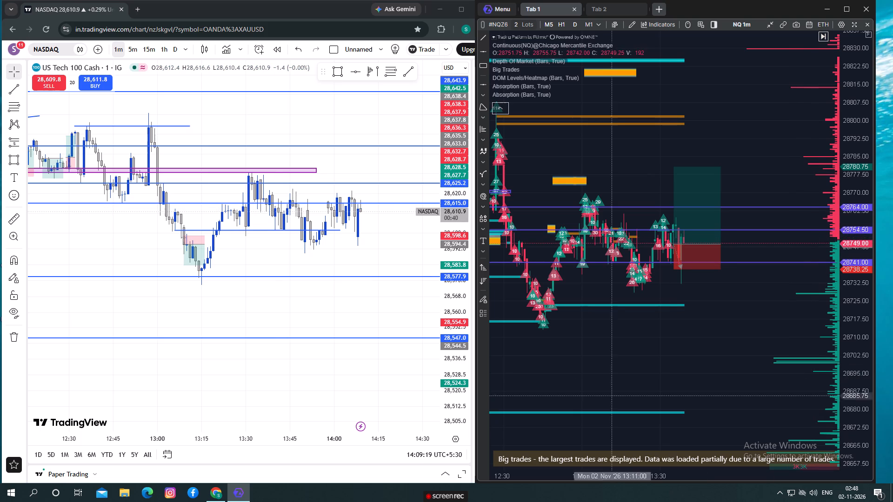
# Switch to the TradingView chart and extend the near-horizontal line at about 28,601 forward in time to about 14:50.
pyautogui.moveTo(345, 247); pyautogui.dragTo(255, 238)
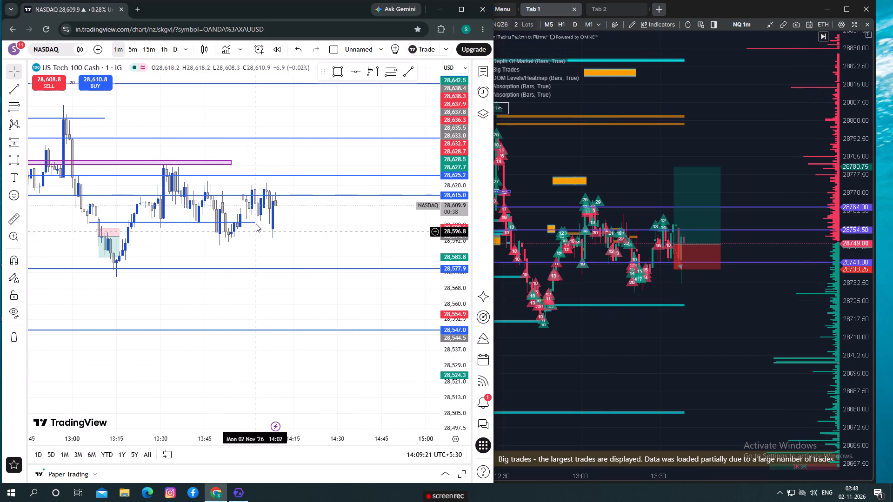
pyautogui.moveTo(258, 223); pyautogui.dragTo(377, 228)
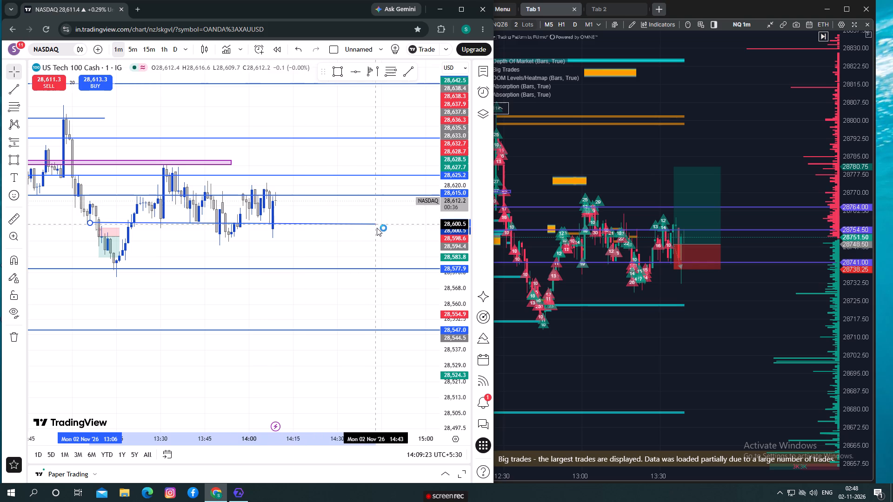
pyautogui.moveTo(377, 228); pyautogui.dragTo(397, 222)
pyautogui.click(290, 237)
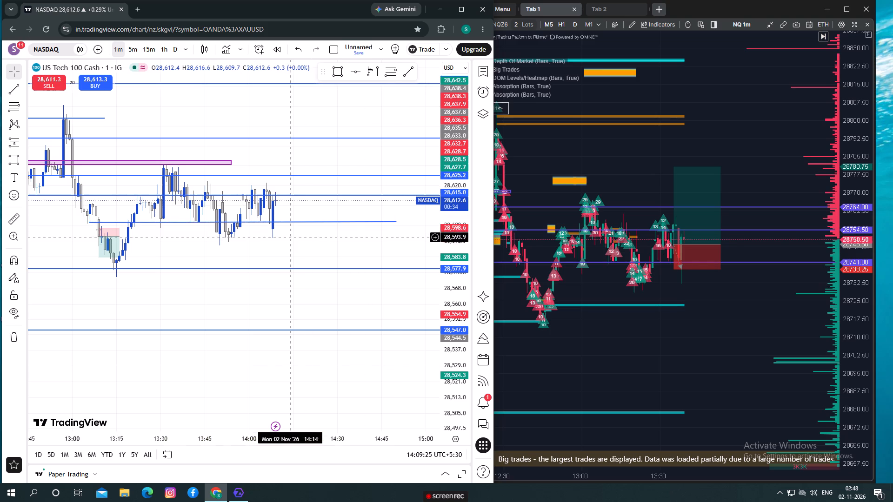
# Draw a rising trend line under the lows, from about 28,577.8 at 13:14 to about 28,610.2 at 14:37.
pyautogui.moveTo(290, 246); pyautogui.dragTo(289, 257)
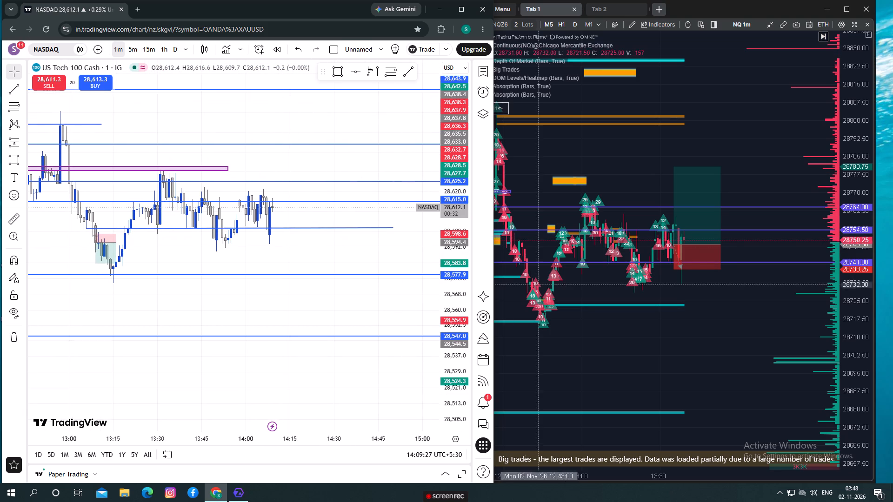
pyautogui.moveTo(464, 230); pyautogui.dragTo(464, 244)
pyautogui.scroll(-1, 404, 272)
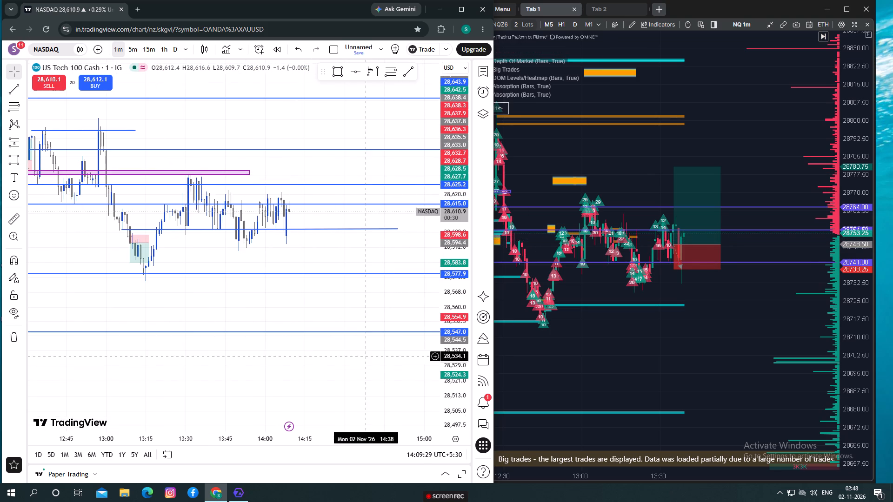
pyautogui.moveTo(243, 317); pyautogui.dragTo(247, 324)
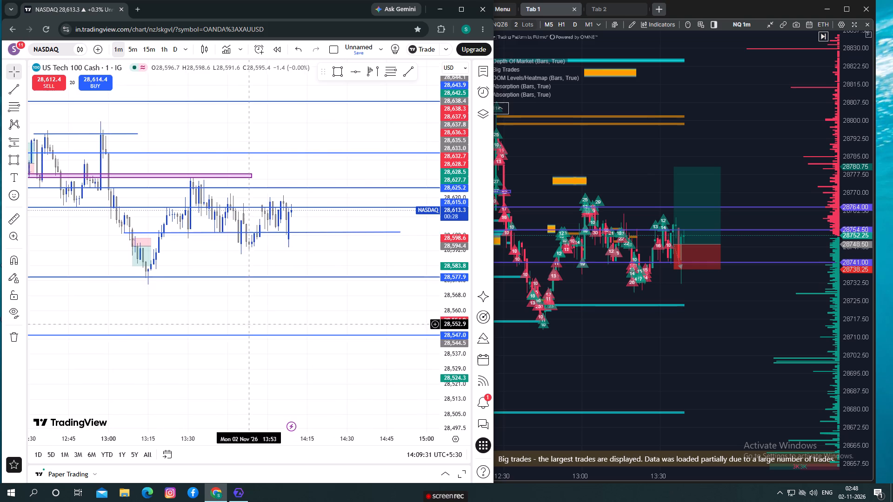
pyautogui.scroll(2, 247, 322)
pyautogui.moveTo(230, 304); pyautogui.dragTo(242, 323)
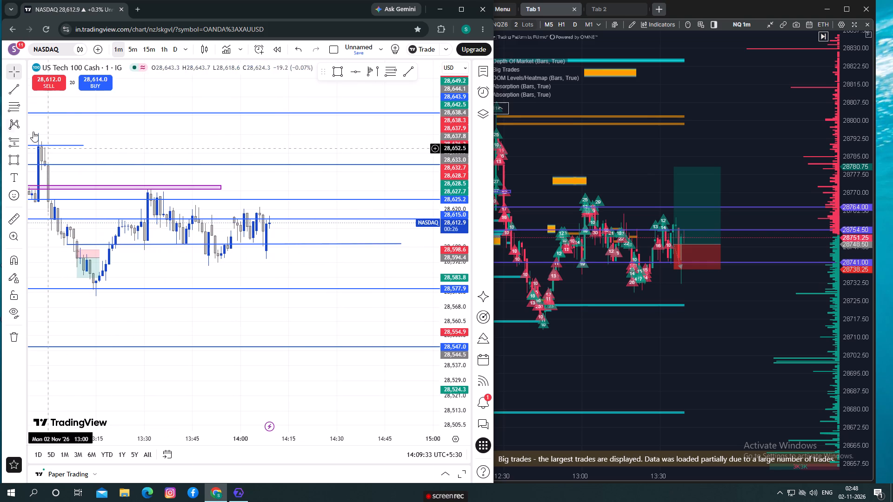
pyautogui.click(8, 94)
pyautogui.click(93, 289)
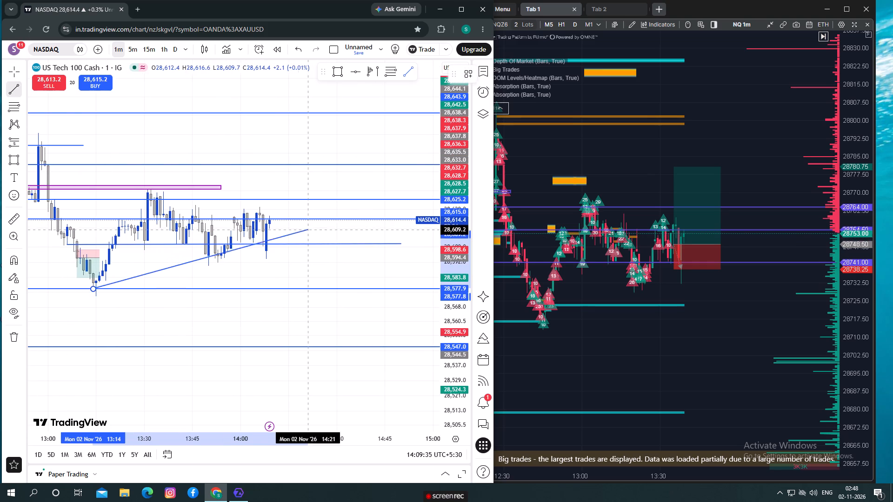
pyautogui.click(359, 227)
pyautogui.click(303, 279)
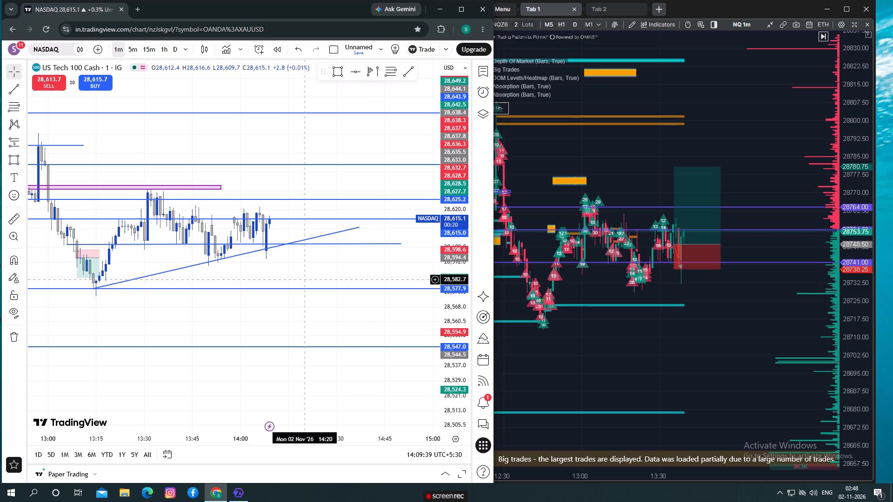
pyautogui.moveTo(303, 279); pyautogui.dragTo(320, 287)
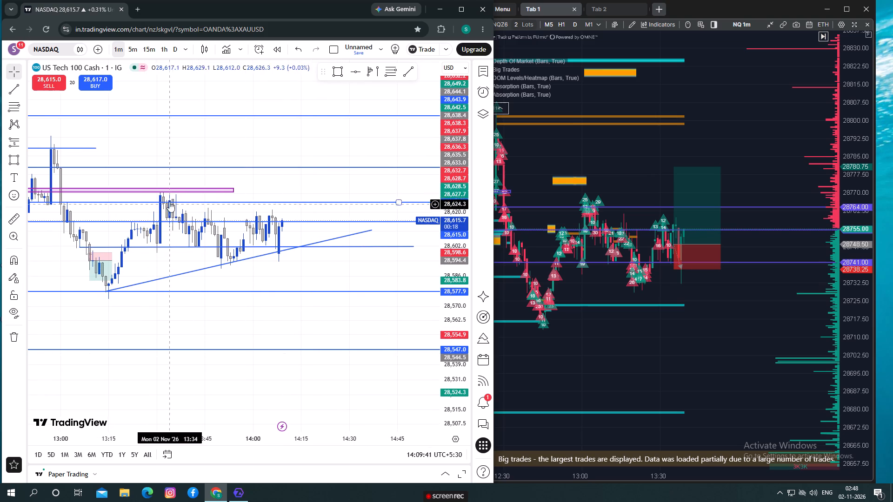
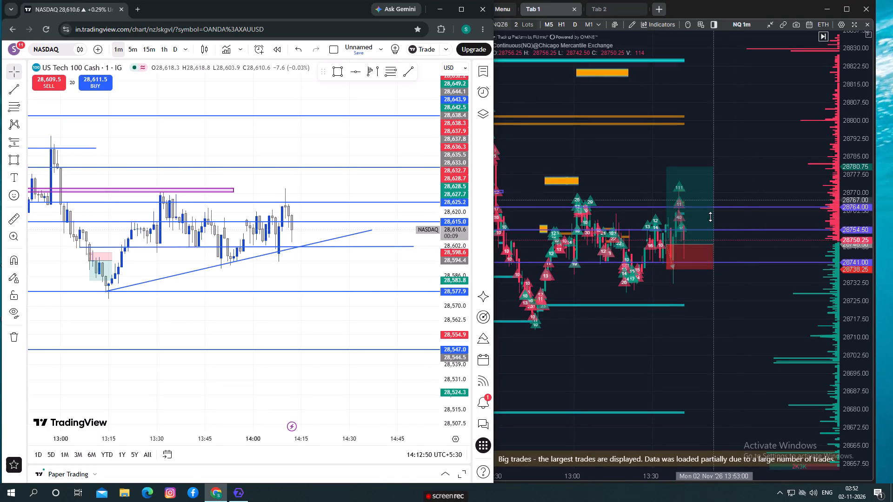
# Switch to the ATAS chart and delete the long position drawn around the 28748.50 entry.
pyautogui.click(714, 242)
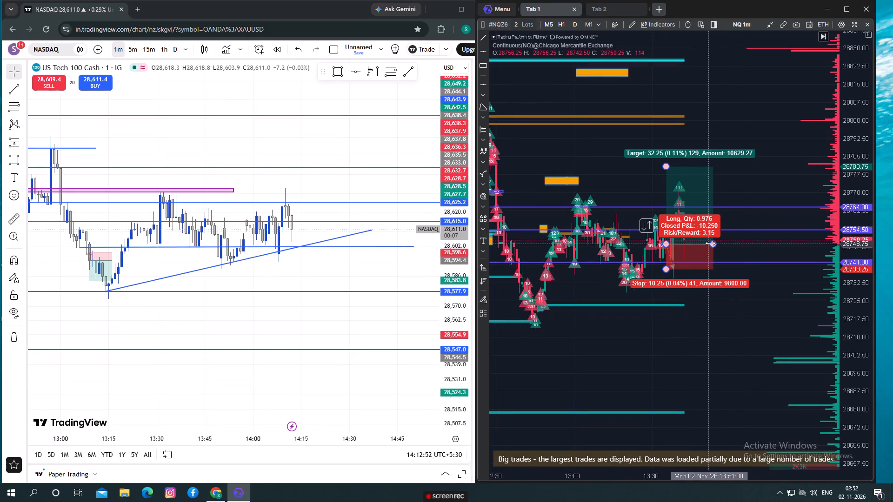
pyautogui.rightClick(710, 243)
pyautogui.click(742, 308)
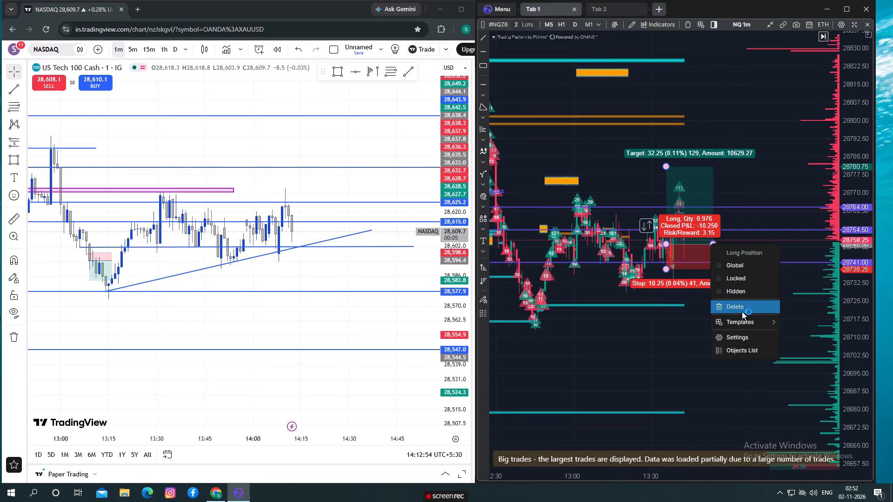
# Switch to the TradingView chart and delete the horizontal line at 28,615.0.
pyautogui.scroll(-1, 239, 259)
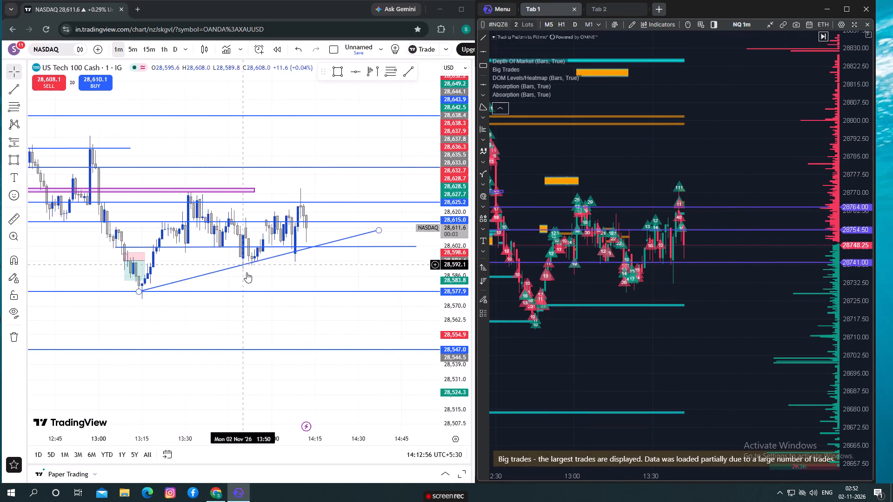
pyautogui.scroll(-2, 247, 272)
pyautogui.scroll(2, 390, 277)
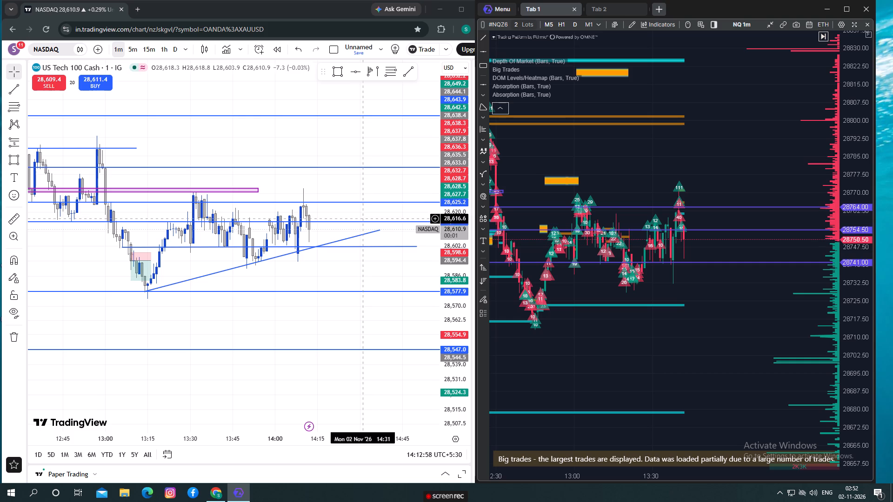
pyautogui.click(362, 222)
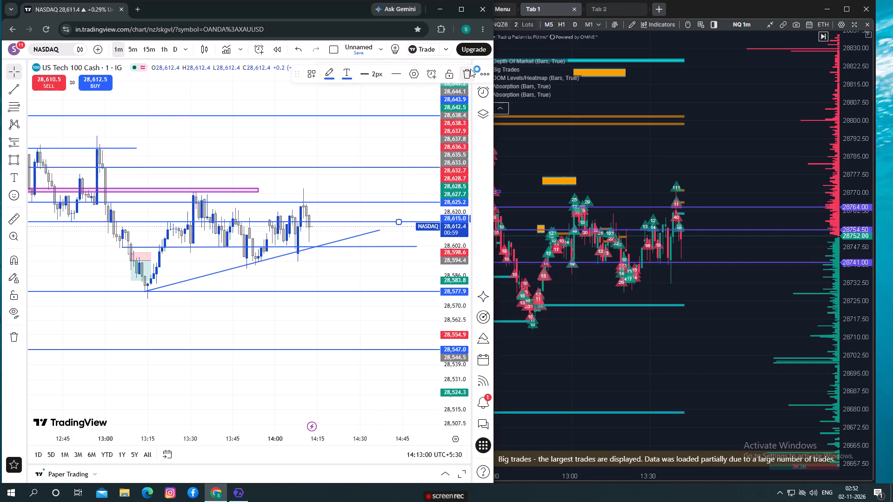
pyautogui.click(467, 73)
# Delete the horizontal line at 28,625.2, just below the purple zone.
pyautogui.moveTo(332, 318); pyautogui.dragTo(331, 318)
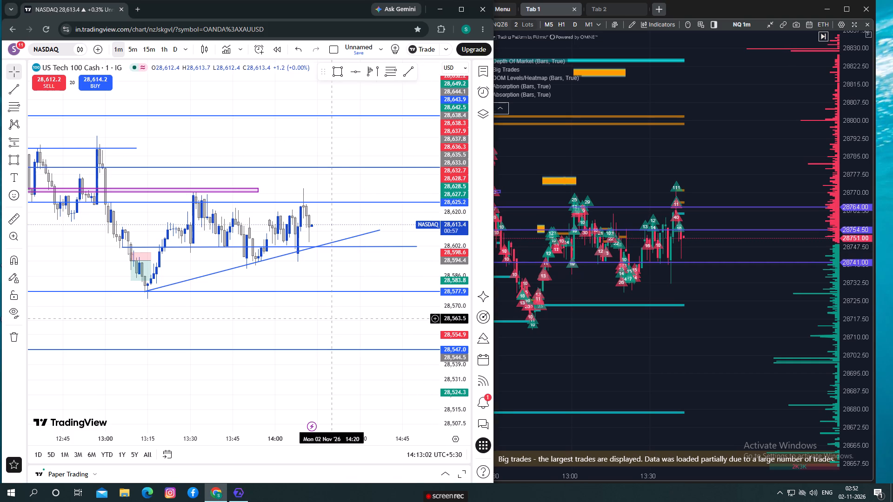
pyautogui.moveTo(331, 318); pyautogui.dragTo(382, 288)
pyautogui.moveTo(450, 213); pyautogui.dragTo(455, 266)
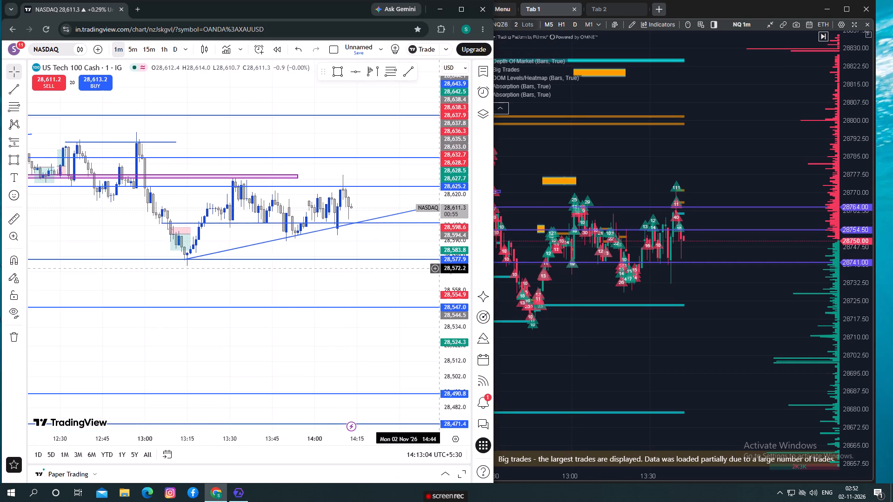
pyautogui.scroll(-1, 400, 272)
pyautogui.moveTo(383, 253); pyautogui.dragTo(366, 264)
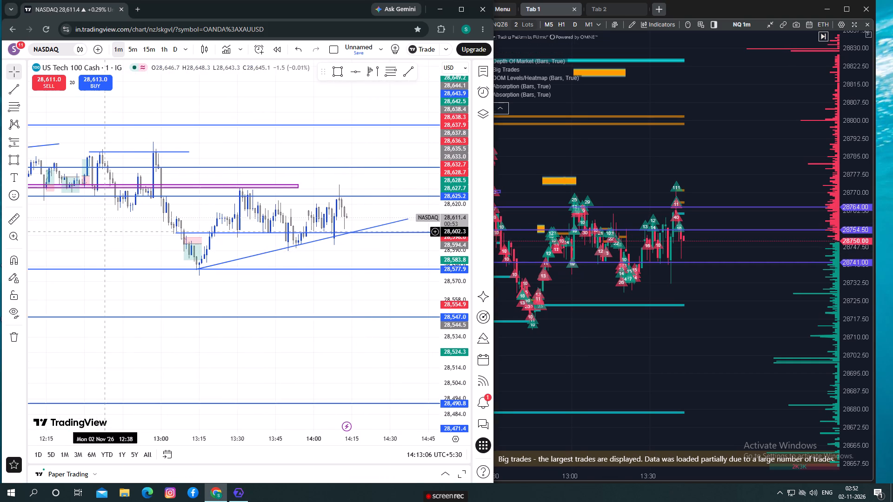
pyautogui.scroll(1, 105, 231)
pyautogui.moveTo(105, 231); pyautogui.dragTo(187, 241)
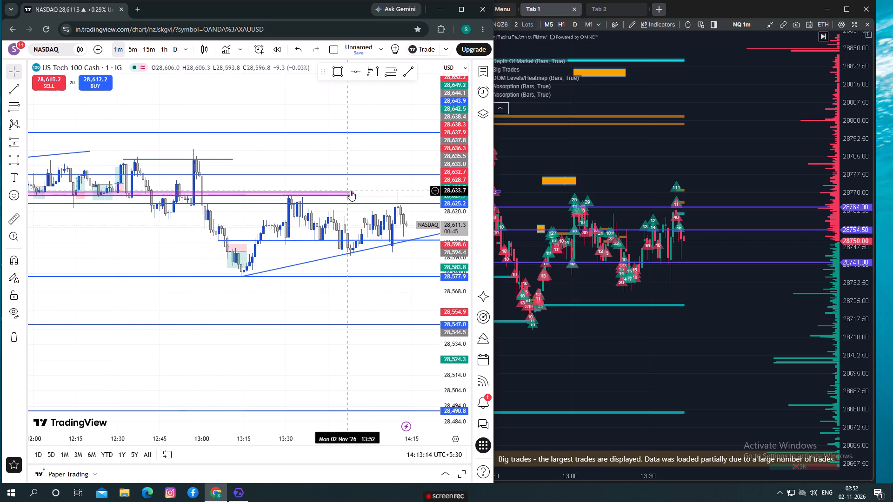
pyautogui.moveTo(452, 278); pyautogui.dragTo(450, 235)
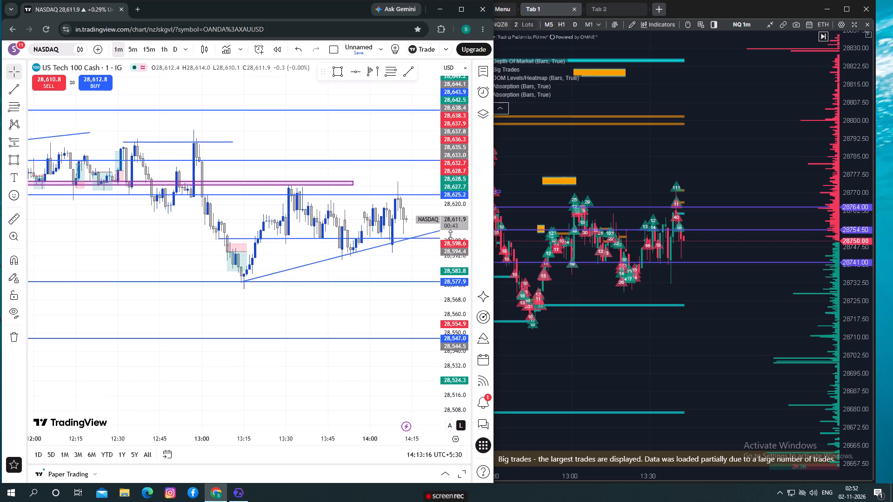
pyautogui.moveTo(450, 235); pyautogui.dragTo(434, 238)
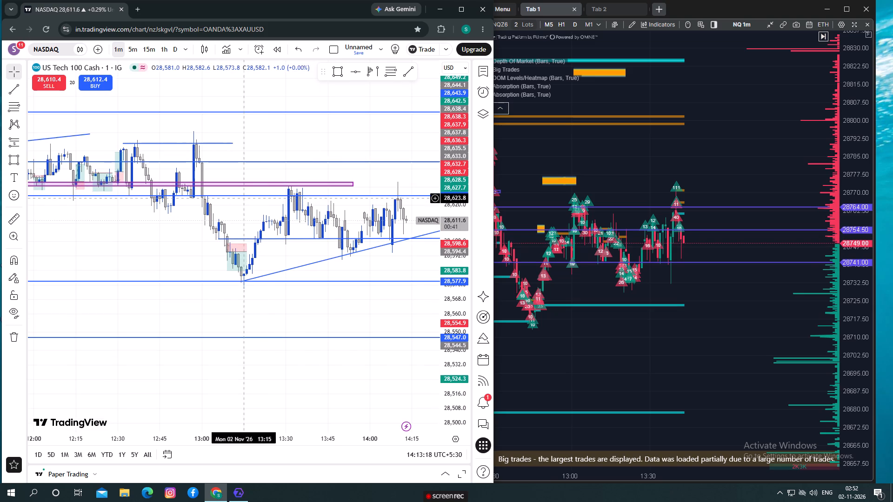
pyautogui.click(244, 197)
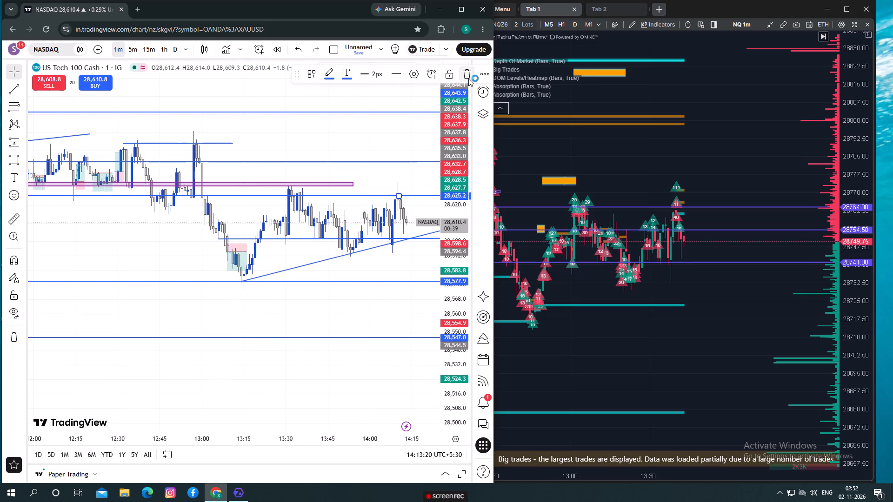
pyautogui.click(468, 74)
# Extend the purple zone at about 28,630.6 to 28,632.7 forward in time to 14:34.
pyautogui.moveTo(448, 271); pyautogui.dragTo(442, 148)
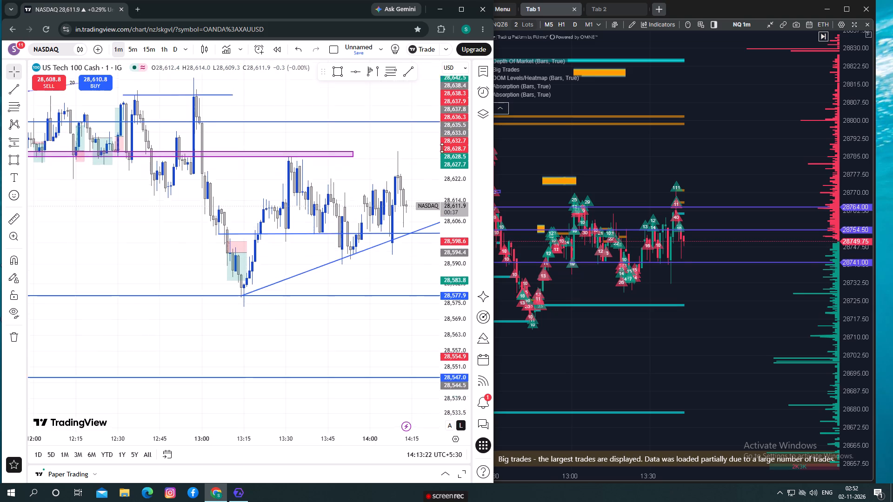
pyautogui.moveTo(442, 148); pyautogui.dragTo(434, 111)
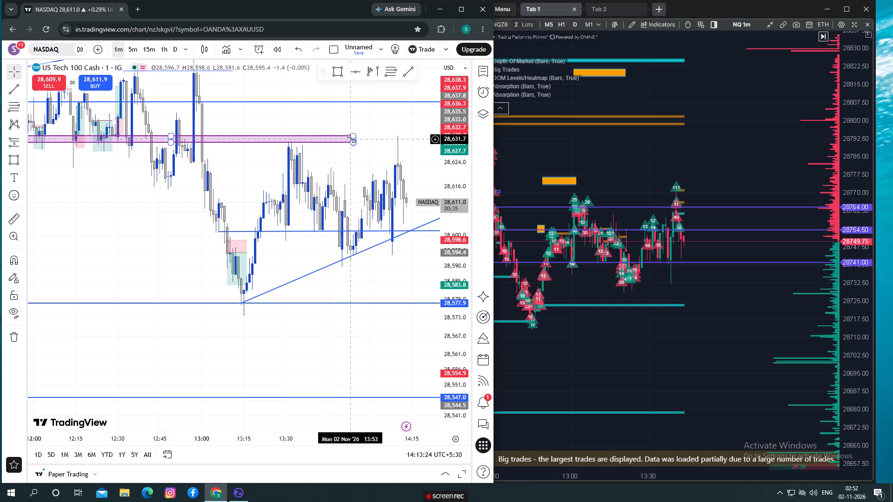
pyautogui.moveTo(349, 139); pyautogui.dragTo(426, 142)
pyautogui.moveTo(407, 168); pyautogui.dragTo(376, 164)
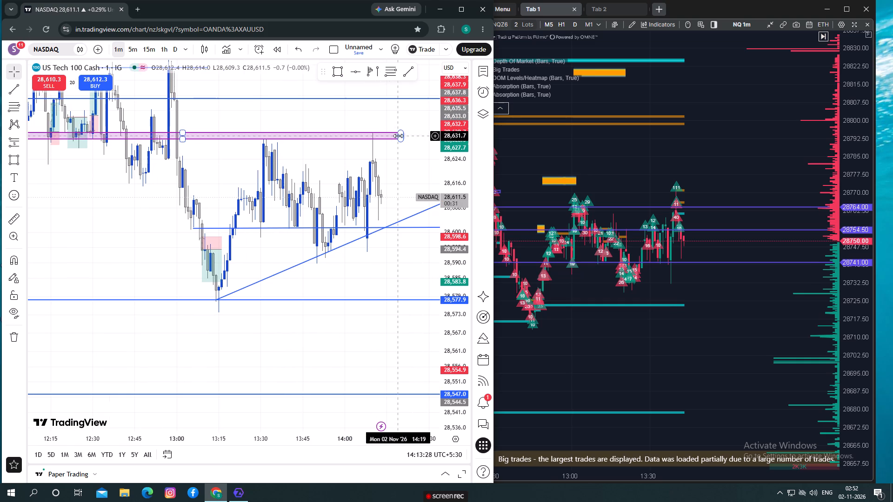
pyautogui.moveTo(398, 136); pyautogui.dragTo(441, 141)
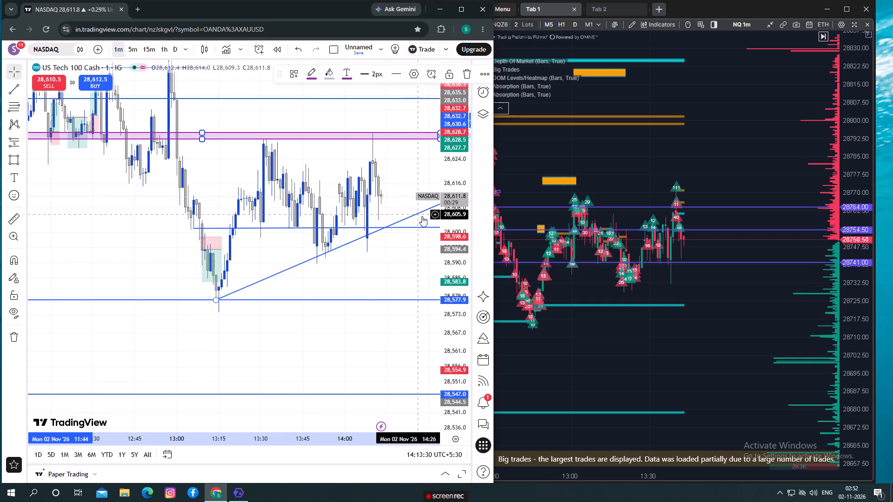
# Examine the one-minute price action between the purple zone and the rising trend line, including the earlier swings since about 12:00.
pyautogui.moveTo(450, 233); pyautogui.dragTo(453, 309)
pyautogui.scroll(-2, 377, 311)
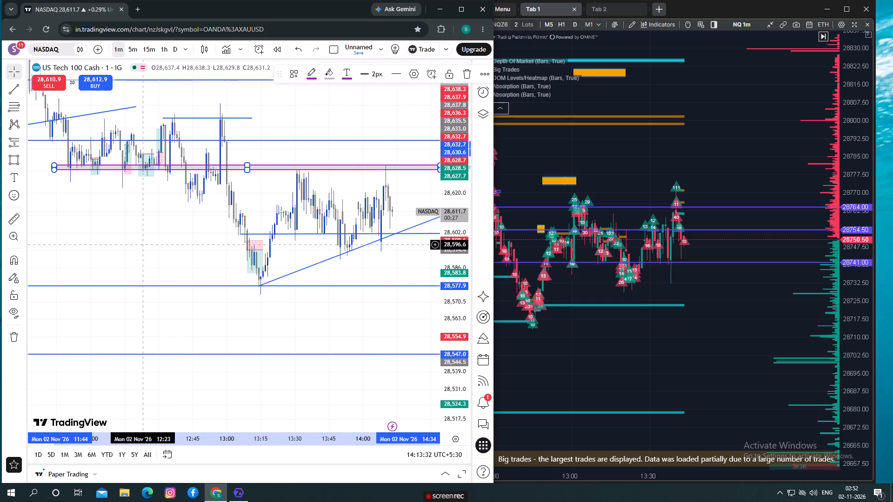
pyautogui.scroll(1, 140, 243)
pyautogui.moveTo(140, 243); pyautogui.dragTo(115, 229)
pyautogui.moveTo(153, 216); pyautogui.dragTo(183, 225)
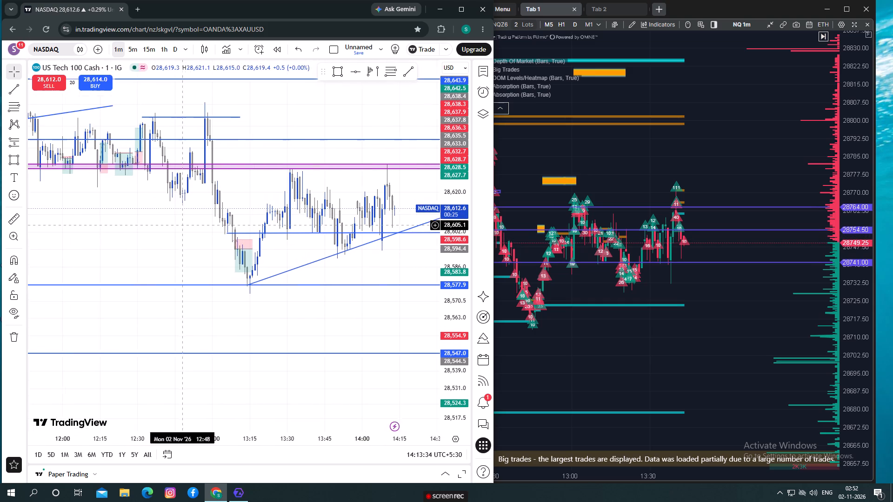
pyautogui.moveTo(183, 225); pyautogui.dragTo(197, 218)
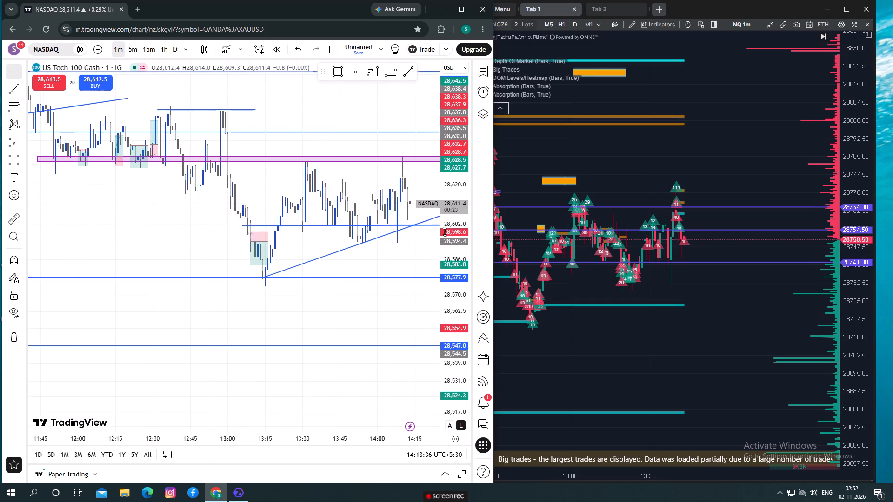
pyautogui.moveTo(447, 225); pyautogui.dragTo(460, 306)
pyautogui.scroll(3, 402, 302)
pyautogui.moveTo(448, 358); pyautogui.dragTo(450, 328)
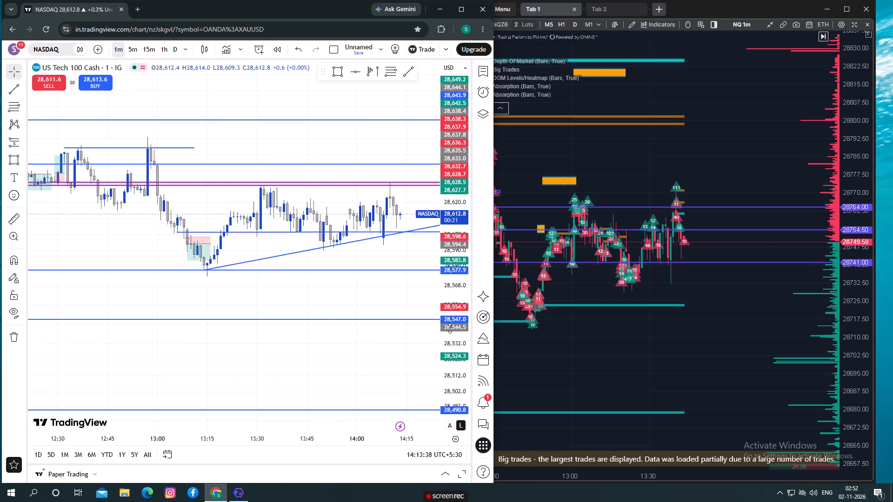
pyautogui.moveTo(450, 328); pyautogui.dragTo(448, 324)
pyautogui.moveTo(392, 258); pyautogui.dragTo(357, 263)
pyautogui.moveTo(448, 314); pyautogui.dragTo(446, 309)
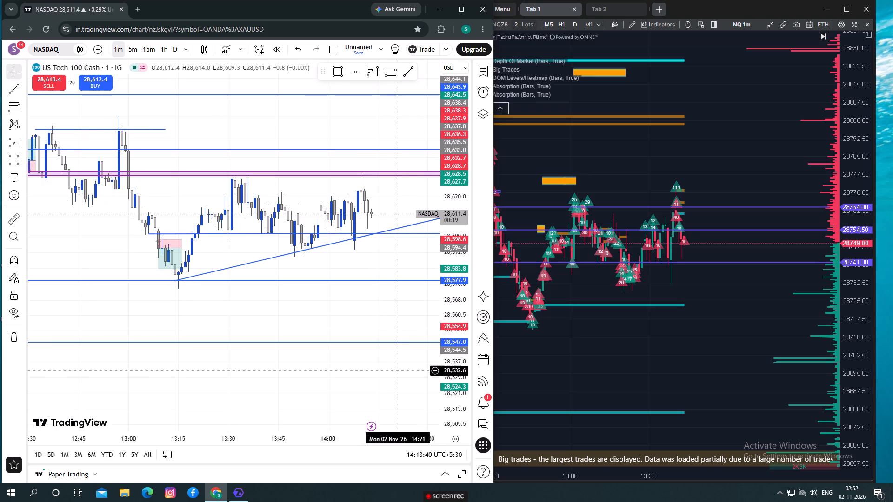
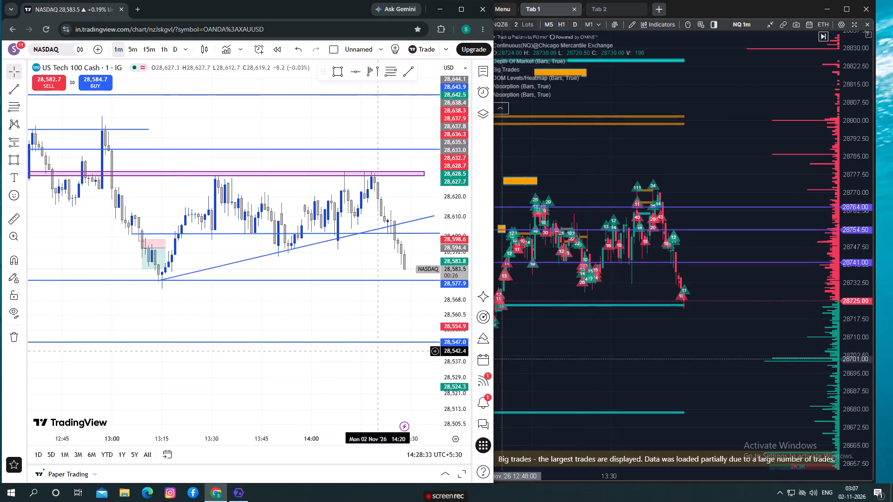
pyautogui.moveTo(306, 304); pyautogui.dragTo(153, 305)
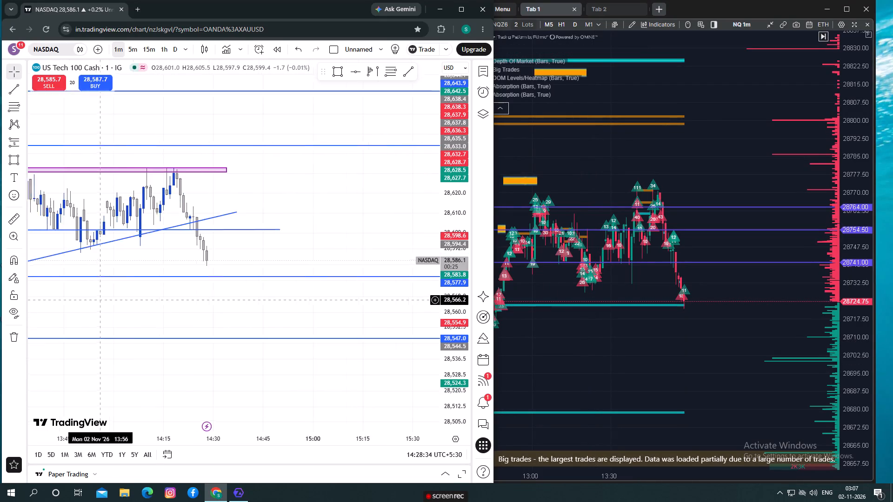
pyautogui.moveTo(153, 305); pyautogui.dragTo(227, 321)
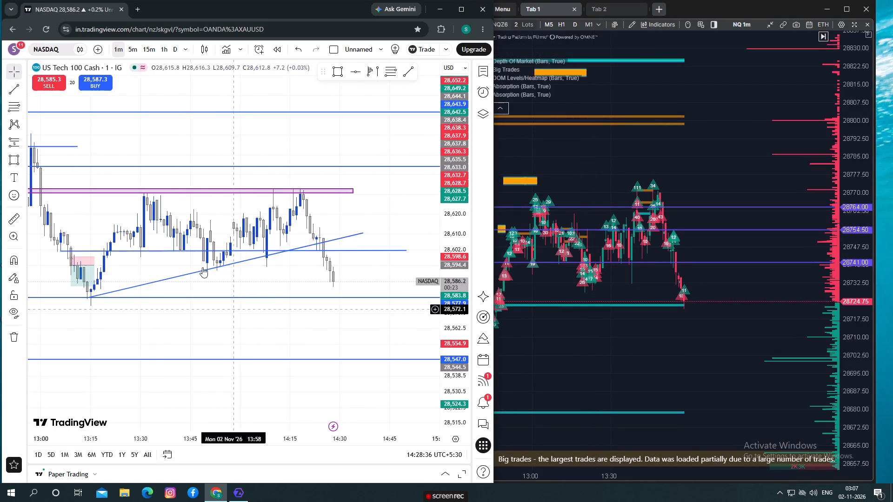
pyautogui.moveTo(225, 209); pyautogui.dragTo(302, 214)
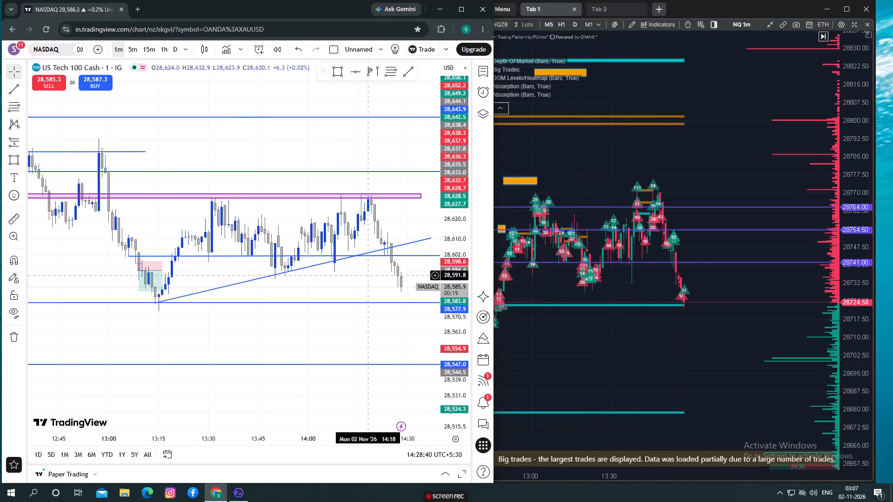
# Switch to the ATAS chart and delete the horizontal line at 28,754.50.
pyautogui.click(700, 228)
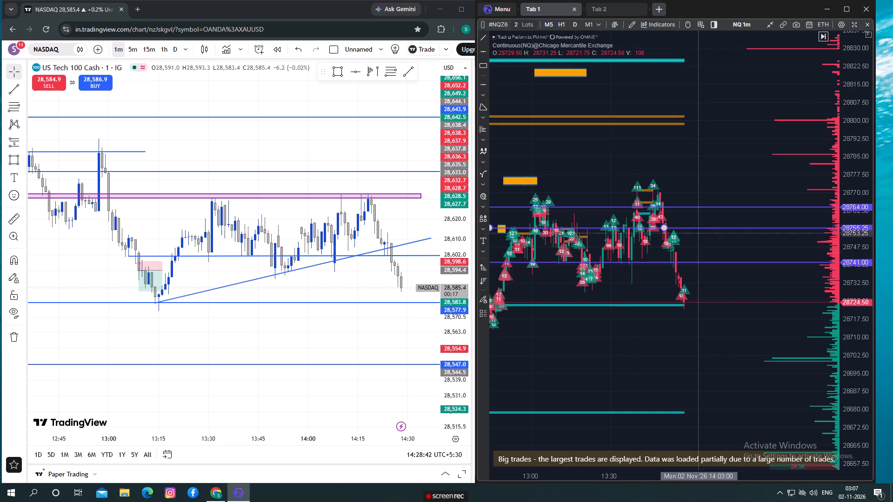
pyautogui.rightClick(687, 229)
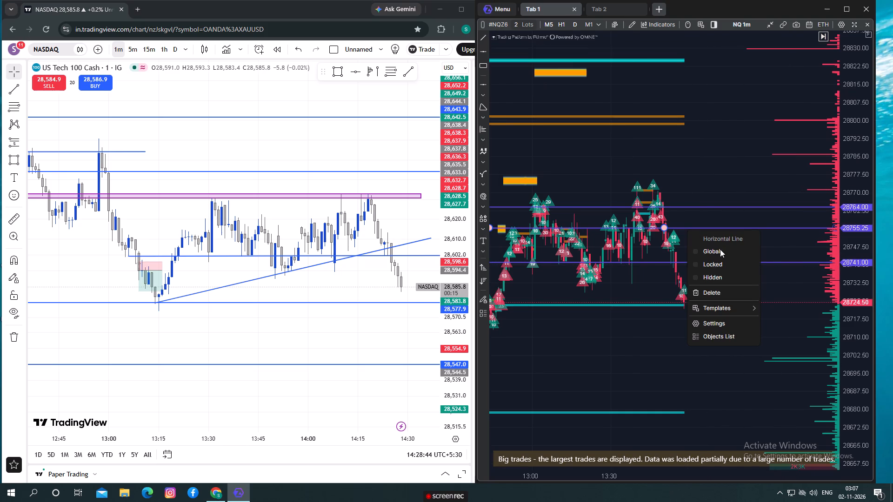
pyautogui.click(724, 289)
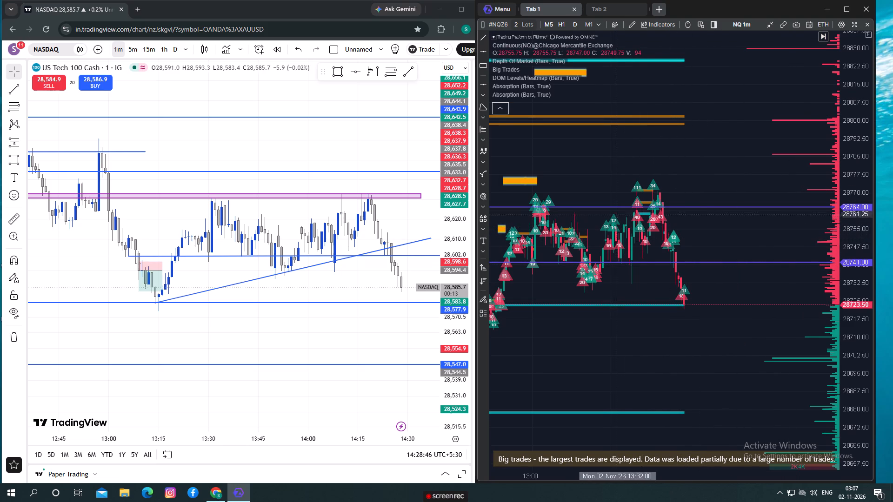
# Hide the horizontal line at 28,764.00 on the NQ chart.
pyautogui.click(618, 208)
pyautogui.rightClick(618, 207)
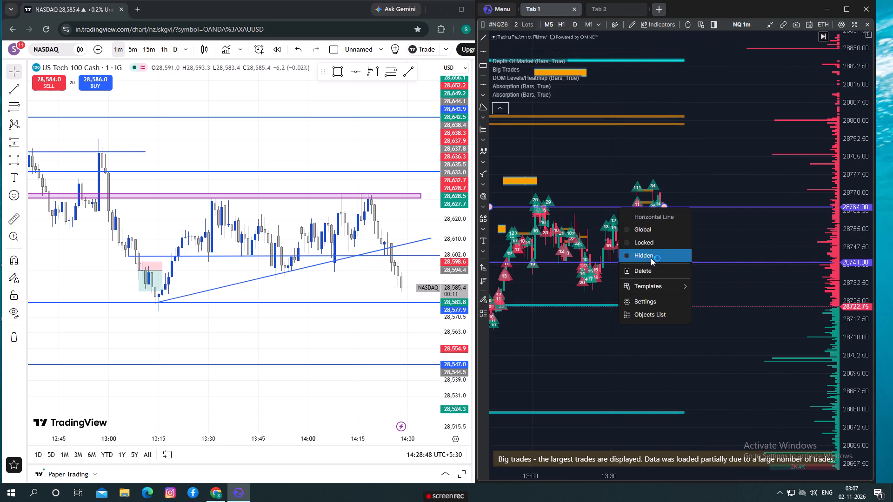
pyautogui.click(651, 254)
# Hide the Big Trades indicator on the NQ one-minute chart.
pyautogui.moveTo(622, 251); pyautogui.dragTo(778, 246)
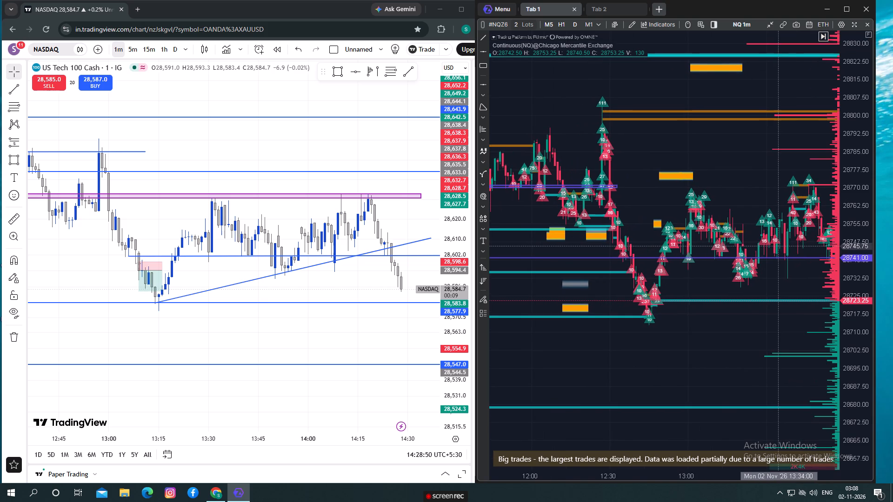
pyautogui.moveTo(778, 246); pyautogui.dragTo(755, 246)
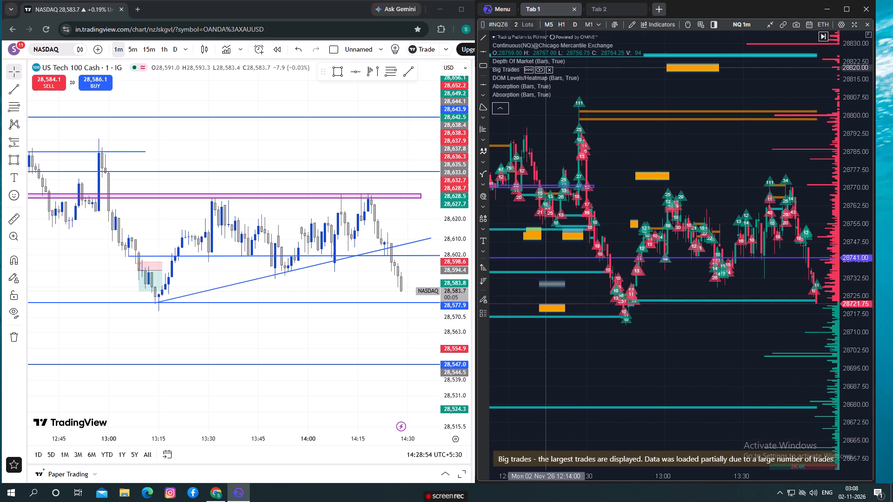
pyautogui.click(541, 72)
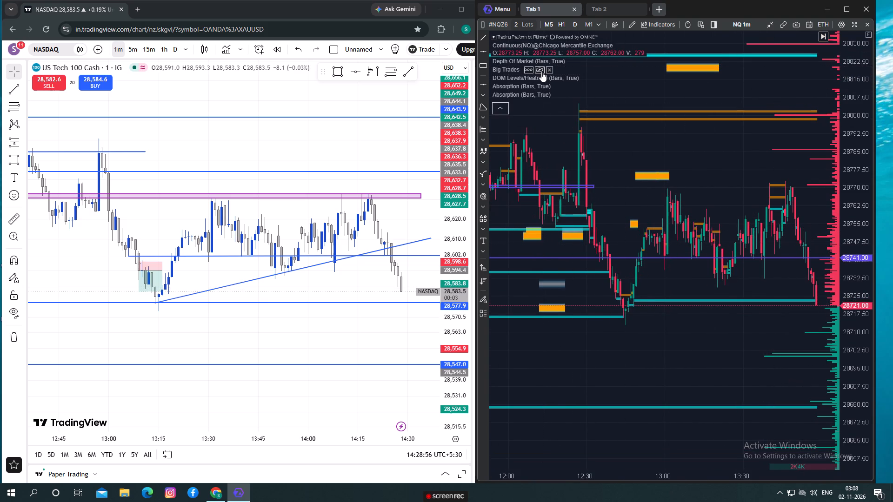
# Extend the purple zone at about 28,770 to 28,771 forward in time past the latest candles, to about 14:38.
pyautogui.moveTo(855, 188); pyautogui.dragTo(832, 291)
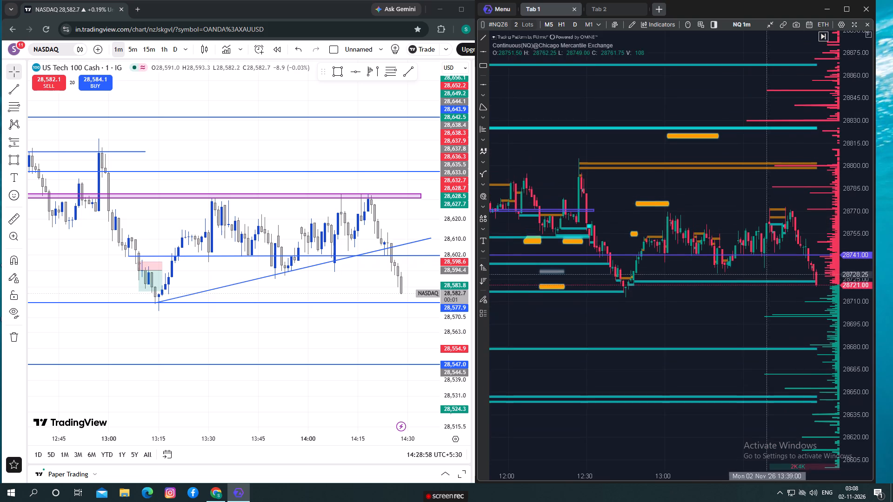
pyautogui.scroll(-3, 763, 275)
pyautogui.scroll(2, 729, 262)
pyautogui.moveTo(726, 232); pyautogui.dragTo(737, 217)
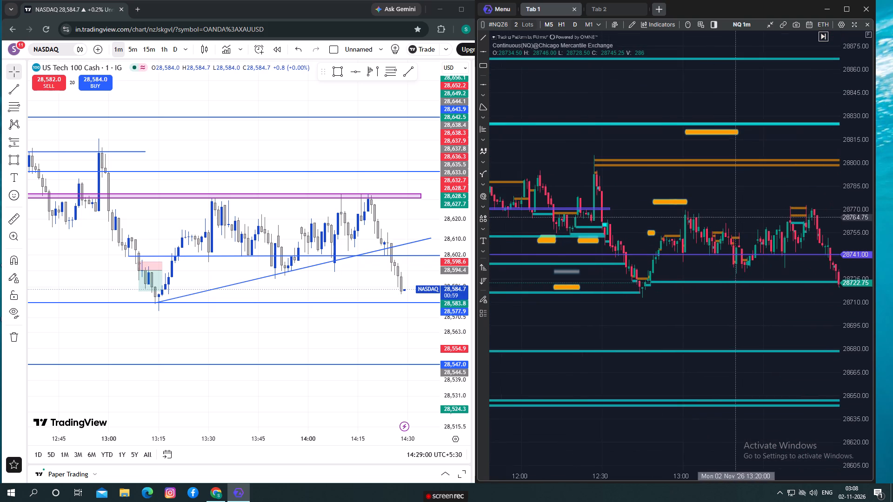
pyautogui.moveTo(737, 217); pyautogui.dragTo(744, 215)
pyautogui.moveTo(859, 263); pyautogui.dragTo(820, 13)
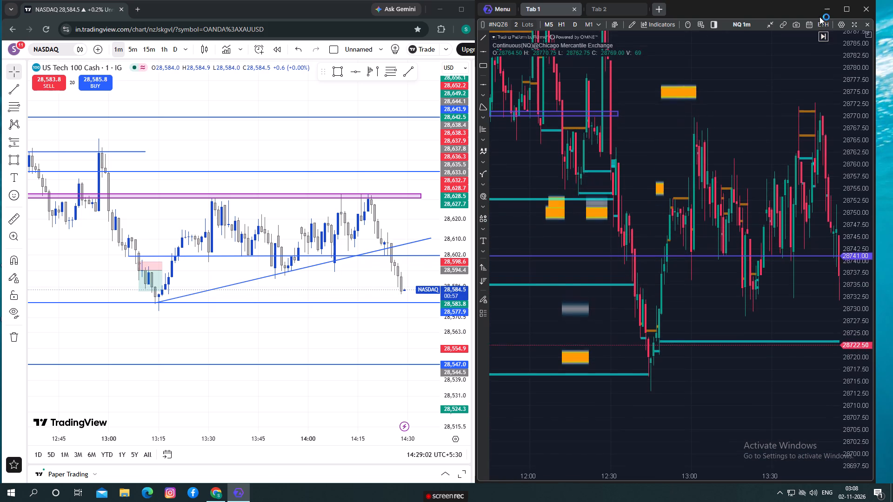
pyautogui.moveTo(853, 271); pyautogui.dragTo(860, 176)
pyautogui.moveTo(739, 170); pyautogui.dragTo(744, 328)
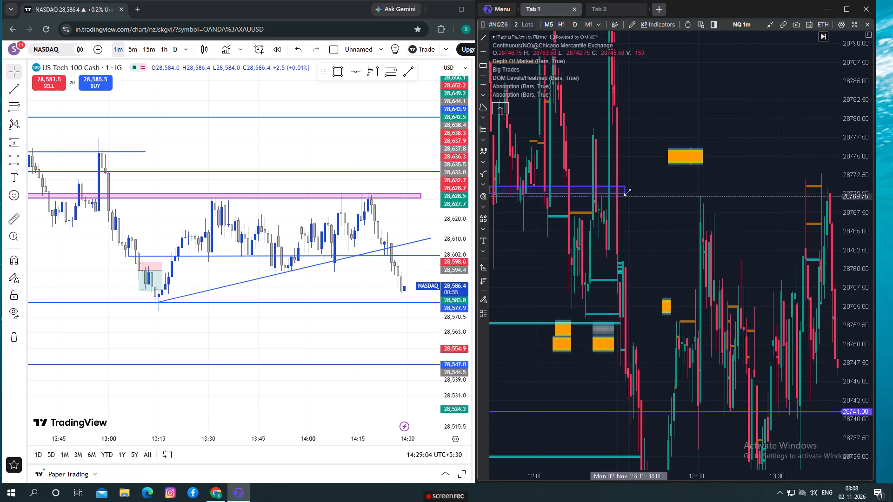
pyautogui.moveTo(622, 189); pyautogui.dragTo(836, 186)
pyautogui.moveTo(831, 227); pyautogui.dragTo(629, 235)
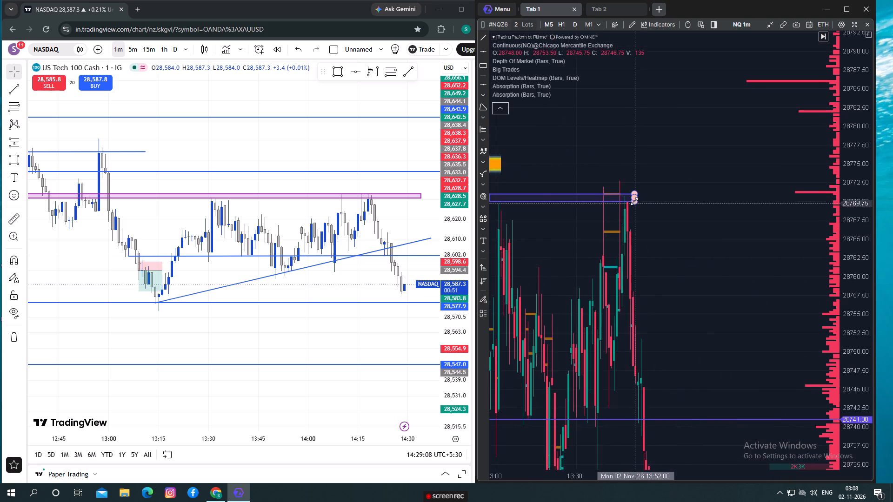
pyautogui.moveTo(633, 198); pyautogui.dragTo(755, 200)
# Examine the latest decline on the ATAS chart and the TradingView chart against the zones above and the levels below.
pyautogui.moveTo(683, 291); pyautogui.dragTo(696, 288)
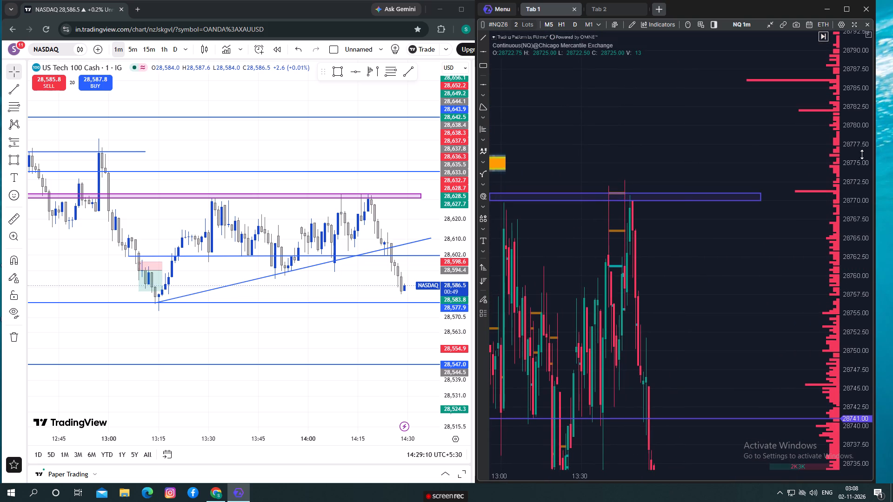
pyautogui.moveTo(862, 154); pyautogui.dragTo(859, 407)
pyautogui.scroll(-2, 727, 387)
pyautogui.moveTo(727, 390); pyautogui.dragTo(726, 385)
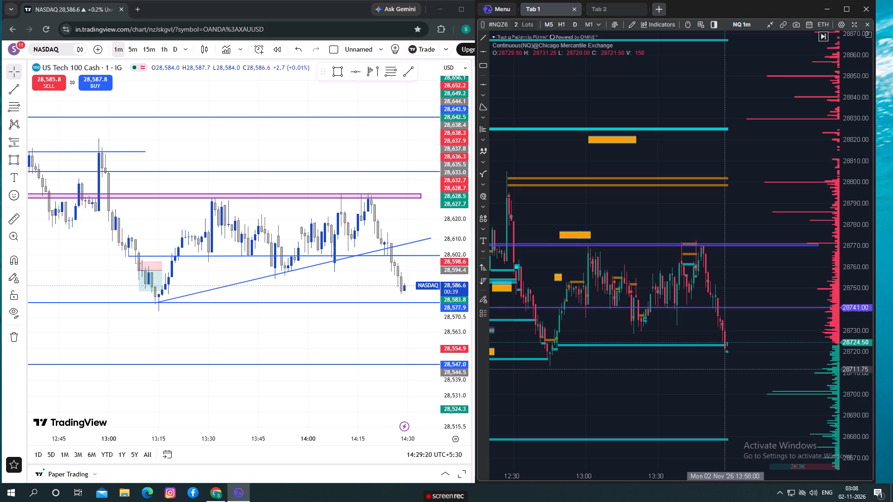
pyautogui.scroll(-1, 307, 340)
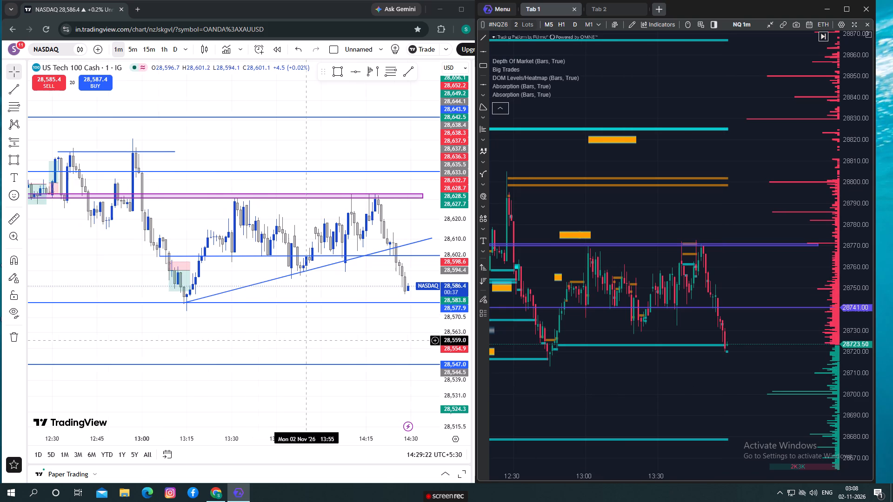
pyautogui.scroll(1, 307, 340)
pyautogui.moveTo(307, 340); pyautogui.dragTo(244, 316)
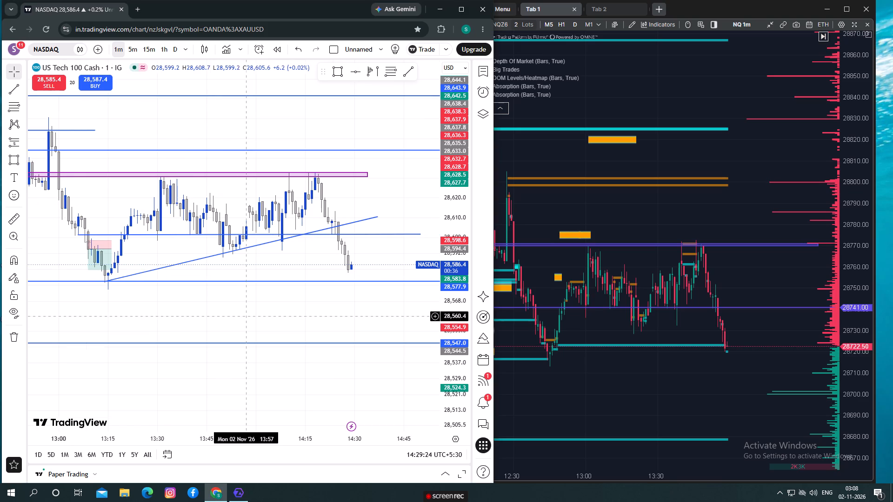
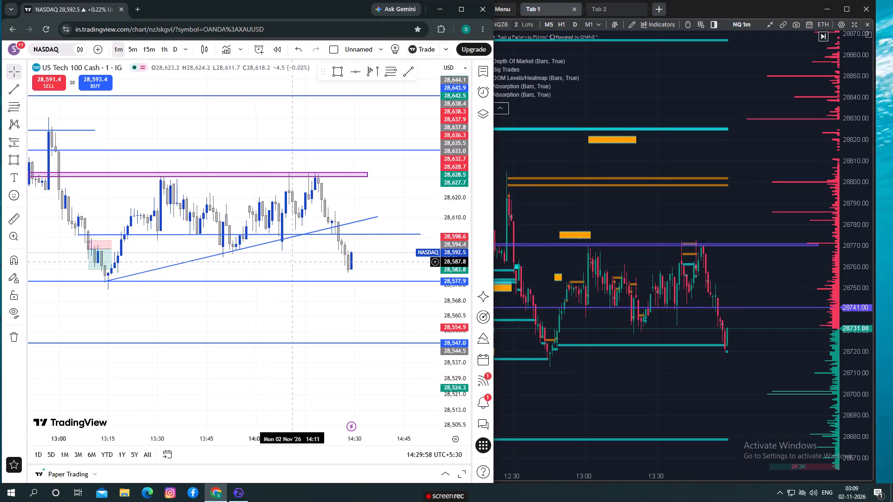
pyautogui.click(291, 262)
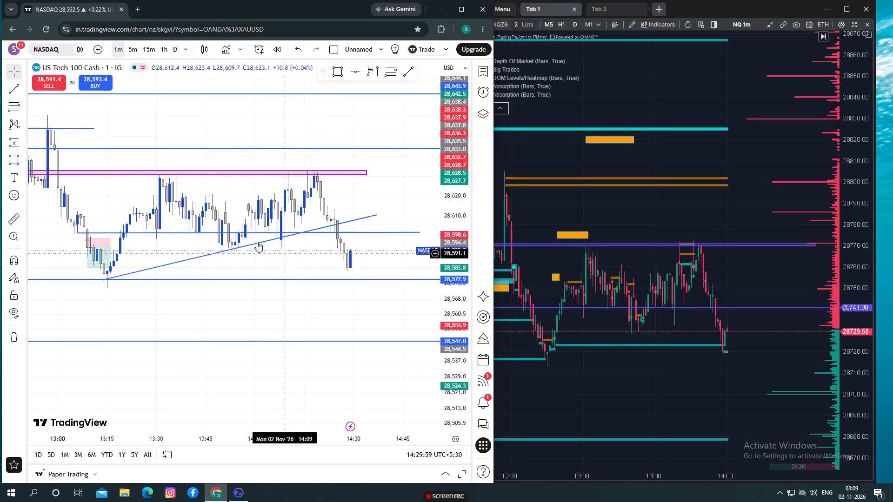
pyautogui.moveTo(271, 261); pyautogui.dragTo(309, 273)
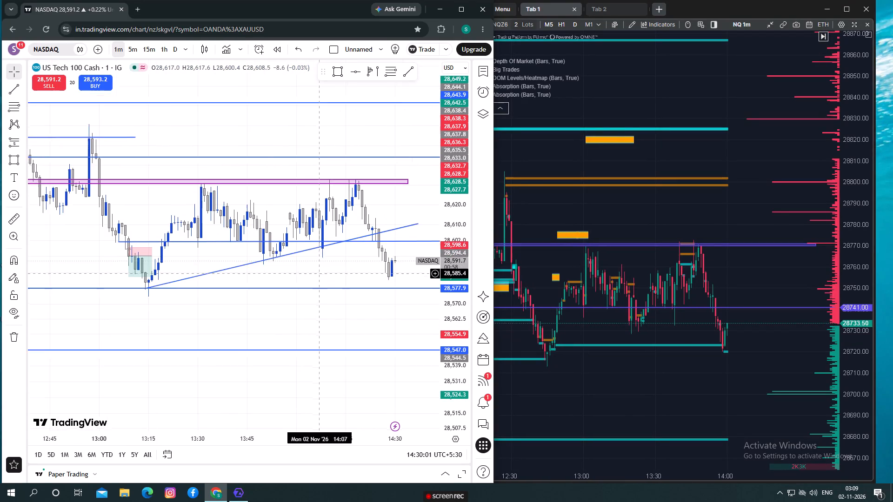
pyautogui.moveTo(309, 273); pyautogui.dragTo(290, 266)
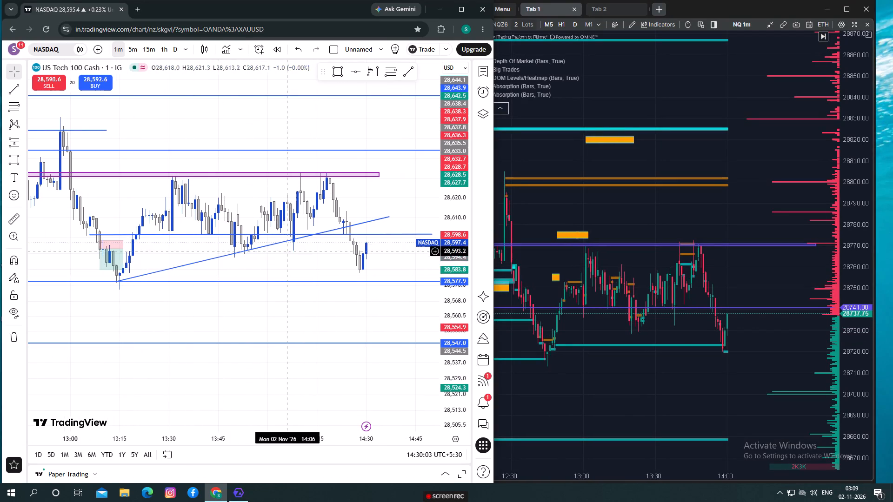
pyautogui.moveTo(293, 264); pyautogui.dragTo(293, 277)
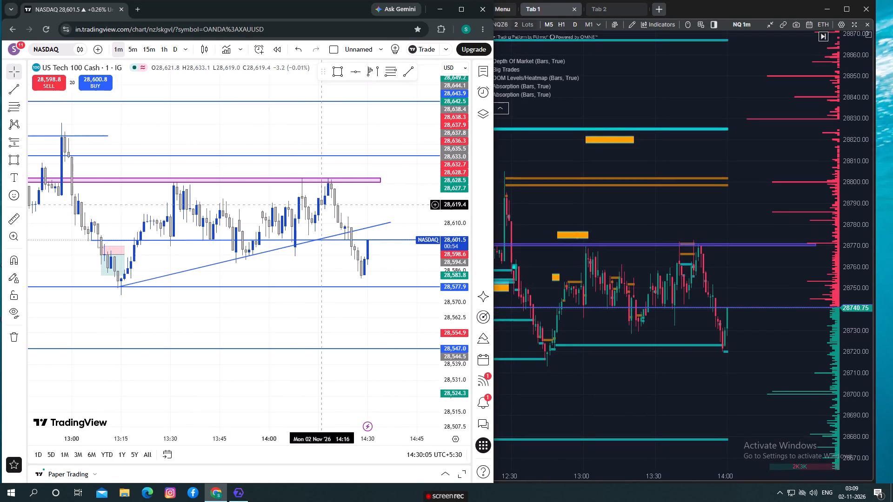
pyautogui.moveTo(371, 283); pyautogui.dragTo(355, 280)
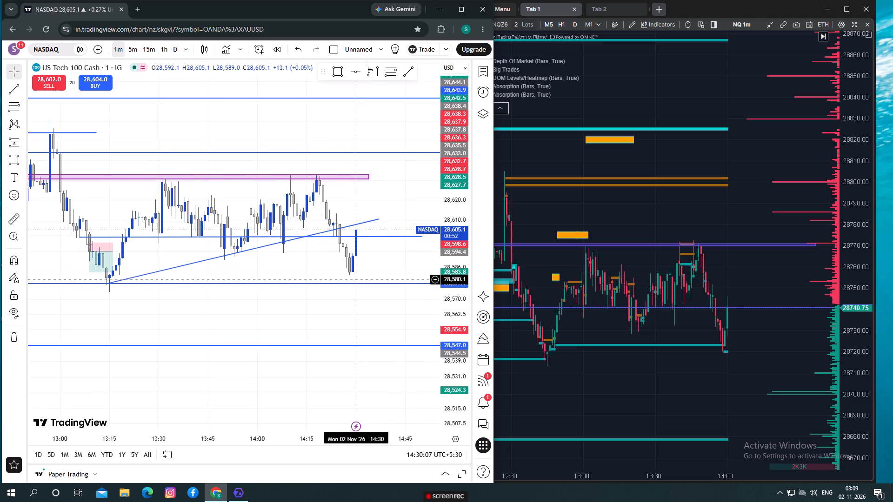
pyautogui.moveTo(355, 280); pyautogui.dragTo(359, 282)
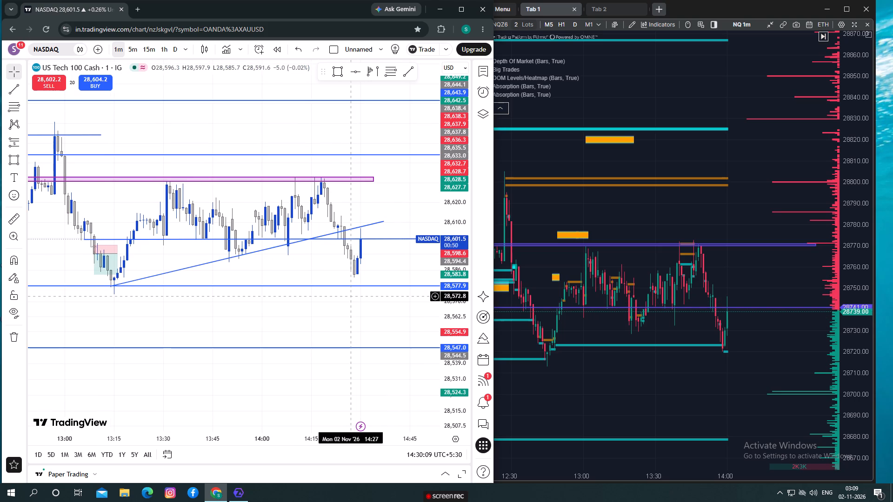
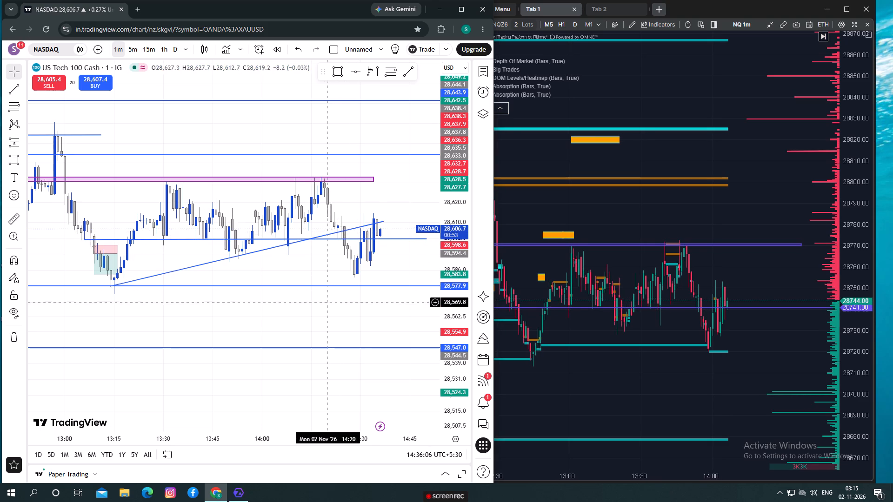
# Extend the right end of the rising trend line past the latest candles to about 14:48, near 28,613.
pyautogui.moveTo(326, 303); pyautogui.dragTo(367, 306)
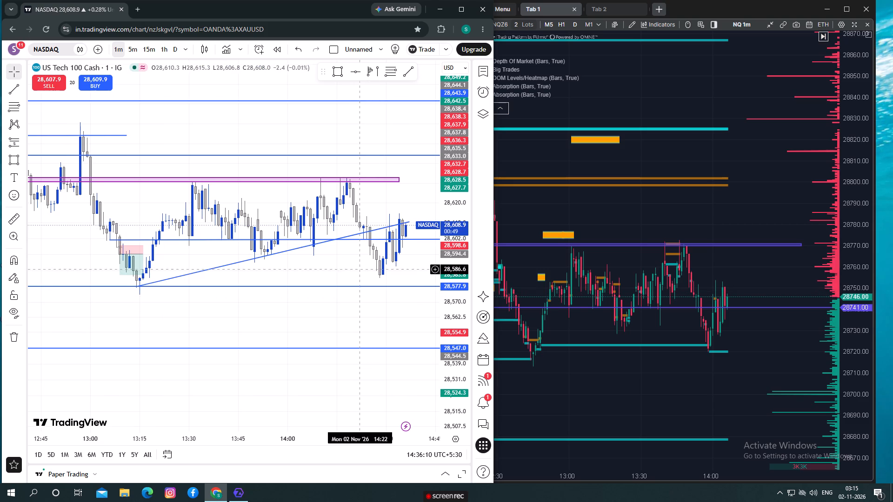
pyautogui.moveTo(360, 269); pyautogui.dragTo(322, 266)
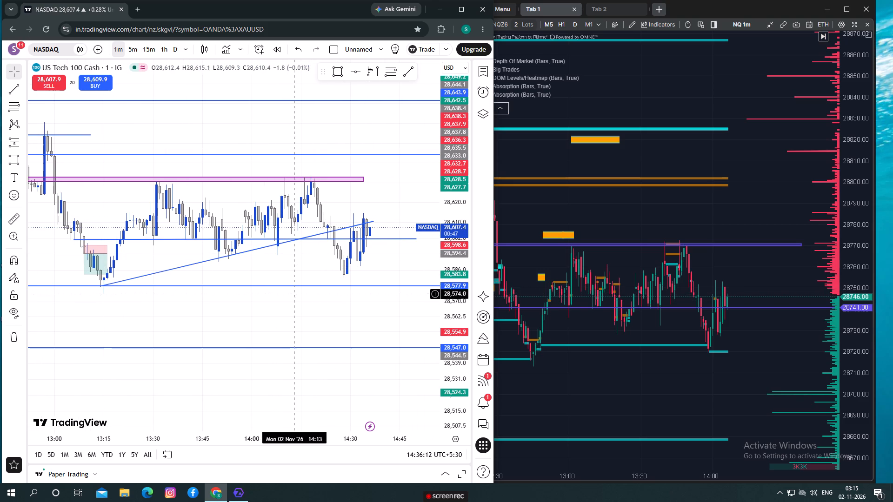
pyautogui.moveTo(317, 318); pyautogui.dragTo(283, 310)
pyautogui.moveTo(275, 265); pyautogui.dragTo(281, 274)
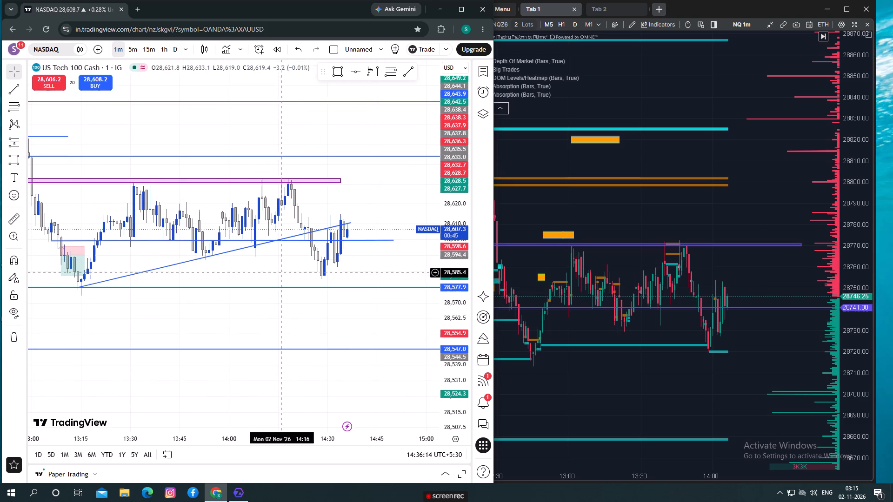
pyautogui.moveTo(350, 223); pyautogui.dragTo(384, 221)
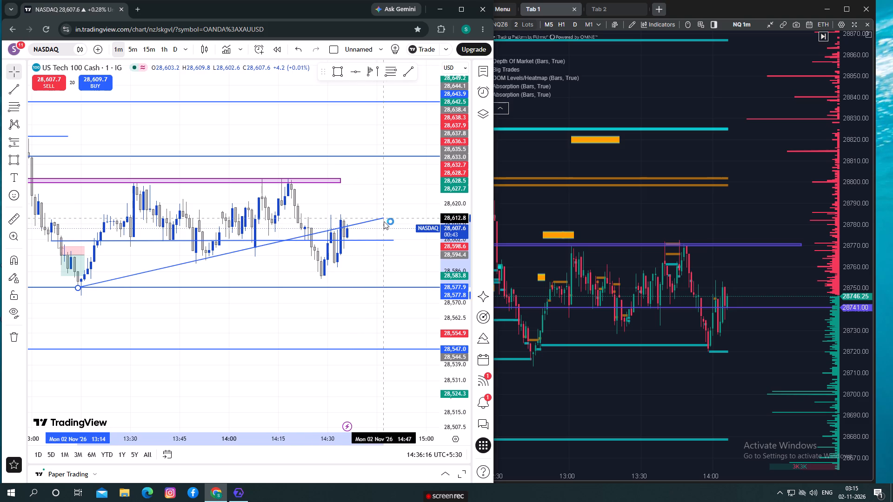
pyautogui.moveTo(384, 221); pyautogui.dragTo(388, 217)
# Switch to ATAS and move the lower purple horizontal level on the NQ chart up to 28742.75.
pyautogui.click(339, 238)
pyautogui.click(689, 304)
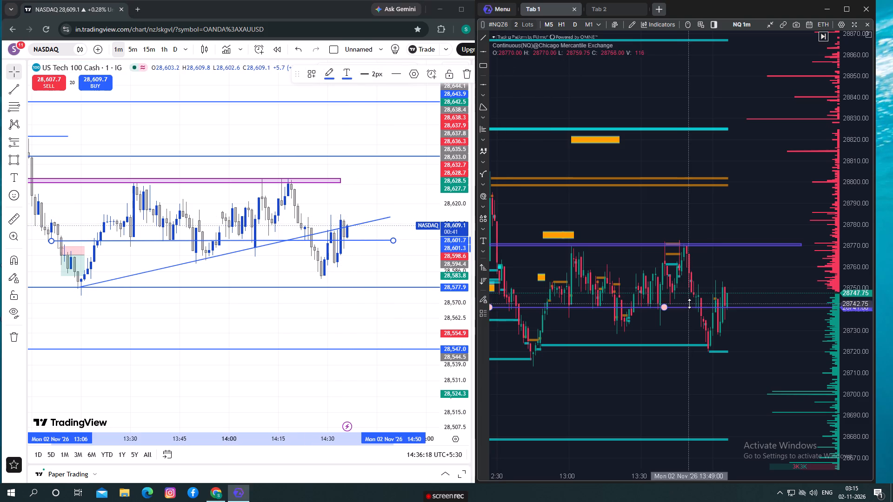
pyautogui.click(706, 331)
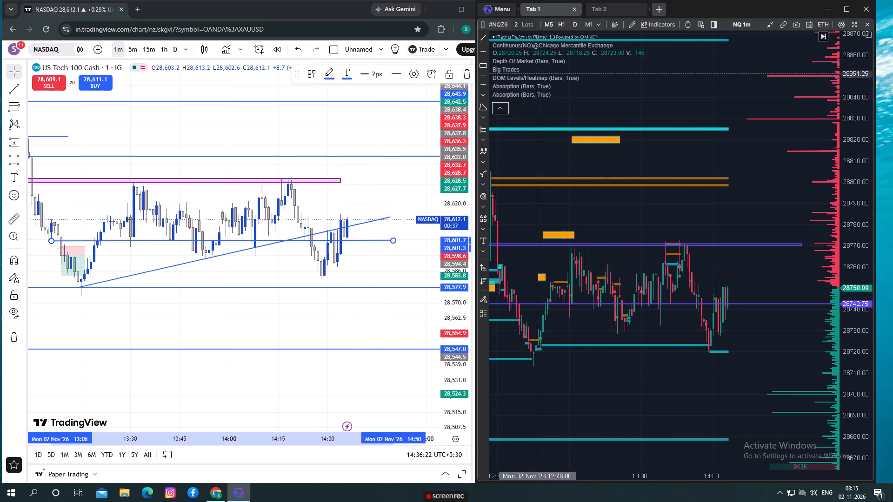
# Set the Big Trades indicator's minimum volume to 20 and apply it to the NQ chart.
pyautogui.moveTo(603, 218); pyautogui.dragTo(602, 206)
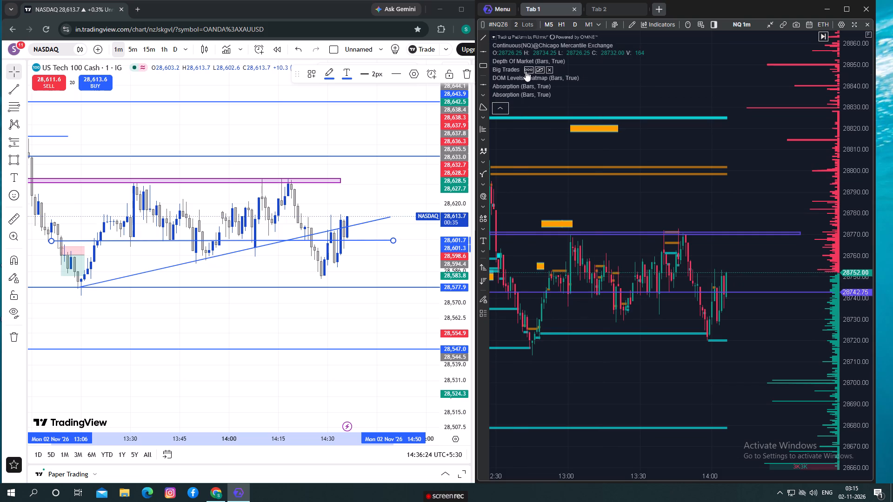
pyautogui.click(526, 71)
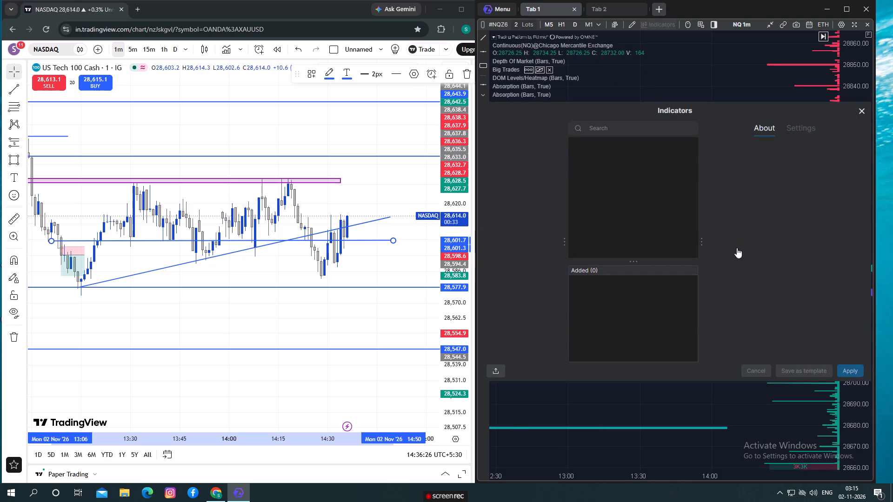
pyautogui.click(772, 254)
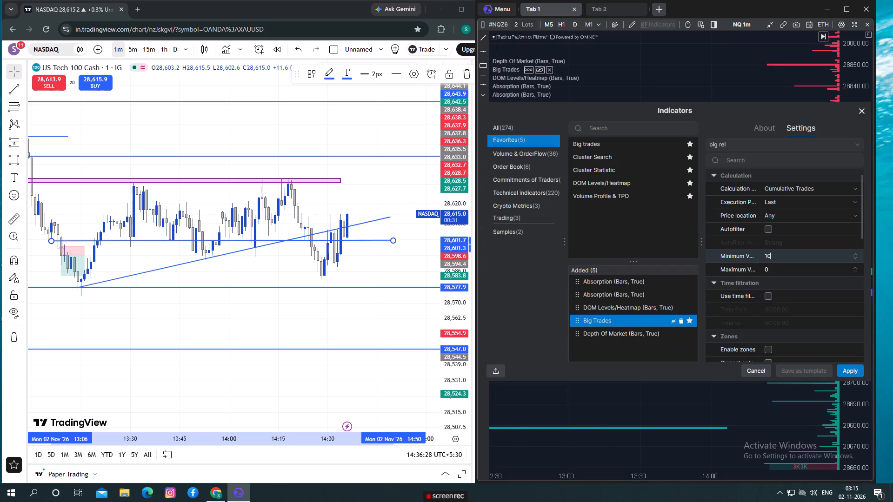
pyautogui.press('BackSpace')
pyautogui.press('BackSpace')
pyautogui.press('BackSpace')
pyautogui.write('20')
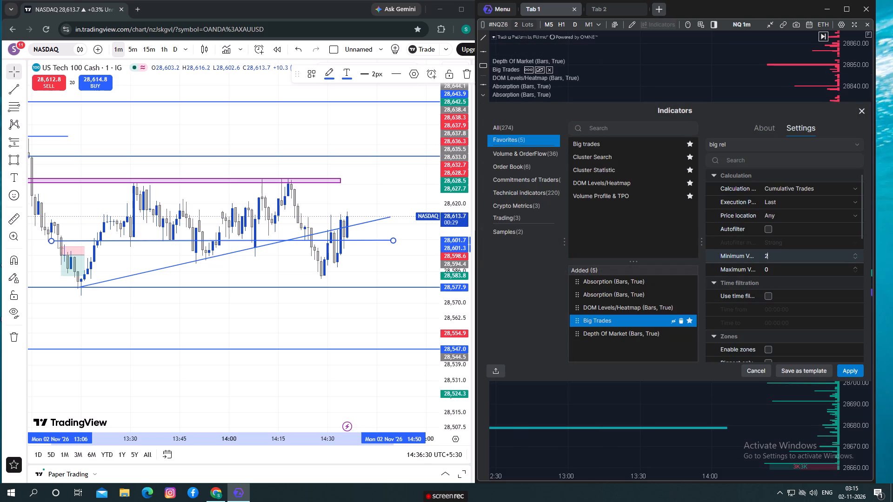
pyautogui.click(849, 374)
# Examine the recent NQ candles, order-book heatmap levels and big trades between the purple levels and the liquidity below.
pyautogui.moveTo(650, 214); pyautogui.dragTo(676, 211)
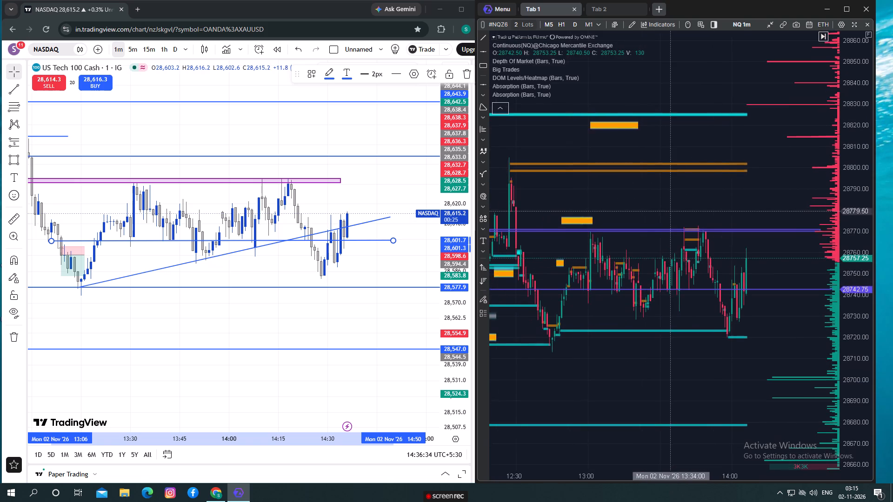
pyautogui.moveTo(676, 211); pyautogui.dragTo(596, 180)
pyautogui.scroll(4, 680, 241)
pyautogui.moveTo(734, 317); pyautogui.dragTo(728, 292)
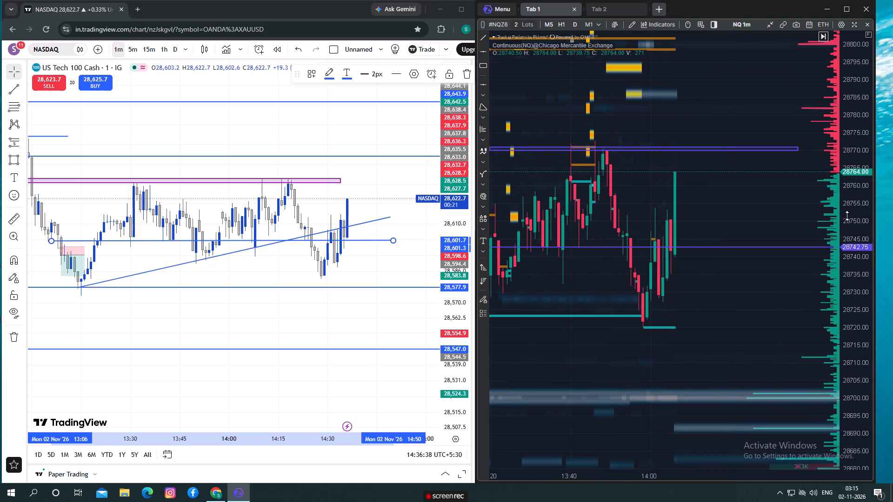
pyautogui.moveTo(850, 215); pyautogui.dragTo(857, 264)
pyautogui.scroll(-1, 783, 284)
pyautogui.scroll(1, 774, 324)
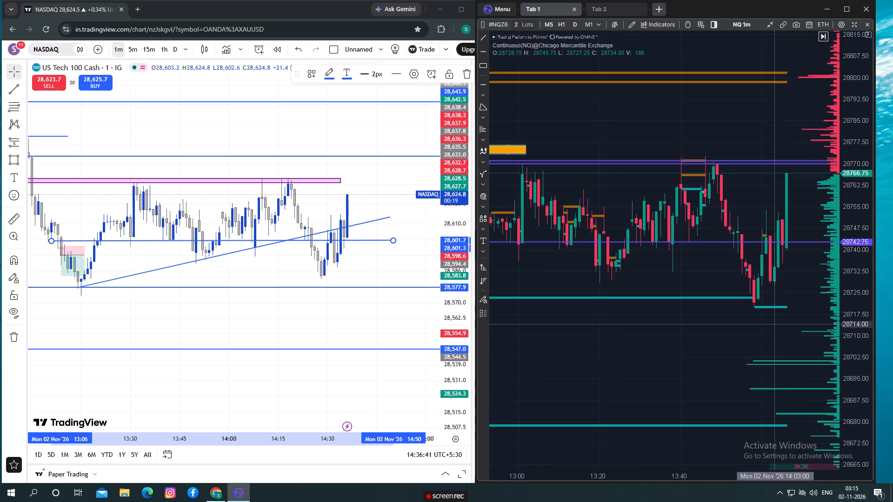
pyautogui.moveTo(690, 324); pyautogui.dragTo(600, 320)
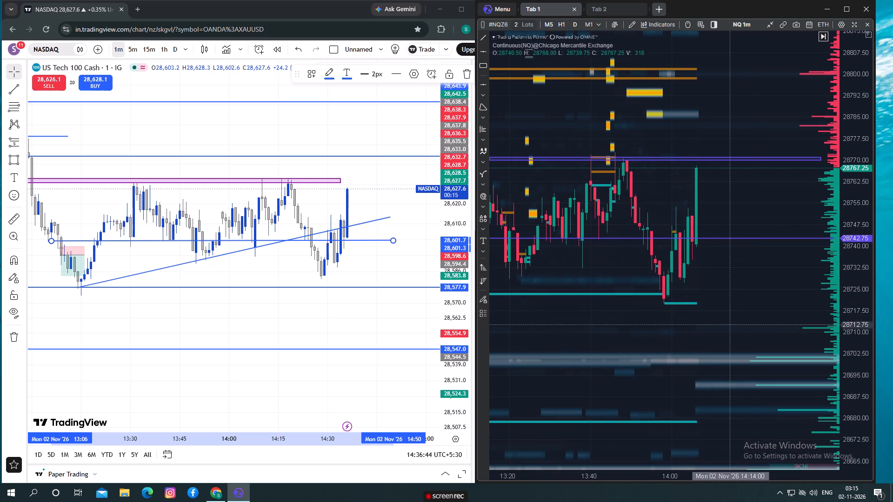
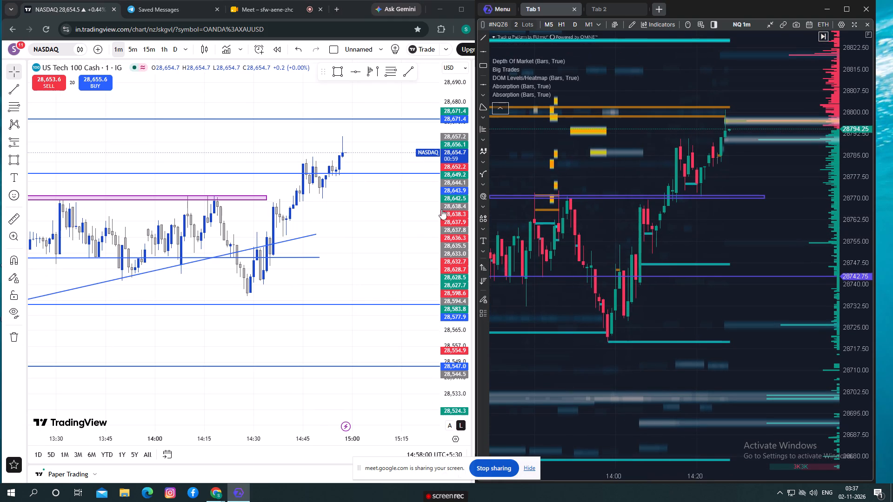
pyautogui.scroll(-2, 347, 233)
pyautogui.moveTo(245, 159); pyautogui.dragTo(304, 168)
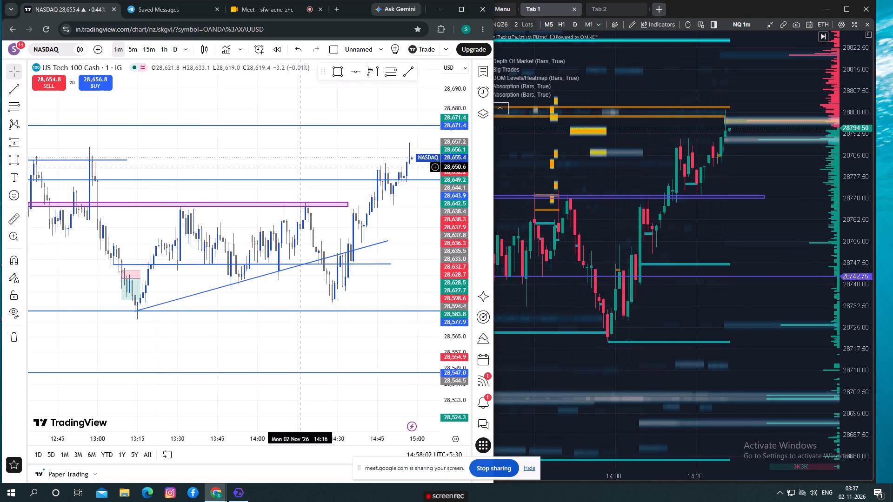
pyautogui.moveTo(304, 168); pyautogui.dragTo(304, 168)
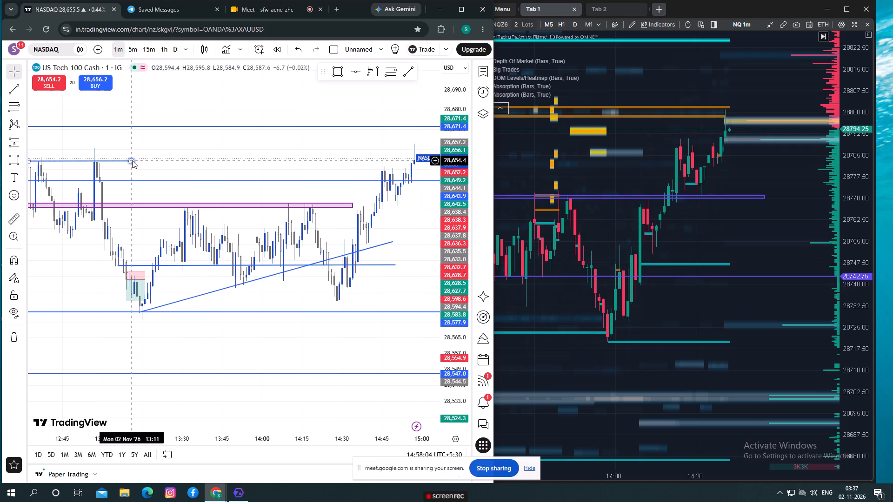
pyautogui.moveTo(132, 160); pyautogui.dragTo(419, 158)
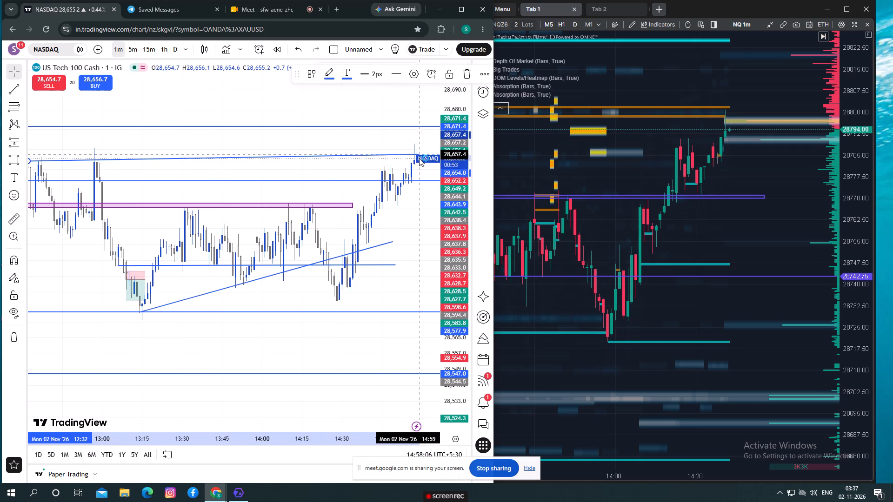
pyautogui.moveTo(419, 158); pyautogui.dragTo(432, 165)
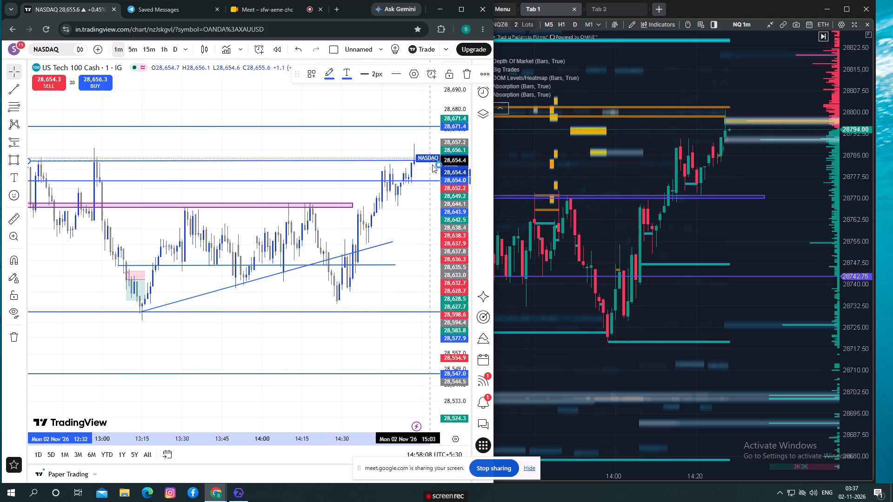
pyautogui.moveTo(432, 165); pyautogui.dragTo(433, 162)
pyautogui.moveTo(390, 147); pyautogui.dragTo(292, 137)
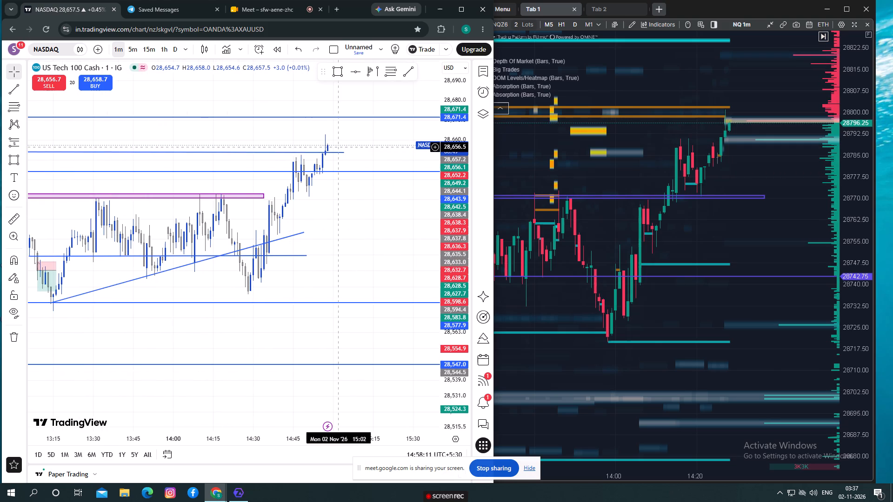
pyautogui.moveTo(343, 152); pyautogui.dragTo(399, 154)
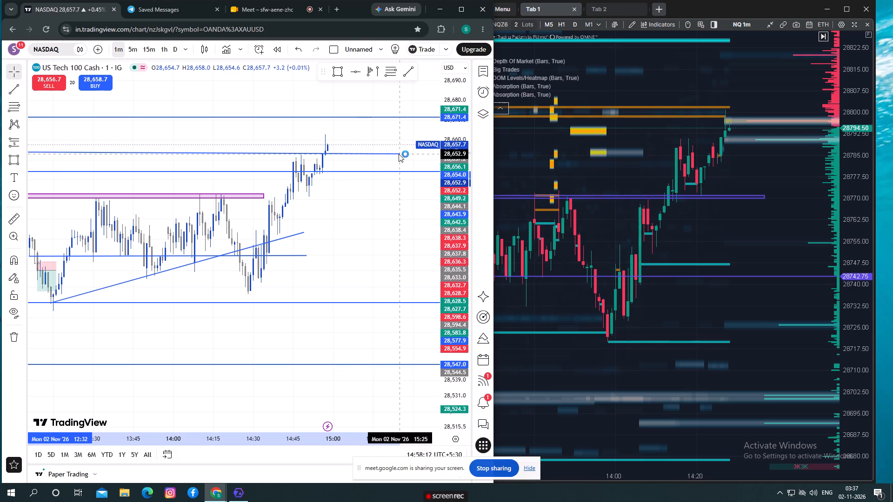
pyautogui.moveTo(399, 154); pyautogui.dragTo(414, 152)
pyautogui.click(345, 211)
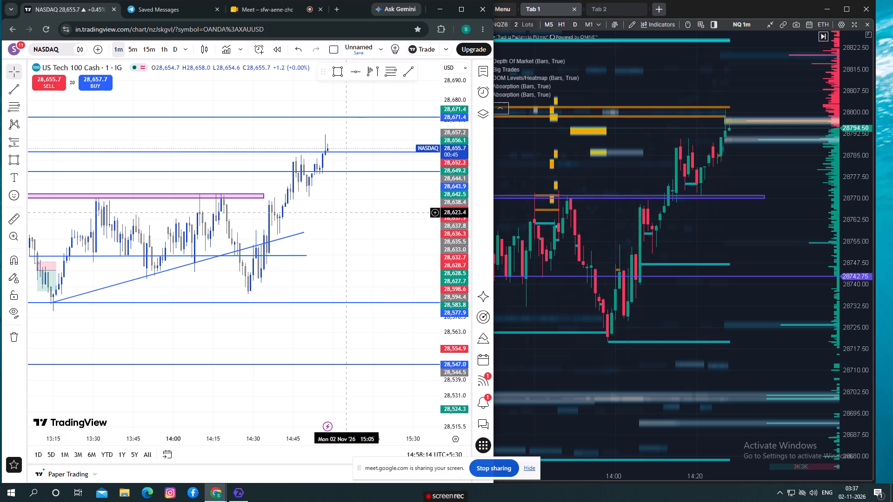
# Extend the right edge of the magenta zone on the NASDAQ chart past the latest candles to about 15:20.
pyautogui.moveTo(345, 212); pyautogui.dragTo(359, 207)
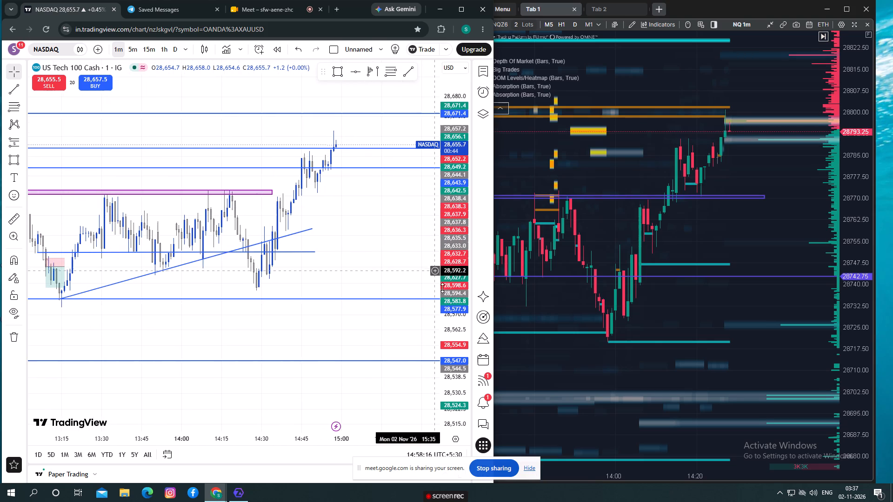
pyautogui.moveTo(460, 281); pyautogui.dragTo(418, 128)
pyautogui.moveTo(455, 236); pyautogui.dragTo(446, 148)
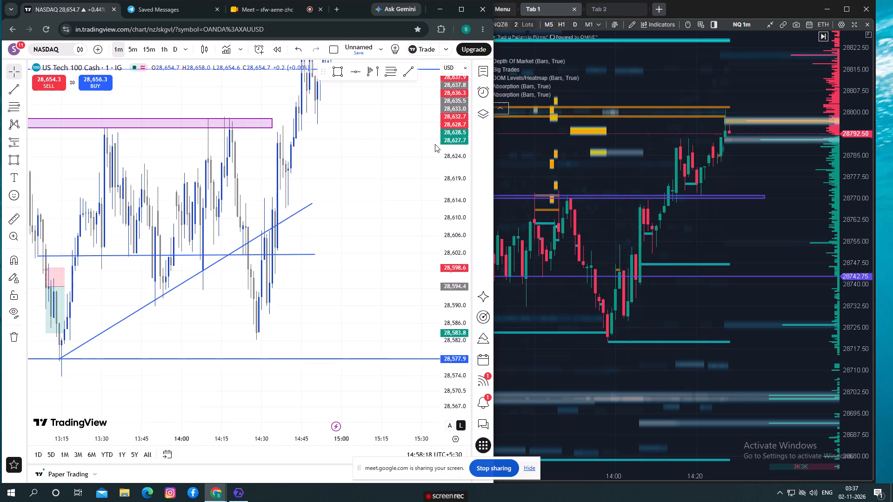
pyautogui.moveTo(273, 122); pyautogui.dragTo(396, 134)
pyautogui.click(349, 208)
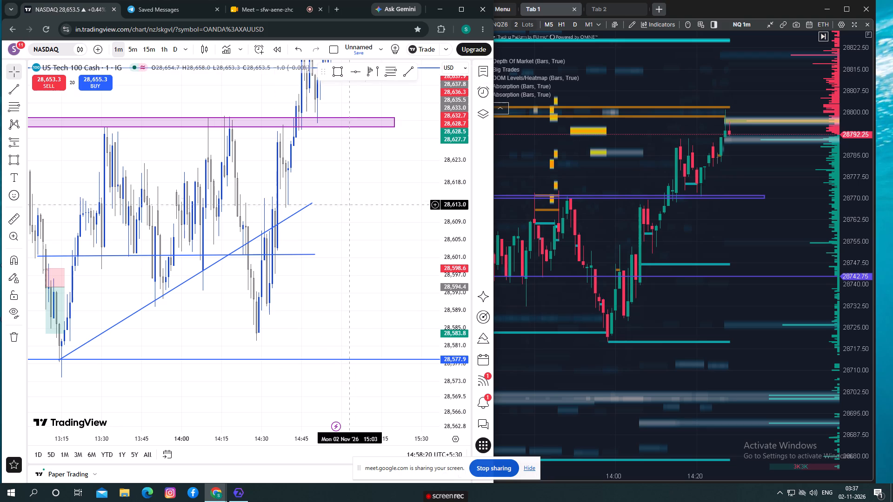
pyautogui.moveTo(440, 139); pyautogui.dragTo(433, 290)
pyautogui.scroll(-1, 393, 267)
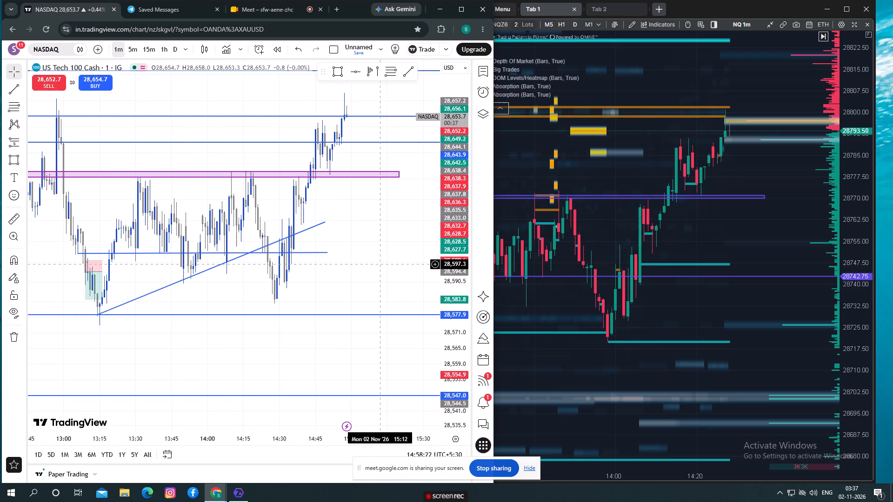
pyautogui.moveTo(456, 186); pyautogui.dragTo(448, 236)
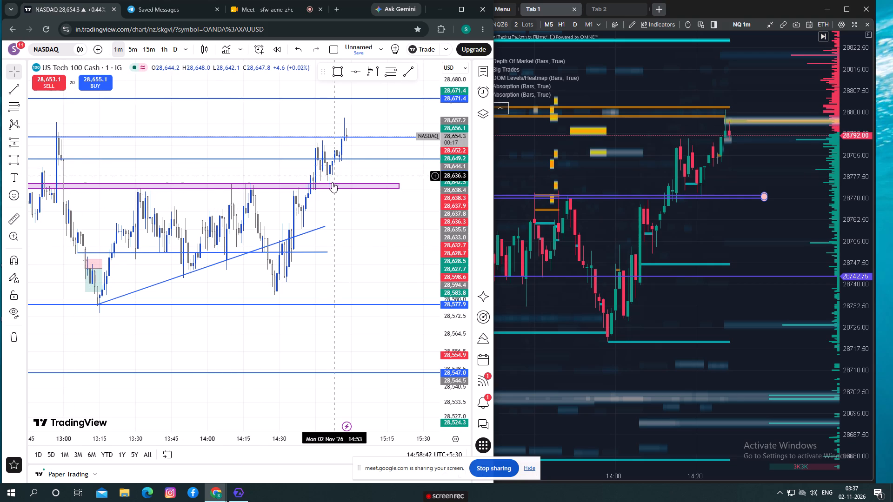
pyautogui.moveTo(442, 193); pyautogui.dragTo(442, 195)
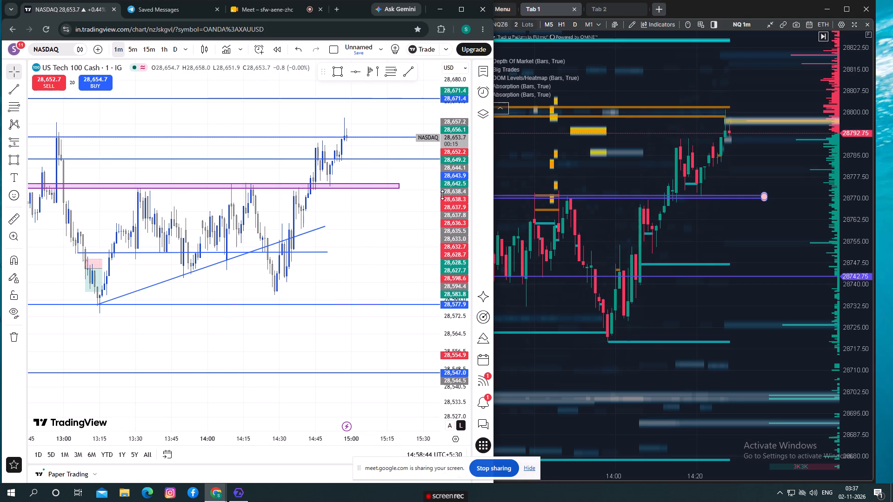
pyautogui.moveTo(442, 195); pyautogui.dragTo(443, 218)
pyautogui.scroll(-2, 364, 242)
pyautogui.moveTo(462, 195); pyautogui.dragTo(435, 286)
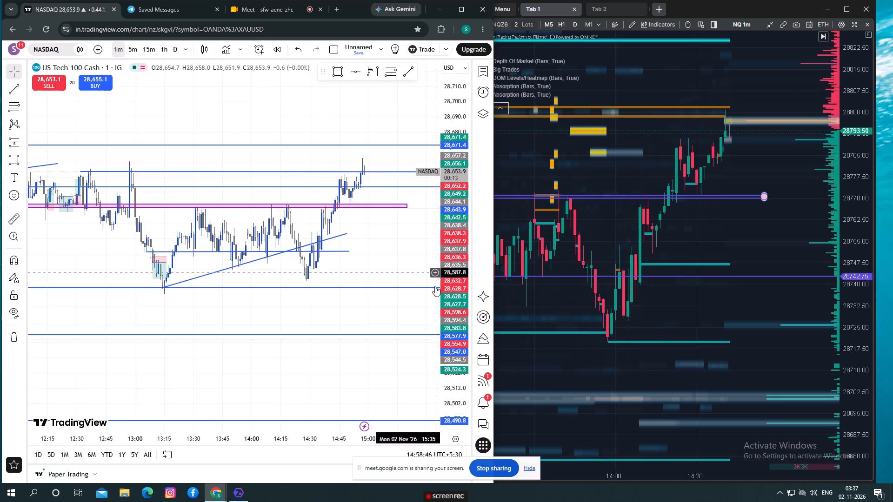
pyautogui.moveTo(435, 286); pyautogui.dragTo(435, 288)
pyautogui.scroll(2, 366, 279)
pyautogui.moveTo(354, 260); pyautogui.dragTo(389, 267)
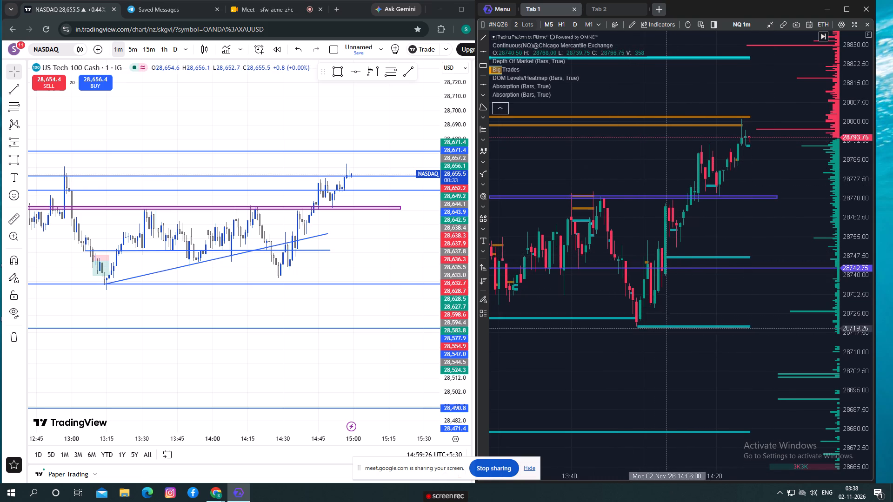
pyautogui.moveTo(657, 416); pyautogui.dragTo(656, 246)
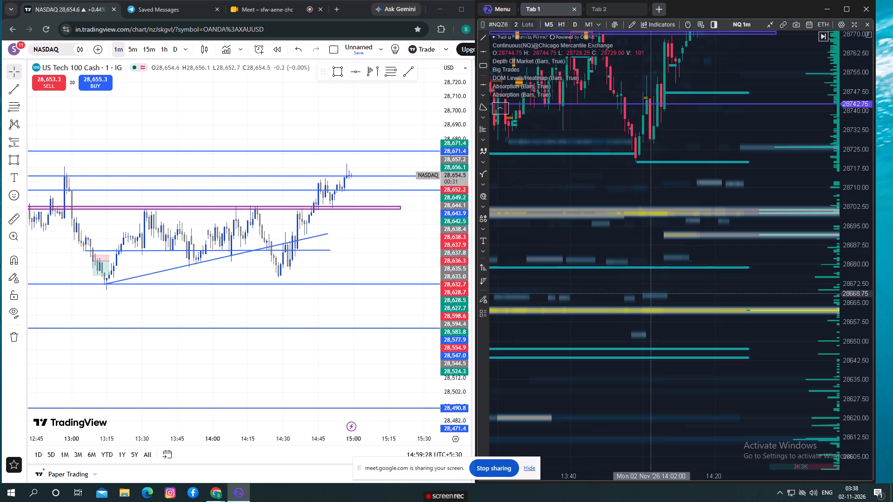
pyautogui.moveTo(667, 141); pyautogui.dragTo(707, 211)
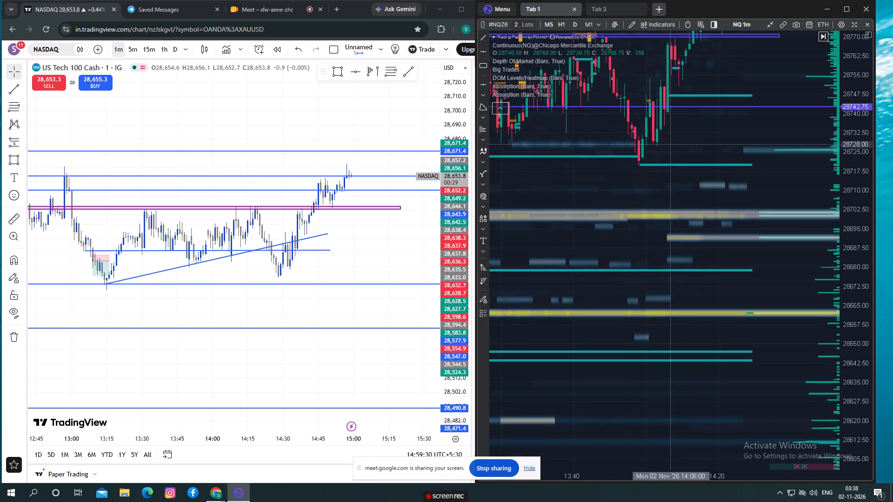
pyautogui.moveTo(707, 211); pyautogui.dragTo(800, 262)
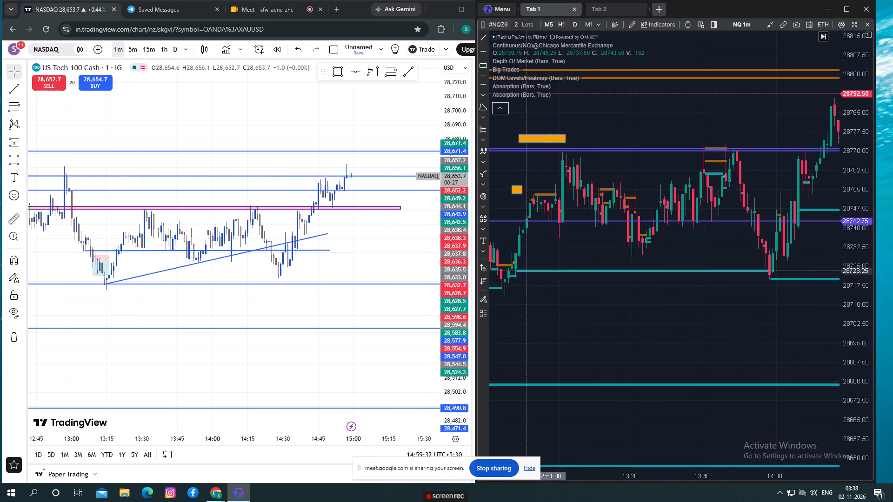
pyautogui.moveTo(735, 281); pyautogui.dragTo(649, 268)
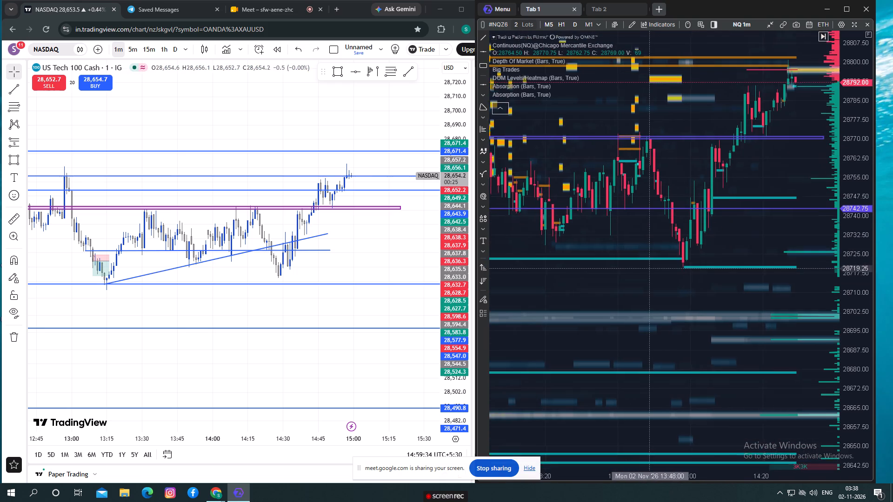
pyautogui.moveTo(649, 268); pyautogui.dragTo(629, 264)
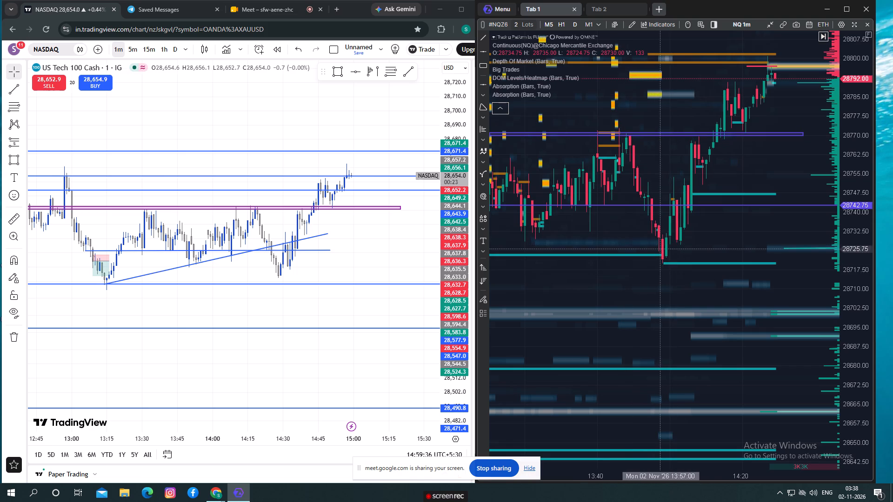
pyautogui.moveTo(694, 243); pyautogui.dragTo(681, 274)
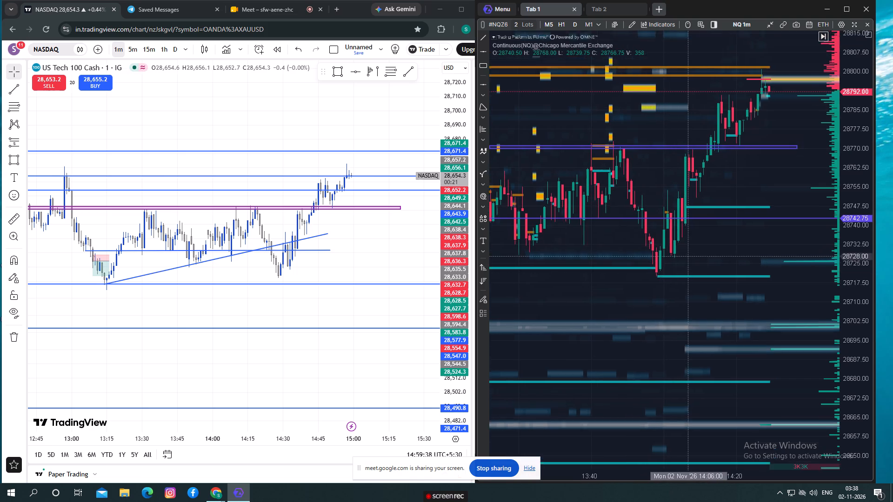
pyautogui.moveTo(681, 274); pyautogui.dragTo(641, 315)
pyautogui.click(678, 310)
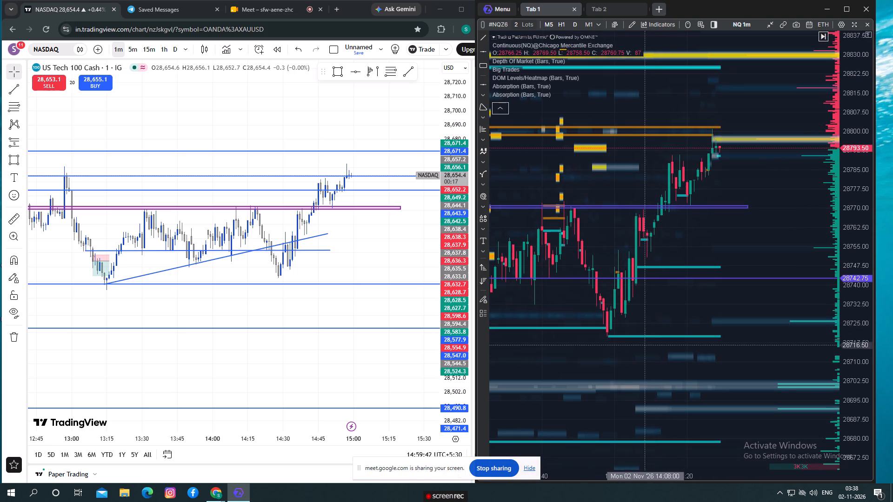
pyautogui.moveTo(624, 329); pyautogui.dragTo(687, 322)
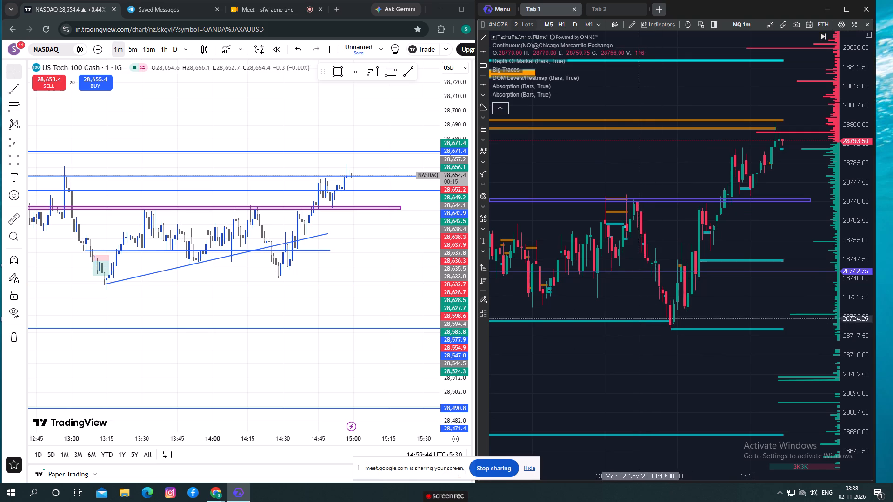
pyautogui.moveTo(628, 326); pyautogui.dragTo(677, 324)
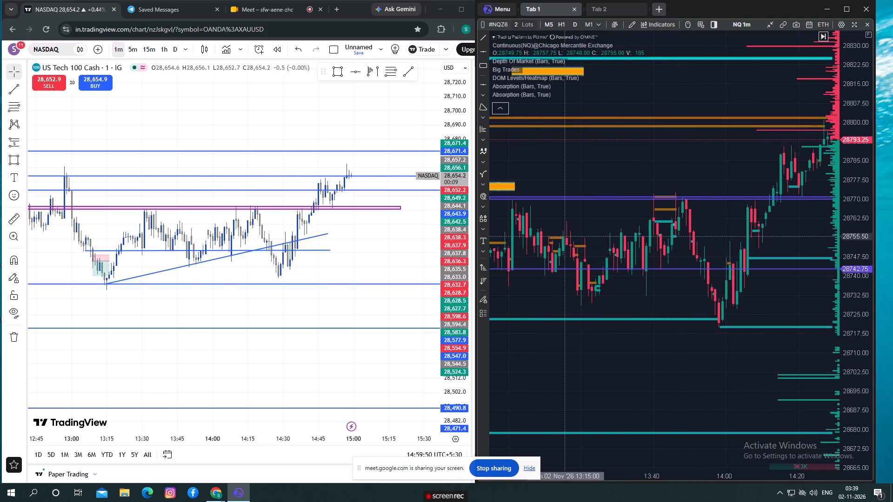
pyautogui.moveTo(667, 311); pyautogui.dragTo(547, 290)
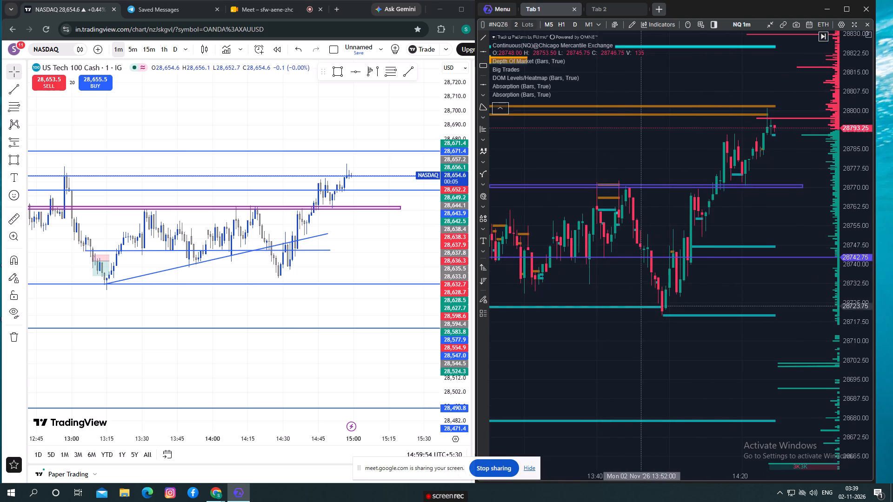
pyautogui.moveTo(626, 392); pyautogui.dragTo(581, 401)
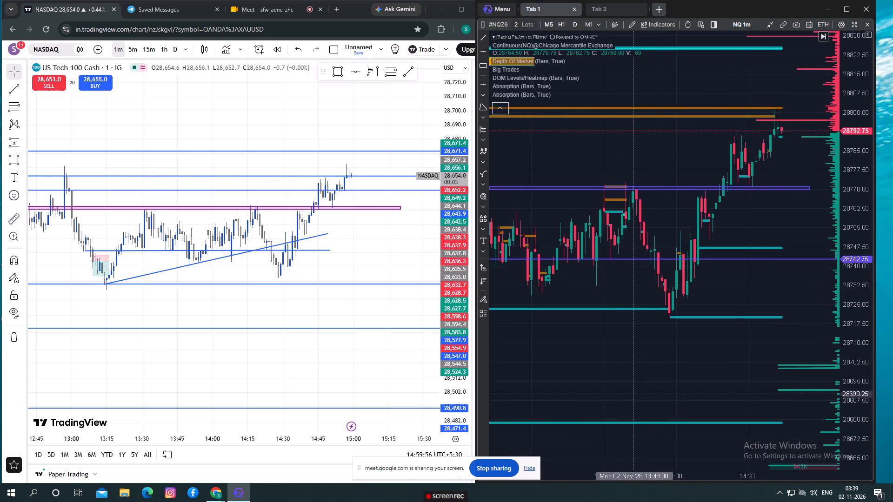
pyautogui.moveTo(581, 401); pyautogui.dragTo(594, 426)
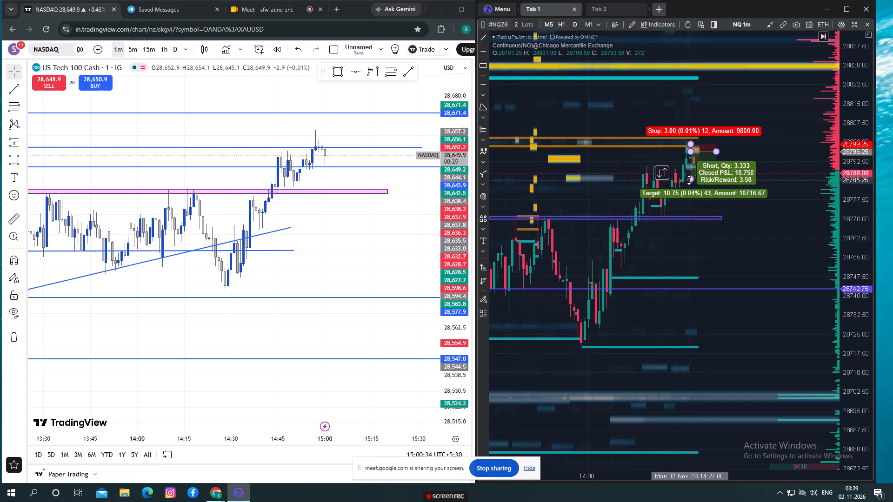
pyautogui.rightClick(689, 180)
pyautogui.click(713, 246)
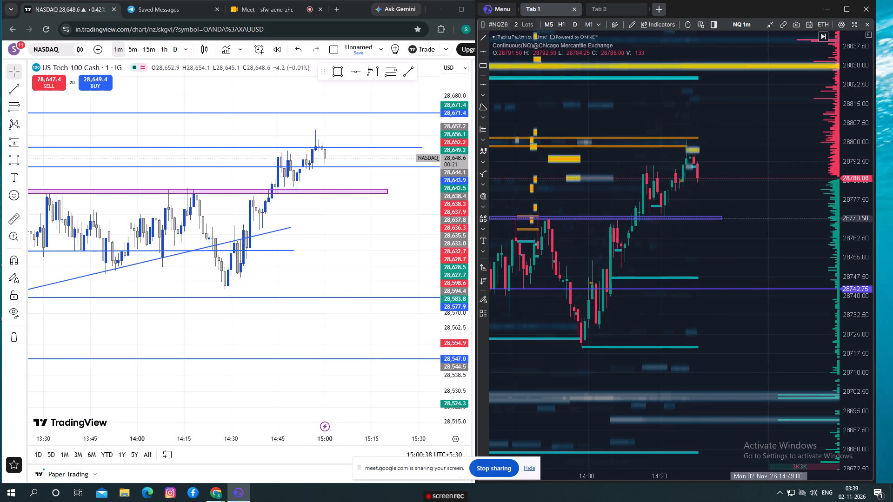
# Switch to TradingView and examine NASDAQ price action from about 12:30 to the latest candles against the levels, trend line and magenta zone.
pyautogui.moveTo(366, 245); pyautogui.dragTo(407, 242)
pyautogui.moveTo(453, 195); pyautogui.dragTo(456, 221)
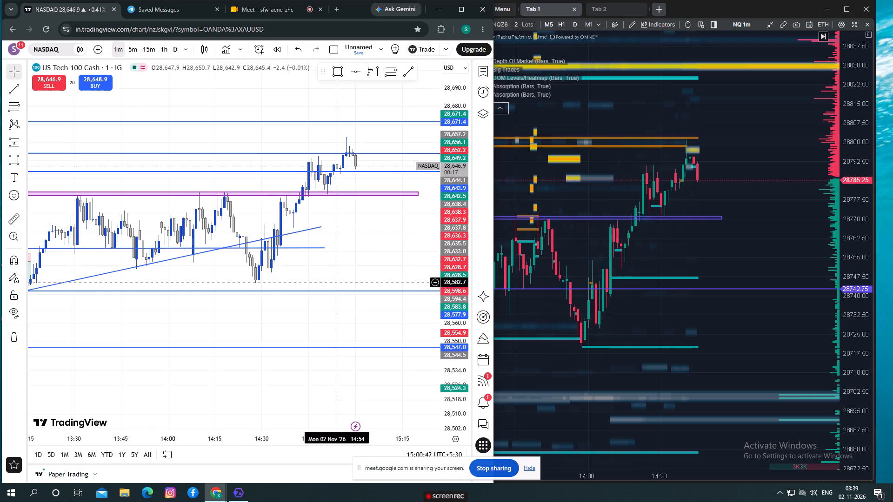
pyautogui.scroll(-1, 335, 297)
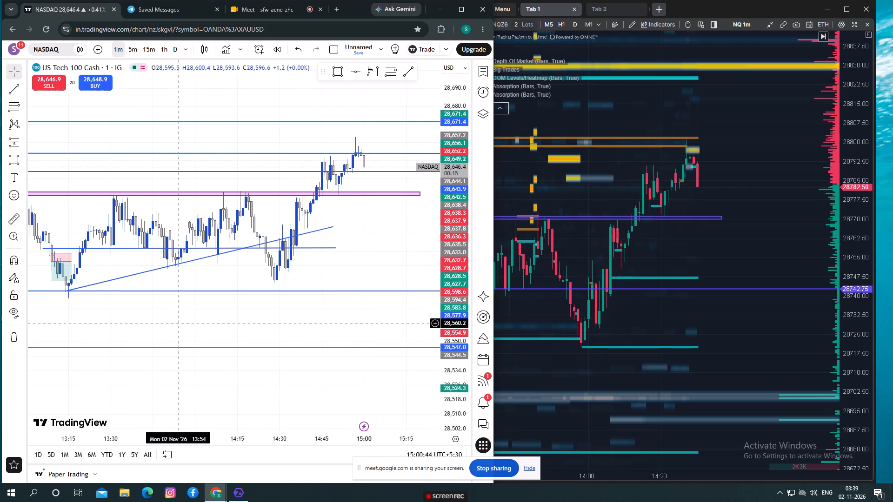
pyautogui.moveTo(173, 322); pyautogui.dragTo(286, 389)
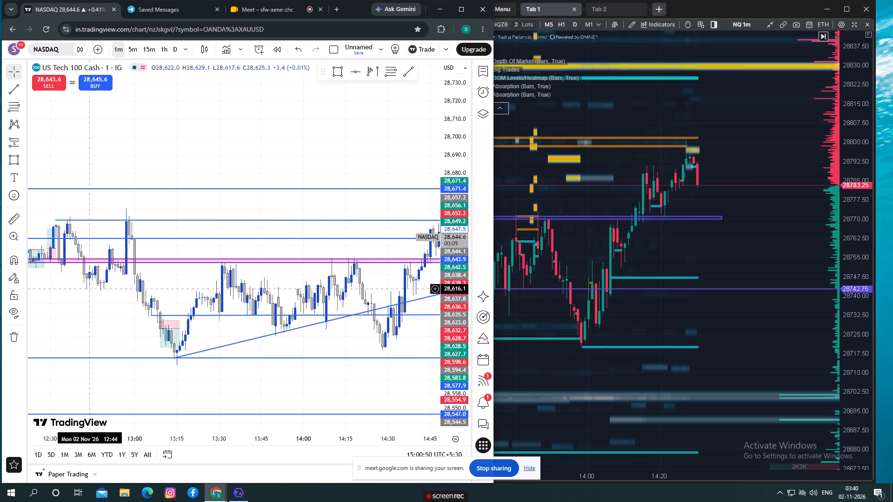
pyautogui.moveTo(216, 251); pyautogui.dragTo(173, 235)
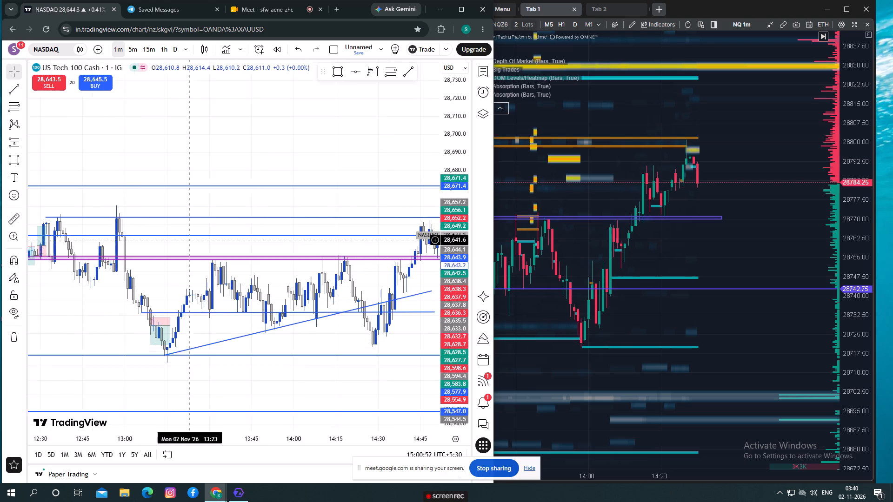
pyautogui.moveTo(173, 235); pyautogui.dragTo(50, 229)
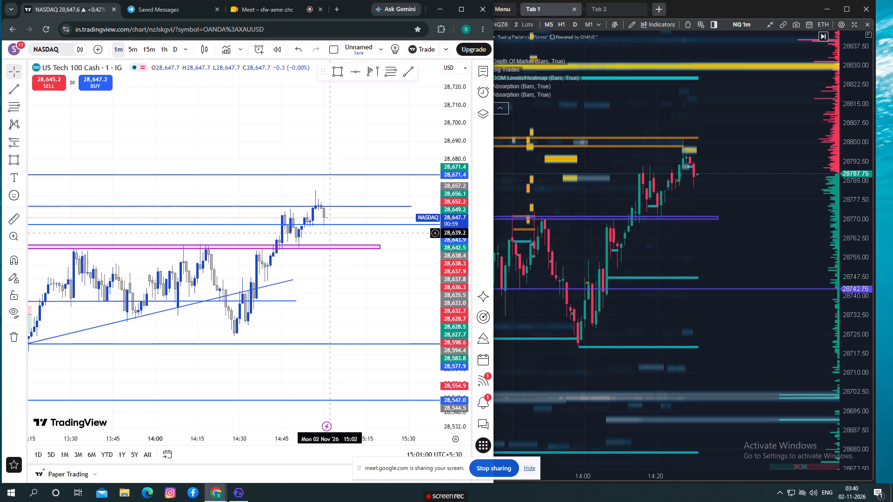
pyautogui.click(345, 290)
# In ATAS, make the Big Trades indicator visible on the NQ chart and reapply its settings.
pyautogui.click(598, 184)
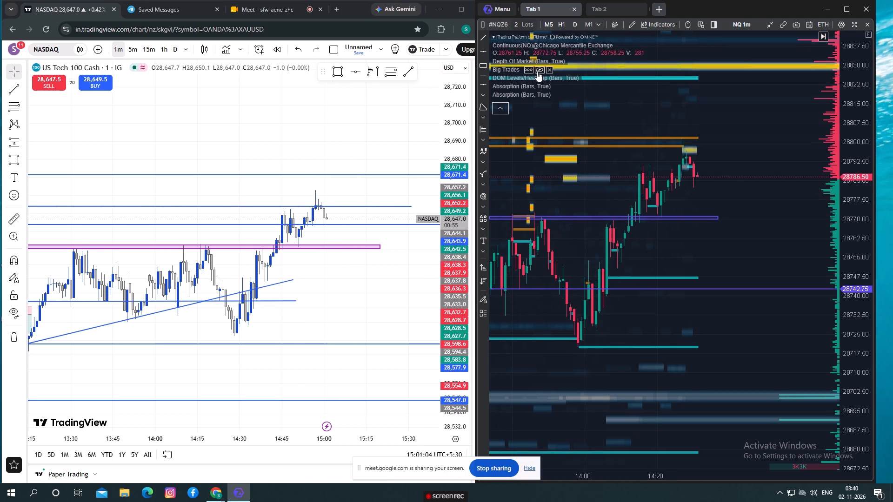
pyautogui.click(537, 72)
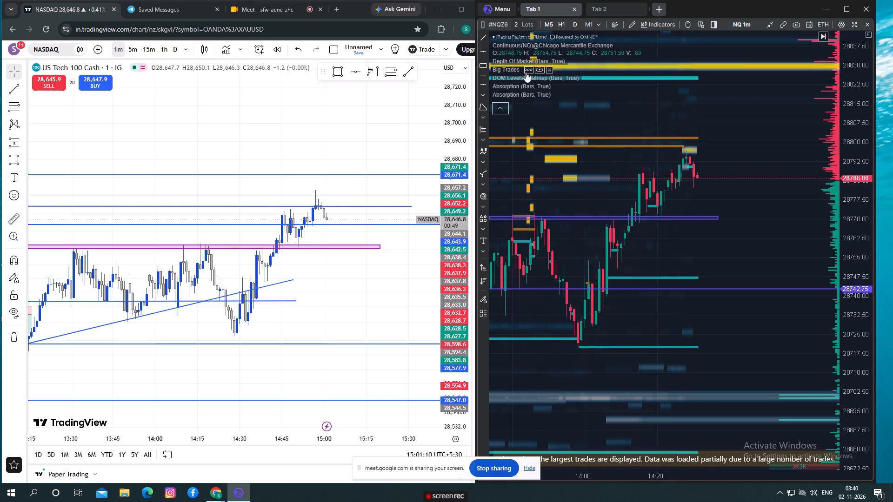
pyautogui.click(527, 71)
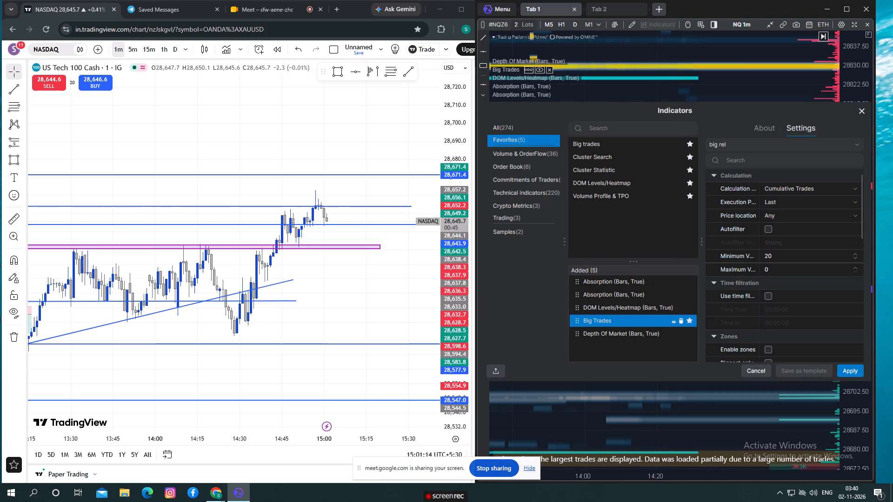
pyautogui.click(851, 371)
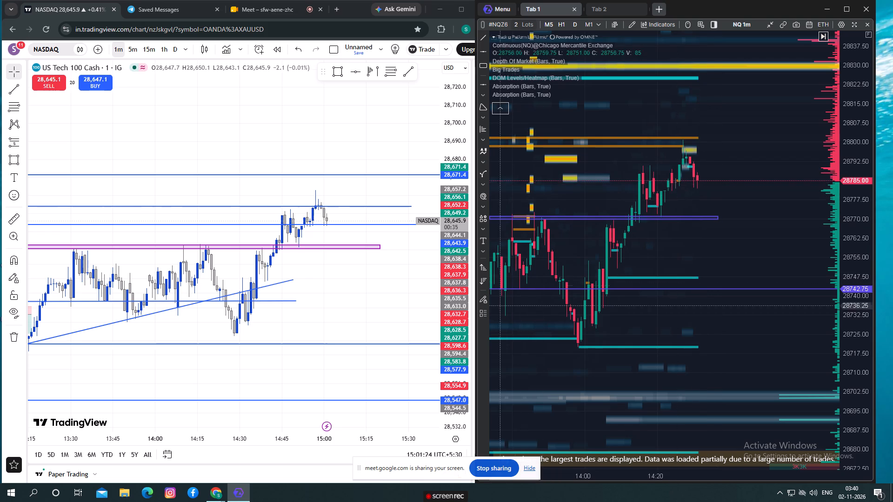
# Measure the latest NQ pullback from about 28,795 down to about 28,782, and clear the measurement.
pyautogui.click(484, 204)
pyautogui.click(509, 215)
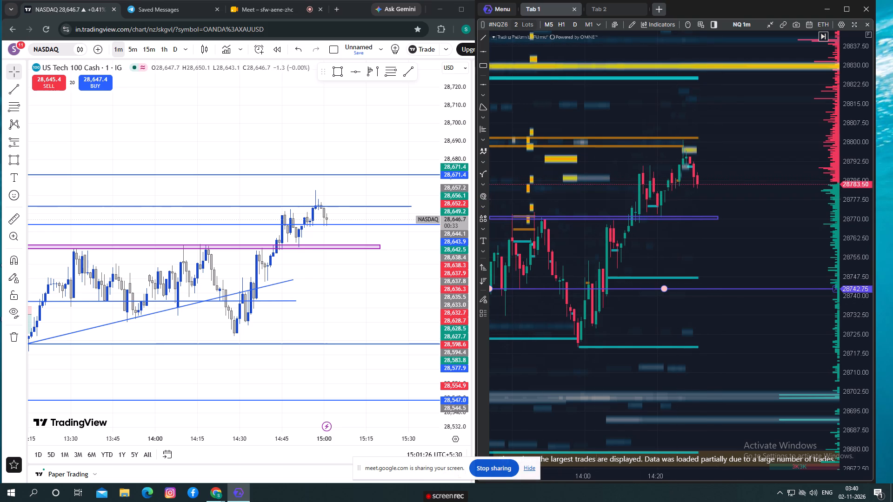
pyautogui.click(692, 156)
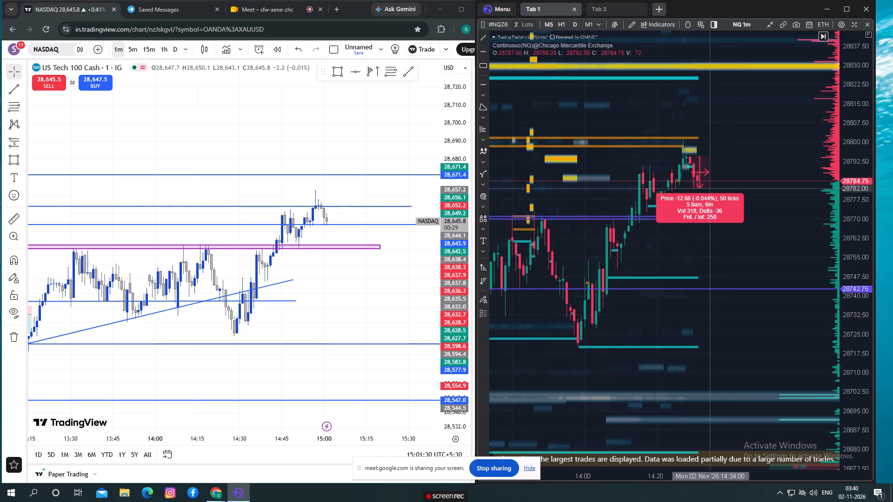
pyautogui.click(714, 189)
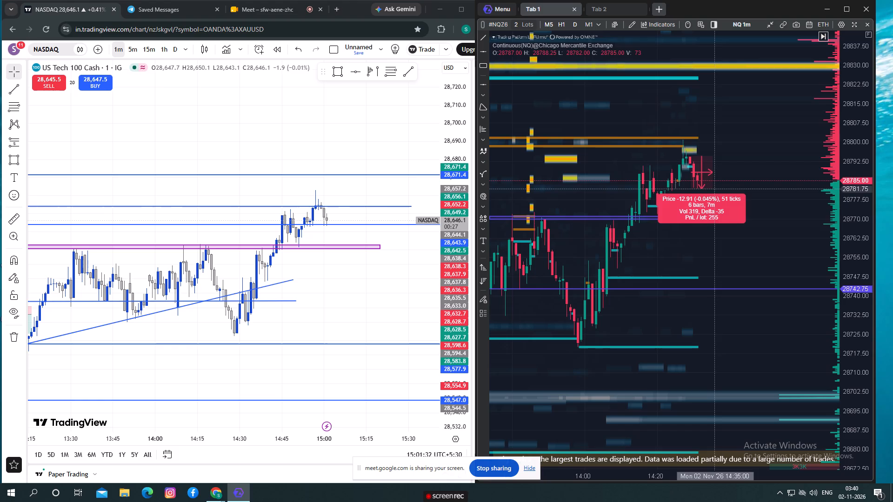
pyautogui.click(726, 157)
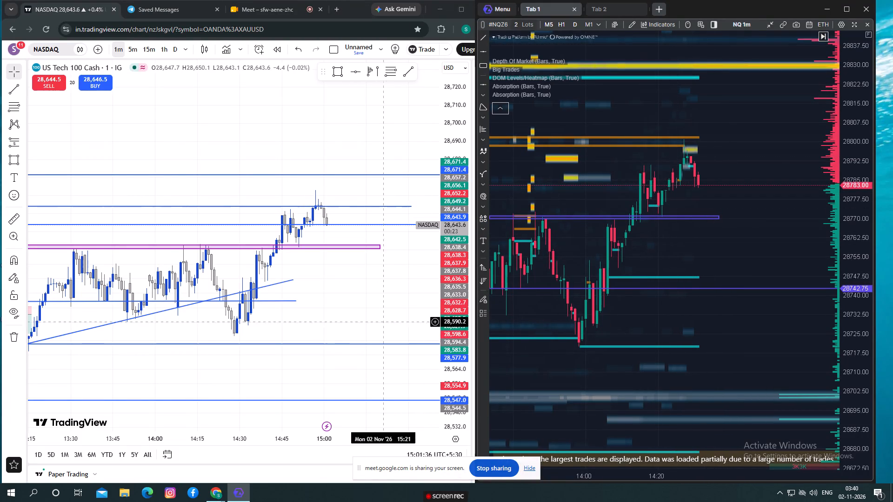
# Switch to TradingView and delete the horizontal line at 28,643.9 from the NASDAQ chart.
pyautogui.scroll(-2, 388, 307)
pyautogui.moveTo(371, 314); pyautogui.dragTo(408, 311)
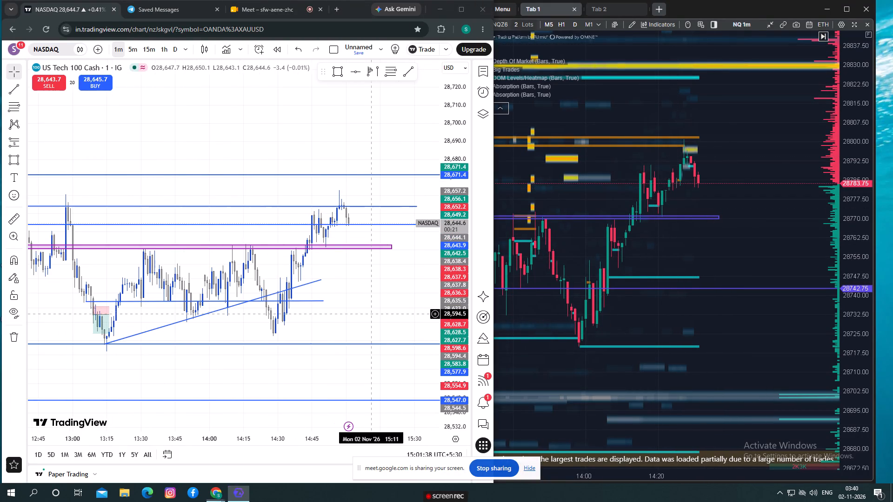
pyautogui.moveTo(408, 311); pyautogui.dragTo(427, 310)
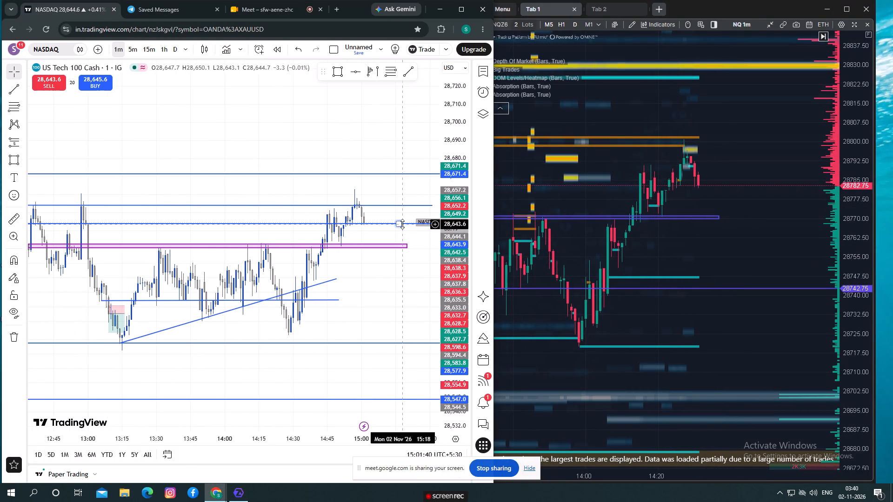
pyautogui.click(402, 224)
pyautogui.rightClick(404, 222)
pyautogui.click(464, 70)
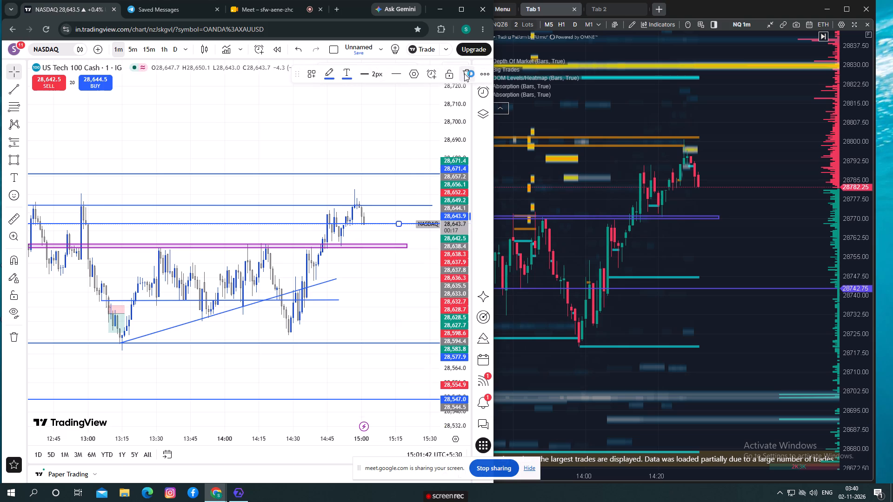
pyautogui.moveTo(370, 292); pyautogui.dragTo(417, 289)
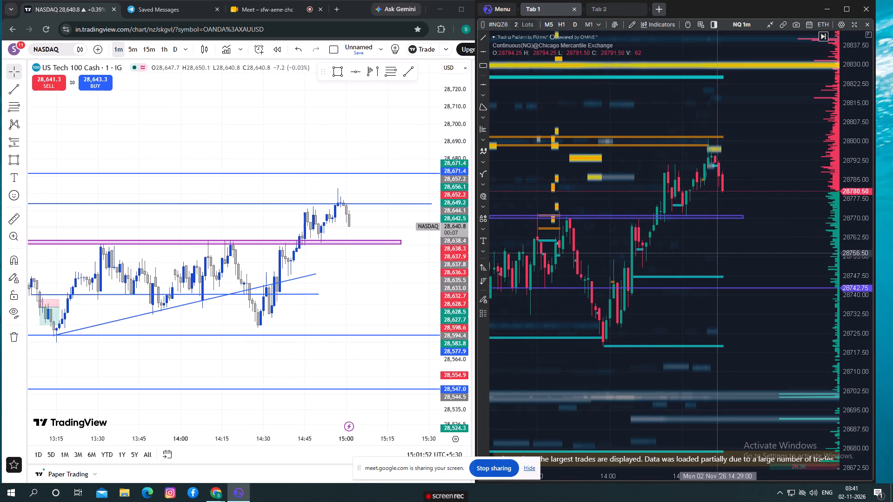
pyautogui.moveTo(717, 253); pyautogui.dragTo(729, 255)
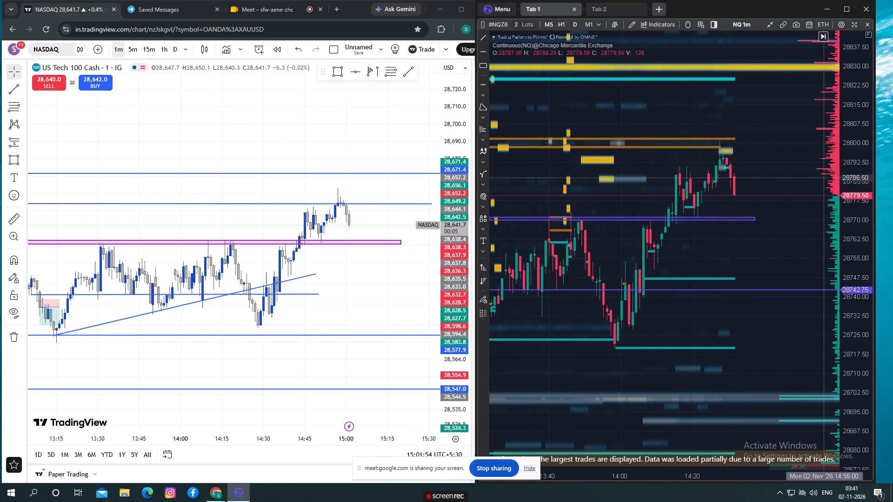
# In ATAS, extend the purple zone near 28,770 on the NQ chart further past the latest candle.
pyautogui.moveTo(847, 185); pyautogui.dragTo(851, 202)
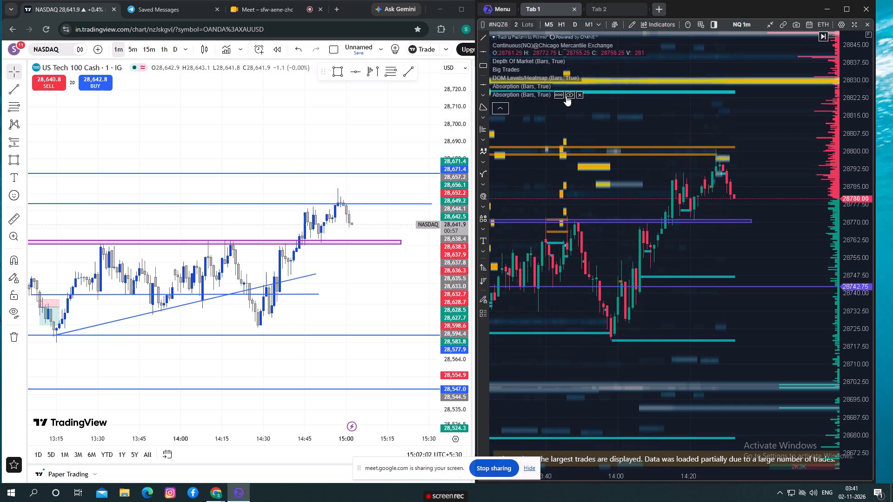
pyautogui.moveTo(705, 248); pyautogui.dragTo(683, 245)
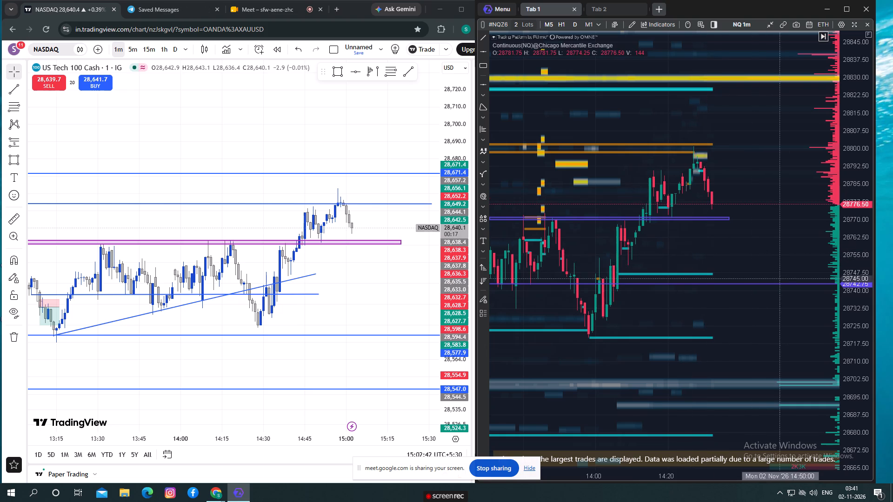
pyautogui.moveTo(854, 288); pyautogui.dragTo(850, 199)
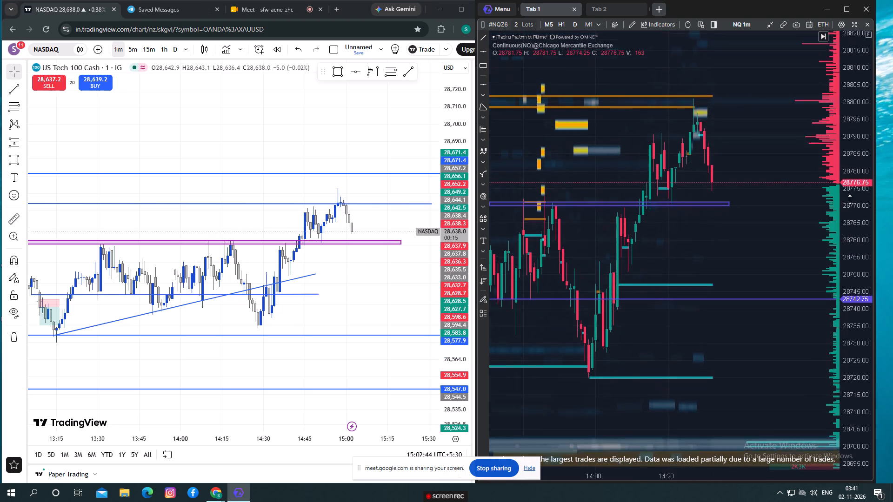
pyautogui.moveTo(850, 199); pyautogui.dragTo(834, 106)
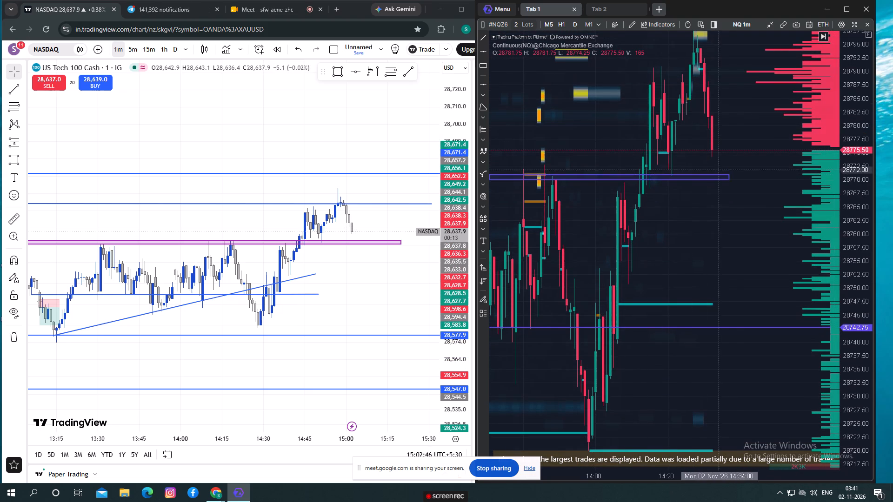
pyautogui.moveTo(730, 172); pyautogui.dragTo(733, 172)
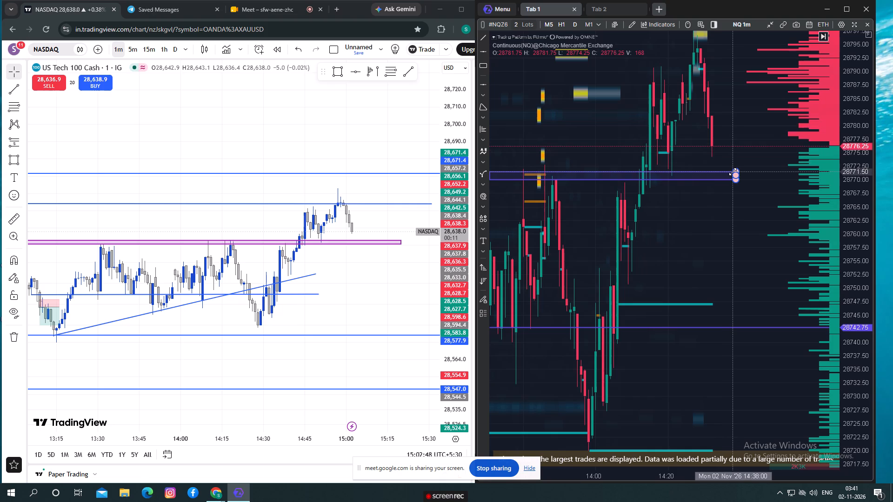
pyautogui.moveTo(733, 172); pyautogui.dragTo(744, 172)
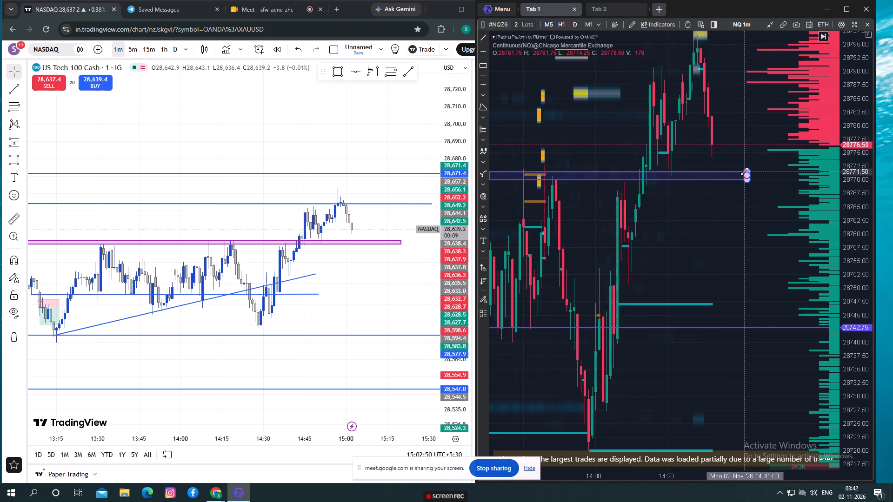
pyautogui.moveTo(744, 172); pyautogui.dragTo(768, 172)
pyautogui.click(747, 204)
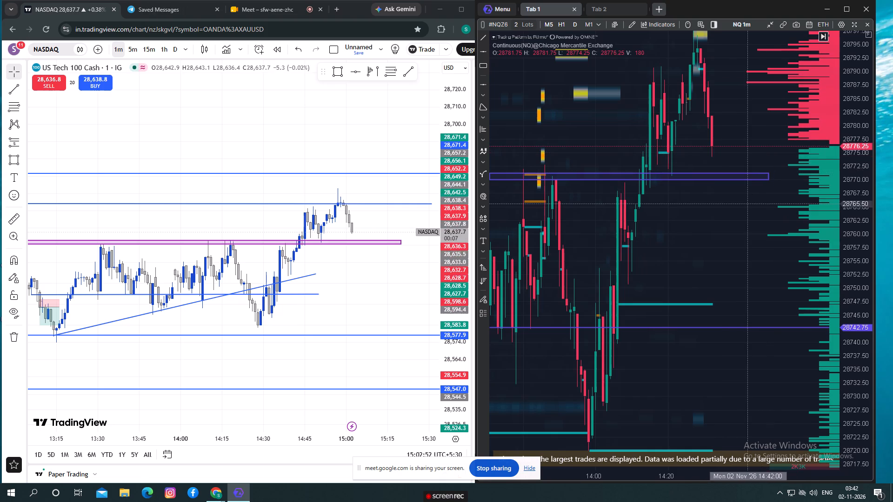
# Examine the wider NQ range, comparing the earlier swings with the horizontal liquidity levels above and below price.
pyautogui.moveTo(867, 185); pyautogui.dragTo(858, 290)
pyautogui.moveTo(850, 226); pyautogui.dragTo(849, 270)
pyautogui.scroll(-1, 762, 250)
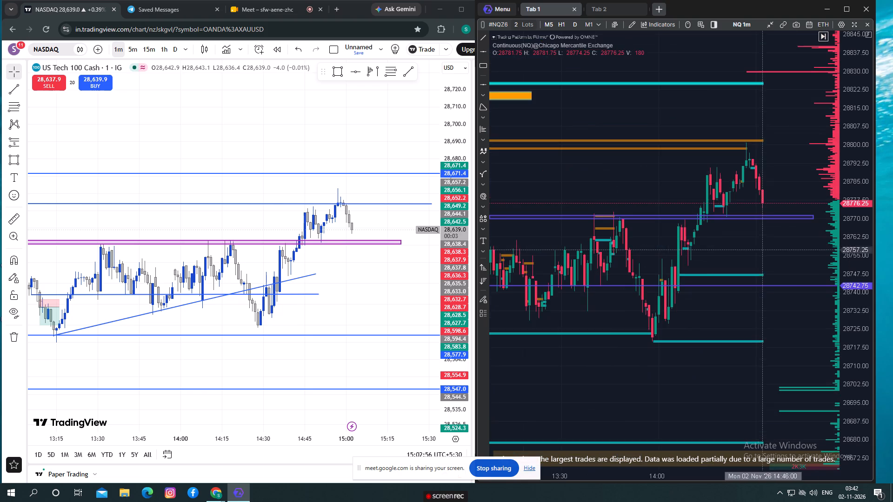
pyautogui.moveTo(772, 318); pyautogui.dragTo(784, 311)
pyautogui.moveTo(856, 194); pyautogui.dragTo(849, 280)
pyautogui.scroll(-5, 685, 312)
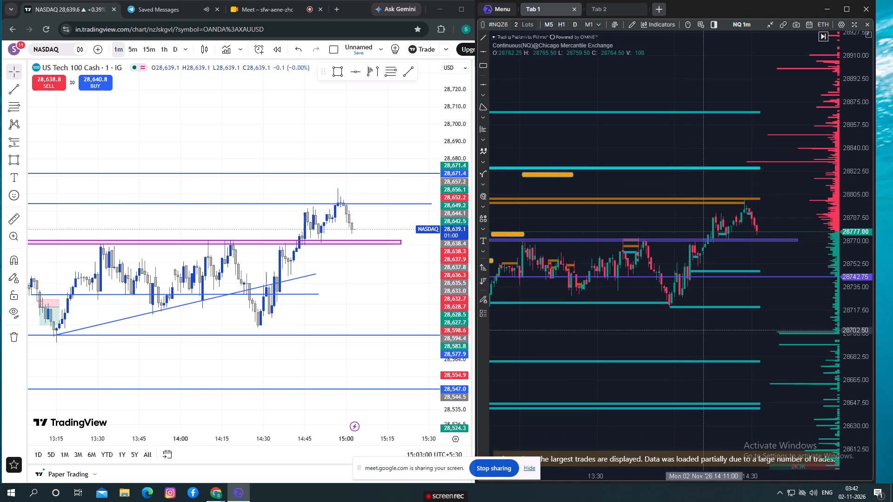
pyautogui.scroll(-2, 687, 343)
pyautogui.moveTo(859, 377); pyautogui.dragTo(855, 349)
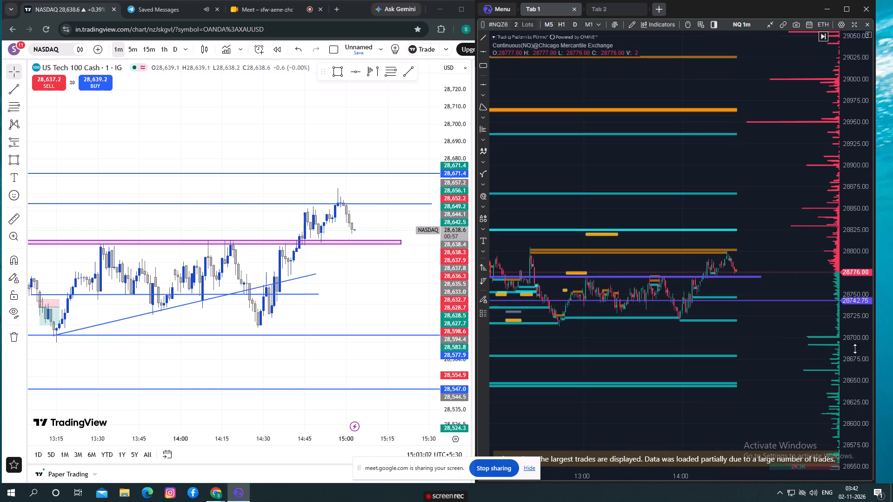
pyautogui.moveTo(855, 349); pyautogui.dragTo(851, 339)
pyautogui.moveTo(673, 358); pyautogui.dragTo(778, 357)
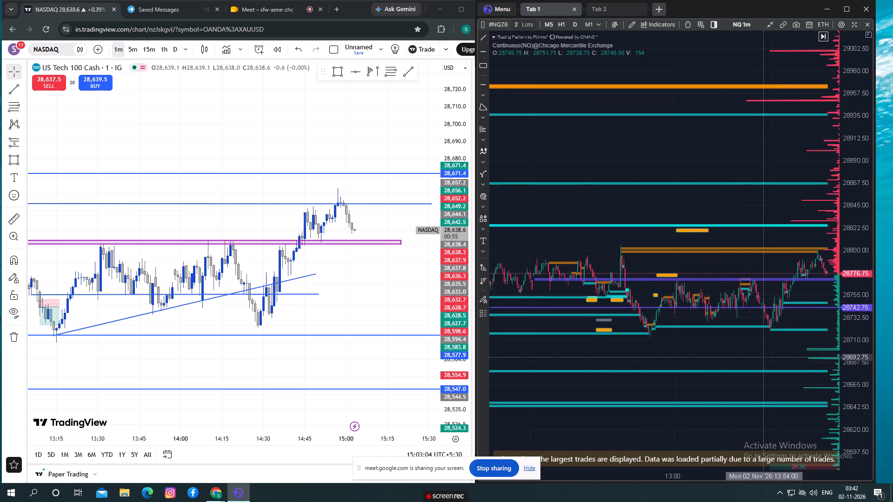
pyautogui.moveTo(778, 357); pyautogui.dragTo(654, 344)
# Draw a Volume Profile over the NQ up-move from the low near 28,720 to about 28,800 at 14:35.
pyautogui.scroll(3, 654, 344)
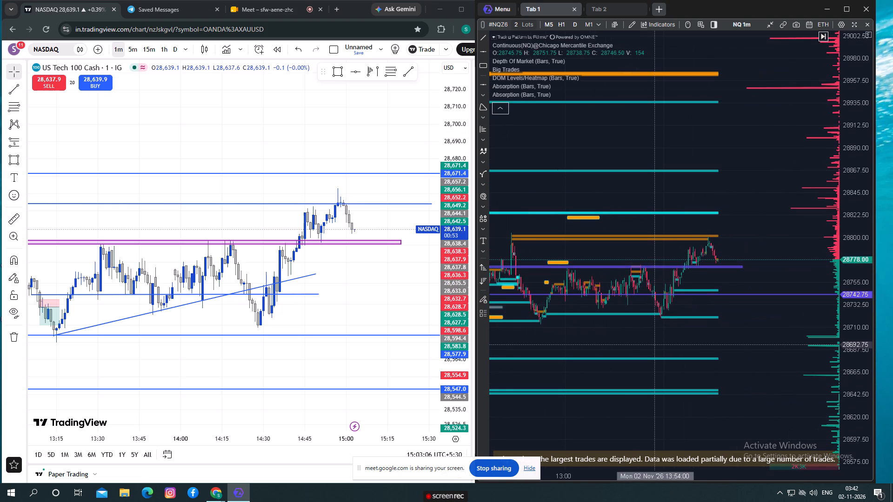
pyautogui.scroll(1, 654, 344)
pyautogui.scroll(2, 720, 338)
pyautogui.moveTo(718, 338); pyautogui.dragTo(693, 334)
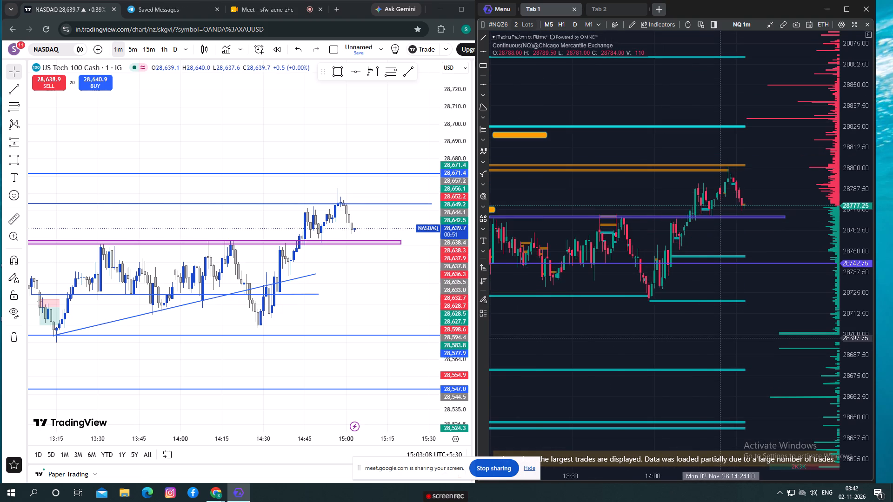
pyautogui.moveTo(693, 334); pyautogui.dragTo(669, 332)
pyautogui.click(480, 128)
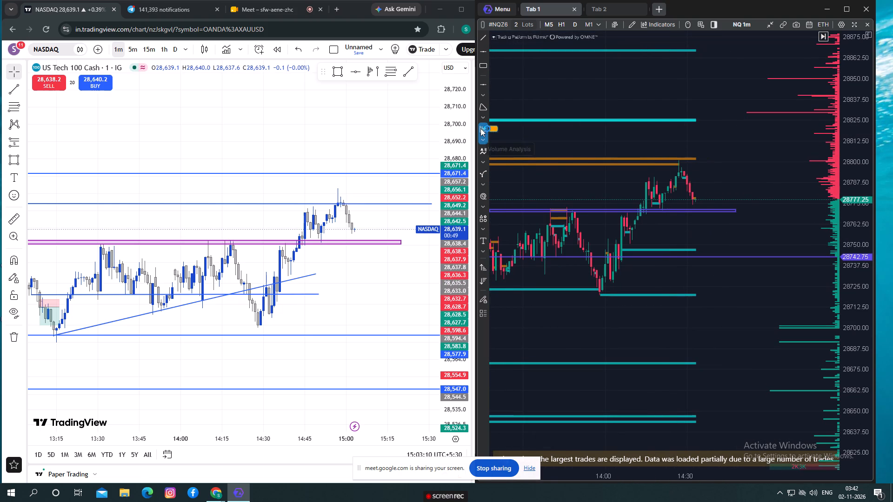
pyautogui.click(539, 131)
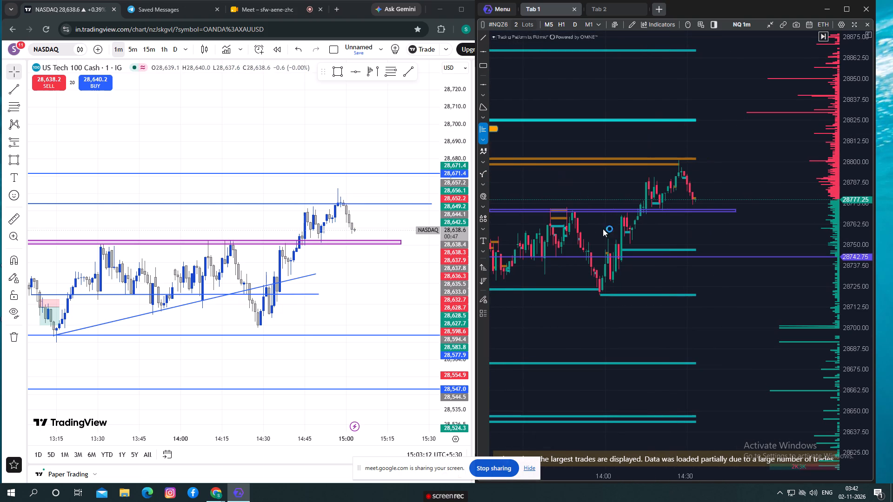
pyautogui.click(597, 298)
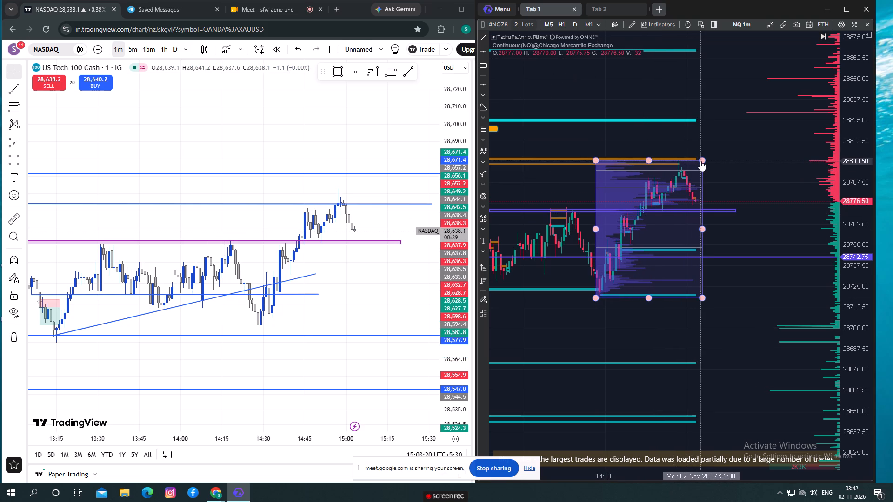
pyautogui.click(700, 161)
# In the new volume profile's settings, set the highlight color to black and the area color to translucent black (#19000000).
pyautogui.rightClick(702, 227)
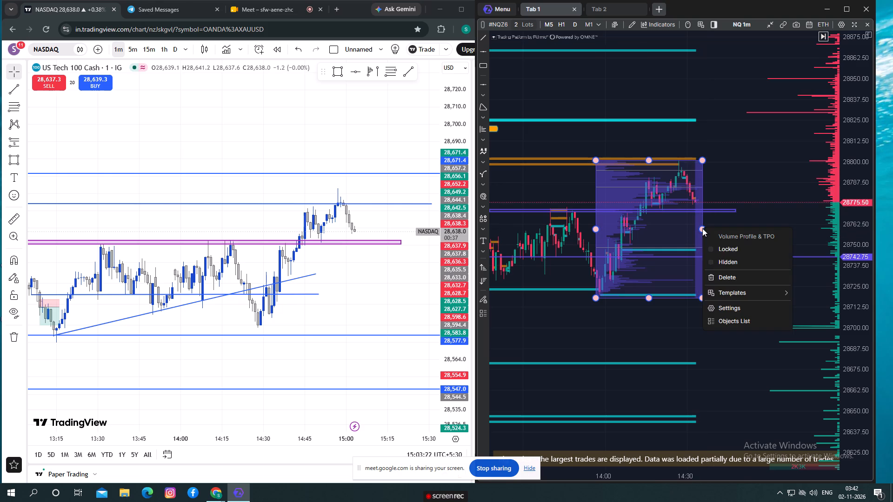
pyautogui.click(730, 303)
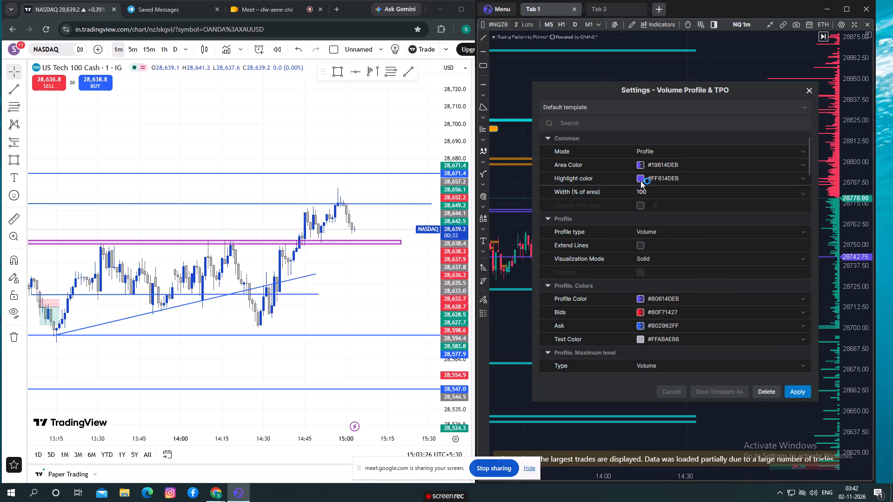
pyautogui.click(640, 177)
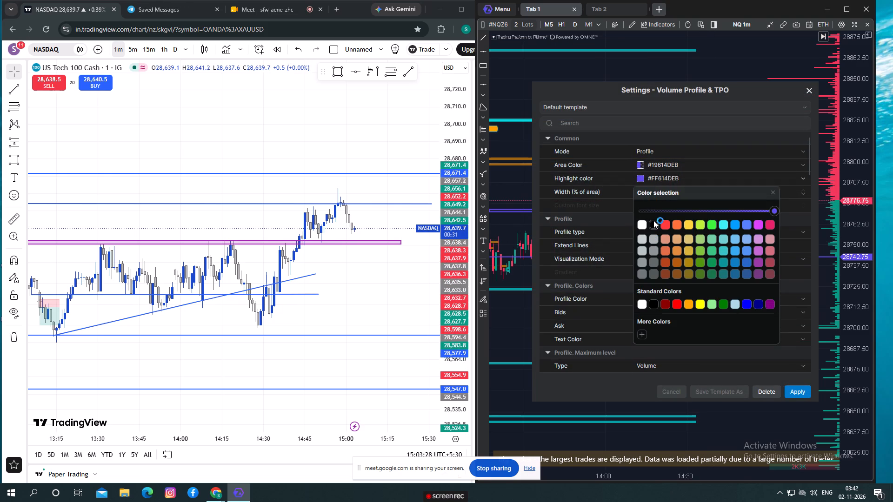
pyautogui.click(653, 220)
pyautogui.click(640, 167)
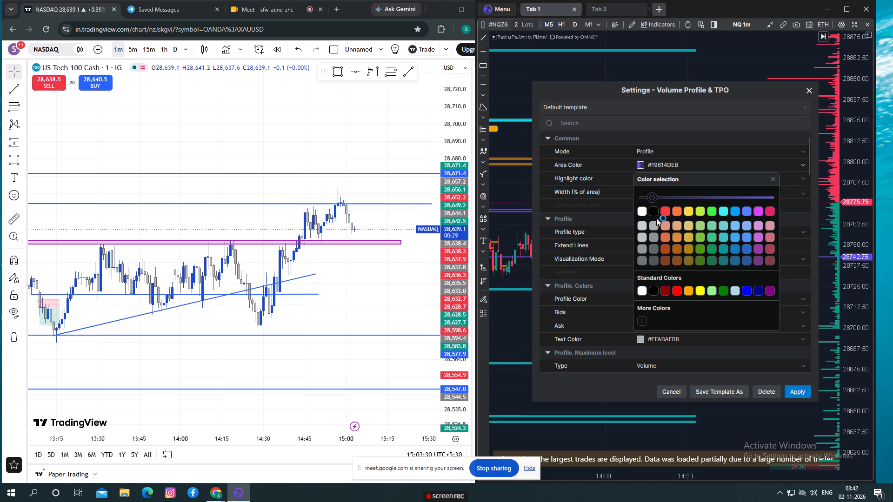
pyautogui.click(653, 213)
# Set the volume profile's Profile Color, Bids and Ask colors to translucent gray (#808C9595).
pyautogui.click(642, 295)
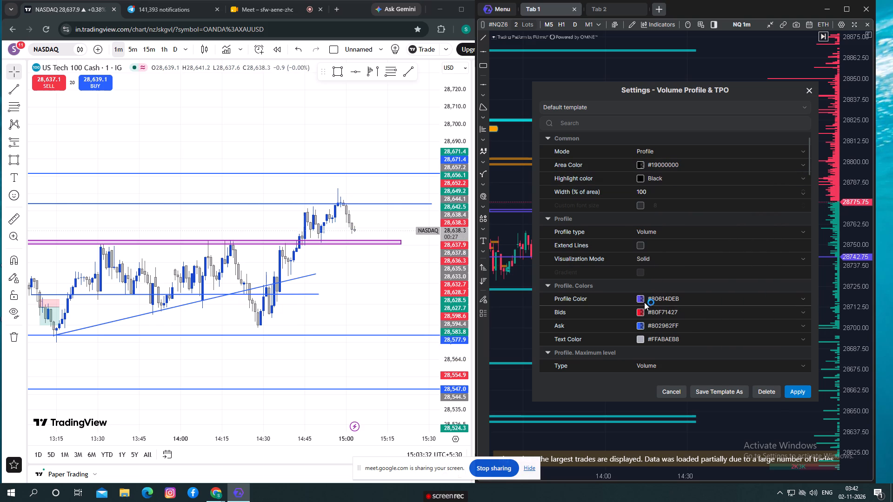
pyautogui.click(651, 372)
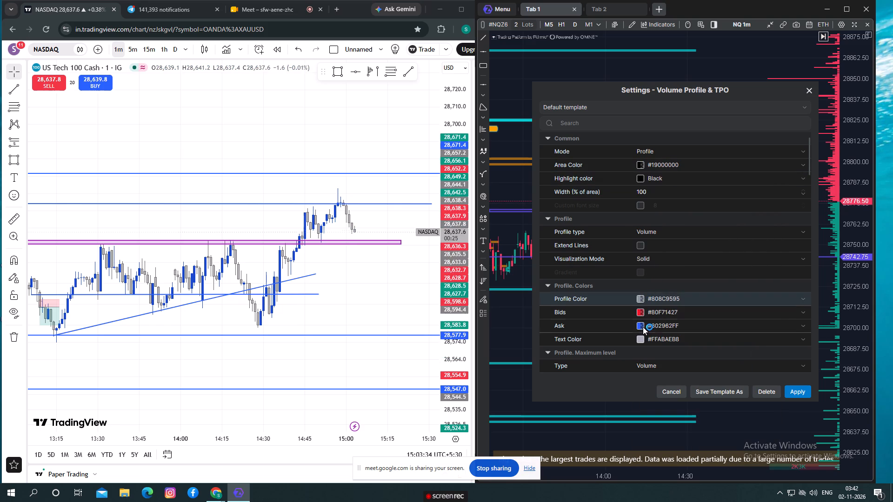
pyautogui.click(640, 313)
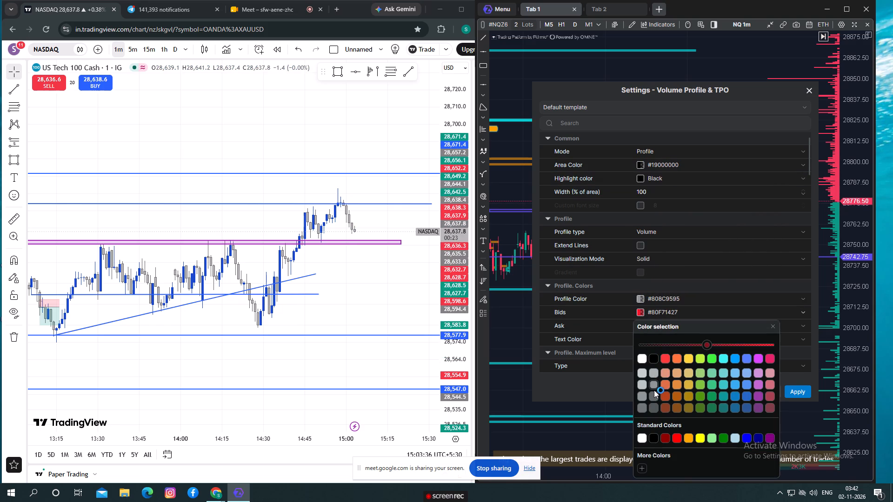
pyautogui.click(654, 386)
pyautogui.click(640, 326)
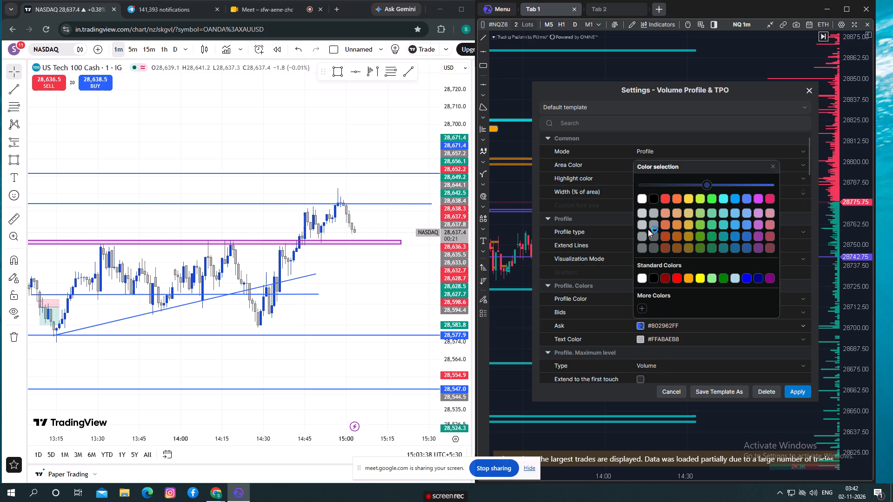
pyautogui.click(650, 225)
# Set the volume profile's maximum level line color to yellow (#FFFFD43B).
pyautogui.scroll(-7, 647, 304)
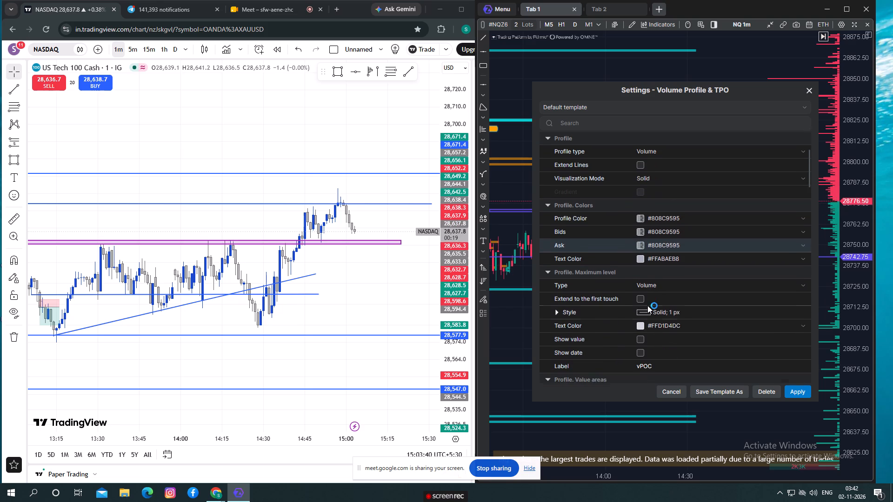
pyautogui.click(562, 298)
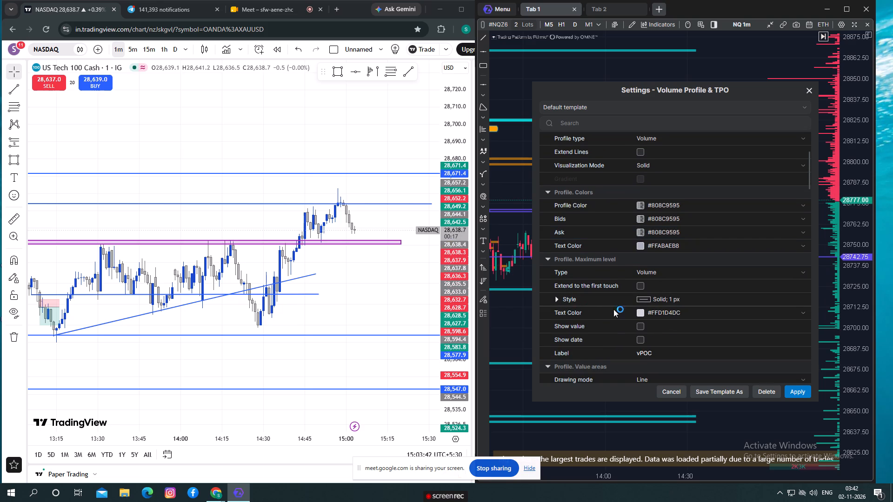
pyautogui.click(554, 298)
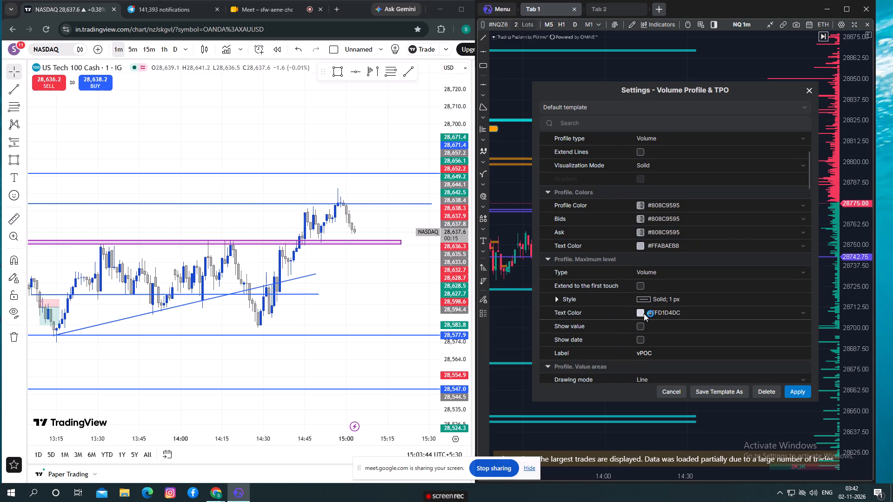
pyautogui.click(556, 299)
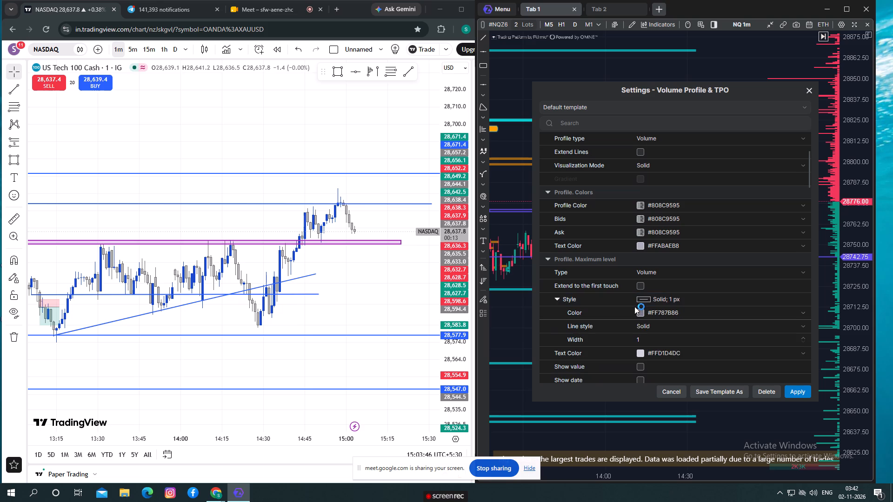
pyautogui.click(641, 315)
pyautogui.click(687, 359)
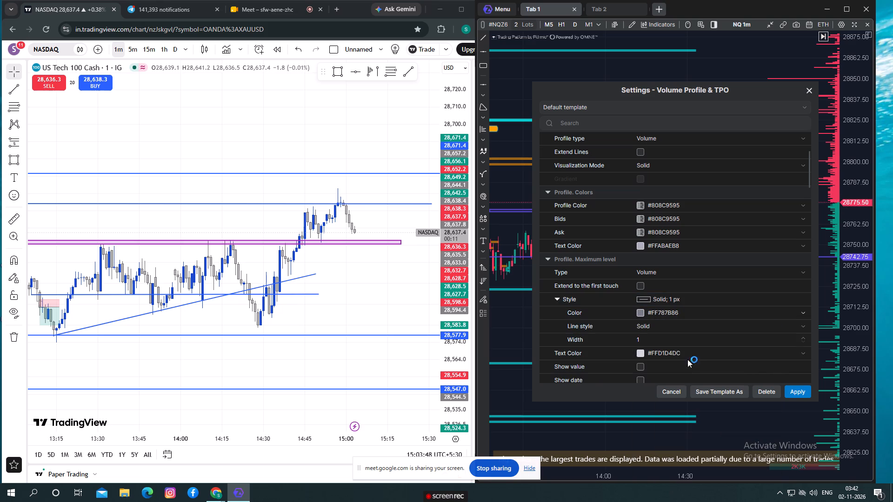
pyautogui.scroll(-2, 628, 330)
pyautogui.scroll(1, 628, 330)
pyautogui.scroll(-6, 628, 330)
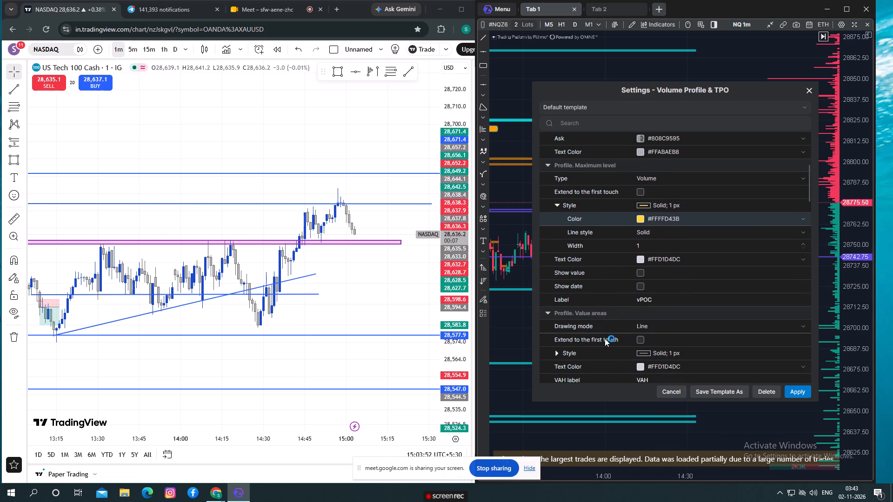
pyautogui.click(556, 351)
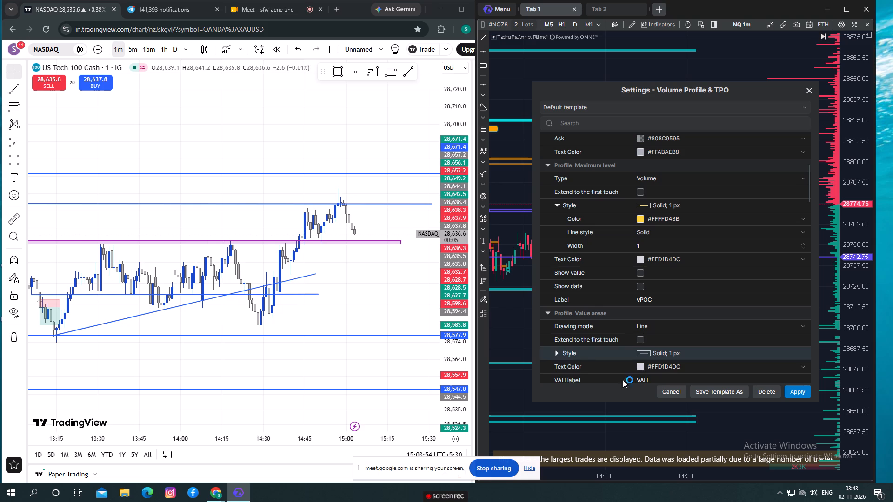
pyautogui.scroll(-1, 639, 369)
pyautogui.click(638, 352)
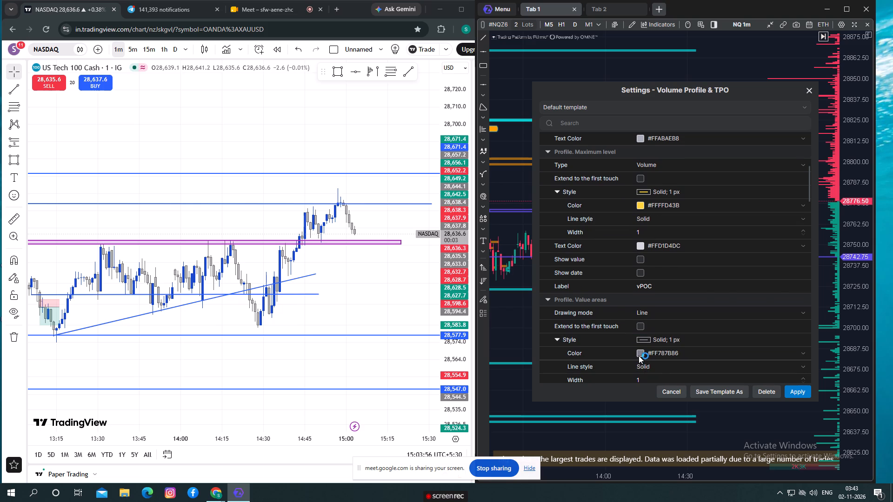
pyautogui.click(649, 253)
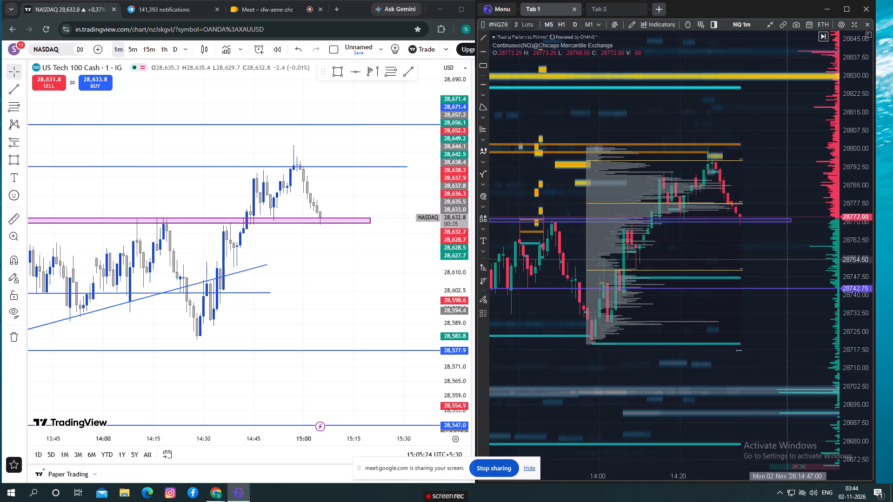
# Compare current price action at the purple zone on the ATAS order-flow chart and the TradingView NASDAQ chart.
pyautogui.moveTo(784, 253); pyautogui.dragTo(780, 253)
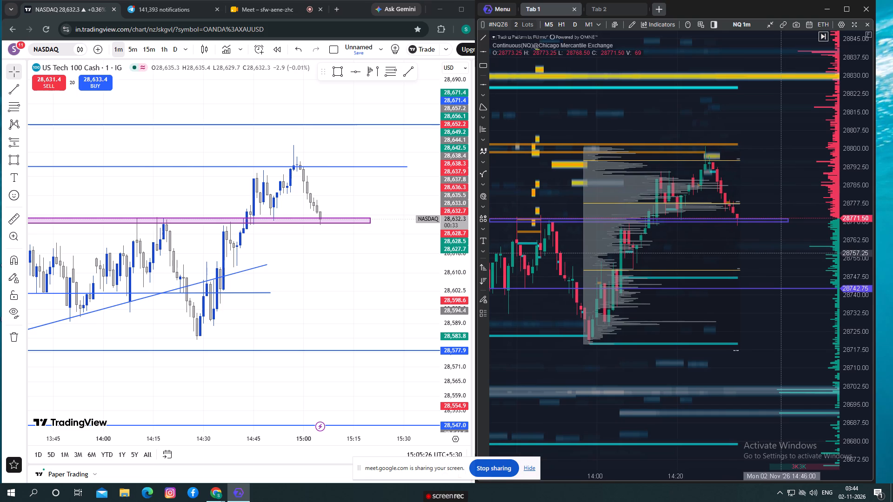
pyautogui.moveTo(780, 253); pyautogui.dragTo(776, 254)
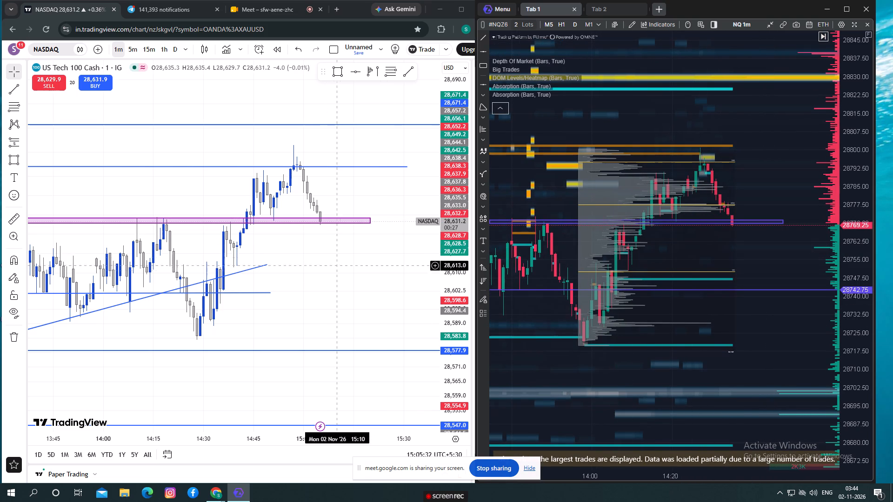
pyautogui.moveTo(340, 286); pyautogui.dragTo(363, 290)
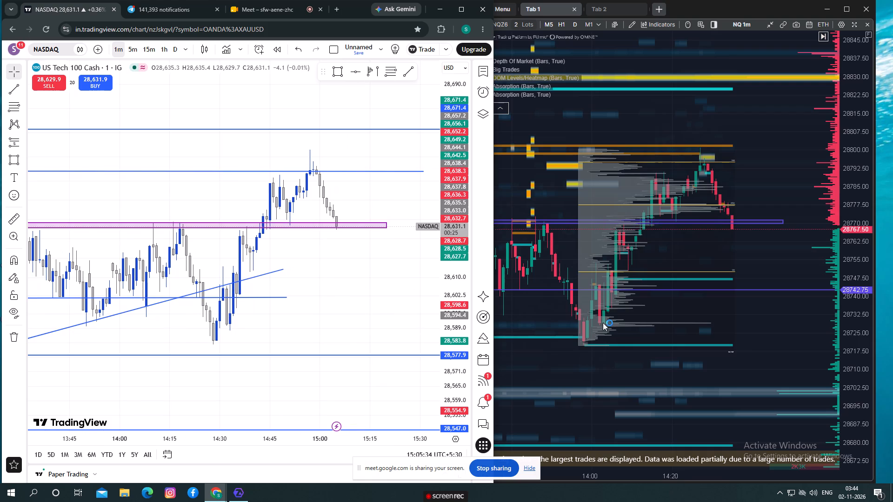
pyautogui.scroll(1, 671, 288)
pyautogui.moveTo(796, 238); pyautogui.dragTo(785, 248)
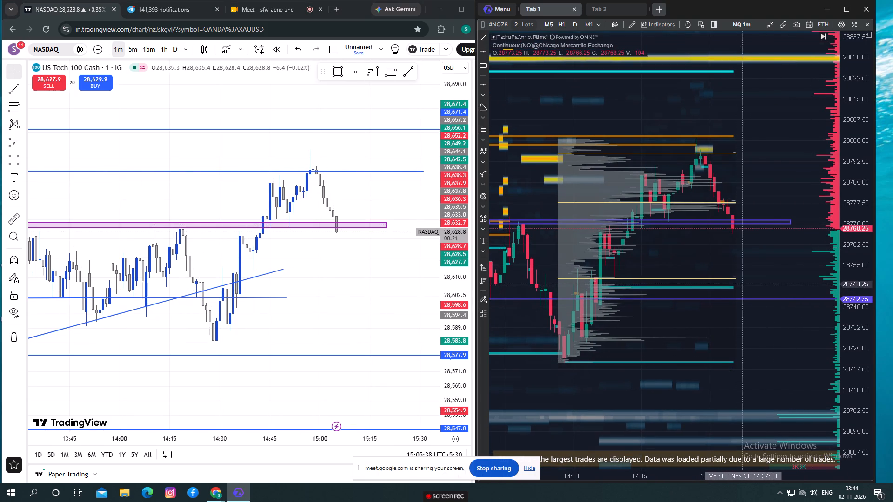
pyautogui.scroll(2, 765, 268)
pyautogui.scroll(-2, 766, 270)
pyautogui.moveTo(813, 256); pyautogui.dragTo(791, 255)
pyautogui.moveTo(301, 295); pyautogui.dragTo(324, 296)
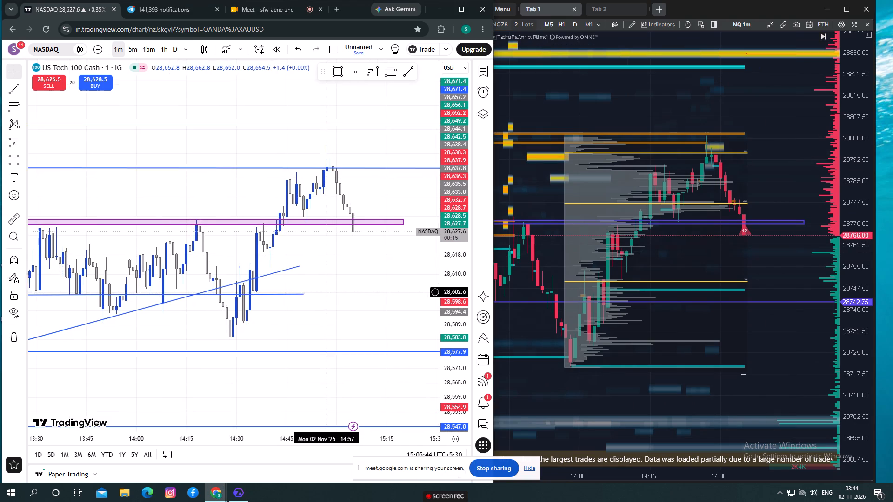
pyautogui.moveTo(324, 296); pyautogui.dragTo(366, 286)
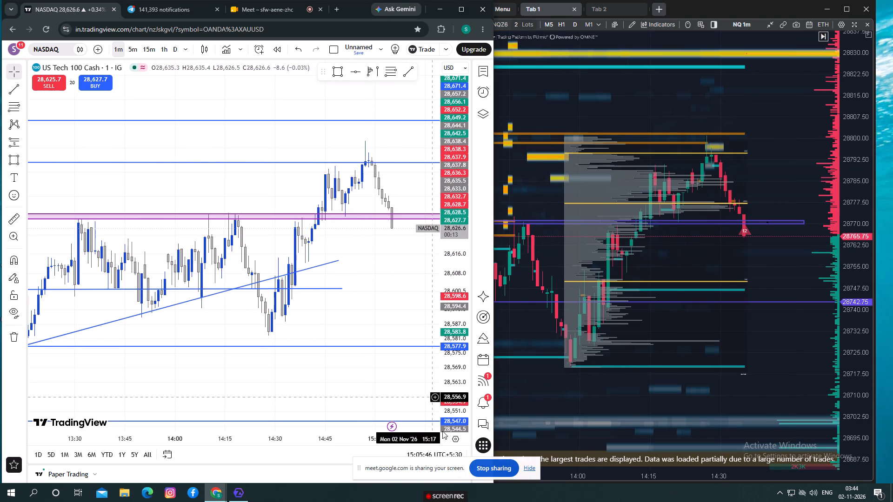
pyautogui.moveTo(374, 312); pyautogui.dragTo(356, 307)
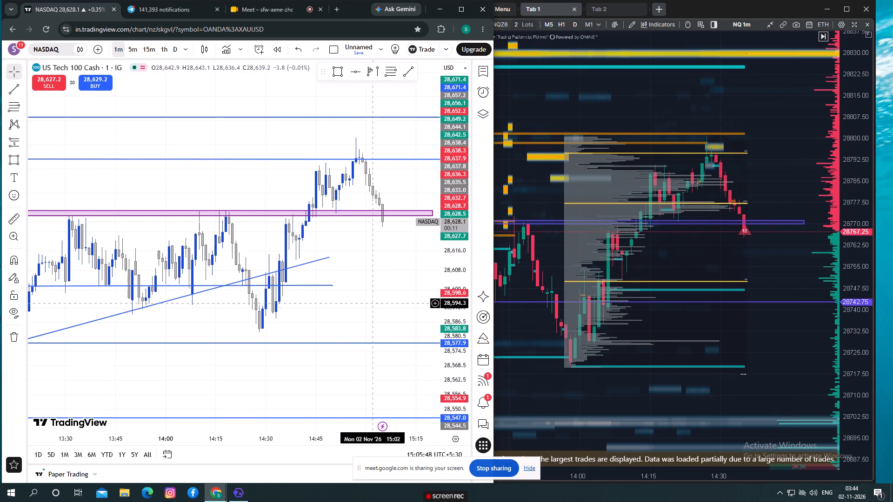
# Extend the rising trendline on the NASDAQ 1-minute chart forward to about 28,637 at 15:45.
pyautogui.moveTo(379, 300); pyautogui.dragTo(286, 327)
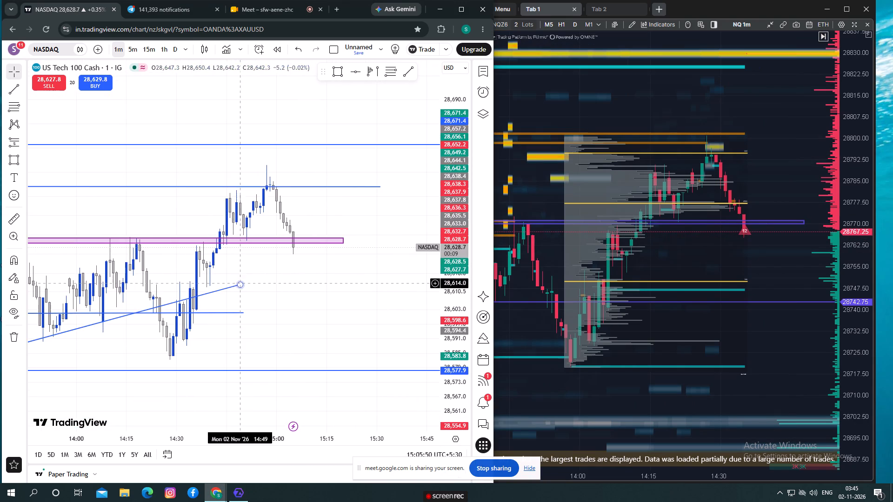
pyautogui.moveTo(240, 283); pyautogui.dragTo(355, 256)
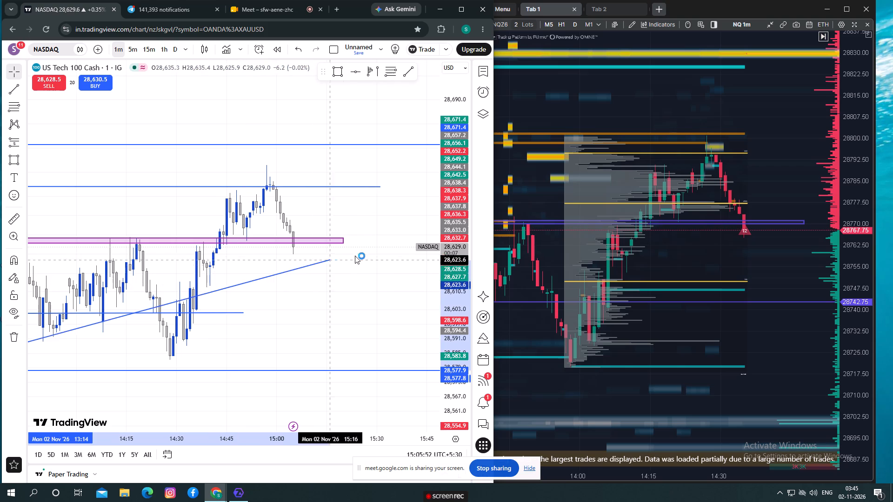
pyautogui.moveTo(355, 256); pyautogui.dragTo(385, 242)
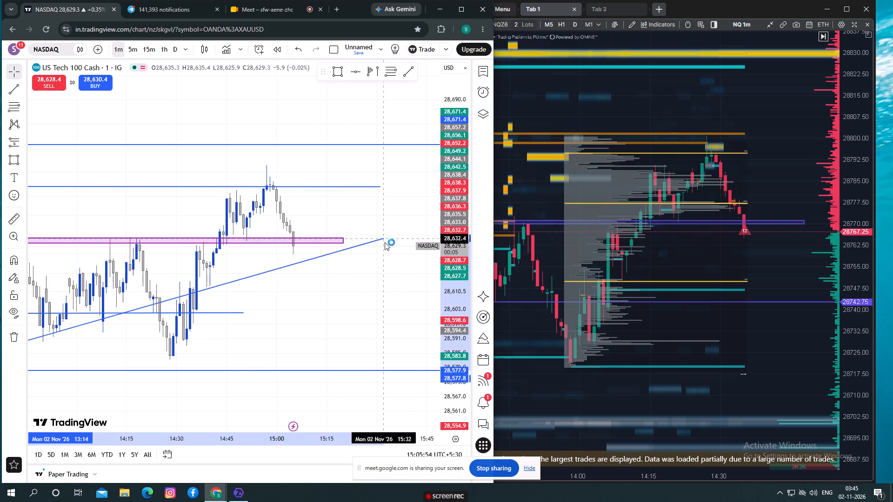
pyautogui.moveTo(385, 242); pyautogui.dragTo(425, 231)
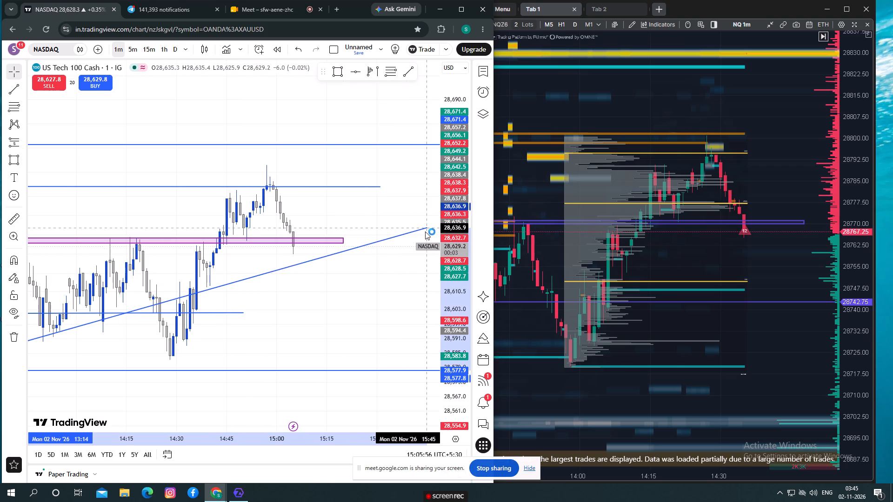
pyautogui.moveTo(425, 231); pyautogui.dragTo(425, 228)
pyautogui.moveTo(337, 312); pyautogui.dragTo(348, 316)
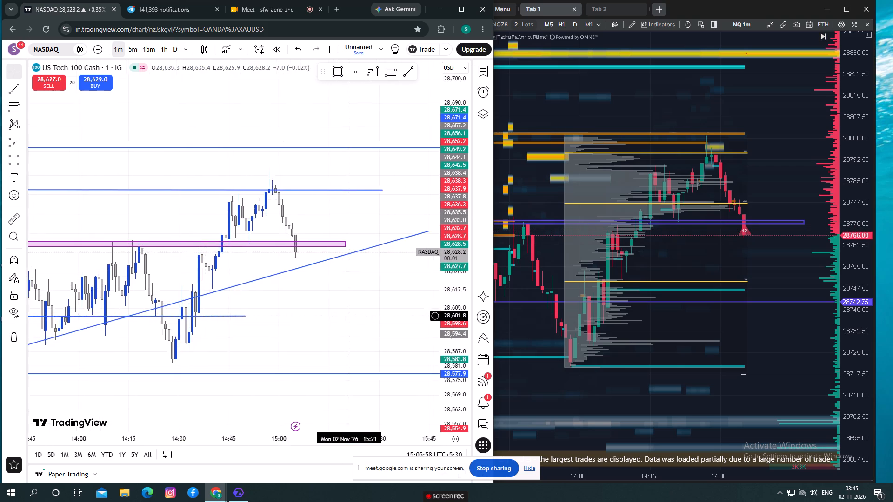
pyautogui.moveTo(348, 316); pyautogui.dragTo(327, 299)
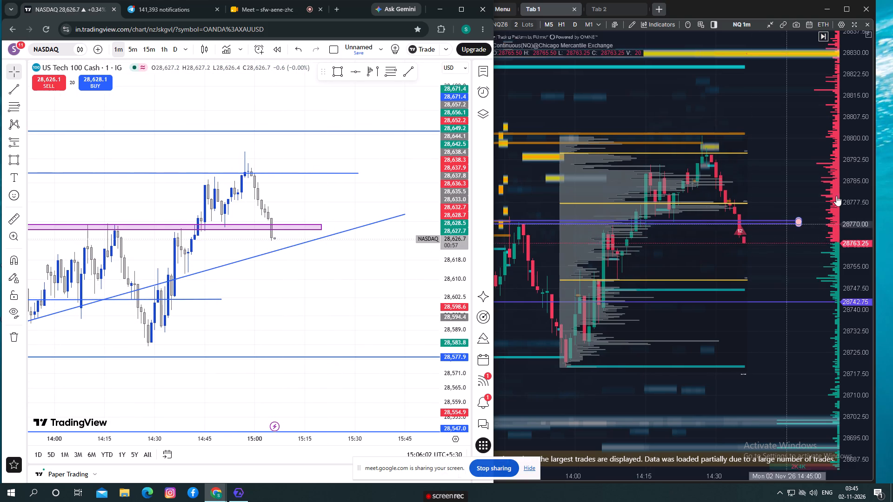
# Switch to ATAS and draw a rising trendline from the swing low near 28,711 before 13:00 to about 28,787 at 15:23.
pyautogui.moveTo(846, 202); pyautogui.dragTo(853, 226)
pyautogui.scroll(-1, 778, 258)
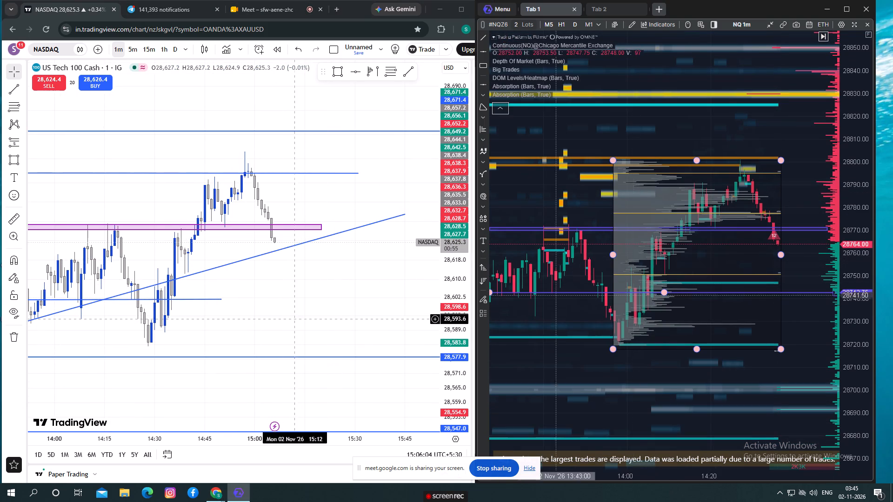
pyautogui.moveTo(850, 265); pyautogui.dragTo(850, 301)
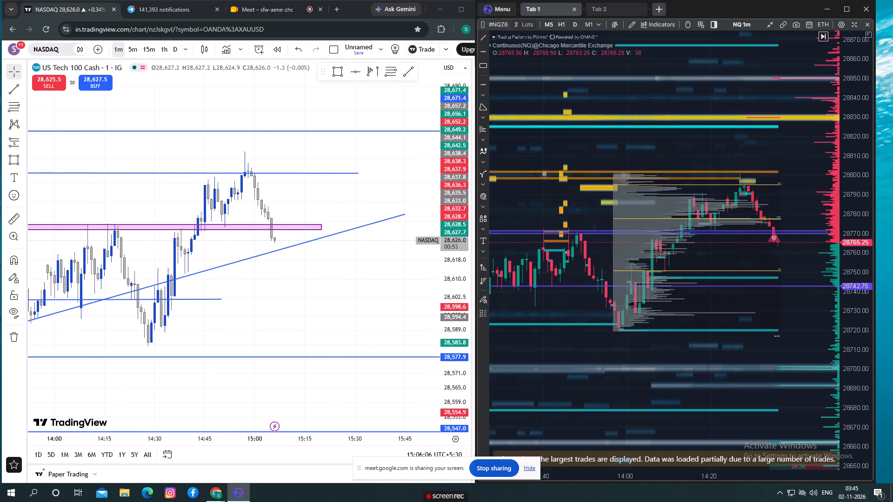
pyautogui.scroll(-5, 581, 326)
pyautogui.scroll(-5, 573, 366)
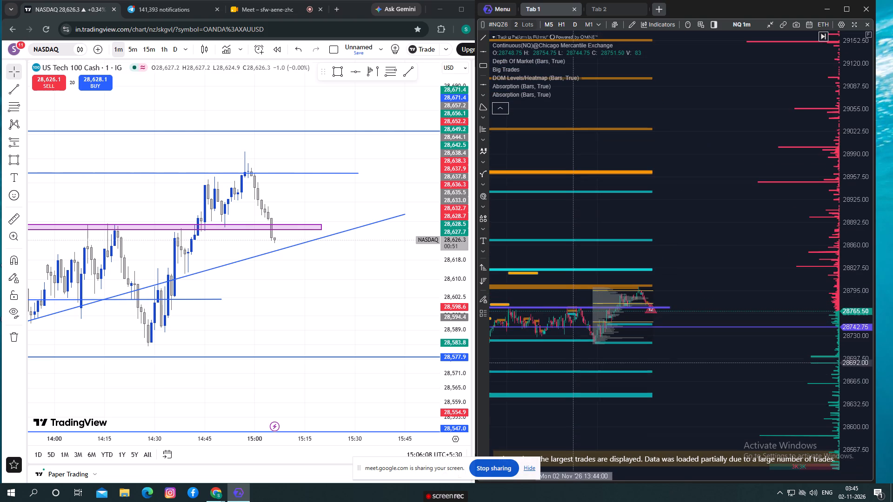
pyautogui.scroll(-1, 572, 362)
pyautogui.moveTo(847, 385); pyautogui.dragTo(850, 336)
pyautogui.moveTo(741, 379); pyautogui.dragTo(834, 284)
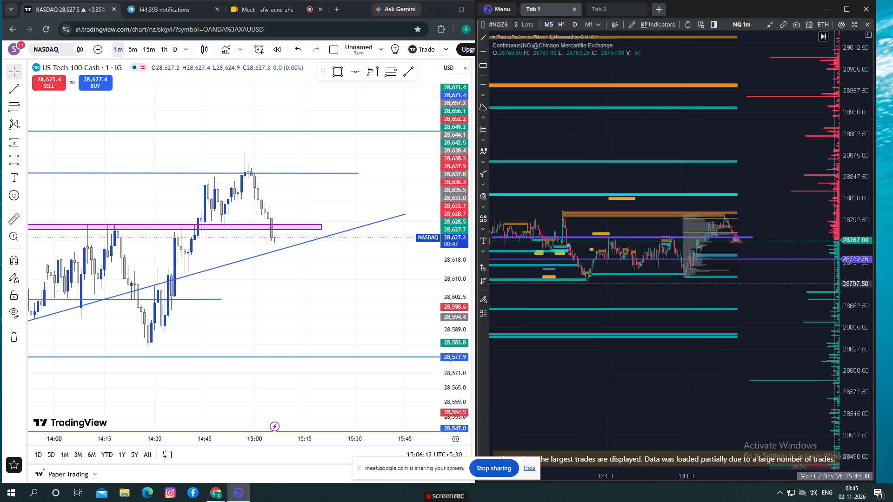
pyautogui.moveTo(834, 284); pyautogui.dragTo(802, 303)
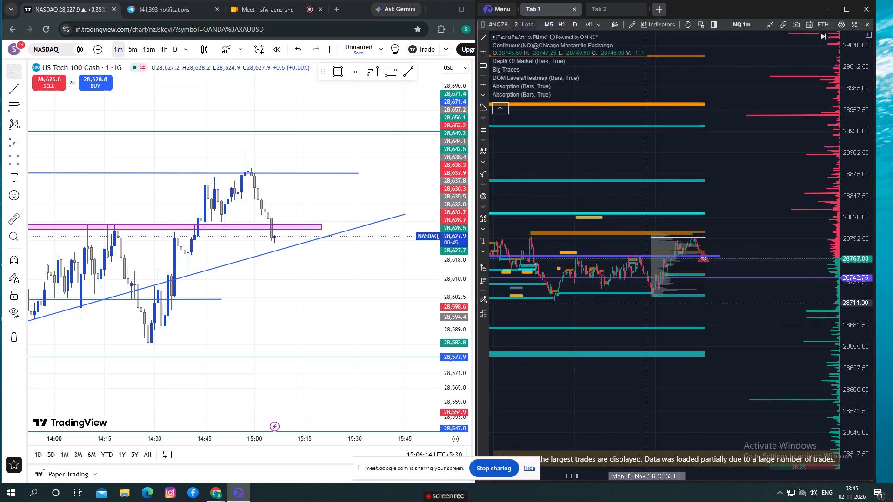
pyautogui.click(484, 40)
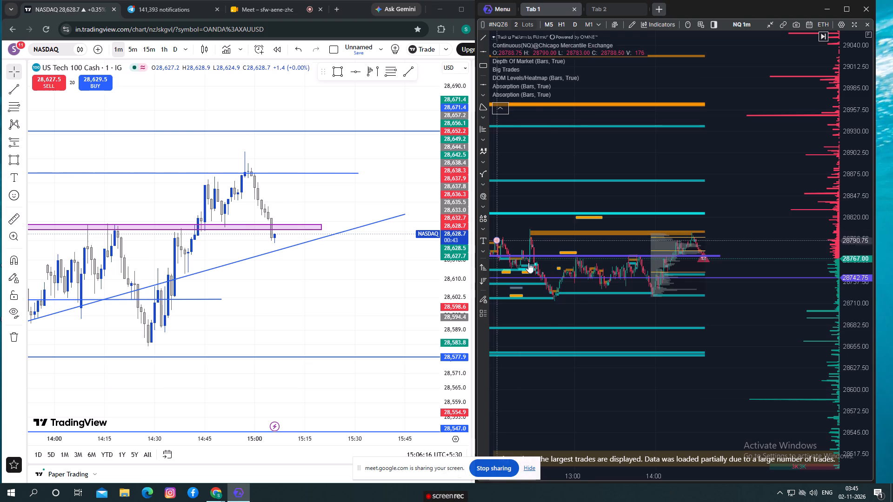
pyautogui.click(555, 302)
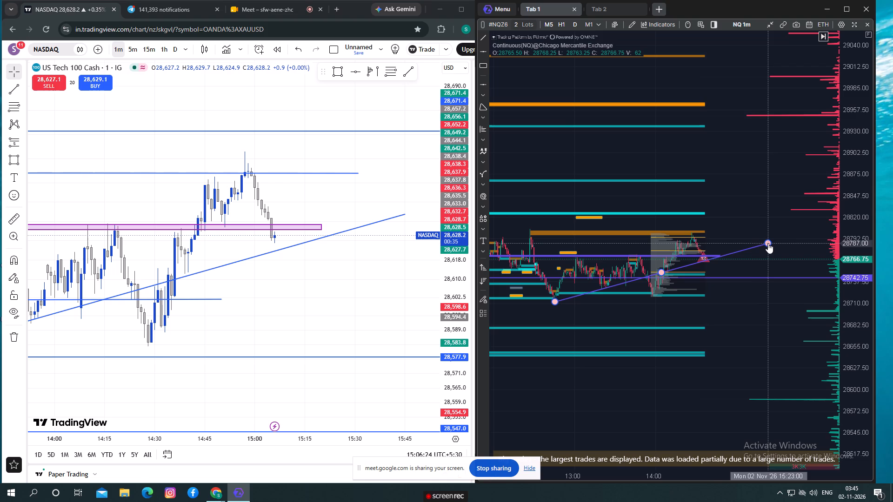
pyautogui.click(768, 243)
# Adjust the forward end of the ATAS rising trendline to about 28,785 at 15:27 so it follows the recent lows.
pyautogui.scroll(3, 338, 292)
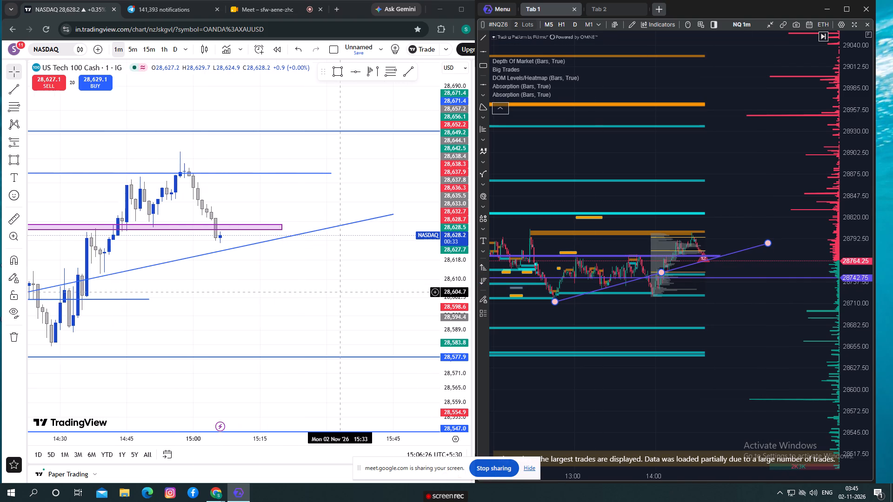
pyautogui.scroll(8, 770, 313)
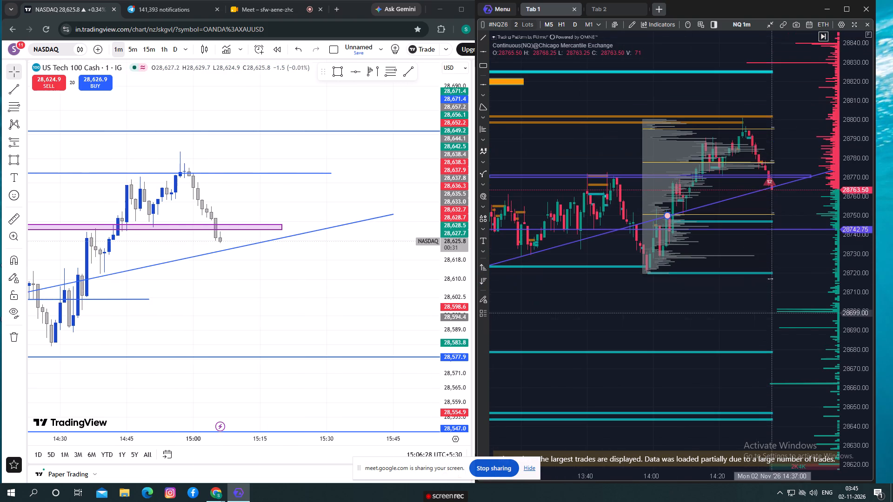
pyautogui.click(815, 271)
pyautogui.moveTo(815, 271); pyautogui.dragTo(765, 286)
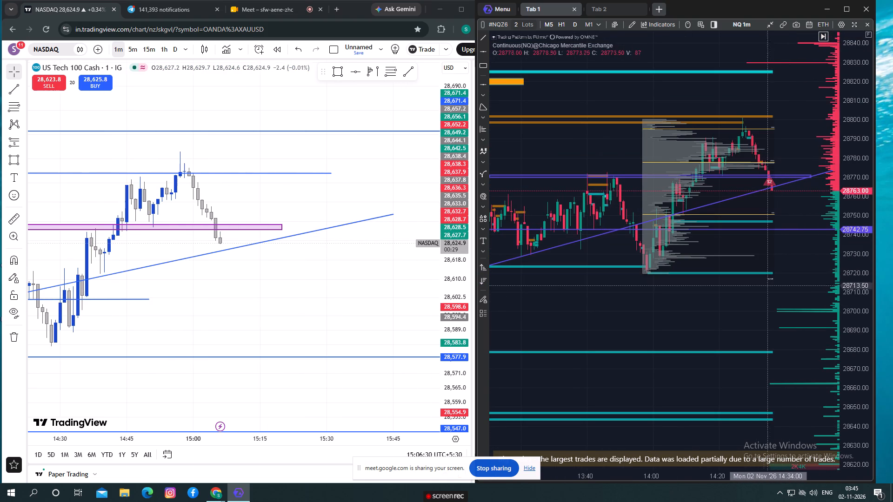
pyautogui.moveTo(765, 286); pyautogui.dragTo(758, 283)
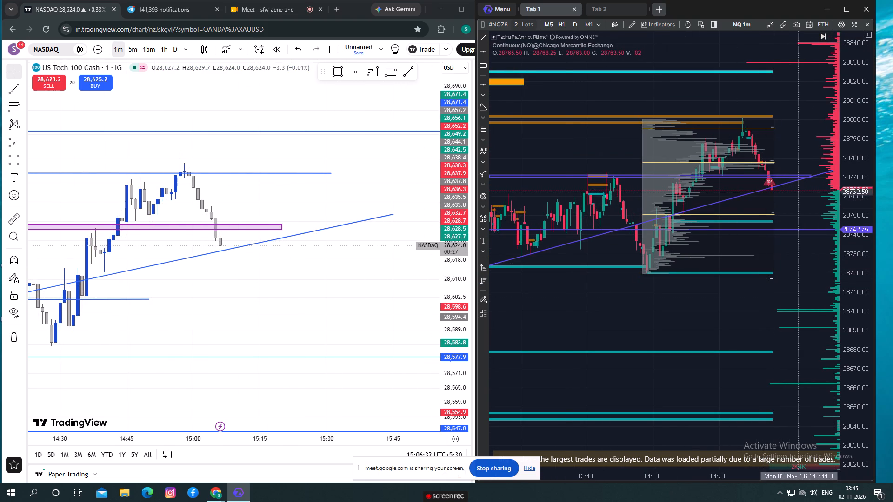
pyautogui.moveTo(813, 202); pyautogui.dragTo(781, 206)
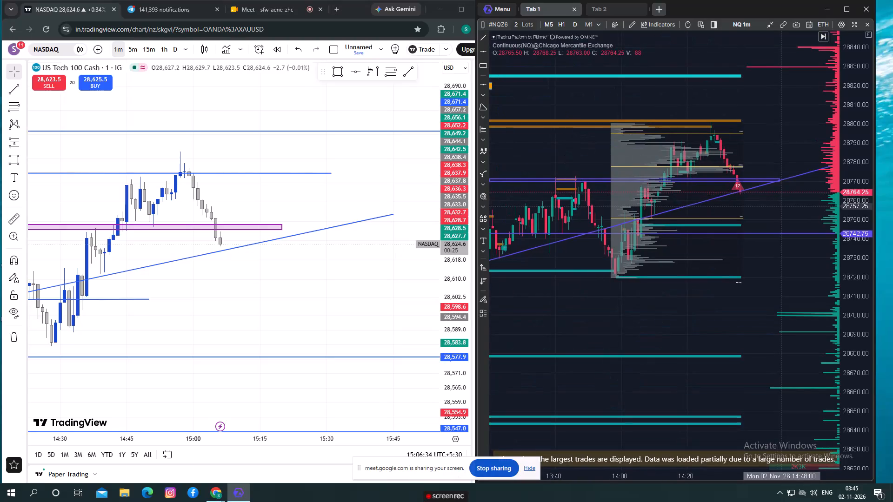
pyautogui.moveTo(781, 206); pyautogui.dragTo(778, 205)
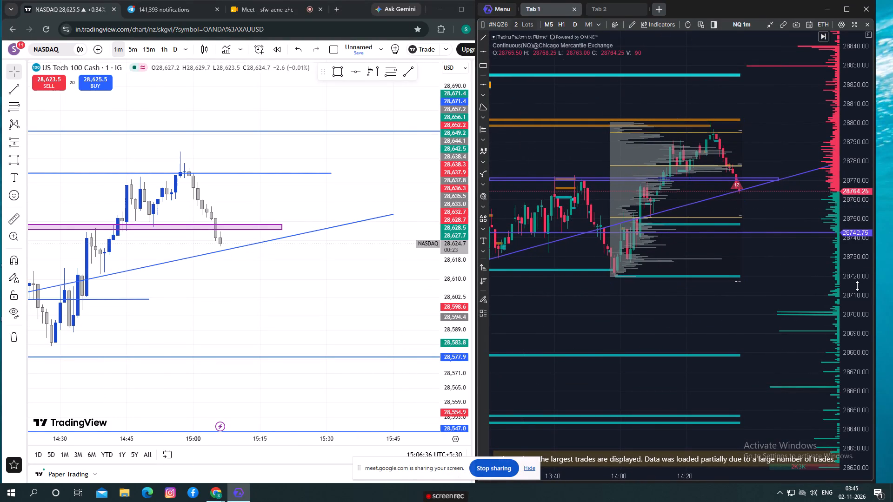
pyautogui.moveTo(805, 211); pyautogui.dragTo(689, 225)
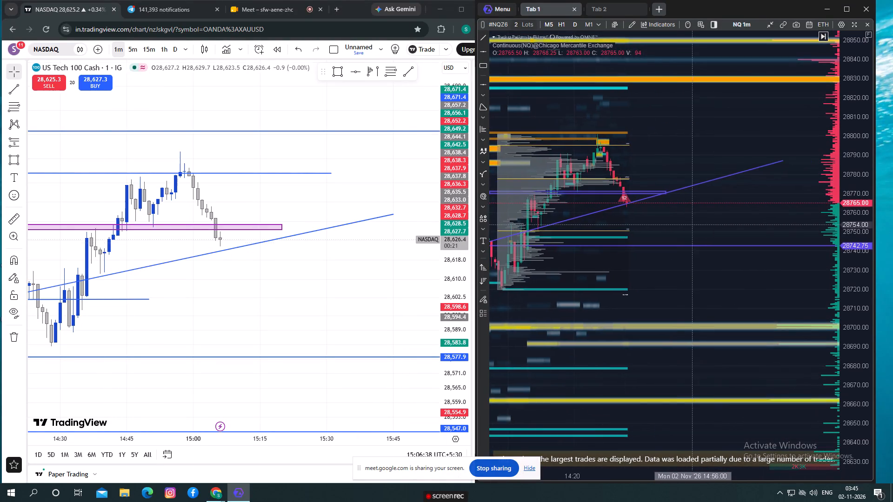
pyautogui.moveTo(689, 225); pyautogui.dragTo(671, 226)
pyautogui.moveTo(764, 161); pyautogui.dragTo(773, 167)
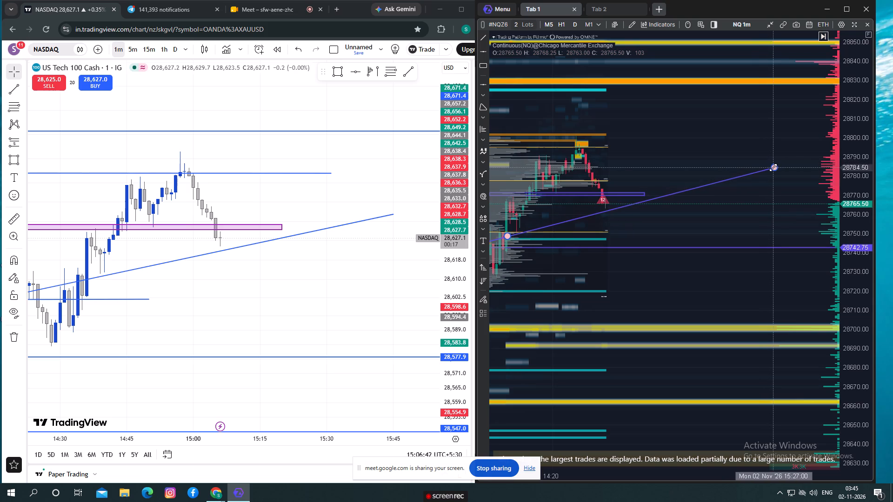
pyautogui.moveTo(773, 167); pyautogui.dragTo(773, 166)
pyautogui.moveTo(703, 226); pyautogui.dragTo(786, 205)
# Switch to TradingView and extend the NASDAQ rising trendline's forward end to about 28,642, just past 15:50.
pyautogui.moveTo(174, 290); pyautogui.dragTo(250, 255)
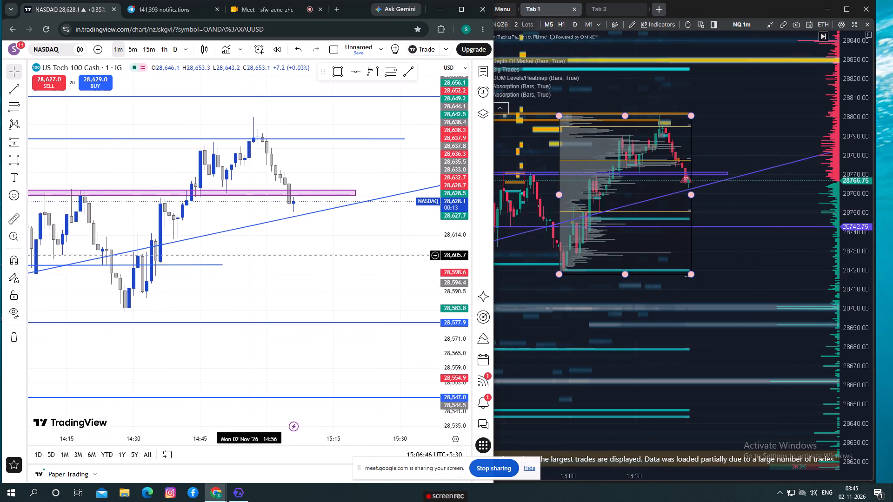
pyautogui.scroll(-2, 250, 256)
pyautogui.scroll(-1, 105, 289)
pyautogui.moveTo(132, 302); pyautogui.dragTo(296, 258)
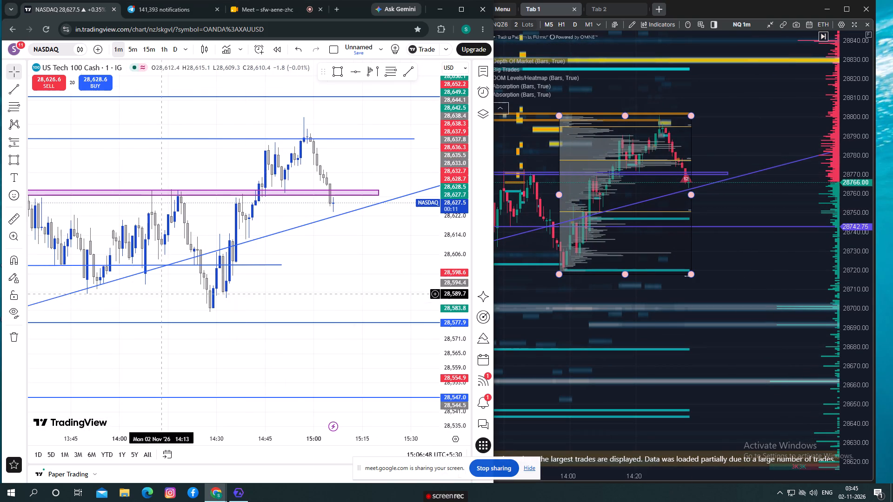
pyautogui.moveTo(296, 258); pyautogui.dragTo(202, 250)
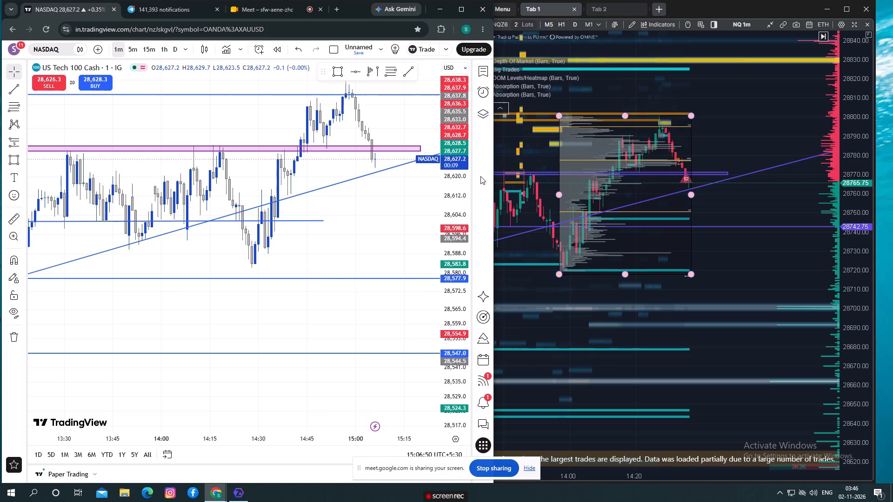
pyautogui.moveTo(452, 178); pyautogui.dragTo(440, 250)
pyautogui.scroll(-2, 410, 229)
pyautogui.moveTo(408, 229); pyautogui.dragTo(313, 248)
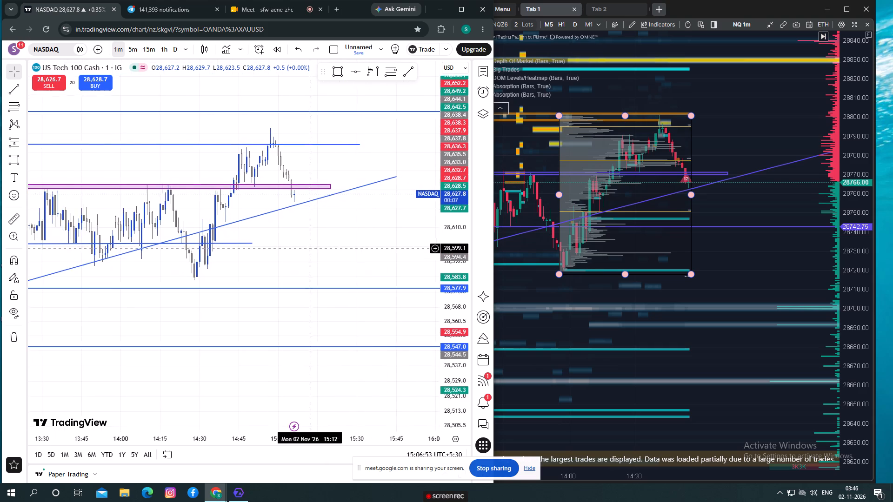
pyautogui.moveTo(313, 248); pyautogui.dragTo(313, 247)
pyautogui.moveTo(450, 174); pyautogui.dragTo(445, 222)
pyautogui.scroll(-1, 418, 219)
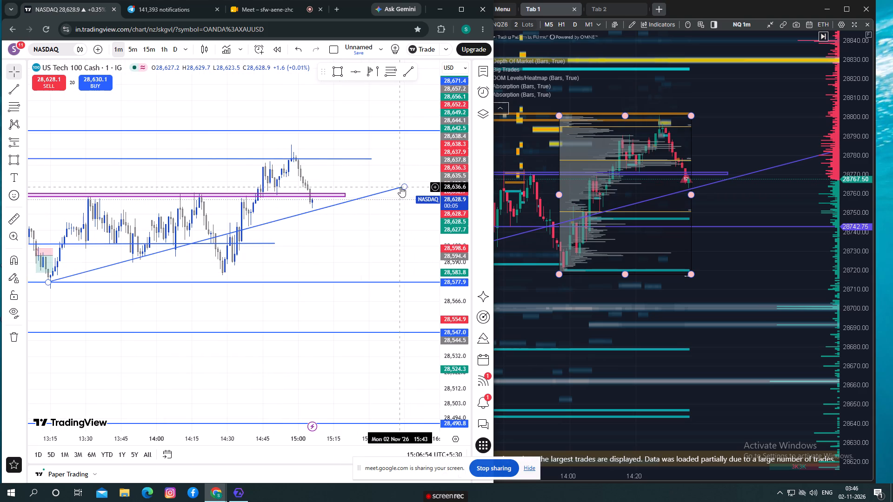
pyautogui.moveTo(401, 186); pyautogui.dragTo(403, 190)
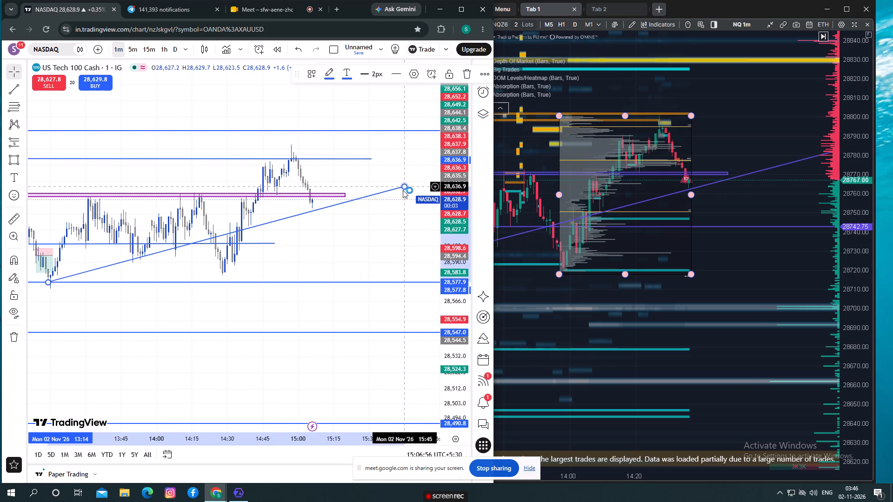
pyautogui.moveTo(403, 190); pyautogui.dragTo(421, 178)
pyautogui.moveTo(365, 222); pyautogui.dragTo(360, 222)
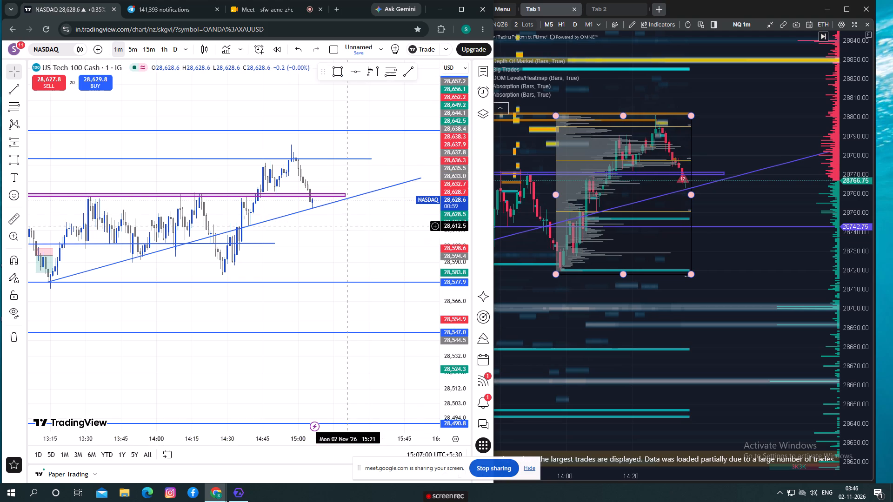
pyautogui.click(340, 229)
pyautogui.moveTo(746, 199); pyautogui.dragTo(721, 211)
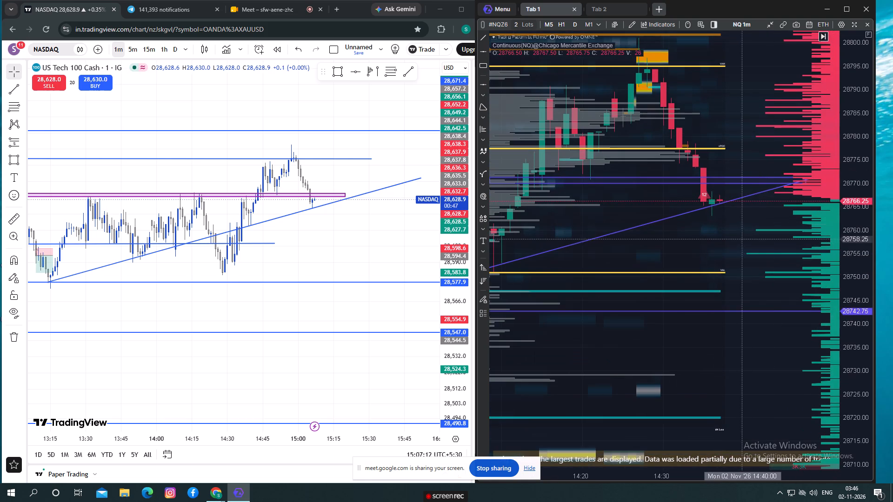
pyautogui.moveTo(752, 215); pyautogui.dragTo(689, 224)
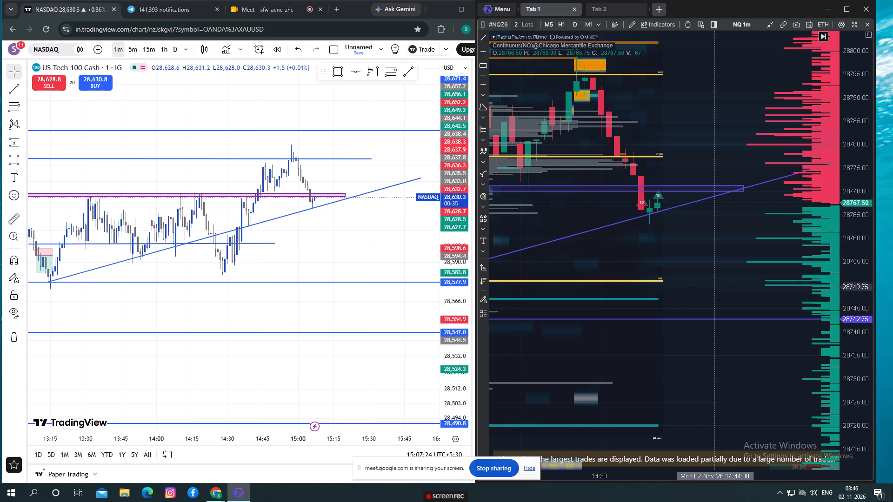
pyautogui.scroll(2, 386, 238)
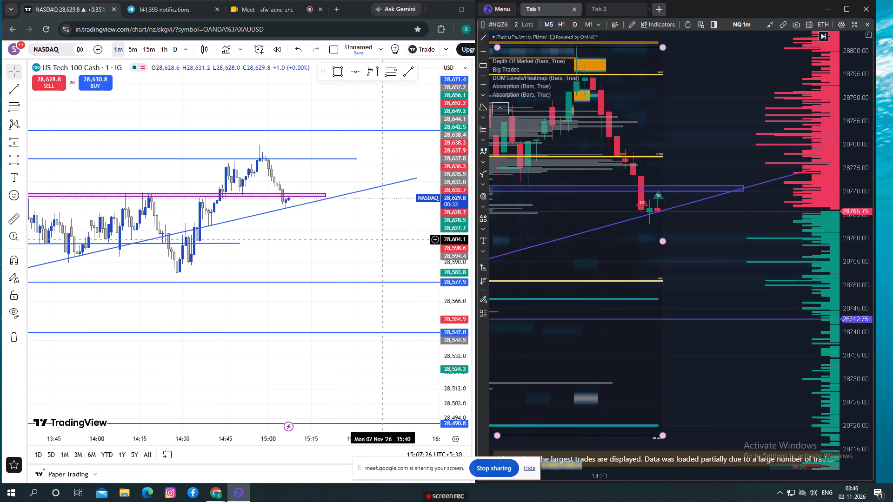
pyautogui.moveTo(460, 274); pyautogui.dragTo(439, 229)
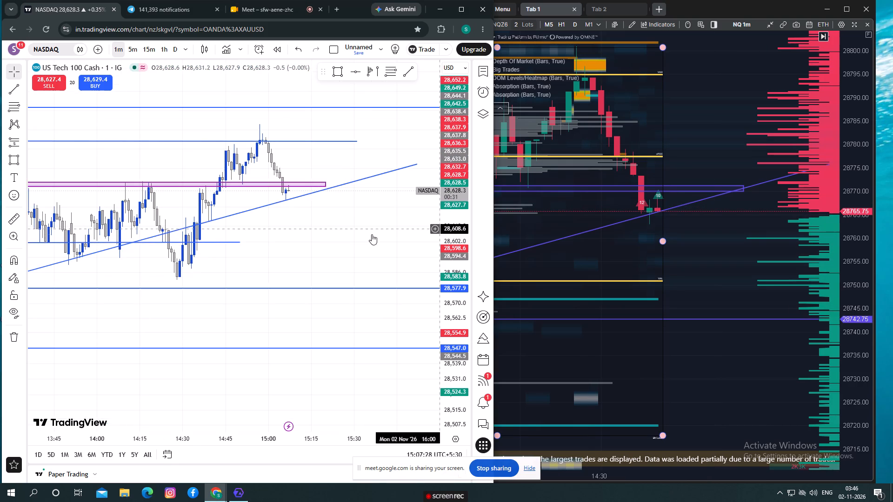
pyautogui.moveTo(290, 217); pyautogui.dragTo(290, 239)
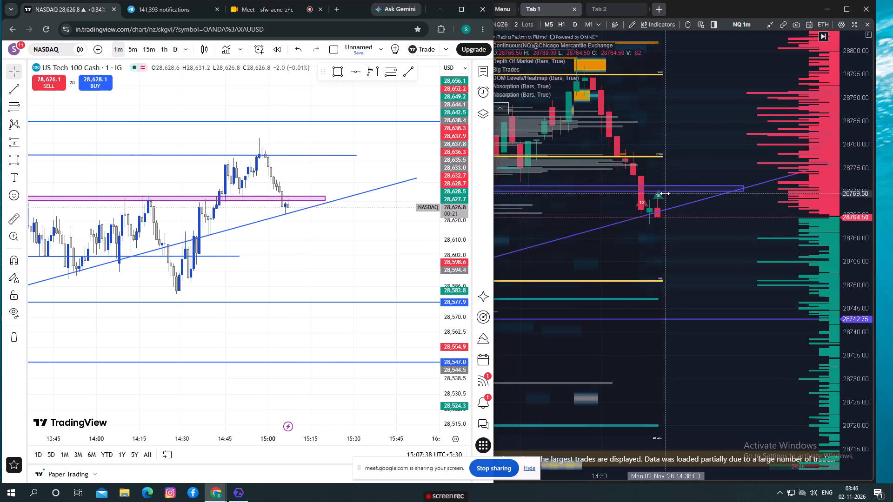
pyautogui.moveTo(693, 238); pyautogui.dragTo(708, 231)
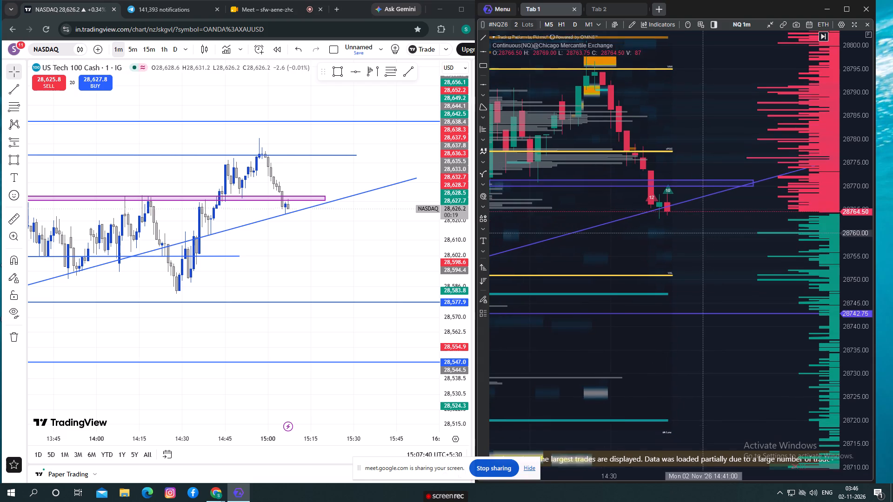
pyautogui.moveTo(708, 231); pyautogui.dragTo(740, 225)
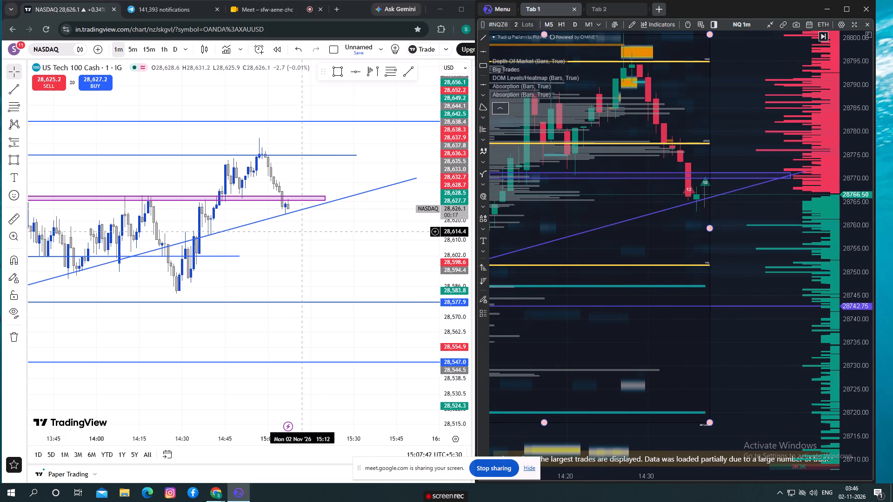
pyautogui.moveTo(300, 233); pyautogui.dragTo(313, 243)
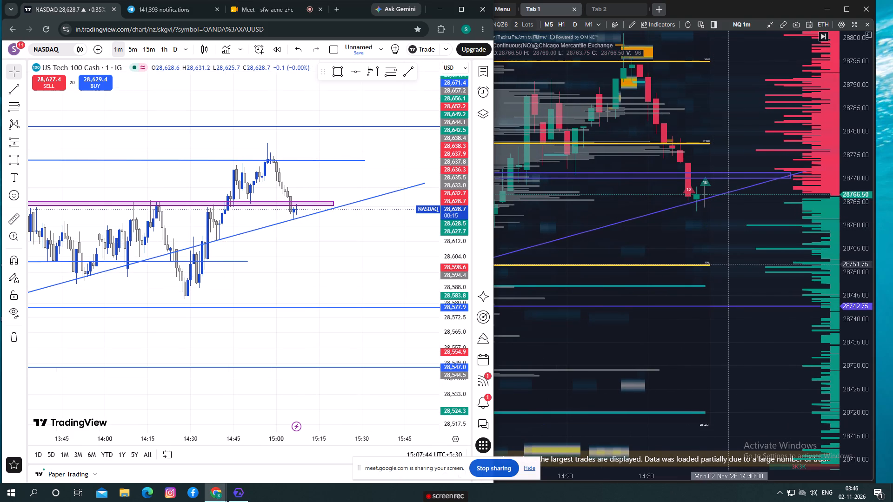
pyautogui.moveTo(854, 234); pyautogui.dragTo(855, 246)
pyautogui.scroll(-1, 757, 234)
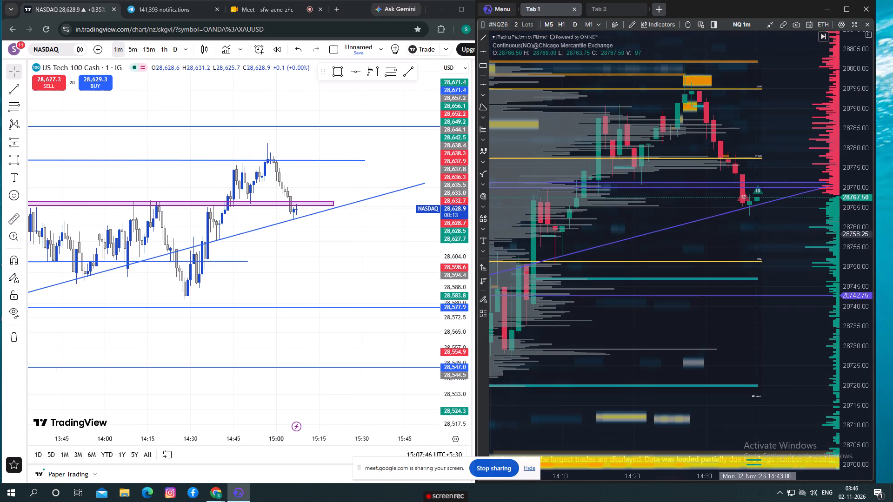
pyautogui.moveTo(790, 219); pyautogui.dragTo(739, 228)
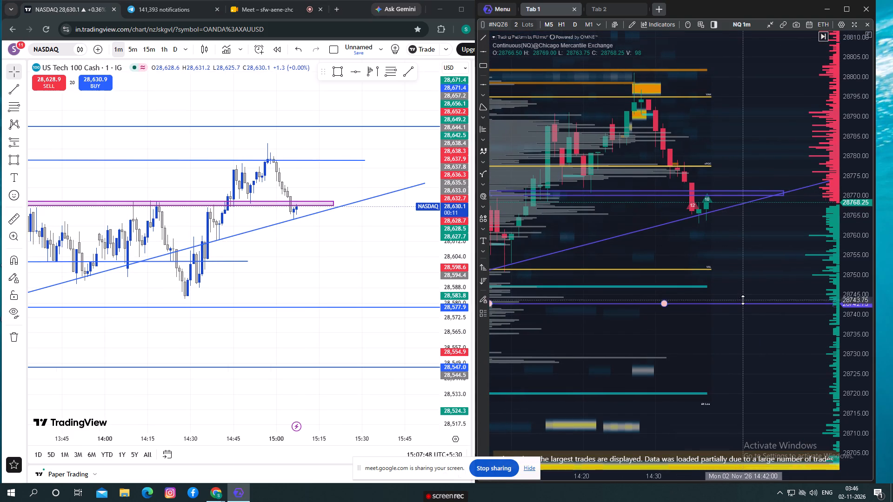
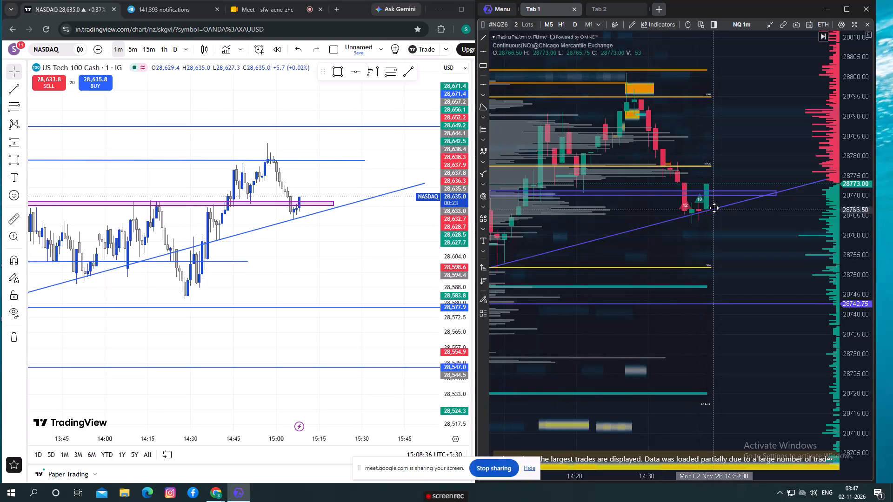
# Measure the price distance from the rising trendline below the latest candle up to the vPOC line on the NQ chart.
pyautogui.click(484, 207)
pyautogui.click(513, 209)
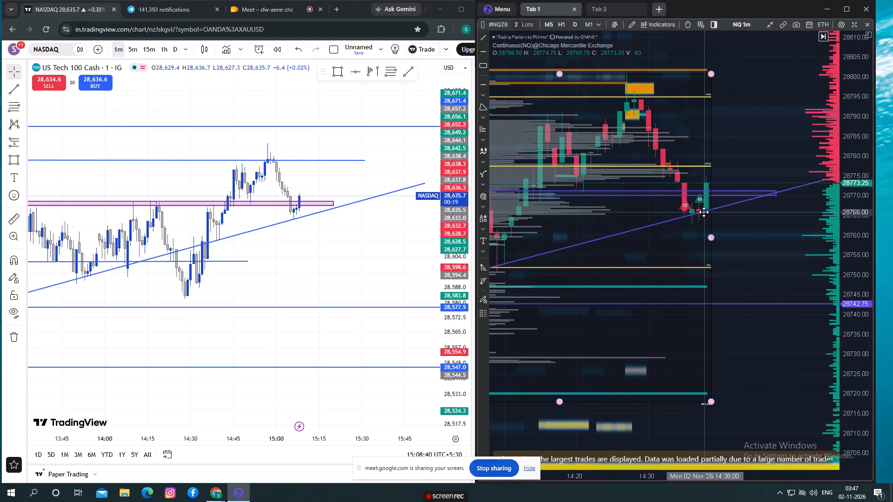
pyautogui.click(706, 210)
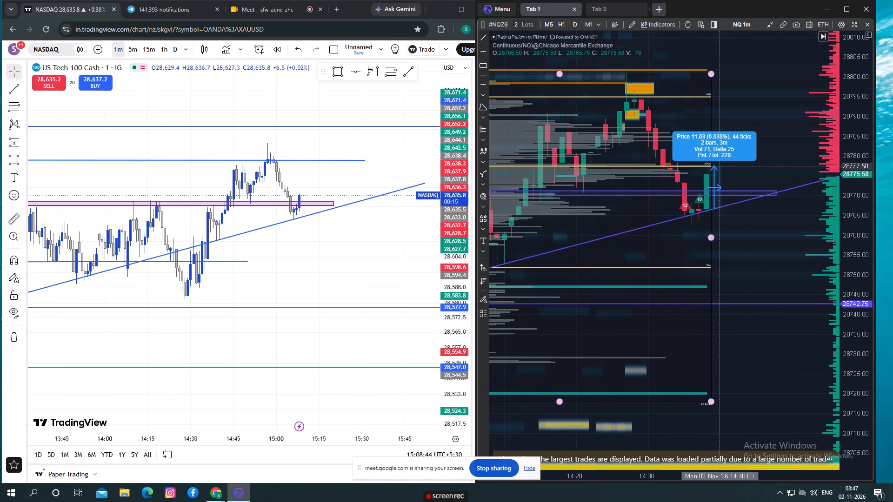
pyautogui.click(712, 168)
pyautogui.click(736, 175)
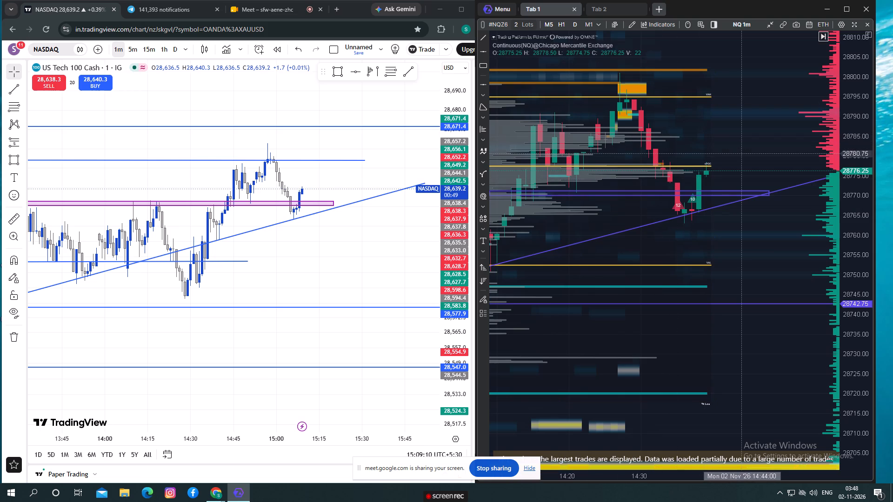
# Examine the footprint bid and ask volumes of the latest NQ candles between the rising trendline and the vPOC line.
pyautogui.moveTo(741, 153); pyautogui.dragTo(749, 138)
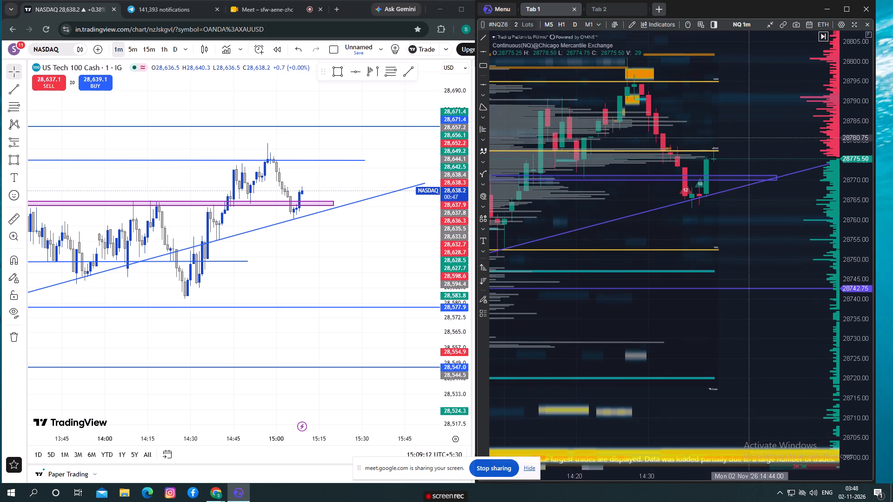
pyautogui.moveTo(749, 138); pyautogui.dragTo(707, 171)
pyautogui.scroll(3, 706, 172)
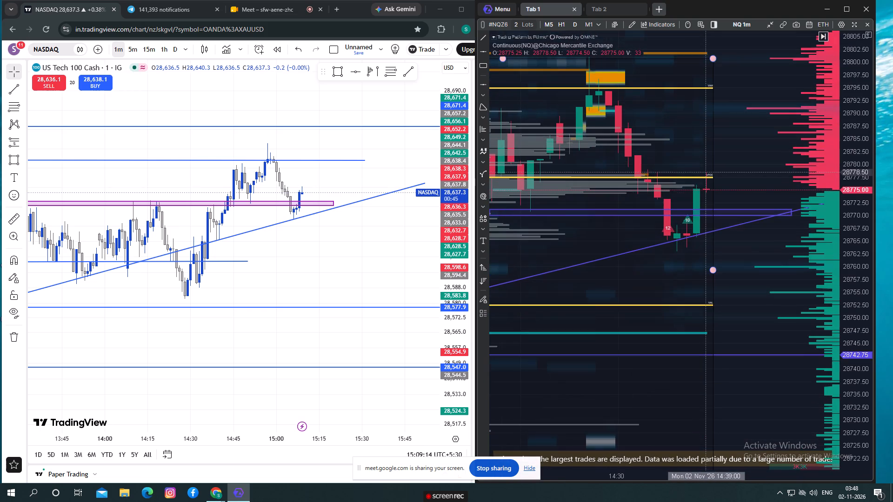
pyautogui.scroll(1, 728, 177)
pyautogui.scroll(1, 769, 187)
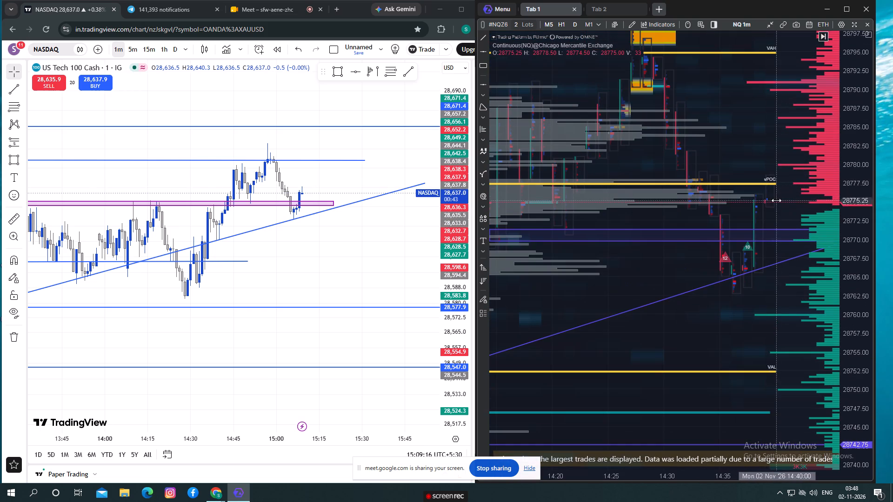
pyautogui.moveTo(747, 127); pyautogui.dragTo(635, 95)
pyautogui.scroll(7, 682, 180)
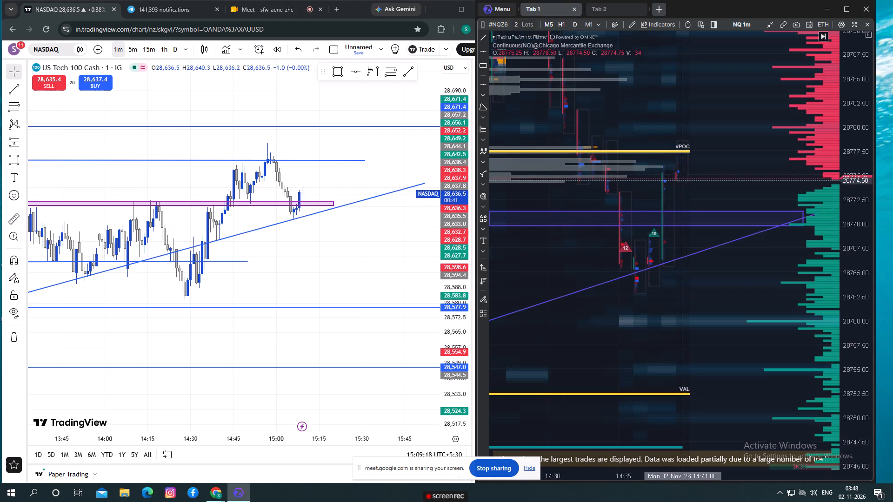
pyautogui.scroll(10, 737, 196)
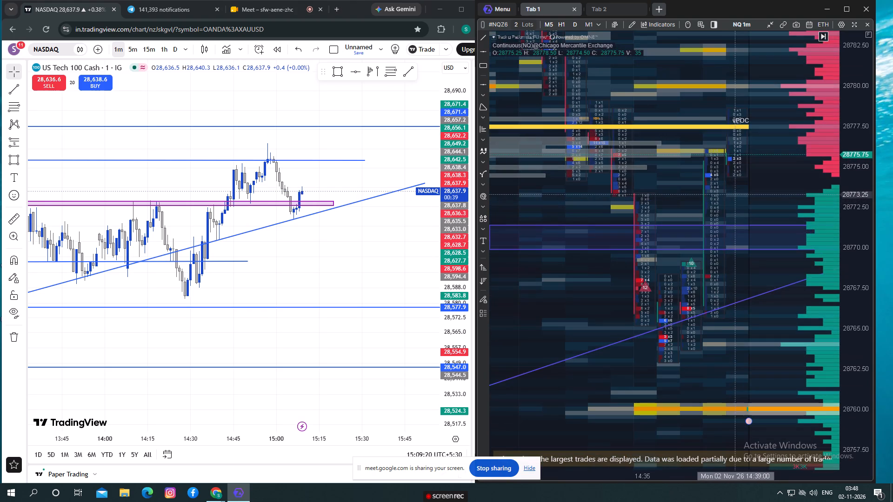
pyautogui.moveTo(783, 177); pyautogui.dragTo(720, 221)
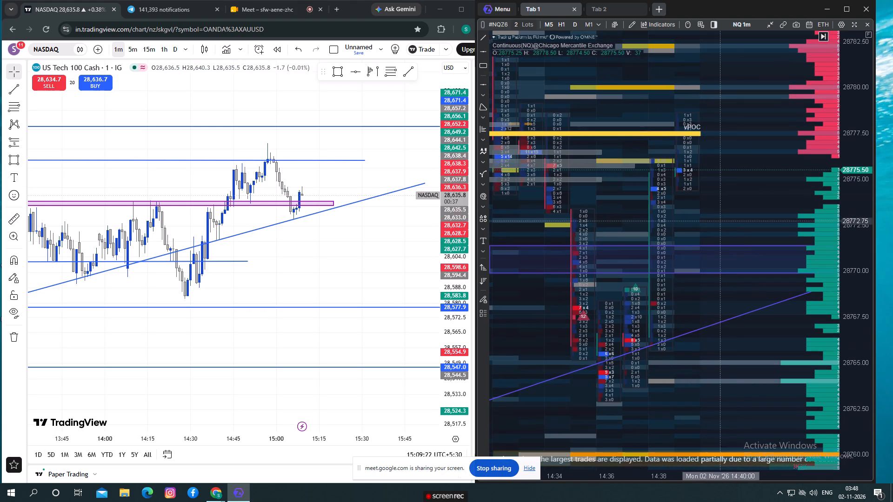
pyautogui.scroll(5, 722, 215)
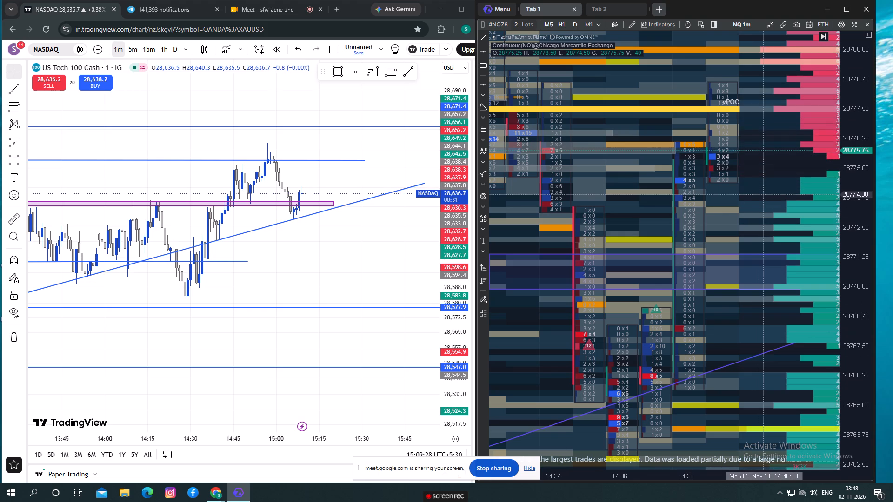
pyautogui.scroll(-2, 763, 194)
pyautogui.scroll(1, 763, 194)
pyautogui.scroll(-1, 763, 194)
pyautogui.scroll(1, 763, 194)
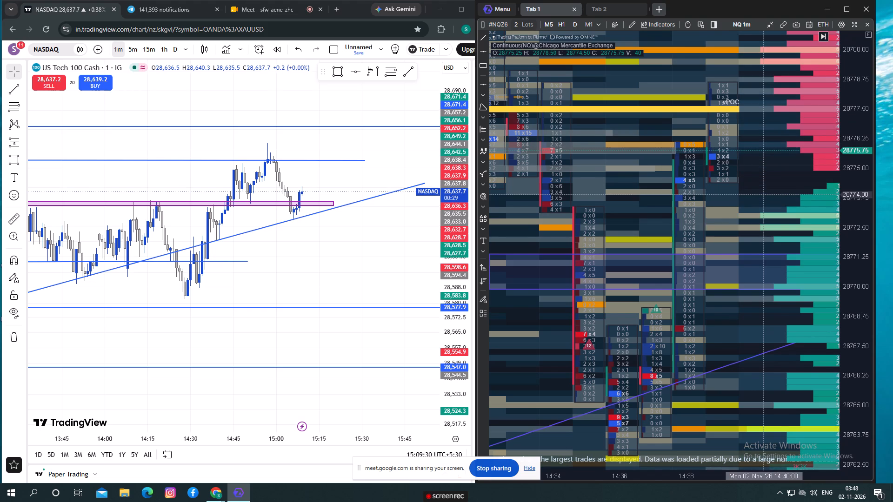
pyautogui.scroll(-1, 763, 194)
pyautogui.scroll(1, 763, 194)
pyautogui.scroll(-18, 763, 194)
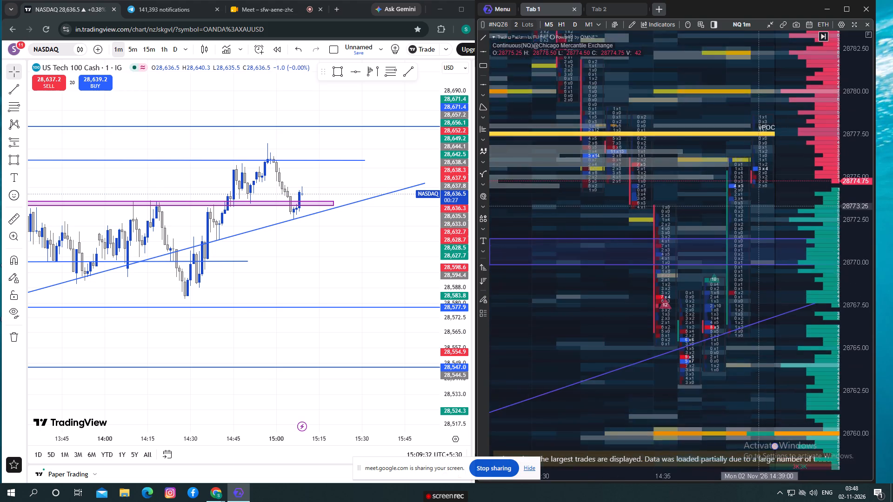
pyautogui.scroll(-1, 759, 206)
pyautogui.scroll(1, 759, 206)
pyautogui.scroll(-1, 759, 206)
pyautogui.scroll(1, 759, 206)
pyautogui.scroll(-11, 759, 206)
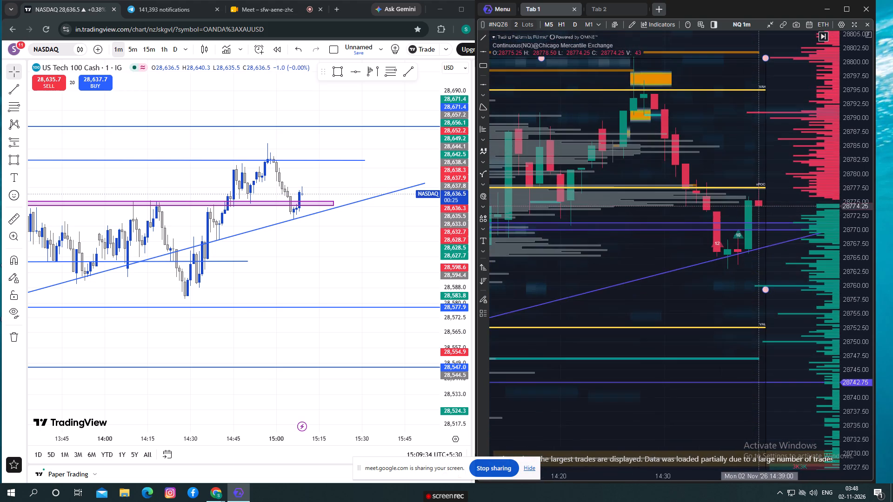
pyautogui.scroll(-2, 759, 206)
# Compare the latest price action against the rising trendline and purple zone on the NQ and NASDAQ one-minute charts.
pyautogui.moveTo(697, 242); pyautogui.dragTo(647, 241)
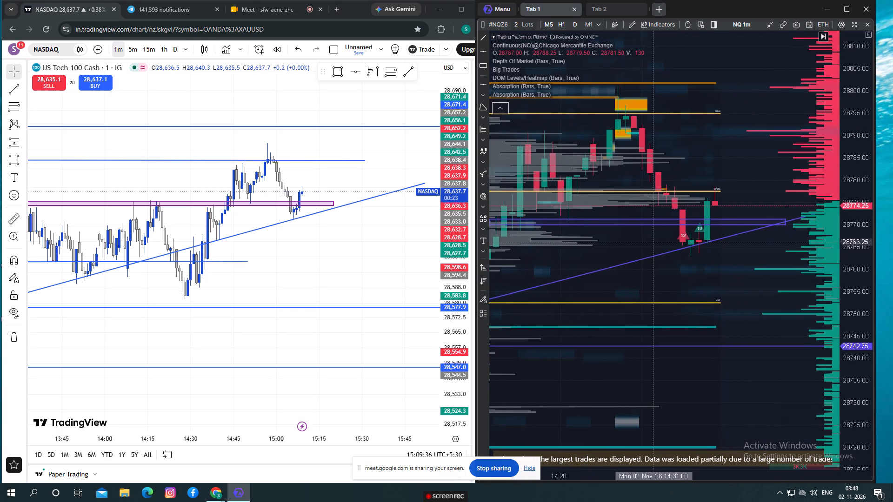
pyautogui.moveTo(647, 241); pyautogui.dragTo(641, 239)
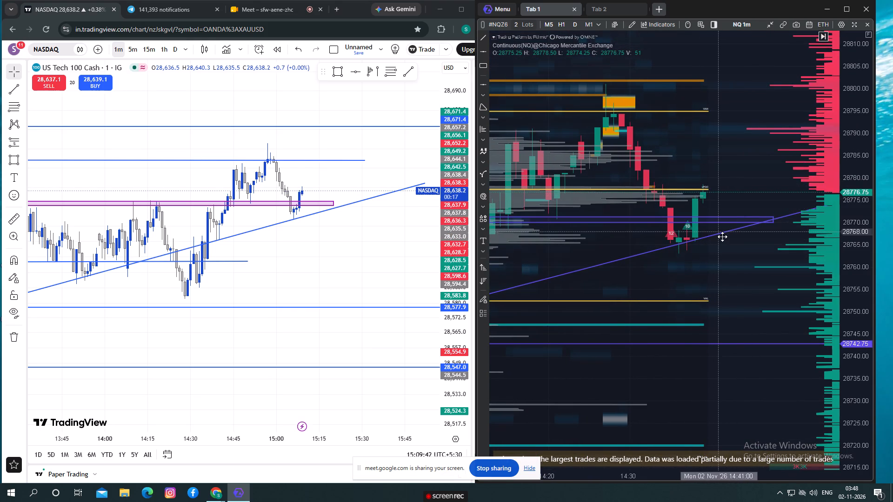
pyautogui.moveTo(725, 269); pyautogui.dragTo(674, 262)
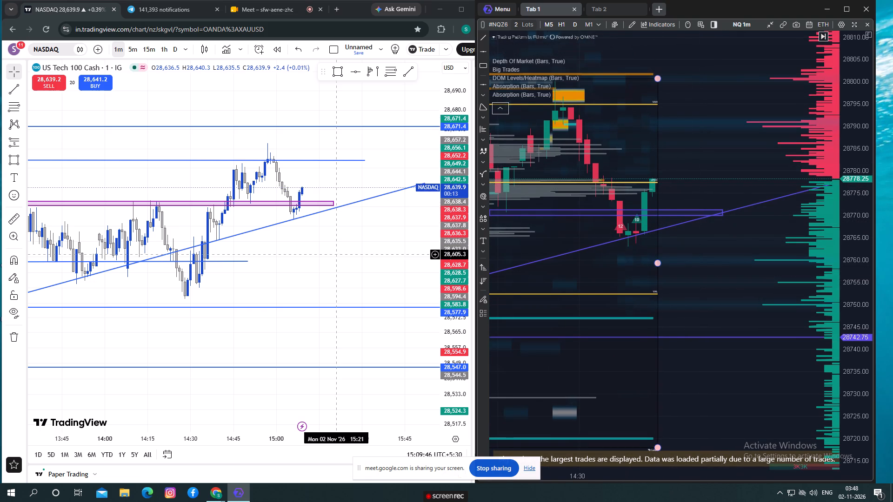
pyautogui.moveTo(342, 253); pyautogui.dragTo(353, 253)
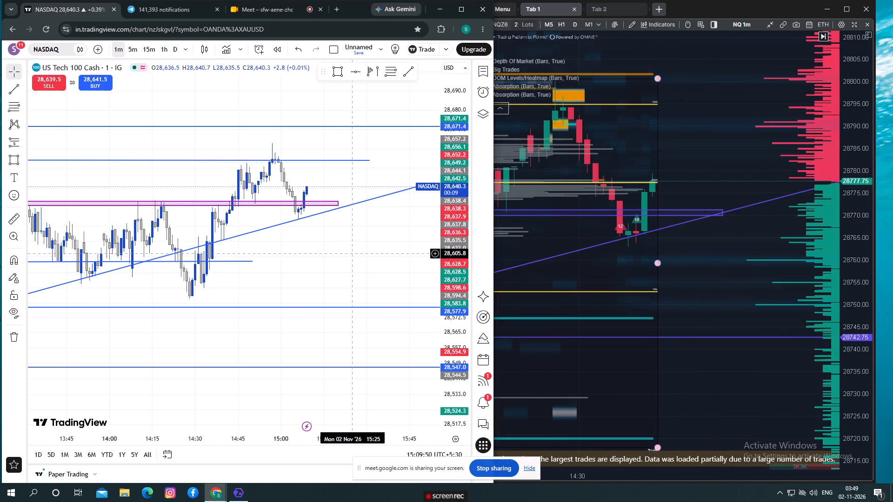
pyautogui.click(558, 245)
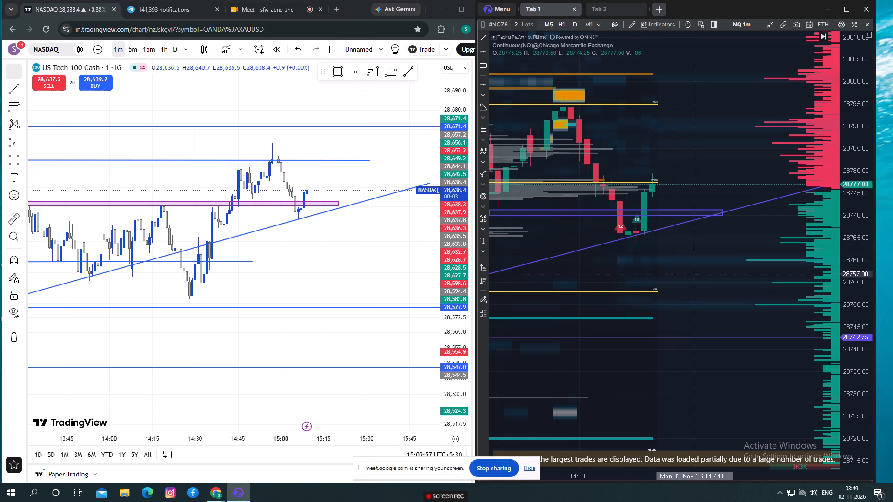
pyautogui.moveTo(664, 267); pyautogui.dragTo(700, 266)
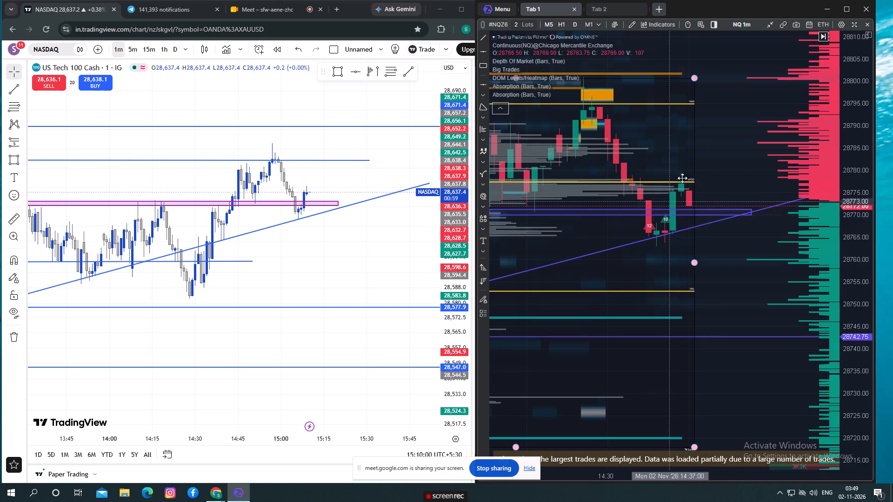
pyautogui.moveTo(718, 266); pyautogui.dragTo(718, 255)
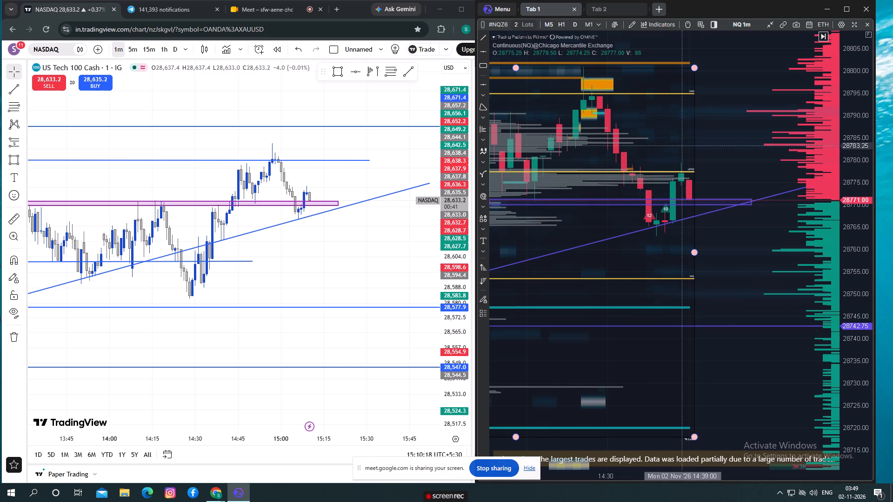
pyautogui.moveTo(725, 244); pyautogui.dragTo(704, 237)
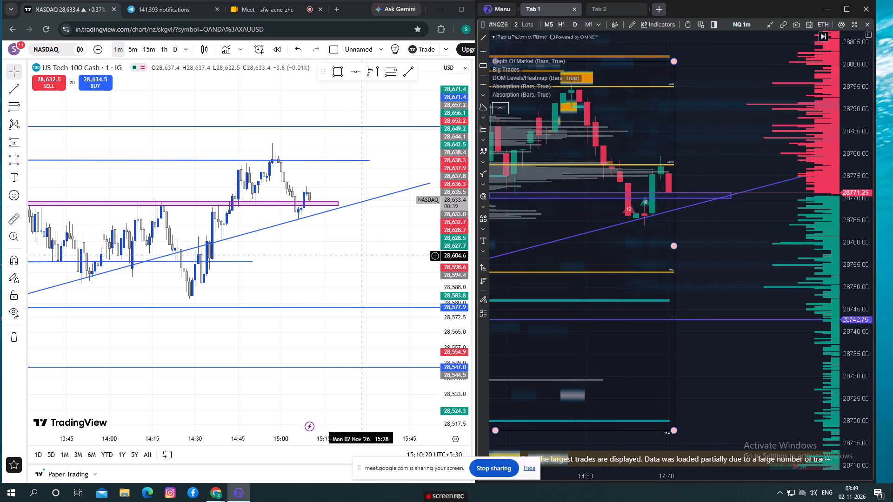
pyautogui.moveTo(359, 252); pyautogui.dragTo(327, 246)
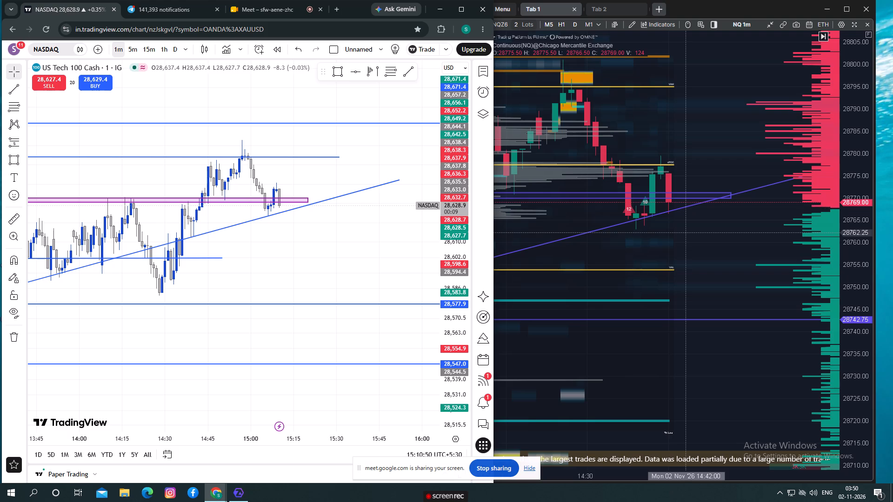
pyautogui.scroll(-1, 686, 232)
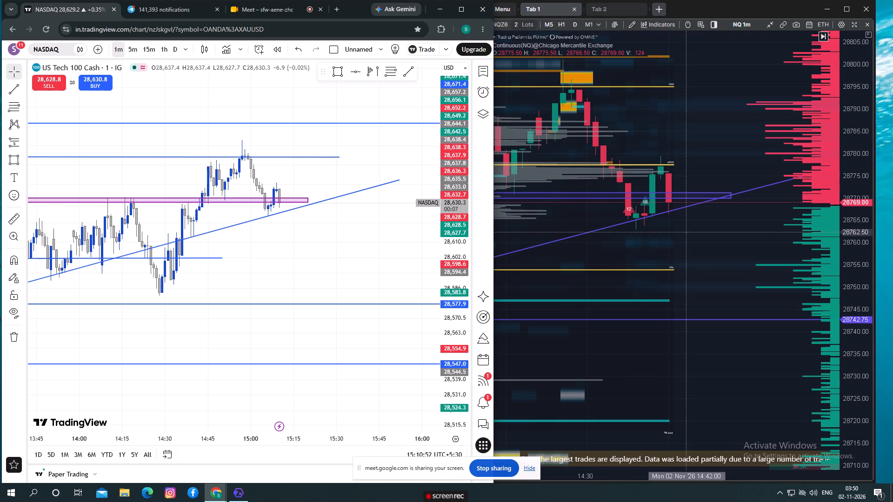
pyautogui.scroll(-2, 686, 232)
pyautogui.moveTo(739, 230); pyautogui.dragTo(739, 239)
pyautogui.scroll(2, 722, 242)
pyautogui.moveTo(779, 236); pyautogui.dragTo(738, 253)
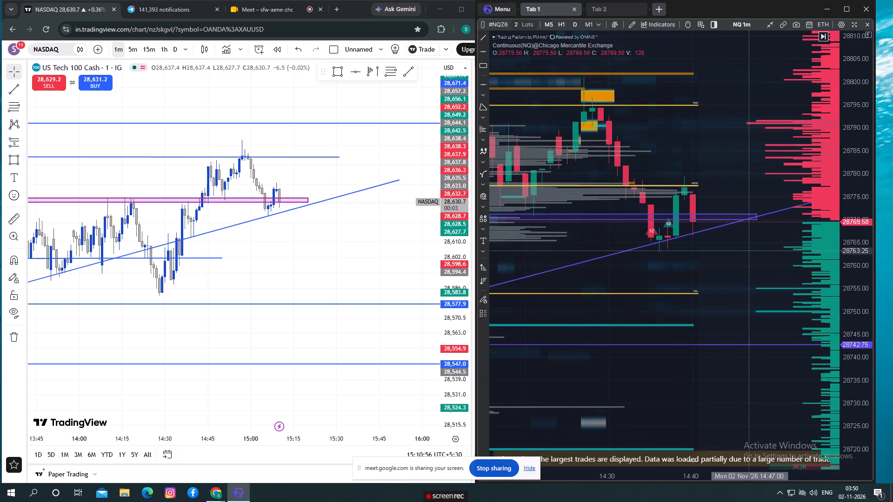
pyautogui.moveTo(738, 253); pyautogui.dragTo(737, 253)
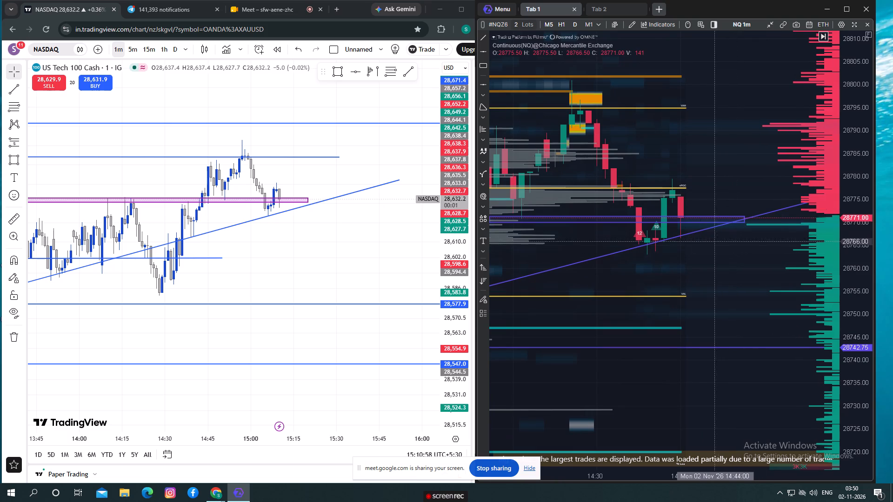
pyautogui.moveTo(720, 253); pyautogui.dragTo(714, 253)
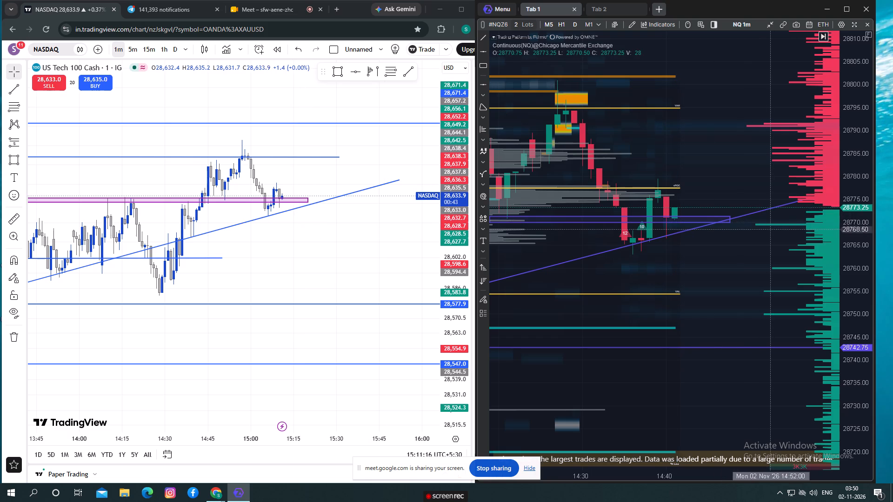
# Examine the footprint volumes of the newest NQ candles around the purple zone and the rising trendline.
pyautogui.scroll(8, 790, 224)
pyautogui.scroll(16, 787, 245)
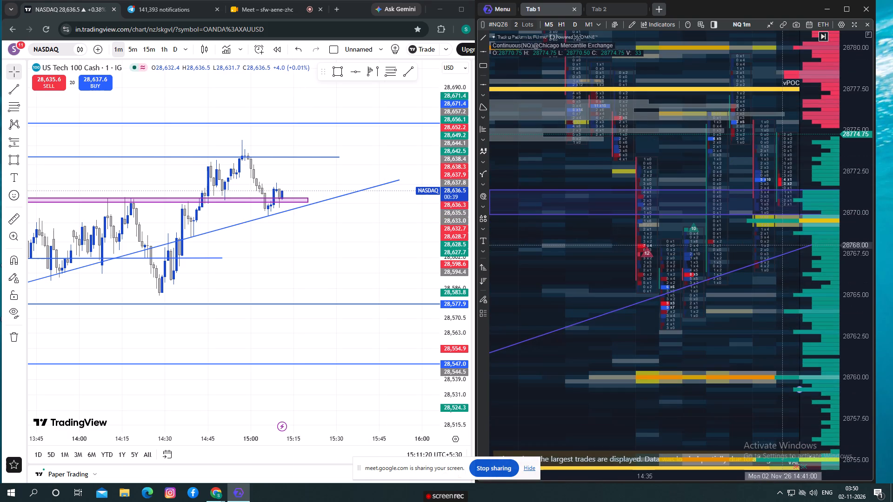
pyautogui.moveTo(795, 259); pyautogui.dragTo(742, 260)
pyautogui.moveTo(779, 243); pyautogui.dragTo(806, 238)
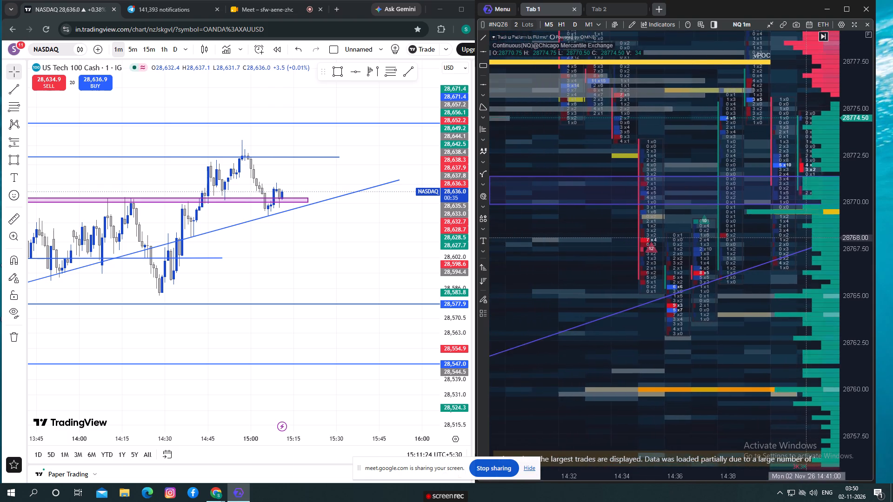
pyautogui.moveTo(806, 238); pyautogui.dragTo(816, 238)
pyautogui.scroll(5, 795, 231)
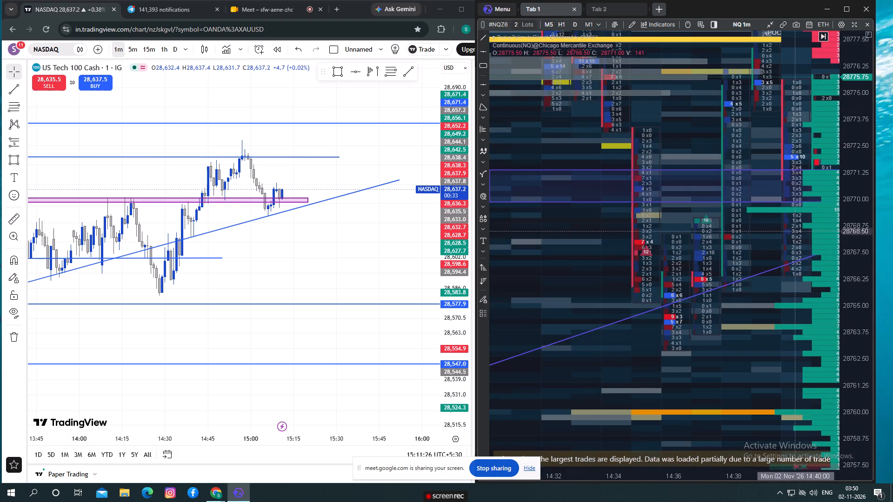
pyautogui.scroll(-13, 795, 231)
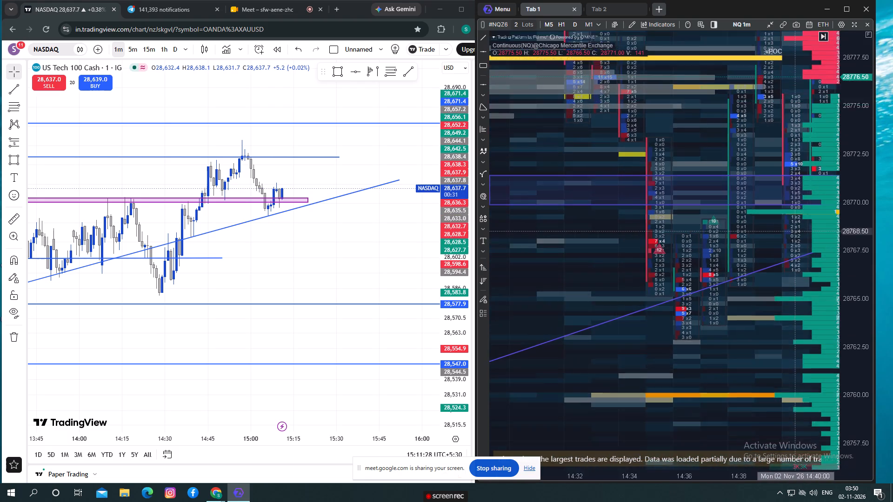
pyautogui.scroll(-1, 787, 233)
pyautogui.scroll(1, 787, 233)
pyautogui.scroll(-15, 787, 233)
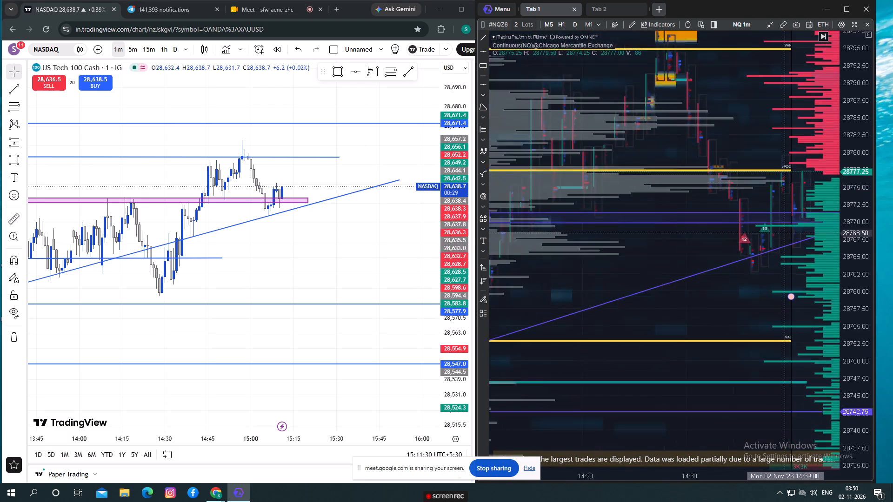
pyautogui.scroll(-4, 783, 235)
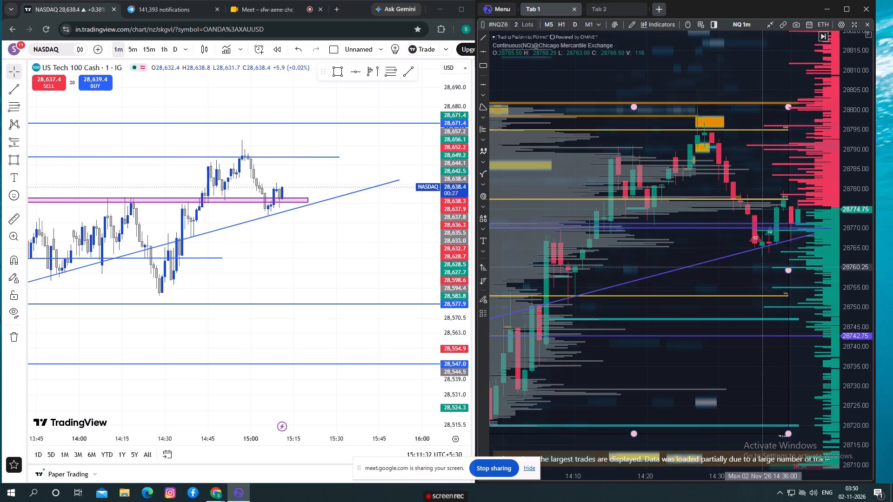
# Extend the volume profile range's right edge on the NQ chart past the latest candle, to about 14:42.
pyautogui.moveTo(762, 267); pyautogui.dragTo(679, 271)
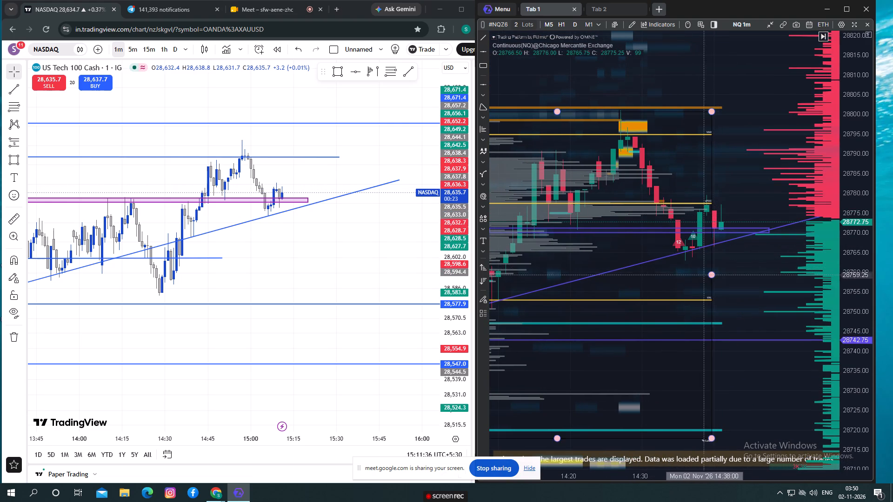
pyautogui.moveTo(713, 274); pyautogui.dragTo(730, 272)
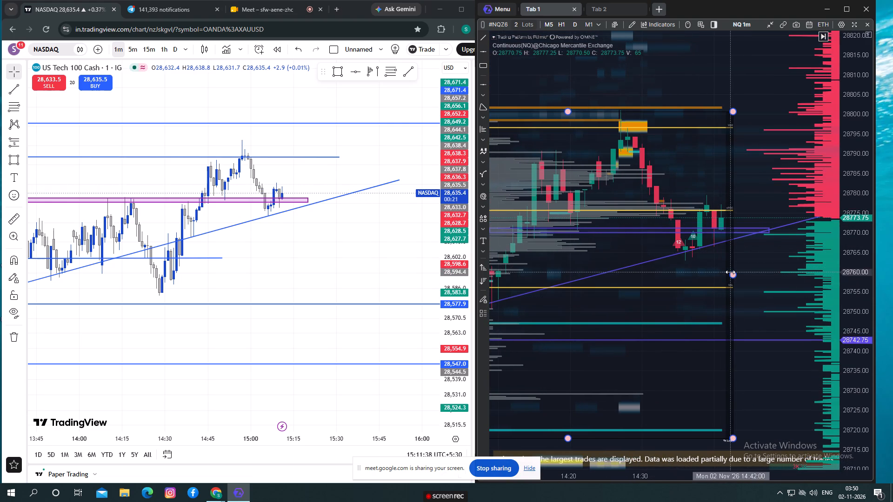
pyautogui.moveTo(730, 272); pyautogui.dragTo(728, 272)
pyautogui.click(754, 269)
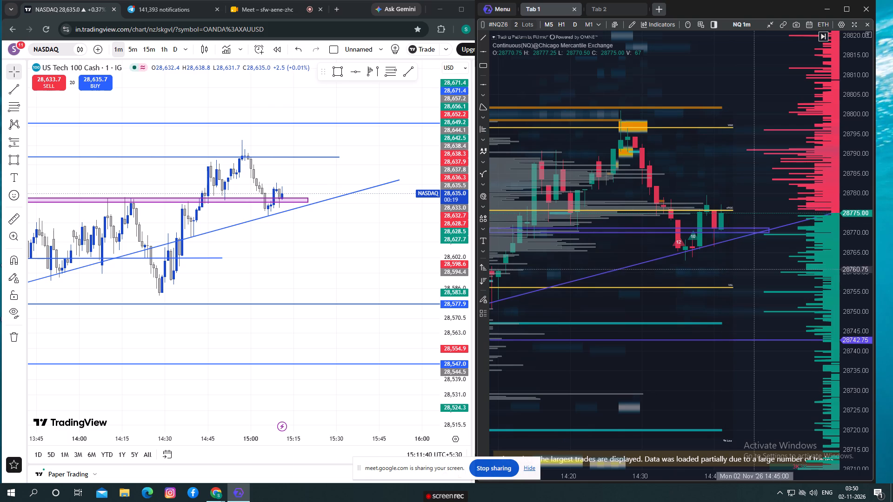
# Place a long position drawing on the NQ chart at the latest candle, with its entry at about 28,780.50.
pyautogui.scroll(1, 749, 264)
pyautogui.moveTo(778, 268); pyautogui.dragTo(716, 263)
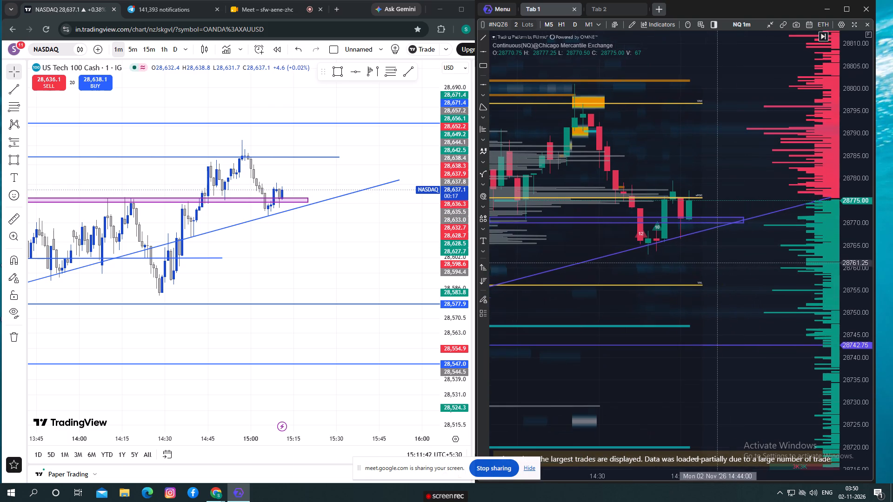
pyautogui.moveTo(716, 263); pyautogui.dragTo(719, 263)
pyautogui.moveTo(735, 250); pyautogui.dragTo(719, 250)
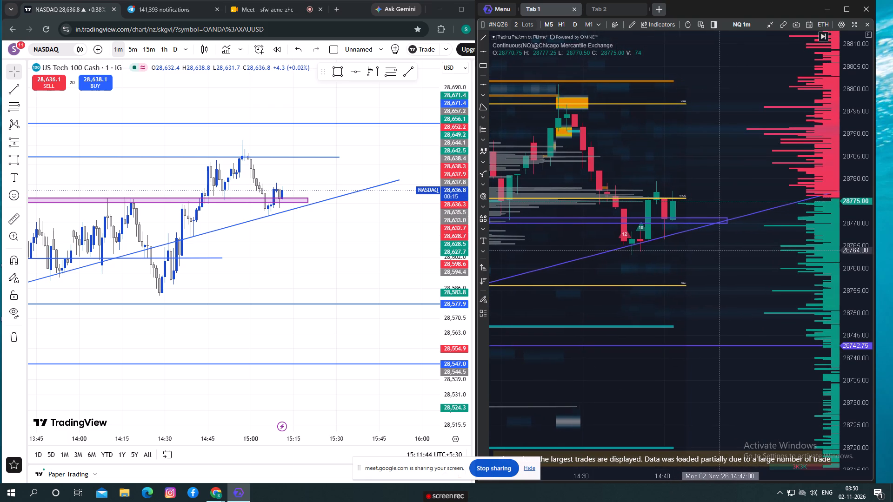
pyautogui.moveTo(719, 250); pyautogui.dragTo(723, 250)
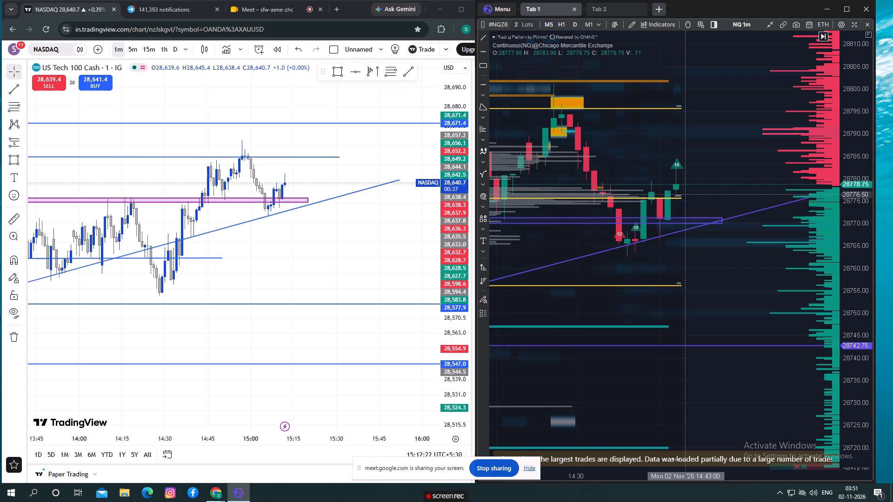
pyautogui.scroll(-1, 687, 193)
pyautogui.moveTo(707, 185); pyautogui.dragTo(714, 182)
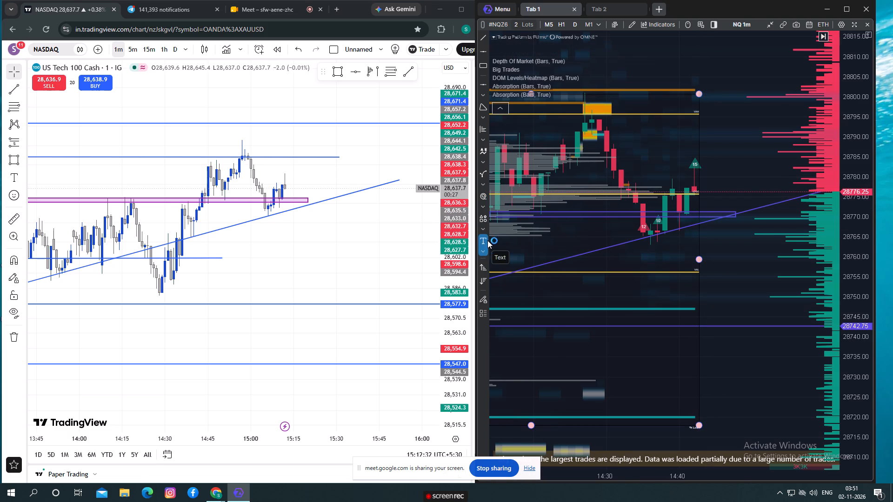
pyautogui.click(482, 261)
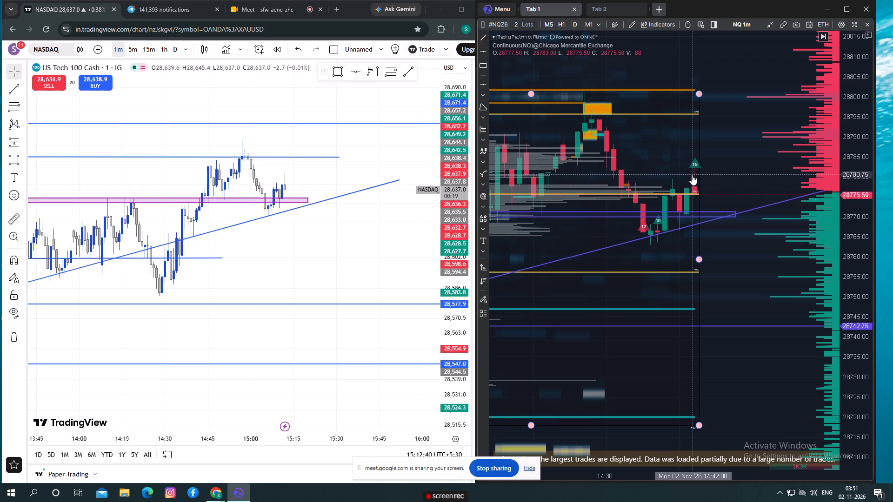
pyautogui.click(692, 175)
# Set the area transparency of the NQ long position drawing to 6 and apply it.
pyautogui.rightClick(711, 174)
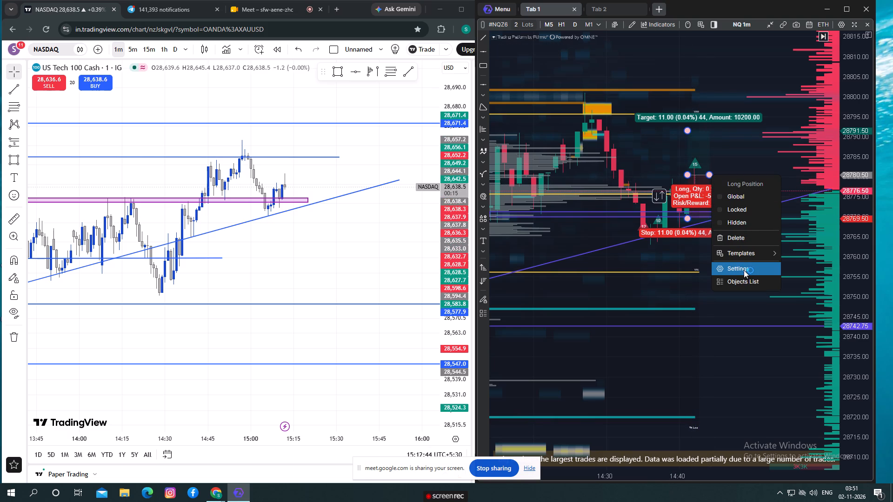
pyautogui.click(744, 270)
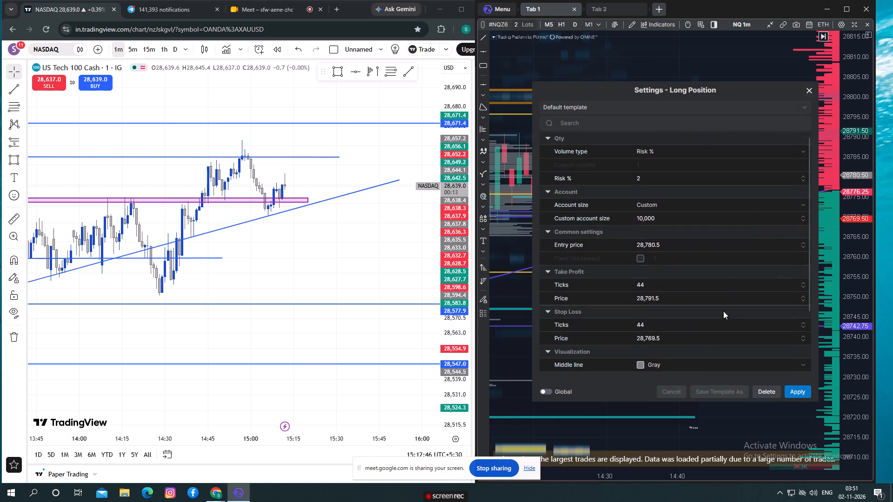
pyautogui.scroll(-4, 722, 309)
pyautogui.scroll(1, 720, 313)
pyautogui.scroll(-5, 720, 313)
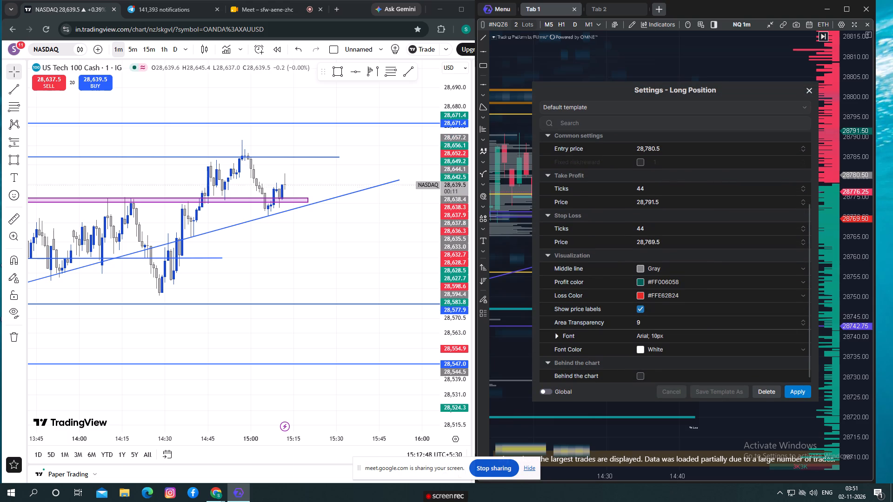
pyautogui.click(801, 325)
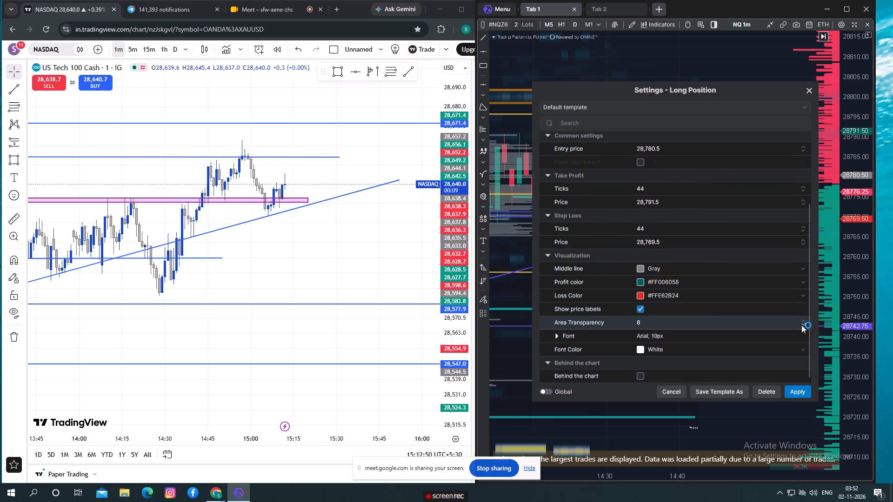
pyautogui.click(801, 325)
pyautogui.click(801, 325)
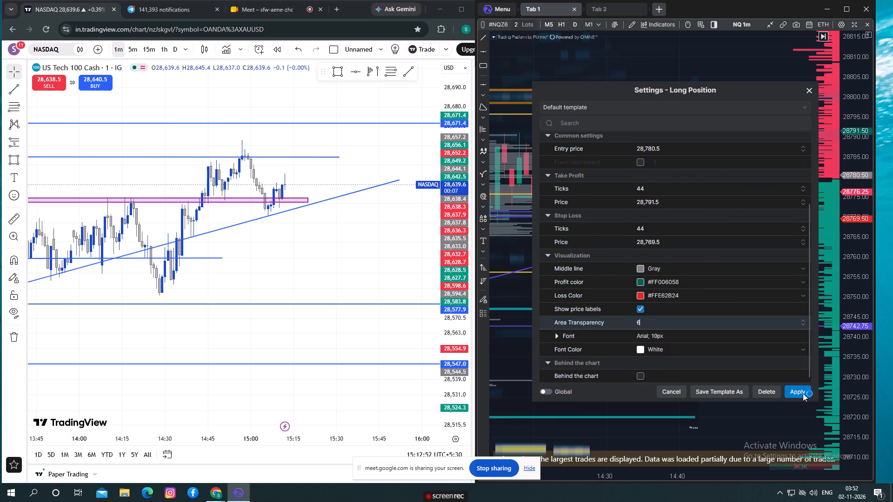
pyautogui.click(803, 390)
pyautogui.click(741, 297)
pyautogui.moveTo(755, 284); pyautogui.dragTo(717, 281)
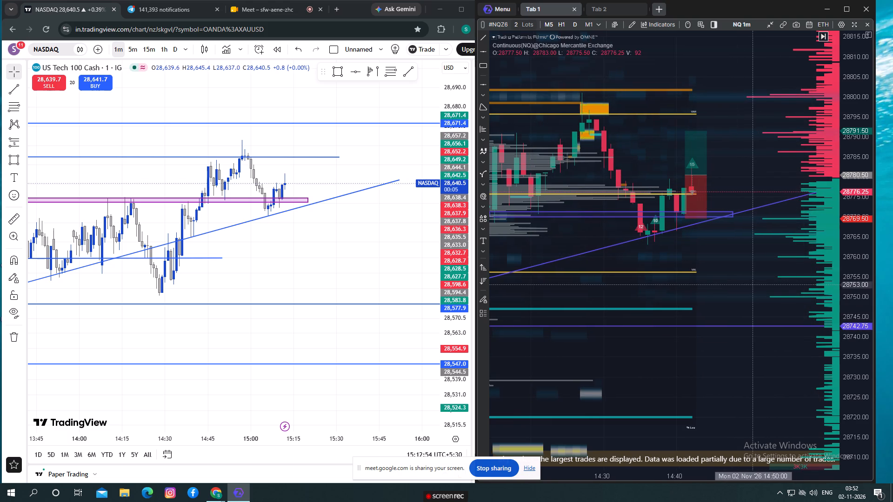
pyautogui.moveTo(717, 281); pyautogui.dragTo(711, 281)
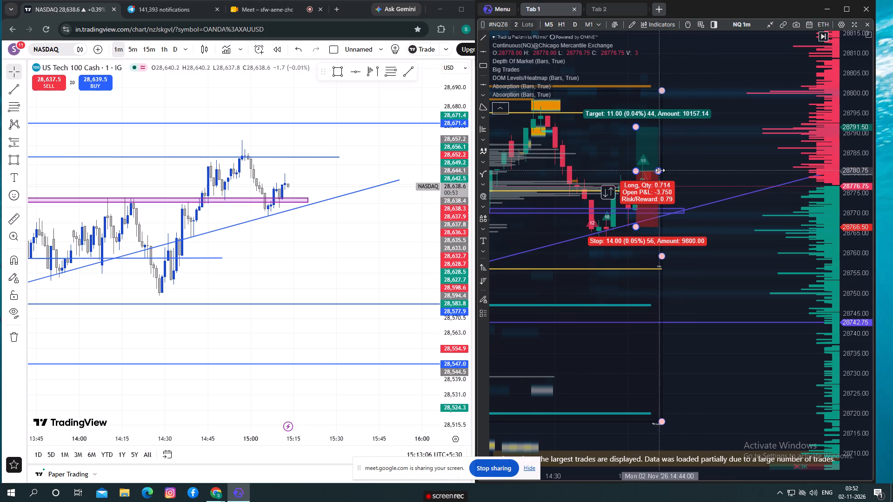
pyautogui.moveTo(660, 170); pyautogui.dragTo(671, 170)
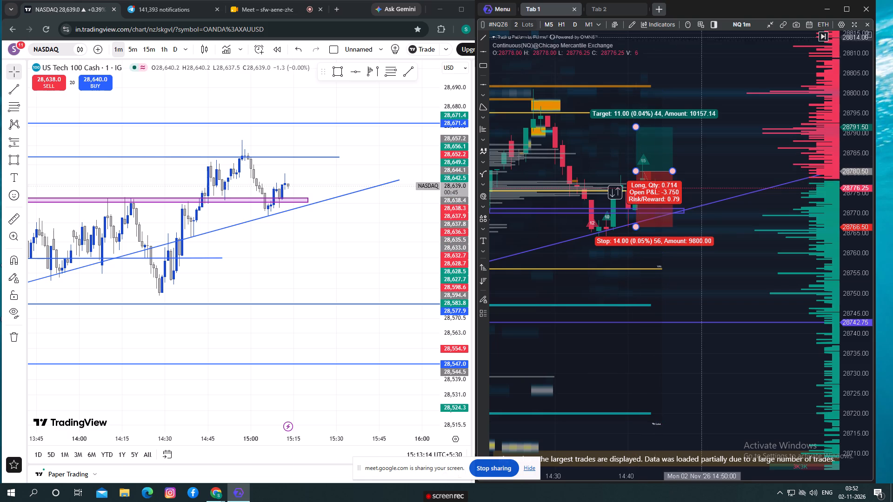
pyautogui.click(703, 152)
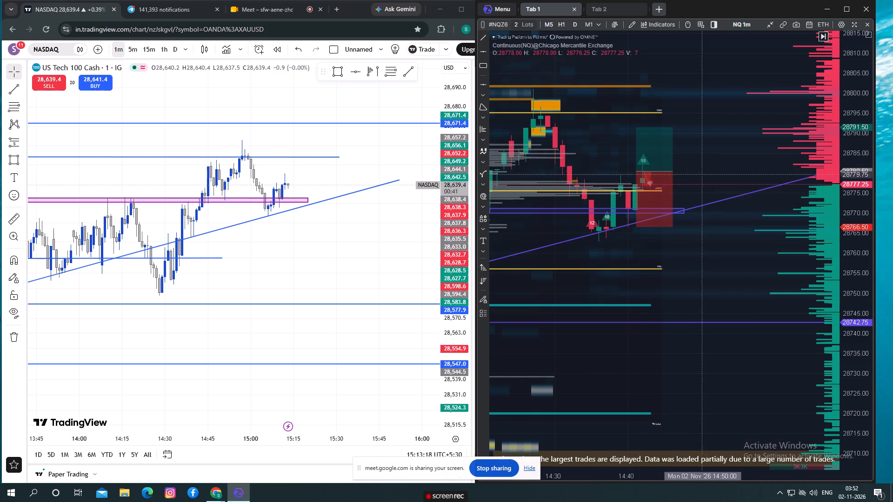
# Switch to TradingView and place a NASDAQ long position with entry at about 28,642.6 and target at about 28,653.9.
pyautogui.scroll(-1, 743, 185)
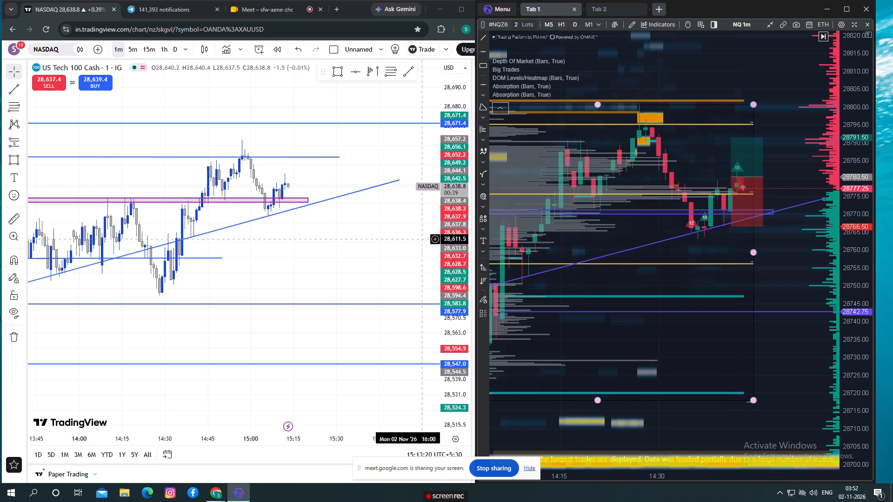
pyautogui.moveTo(329, 233); pyautogui.dragTo(319, 234)
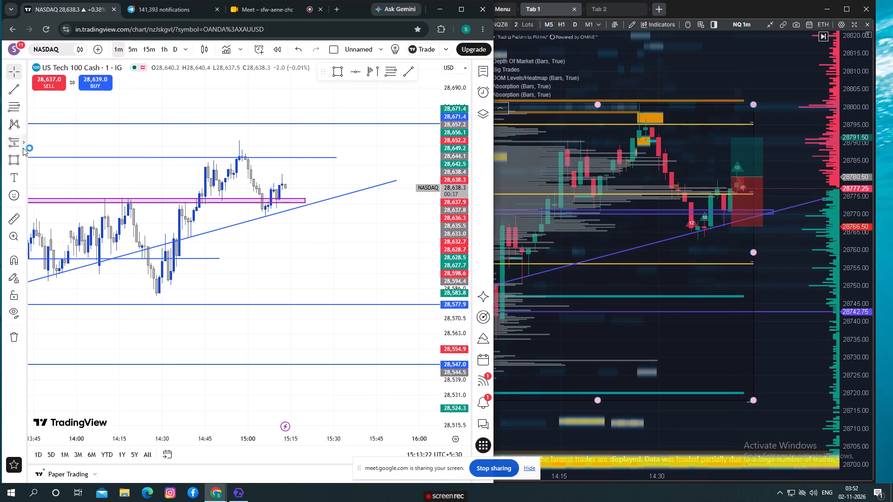
pyautogui.click(23, 144)
pyautogui.click(49, 156)
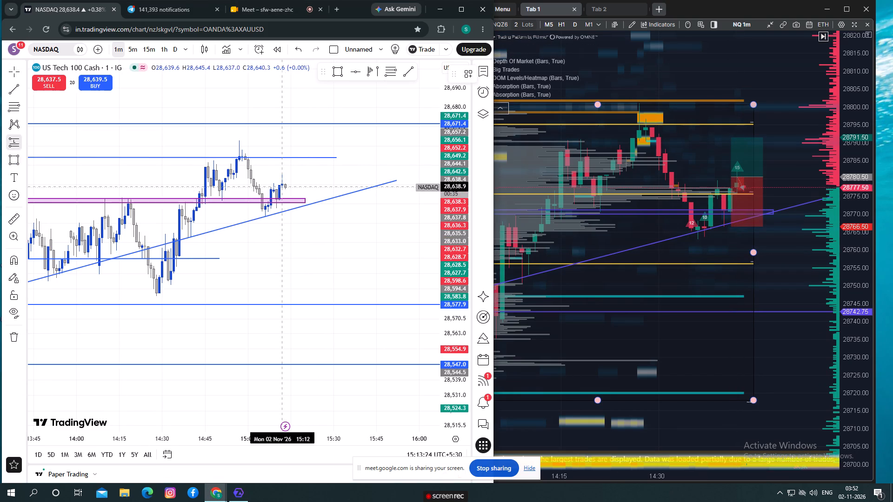
pyautogui.click(278, 179)
pyautogui.moveTo(275, 147); pyautogui.dragTo(277, 148)
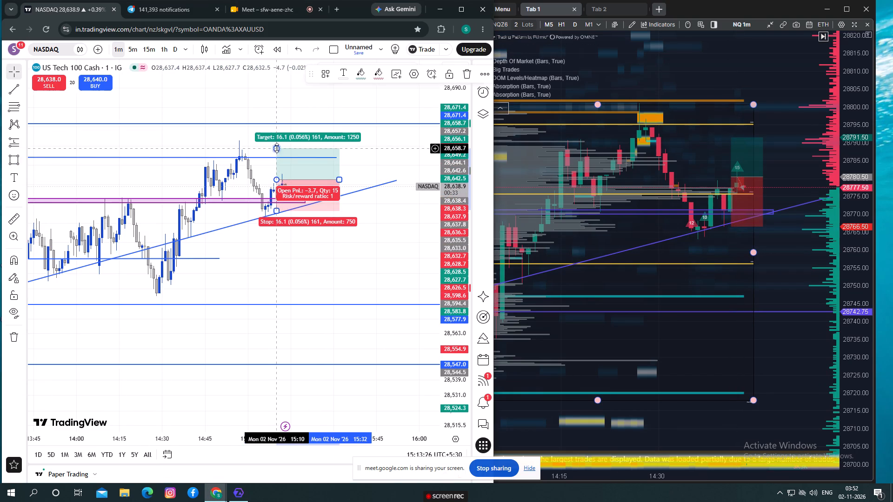
pyautogui.moveTo(277, 148); pyautogui.dragTo(288, 158)
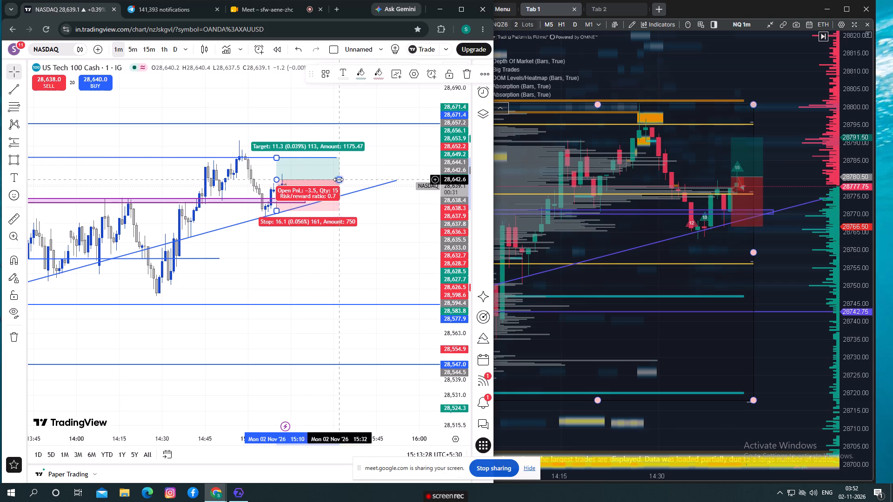
# Shorten the NASDAQ long position drawing so that it ends at about 15:19.
pyautogui.moveTo(338, 179); pyautogui.dragTo(301, 181)
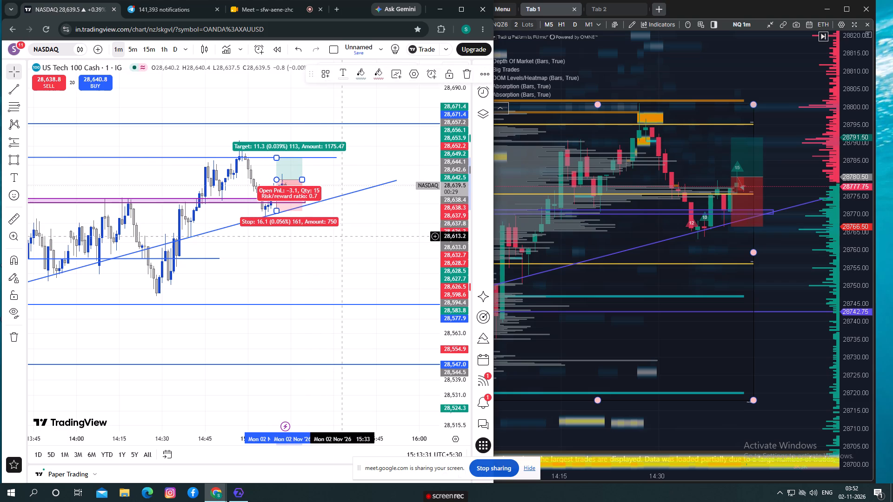
pyautogui.click(343, 238)
pyautogui.moveTo(275, 211); pyautogui.dragTo(282, 211)
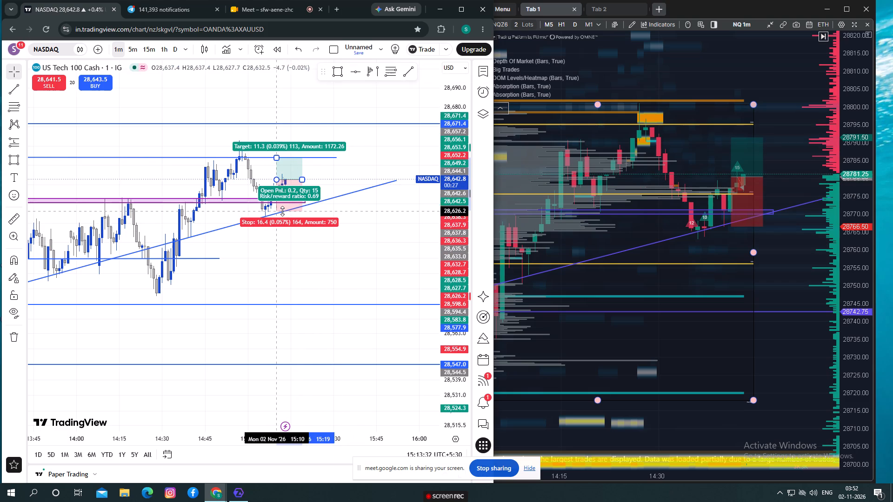
pyautogui.moveTo(282, 211); pyautogui.dragTo(285, 212)
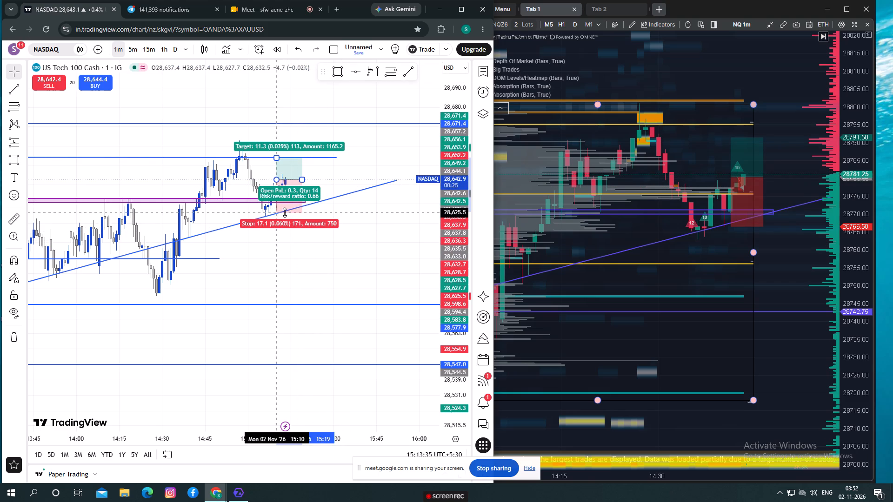
pyautogui.moveTo(285, 212); pyautogui.dragTo(291, 217)
pyautogui.click(332, 212)
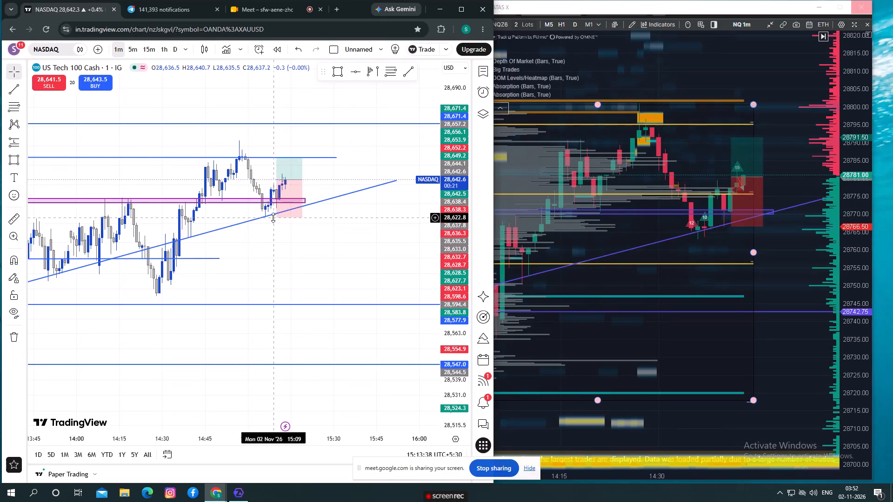
pyautogui.moveTo(273, 218); pyautogui.dragTo(291, 211)
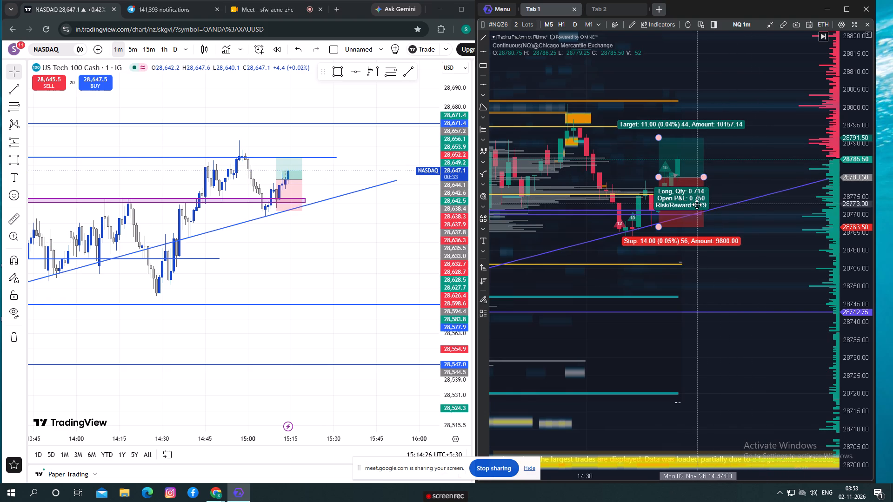
pyautogui.moveTo(749, 160); pyautogui.dragTo(727, 178)
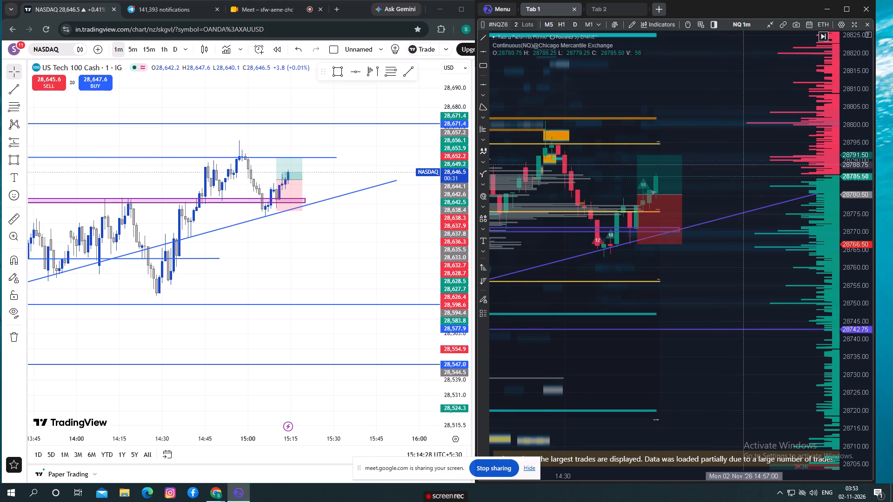
pyautogui.moveTo(448, 238); pyautogui.dragTo(445, 172)
pyautogui.scroll(2, 332, 182)
pyautogui.moveTo(351, 212); pyautogui.dragTo(390, 252)
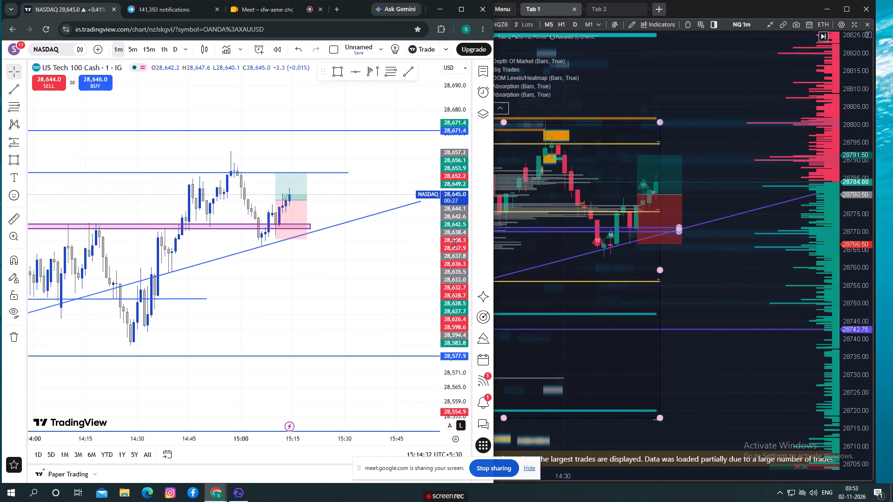
pyautogui.moveTo(458, 252); pyautogui.dragTo(455, 212)
pyautogui.scroll(2, 312, 260)
pyautogui.moveTo(318, 263); pyautogui.dragTo(327, 279)
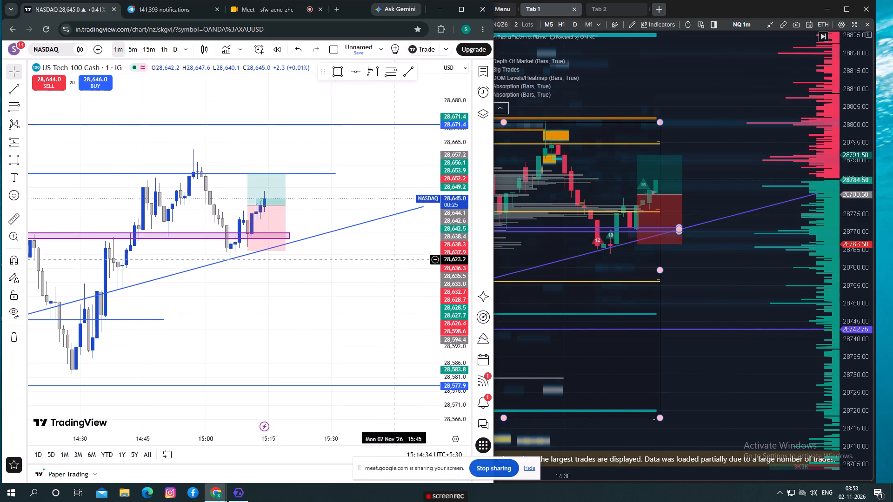
pyautogui.moveTo(445, 278); pyautogui.dragTo(445, 247)
pyautogui.moveTo(355, 251); pyautogui.dragTo(348, 251)
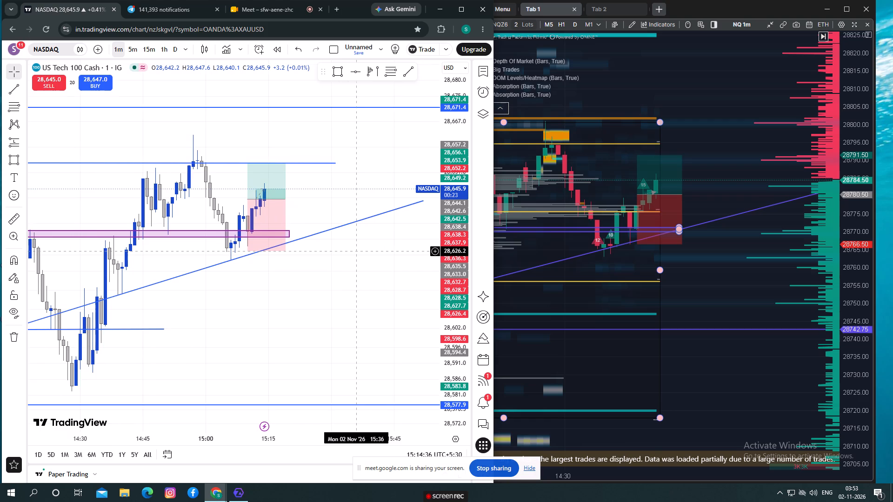
pyautogui.moveTo(348, 251); pyautogui.dragTo(327, 252)
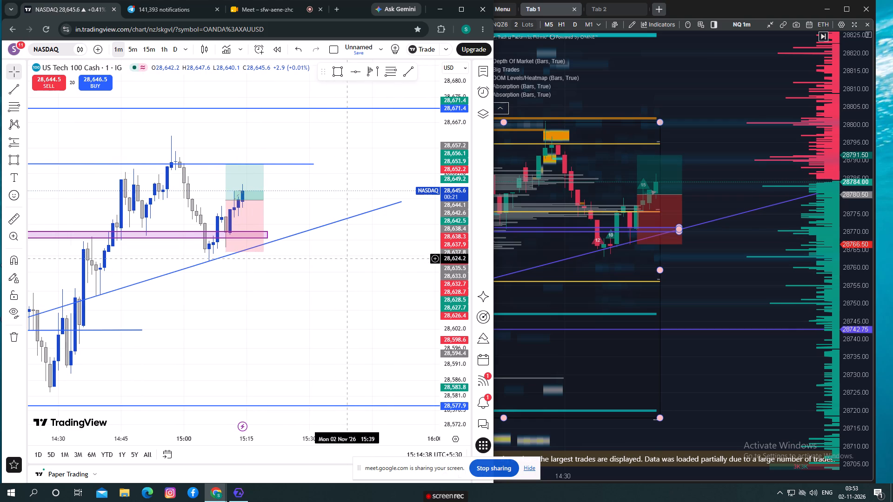
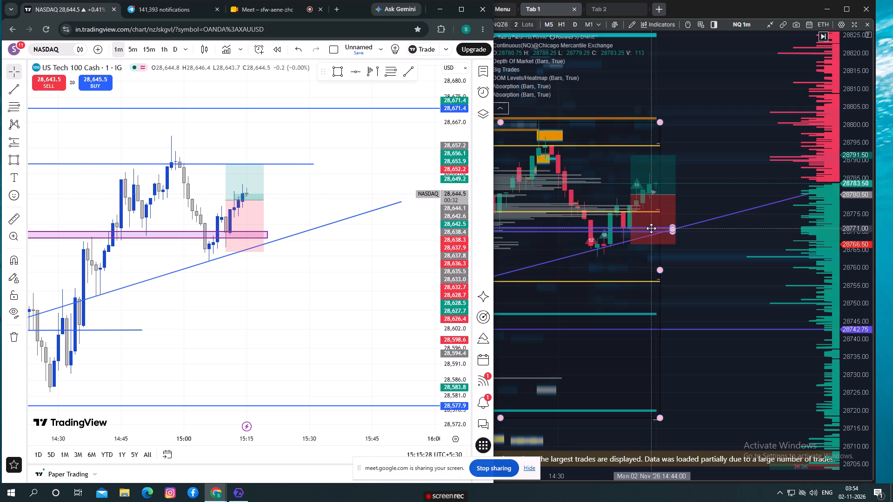
# Switch to ATAS and delete the long position drawing from the NQ chart.
pyautogui.rightClick(675, 192)
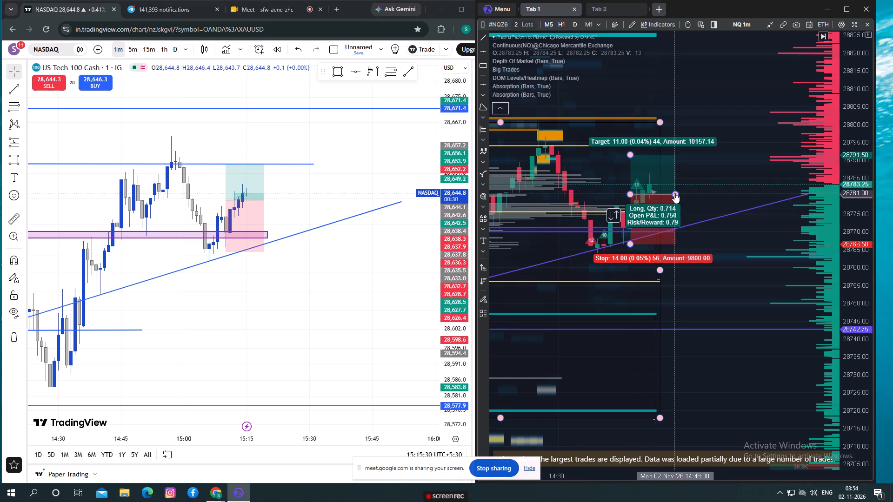
pyautogui.click(695, 259)
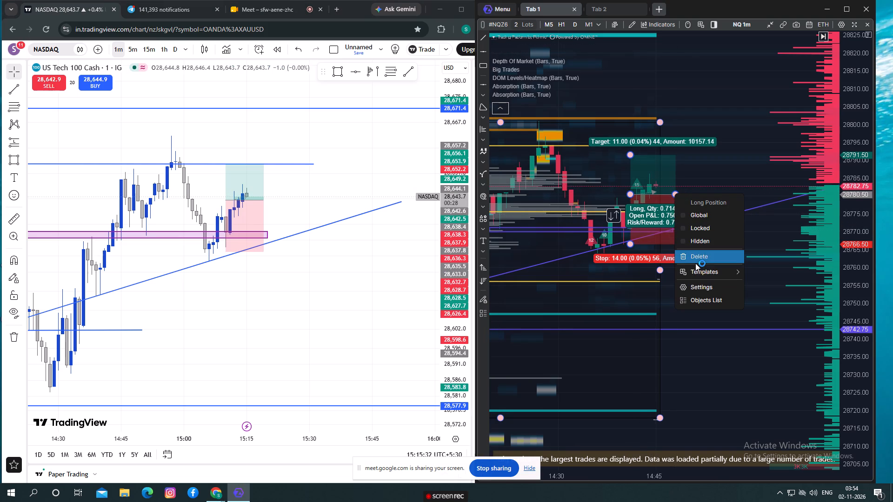
# Extend the end of the NQ volume profile by one bar, just past the 14:45 candle.
pyautogui.moveTo(674, 199); pyautogui.dragTo(701, 192)
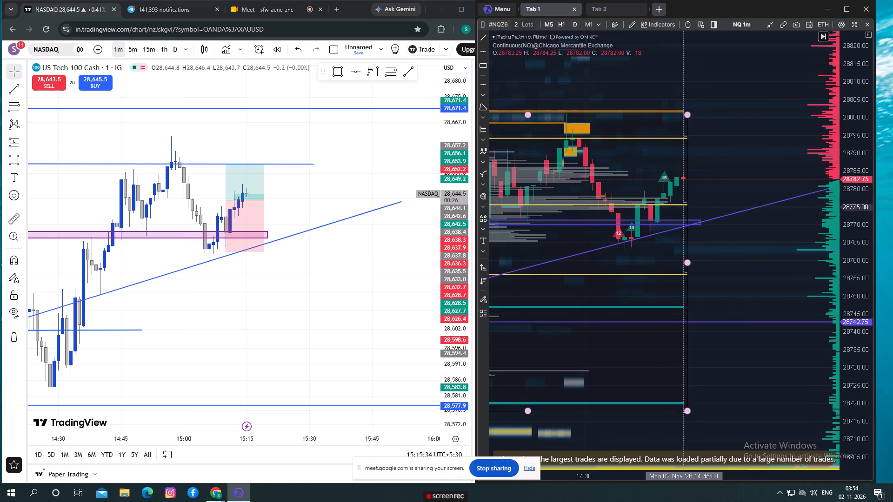
pyautogui.click(686, 263)
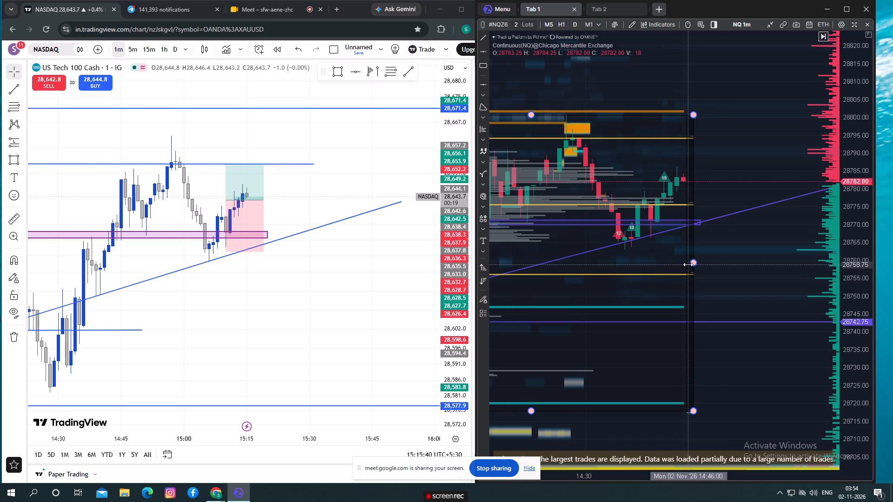
pyautogui.click(721, 182)
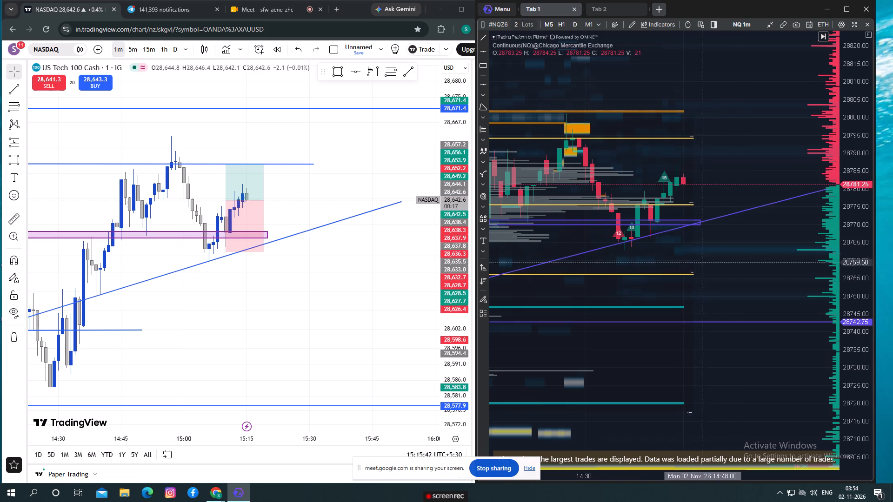
# Switch to TradingView and remove the long position drawing from the NASDAQ chart.
pyautogui.rightClick(265, 200)
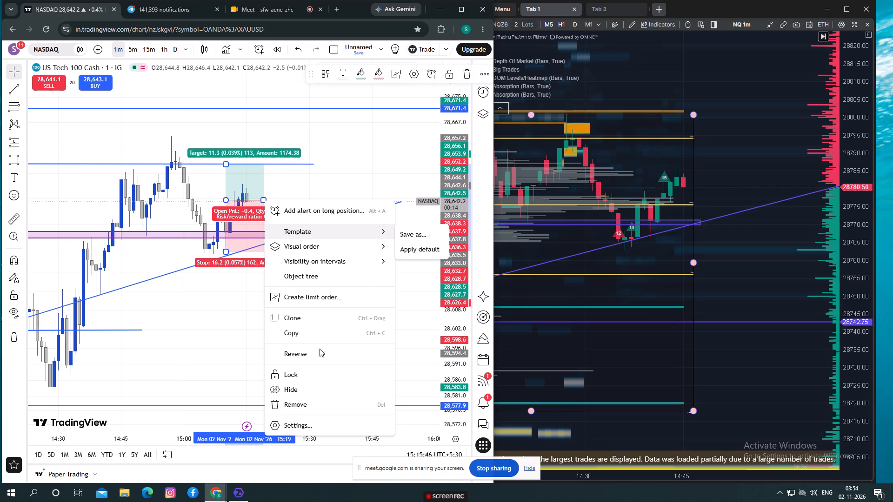
pyautogui.click(321, 397)
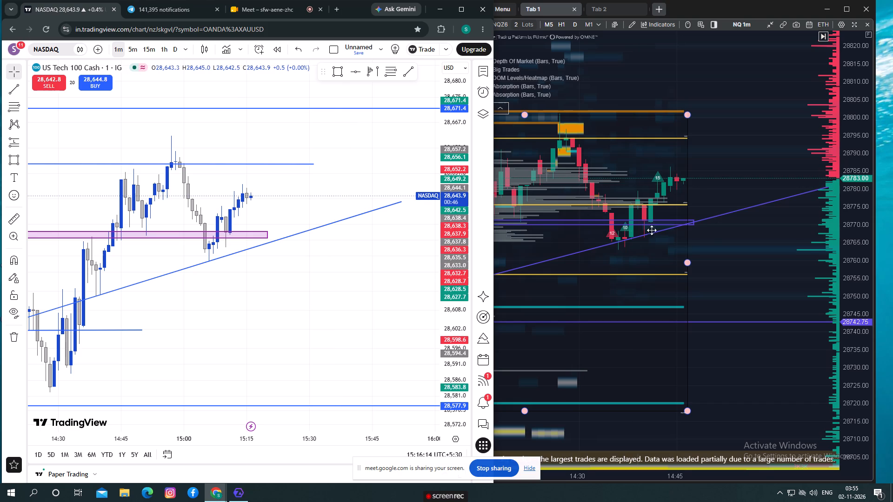
# Examine the latest price action against the rising trendline, volume profile and heatmap levels on the NQ and NASDAQ charts.
pyautogui.scroll(-1, 719, 192)
pyautogui.moveTo(778, 243); pyautogui.dragTo(752, 237)
pyautogui.moveTo(868, 258); pyautogui.dragTo(865, 252)
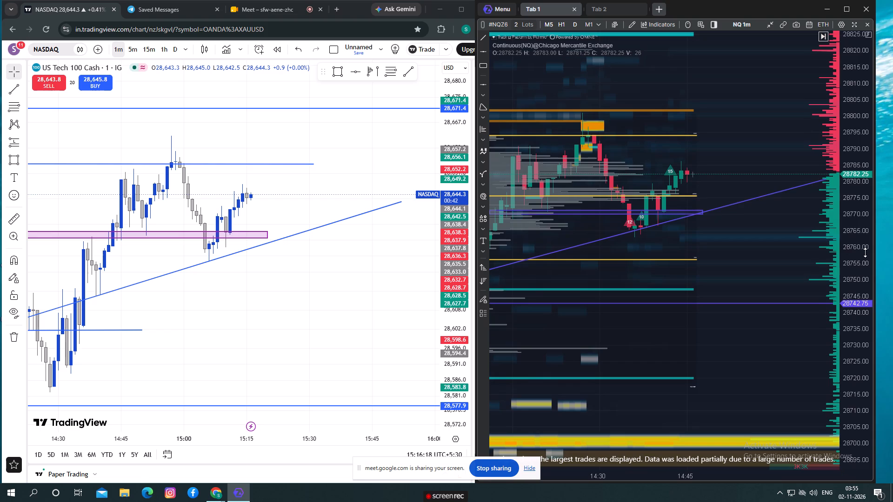
pyautogui.moveTo(865, 252); pyautogui.dragTo(862, 267)
pyautogui.scroll(-1, 796, 250)
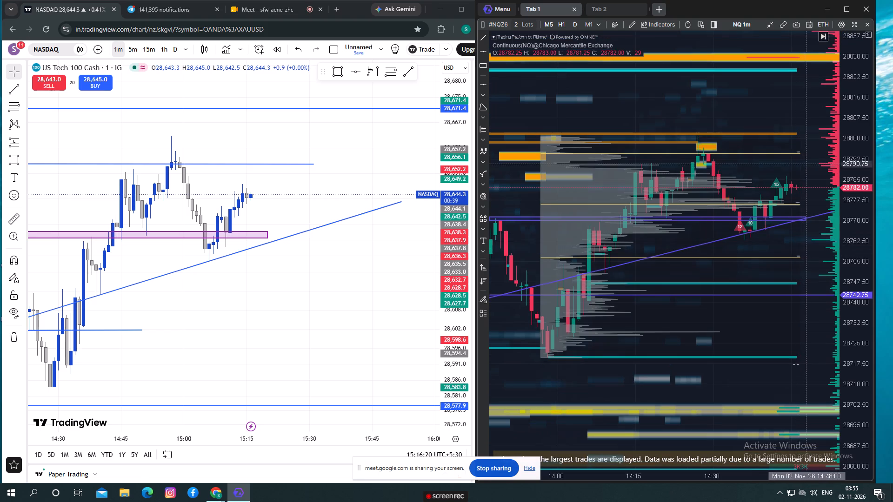
pyautogui.moveTo(816, 171); pyautogui.dragTo(765, 169)
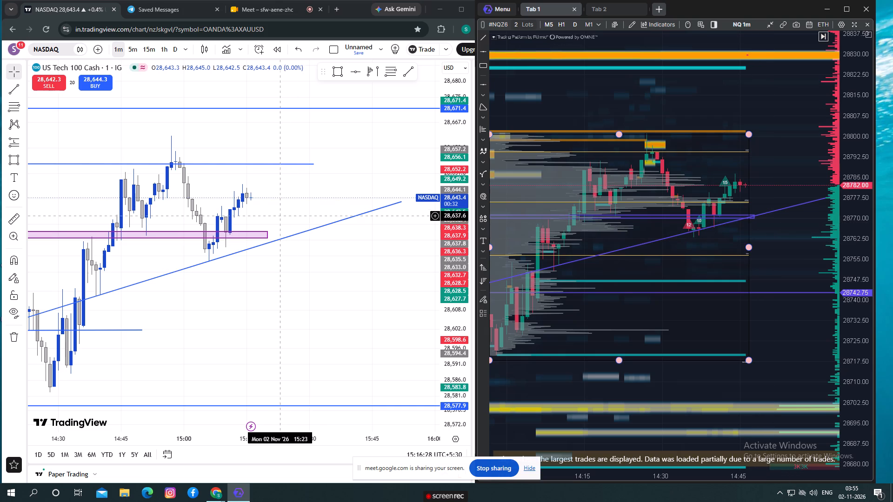
pyautogui.moveTo(271, 213); pyautogui.dragTo(309, 208)
pyautogui.moveTo(288, 285); pyautogui.dragTo(322, 283)
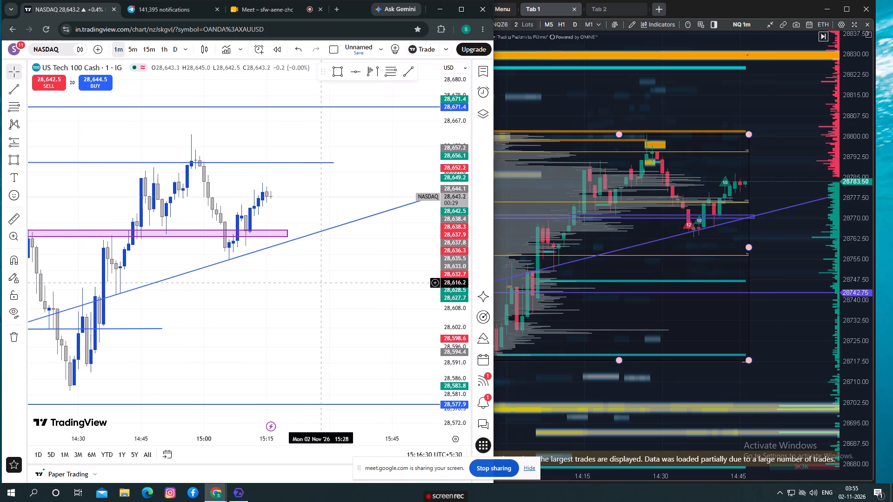
pyautogui.moveTo(322, 283); pyautogui.dragTo(318, 284)
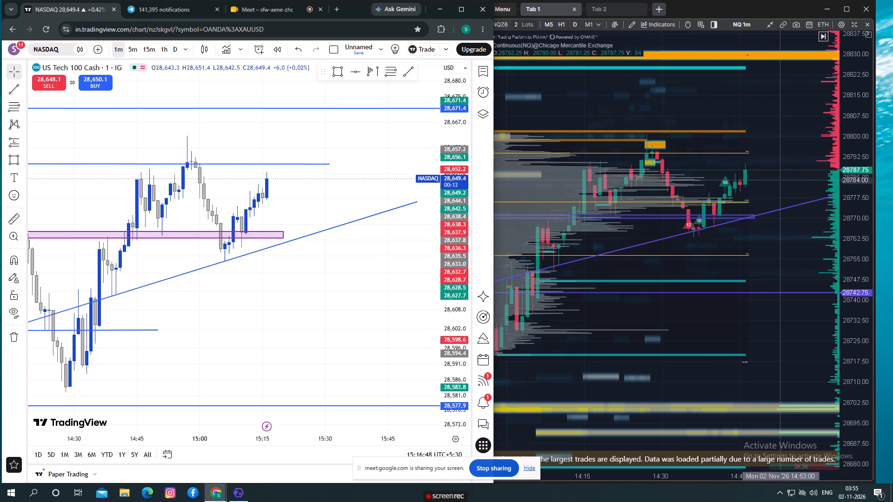
pyautogui.moveTo(785, 176); pyautogui.dragTo(773, 175)
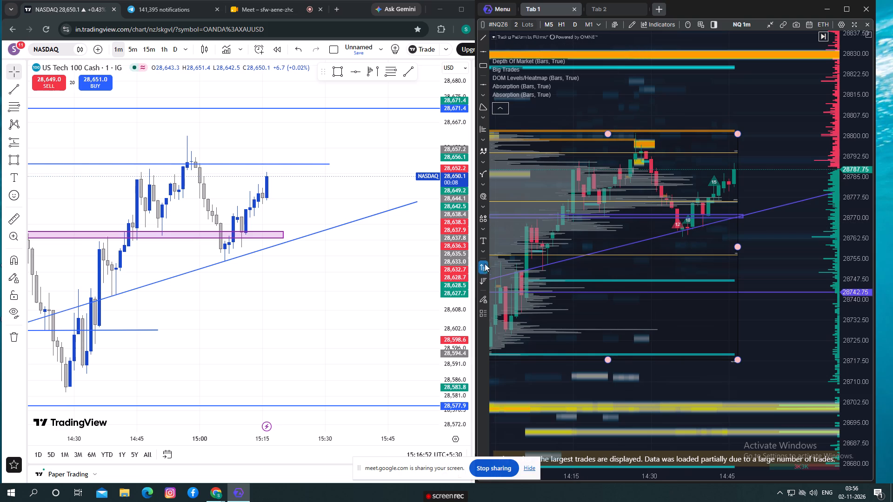
# Measure the price rise from the big-trade marker 15 on the NQ chart in ATAS, and remove the measurement.
pyautogui.click(483, 229)
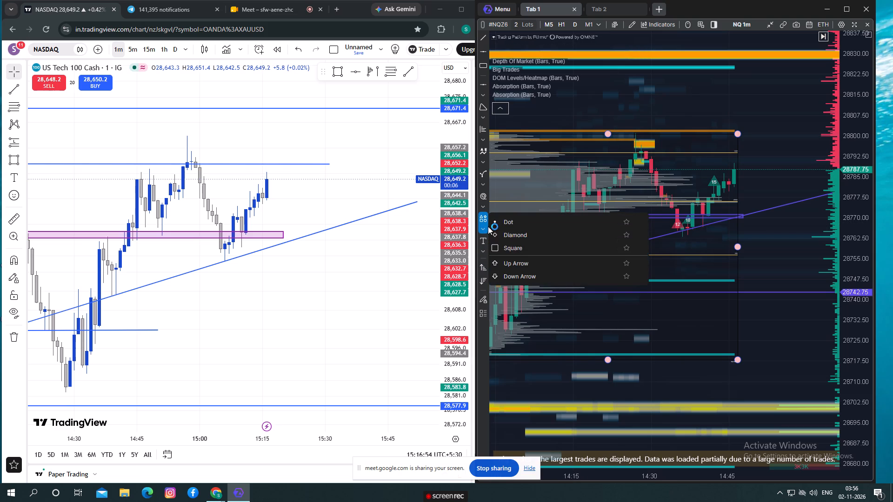
pyautogui.click(481, 206)
pyautogui.click(508, 212)
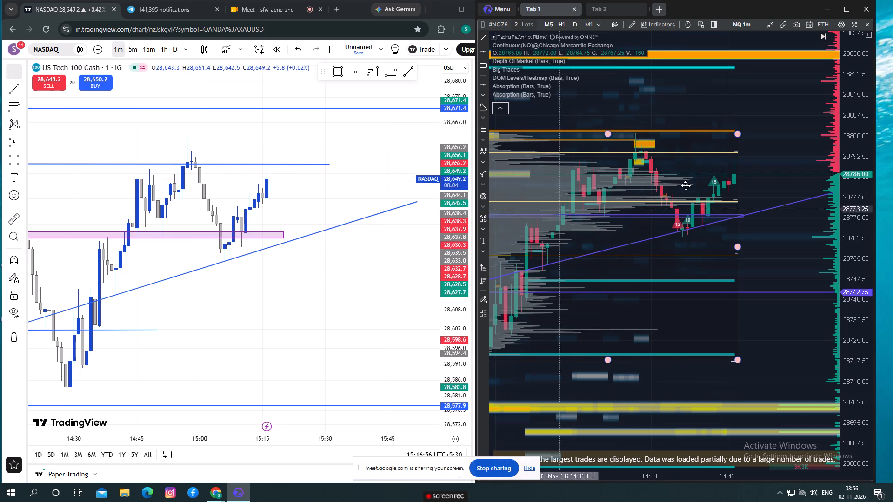
pyautogui.click(709, 184)
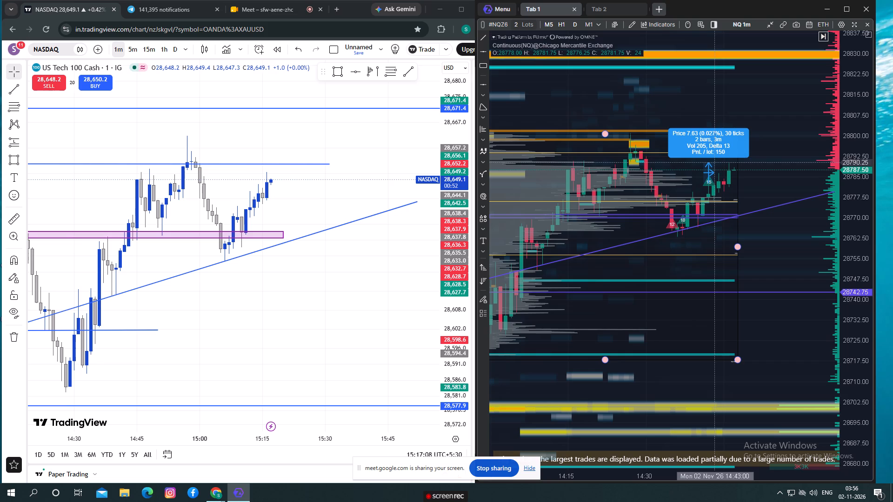
pyautogui.rightClick(712, 162)
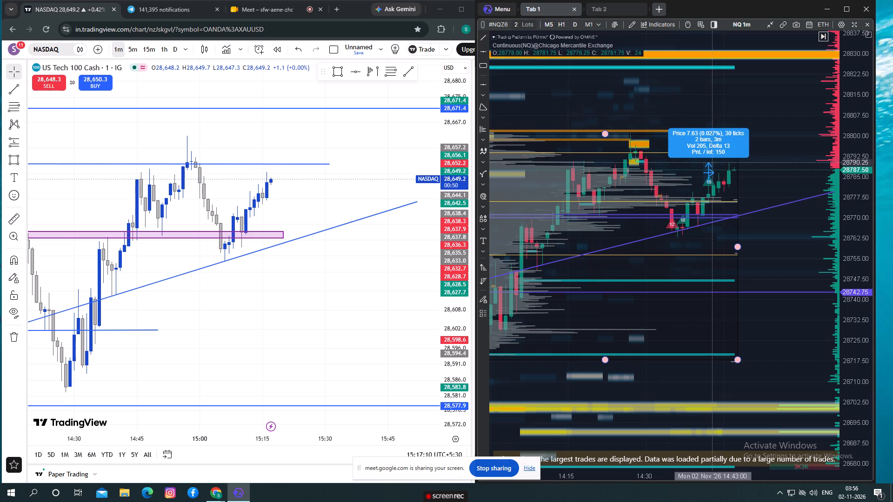
pyautogui.click(756, 171)
pyautogui.click(760, 152)
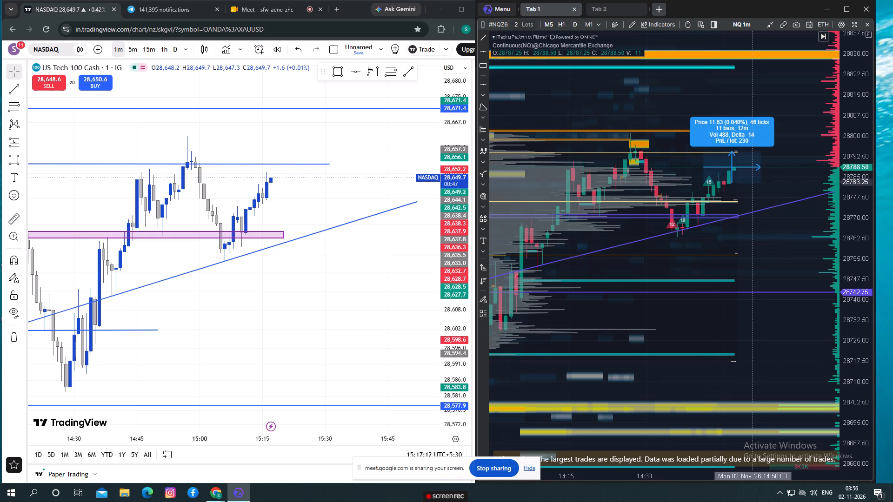
pyautogui.rightClick(752, 182)
pyautogui.click(767, 230)
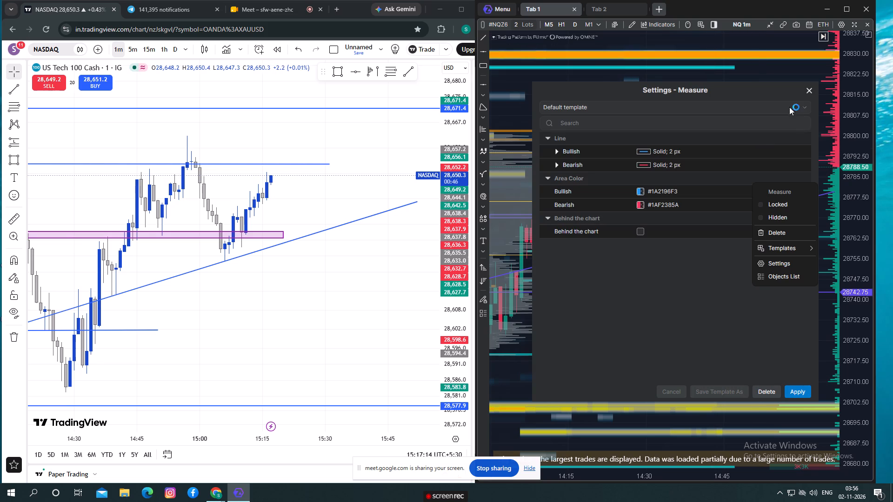
pyautogui.click(813, 93)
pyautogui.click(797, 102)
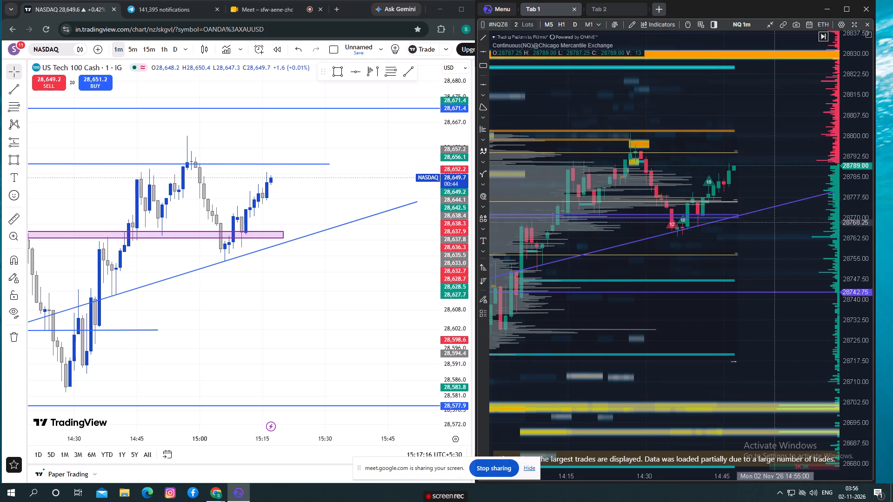
# Extend the end of the NQ volume profile in ATAS by one bar to include the newest candle.
pyautogui.moveTo(302, 311); pyautogui.dragTo(330, 302)
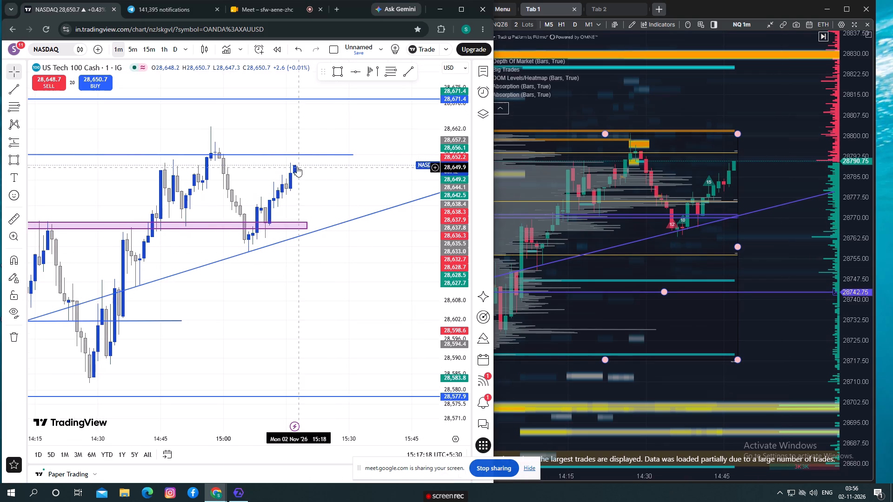
pyautogui.click(783, 151)
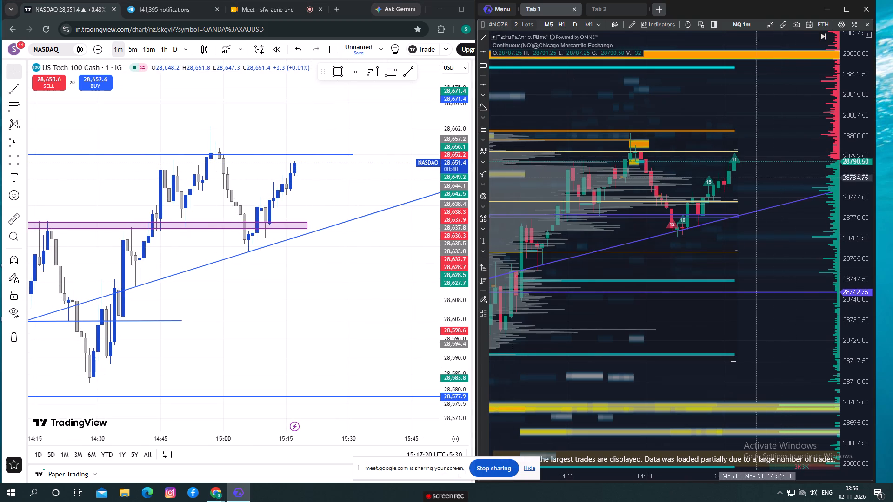
pyautogui.click(736, 247)
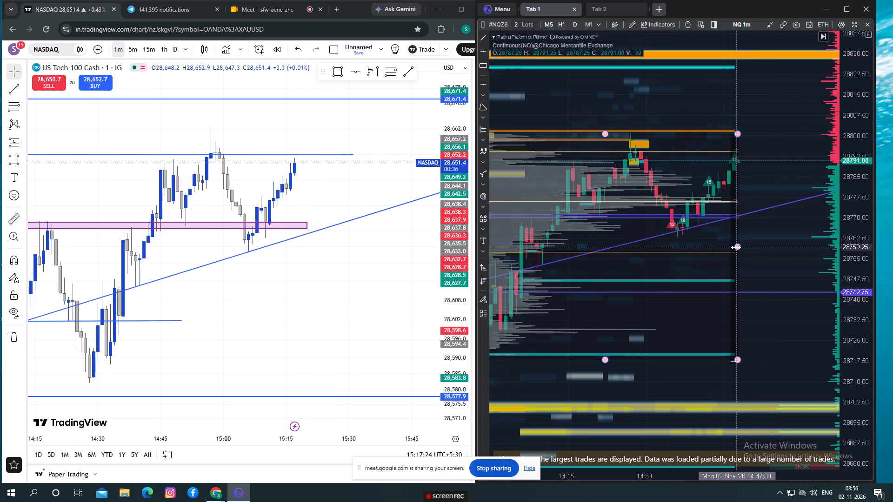
pyautogui.click(757, 174)
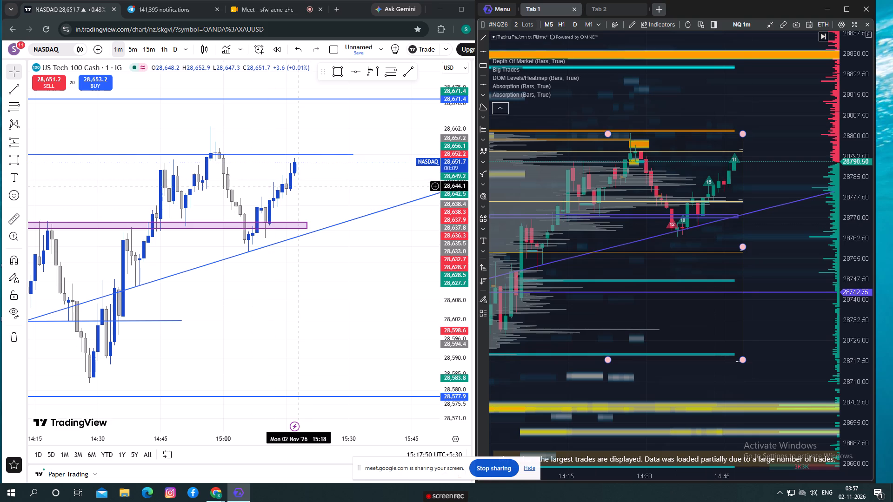
# Switch to TradingView and measure the NASDAQ rise from about 28,642.9 to the horizontal resistance line at about 28,653.9.
pyautogui.click(12, 223)
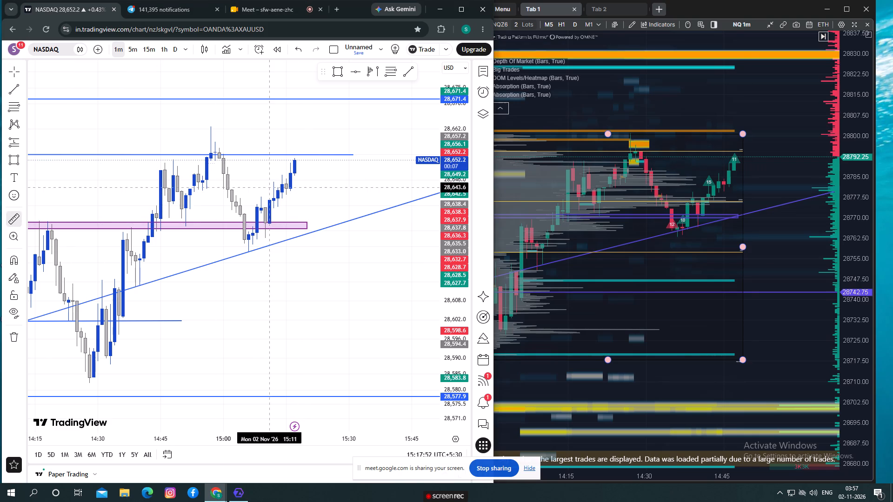
pyautogui.click(273, 190)
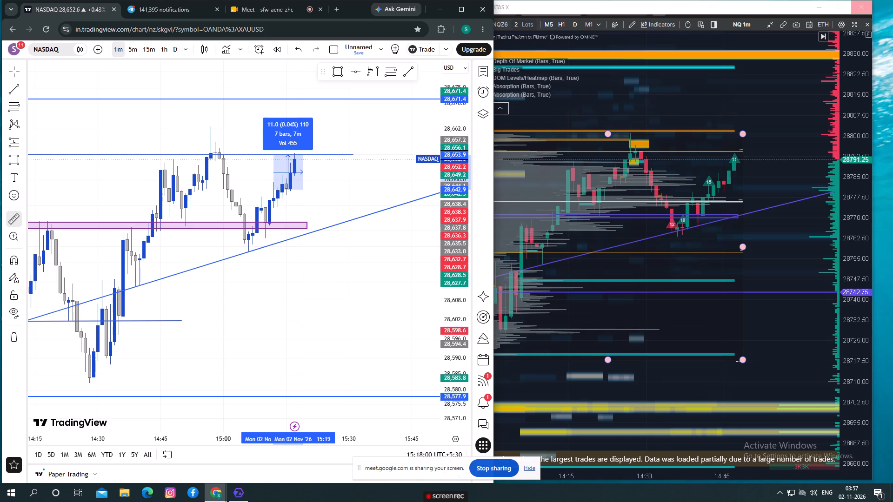
pyautogui.click(320, 185)
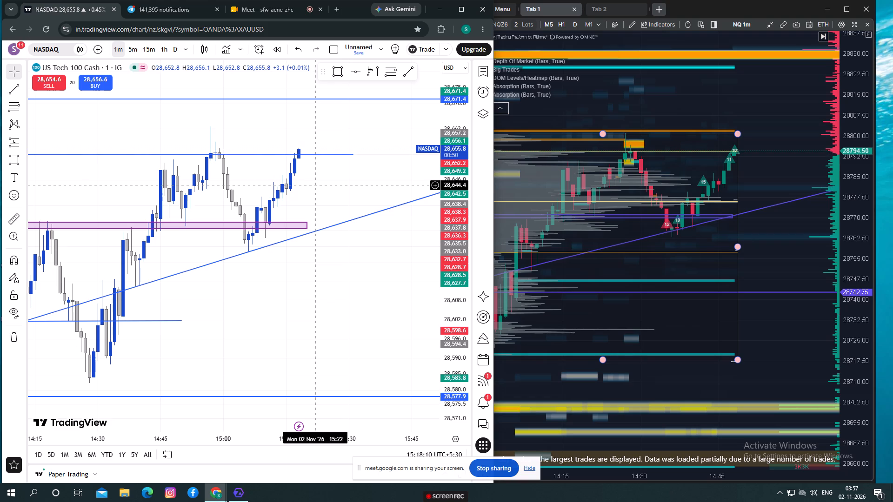
# Switch to ATAS and extend the end of the NQ volume profile by another bar, past the latest candle.
pyautogui.scroll(-1, 315, 135)
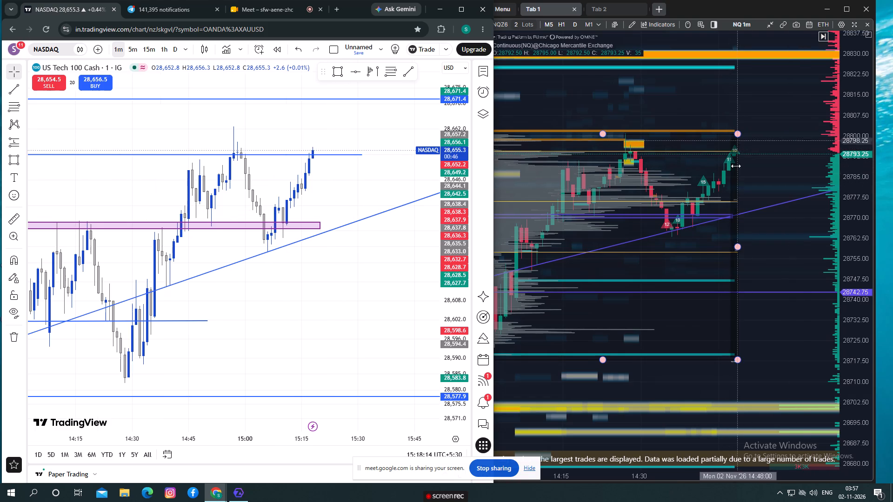
pyautogui.click(736, 246)
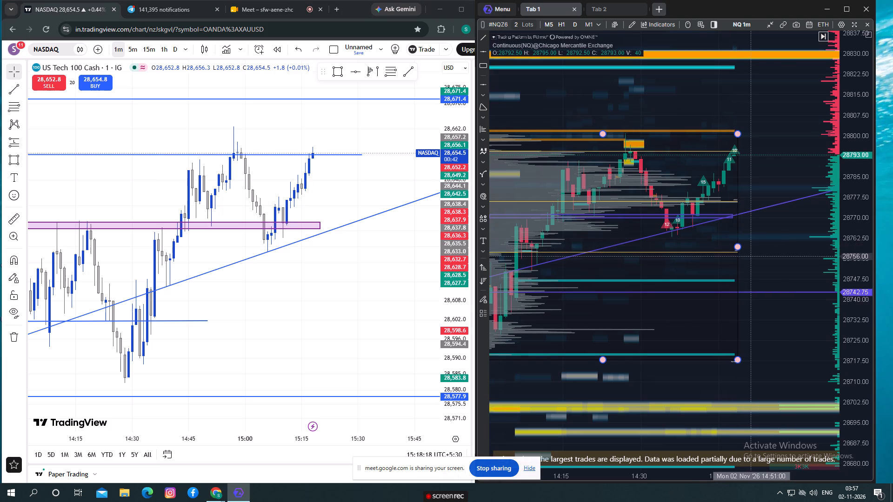
pyautogui.moveTo(780, 242); pyautogui.dragTo(757, 237)
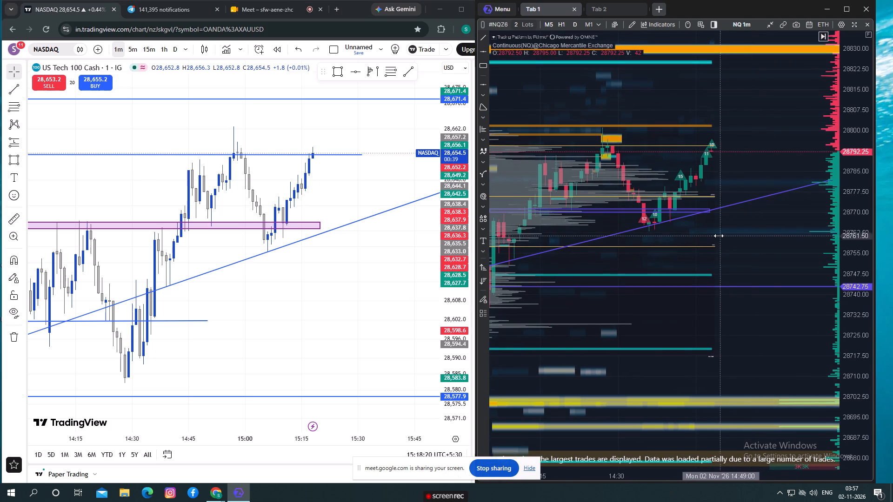
pyautogui.click(714, 242)
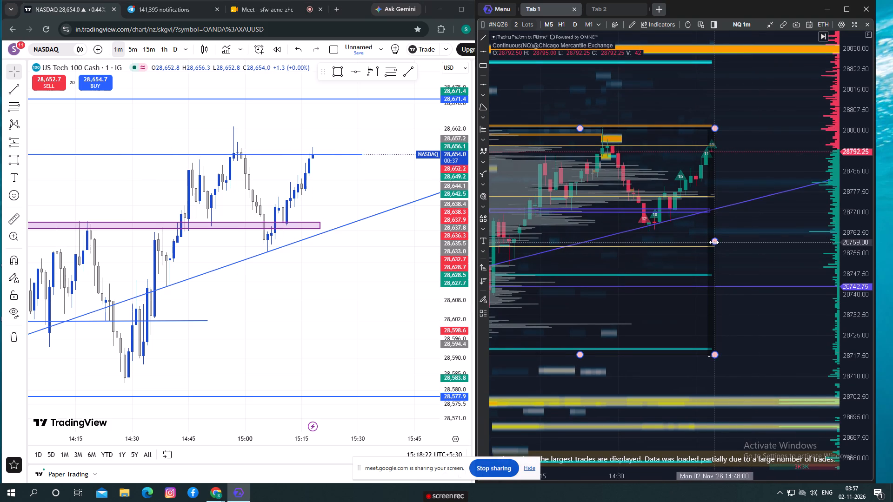
pyautogui.click(760, 235)
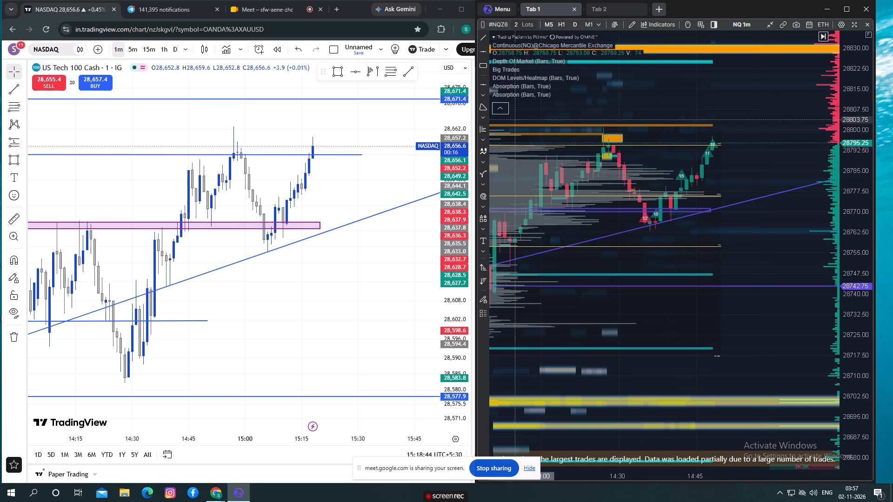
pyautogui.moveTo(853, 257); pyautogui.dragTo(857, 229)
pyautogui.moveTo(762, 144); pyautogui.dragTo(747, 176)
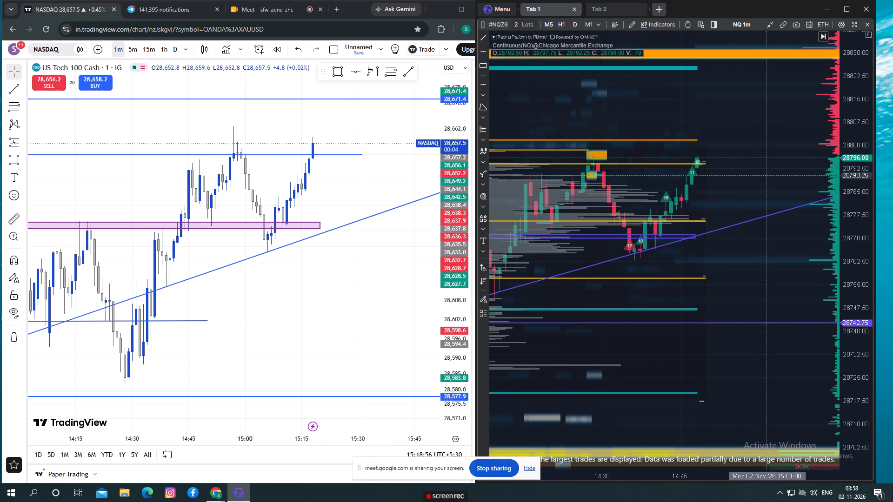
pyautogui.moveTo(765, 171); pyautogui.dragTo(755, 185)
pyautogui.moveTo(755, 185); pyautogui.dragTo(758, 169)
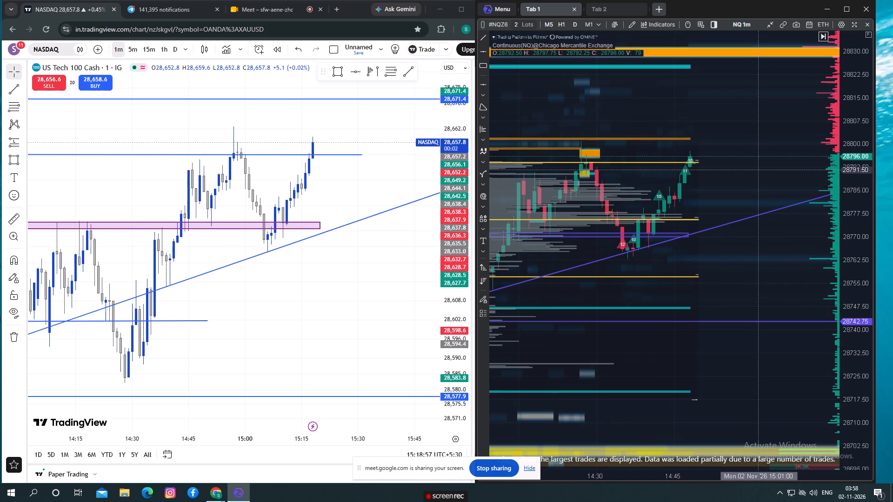
# Switch to TradingView and set the NASDAQ chart to the 5-minute timeframe.
pyautogui.click(133, 53)
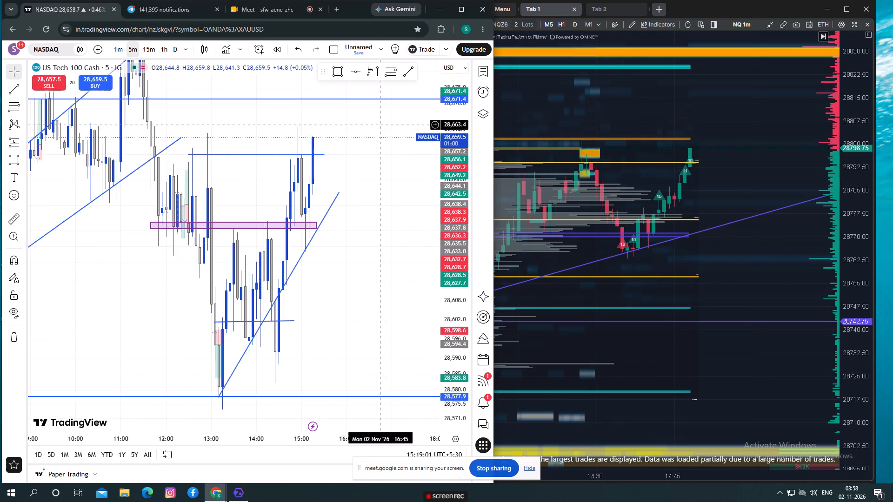
pyautogui.moveTo(446, 148); pyautogui.dragTo(413, 302)
pyautogui.moveTo(142, 251); pyautogui.dragTo(183, 252)
pyautogui.moveTo(166, 181); pyautogui.dragTo(252, 185)
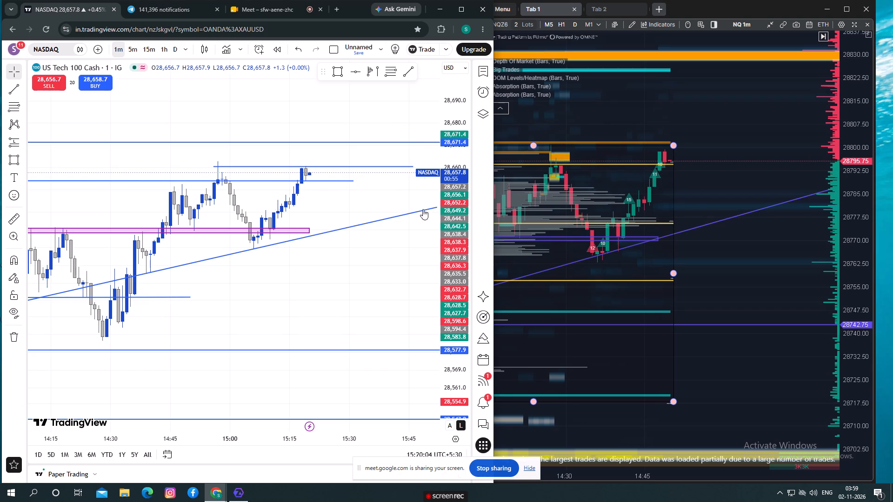
pyautogui.scroll(-2, 388, 224)
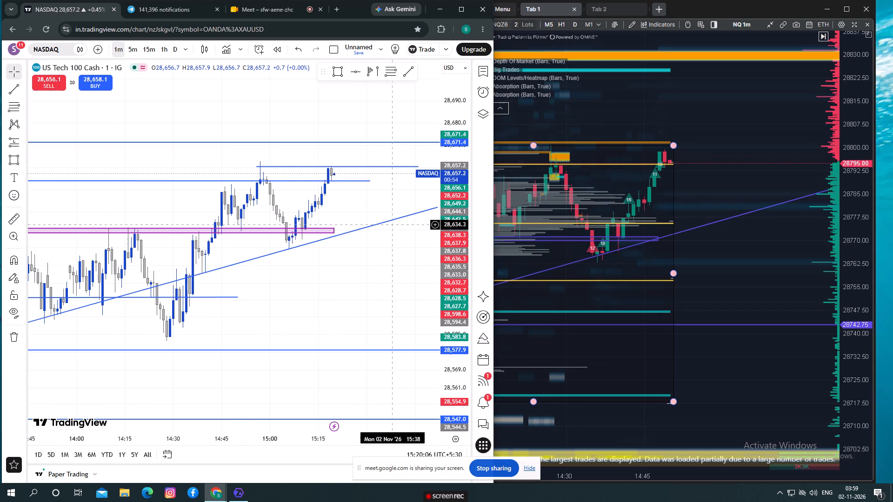
# Switch to ATAS and examine the newest NQ candles against the volume profile, order flow levels and rising trendline.
pyautogui.scroll(-1, 754, 186)
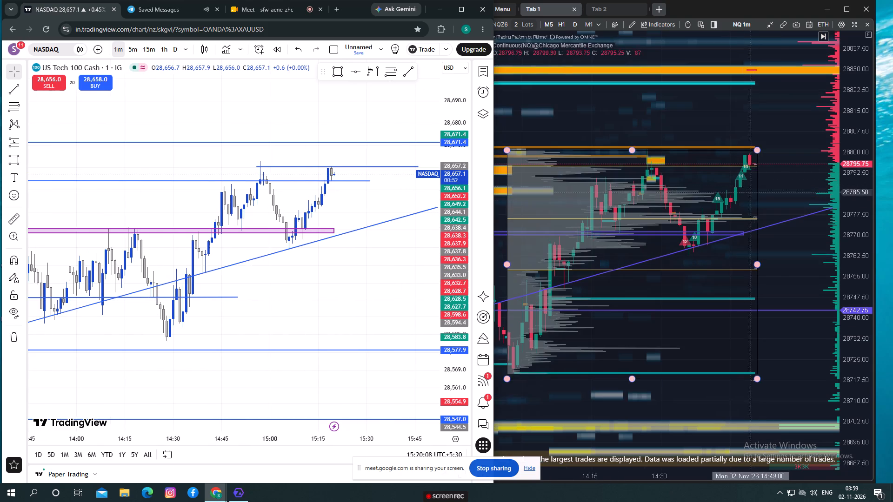
pyautogui.moveTo(781, 257); pyautogui.dragTo(761, 253)
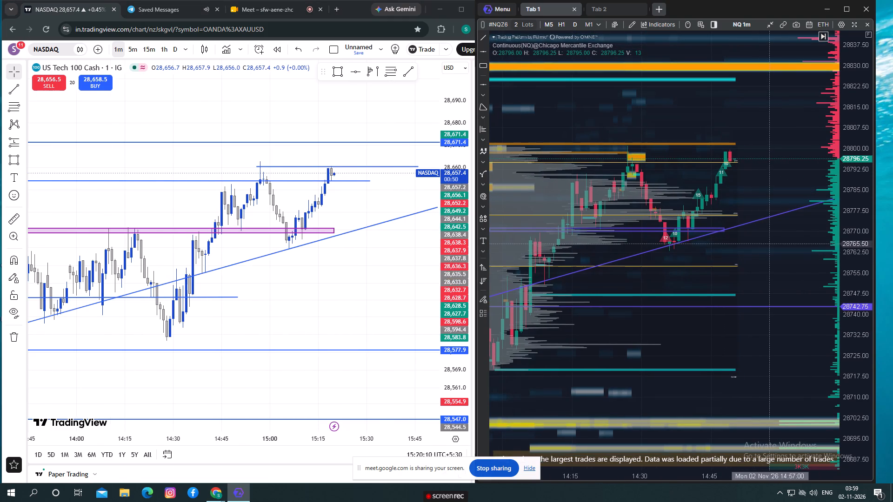
pyautogui.scroll(1, 769, 244)
pyautogui.moveTo(807, 177); pyautogui.dragTo(737, 185)
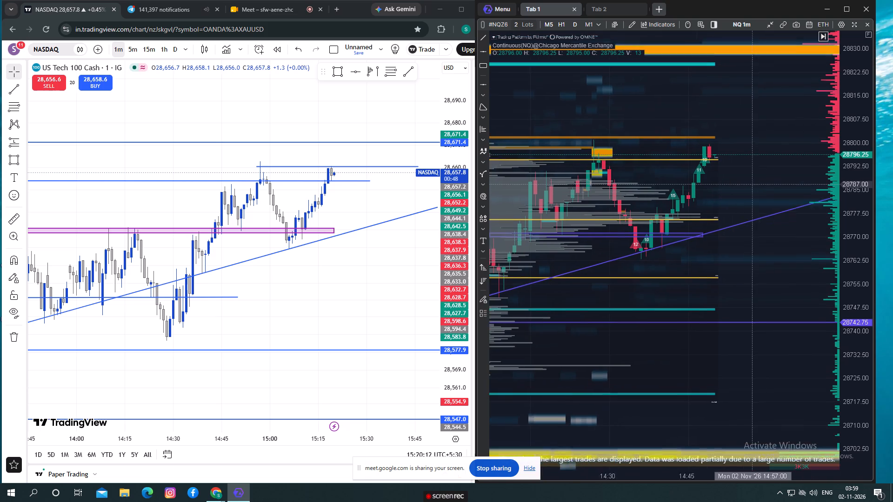
pyautogui.moveTo(737, 185); pyautogui.dragTo(711, 181)
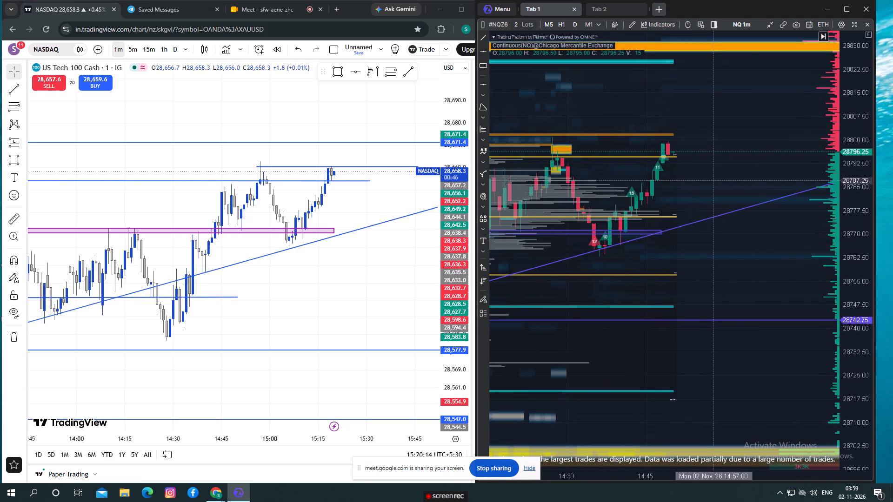
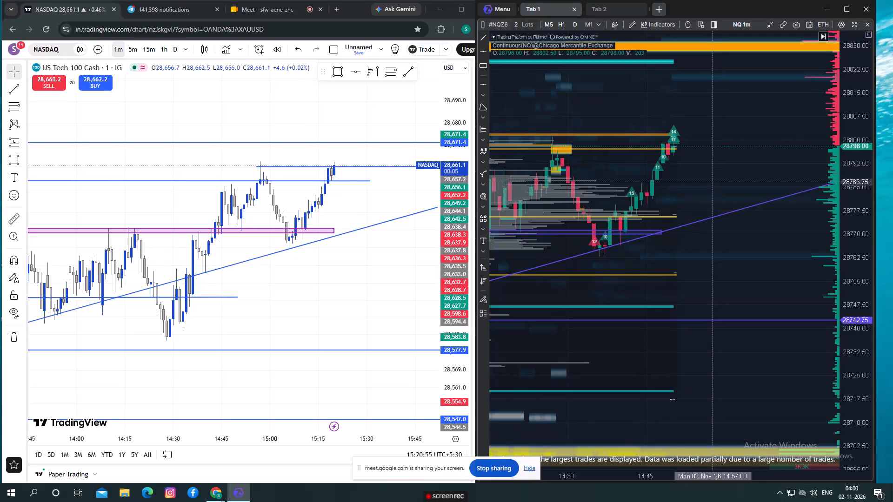
# Examine the newest 1-minute NQ candles up close against the orange level and yellow value-area line near 28,800.
pyautogui.moveTo(707, 178); pyautogui.dragTo(748, 178)
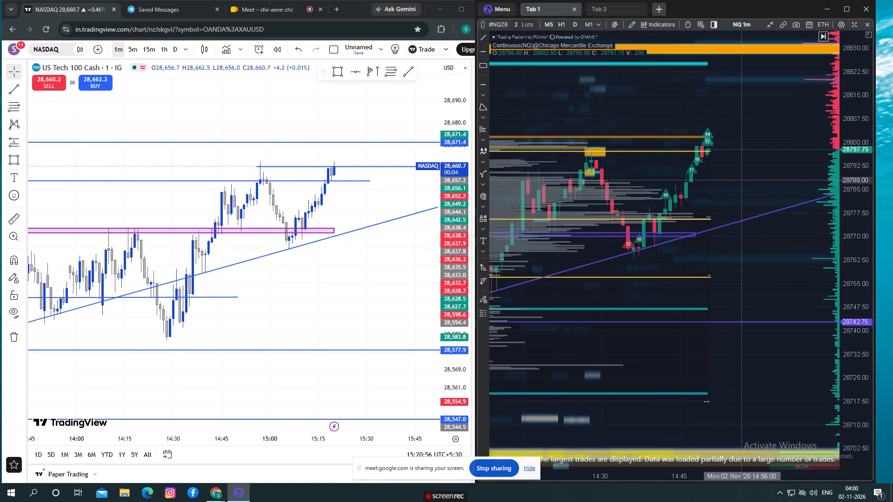
pyautogui.moveTo(748, 178); pyautogui.dragTo(733, 176)
pyautogui.scroll(4, 733, 176)
pyautogui.moveTo(784, 114); pyautogui.dragTo(759, 149)
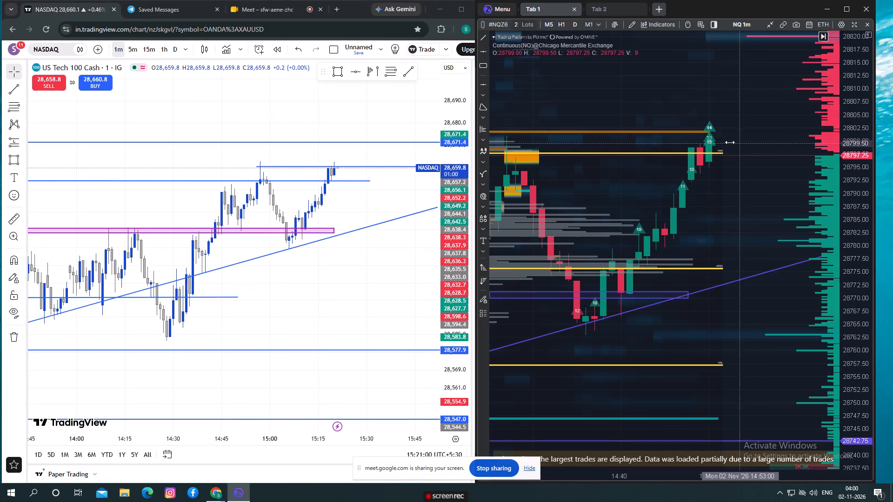
pyautogui.scroll(3, 720, 136)
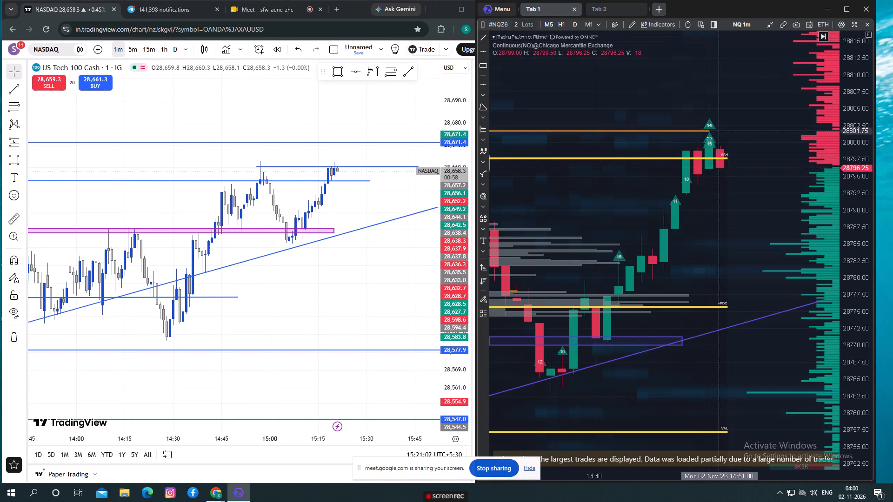
pyautogui.scroll(1, 740, 175)
pyautogui.scroll(-2, 740, 176)
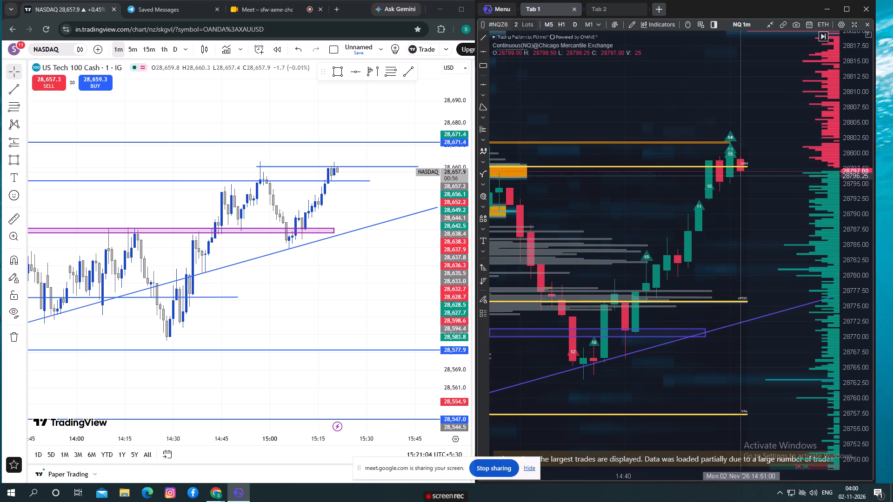
pyautogui.scroll(-1, 740, 177)
pyautogui.moveTo(780, 189); pyautogui.dragTo(749, 187)
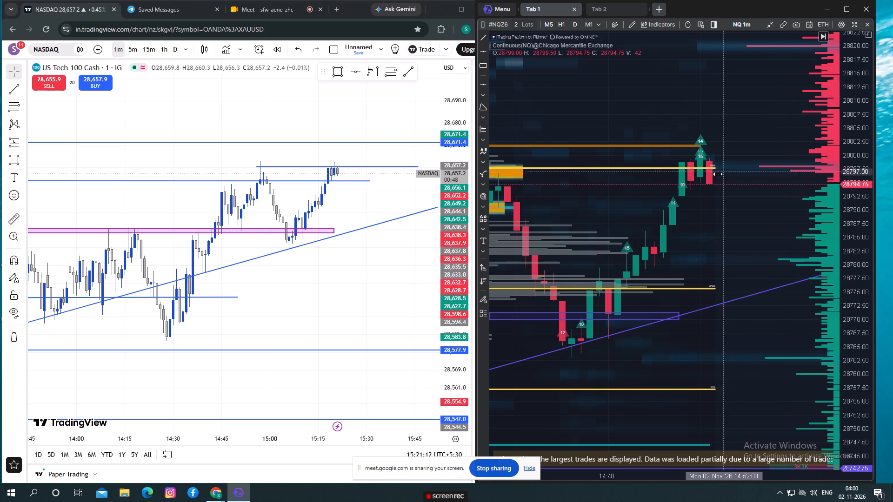
# Examine NQ's rise against the wider volume profile, then inspect the order flow and heatmap levels around the newest candles.
pyautogui.scroll(-3, 746, 194)
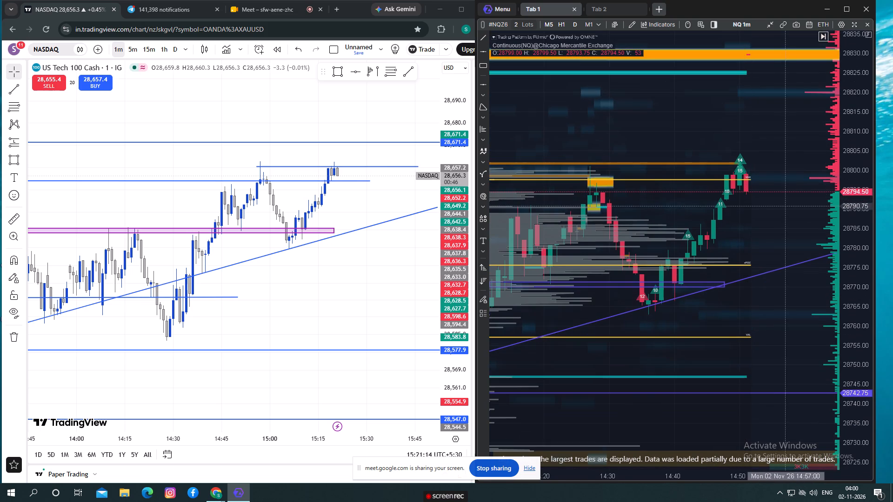
pyautogui.moveTo(786, 206); pyautogui.dragTo(732, 203)
pyautogui.scroll(-1, 743, 203)
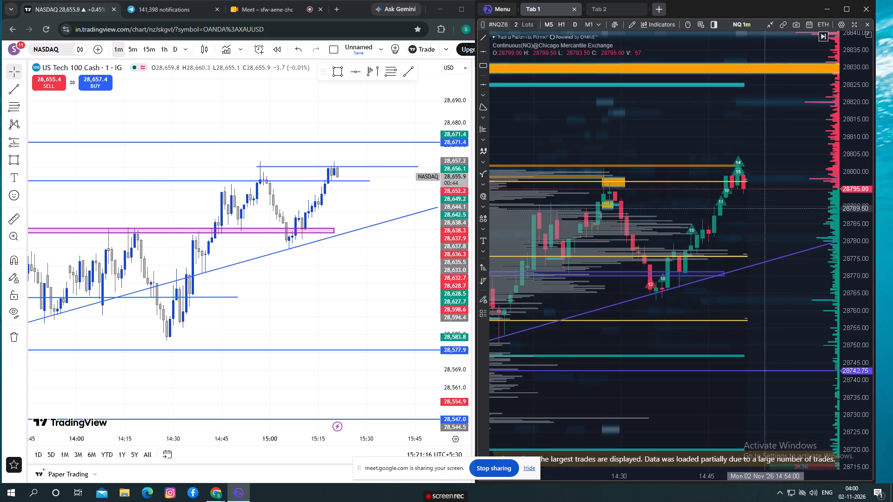
pyautogui.moveTo(776, 207); pyautogui.dragTo(739, 207)
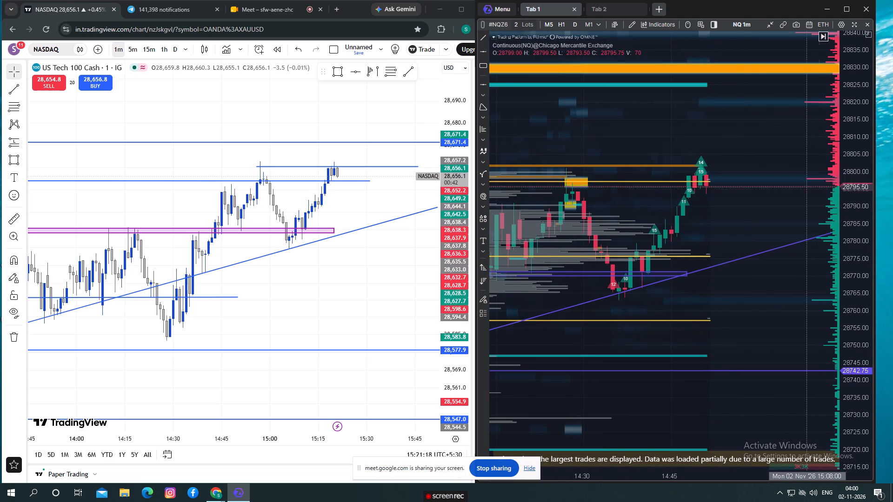
pyautogui.scroll(-1, 795, 227)
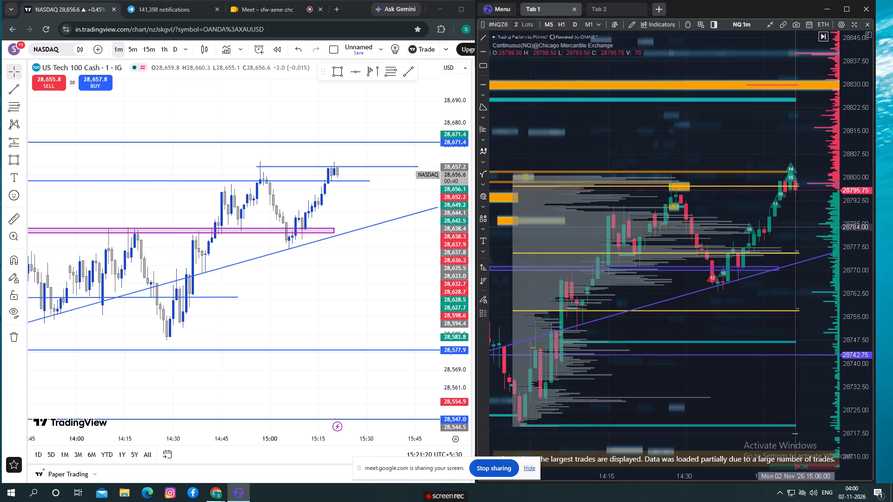
pyautogui.scroll(3, 795, 227)
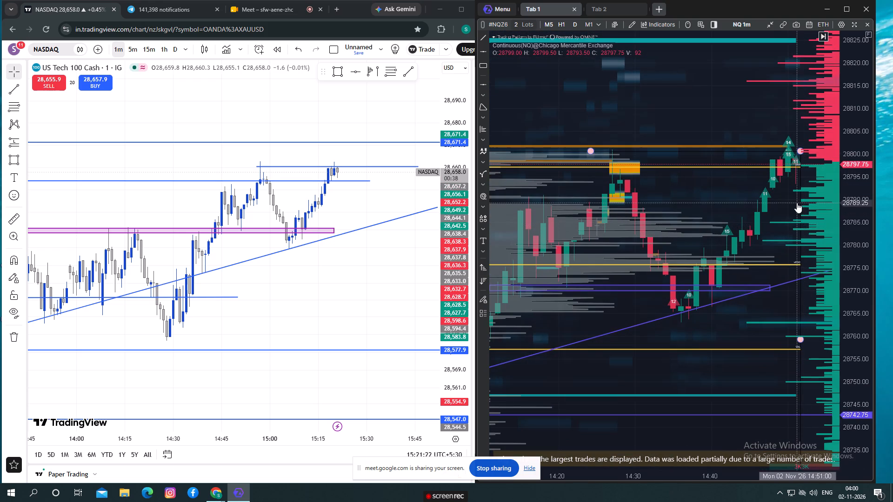
pyautogui.moveTo(797, 203); pyautogui.dragTo(740, 209)
pyautogui.scroll(3, 749, 206)
pyautogui.moveTo(772, 183); pyautogui.dragTo(696, 200)
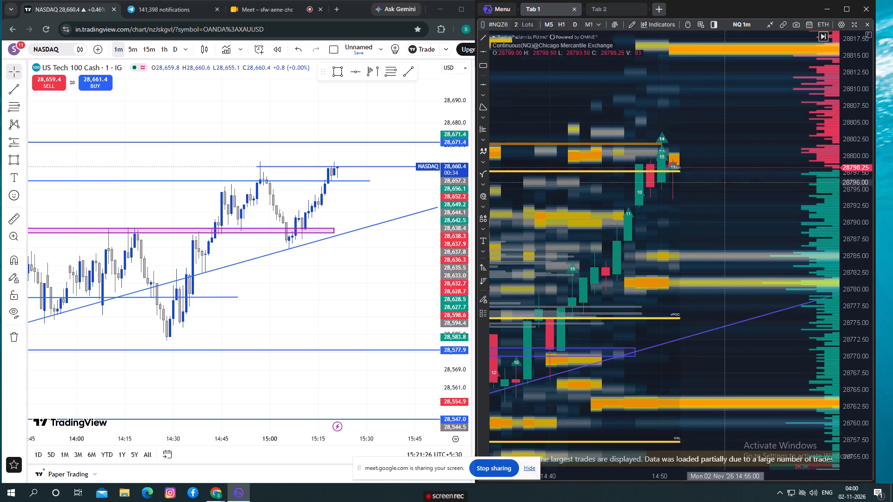
pyautogui.scroll(-3, 724, 185)
pyautogui.moveTo(768, 214); pyautogui.dragTo(745, 218)
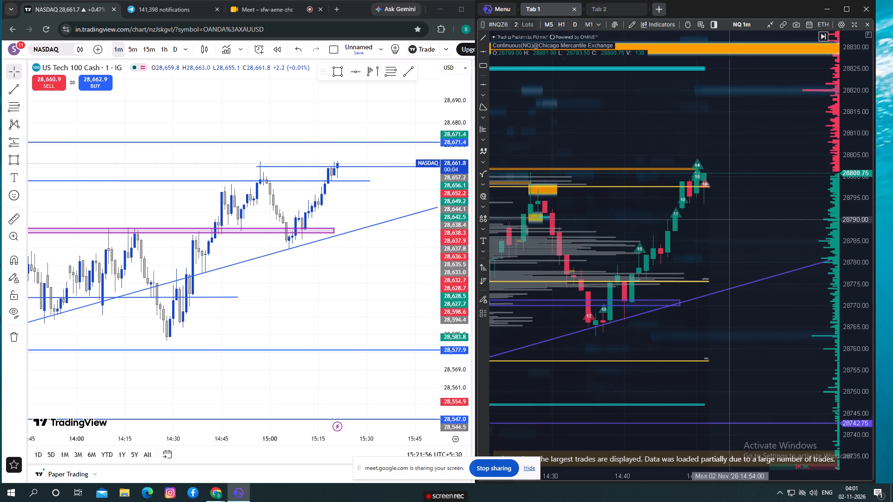
# Check the latest NASDAQ candles against resistance in TradingView, and compare them with the NQ order flow in ATAS.
pyautogui.moveTo(394, 200); pyautogui.dragTo(362, 201)
pyautogui.moveTo(373, 192); pyautogui.dragTo(344, 210)
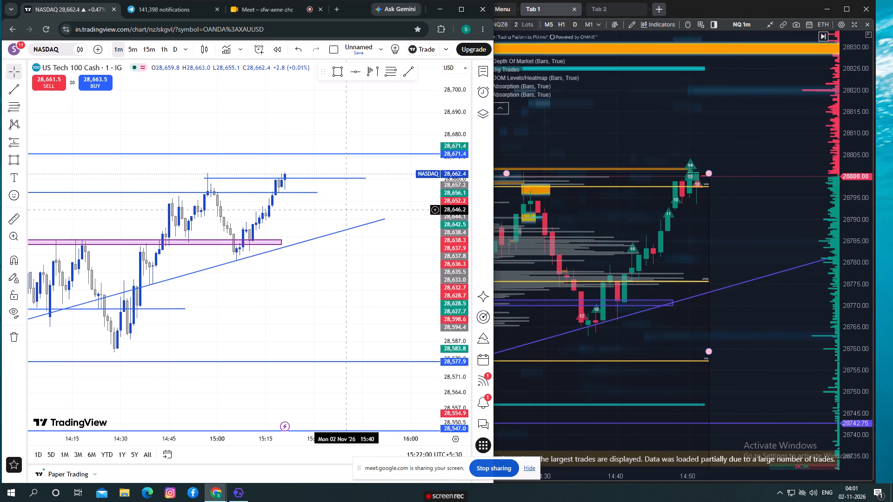
pyautogui.moveTo(746, 219); pyautogui.dragTo(748, 218)
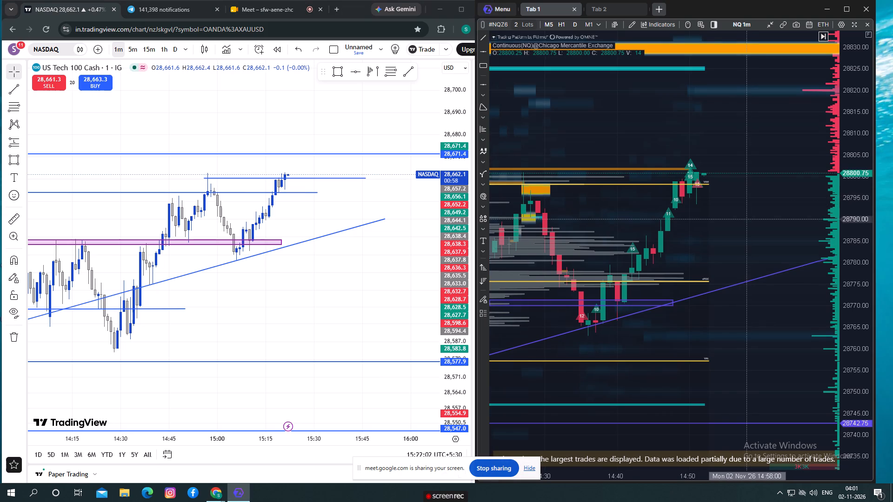
pyautogui.moveTo(748, 218); pyautogui.dragTo(760, 212)
pyautogui.scroll(-1, 760, 212)
pyautogui.moveTo(776, 213); pyautogui.dragTo(740, 207)
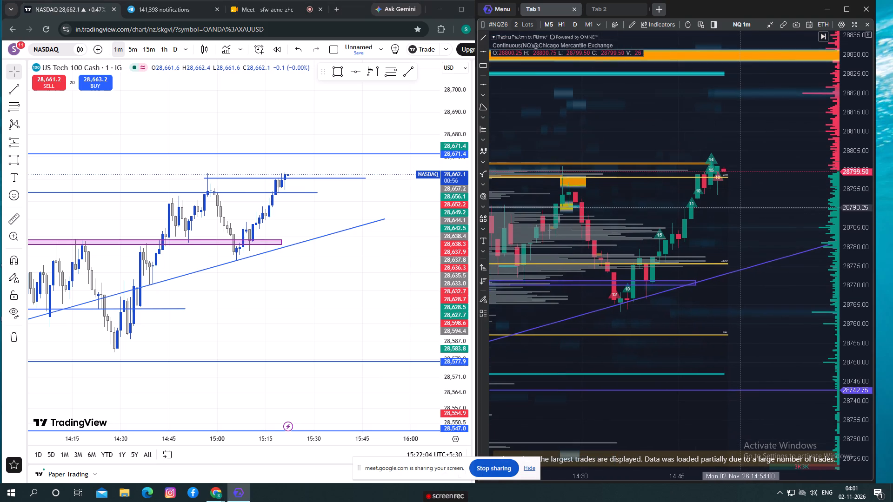
pyautogui.moveTo(740, 207); pyautogui.dragTo(740, 207)
pyautogui.scroll(-1, 740, 211)
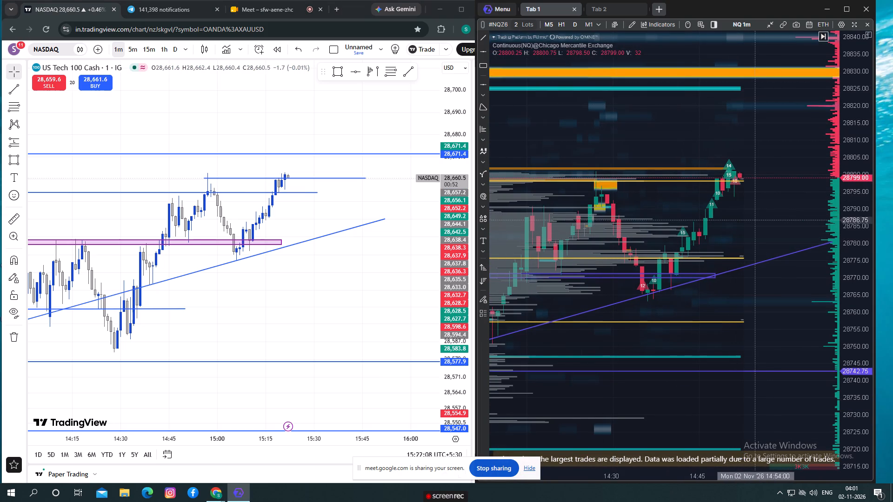
# Extend the end of the NQ volume profile range by one bar, just past the newest candle.
pyautogui.scroll(1, 755, 218)
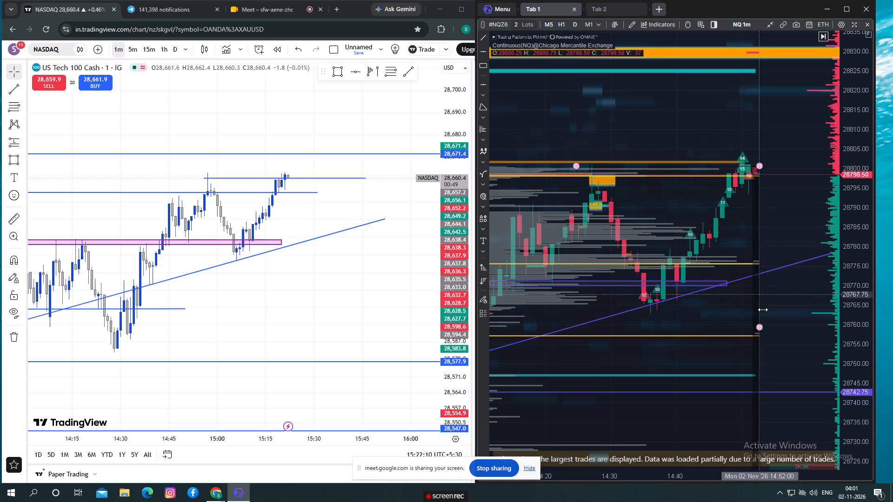
pyautogui.click(759, 327)
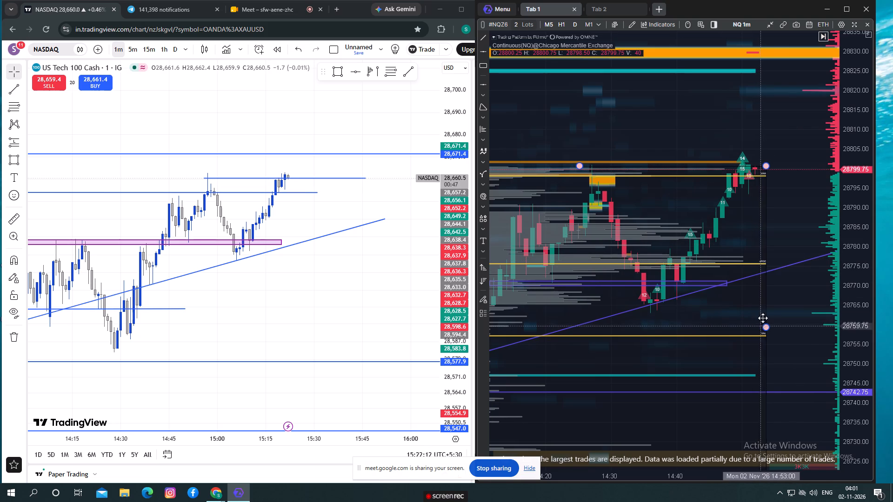
pyautogui.click(787, 230)
# Compare the newest 1-minute candle in TradingView and ATAS with the resistance lines and the rising trendline.
pyautogui.moveTo(797, 220); pyautogui.dragTo(764, 218)
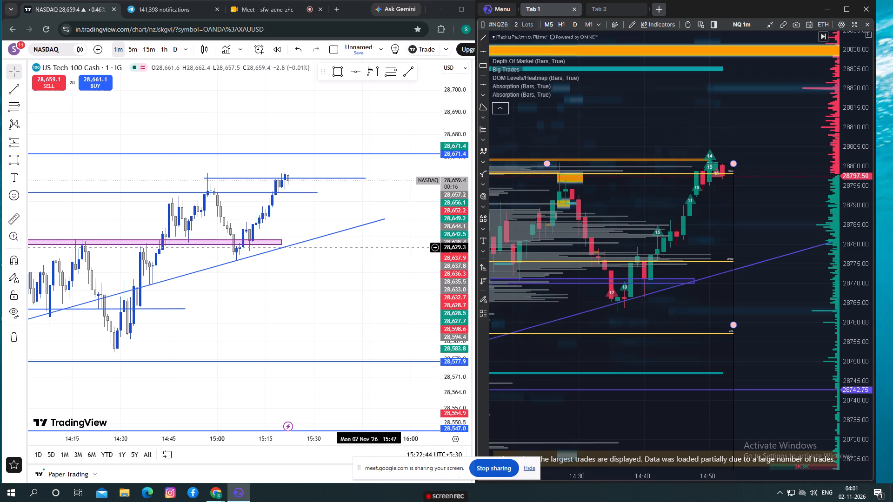
pyautogui.moveTo(309, 274); pyautogui.dragTo(329, 261)
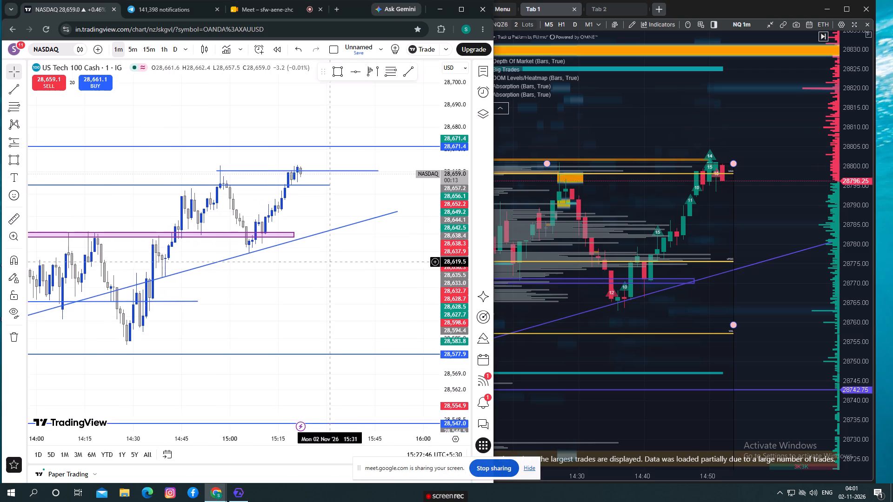
pyautogui.moveTo(329, 261); pyautogui.dragTo(263, 272)
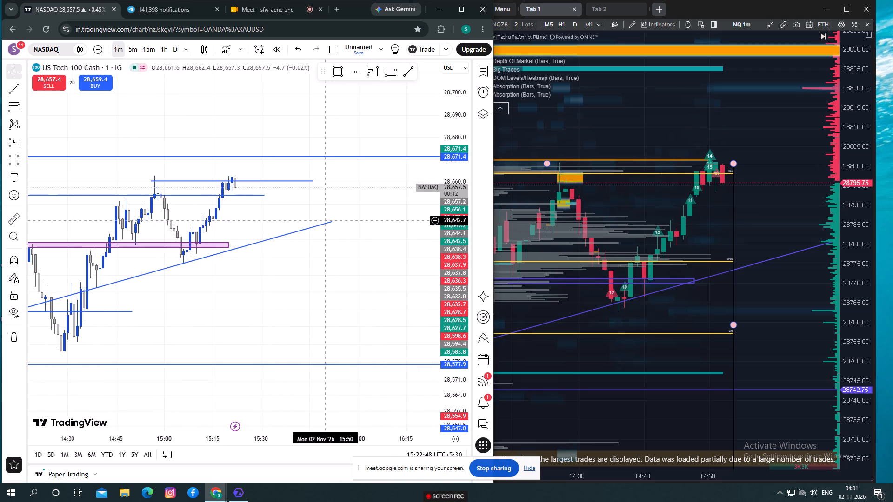
pyautogui.click(330, 222)
pyautogui.click(311, 279)
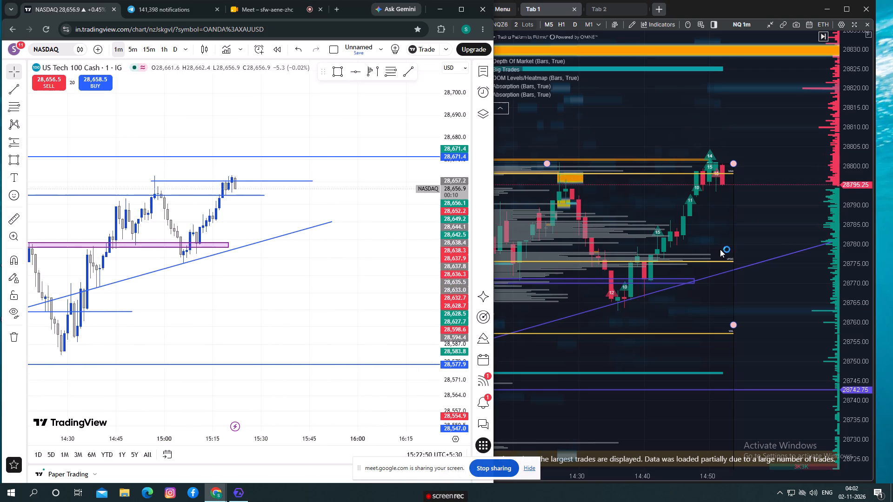
pyautogui.moveTo(753, 227); pyautogui.dragTo(680, 230)
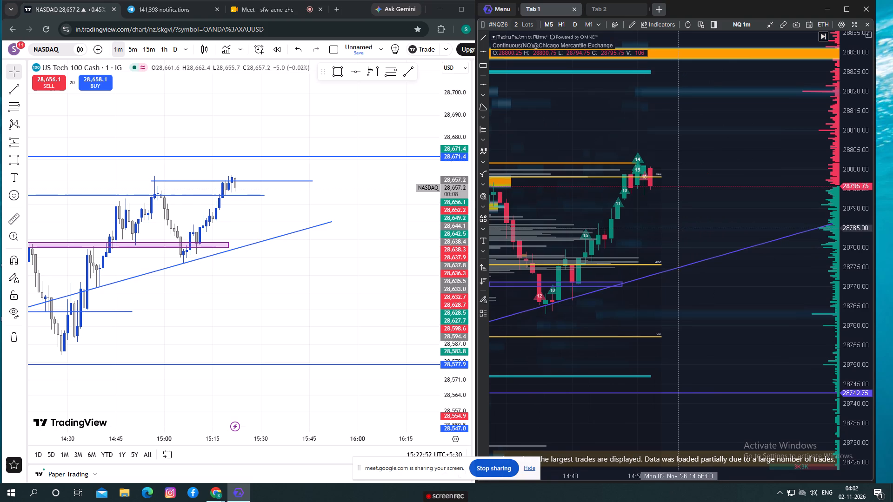
pyautogui.click(678, 228)
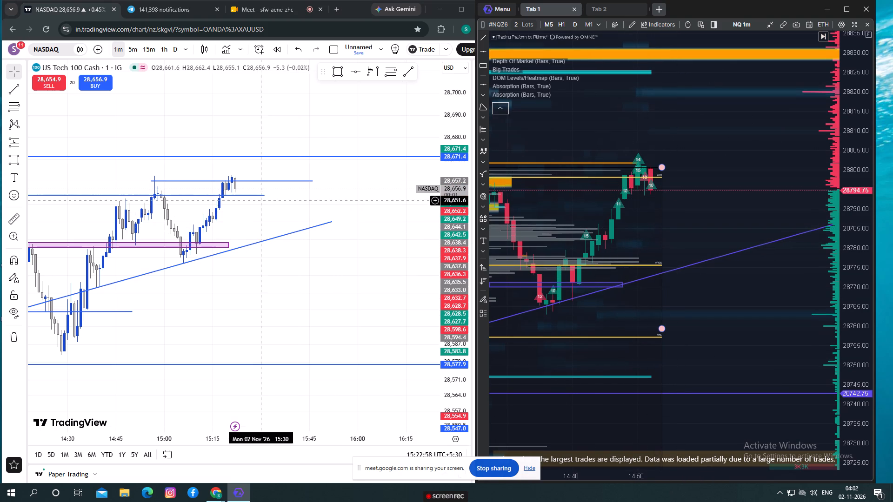
# Switch to TradingView and examine the wider 1-minute NASDAQ structure around the purple zone and rising trendline.
pyautogui.scroll(-9, 290, 220)
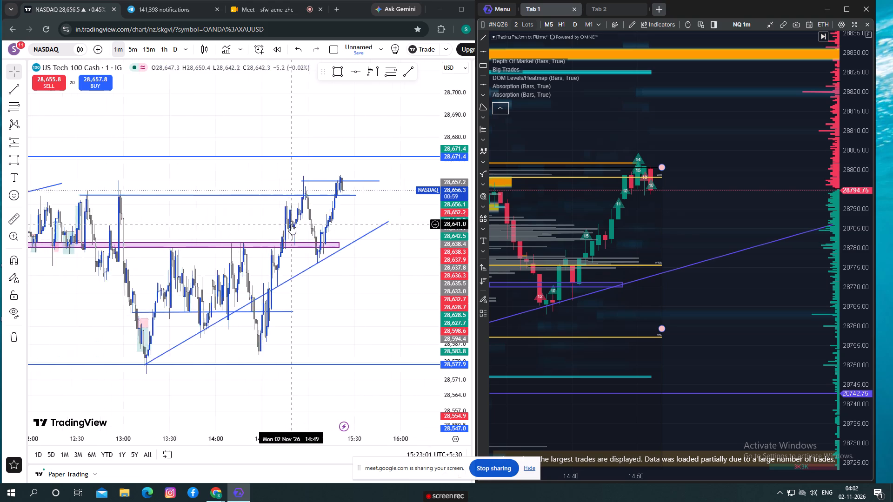
pyautogui.scroll(-1, 291, 224)
pyautogui.scroll(3, 238, 210)
pyautogui.click(237, 225)
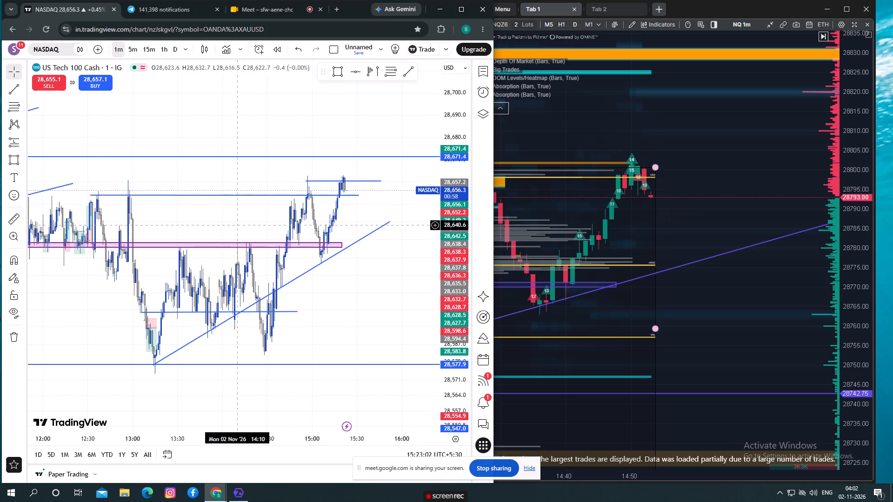
pyautogui.scroll(5, 343, 221)
pyautogui.moveTo(333, 215); pyautogui.dragTo(350, 213)
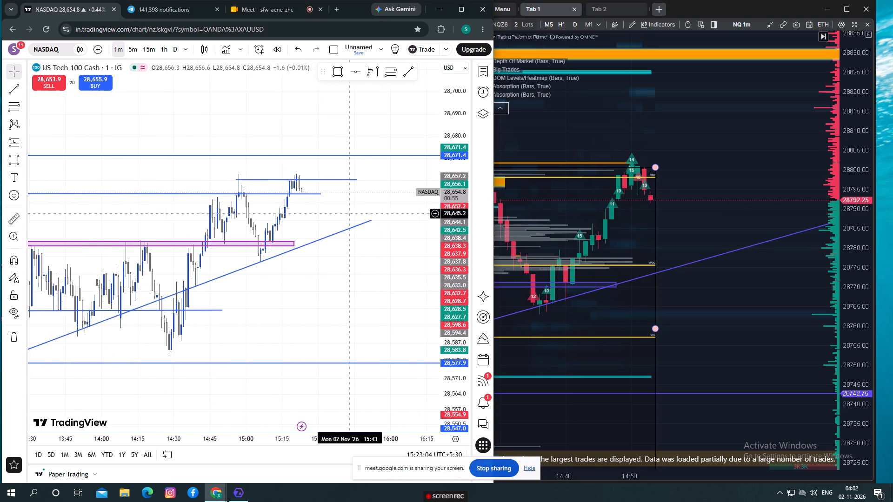
pyautogui.moveTo(350, 213); pyautogui.dragTo(350, 213)
pyautogui.moveTo(465, 254); pyautogui.dragTo(461, 201)
pyautogui.scroll(3, 365, 191)
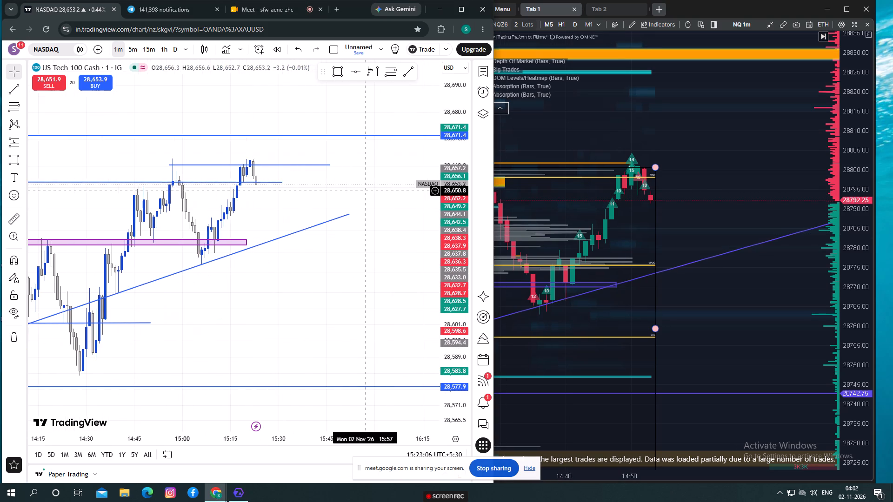
pyautogui.moveTo(317, 194); pyautogui.dragTo(373, 187)
pyautogui.scroll(2, 353, 192)
pyautogui.moveTo(345, 192); pyautogui.dragTo(353, 194)
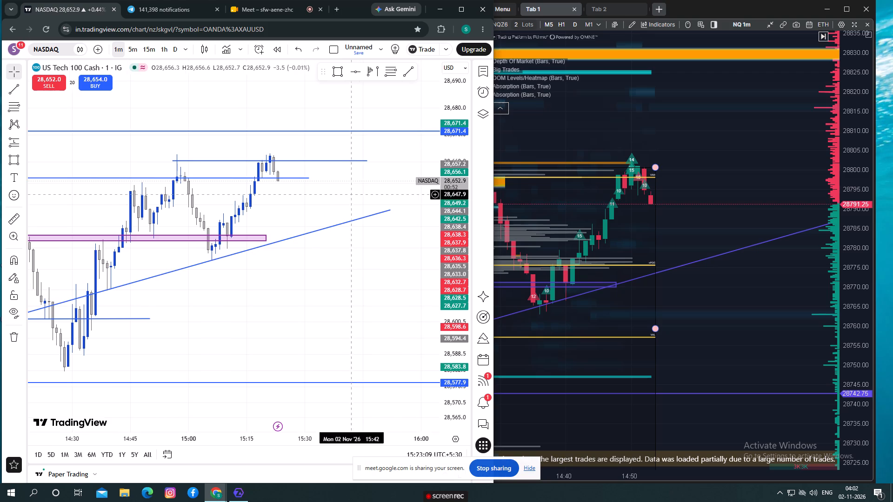
pyautogui.moveTo(456, 221); pyautogui.dragTo(453, 184)
pyautogui.scroll(2, 349, 173)
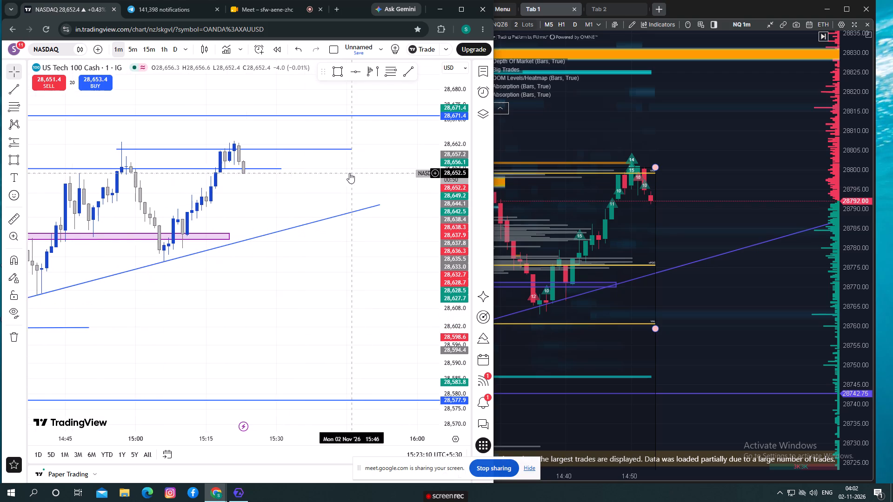
pyautogui.moveTo(338, 172); pyautogui.dragTo(355, 178)
pyautogui.moveTo(295, 190); pyautogui.dragTo(325, 188)
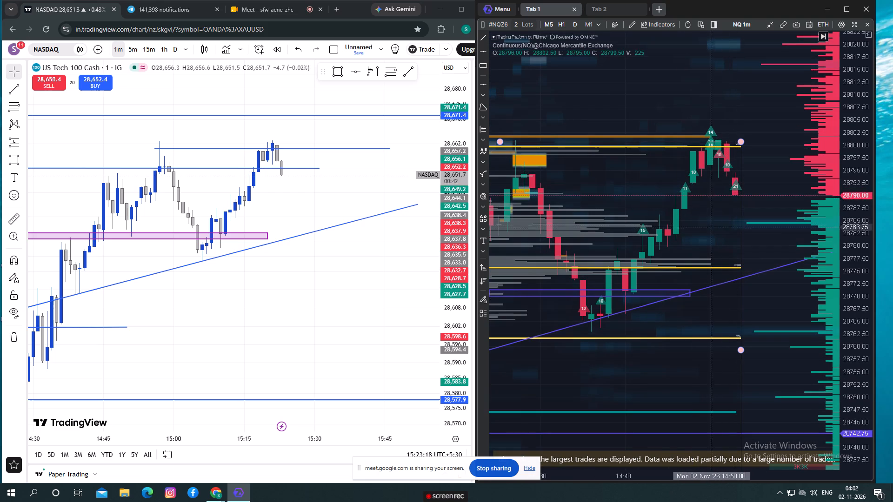
pyautogui.moveTo(653, 183); pyautogui.dragTo(620, 179)
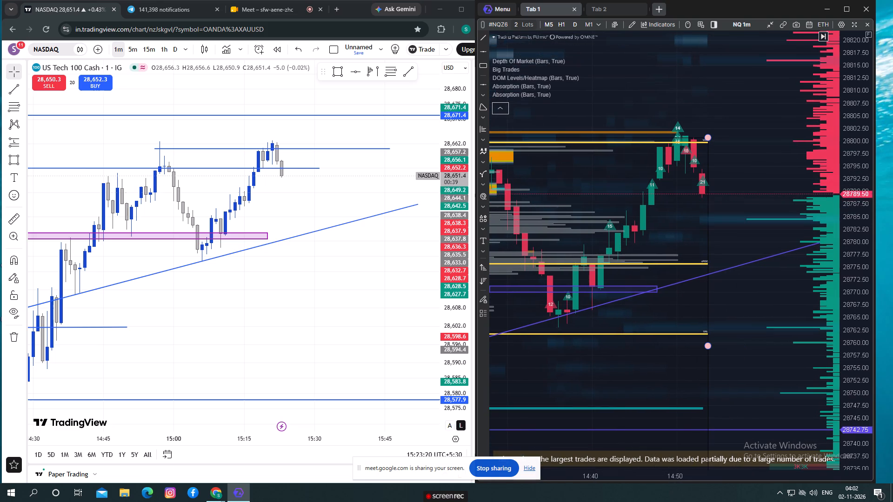
pyautogui.moveTo(382, 194); pyautogui.dragTo(393, 187)
pyautogui.moveTo(458, 160); pyautogui.dragTo(459, 182)
pyautogui.scroll(-1, 396, 176)
pyautogui.moveTo(389, 250); pyautogui.dragTo(379, 243)
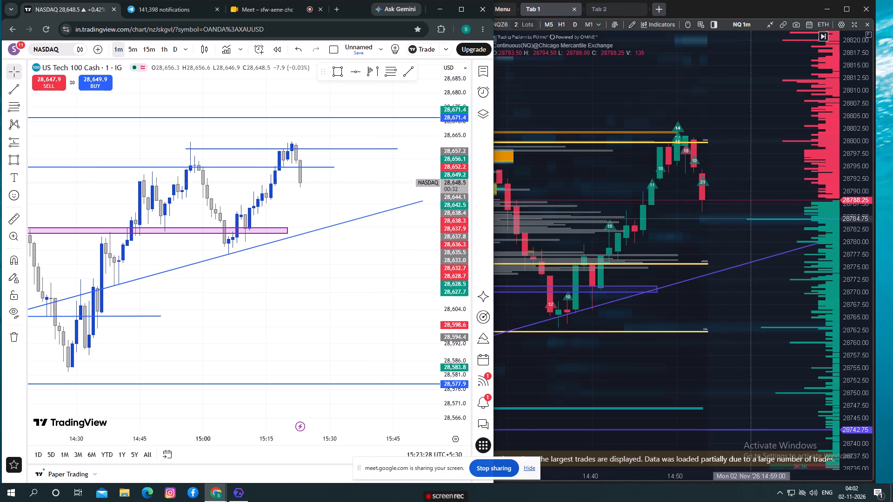
pyautogui.moveTo(332, 197); pyautogui.dragTo(358, 196)
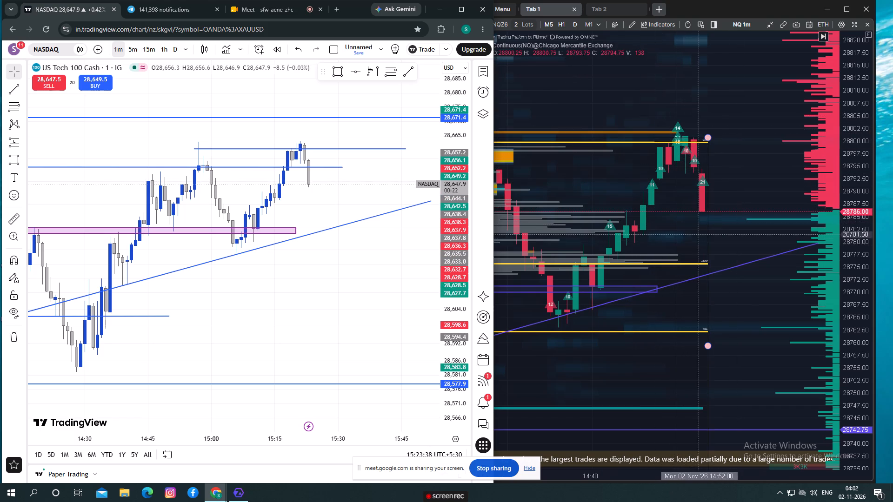
# Measure the drop from the recent high near 28,801 to the newest red candle's low on the ATAS NQ chart, and clear the measurement.
pyautogui.scroll(1, 724, 240)
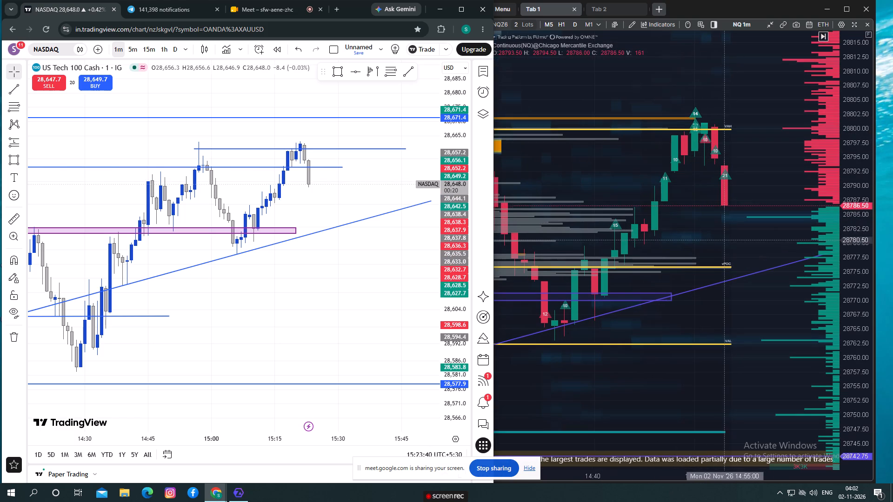
pyautogui.scroll(-3, 724, 240)
pyautogui.moveTo(776, 230); pyautogui.dragTo(717, 233)
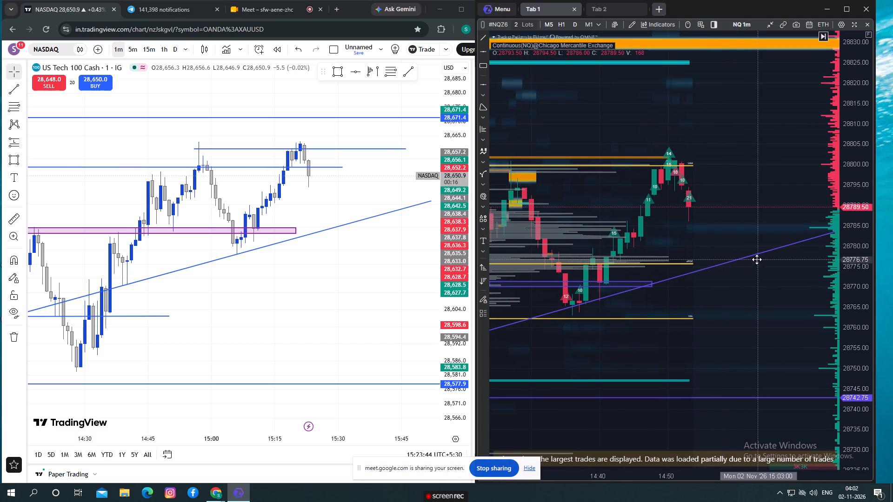
pyautogui.click(484, 207)
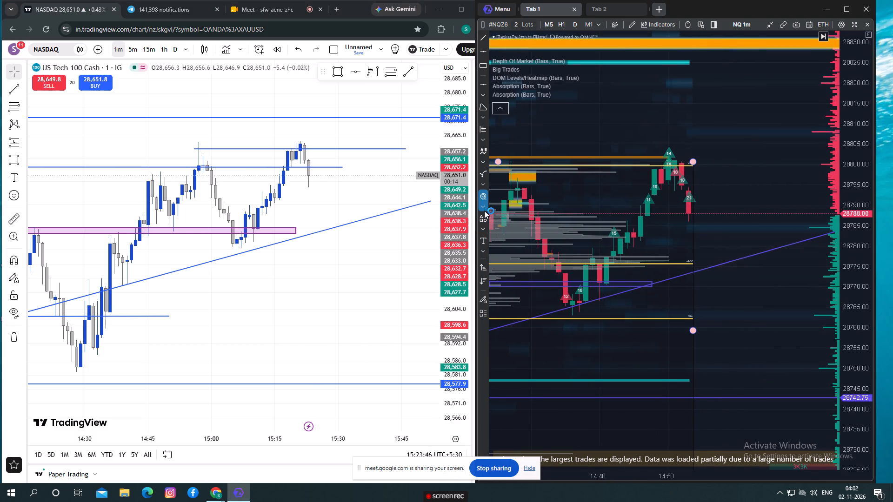
pyautogui.click(502, 217)
pyautogui.click(673, 160)
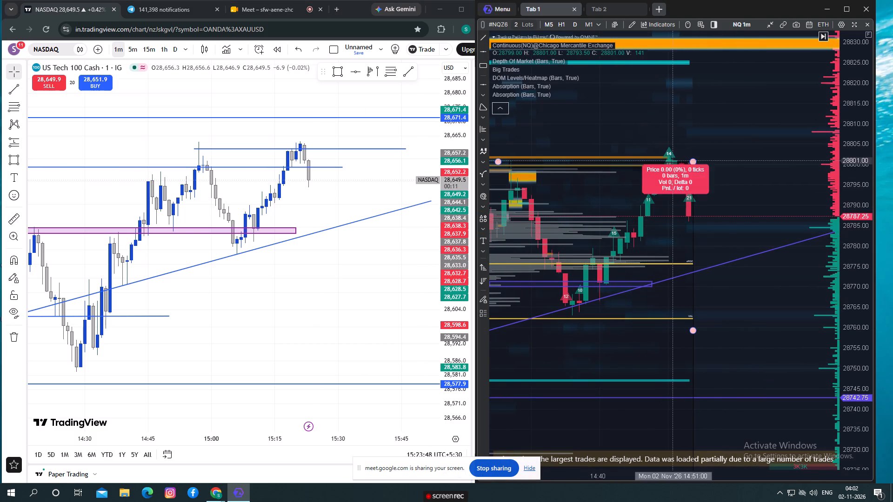
pyautogui.click(688, 222)
pyautogui.rightClick(708, 188)
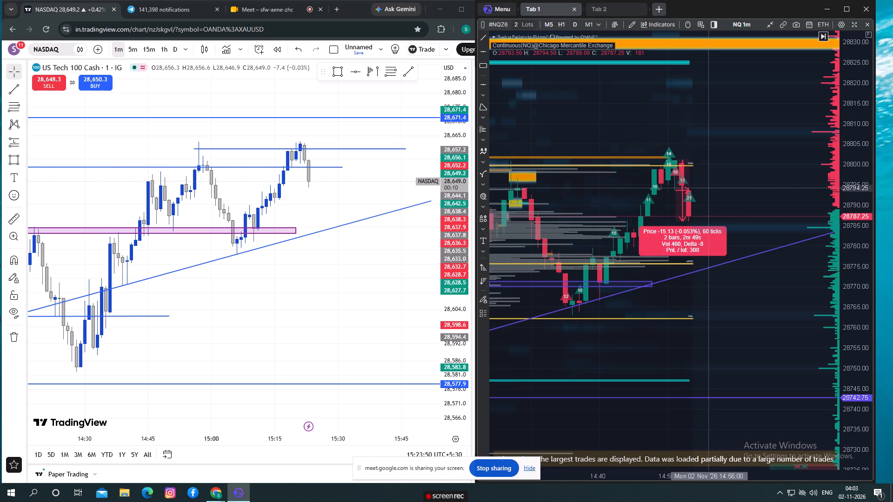
pyautogui.click(720, 180)
pyautogui.click(707, 97)
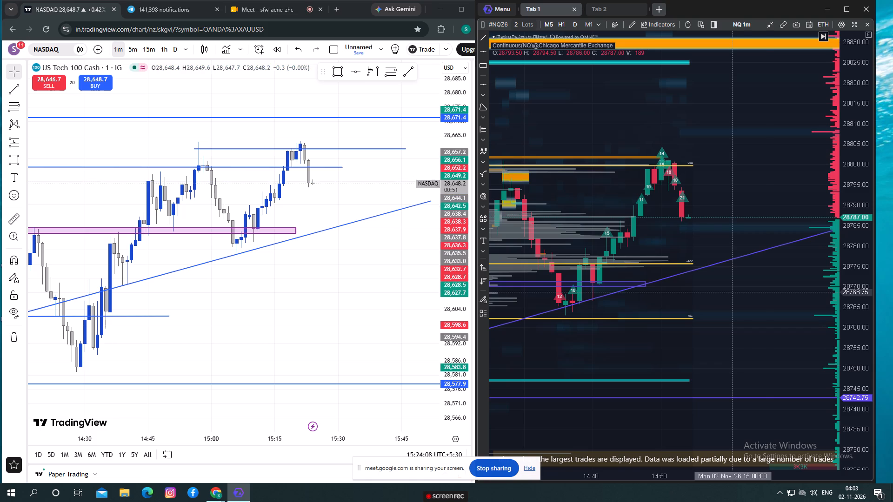
# Examine the newly opened NQ candle in ATAS against the volume profile levels, heatmap liquidity and rising trendline.
pyautogui.scroll(-2, 766, 281)
pyautogui.scroll(3, 766, 284)
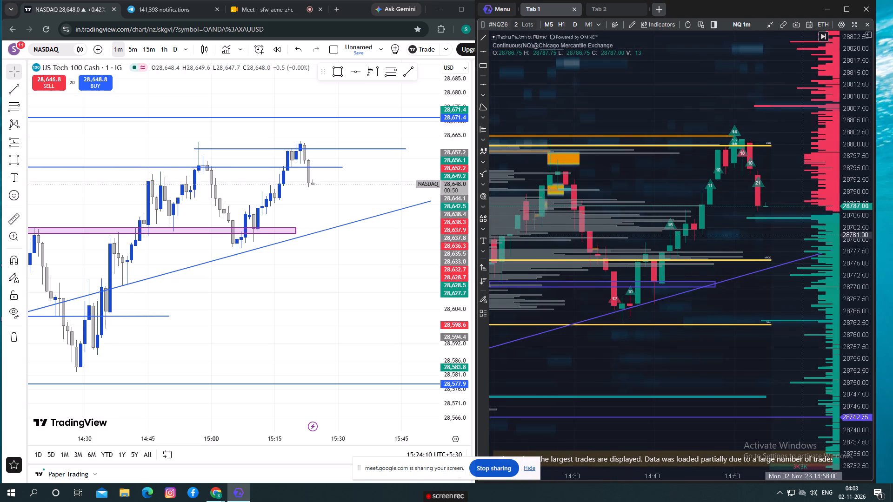
pyautogui.moveTo(801, 235); pyautogui.dragTo(798, 236)
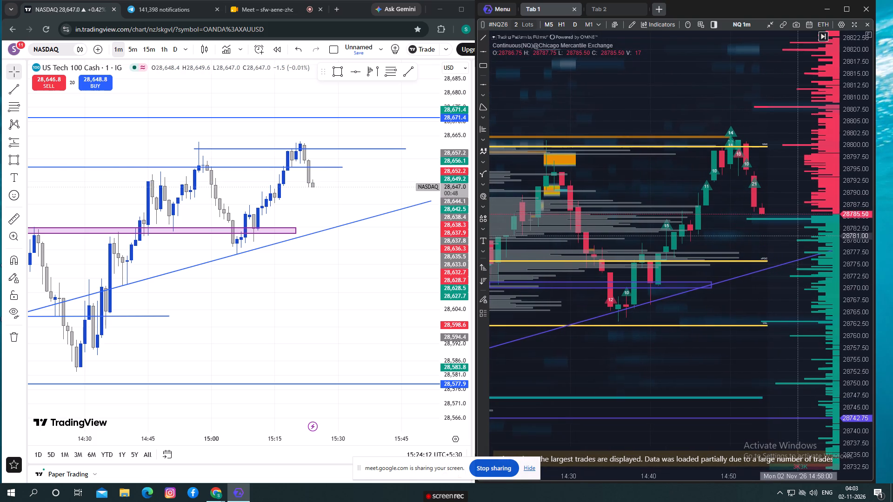
pyautogui.moveTo(798, 236); pyautogui.dragTo(751, 230)
pyautogui.moveTo(772, 233); pyautogui.dragTo(798, 233)
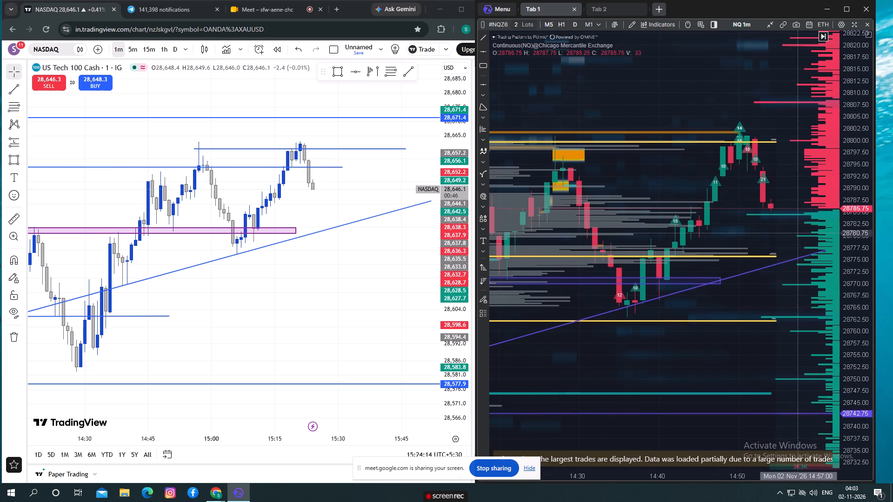
pyautogui.moveTo(798, 233); pyautogui.dragTo(786, 234)
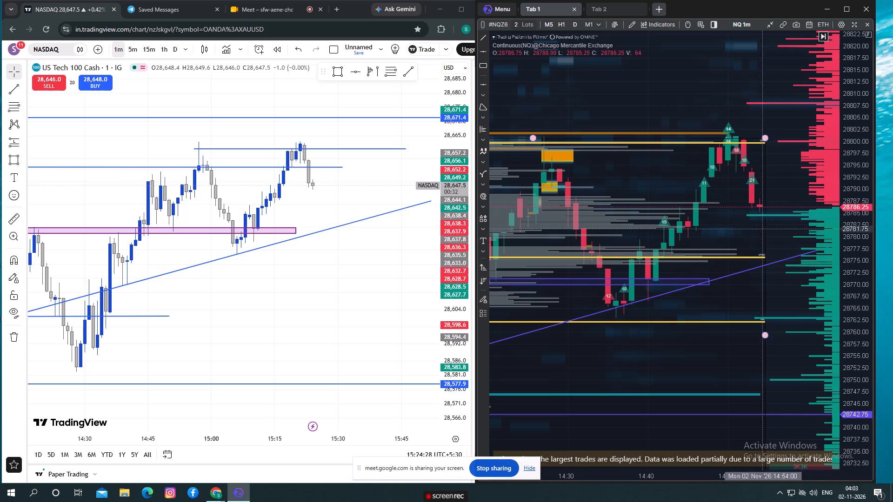
pyautogui.moveTo(783, 192); pyautogui.dragTo(720, 188)
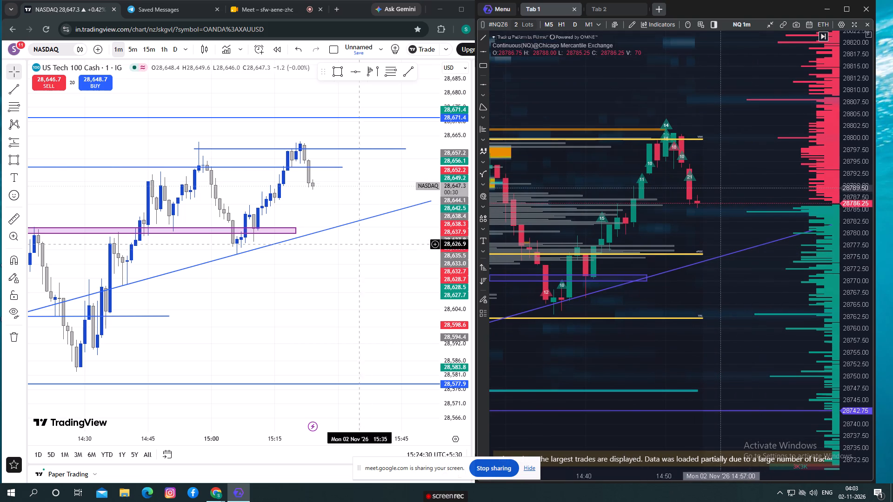
# Switch to TradingView and measure the price distance from about 28,656.6 down to 28,647.2 beside the latest rally, and clear it.
pyautogui.moveTo(319, 266); pyautogui.dragTo(337, 276)
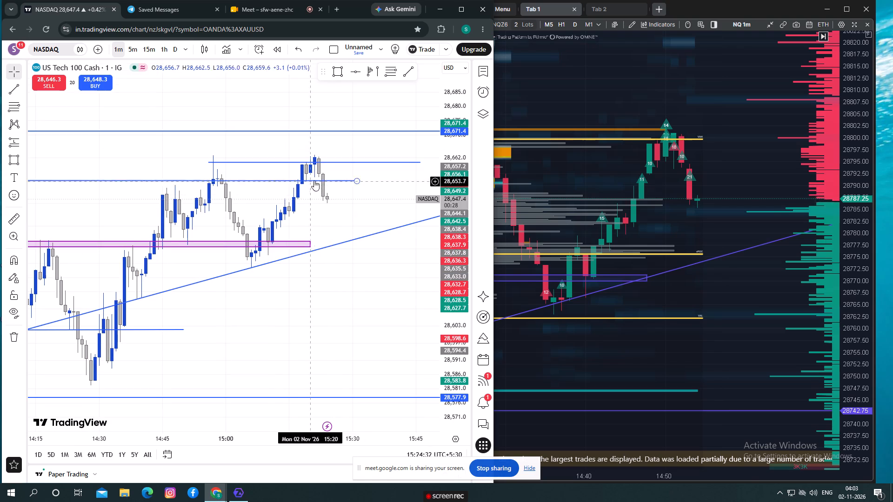
pyautogui.moveTo(323, 210); pyautogui.dragTo(294, 216)
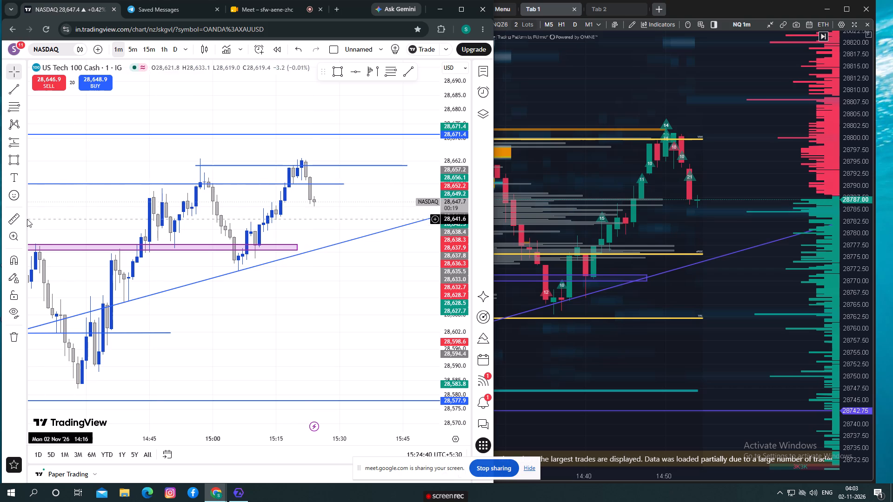
pyautogui.click(24, 219)
pyautogui.click(262, 176)
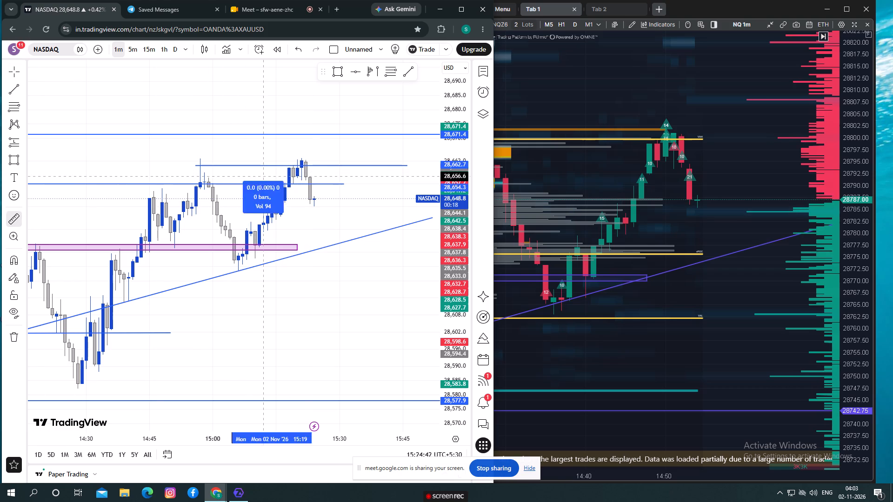
pyautogui.click(274, 203)
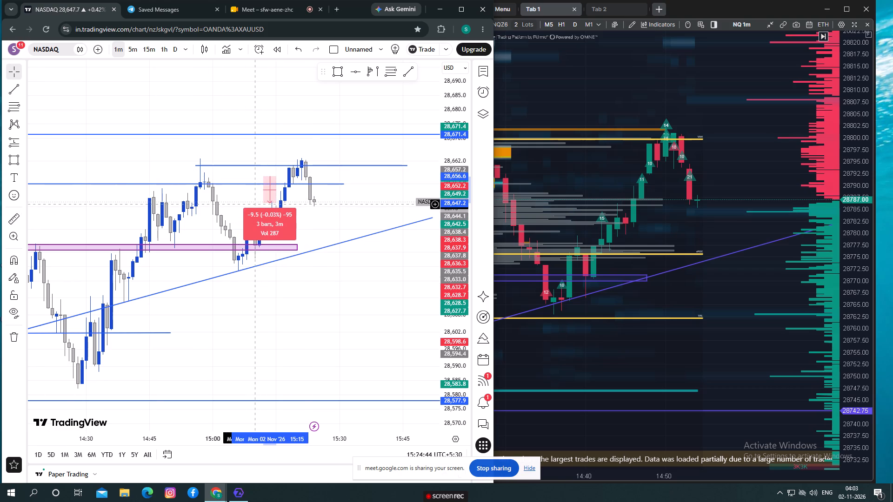
pyautogui.click(255, 204)
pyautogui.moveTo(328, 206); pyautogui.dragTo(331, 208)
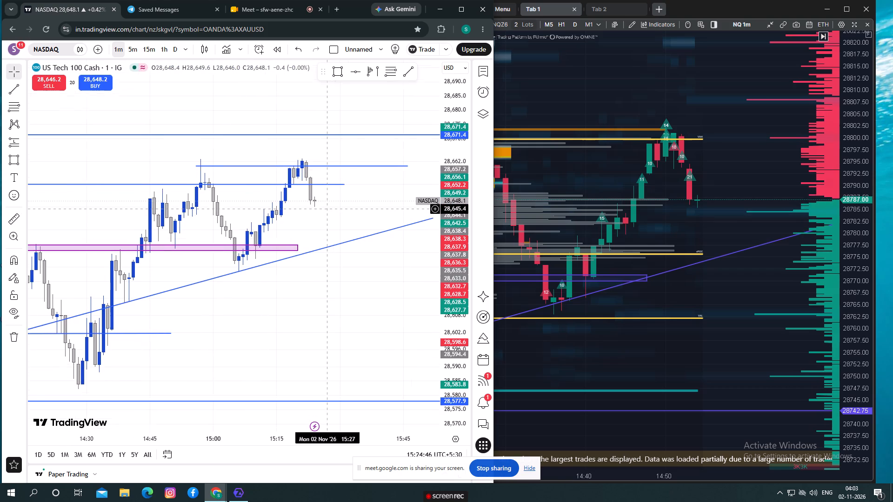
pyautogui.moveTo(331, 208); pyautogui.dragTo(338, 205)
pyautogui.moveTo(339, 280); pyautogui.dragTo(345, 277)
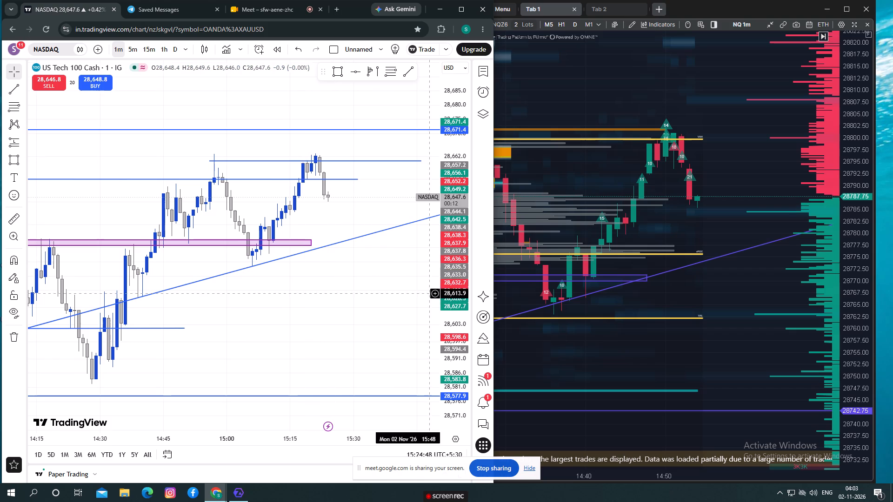
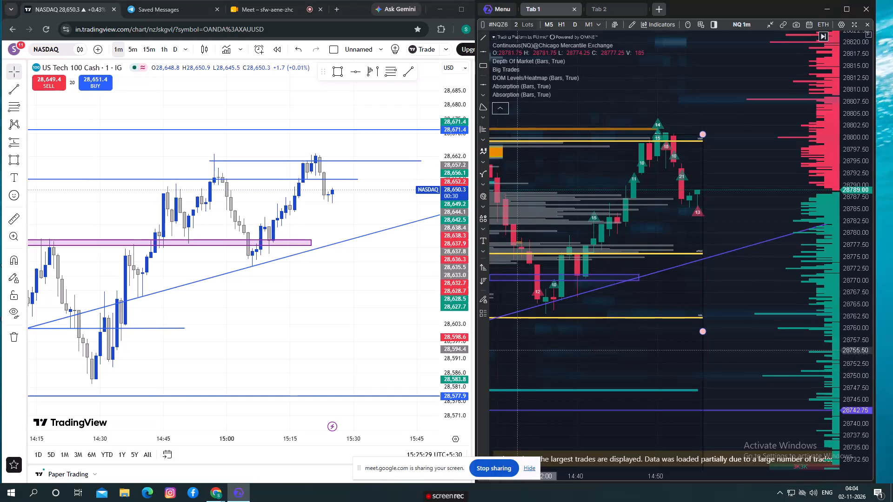
# Measure the price distance from the latest NQ candle near 28,788 up to 28,796.75 on the ATAS chart.
pyautogui.click(485, 203)
pyautogui.click(515, 211)
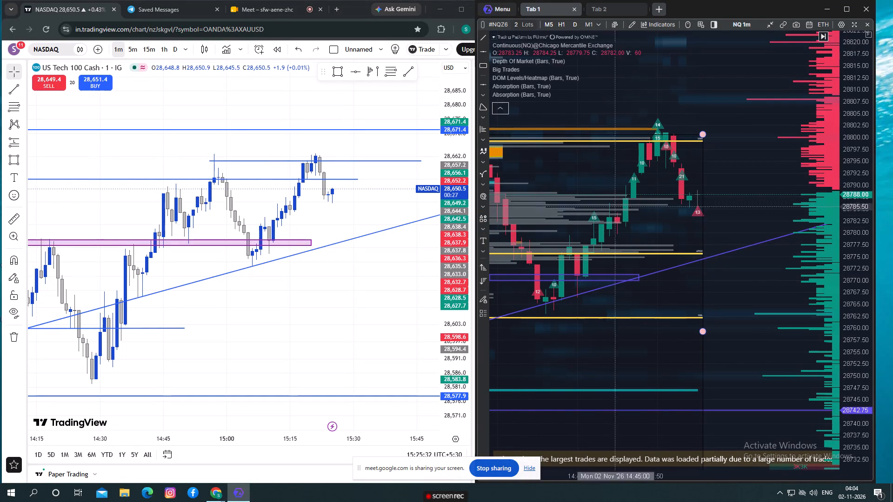
pyautogui.click(690, 195)
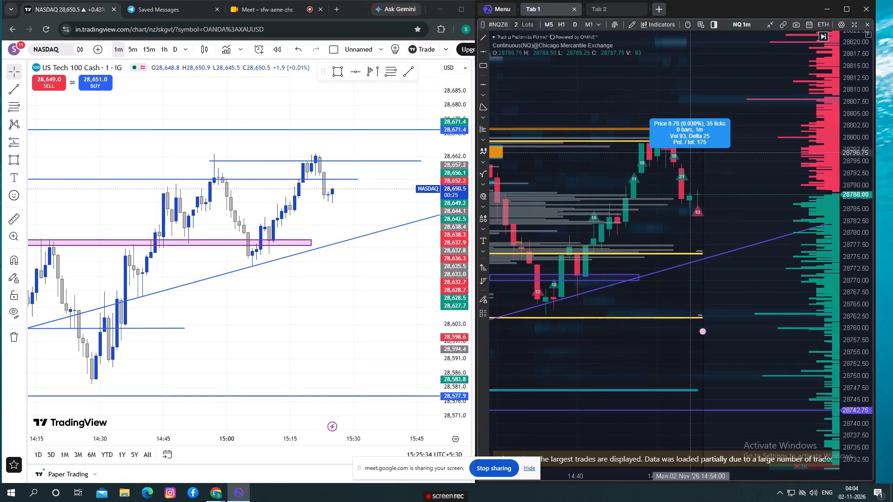
pyautogui.rightClick(698, 153)
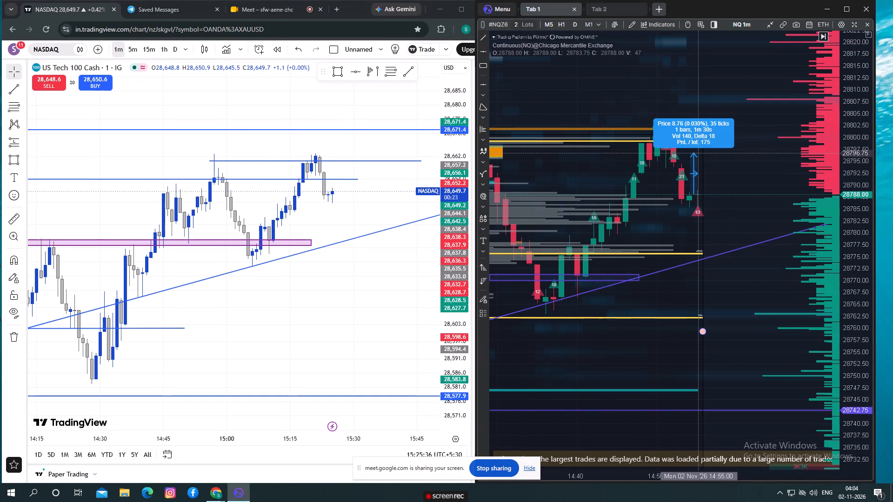
pyautogui.click(710, 209)
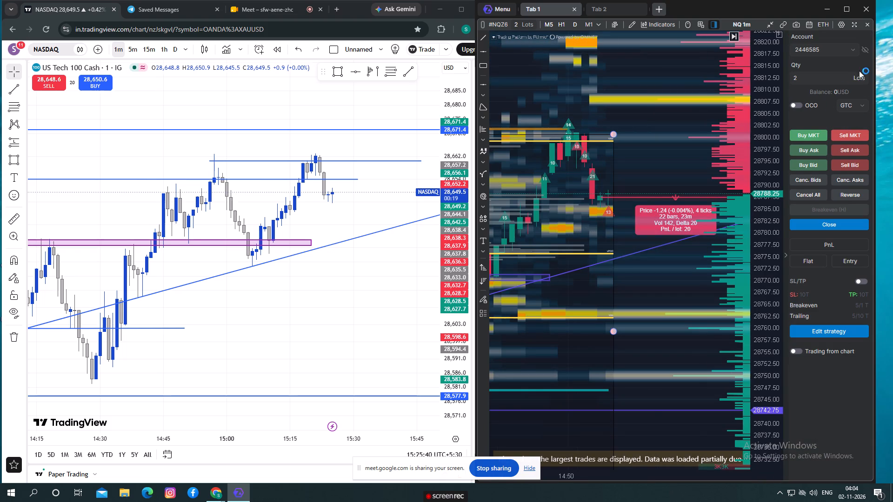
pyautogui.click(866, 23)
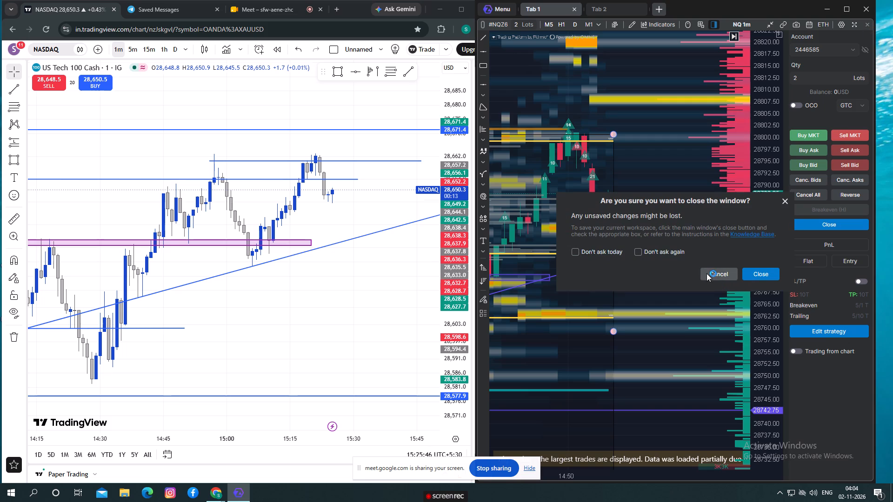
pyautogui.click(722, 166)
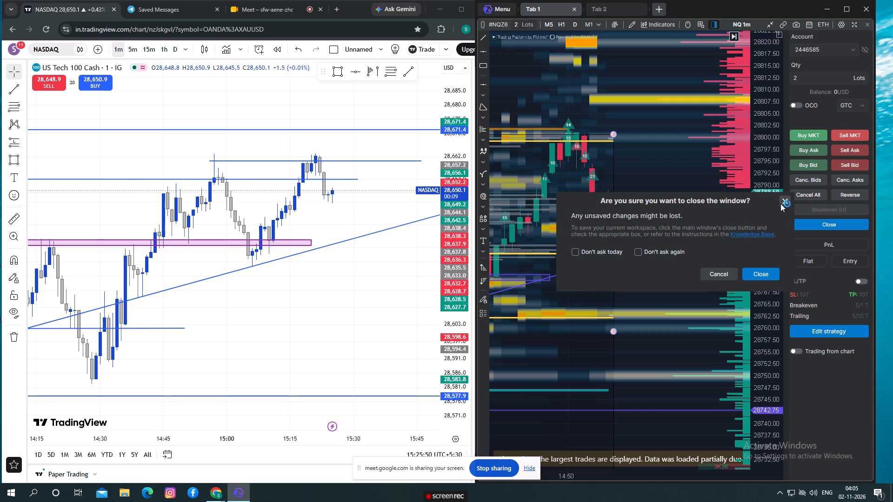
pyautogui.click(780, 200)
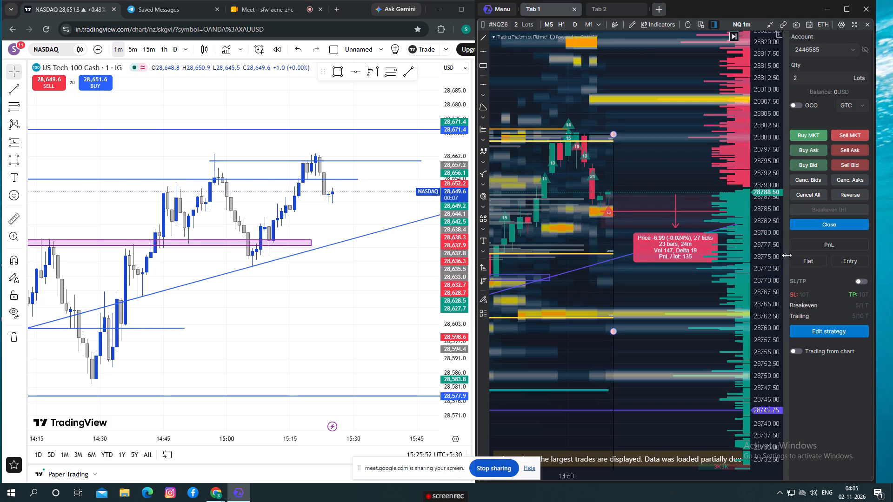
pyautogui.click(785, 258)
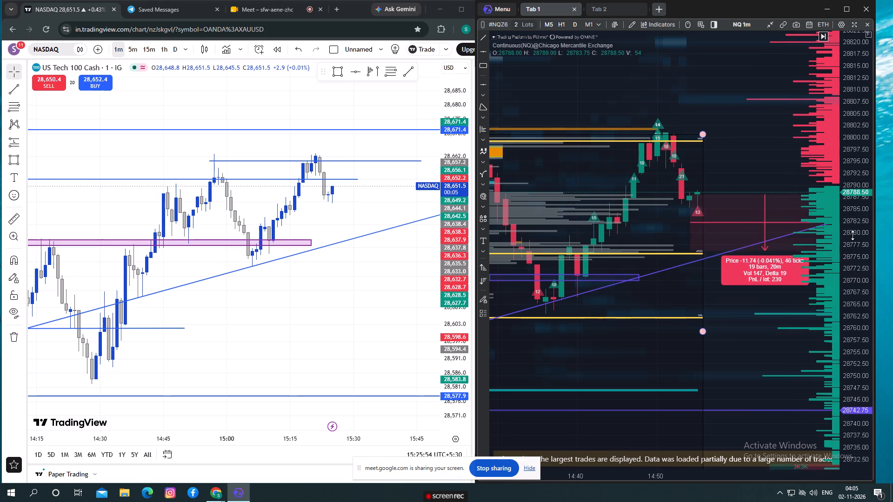
# Widen the ATAS window toward the edge of the display and clear the leftover measurement from the NQ chart.
pyautogui.click(875, 266)
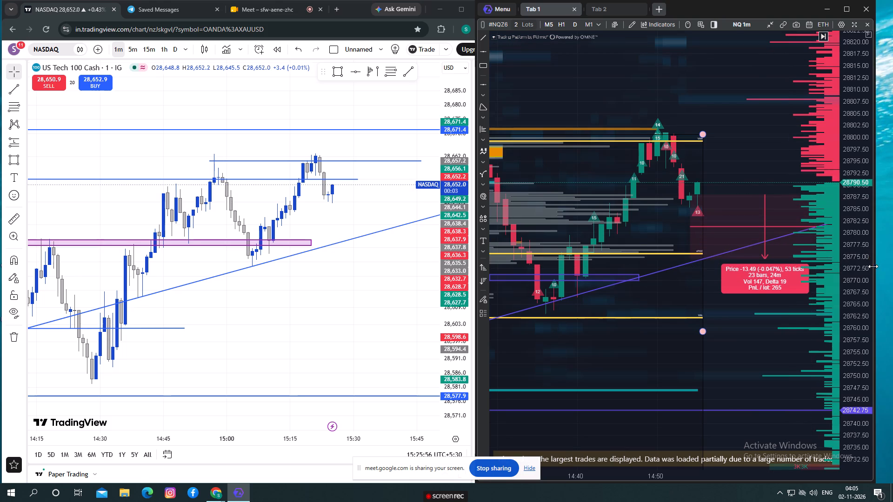
pyautogui.click(869, 246)
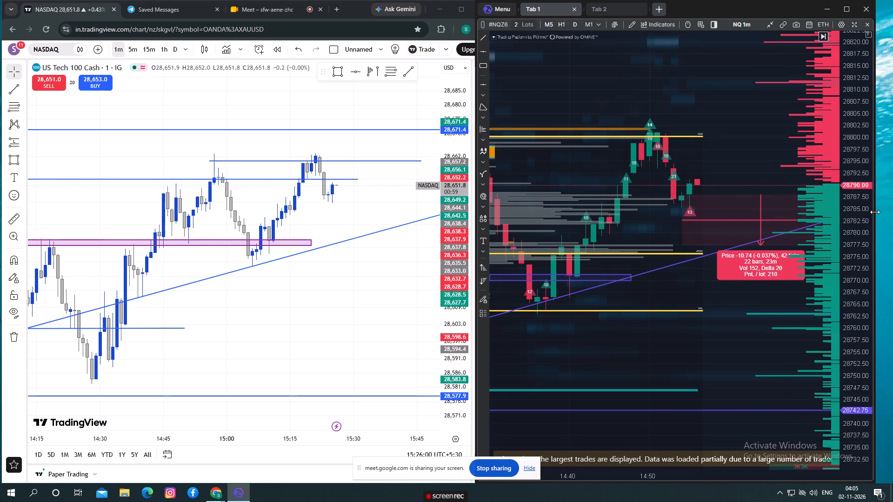
pyautogui.moveTo(875, 212); pyautogui.dragTo(892, 205)
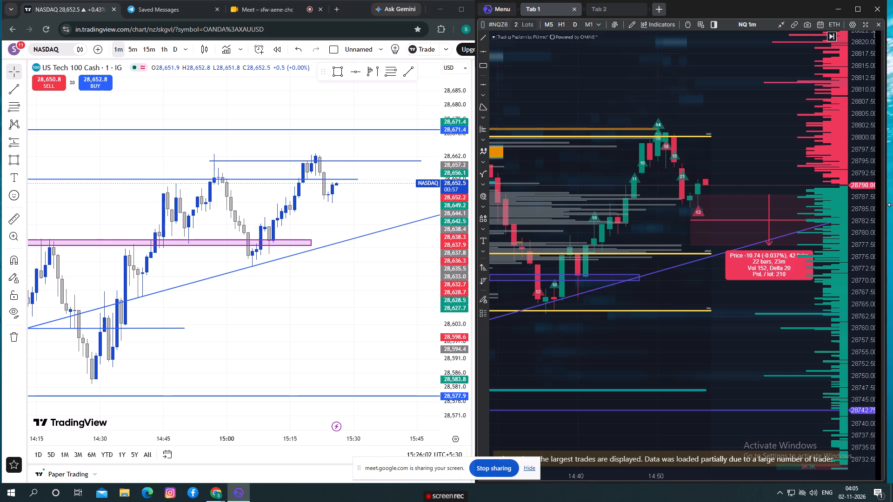
pyautogui.moveTo(892, 205); pyautogui.dragTo(892, 204)
pyautogui.click(748, 175)
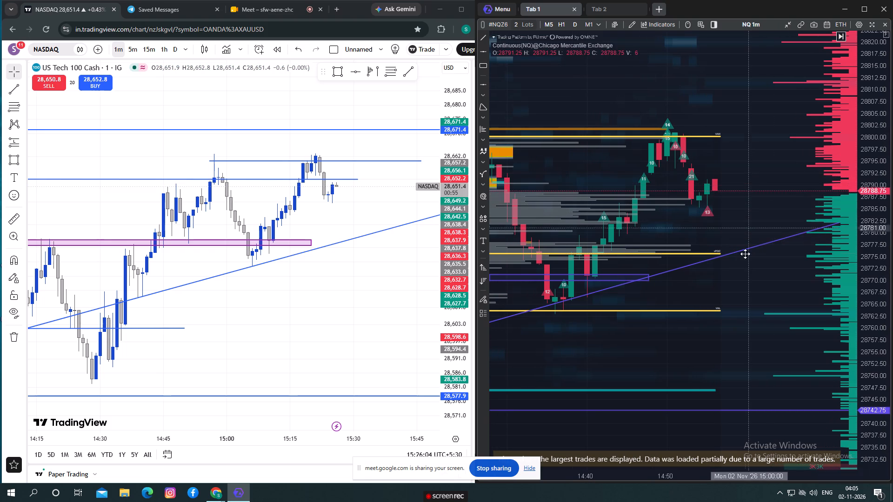
pyautogui.moveTo(750, 227); pyautogui.dragTo(725, 225)
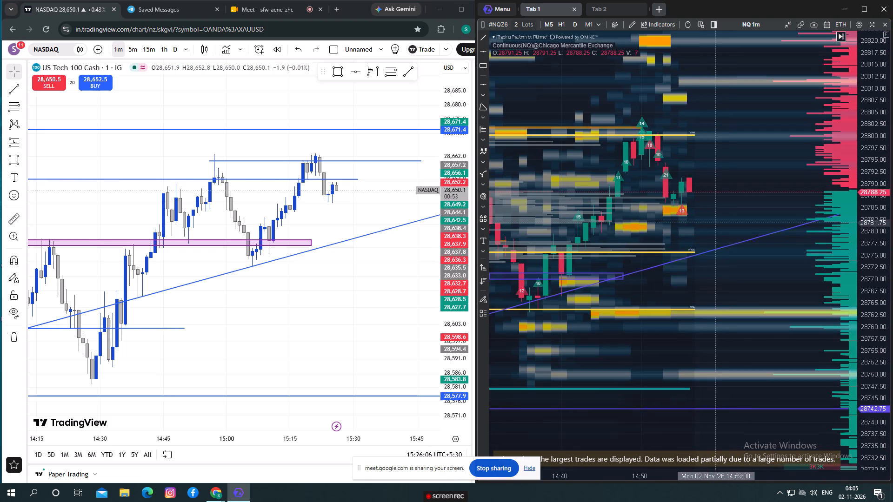
pyautogui.moveTo(715, 223); pyautogui.dragTo(784, 218)
pyautogui.moveTo(780, 217); pyautogui.dragTo(741, 220)
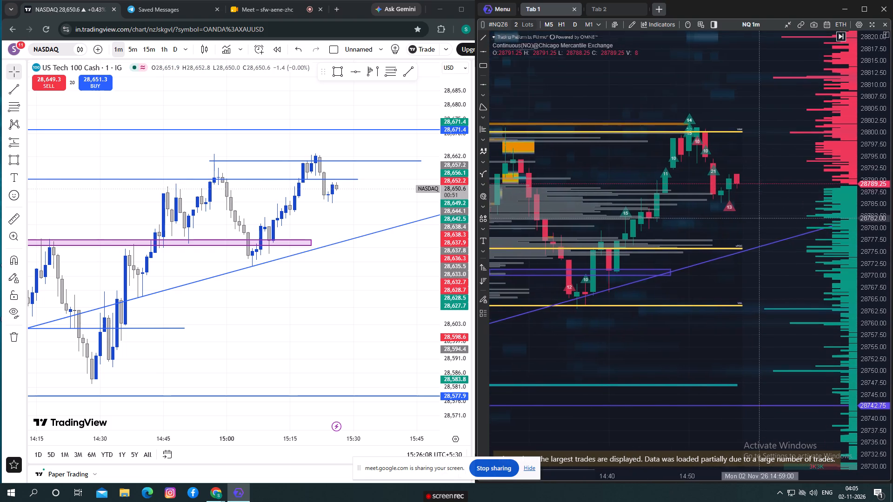
pyautogui.moveTo(741, 220); pyautogui.dragTo(687, 224)
pyautogui.scroll(-1, 687, 224)
pyautogui.scroll(1, 687, 225)
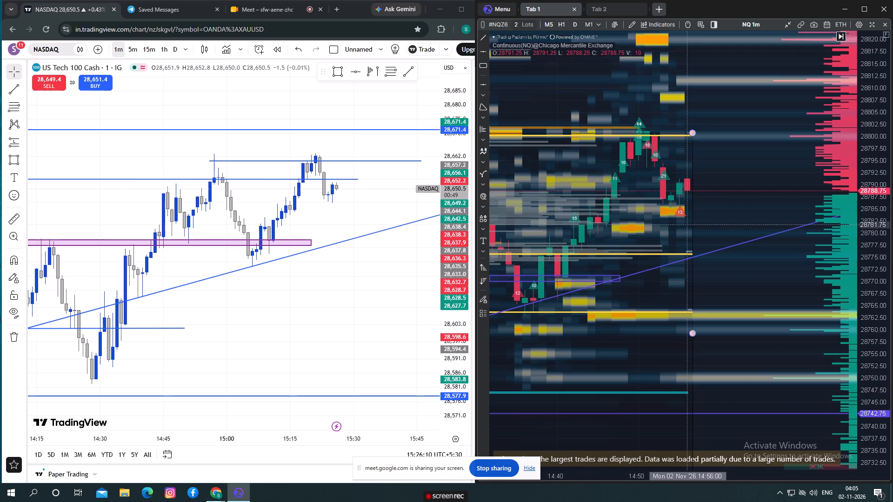
pyautogui.moveTo(744, 277); pyautogui.dragTo(731, 271)
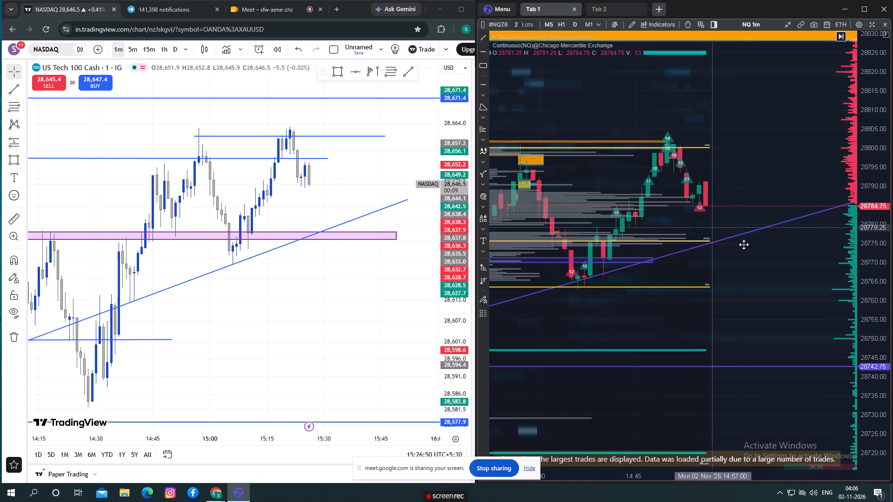
pyautogui.moveTo(766, 262); pyautogui.dragTo(743, 257)
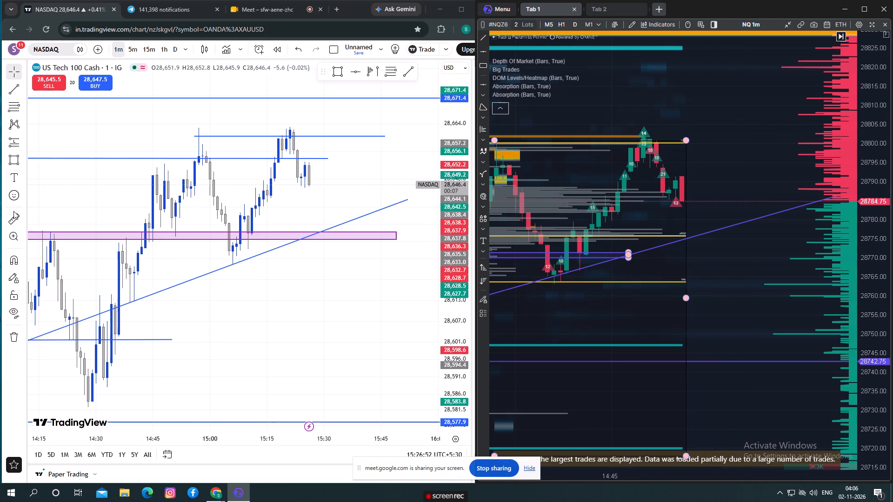
# Switch to TradingView and measure from about 28,652.2 near the latest candles down to about 28,643, and clear it.
pyautogui.click(14, 212)
pyautogui.click(307, 165)
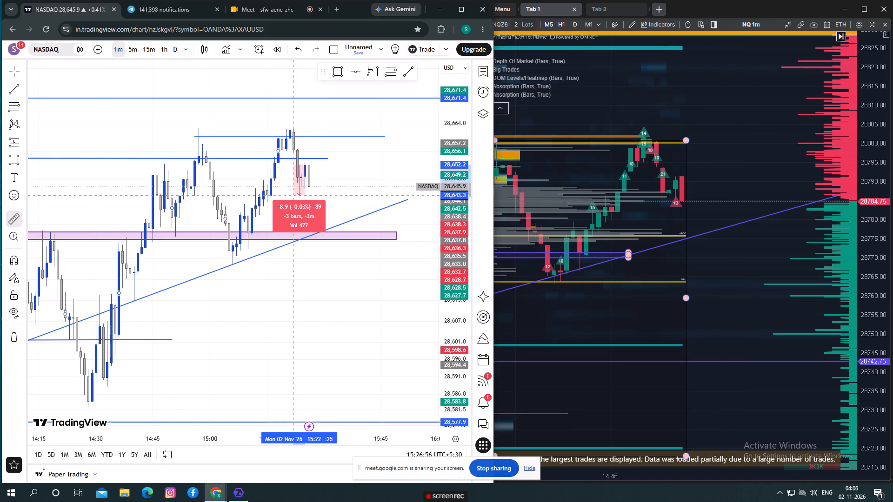
pyautogui.click(314, 197)
pyautogui.click(333, 192)
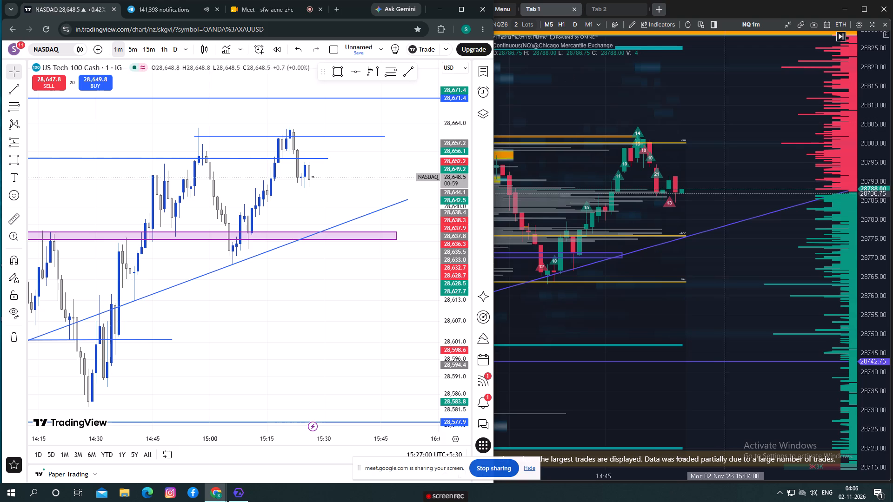
# In ATAS, extend the volume profile's range past the newest NQ candle and raise its top edge to about 28,802.
pyautogui.click(686, 298)
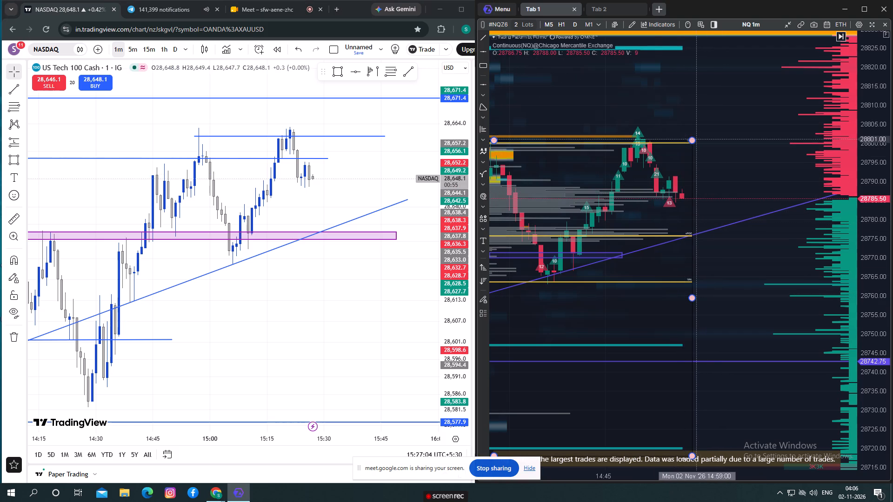
pyautogui.moveTo(692, 140); pyautogui.dragTo(693, 137)
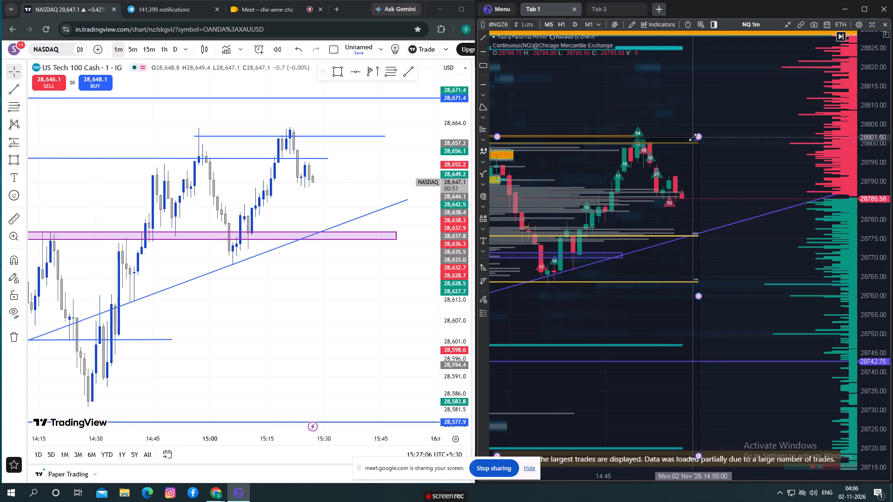
pyautogui.moveTo(693, 137); pyautogui.dragTo(692, 136)
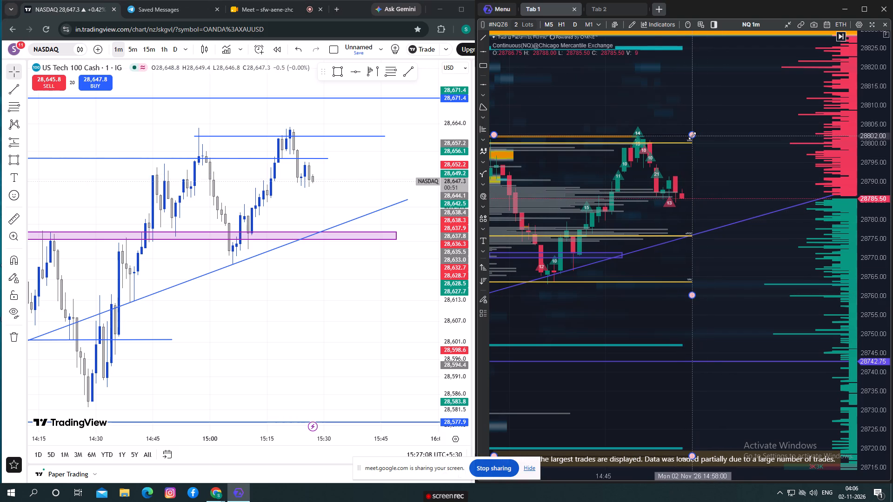
pyautogui.click(757, 119)
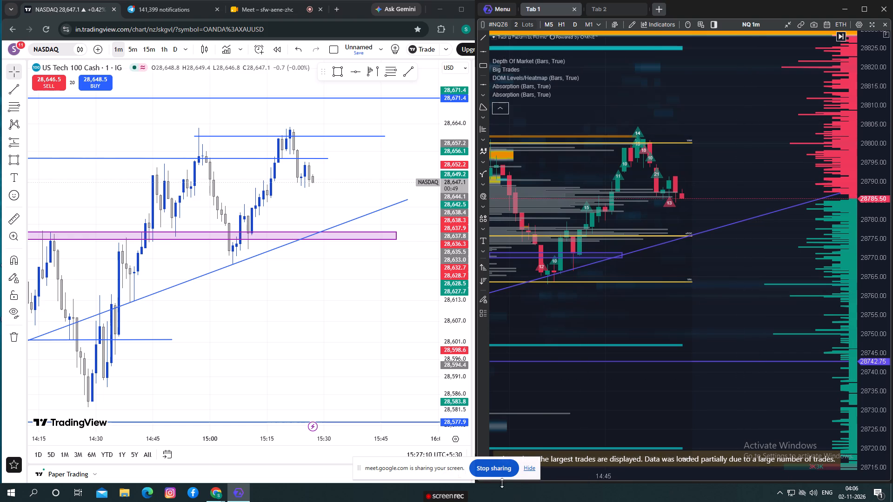
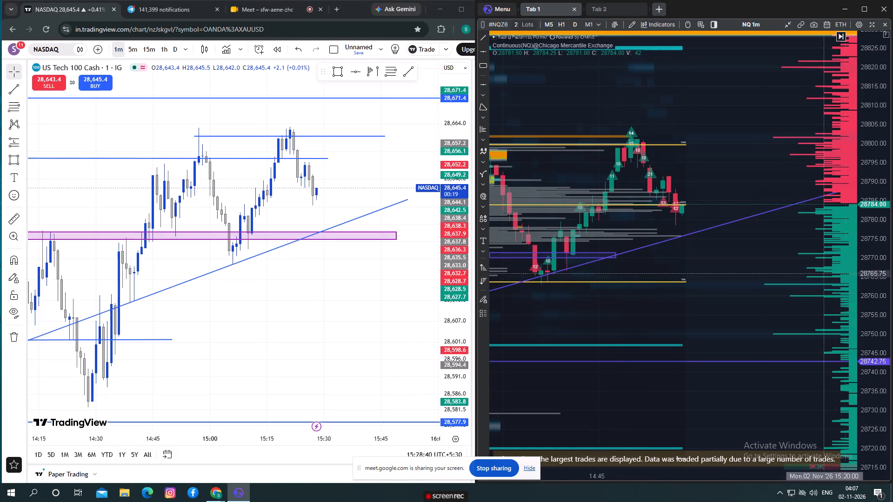
# In ATAS, extend the purple zone rectangle at about 28,770 to 28,771 forward in time, well past the newest NQ candle.
pyautogui.moveTo(880, 318); pyautogui.dragTo(864, 236)
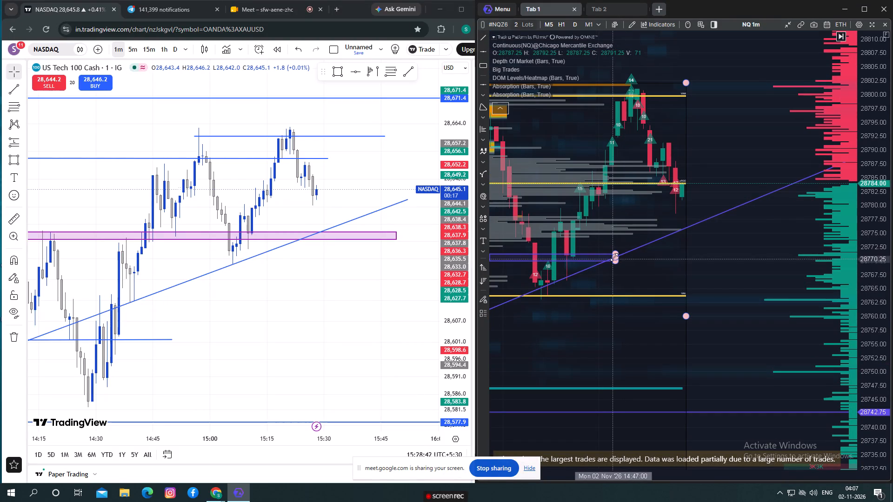
pyautogui.moveTo(616, 257); pyautogui.dragTo(616, 256)
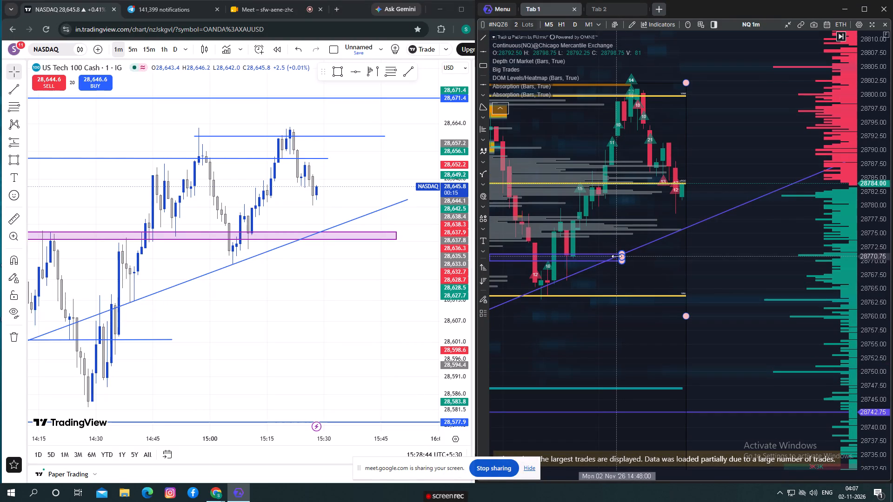
pyautogui.moveTo(616, 256); pyautogui.dragTo(799, 264)
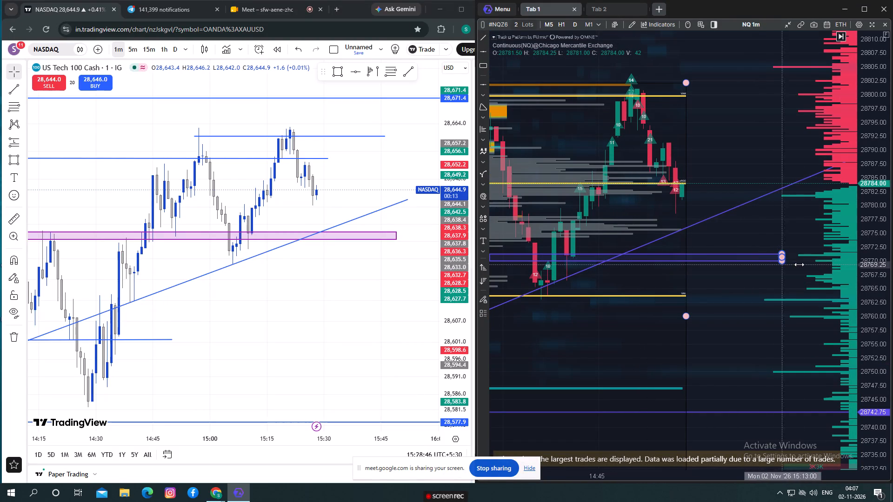
pyautogui.moveTo(799, 264); pyautogui.dragTo(857, 262)
pyautogui.click(763, 291)
pyautogui.moveTo(763, 291); pyautogui.dragTo(684, 290)
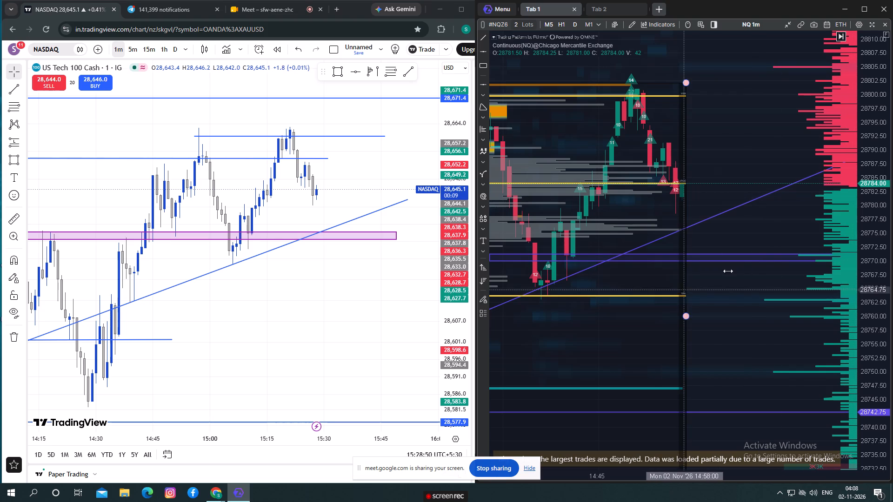
pyautogui.moveTo(874, 198); pyautogui.dragTo(881, 237)
pyautogui.scroll(-1, 787, 236)
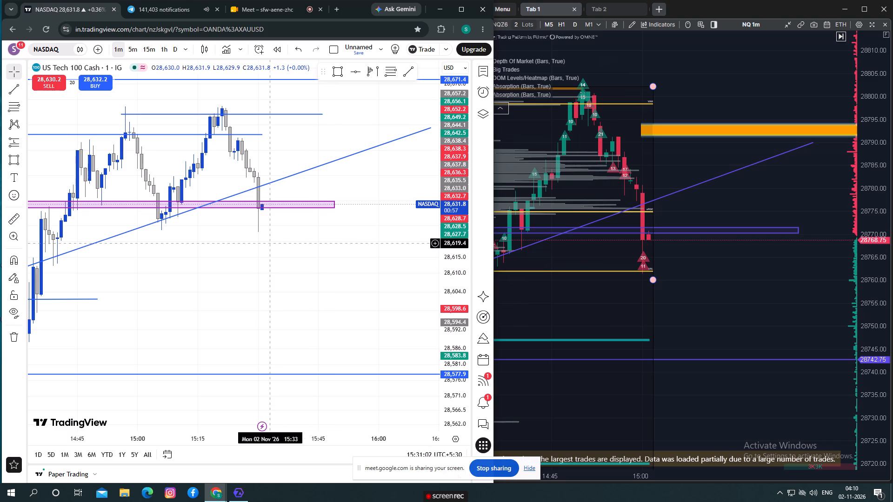
pyautogui.click(293, 243)
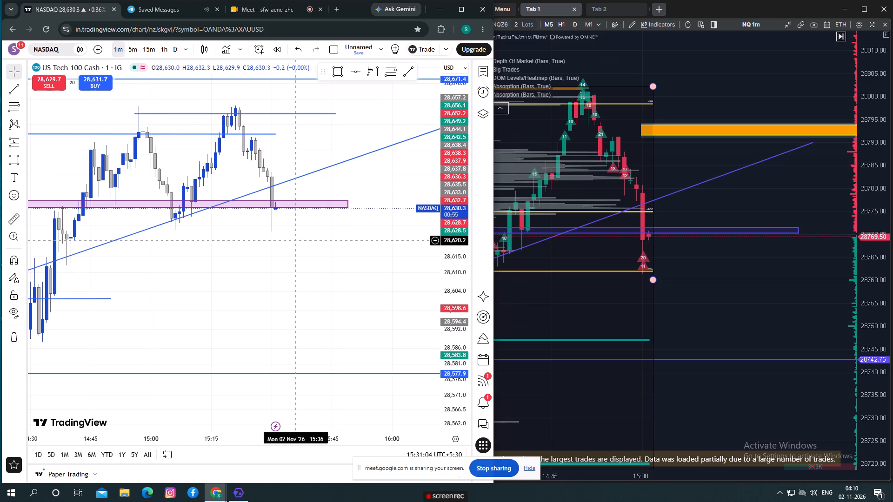
pyautogui.moveTo(295, 240); pyautogui.dragTo(278, 241)
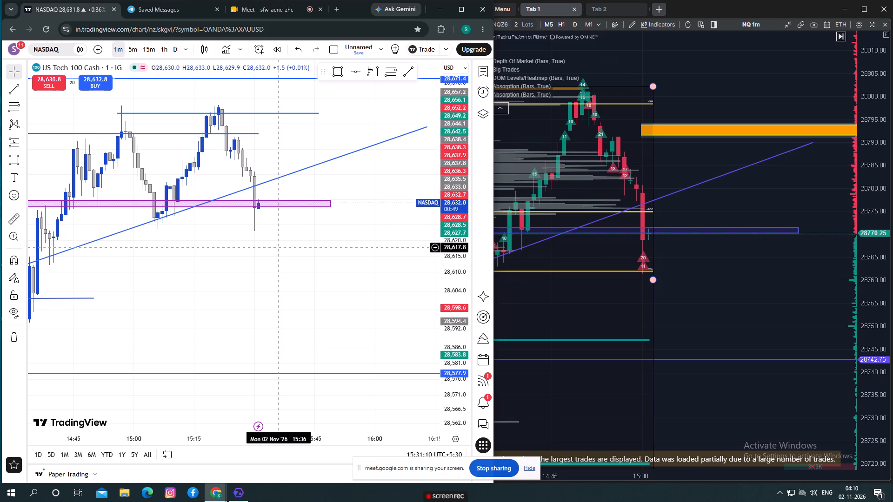
pyautogui.moveTo(260, 251); pyautogui.dragTo(263, 258)
pyautogui.moveTo(264, 261); pyautogui.dragTo(275, 262)
pyautogui.moveTo(681, 263); pyautogui.dragTo(683, 263)
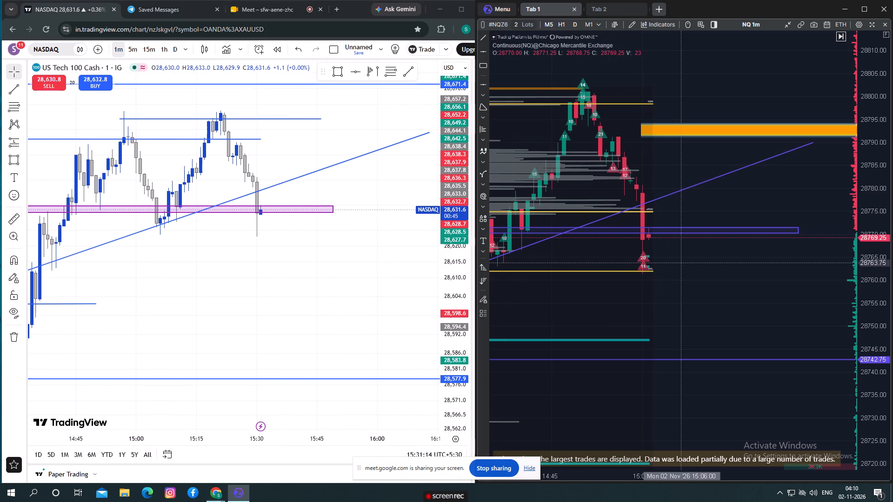
pyautogui.moveTo(683, 263); pyautogui.dragTo(709, 264)
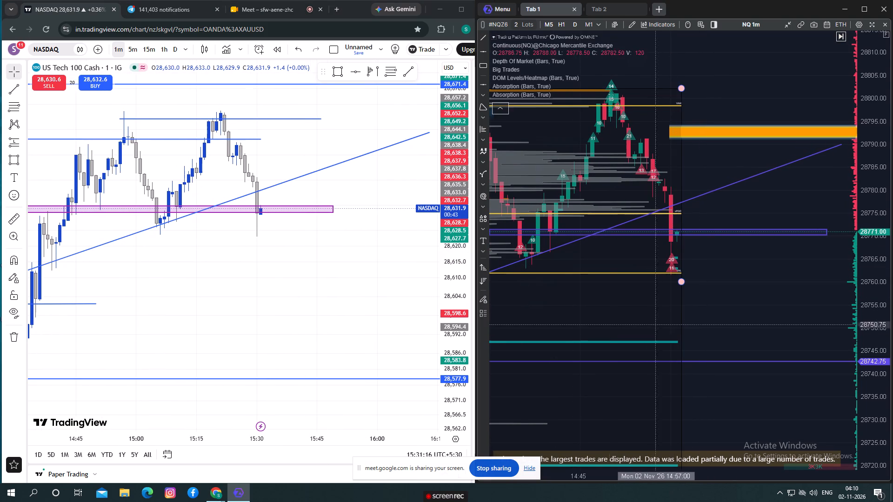
pyautogui.scroll(-2, 727, 324)
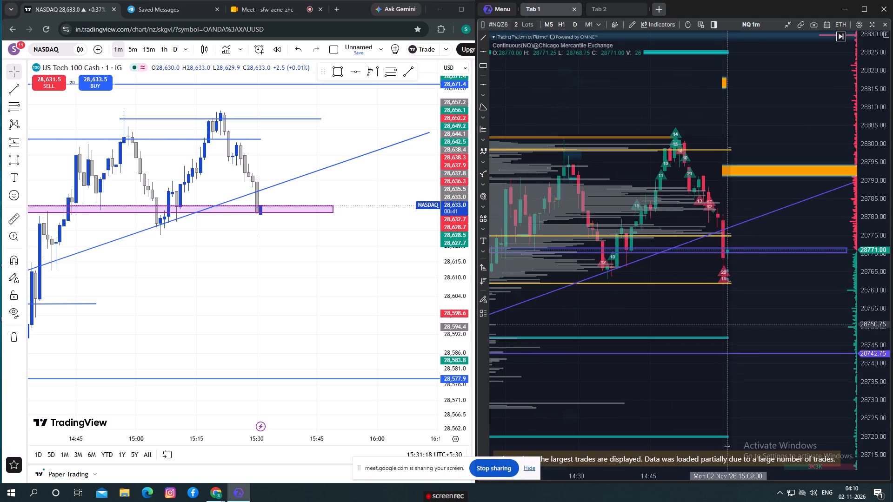
pyautogui.scroll(2, 759, 315)
pyautogui.moveTo(780, 304); pyautogui.dragTo(695, 304)
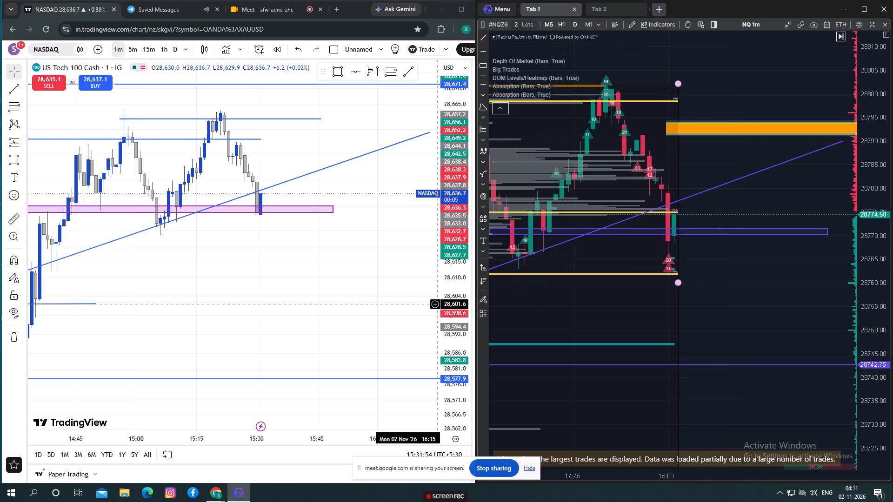
# In ATAS, extend the volume profile's end to about 15:02, just past the newest candle.
pyautogui.moveTo(679, 282); pyautogui.dragTo(681, 283)
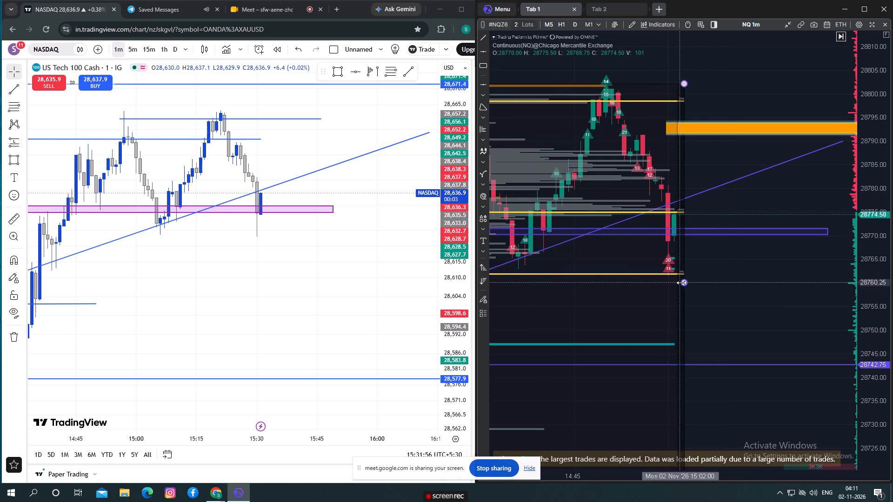
pyautogui.moveTo(681, 283); pyautogui.dragTo(685, 283)
pyautogui.click(722, 279)
pyautogui.moveTo(758, 282); pyautogui.dragTo(727, 275)
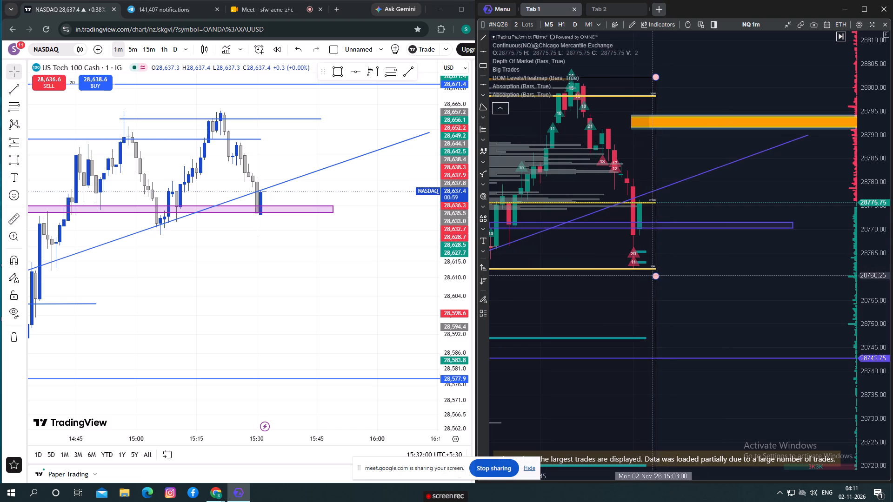
pyautogui.moveTo(653, 276); pyautogui.dragTo(647, 275)
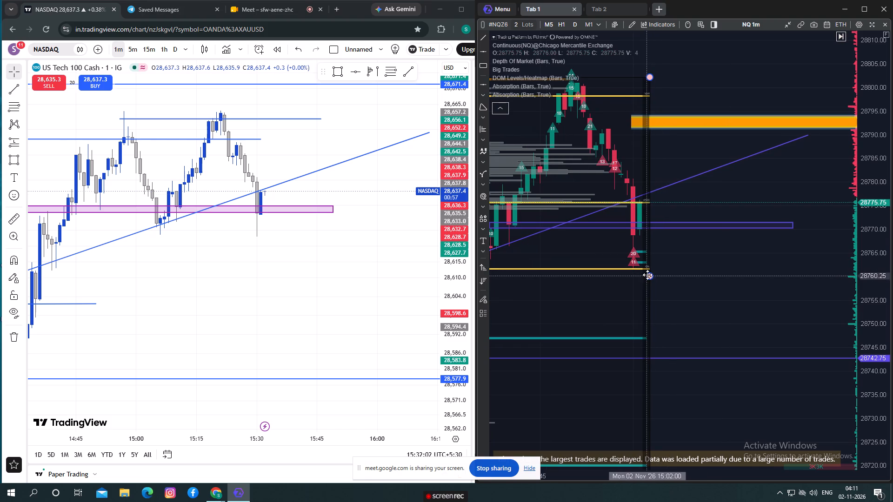
pyautogui.moveTo(647, 275); pyautogui.dragTo(646, 276)
pyautogui.click(675, 266)
pyautogui.moveTo(156, 283); pyautogui.dragTo(161, 288)
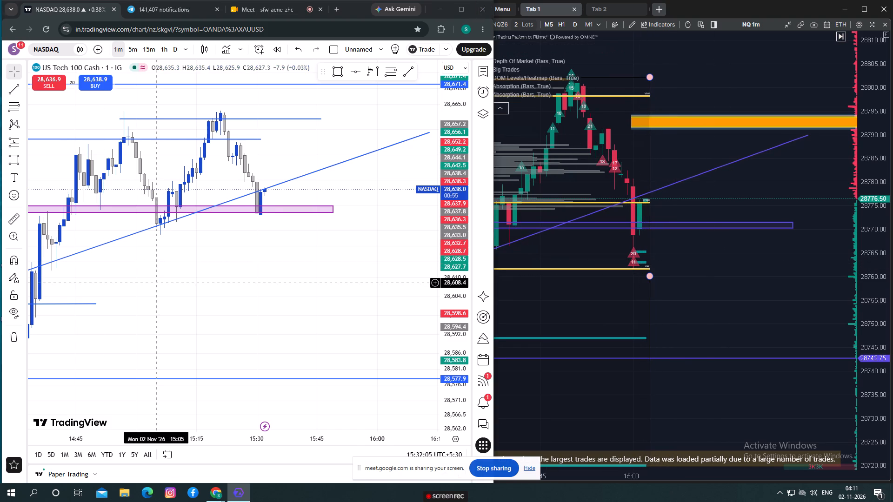
pyautogui.moveTo(161, 288); pyautogui.dragTo(179, 302)
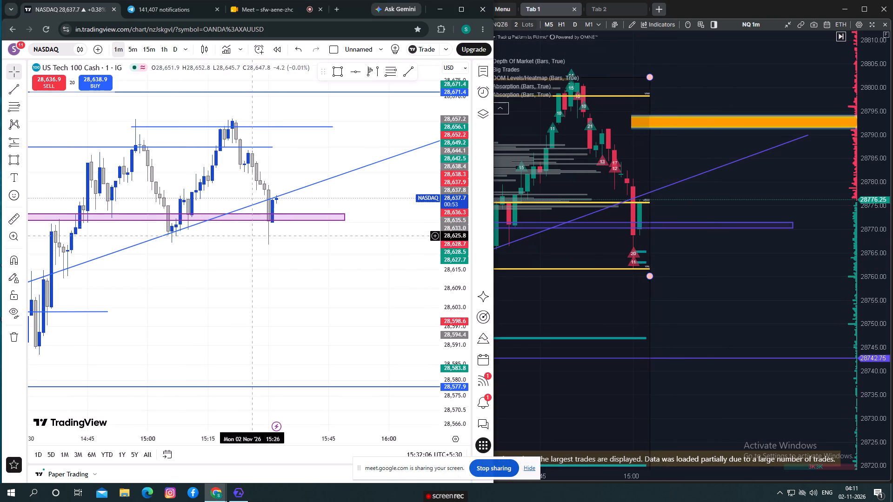
pyautogui.moveTo(264, 247); pyautogui.dragTo(269, 283)
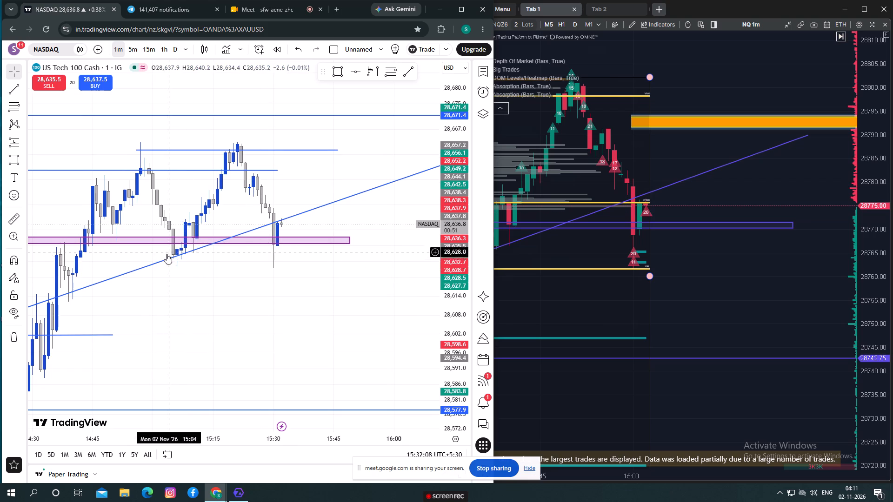
pyautogui.moveTo(280, 296); pyautogui.dragTo(234, 293)
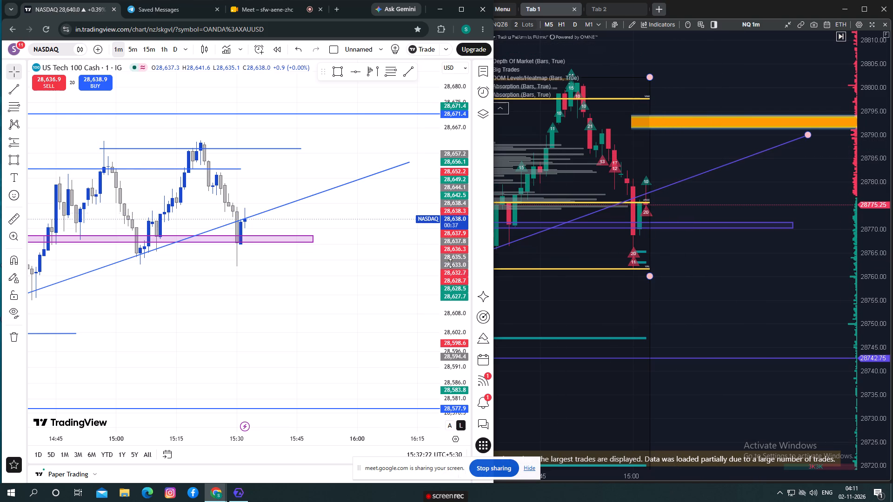
pyautogui.moveTo(694, 278); pyautogui.dragTo(685, 276)
pyautogui.scroll(2, 662, 264)
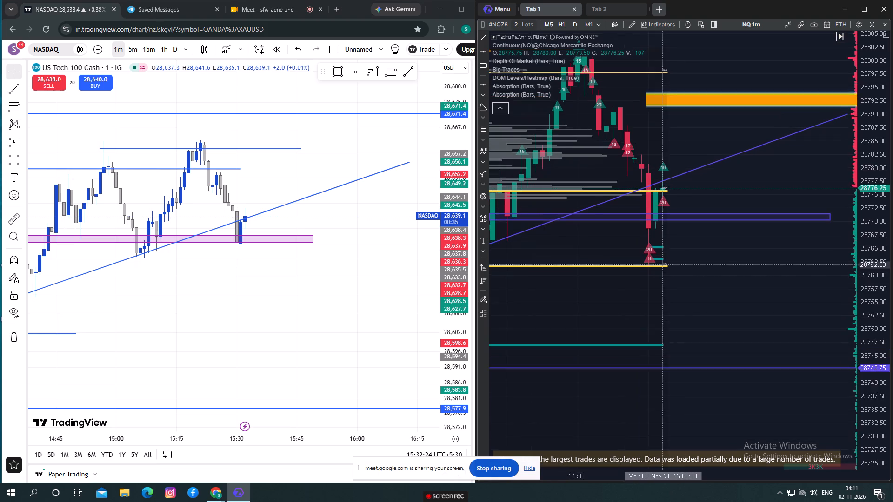
pyautogui.moveTo(732, 263); pyautogui.dragTo(702, 263)
pyautogui.scroll(2, 673, 265)
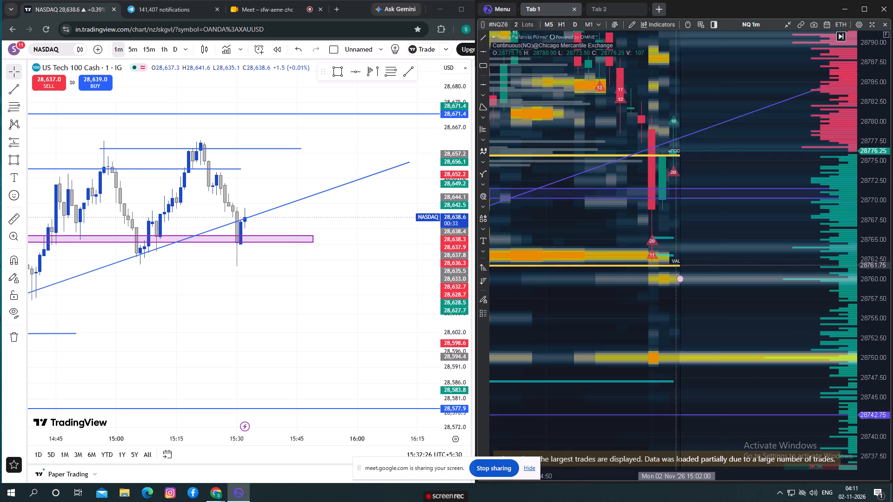
pyautogui.scroll(1, 746, 247)
pyautogui.scroll(-2, 766, 226)
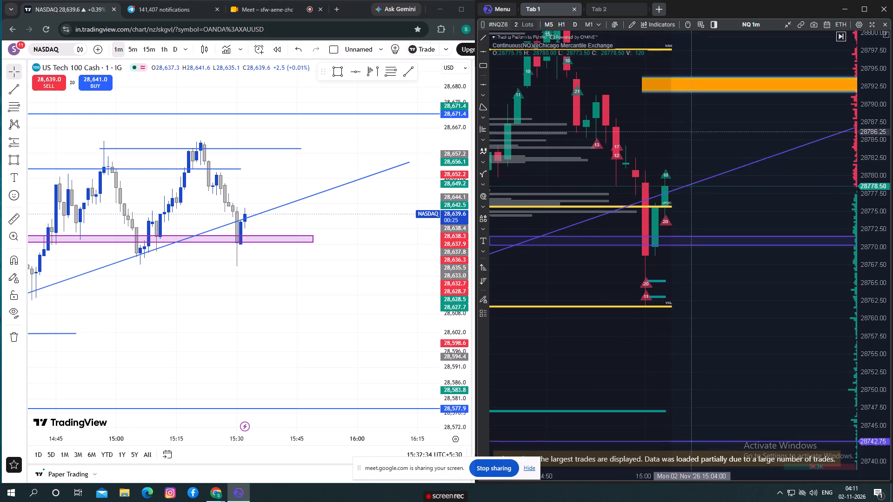
pyautogui.moveTo(689, 170); pyautogui.dragTo(691, 185)
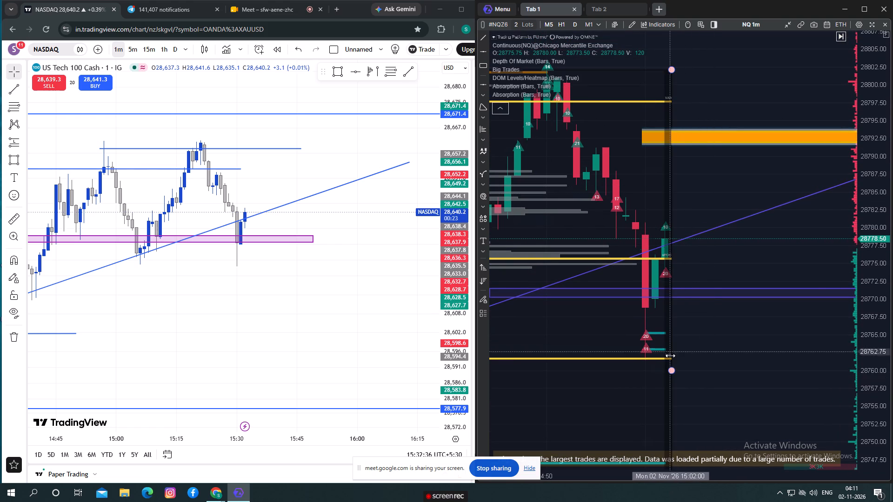
pyautogui.moveTo(672, 369); pyautogui.dragTo(675, 370)
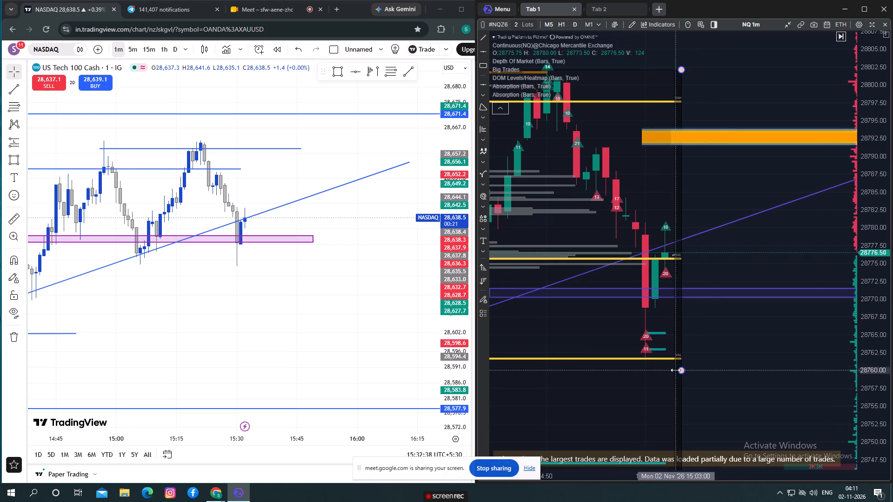
pyautogui.moveTo(675, 370); pyautogui.dragTo(677, 370)
pyautogui.click(748, 358)
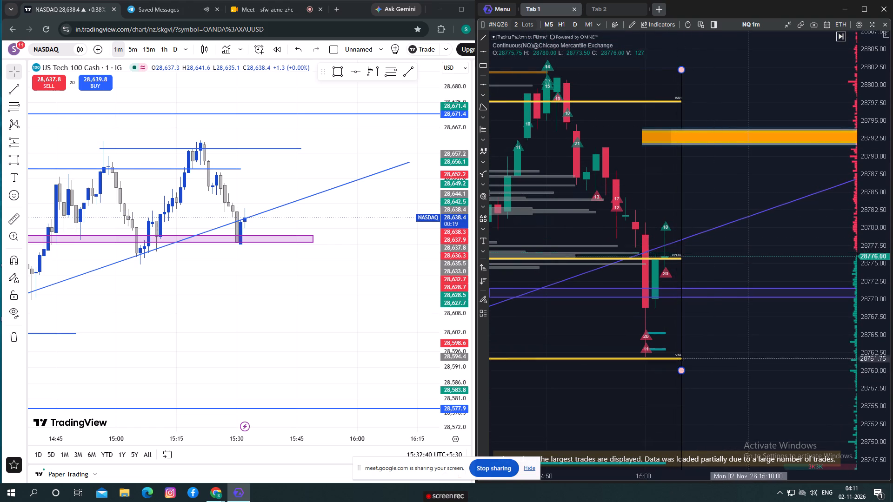
# Examine the newest NASDAQ candles against the purple zone, trendline and volume profile levels in ATAS and across the wider TradingView chart.
pyautogui.moveTo(748, 358); pyautogui.dragTo(695, 336)
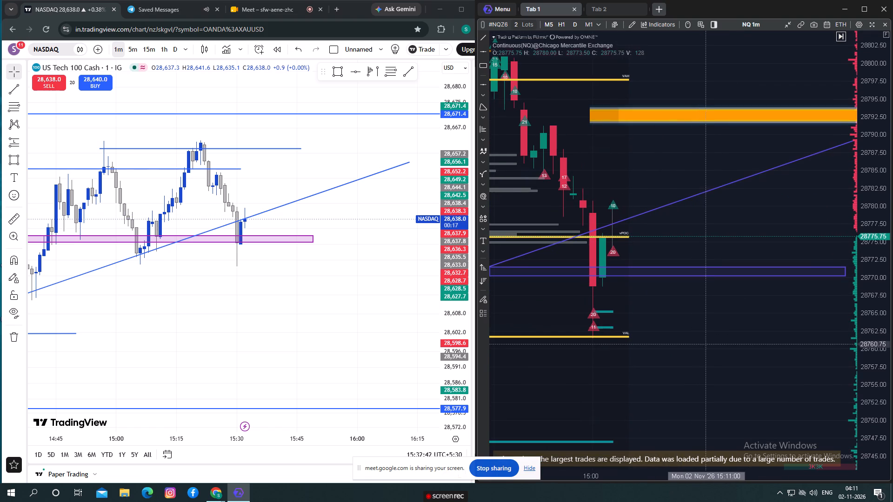
pyautogui.moveTo(706, 346); pyautogui.dragTo(706, 341)
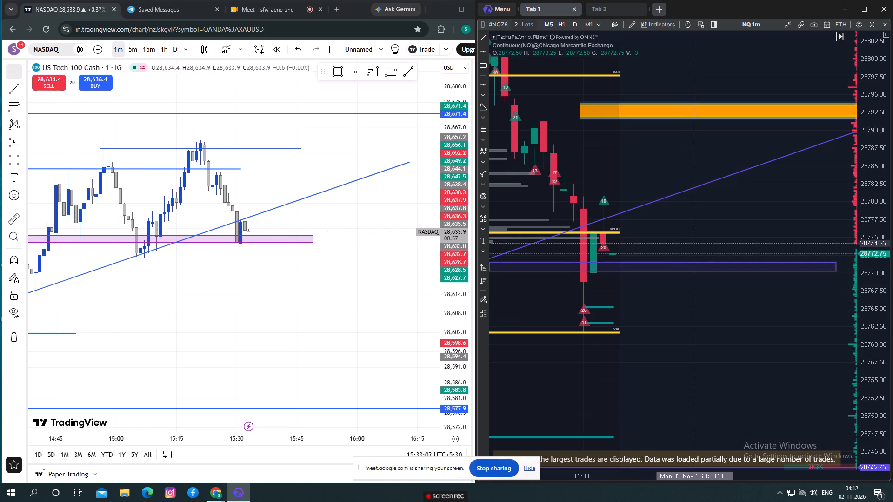
pyautogui.scroll(-1, 694, 242)
pyautogui.moveTo(747, 301); pyautogui.dragTo(701, 284)
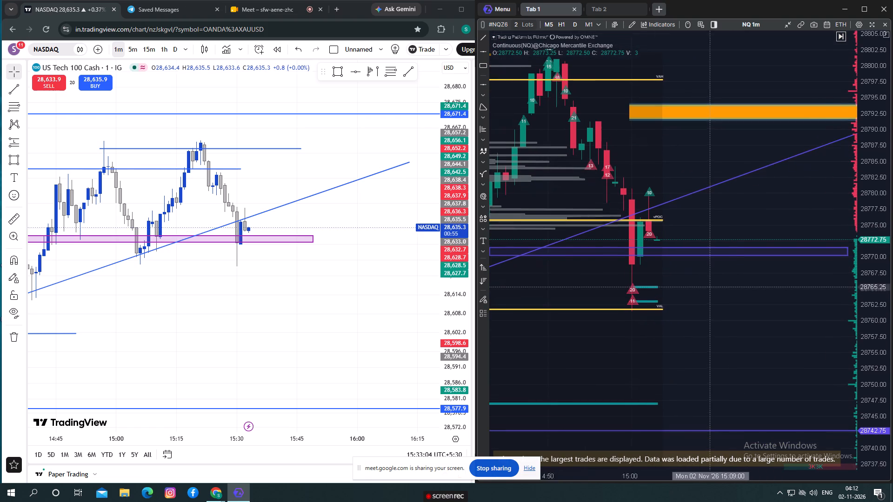
pyautogui.moveTo(701, 284); pyautogui.dragTo(730, 293)
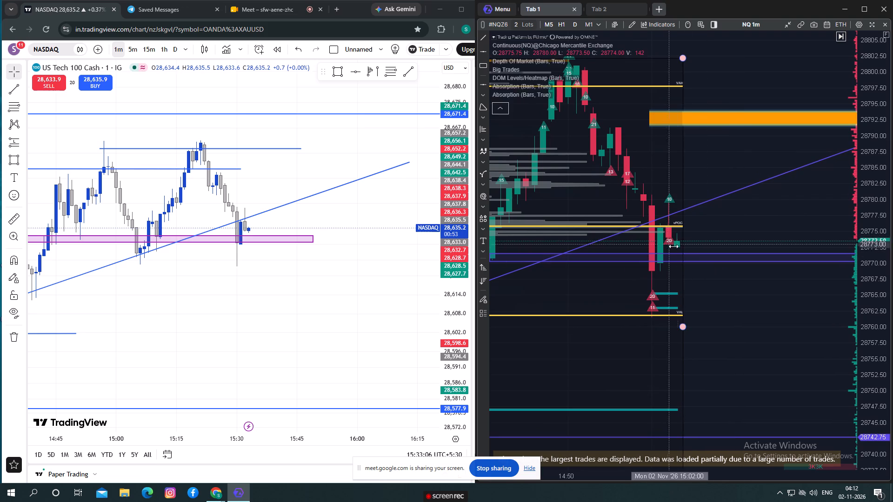
pyautogui.moveTo(733, 229); pyautogui.dragTo(716, 225)
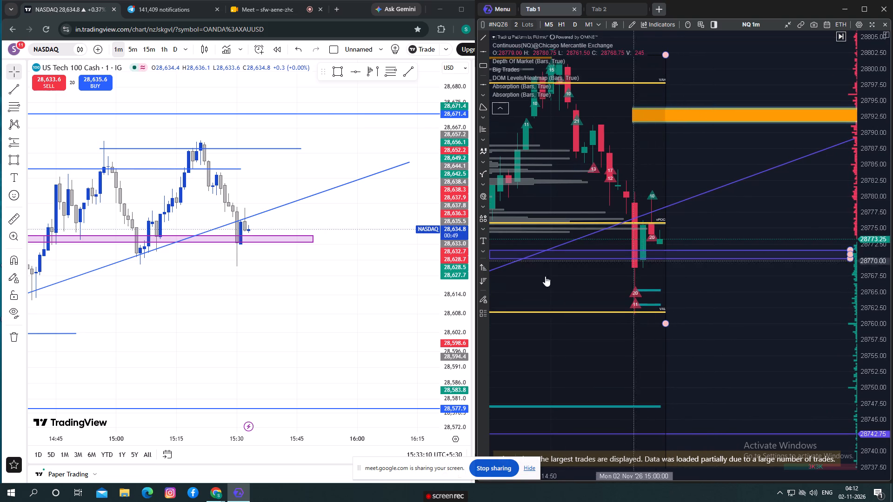
pyautogui.moveTo(328, 300); pyautogui.dragTo(393, 290)
pyautogui.moveTo(454, 206); pyautogui.dragTo(455, 253)
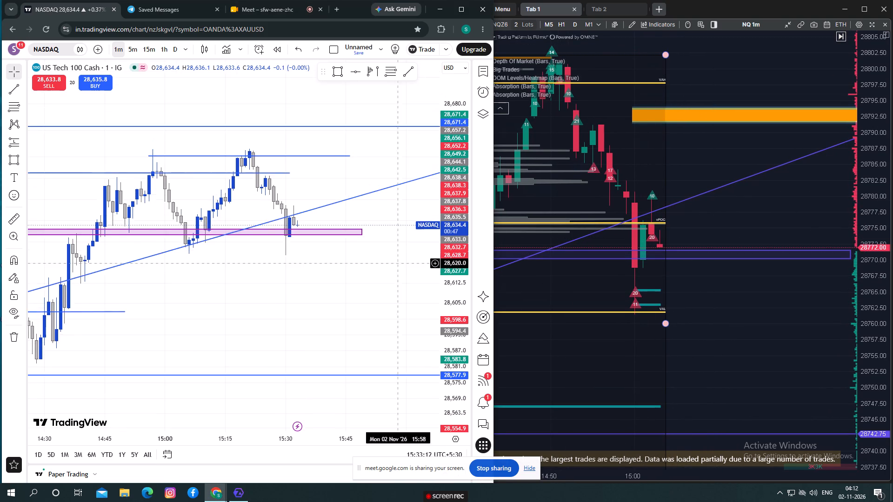
pyautogui.scroll(-2, 377, 266)
pyautogui.moveTo(354, 286); pyautogui.dragTo(338, 297)
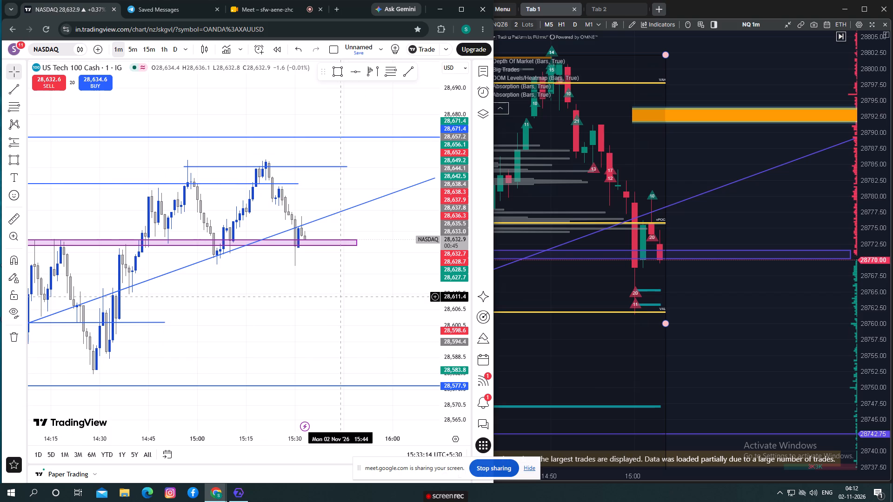
pyautogui.moveTo(346, 294); pyautogui.dragTo(313, 298)
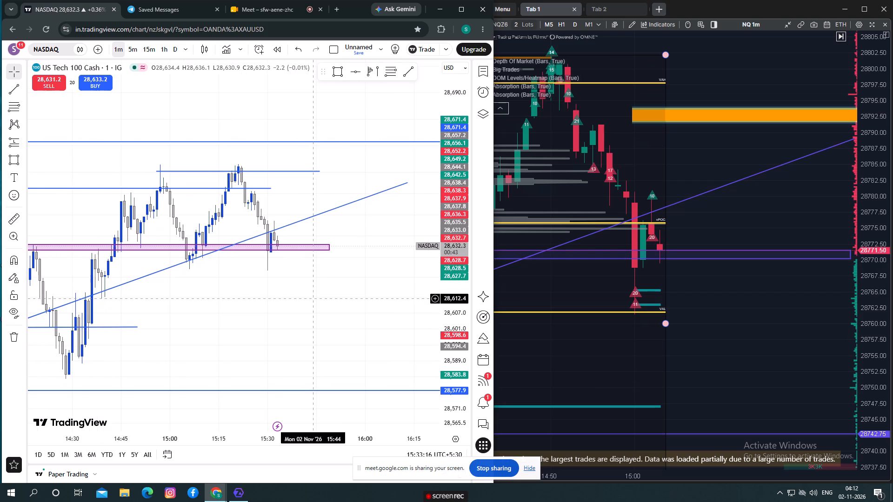
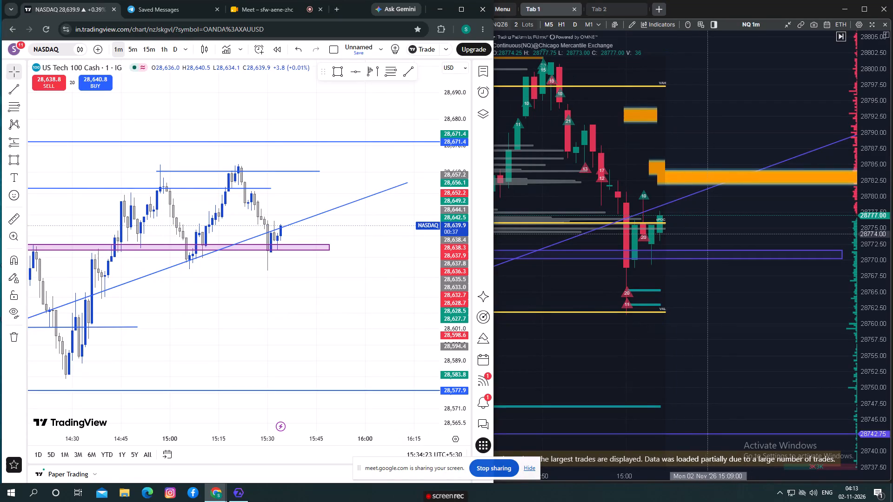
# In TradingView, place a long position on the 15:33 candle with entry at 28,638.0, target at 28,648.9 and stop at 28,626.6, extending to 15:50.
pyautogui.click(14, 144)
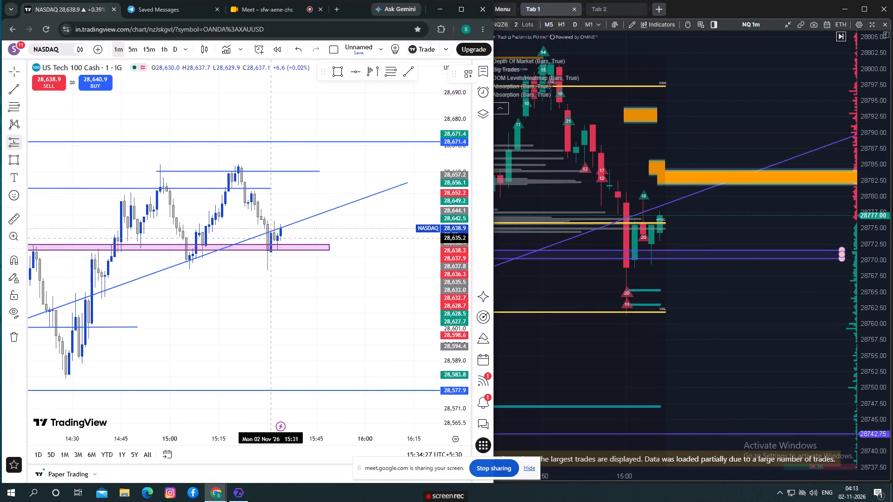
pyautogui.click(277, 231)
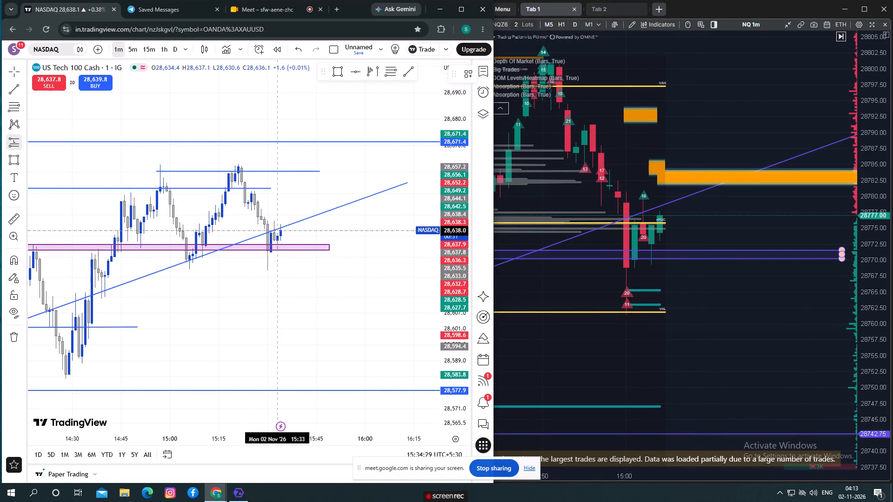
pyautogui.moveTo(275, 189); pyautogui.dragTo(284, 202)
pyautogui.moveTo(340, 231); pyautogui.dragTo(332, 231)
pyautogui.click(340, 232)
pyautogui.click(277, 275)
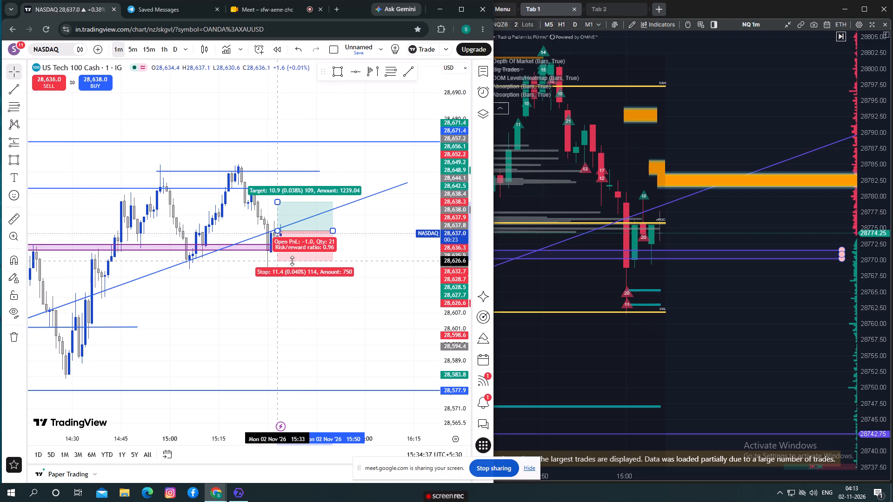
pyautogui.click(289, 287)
# Examine the newest NASDAQ candles in TradingView and ATAS against the trendline, purple zone and wider liquidity heatmap levels.
pyautogui.moveTo(293, 288); pyautogui.dragTo(271, 285)
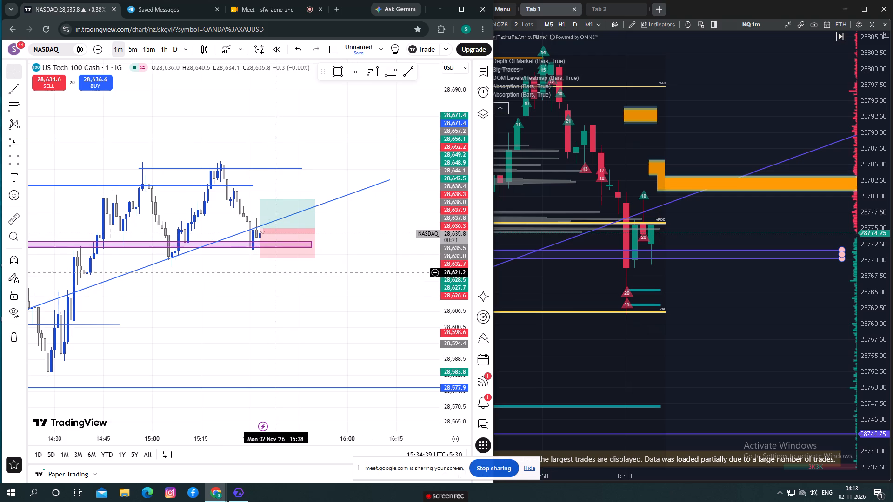
pyautogui.moveTo(274, 292); pyautogui.dragTo(284, 294)
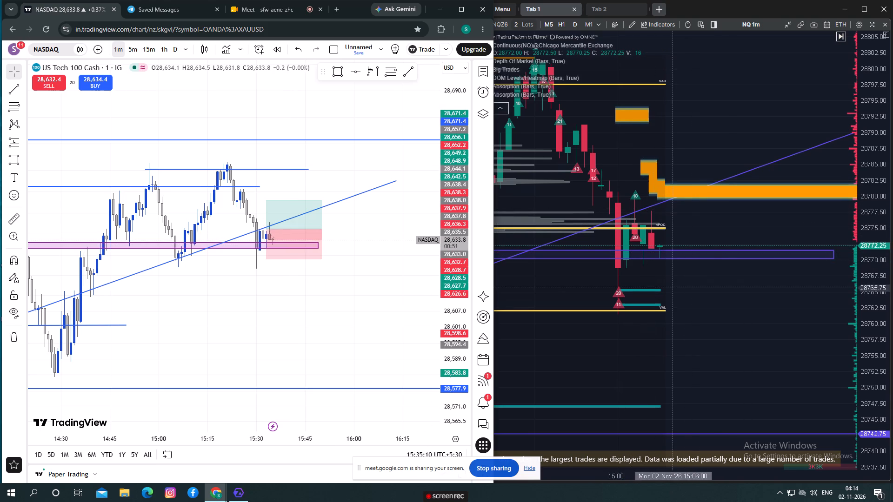
pyautogui.moveTo(701, 294); pyautogui.dragTo(673, 291)
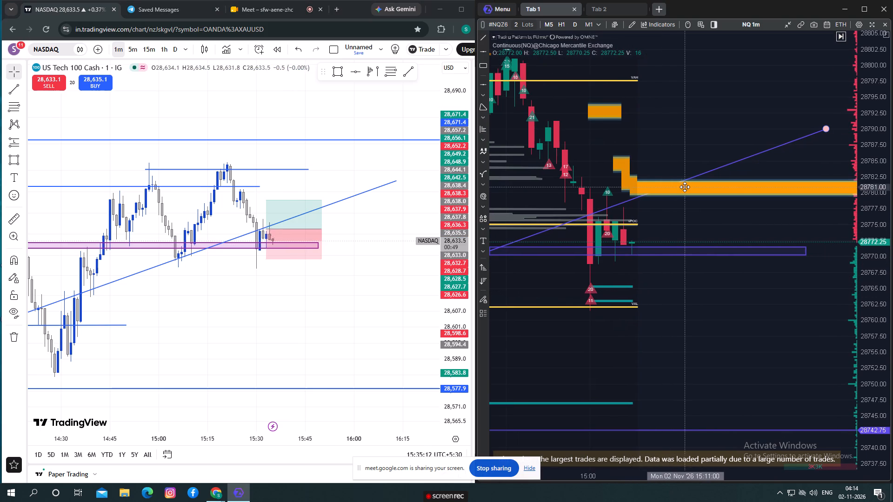
pyautogui.scroll(-3, 700, 231)
pyautogui.scroll(-3, 724, 271)
pyautogui.moveTo(779, 288); pyautogui.dragTo(704, 279)
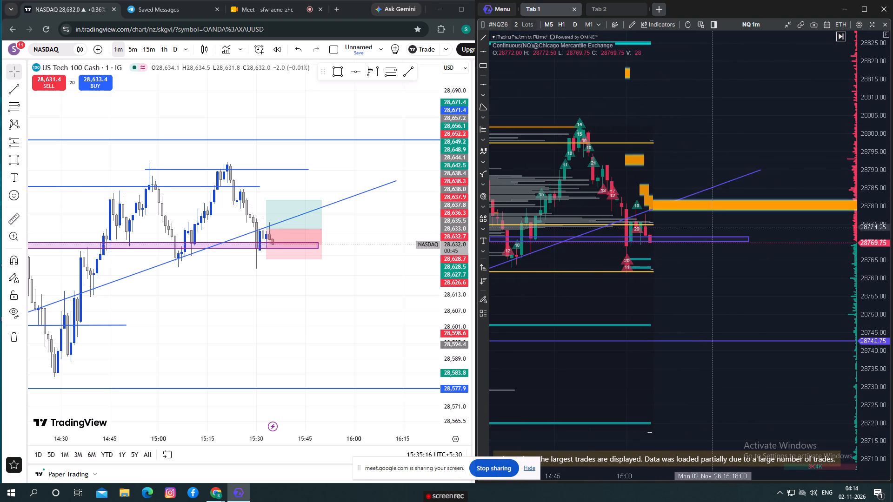
pyautogui.moveTo(868, 301); pyautogui.dragTo(862, 268)
pyautogui.scroll(3, 758, 196)
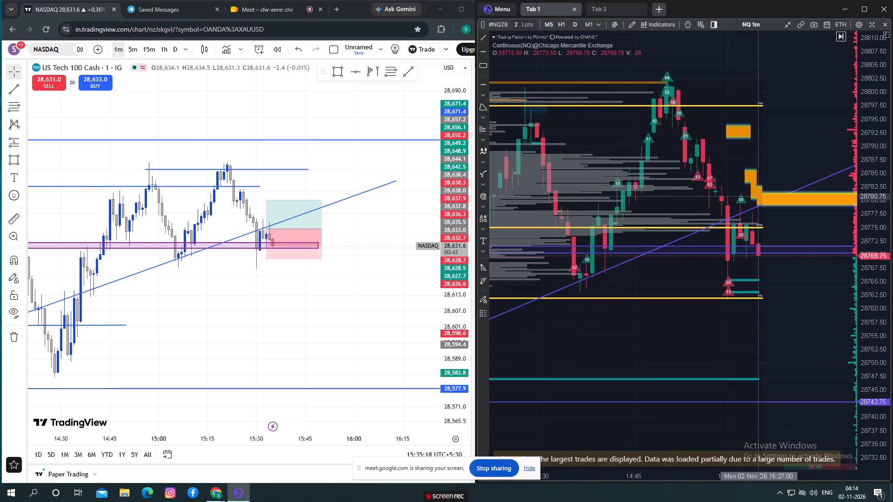
pyautogui.scroll(4, 783, 220)
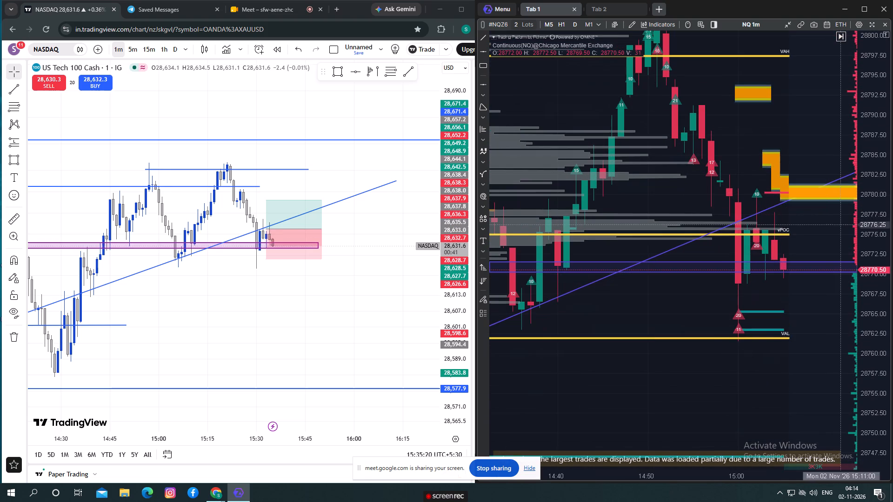
pyautogui.moveTo(840, 225); pyautogui.dragTo(715, 213)
# Examine the bid/ask footprint of the newest candles around the purple zone and vPOC in ATAS.
pyautogui.scroll(6, 744, 214)
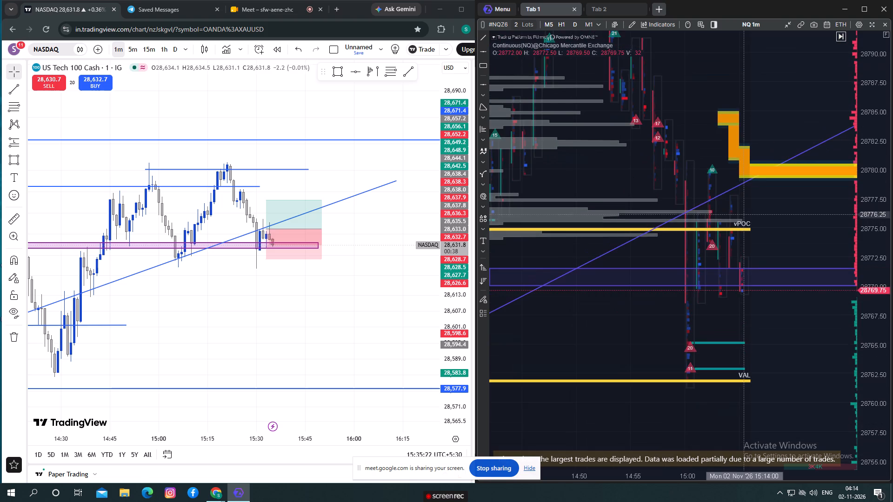
pyautogui.scroll(3, 761, 219)
pyautogui.moveTo(801, 201); pyautogui.dragTo(701, 193)
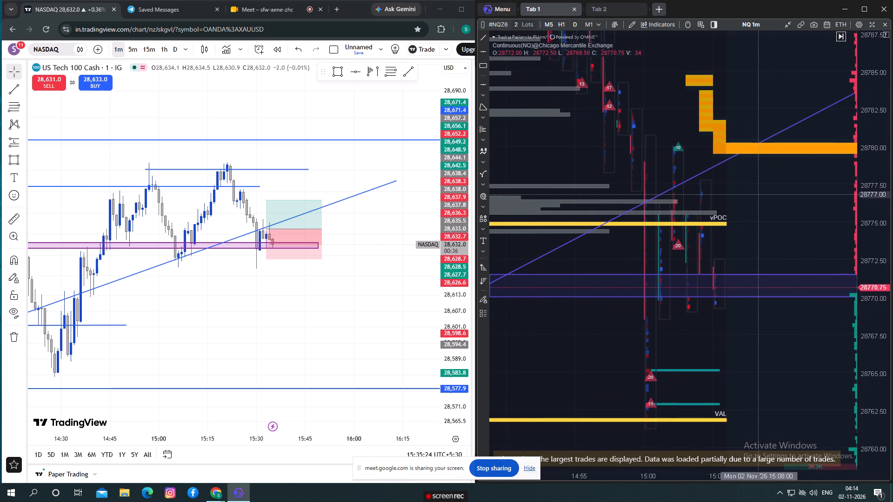
pyautogui.moveTo(701, 193); pyautogui.dragTo(669, 205)
pyautogui.scroll(8, 775, 211)
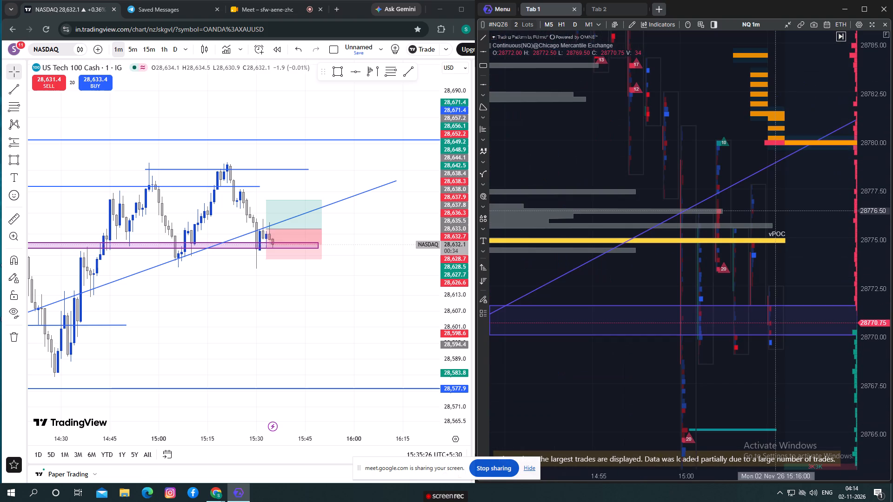
pyautogui.scroll(1, 775, 211)
pyautogui.moveTo(804, 193); pyautogui.dragTo(706, 189)
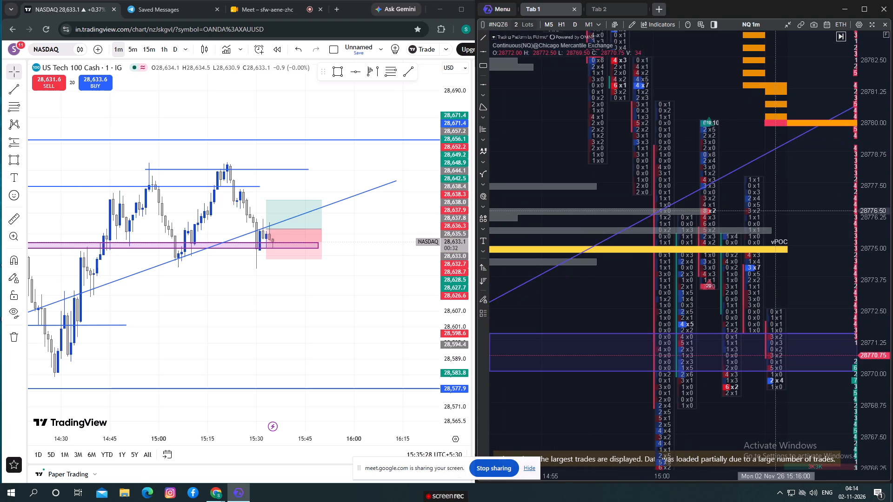
pyautogui.moveTo(706, 189); pyautogui.dragTo(697, 189)
pyautogui.moveTo(785, 181); pyautogui.dragTo(748, 179)
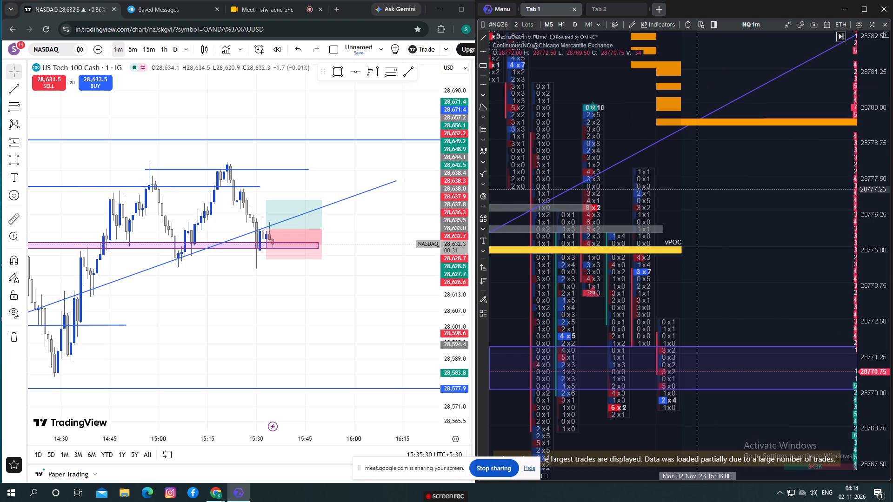
pyautogui.moveTo(748, 179); pyautogui.dragTo(716, 174)
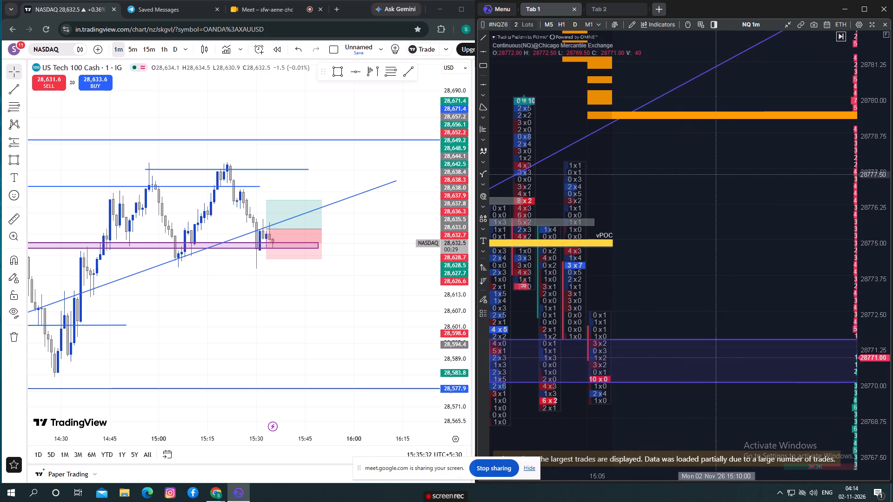
pyautogui.moveTo(716, 174); pyautogui.dragTo(714, 200)
pyautogui.scroll(3, 726, 197)
pyautogui.moveTo(796, 185); pyautogui.dragTo(862, 193)
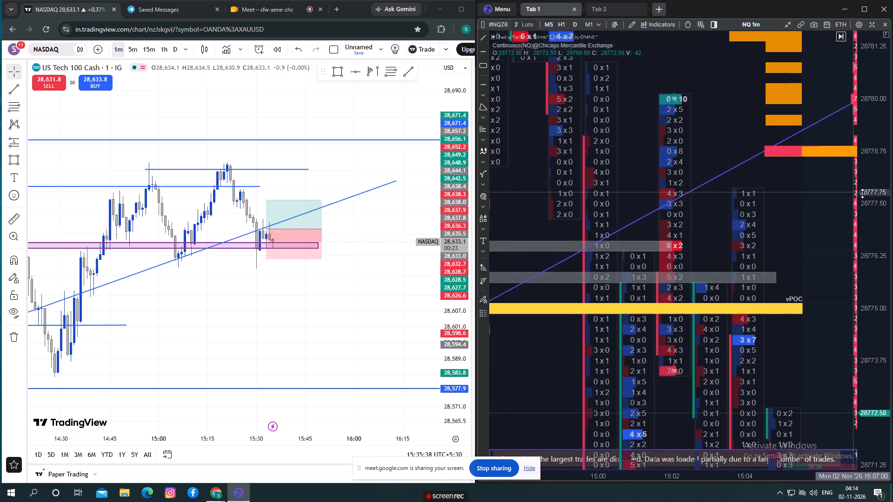
pyautogui.moveTo(862, 193); pyautogui.dragTo(892, 198)
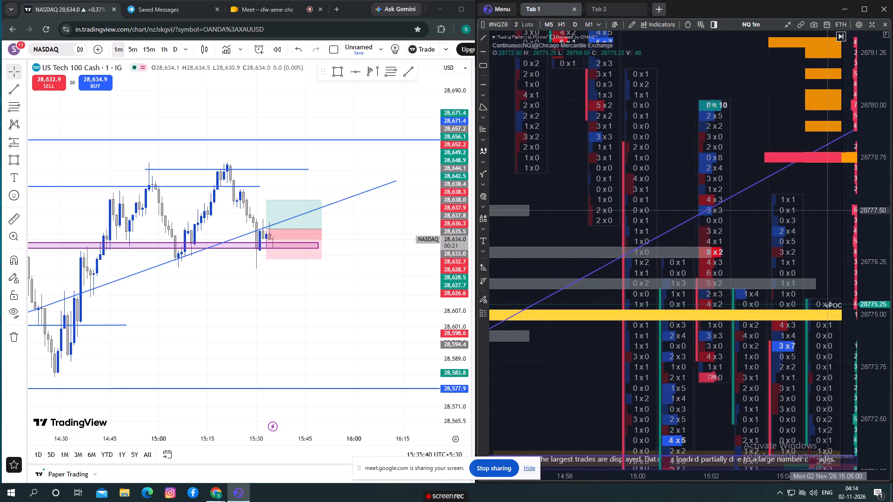
pyautogui.moveTo(827, 210); pyautogui.dragTo(733, 184)
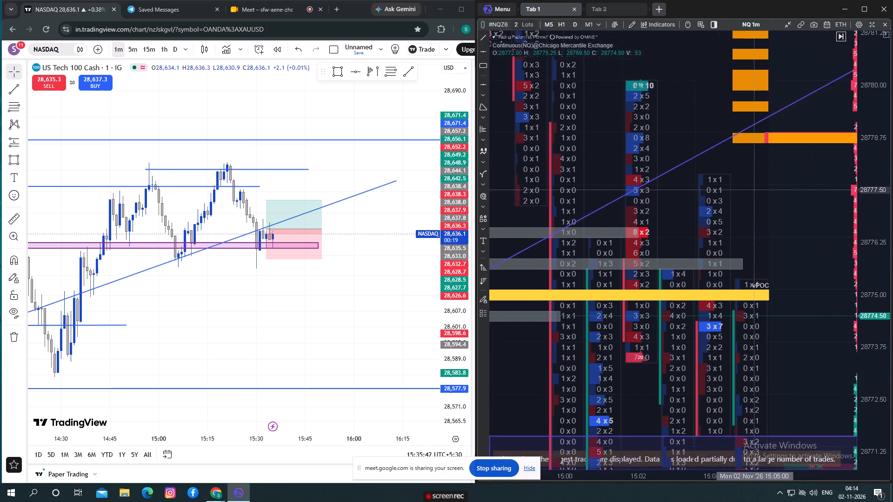
pyautogui.moveTo(733, 184); pyautogui.dragTo(682, 166)
pyautogui.scroll(-7, 766, 206)
pyautogui.scroll(-3, 781, 252)
pyautogui.scroll(1, 798, 283)
pyautogui.scroll(-1, 798, 283)
pyautogui.scroll(1, 798, 283)
pyautogui.scroll(-1, 798, 283)
pyautogui.scroll(1, 800, 218)
pyautogui.scroll(-2, 800, 219)
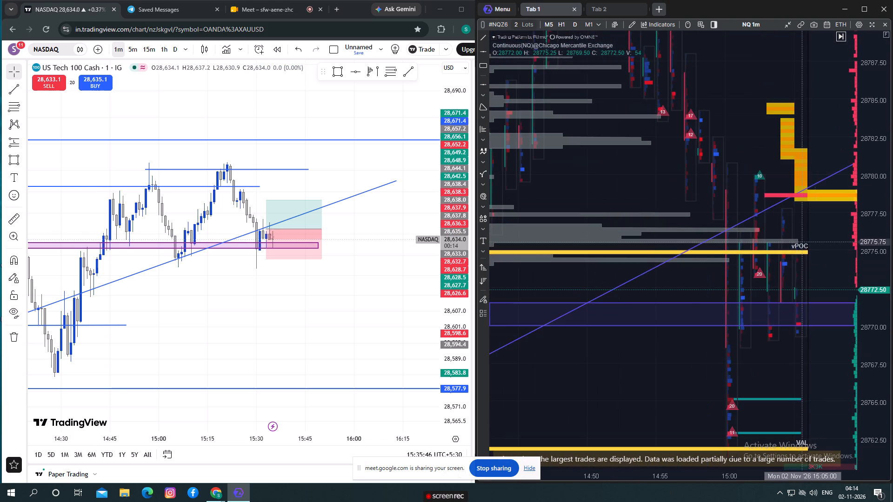
pyautogui.scroll(-3, 815, 261)
pyautogui.scroll(-3, 815, 303)
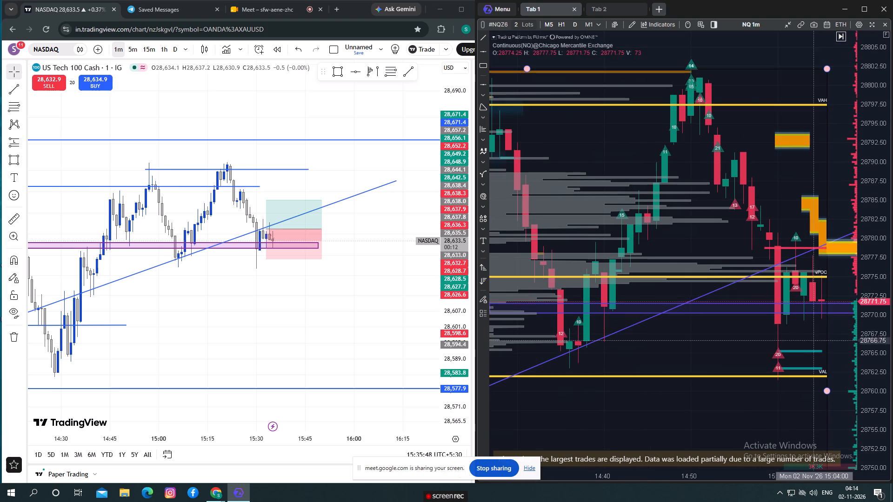
pyautogui.moveTo(747, 351); pyautogui.dragTo(646, 293)
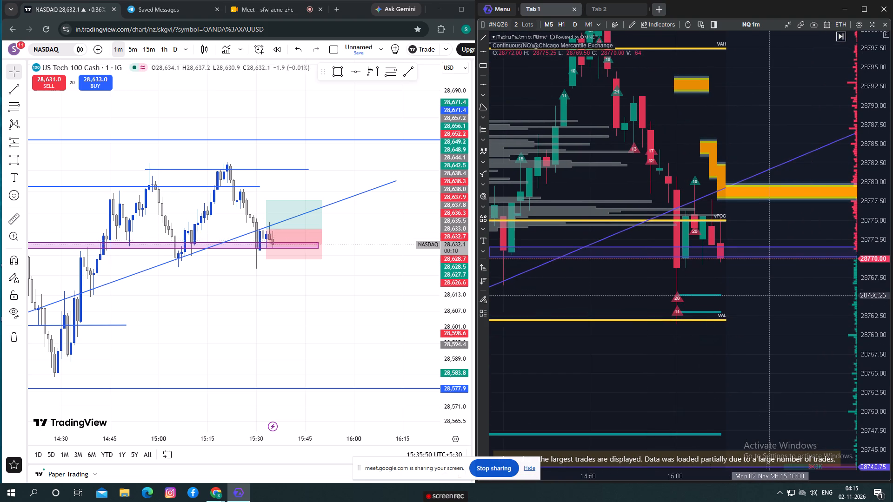
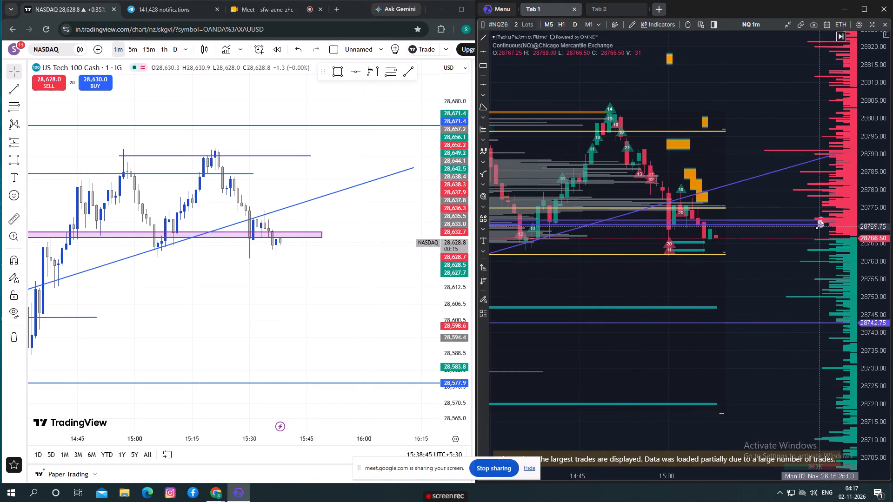
# In ATAS, extend the purple zone's far end to about 15:26, with its lower edge near 28,769.
pyautogui.moveTo(819, 225); pyautogui.dragTo(825, 229)
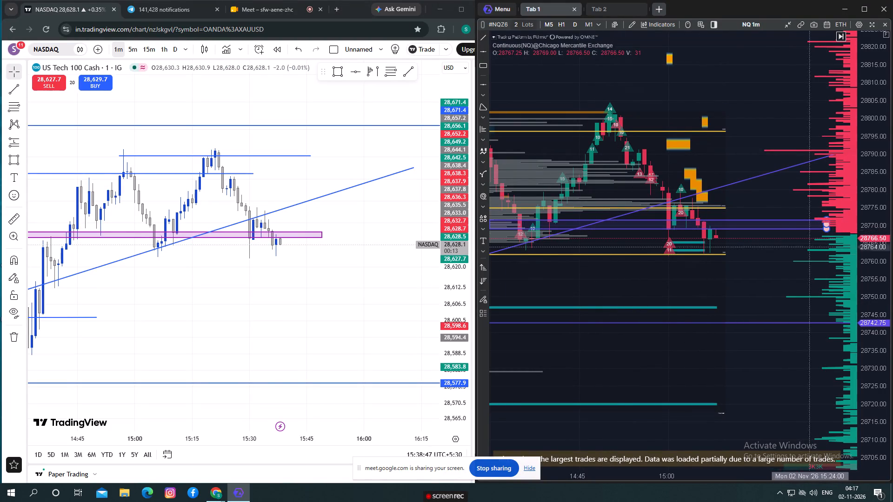
pyautogui.click(753, 251)
# Extend the volume profile's end to about 15:10, past the newest candle.
pyautogui.moveTo(753, 252); pyautogui.dragTo(751, 253)
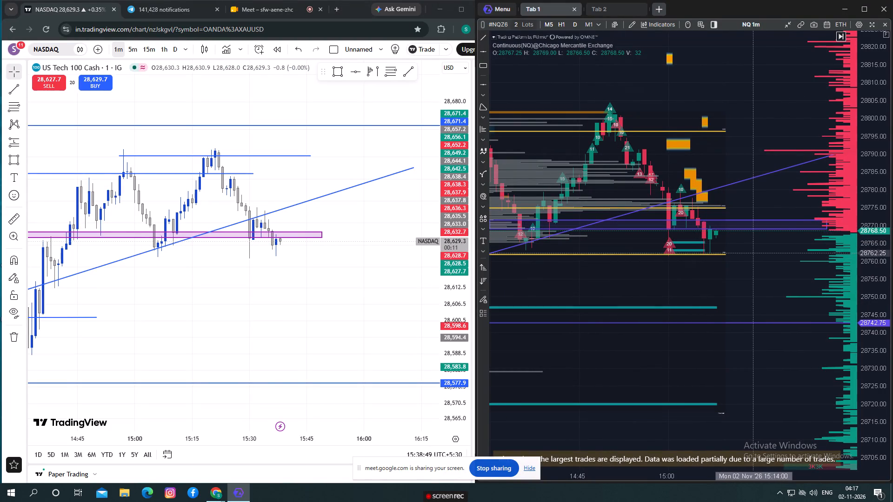
pyautogui.moveTo(751, 253); pyautogui.dragTo(742, 254)
pyautogui.moveTo(756, 289); pyautogui.dragTo(733, 290)
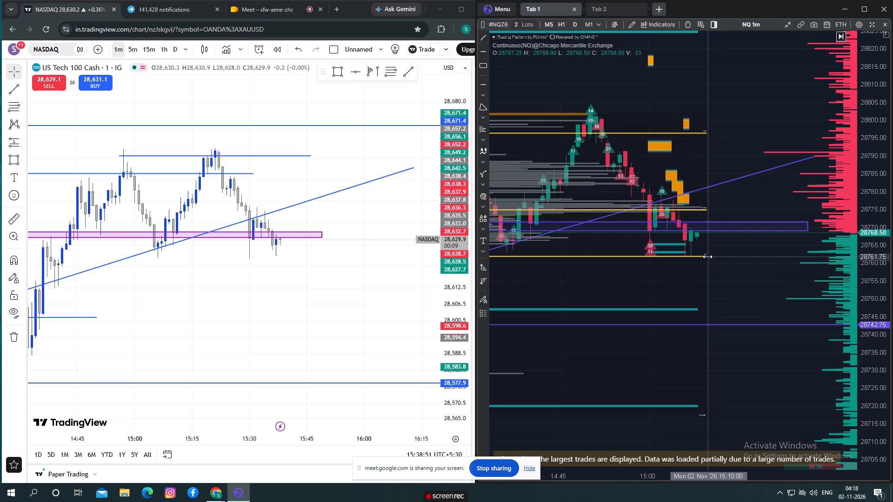
pyautogui.moveTo(704, 264); pyautogui.dragTo(711, 265)
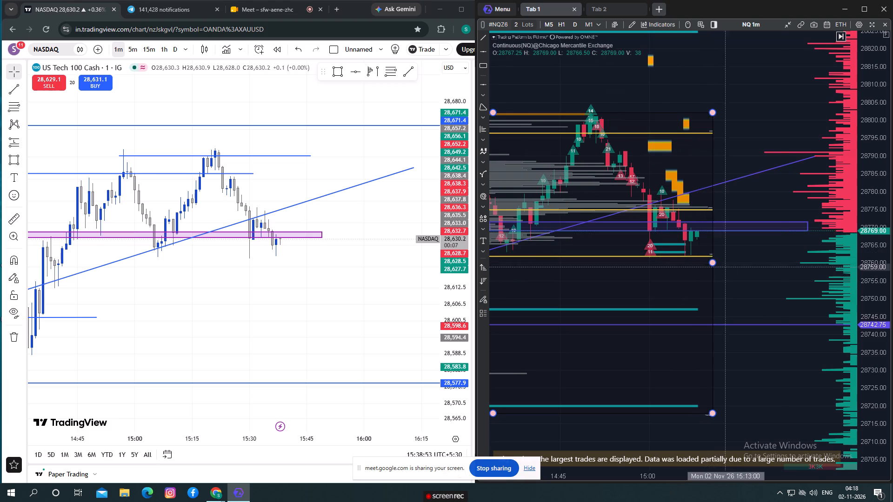
pyautogui.click(780, 264)
pyautogui.moveTo(780, 264); pyautogui.dragTo(759, 270)
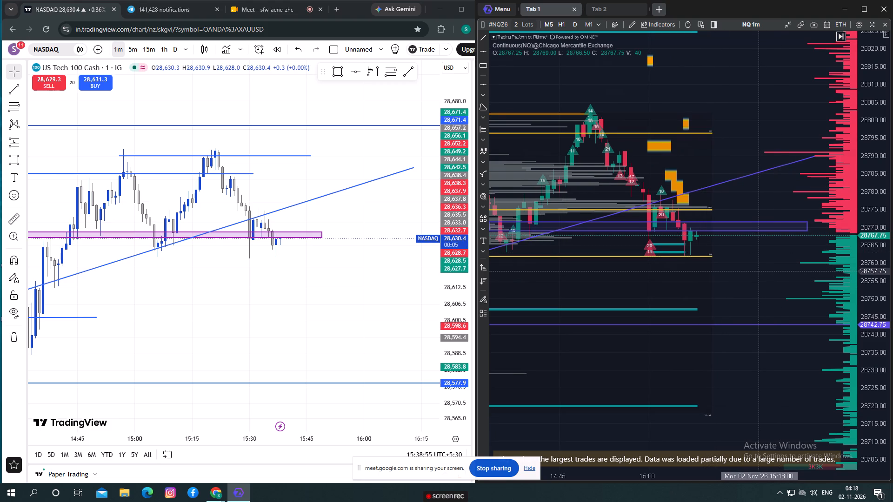
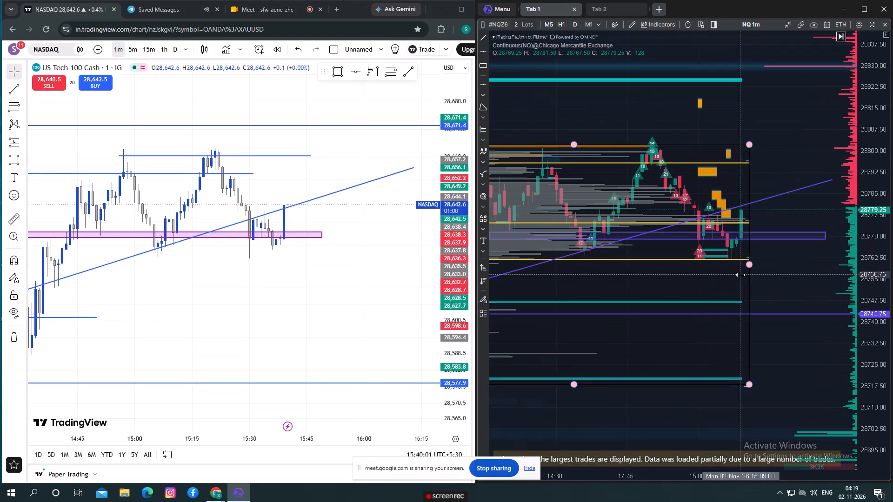
# In ATAS, extend the volume profile's end to about 15:12, past the newest candle.
pyautogui.moveTo(798, 275); pyautogui.dragTo(755, 274)
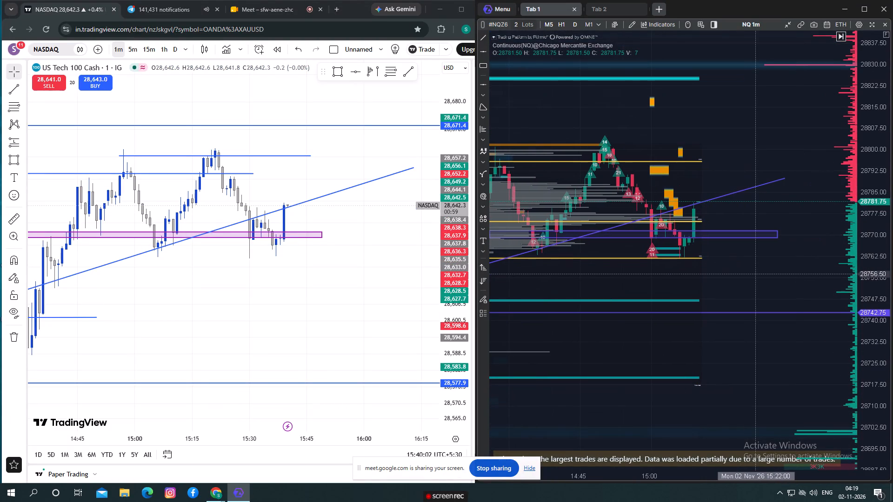
pyautogui.moveTo(755, 274); pyautogui.dragTo(756, 274)
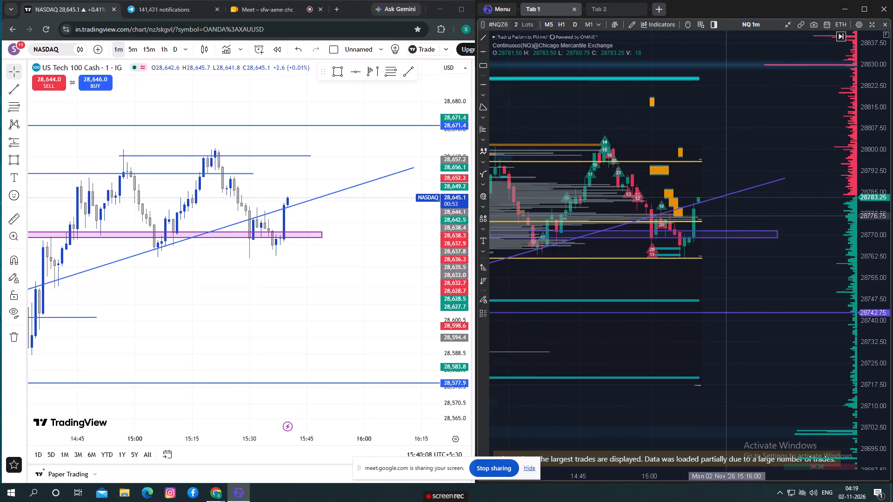
pyautogui.moveTo(742, 213); pyautogui.dragTo(782, 210)
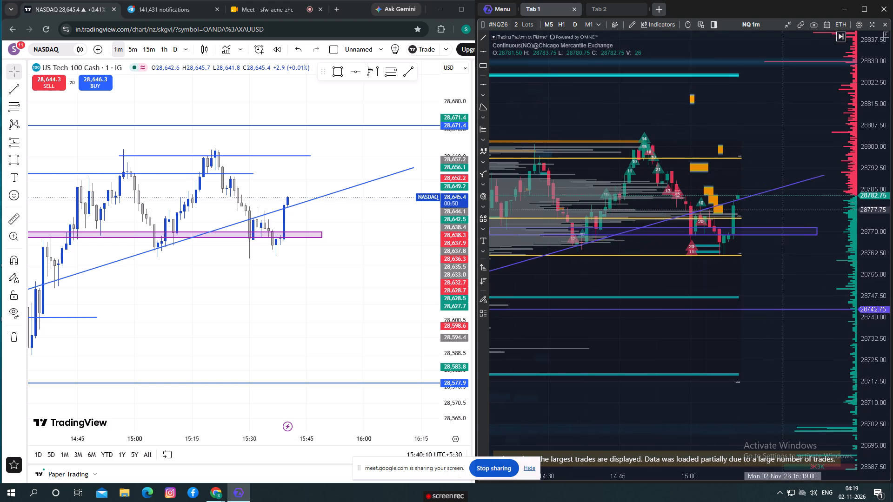
pyautogui.moveTo(782, 210); pyautogui.dragTo(754, 191)
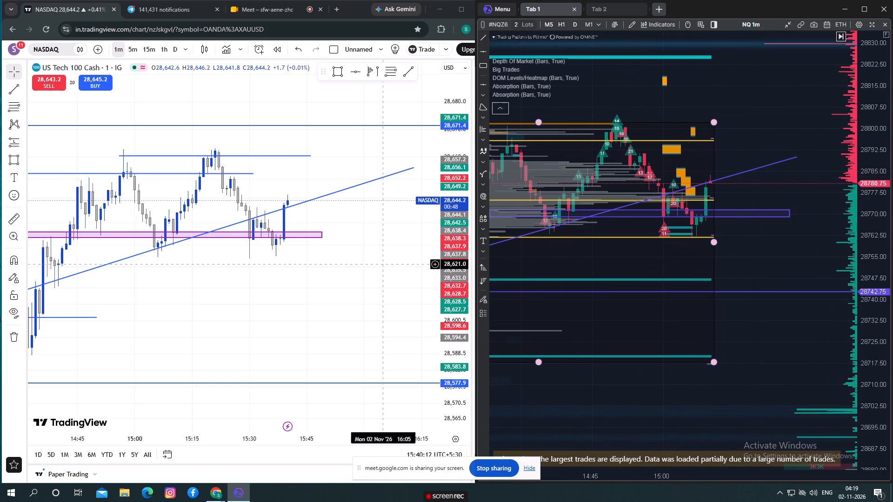
pyautogui.moveTo(268, 297); pyautogui.dragTo(293, 278)
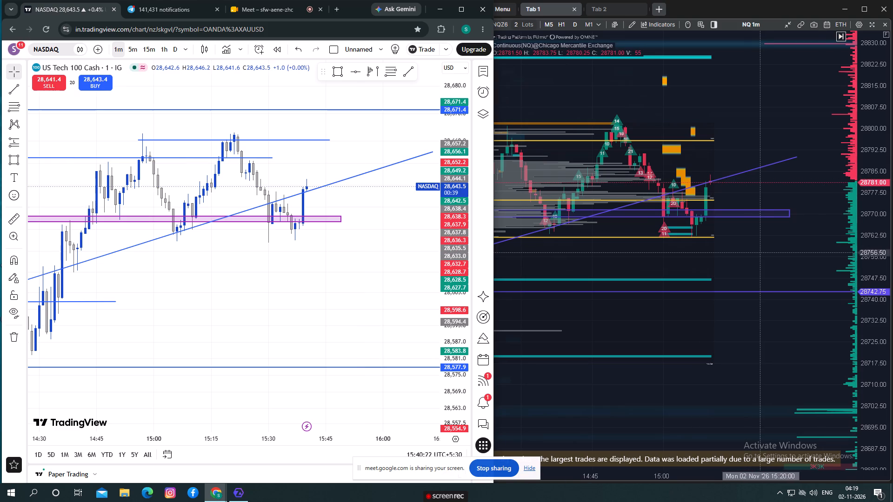
pyautogui.moveTo(760, 252); pyautogui.dragTo(748, 256)
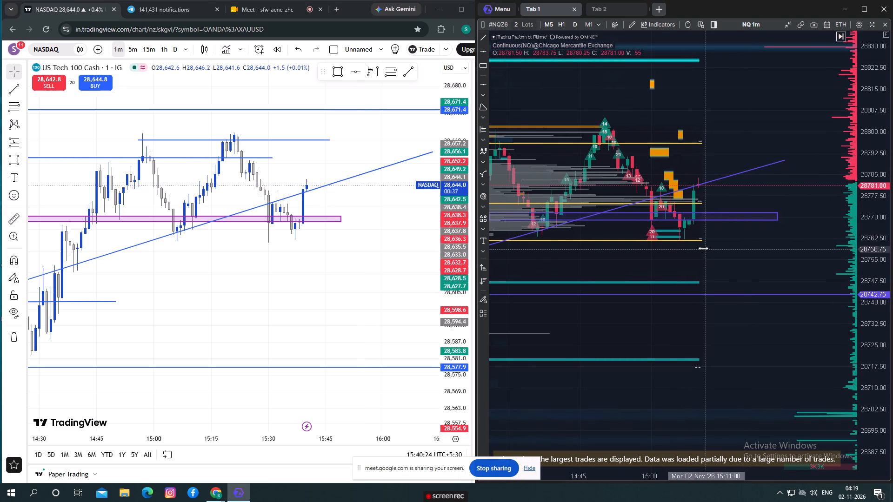
pyautogui.click(701, 244)
pyautogui.click(766, 198)
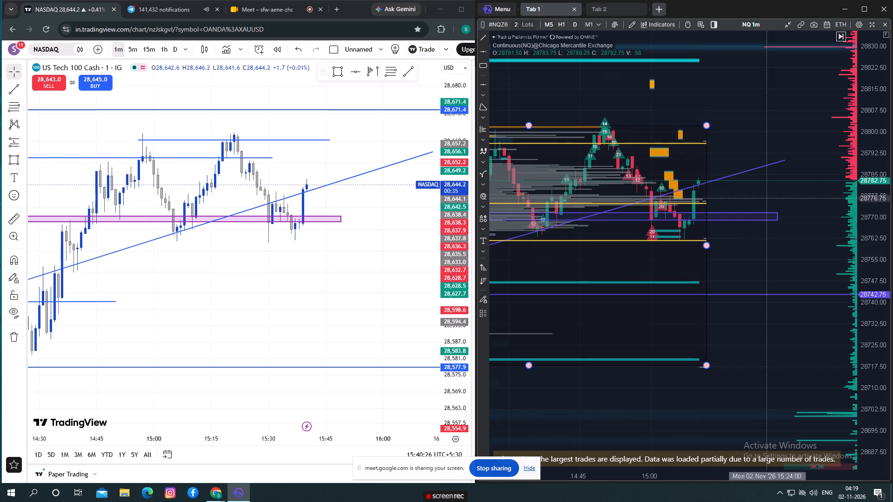
pyautogui.click(710, 245)
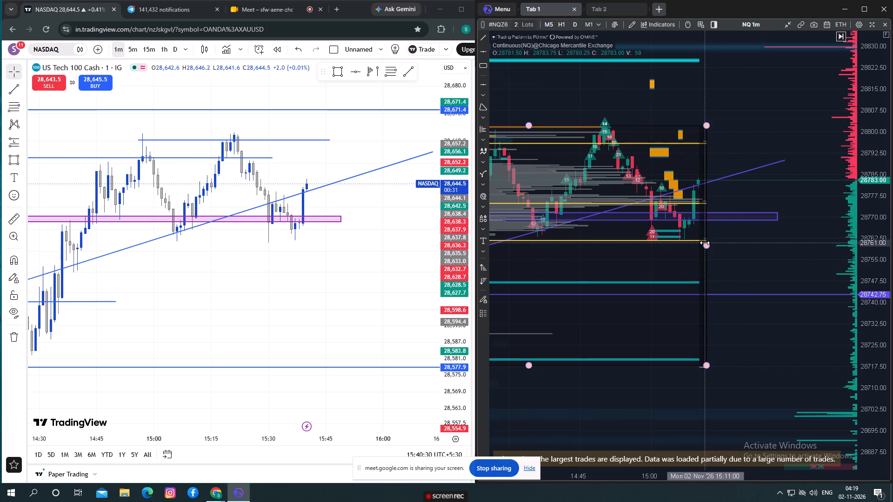
pyautogui.click(705, 244)
# Examine recent NASDAQ price action around the rising trendline and purple zone, first in TradingView and again in ATAS.
pyautogui.moveTo(233, 267); pyautogui.dragTo(274, 267)
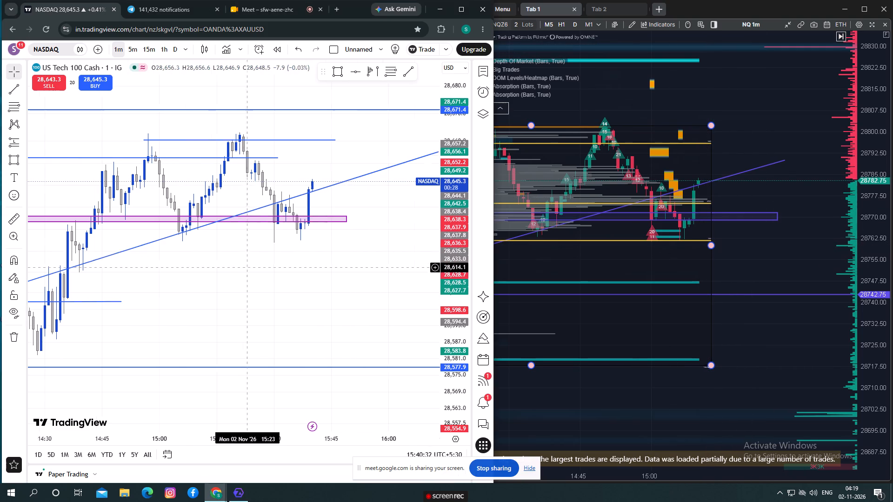
pyautogui.moveTo(274, 267); pyautogui.dragTo(274, 266)
pyautogui.moveTo(446, 194); pyautogui.dragTo(449, 237)
pyautogui.scroll(-2, 343, 259)
pyautogui.moveTo(366, 281); pyautogui.dragTo(327, 282)
pyautogui.click(774, 201)
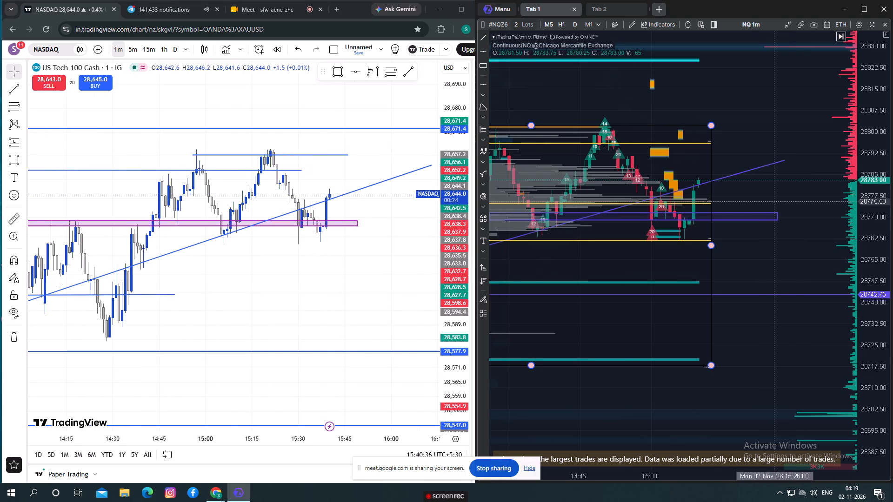
pyautogui.moveTo(769, 120); pyautogui.dragTo(783, 159)
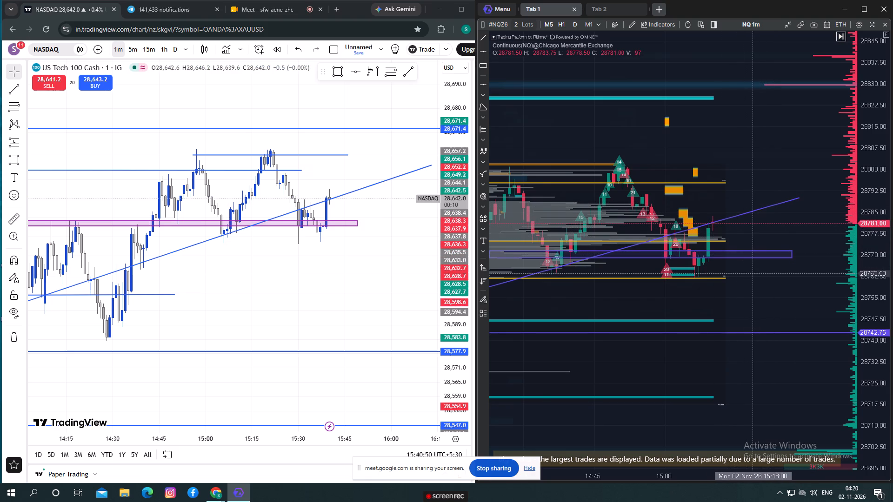
pyautogui.scroll(1, 748, 275)
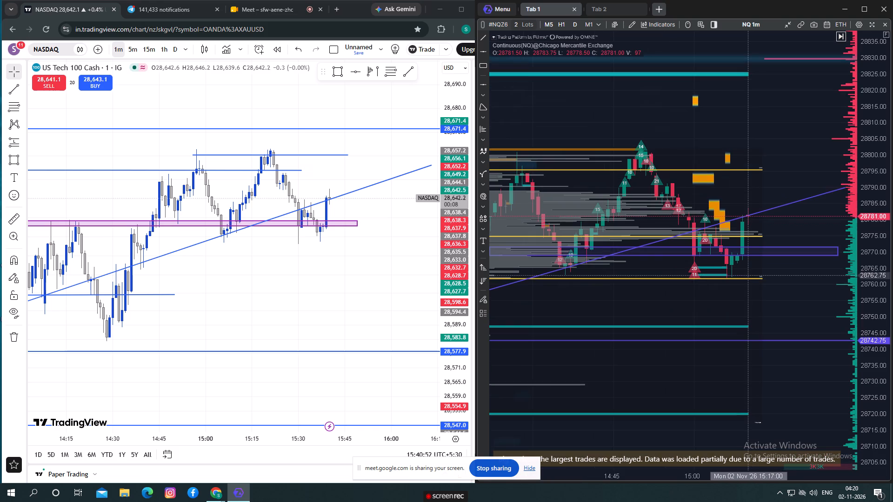
pyautogui.scroll(-1, 775, 271)
pyautogui.moveTo(820, 296); pyautogui.dragTo(813, 297)
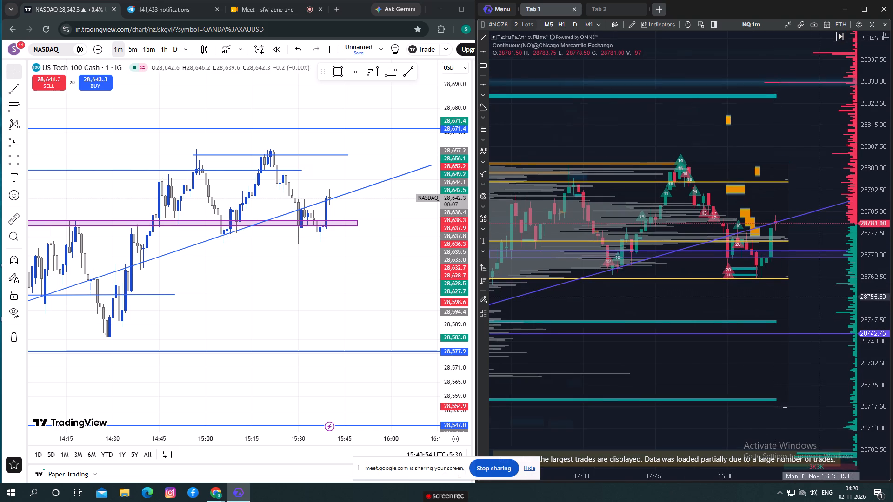
pyautogui.moveTo(813, 297); pyautogui.dragTo(791, 296)
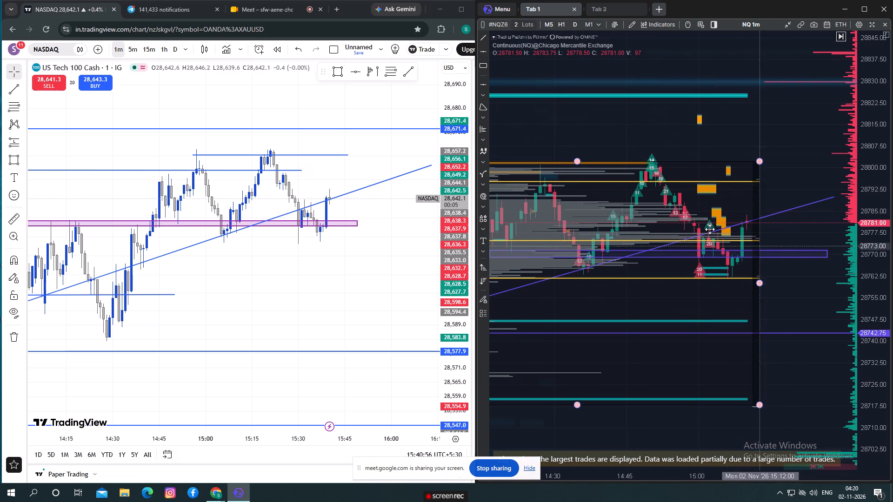
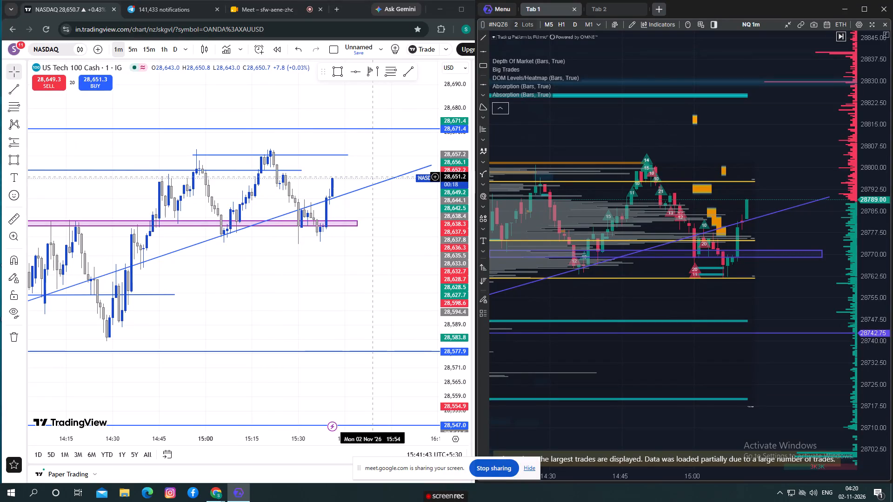
# In TradingView, extend the end of the horizontal line near 28,654 to about 16:21, past the newest candle.
pyautogui.moveTo(370, 172); pyautogui.dragTo(357, 170)
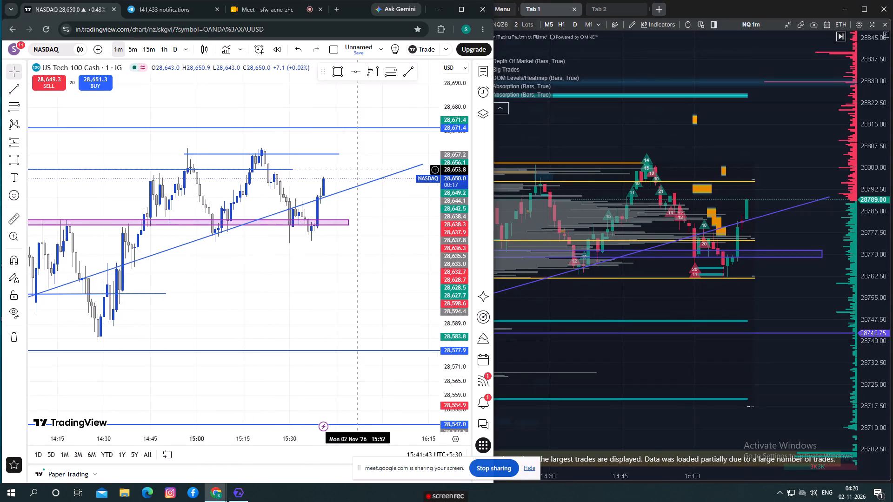
pyautogui.moveTo(357, 170); pyautogui.dragTo(284, 167)
pyautogui.moveTo(217, 168); pyautogui.dragTo(301, 178)
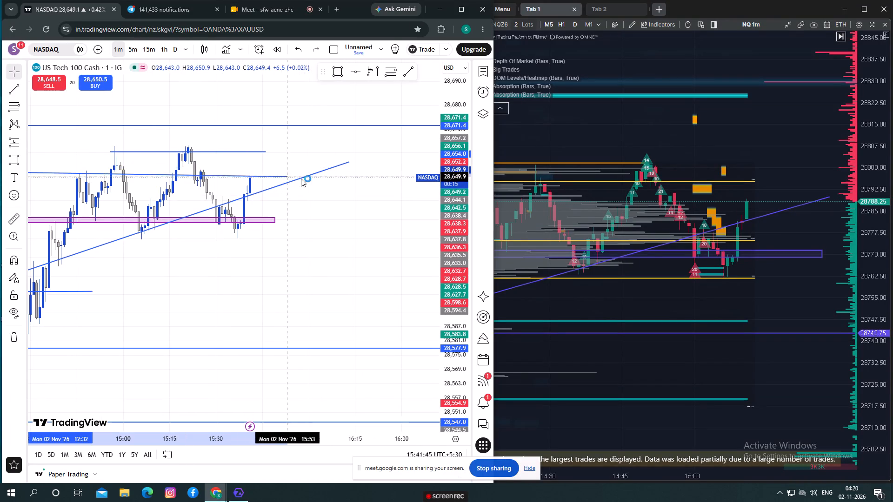
pyautogui.moveTo(301, 178); pyautogui.dragTo(375, 167)
pyautogui.click(347, 203)
pyautogui.moveTo(335, 211); pyautogui.dragTo(351, 207)
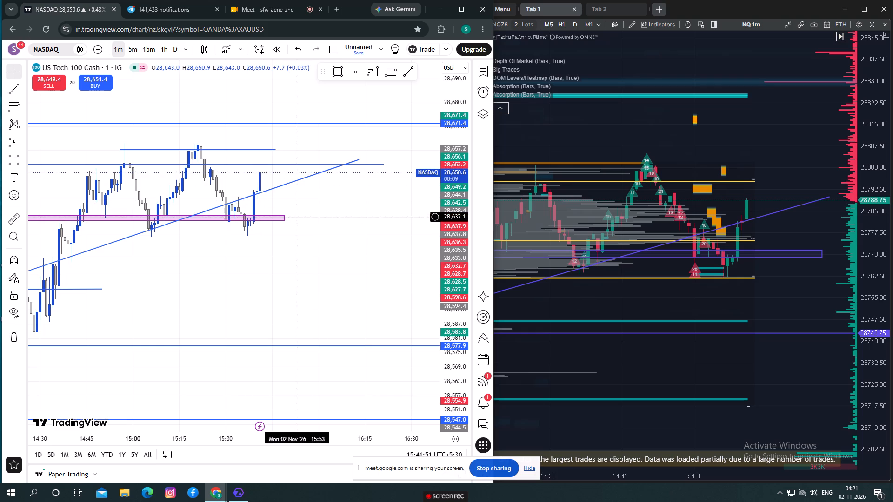
pyautogui.moveTo(231, 257); pyautogui.dragTo(272, 253)
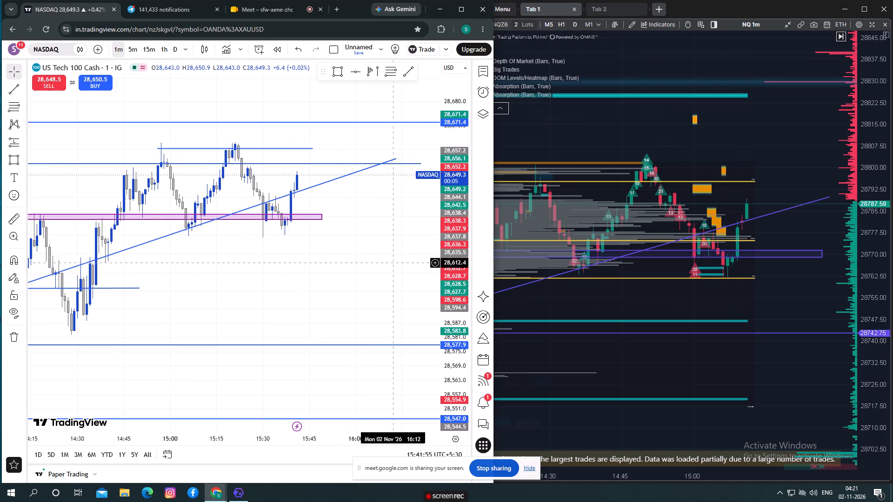
pyautogui.moveTo(301, 260); pyautogui.dragTo(287, 260)
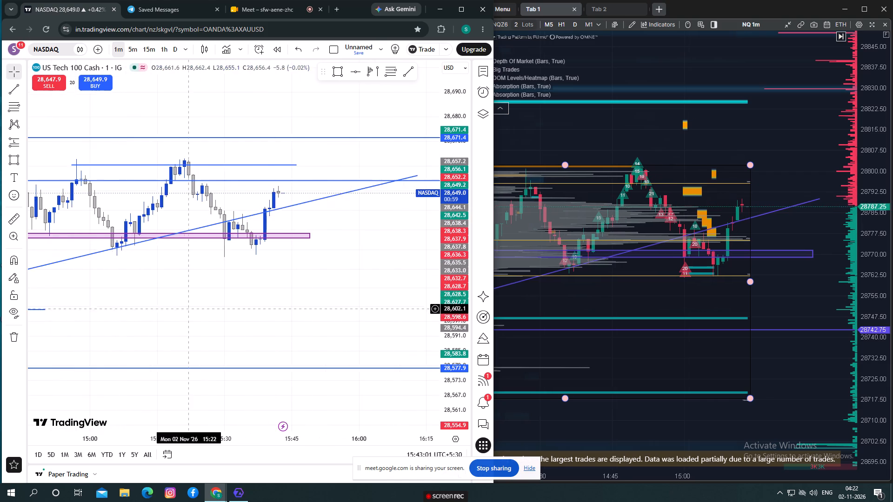
pyautogui.scroll(-2, 190, 300)
pyautogui.moveTo(234, 308); pyautogui.dragTo(179, 317)
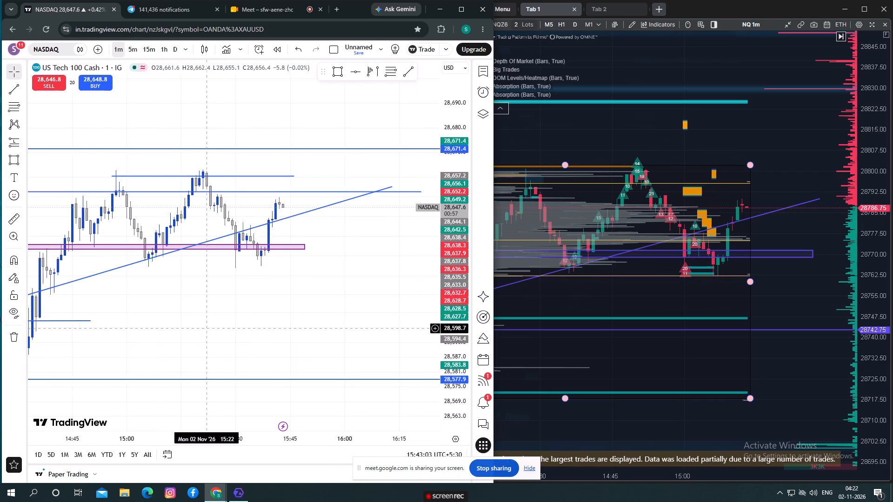
pyautogui.scroll(1, 215, 329)
pyautogui.moveTo(287, 320); pyautogui.dragTo(269, 318)
pyautogui.moveTo(449, 322); pyautogui.dragTo(449, 317)
pyautogui.scroll(-1, 265, 307)
pyautogui.moveTo(288, 300); pyautogui.dragTo(257, 297)
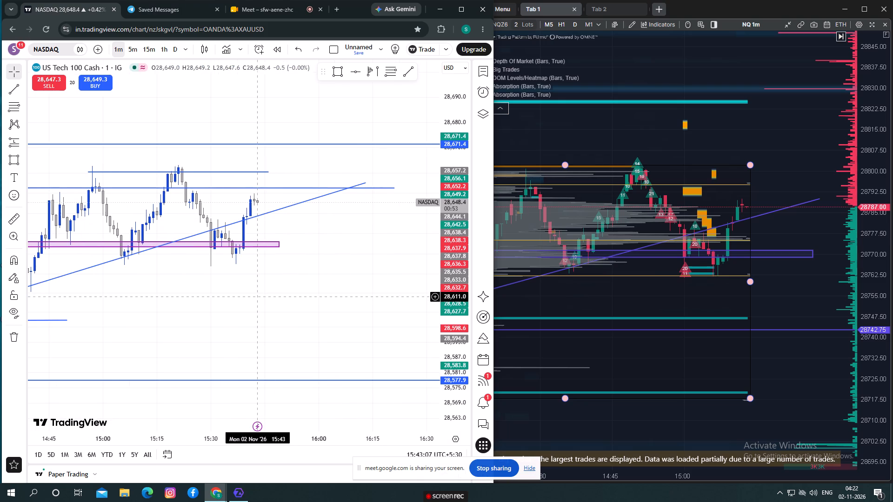
pyautogui.moveTo(222, 301); pyautogui.dragTo(229, 303)
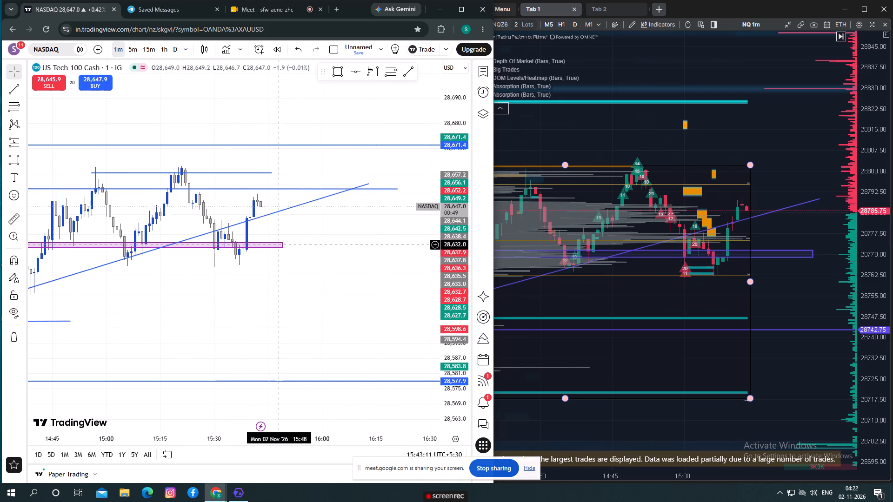
# Extend the purple zone's end to about 16:22 in TradingView, past the newest candle.
pyautogui.moveTo(279, 245); pyautogui.dragTo(401, 245)
pyautogui.click(296, 286)
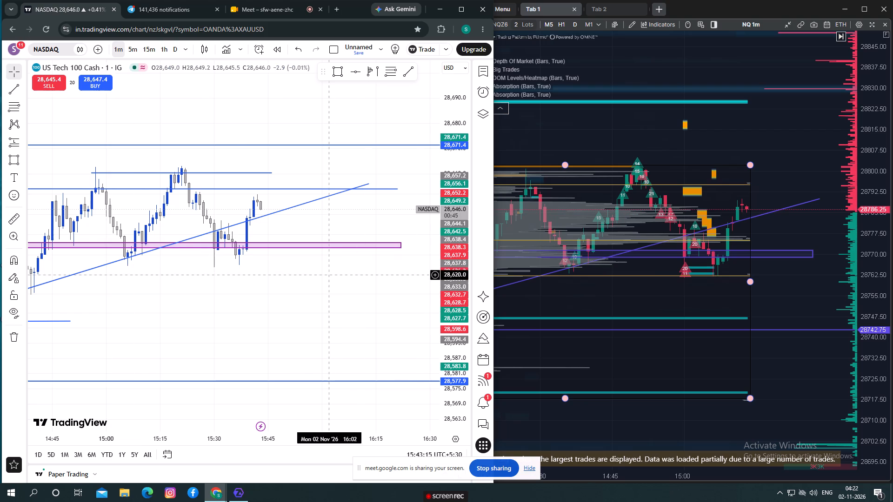
pyautogui.scroll(-1, 330, 283)
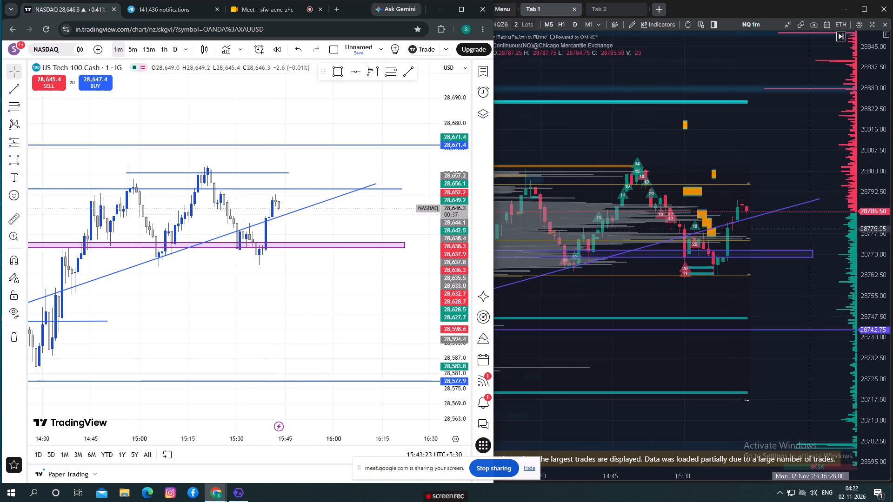
# In ATAS, open the Depth of Market indicator's settings and close them.
pyautogui.moveTo(810, 229); pyautogui.dragTo(775, 228)
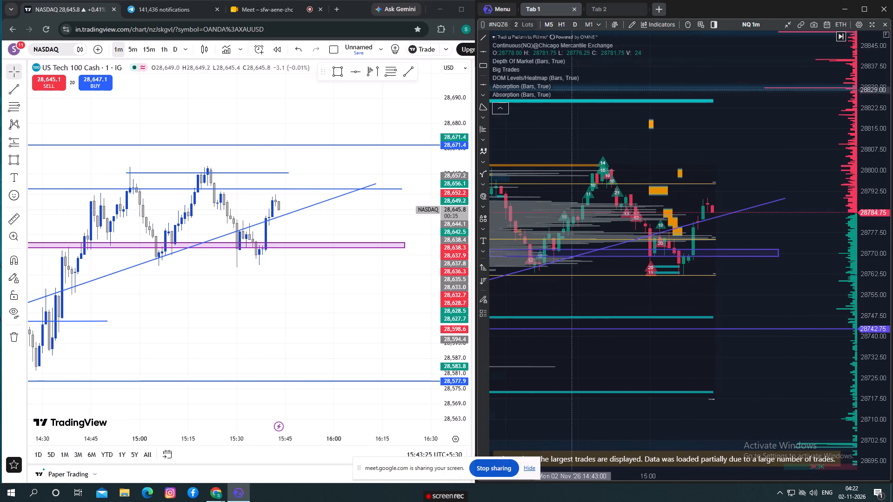
pyautogui.click(577, 60)
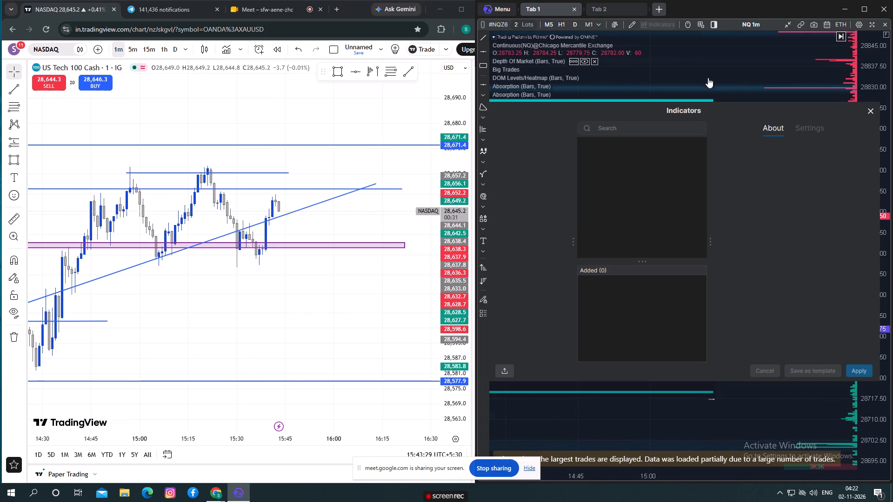
pyautogui.click(869, 106)
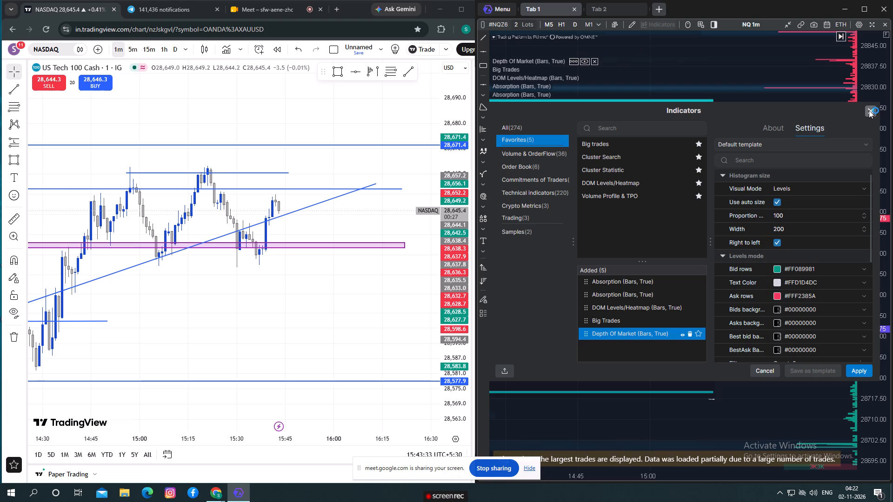
# Examine the newest candles' position relative to the rising trendline, first in TradingView and again in ATAS.
pyautogui.moveTo(296, 314); pyautogui.dragTo(288, 308)
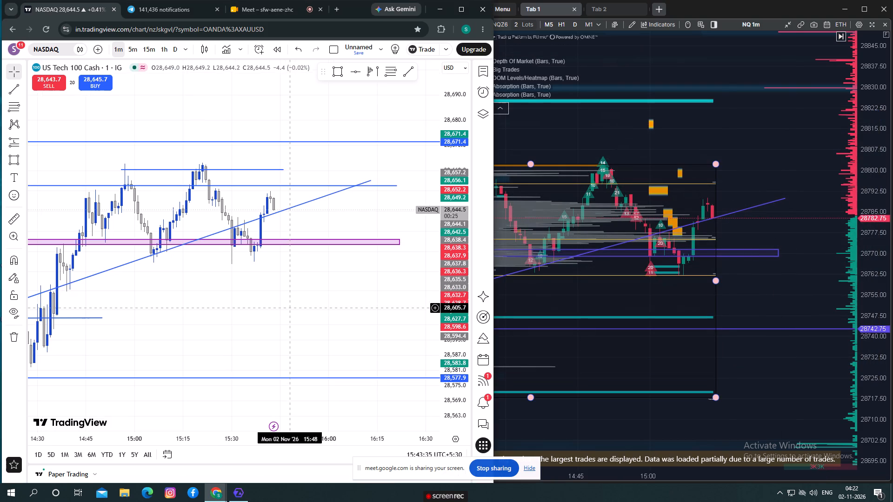
pyautogui.moveTo(288, 308); pyautogui.dragTo(286, 305)
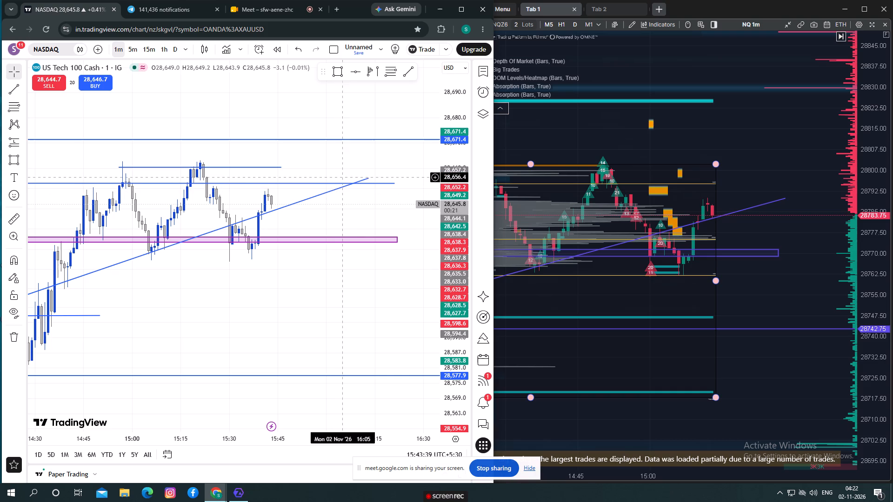
pyautogui.click(366, 178)
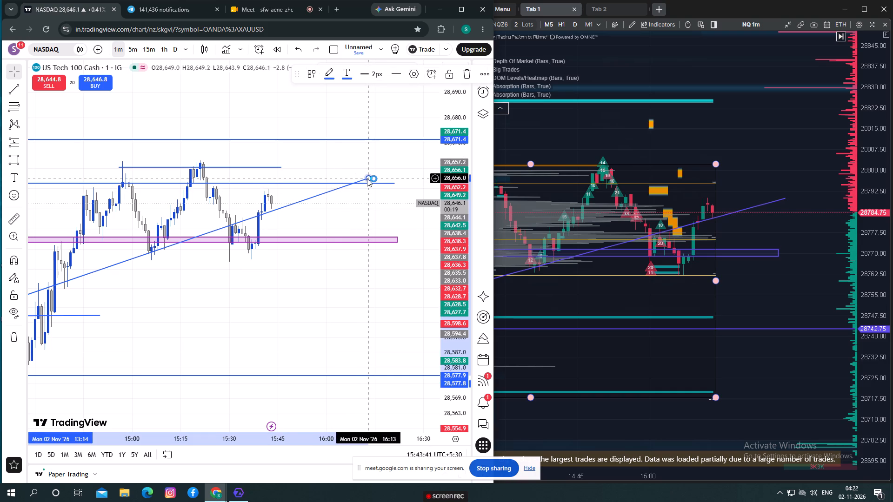
pyautogui.click(317, 211)
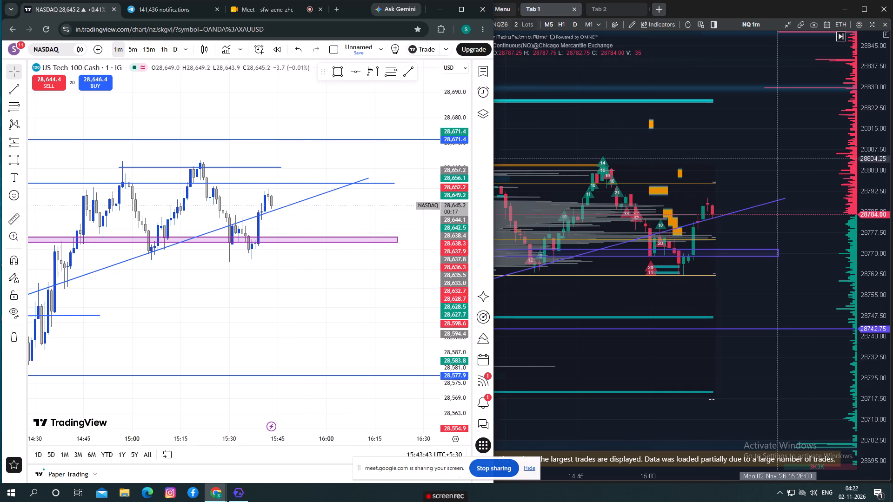
pyautogui.moveTo(766, 156); pyautogui.dragTo(779, 152)
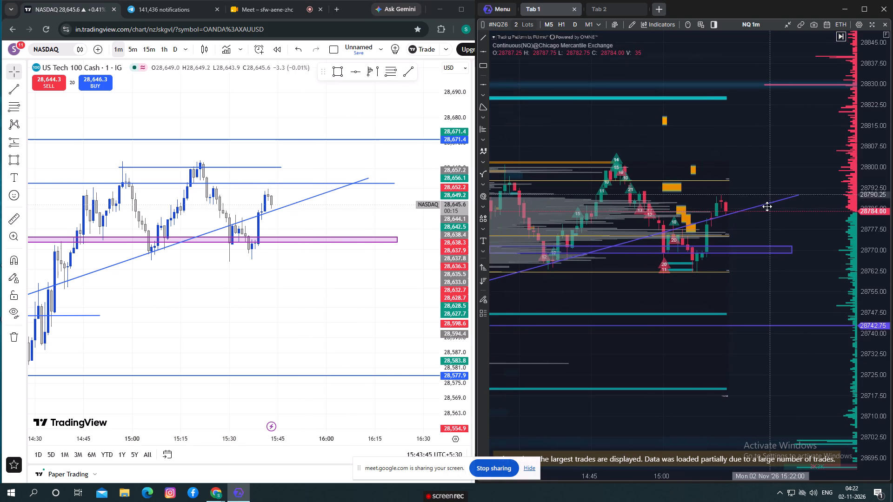
pyautogui.moveTo(626, 297); pyautogui.dragTo(643, 295)
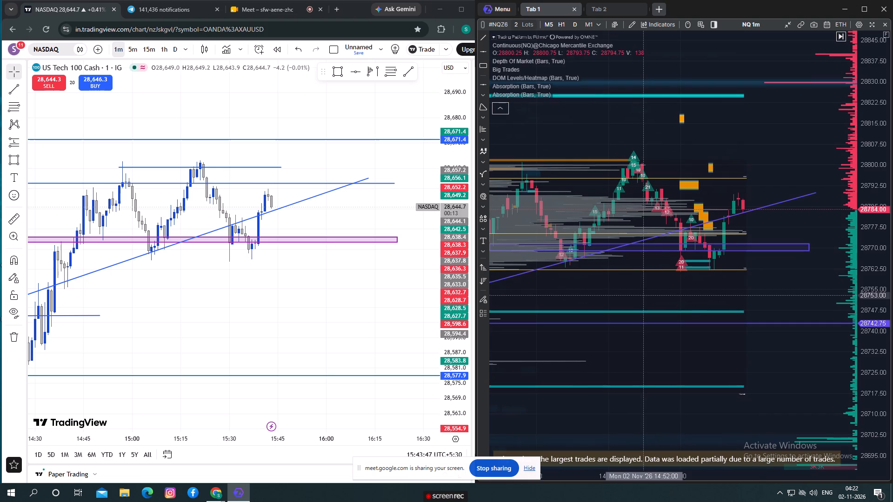
pyautogui.moveTo(643, 295); pyautogui.dragTo(635, 293)
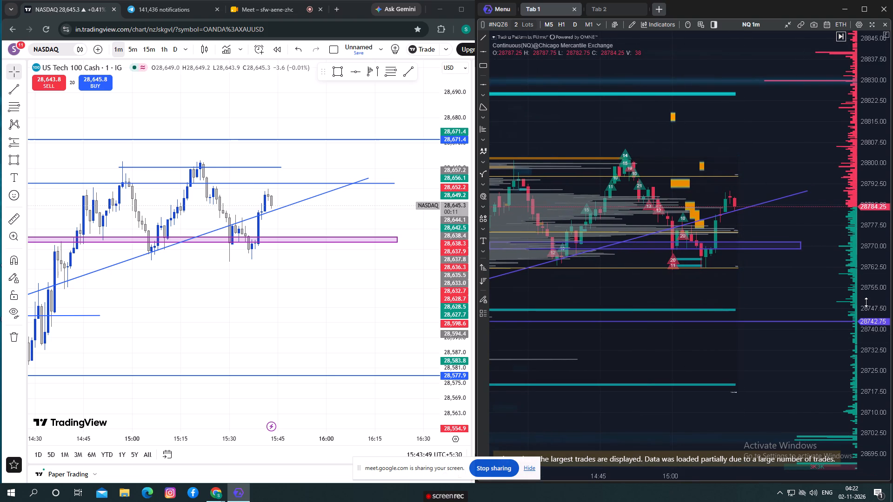
pyautogui.moveTo(866, 302); pyautogui.dragTo(850, 243)
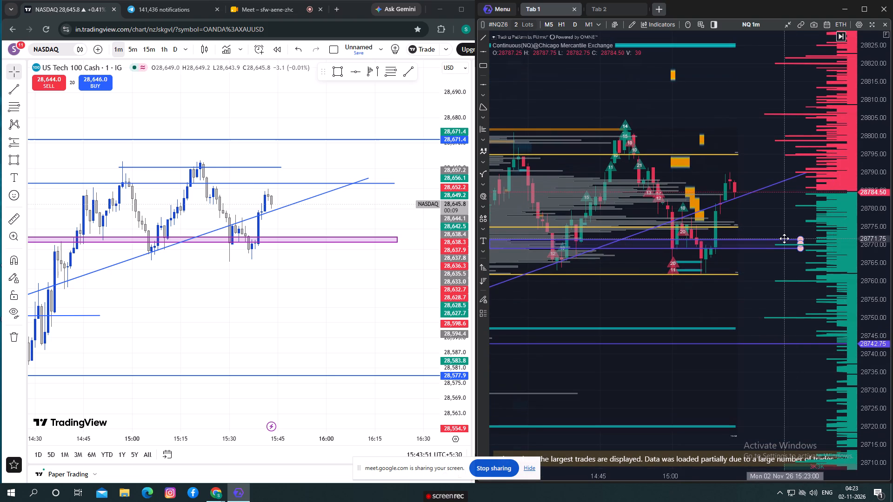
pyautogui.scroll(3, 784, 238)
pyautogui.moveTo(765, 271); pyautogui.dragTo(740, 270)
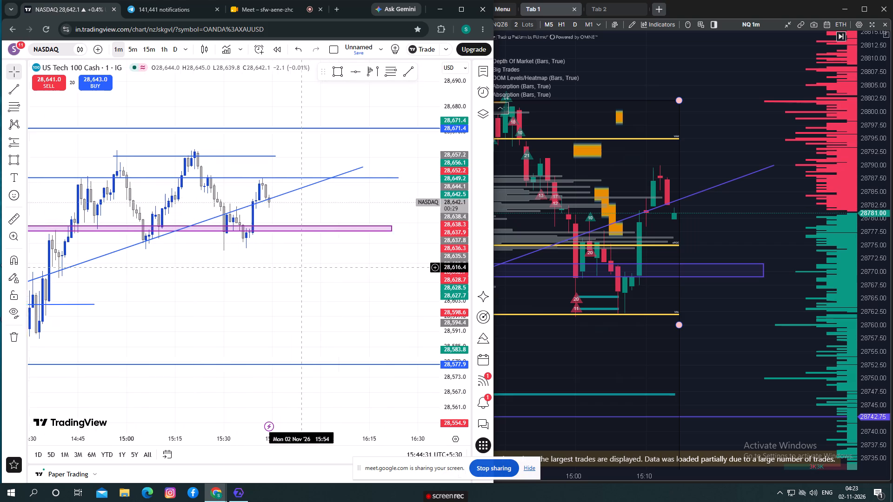
pyautogui.moveTo(299, 267); pyautogui.dragTo(299, 266)
pyautogui.moveTo(317, 266); pyautogui.dragTo(311, 264)
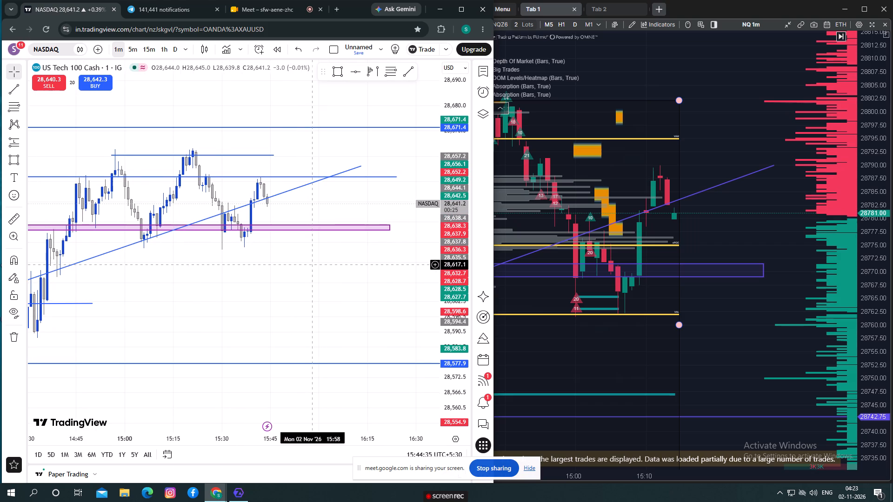
pyautogui.click(683, 231)
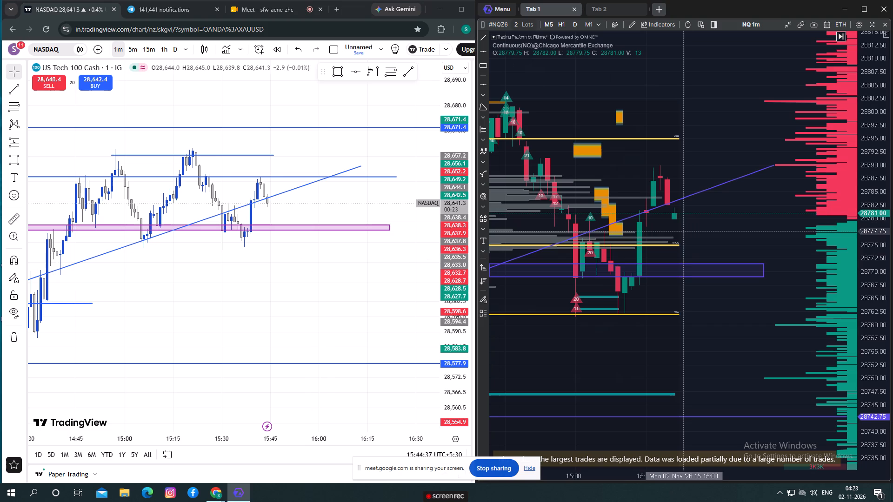
pyautogui.scroll(-4, 696, 230)
pyautogui.moveTo(742, 297); pyautogui.dragTo(714, 293)
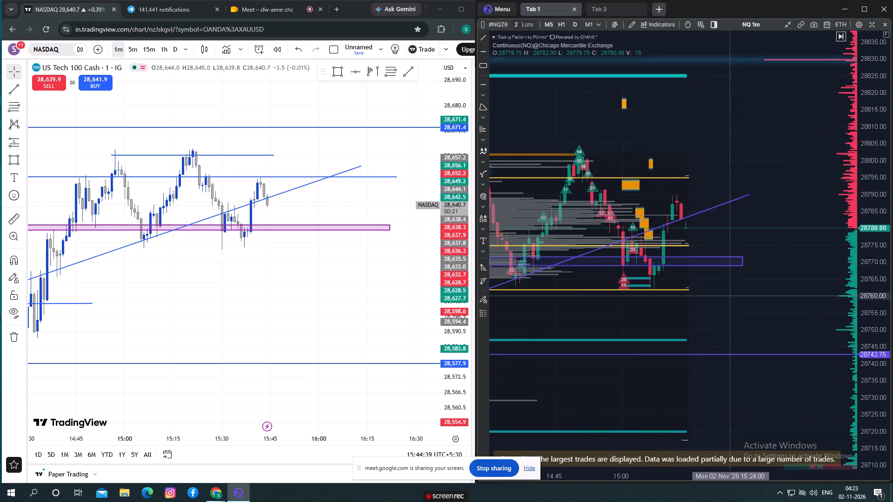
pyautogui.moveTo(714, 293); pyautogui.dragTo(704, 290)
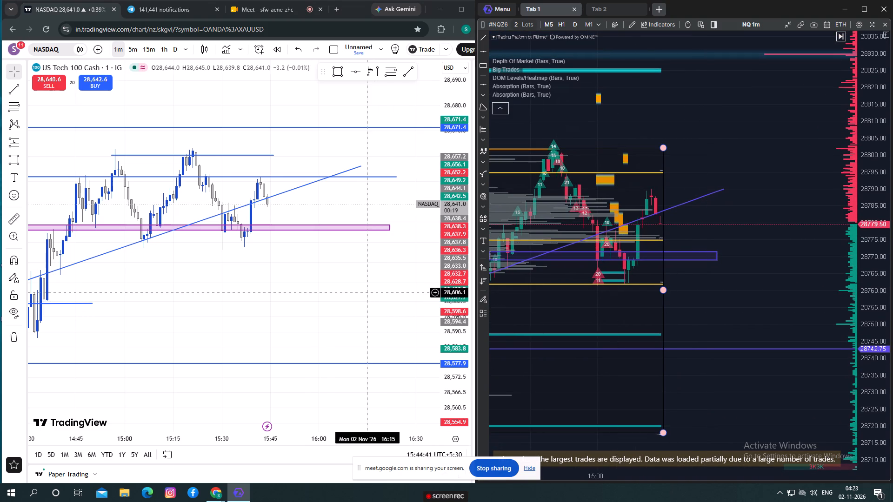
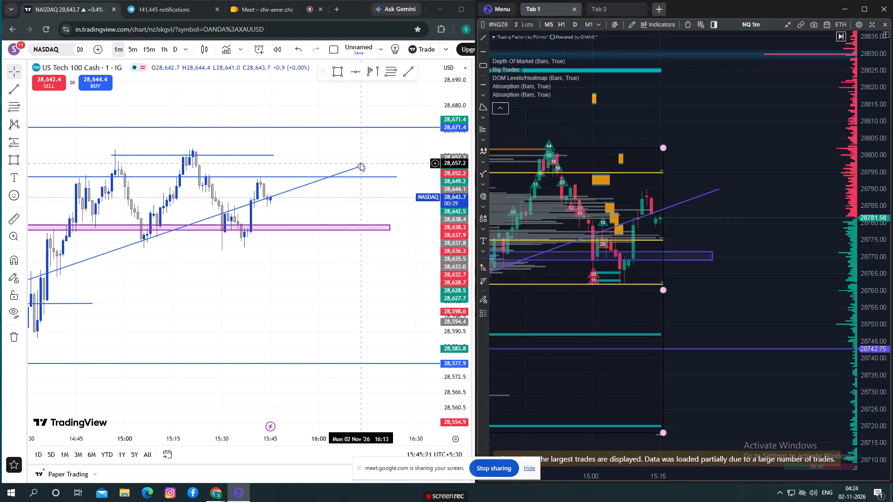
# In TradingView, lower the rising trendline's far end to about 28,654.1 at 16:16, bringing the line beneath the newest candles.
pyautogui.moveTo(360, 163); pyautogui.dragTo(367, 167)
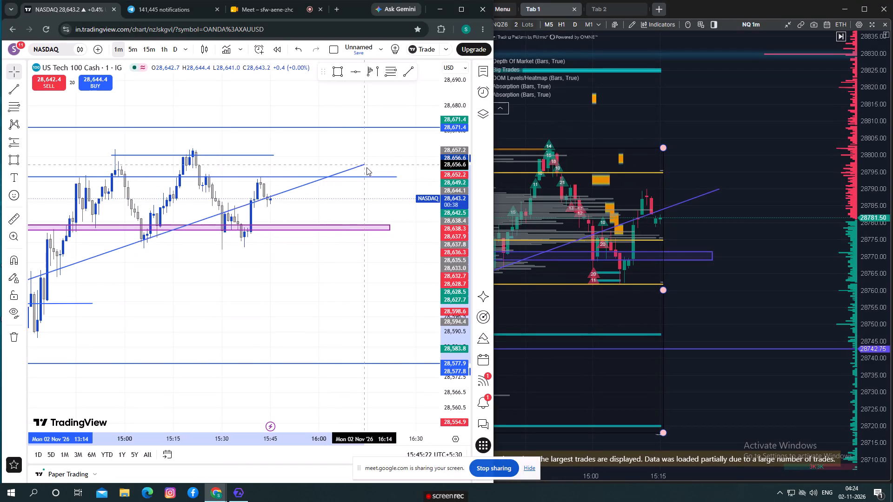
pyautogui.moveTo(367, 167); pyautogui.dragTo(370, 171)
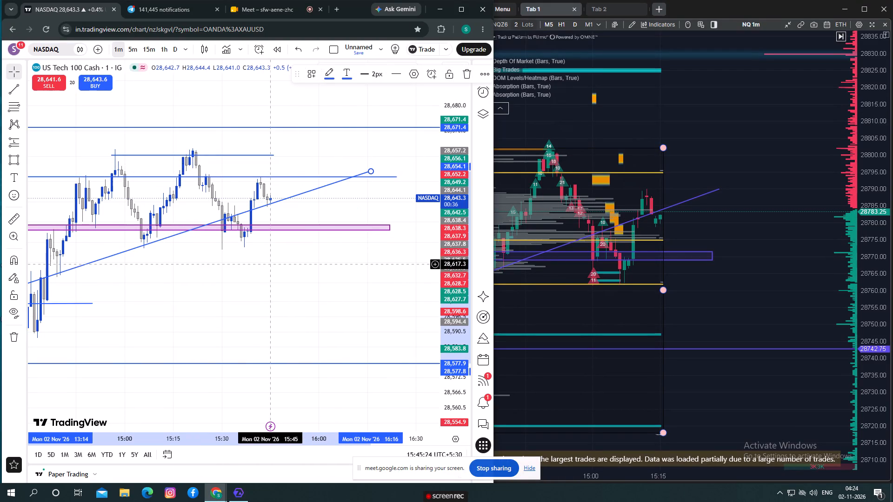
# In ATAS, lower the rising trendline's far end to about 28,787, extending it slightly later in time.
pyautogui.moveTo(724, 190); pyautogui.dragTo(734, 198)
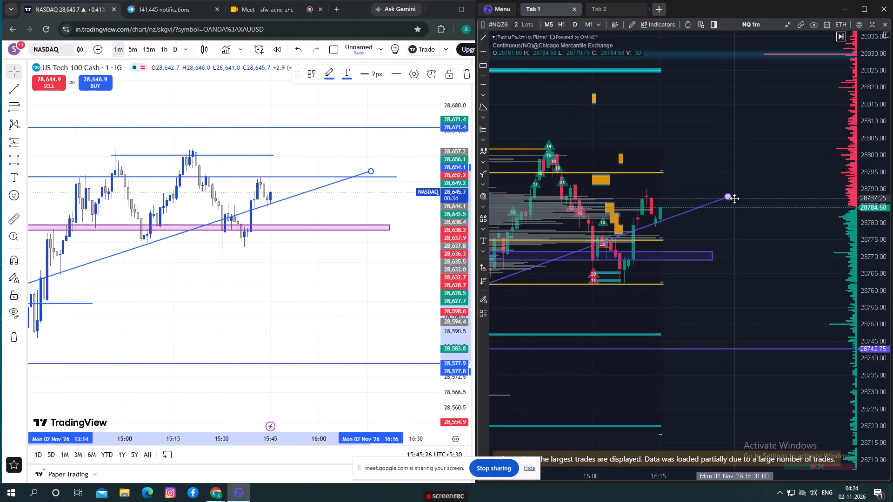
pyautogui.moveTo(734, 198); pyautogui.dragTo(740, 198)
pyautogui.click(601, 314)
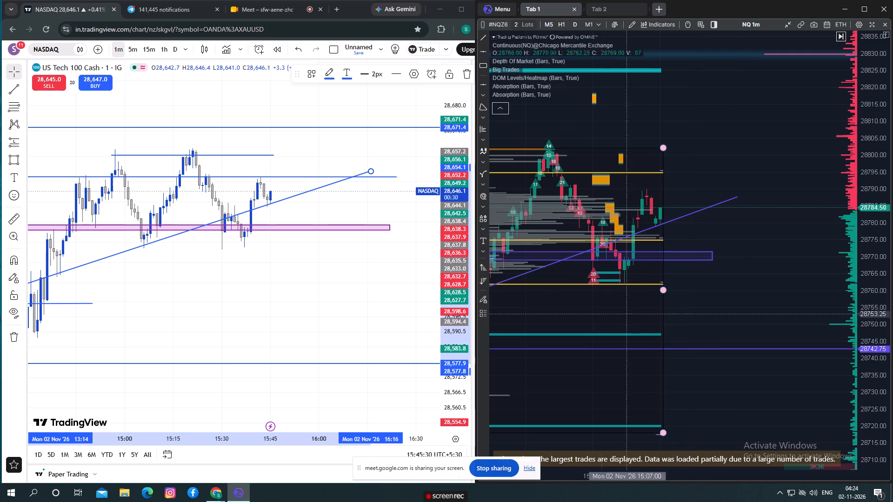
# Extend the ATAS volume profile's range to just past the newest candle.
pyautogui.click(659, 289)
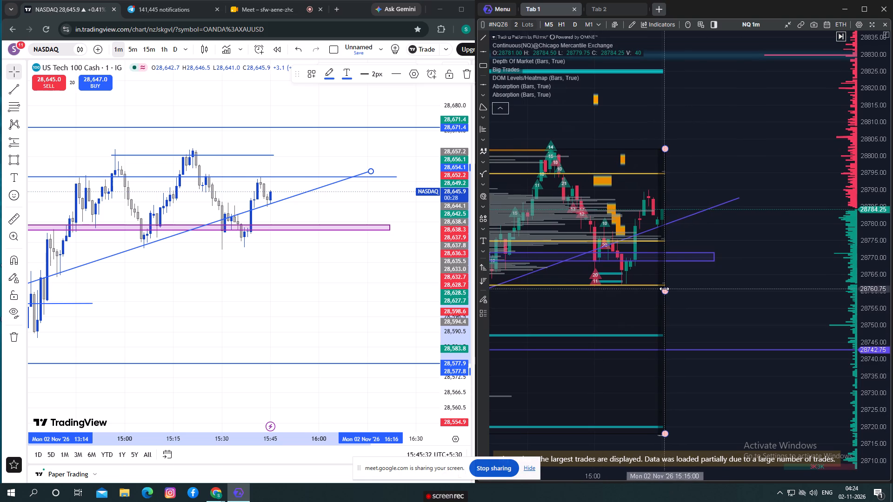
pyautogui.moveTo(664, 291); pyautogui.dragTo(672, 291)
pyautogui.click(738, 241)
pyautogui.moveTo(725, 233); pyautogui.dragTo(748, 214)
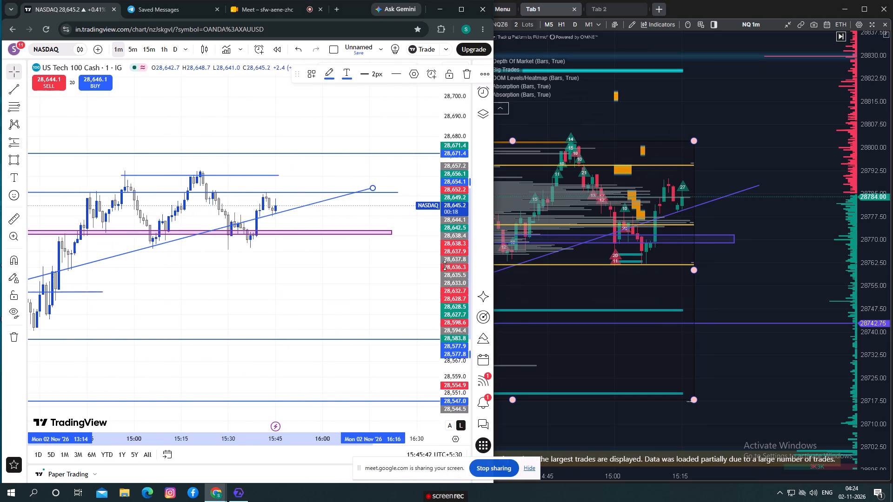
pyautogui.moveTo(445, 265); pyautogui.dragTo(429, 228)
pyautogui.moveTo(221, 263); pyautogui.dragTo(280, 272)
pyautogui.moveTo(450, 315); pyautogui.dragTo(452, 301)
pyautogui.scroll(1, 380, 291)
pyautogui.click(380, 291)
pyautogui.scroll(2, 781, 244)
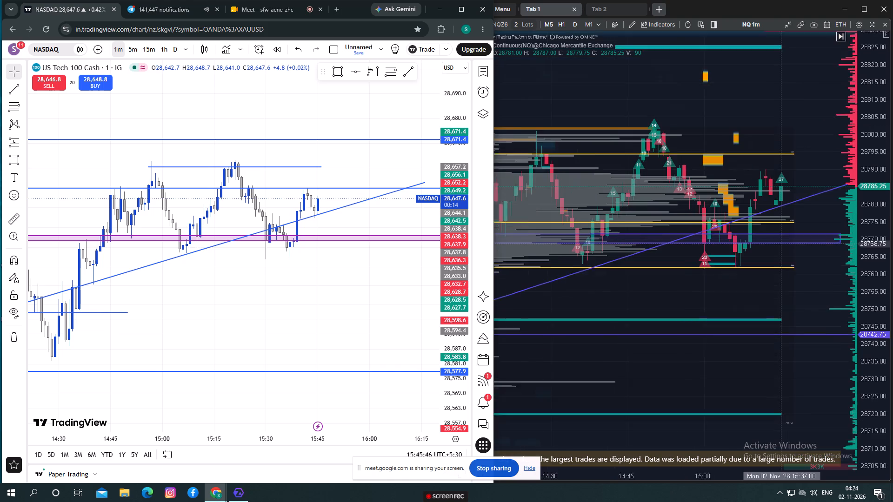
pyautogui.moveTo(738, 303); pyautogui.dragTo(614, 306)
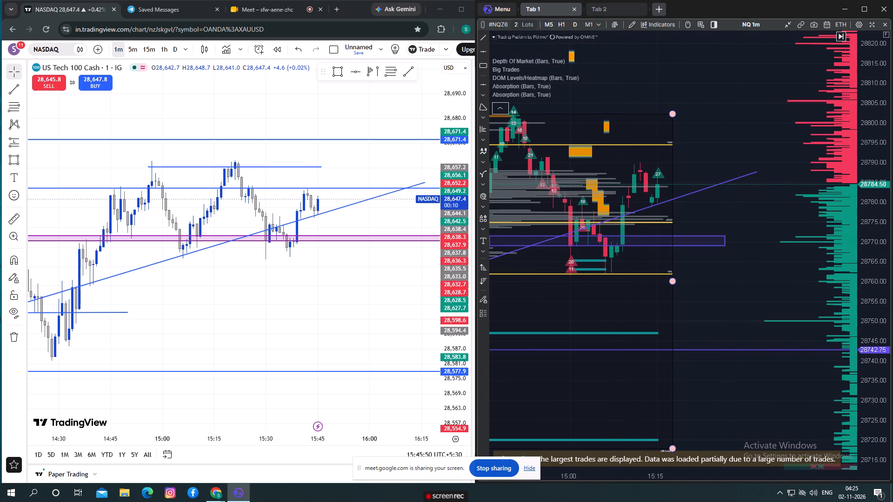
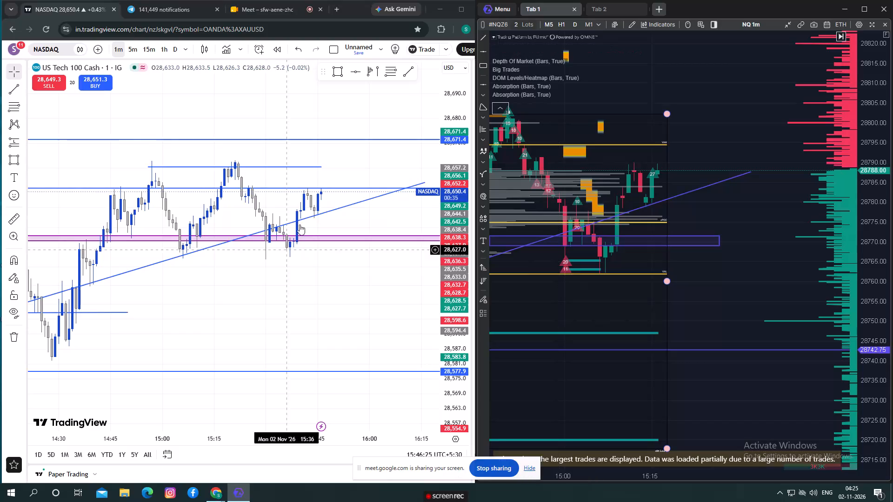
# In TradingView, place a long position with entry at about 28,651.4 and stop at about 28,640.9, starting at 15:43.
pyautogui.moveTo(345, 215); pyautogui.dragTo(313, 219)
pyautogui.click(17, 144)
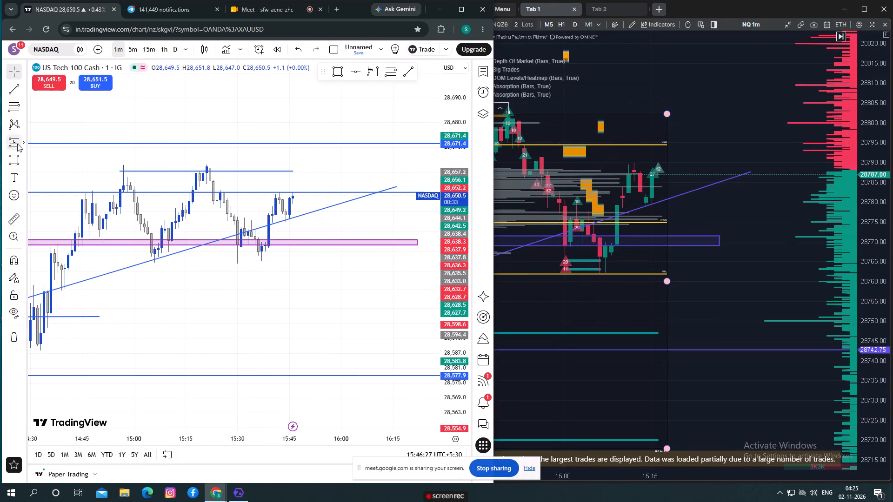
pyautogui.click(292, 193)
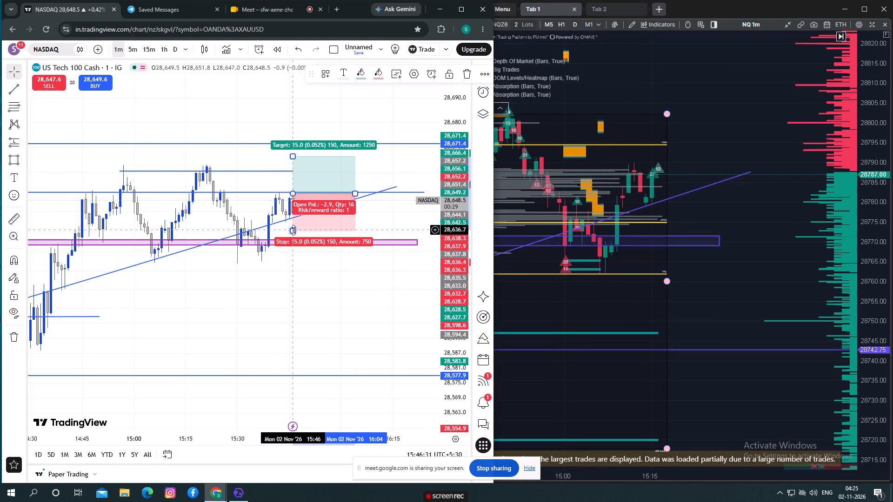
pyautogui.moveTo(293, 230); pyautogui.dragTo(309, 219)
pyautogui.moveTo(323, 218); pyautogui.dragTo(323, 218)
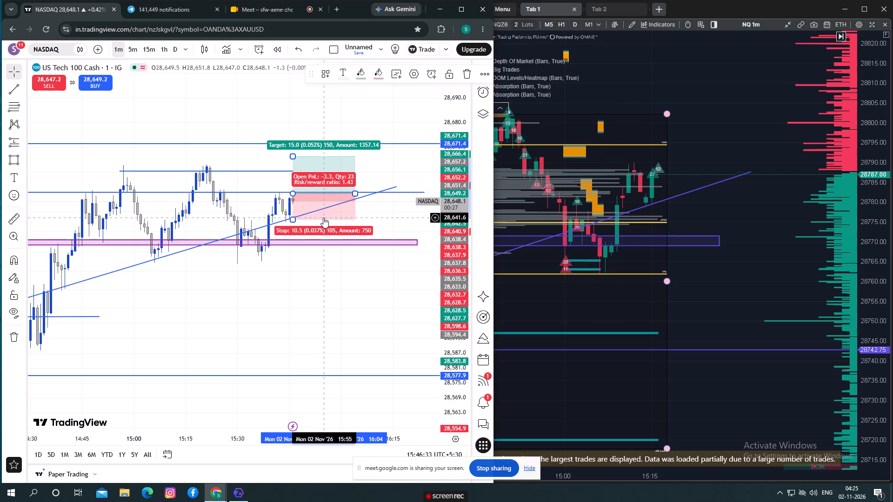
pyautogui.moveTo(323, 218); pyautogui.dragTo(314, 218)
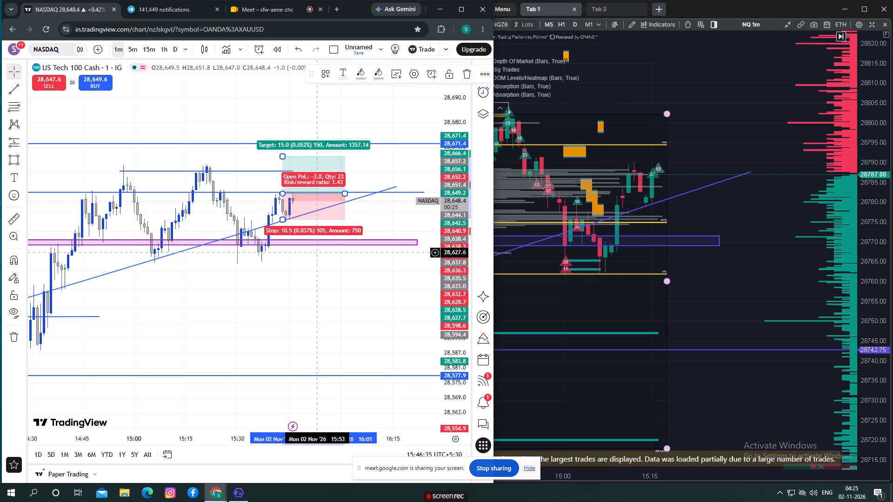
pyautogui.click(303, 284)
# Lower the long position's target to about 28,662.2 and shorten the box to end just past the newest candles, around 15:54.
pyautogui.moveTo(282, 154); pyautogui.dragTo(287, 161)
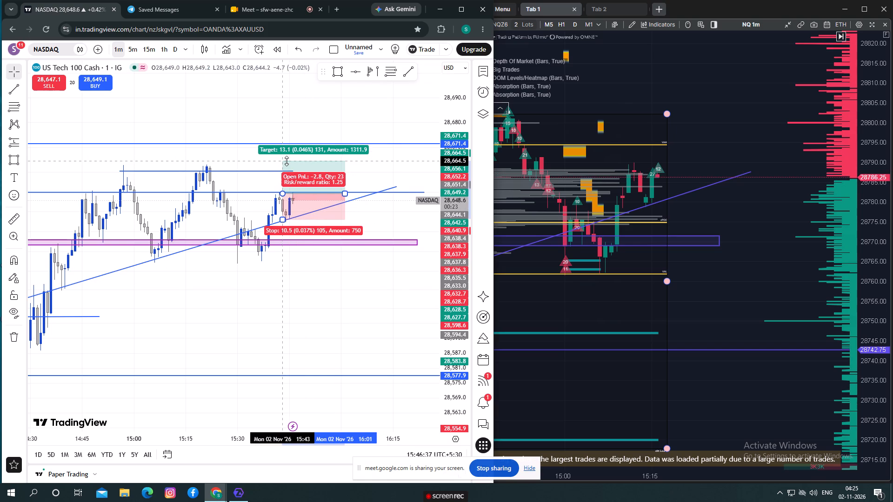
pyautogui.moveTo(287, 161); pyautogui.dragTo(293, 166)
pyautogui.moveTo(344, 194); pyautogui.dragTo(319, 194)
pyautogui.click(345, 215)
pyautogui.moveTo(320, 280); pyautogui.dragTo(327, 287)
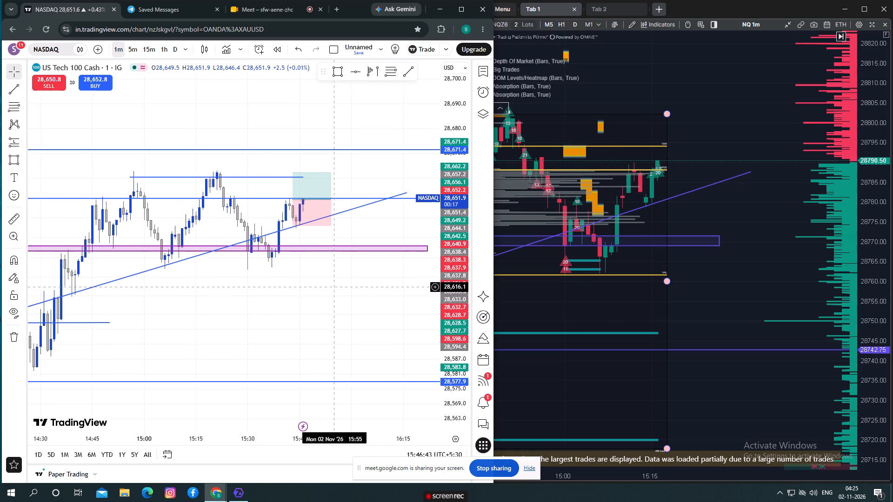
pyautogui.moveTo(327, 287); pyautogui.dragTo(325, 286)
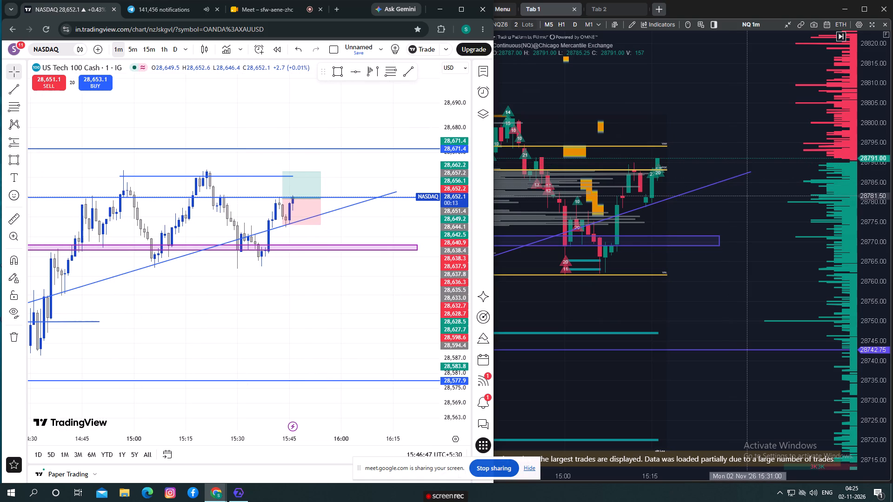
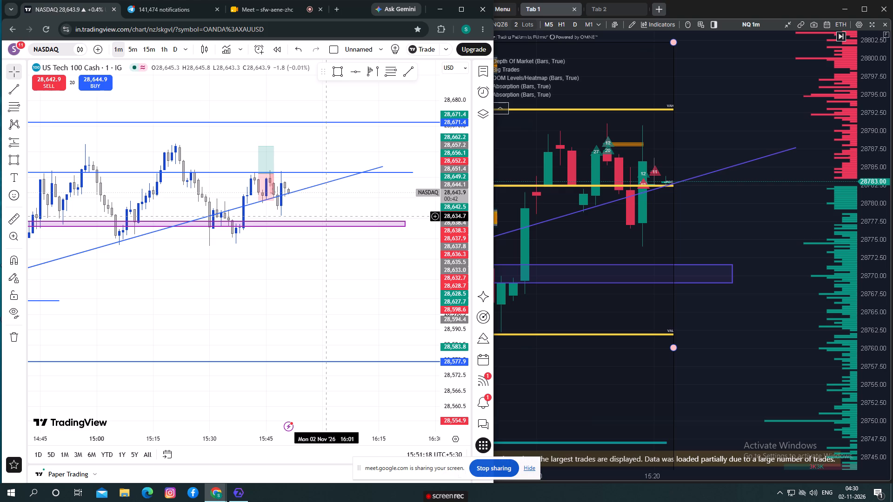
# Shorten the fixed-range volume profile on the ATAS chart so that its range ends about six candles earlier, before the latest candles.
pyautogui.scroll(-2, 772, 205)
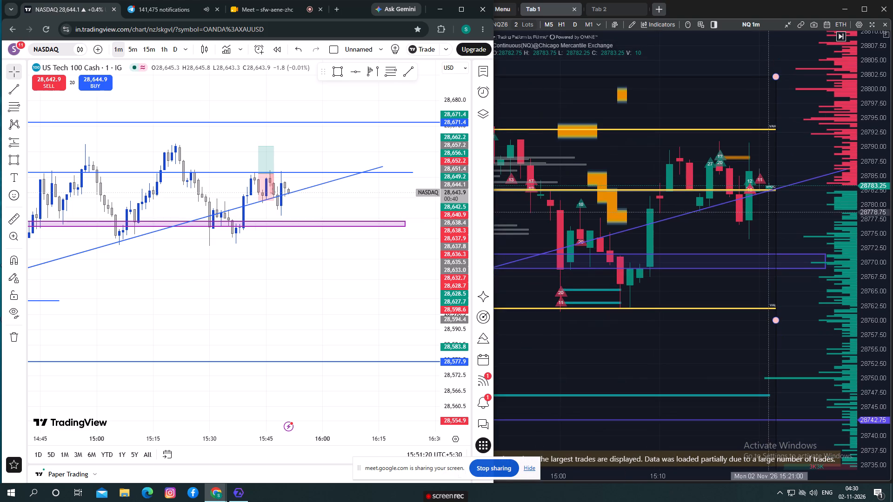
pyautogui.moveTo(766, 218); pyautogui.dragTo(717, 215)
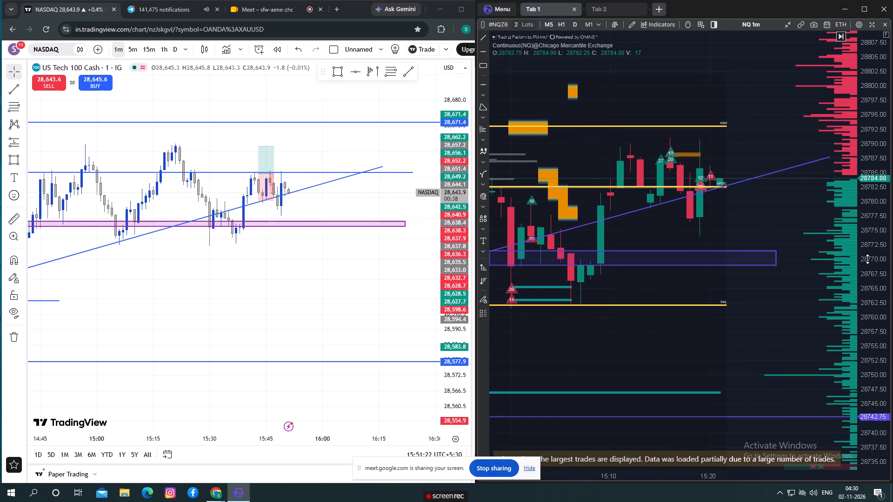
pyautogui.moveTo(867, 259); pyautogui.dragTo(860, 220)
pyautogui.scroll(2, 754, 227)
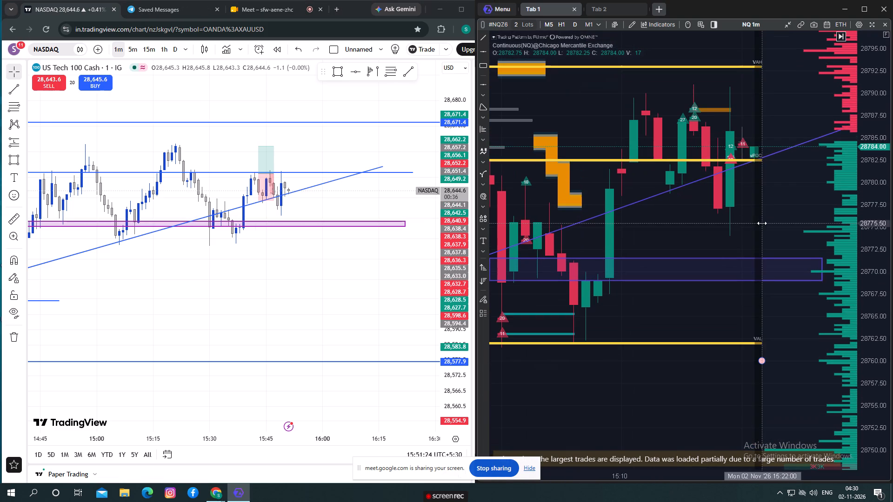
pyautogui.moveTo(762, 223); pyautogui.dragTo(681, 220)
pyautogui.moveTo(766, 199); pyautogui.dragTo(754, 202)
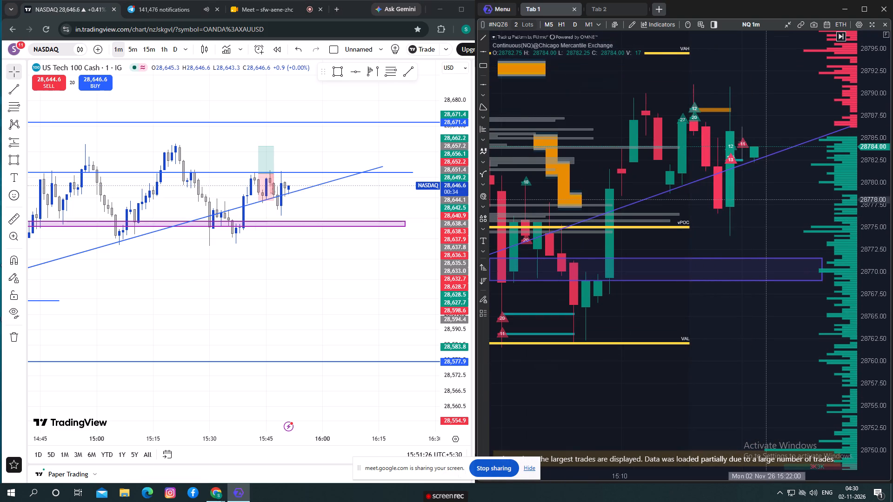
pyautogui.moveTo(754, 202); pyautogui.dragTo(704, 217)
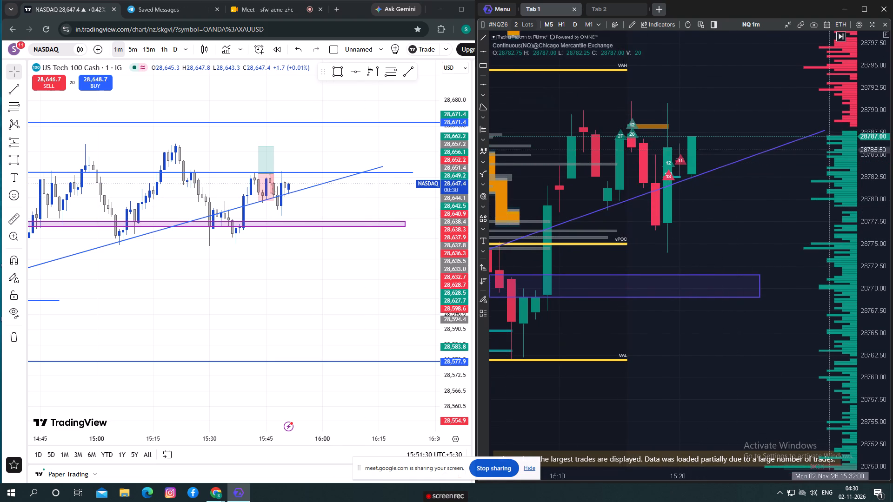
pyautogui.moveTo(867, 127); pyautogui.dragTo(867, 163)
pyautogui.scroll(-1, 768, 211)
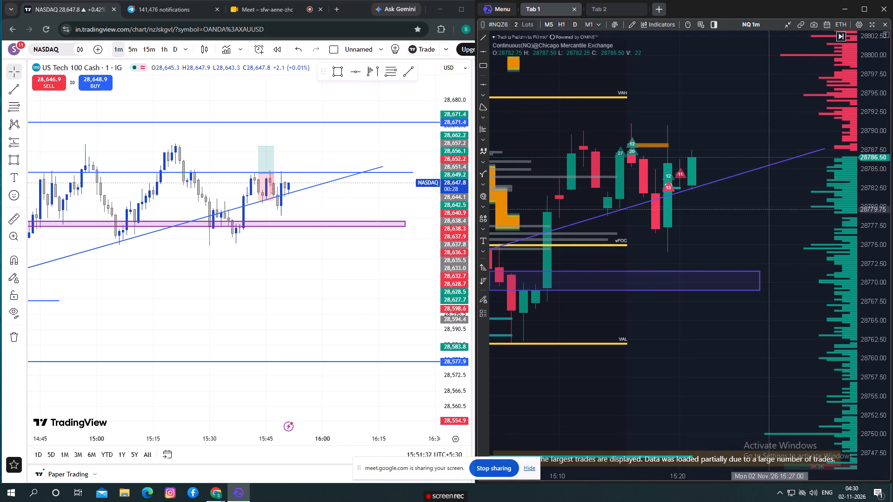
# Examine the latest one-minute candles between the rising trendline and the horizontal line above, closely on TradingView and against the ATAS order-flow markers.
pyautogui.moveTo(347, 292); pyautogui.dragTo(326, 285)
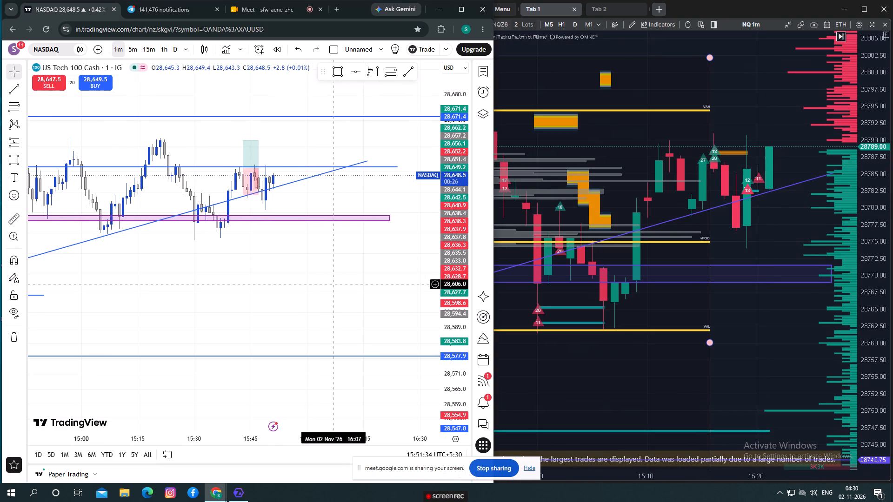
pyautogui.scroll(2, 337, 283)
pyautogui.moveTo(307, 279); pyautogui.dragTo(353, 300)
pyautogui.moveTo(446, 274); pyautogui.dragTo(437, 220)
pyautogui.scroll(1, 240, 260)
pyautogui.moveTo(243, 288); pyautogui.dragTo(263, 298)
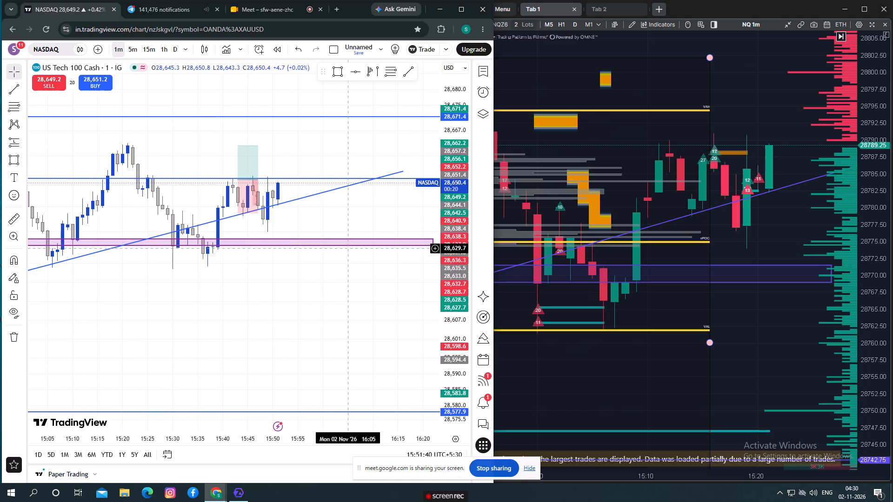
pyautogui.moveTo(358, 213); pyautogui.dragTo(334, 229)
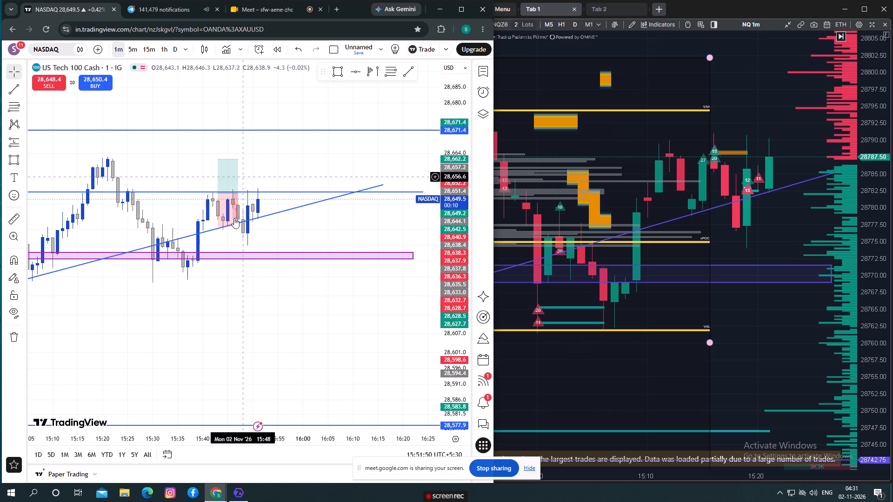
pyautogui.moveTo(774, 217); pyautogui.dragTo(723, 205)
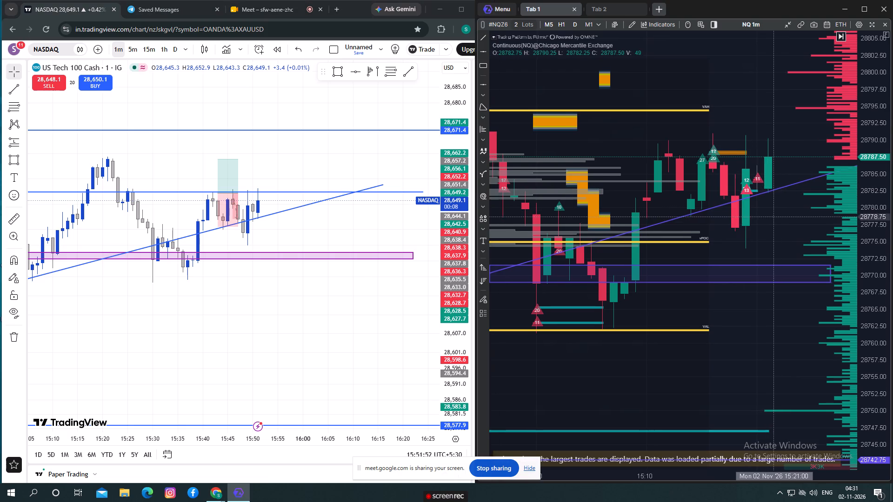
pyautogui.moveTo(723, 205); pyautogui.dragTo(723, 205)
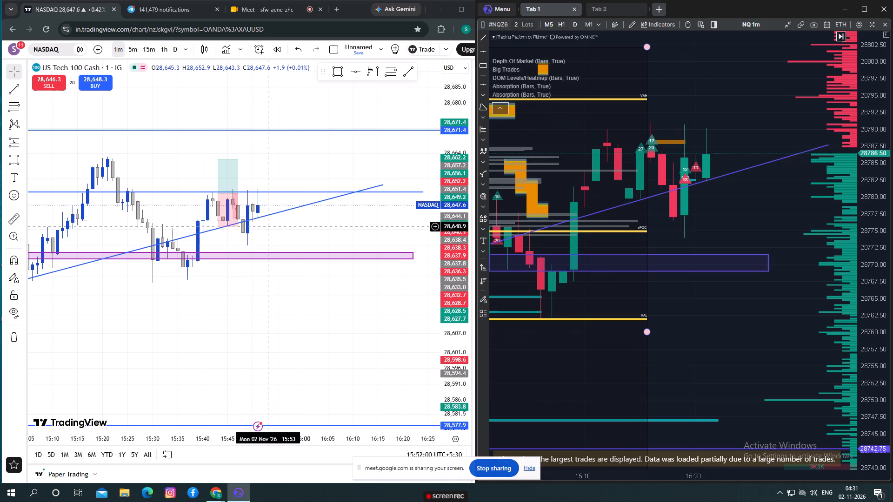
# Review the wider one-minute price history on TradingView from about 14:30, comparing earlier swing highs and lows with the trendline and purple zone.
pyautogui.moveTo(271, 231); pyautogui.dragTo(336, 223)
pyautogui.moveTo(331, 225); pyautogui.dragTo(294, 225)
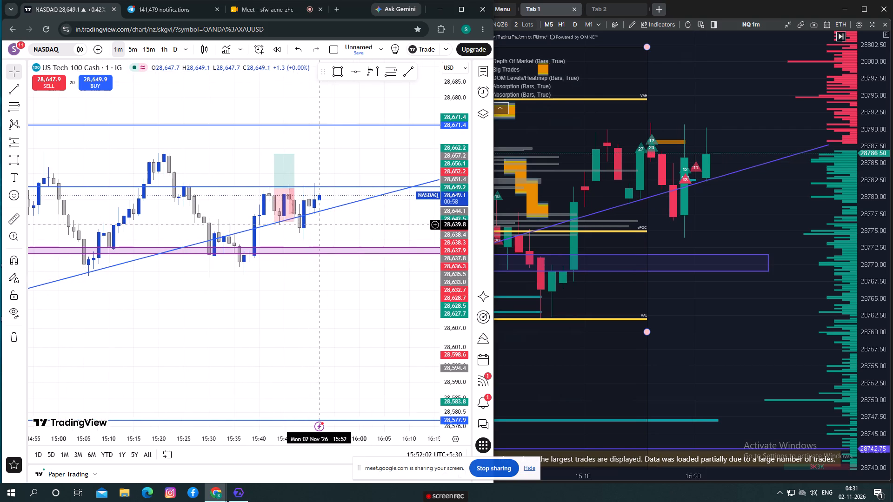
pyautogui.moveTo(294, 225); pyautogui.dragTo(356, 230)
pyautogui.scroll(-2, 393, 224)
pyautogui.moveTo(449, 198); pyautogui.dragTo(440, 247)
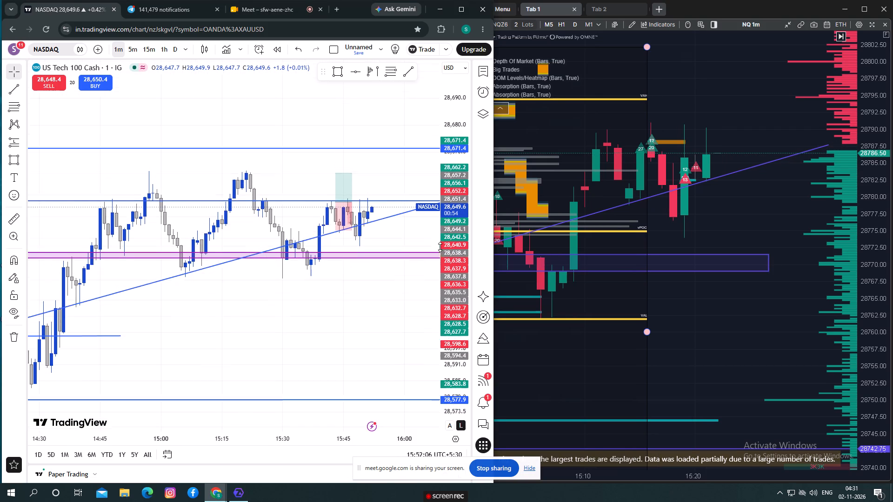
pyautogui.moveTo(440, 247); pyautogui.dragTo(437, 265)
pyautogui.scroll(-2, 360, 293)
pyautogui.moveTo(384, 304); pyautogui.dragTo(333, 293)
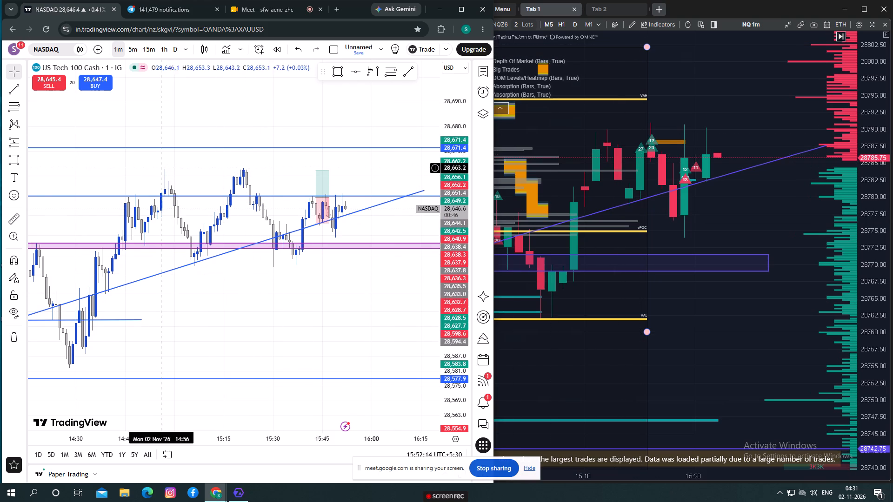
pyautogui.moveTo(357, 309); pyautogui.dragTo(263, 291)
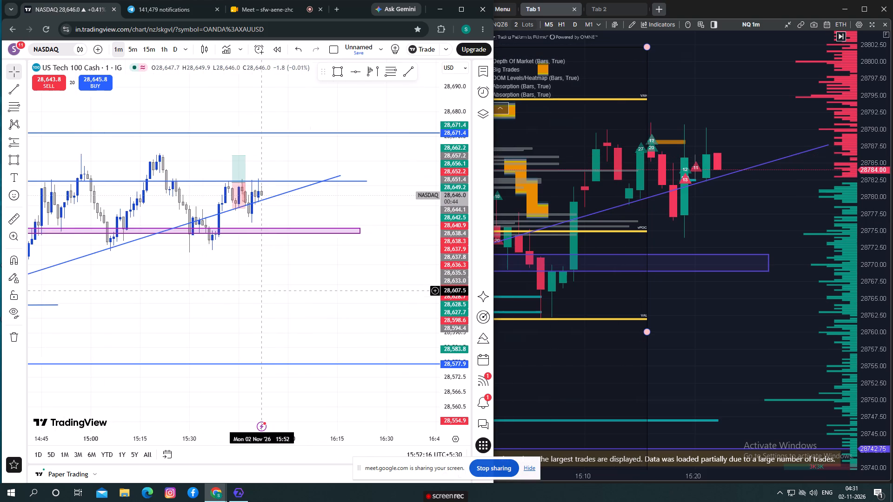
pyautogui.moveTo(263, 291); pyautogui.dragTo(264, 291)
pyautogui.moveTo(772, 211); pyautogui.dragTo(742, 207)
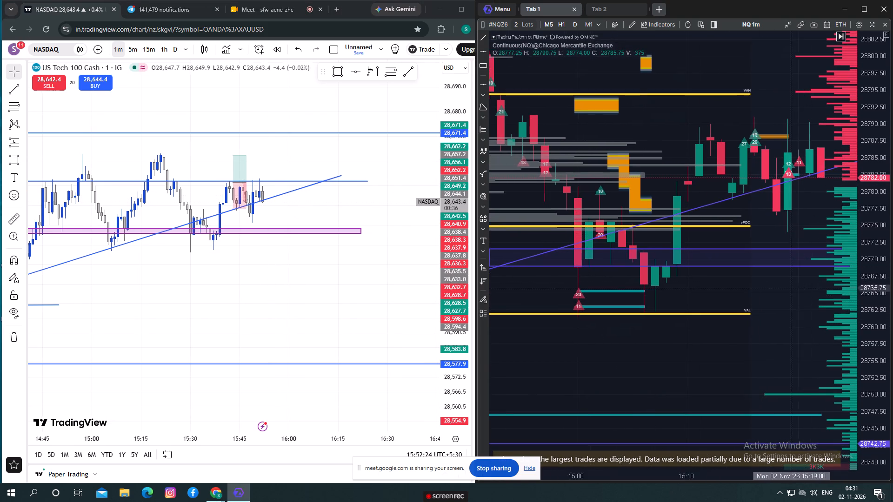
pyautogui.moveTo(589, 276); pyautogui.dragTo(632, 283)
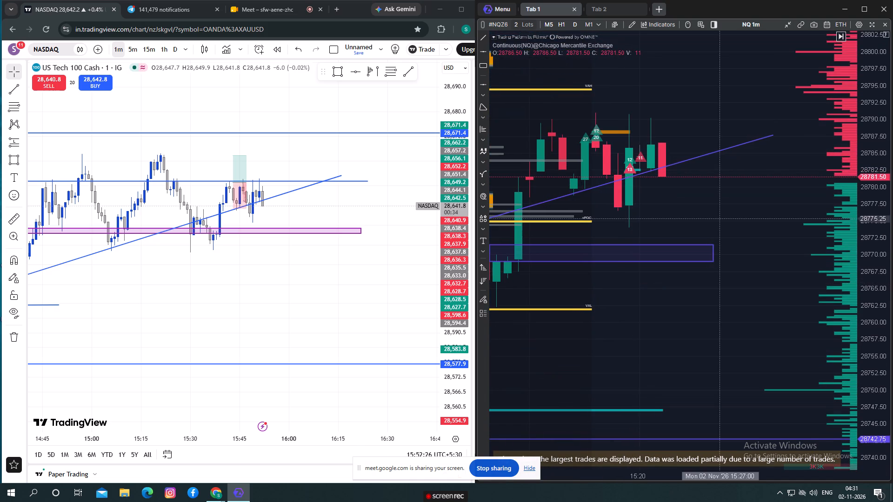
# Examine the current candle against the rising trendline and the purple zone below it, on TradingView and on a wider ATAS price range.
pyautogui.moveTo(362, 268); pyautogui.dragTo(351, 261)
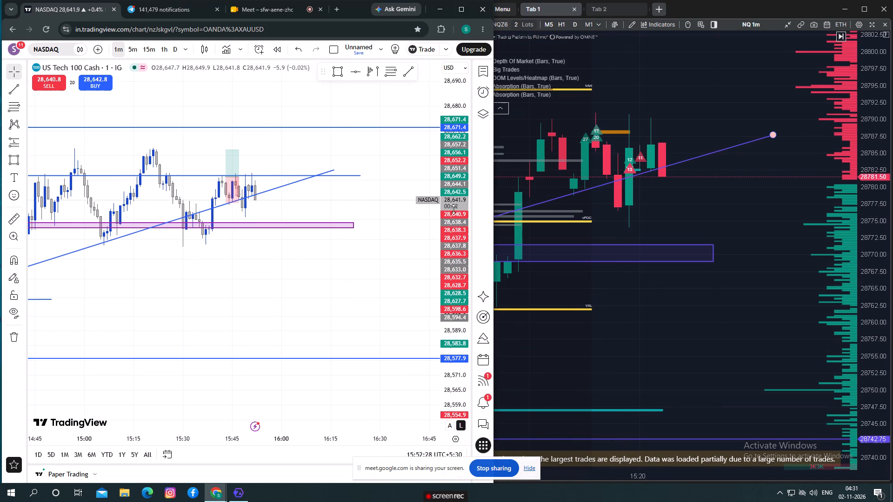
pyautogui.moveTo(453, 209); pyautogui.dragTo(453, 232)
pyautogui.scroll(-1, 360, 262)
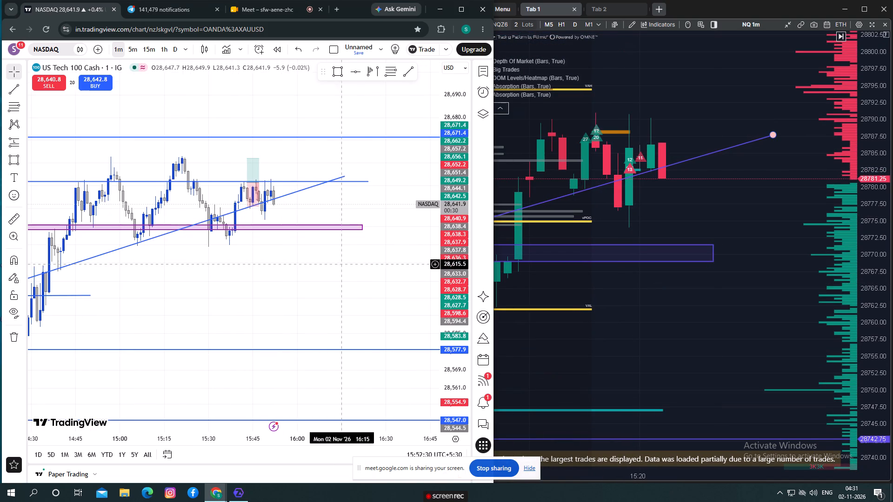
pyautogui.scroll(-1, 340, 268)
pyautogui.scroll(2, 340, 268)
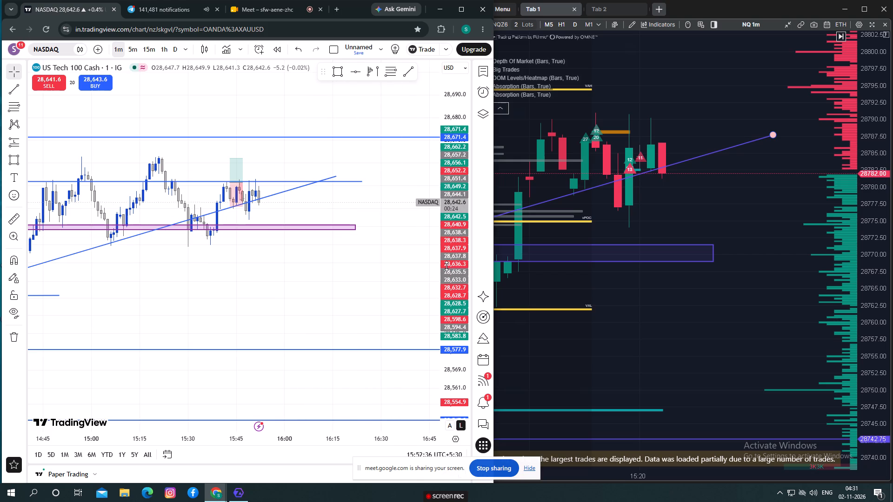
pyautogui.moveTo(446, 266); pyautogui.dragTo(428, 254)
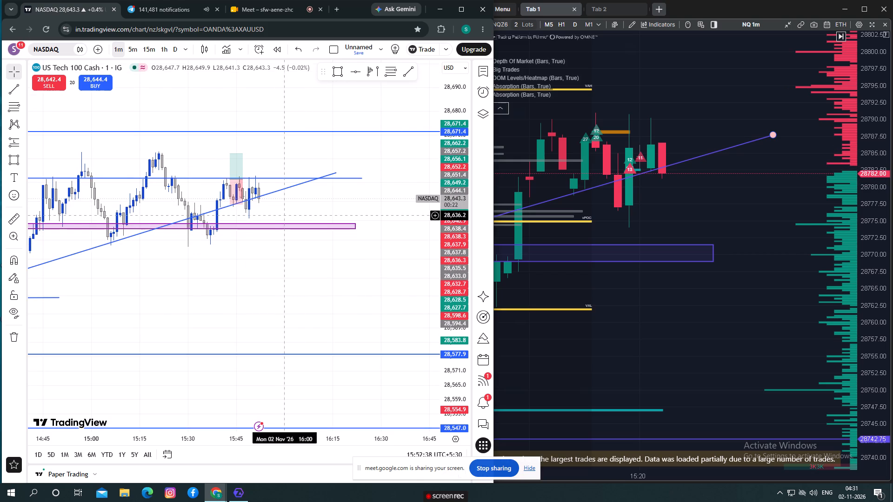
pyautogui.scroll(1, 285, 215)
pyautogui.moveTo(294, 215); pyautogui.dragTo(365, 221)
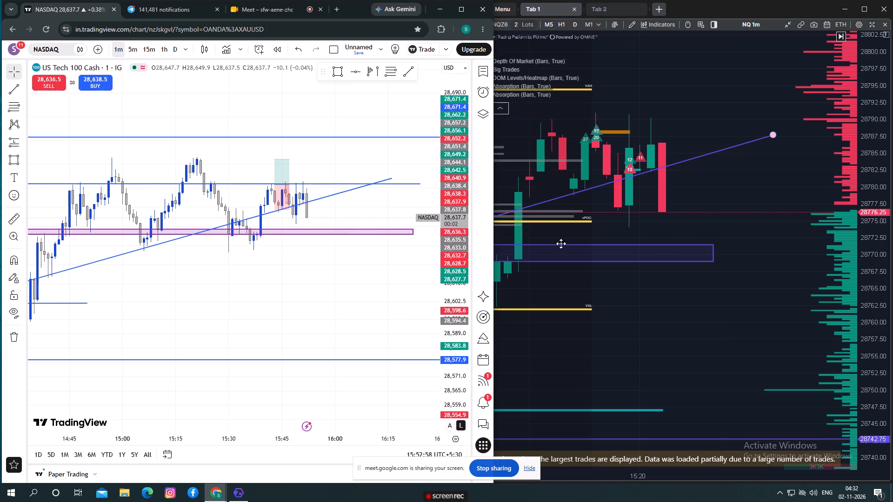
pyautogui.scroll(-3, 721, 246)
pyautogui.scroll(-1, 728, 304)
pyautogui.moveTo(791, 305); pyautogui.dragTo(750, 295)
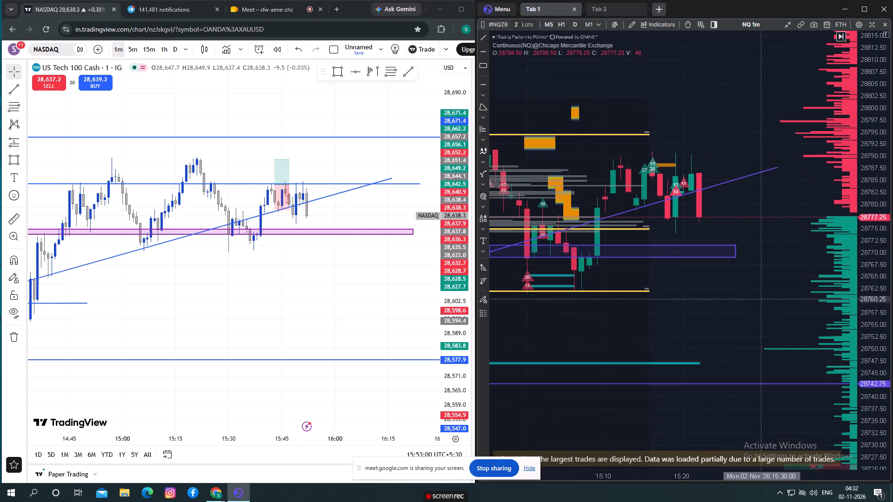
pyautogui.moveTo(750, 295); pyautogui.dragTo(748, 295)
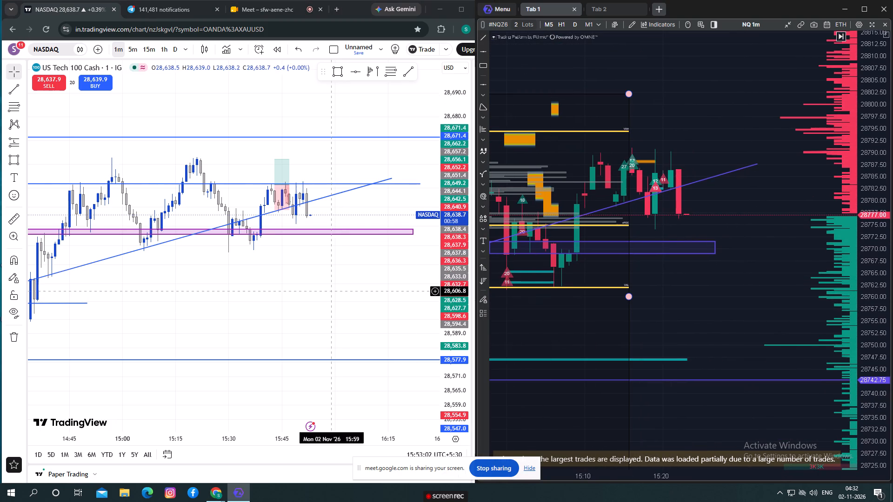
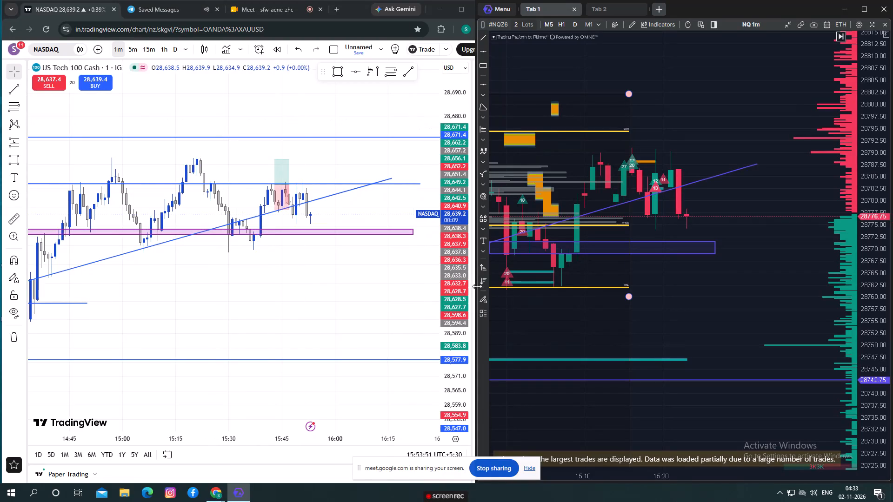
# Place a short position on the ATAS chart with entry 28777.25, stop 28786.50 and target 28767.25, extending it to about 15:29.
pyautogui.click(484, 279)
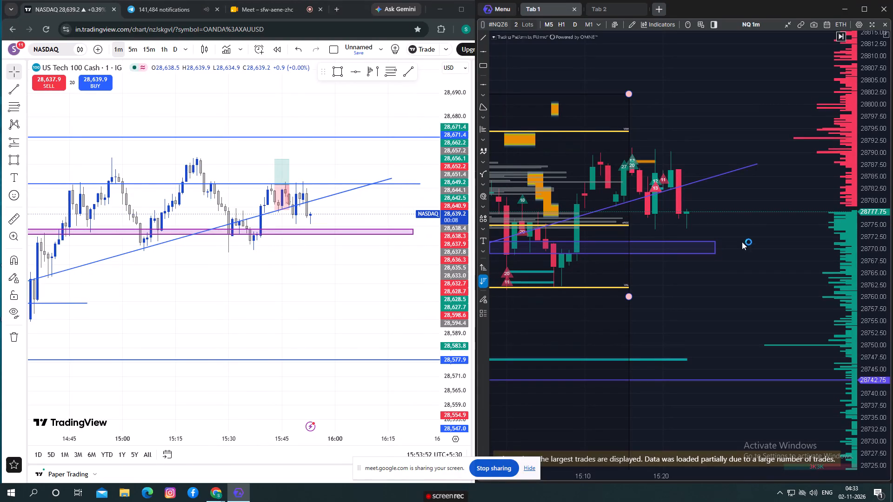
pyautogui.click(682, 214)
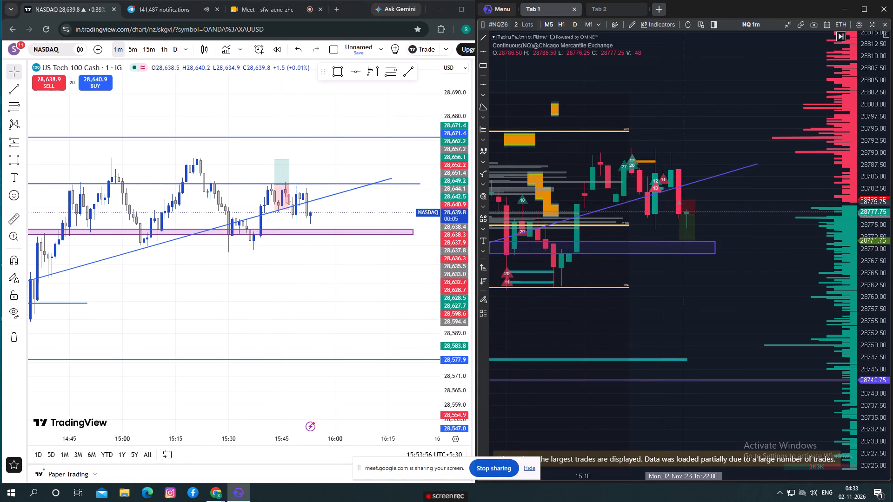
pyautogui.moveTo(680, 201); pyautogui.dragTo(686, 190)
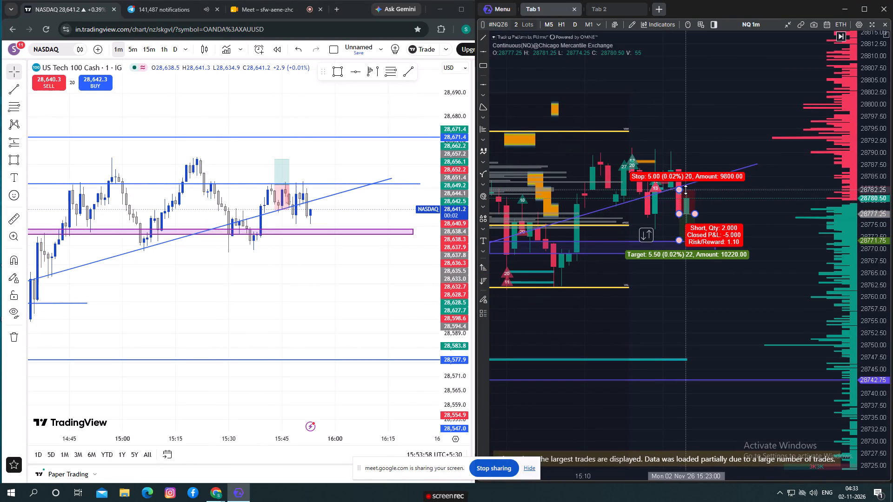
pyautogui.moveTo(686, 190); pyautogui.dragTo(687, 189)
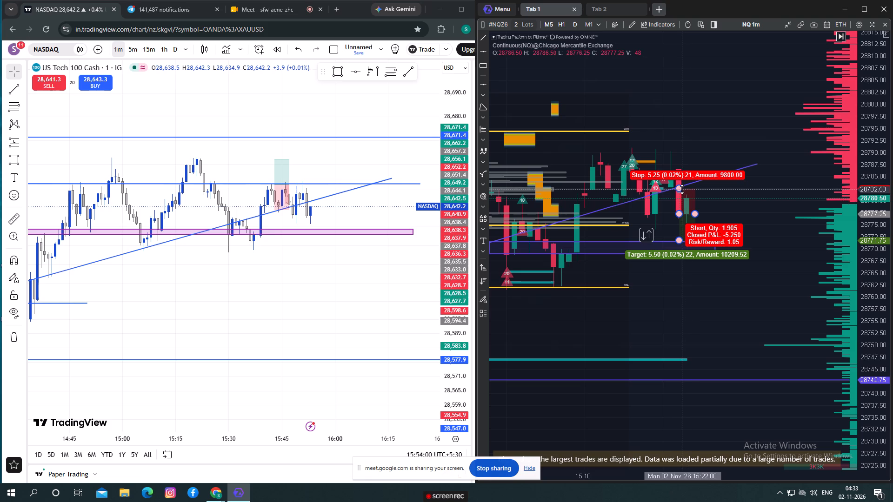
pyautogui.moveTo(680, 189); pyautogui.dragTo(690, 170)
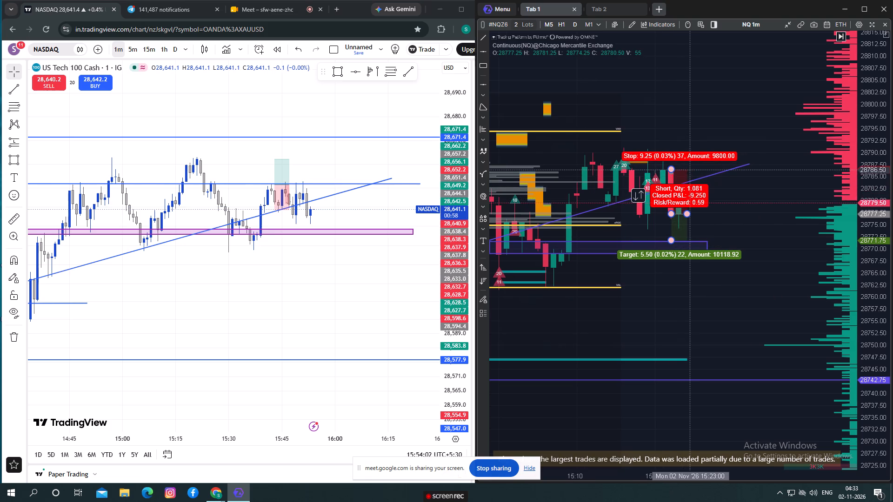
pyautogui.moveTo(690, 170); pyautogui.dragTo(690, 169)
pyautogui.moveTo(687, 213); pyautogui.dragTo(722, 212)
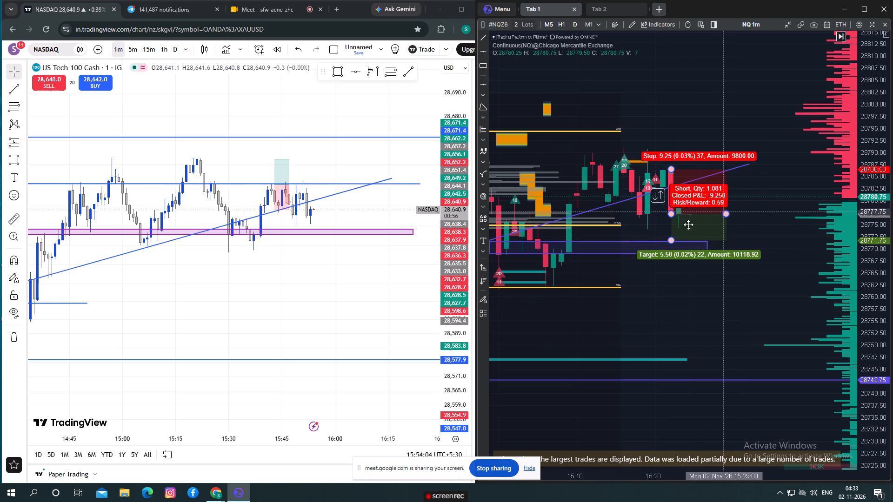
pyautogui.click(655, 225)
pyautogui.moveTo(692, 275); pyautogui.dragTo(693, 244)
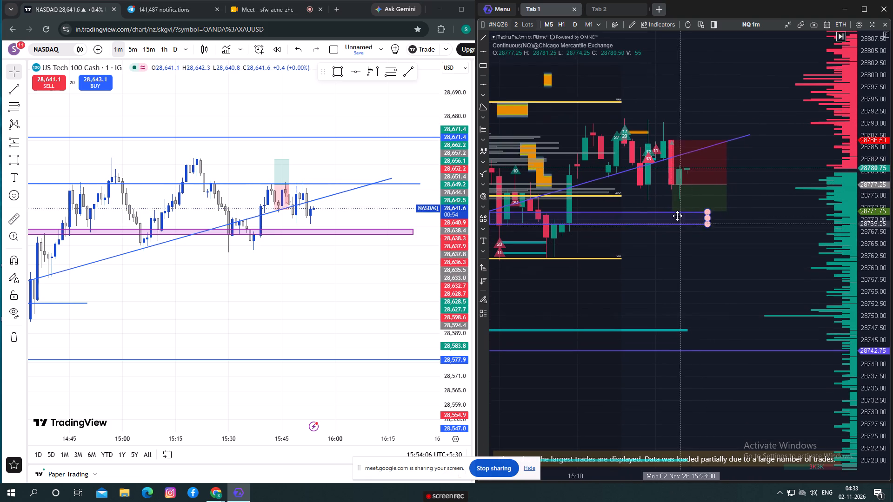
pyautogui.moveTo(671, 209); pyautogui.dragTo(681, 230)
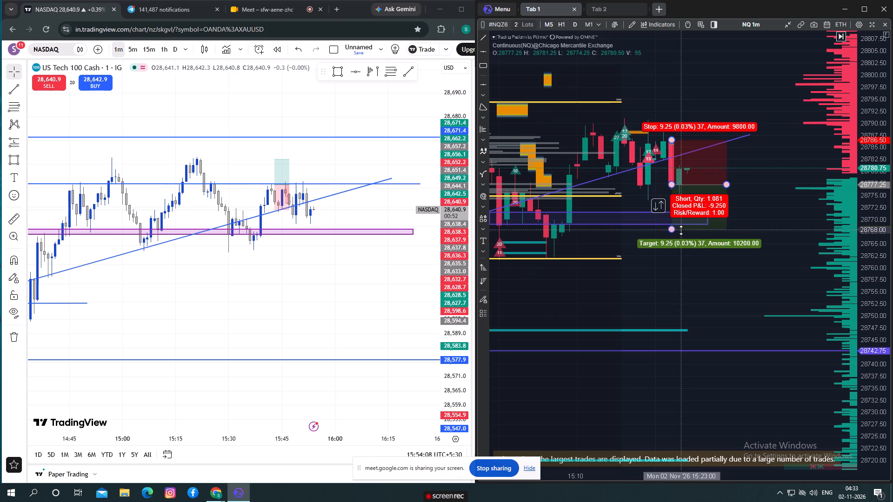
pyautogui.moveTo(681, 230); pyautogui.dragTo(684, 233)
pyautogui.click(653, 243)
pyautogui.click(755, 255)
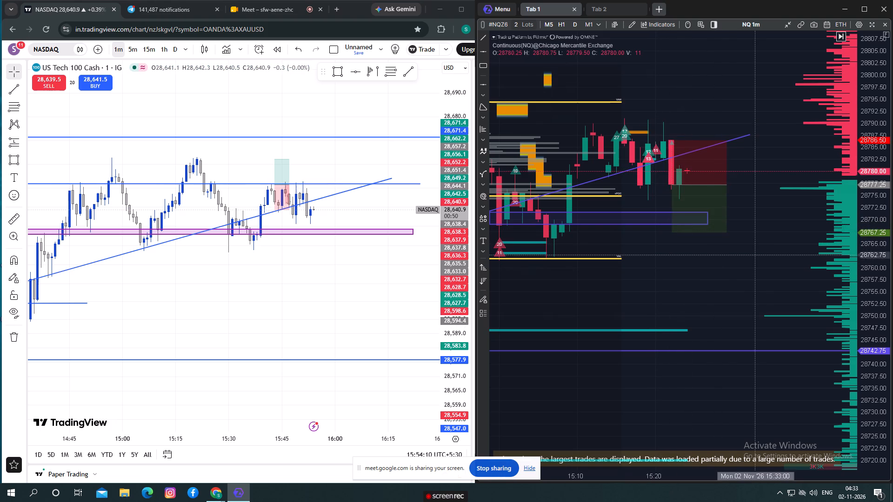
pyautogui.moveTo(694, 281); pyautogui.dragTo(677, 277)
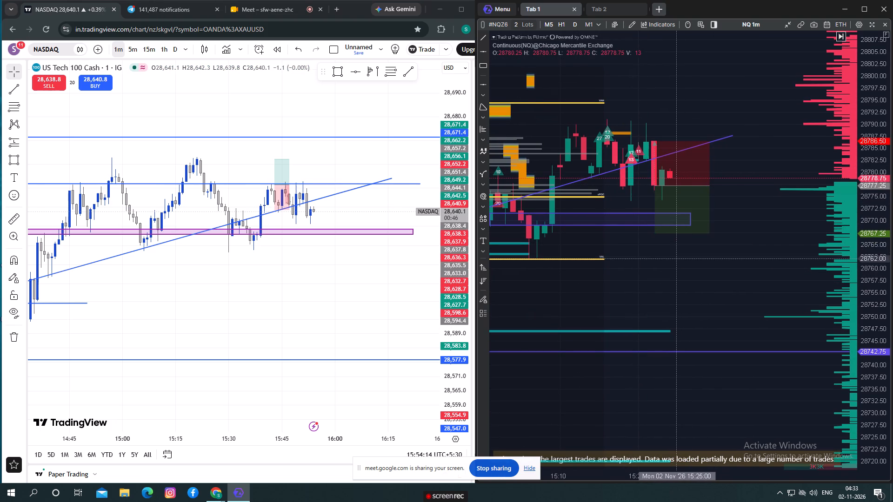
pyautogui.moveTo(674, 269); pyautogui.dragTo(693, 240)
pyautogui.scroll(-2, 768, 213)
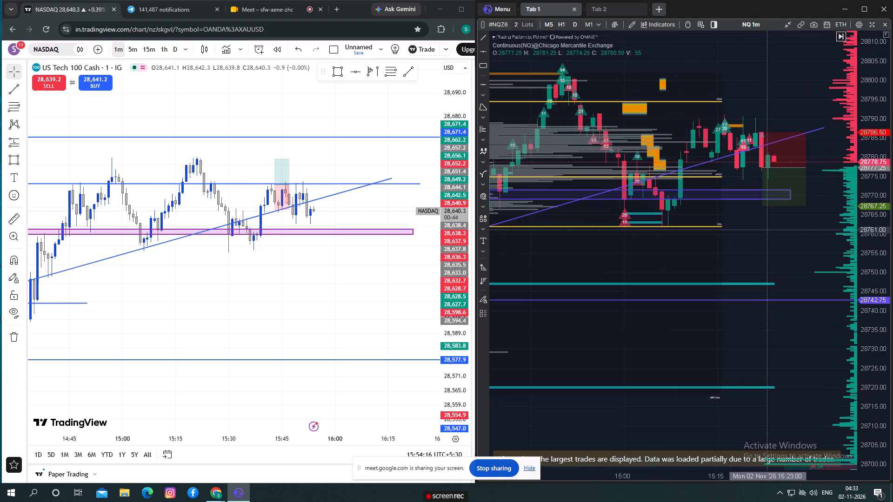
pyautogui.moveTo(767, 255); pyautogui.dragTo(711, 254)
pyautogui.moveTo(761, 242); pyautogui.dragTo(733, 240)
# Place a short position on the TradingView chart with entry 28,638.4 and stop 28,648.5, spanning 15:51 to about 16:03.
pyautogui.moveTo(257, 306); pyautogui.dragTo(310, 310)
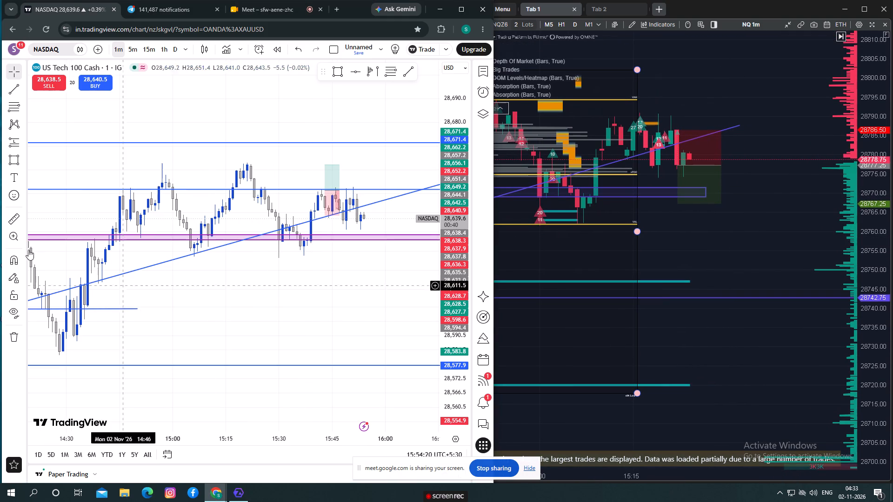
pyautogui.click(22, 144)
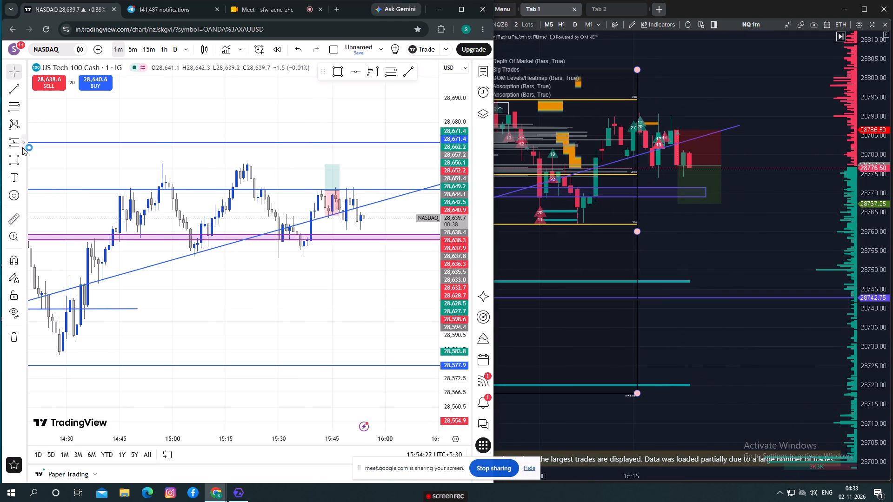
pyautogui.click(71, 170)
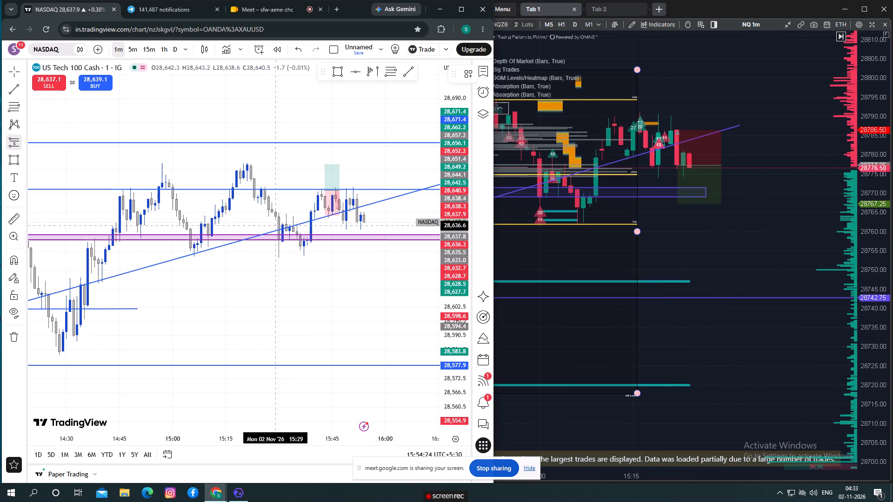
pyautogui.click(354, 221)
pyautogui.moveTo(353, 182); pyautogui.dragTo(362, 193)
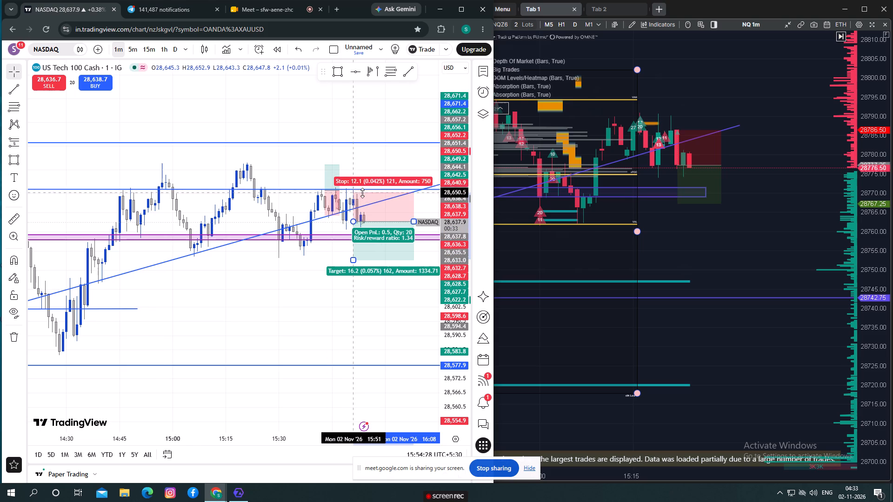
pyautogui.moveTo(362, 193); pyautogui.dragTo(367, 197)
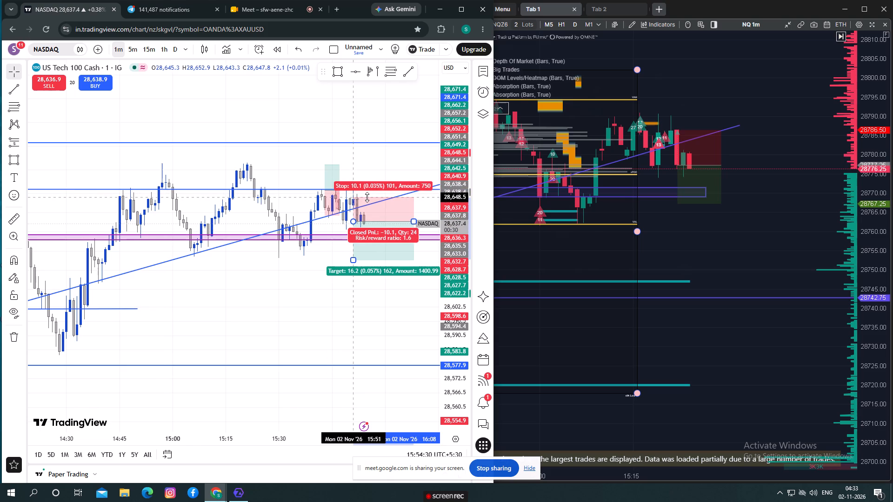
pyautogui.moveTo(367, 197); pyautogui.dragTo(369, 197)
pyautogui.moveTo(415, 223); pyautogui.dragTo(396, 224)
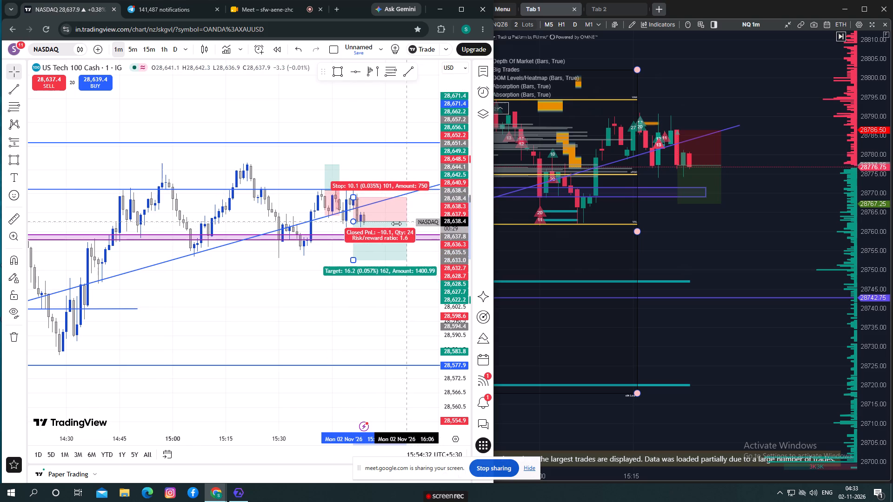
pyautogui.moveTo(396, 224); pyautogui.dragTo(396, 224)
pyautogui.click(406, 224)
pyautogui.moveTo(355, 279); pyautogui.dragTo(325, 266)
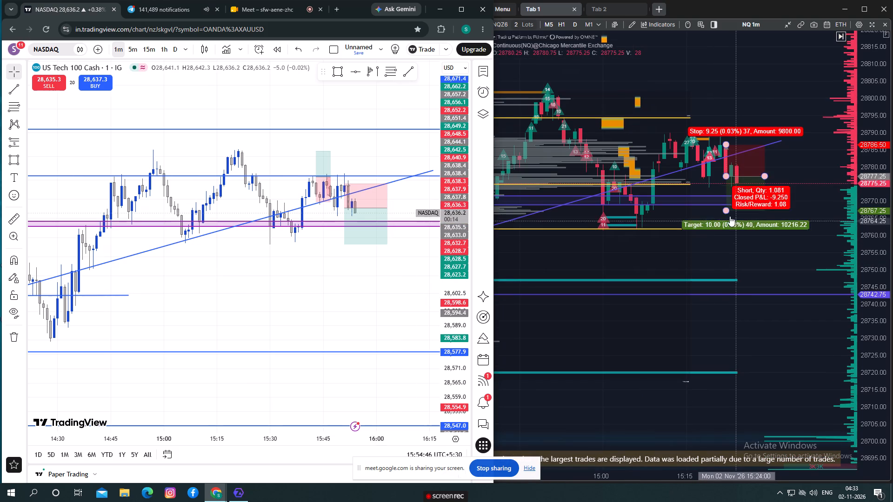
pyautogui.moveTo(727, 213); pyautogui.dragTo(733, 221)
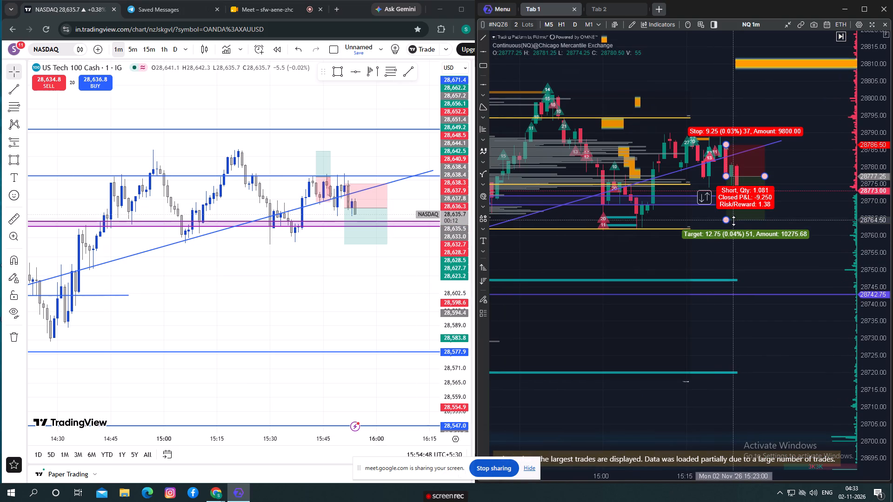
pyautogui.moveTo(733, 221); pyautogui.dragTo(734, 222)
pyautogui.click(782, 255)
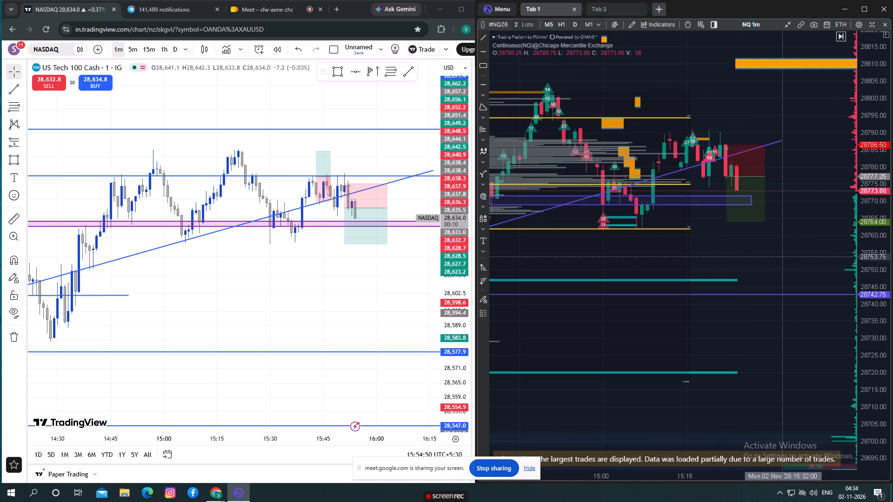
# Examine the newest candles at the purple zone against the short position's stop and target, mainly on TradingView's one-minute chart.
pyautogui.moveTo(782, 264); pyautogui.dragTo(733, 256)
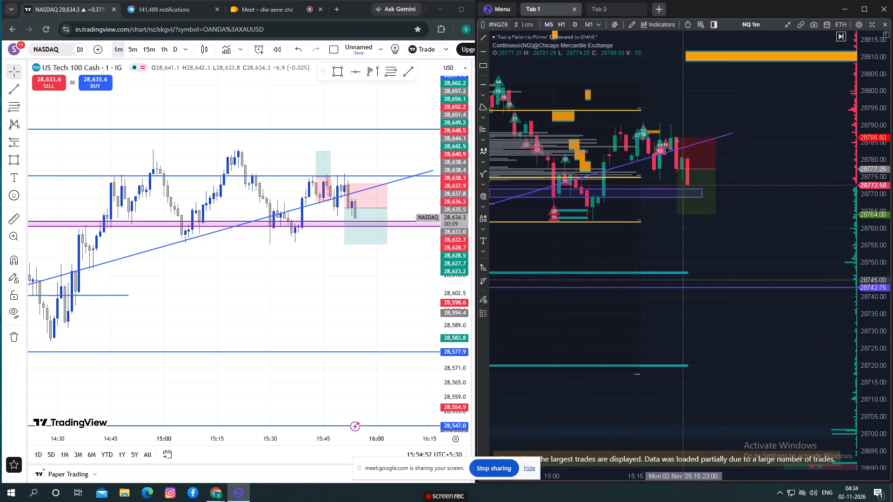
pyautogui.moveTo(337, 290); pyautogui.dragTo(250, 278)
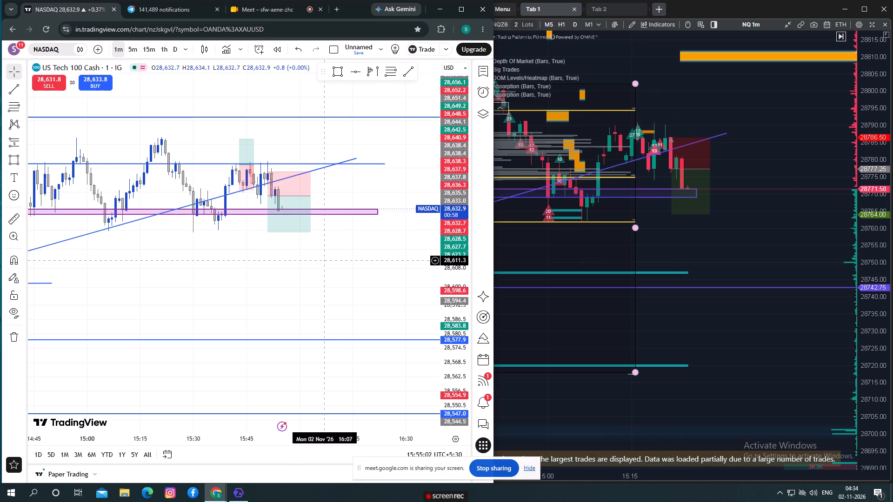
pyautogui.moveTo(294, 264); pyautogui.dragTo(303, 257)
pyautogui.scroll(-1, 303, 257)
pyautogui.moveTo(302, 264); pyautogui.dragTo(304, 250)
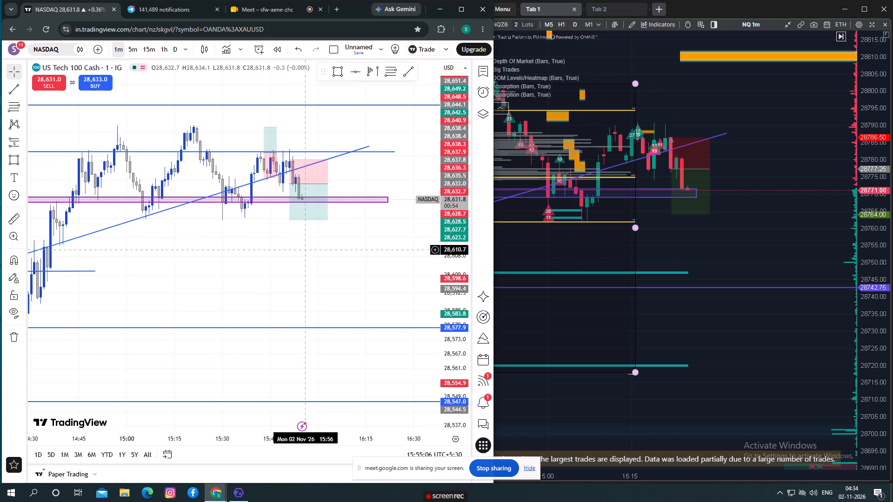
pyautogui.moveTo(304, 250); pyautogui.dragTo(304, 249)
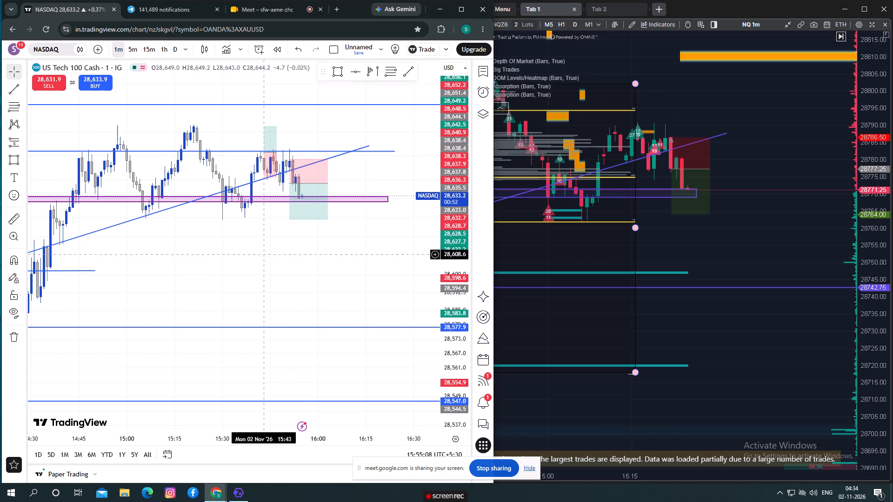
pyautogui.moveTo(281, 247); pyautogui.dragTo(295, 243)
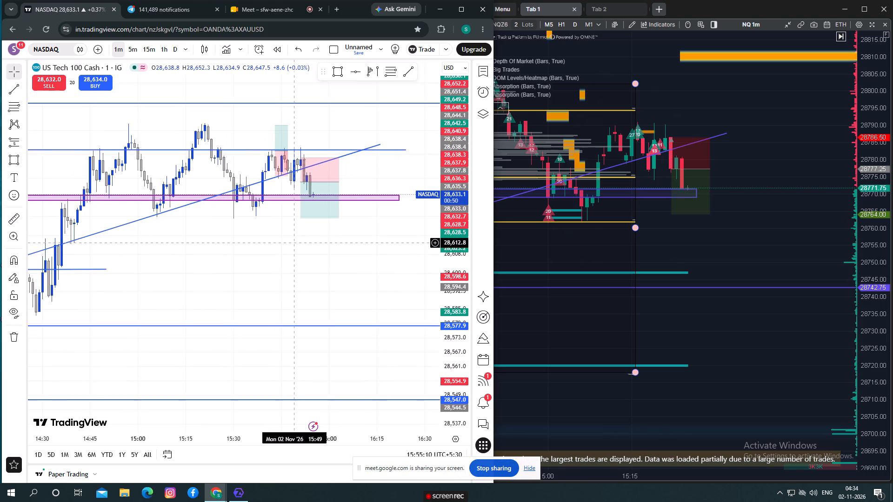
pyautogui.moveTo(295, 243); pyautogui.dragTo(298, 242)
pyautogui.moveTo(293, 245); pyautogui.dragTo(308, 239)
pyautogui.moveTo(294, 242); pyautogui.dragTo(295, 242)
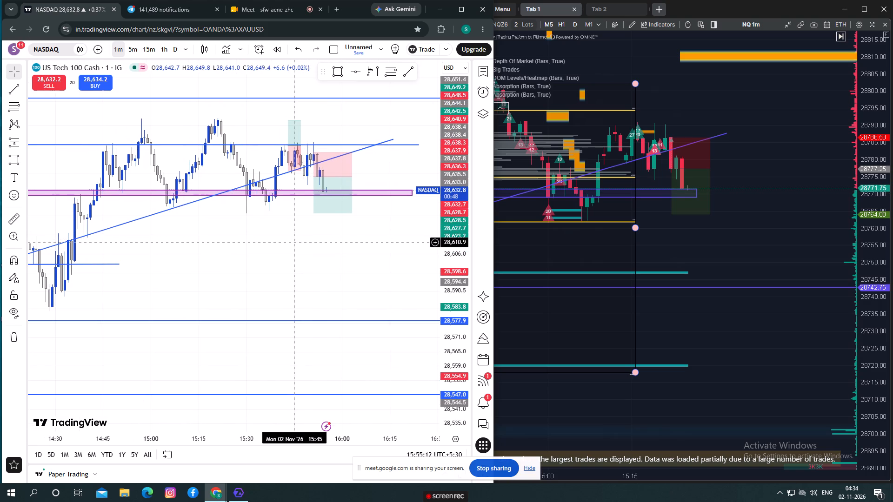
pyautogui.moveTo(295, 242); pyautogui.dragTo(299, 242)
pyautogui.moveTo(276, 242); pyautogui.dragTo(285, 239)
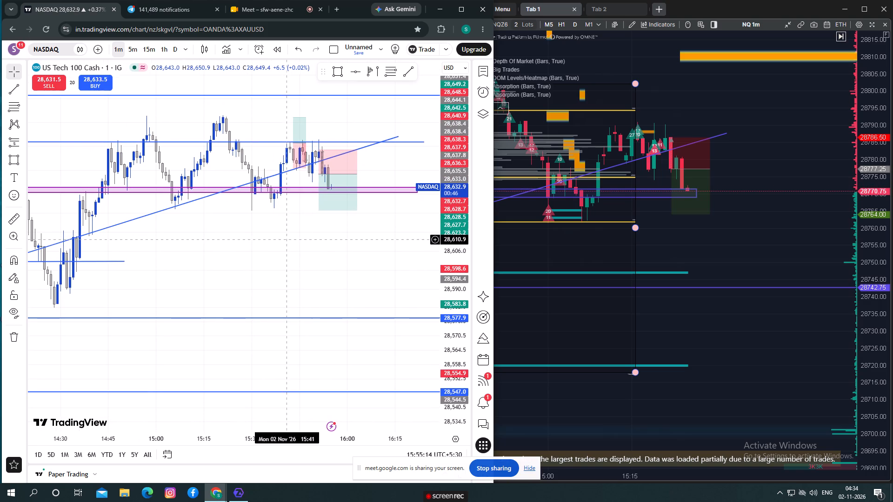
pyautogui.moveTo(285, 239); pyautogui.dragTo(285, 239)
# Move the purple horizontal line below price on the ATAS chart to 28743.50.
pyautogui.click(770, 284)
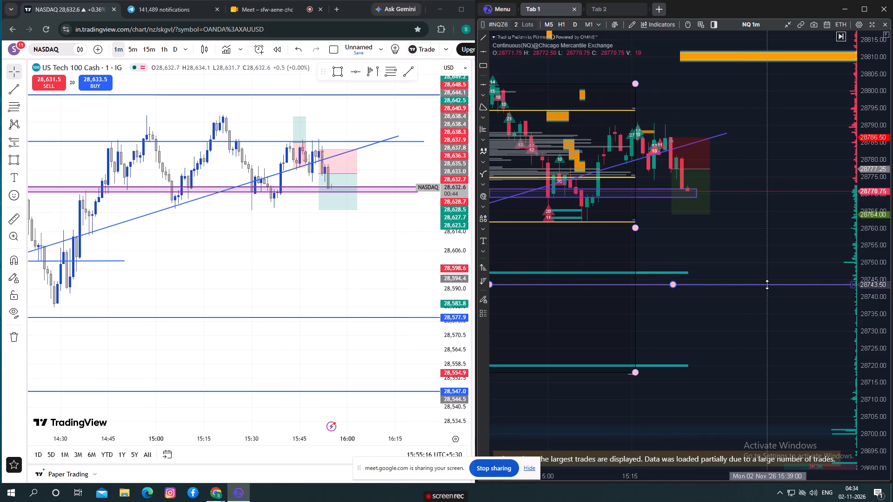
pyautogui.click(761, 262)
# Inspect the newest ATAS candles at the purple zone against the short position and the large order levels around price.
pyautogui.moveTo(772, 251); pyautogui.dragTo(753, 251)
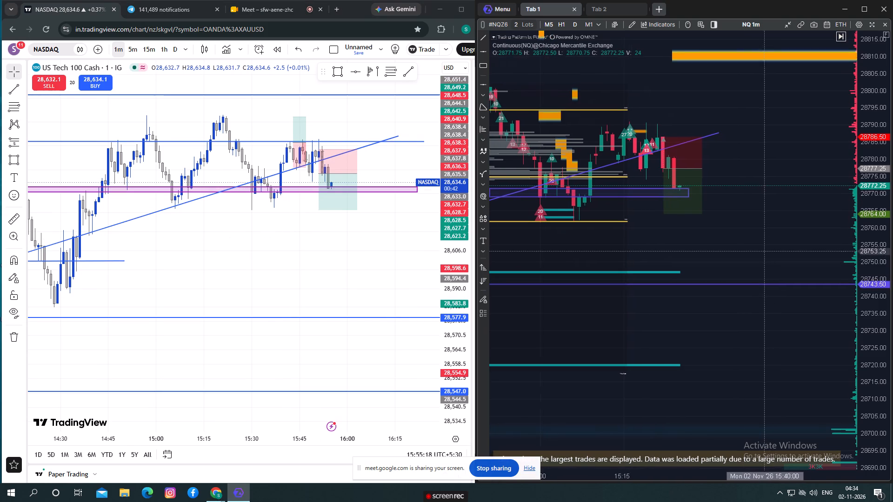
pyautogui.moveTo(753, 251); pyautogui.dragTo(747, 251)
pyautogui.scroll(2, 747, 251)
pyautogui.moveTo(749, 247); pyautogui.dragTo(666, 252)
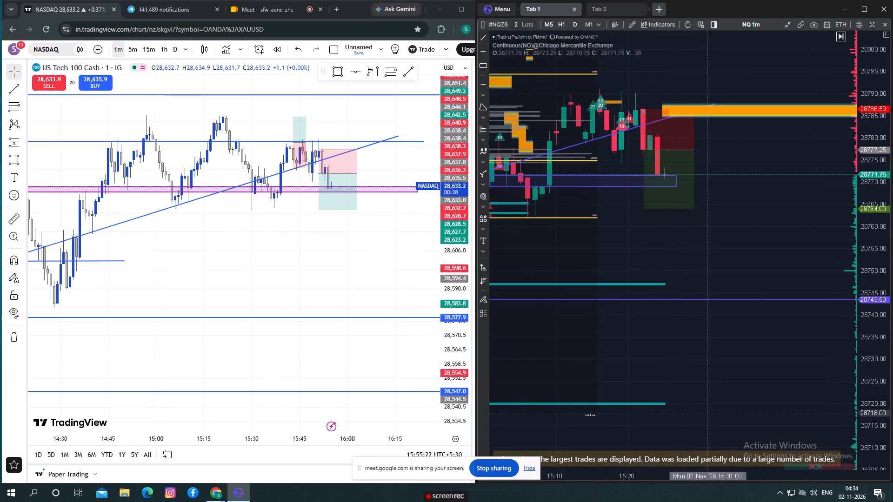
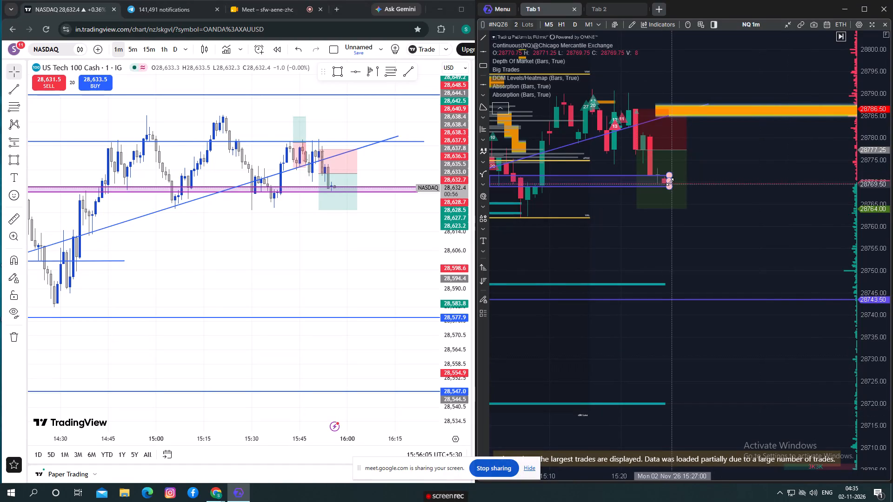
# Extend the end of the purple zone rectangle on the ATAS chart to about 15:32, past the newest candle.
pyautogui.moveTo(669, 180); pyautogui.dragTo(708, 181)
pyautogui.click(683, 236)
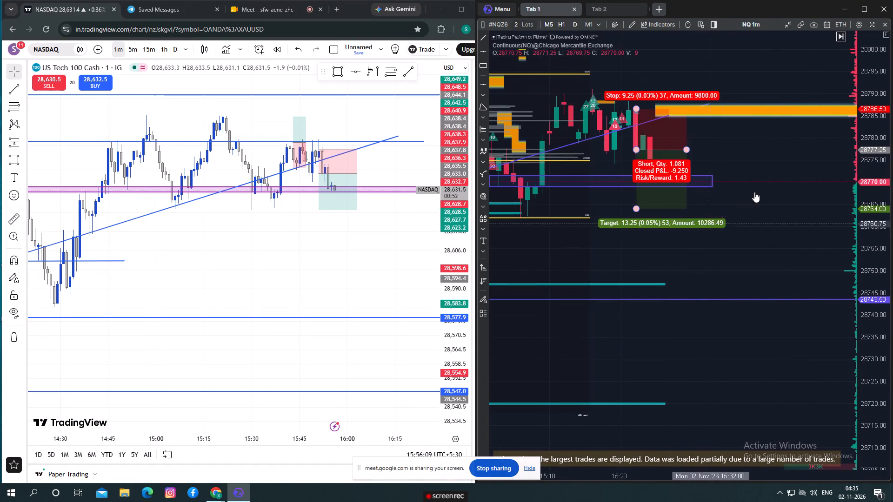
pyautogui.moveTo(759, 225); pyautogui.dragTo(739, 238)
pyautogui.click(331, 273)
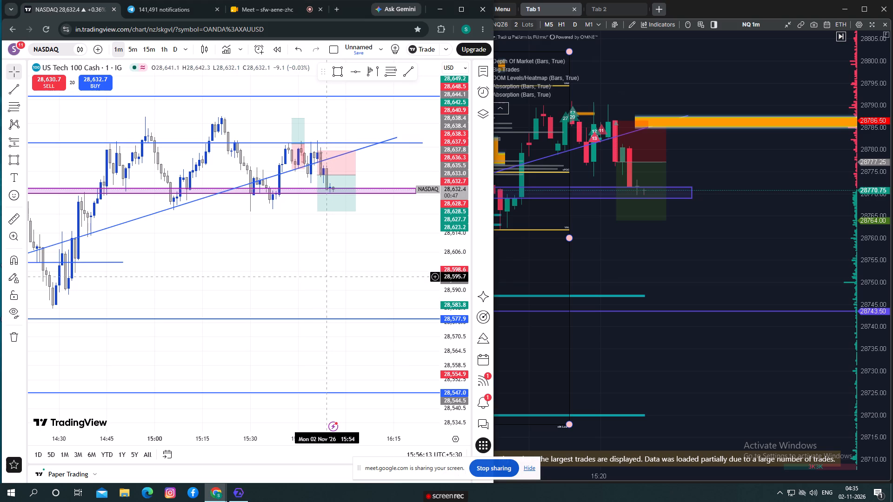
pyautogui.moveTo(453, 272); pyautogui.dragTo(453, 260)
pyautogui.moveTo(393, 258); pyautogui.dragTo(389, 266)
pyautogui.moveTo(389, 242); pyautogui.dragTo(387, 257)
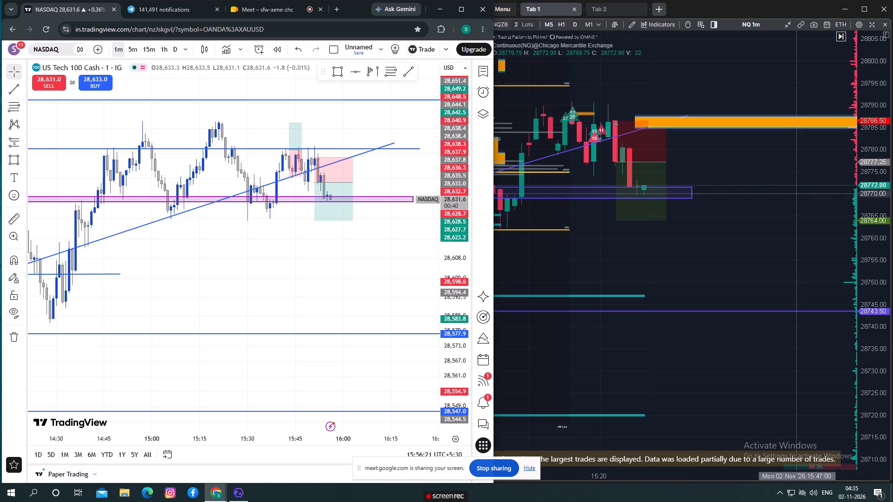
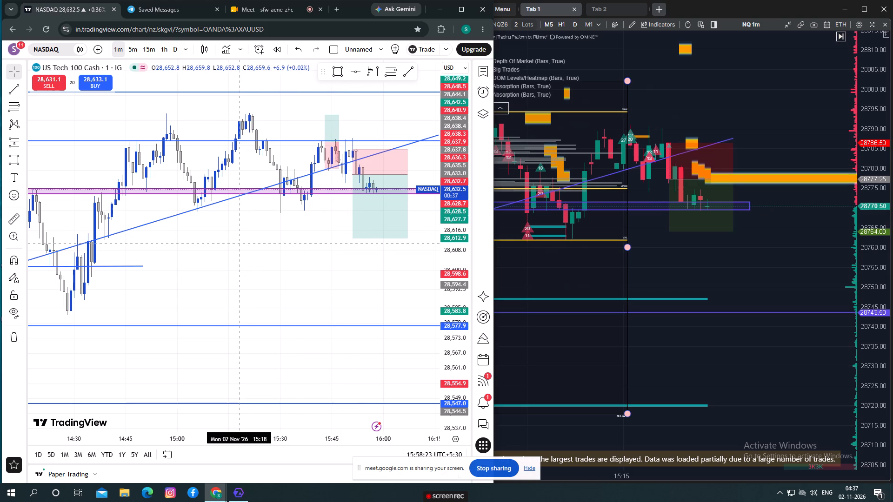
# Set the NASDAQ chart to the 5-minute timeframe and examine price around the short position, purple zone and rising trendline.
pyautogui.scroll(-2, 241, 243)
pyautogui.click(129, 50)
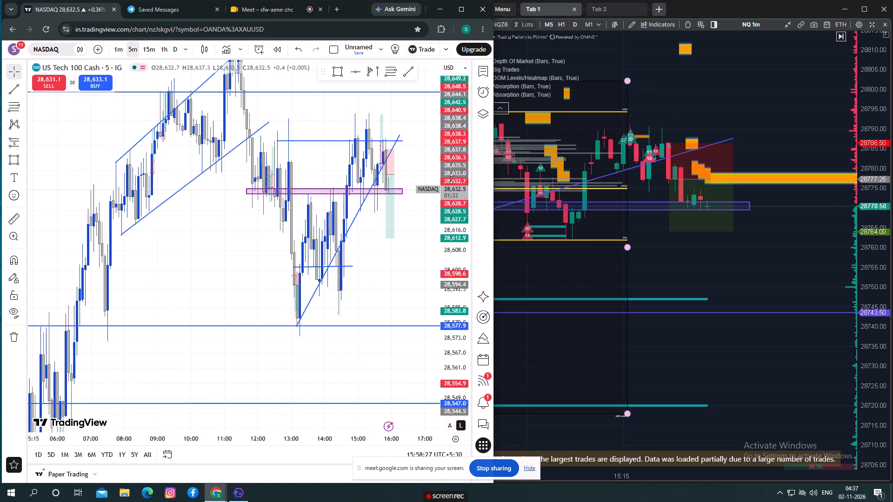
pyautogui.moveTo(455, 173); pyautogui.dragTo(468, 245)
pyautogui.scroll(3, 401, 269)
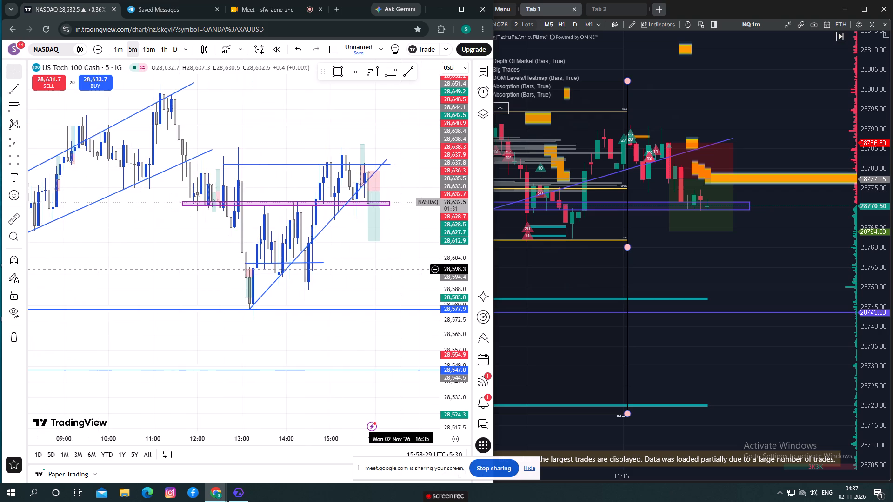
pyautogui.scroll(6, 387, 271)
pyautogui.moveTo(314, 266); pyautogui.dragTo(323, 262)
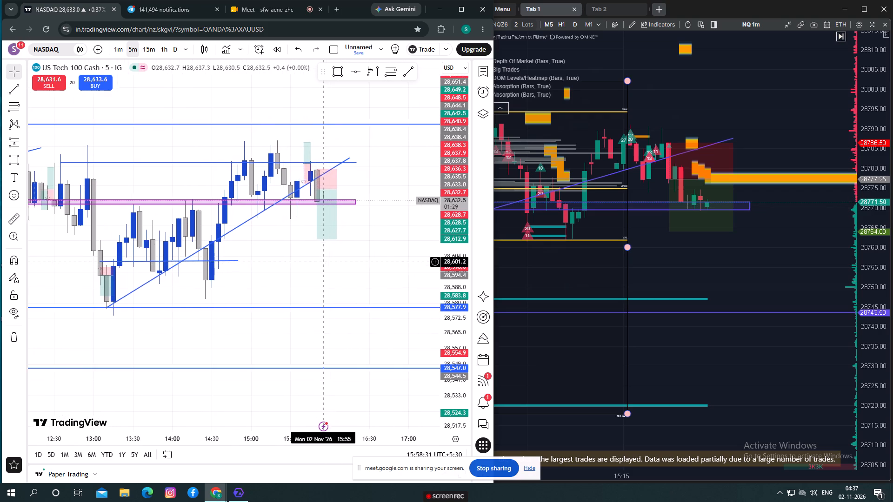
pyautogui.moveTo(323, 262); pyautogui.dragTo(330, 259)
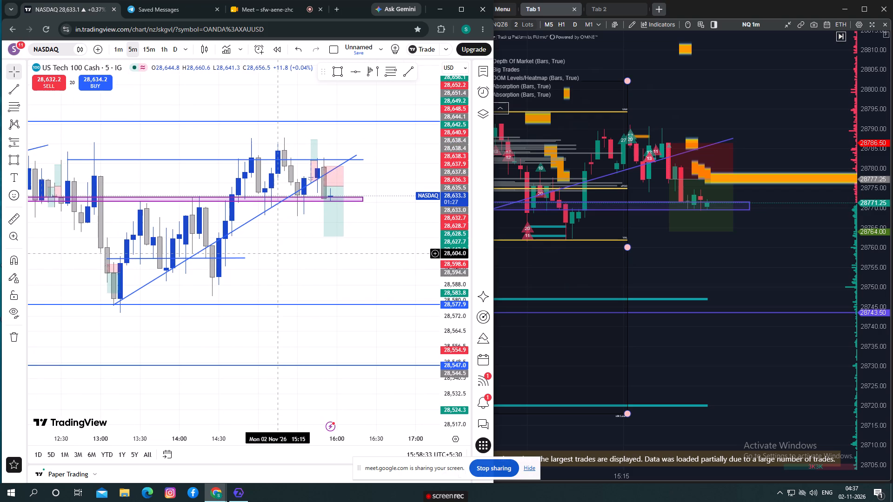
pyautogui.moveTo(280, 253); pyautogui.dragTo(293, 251)
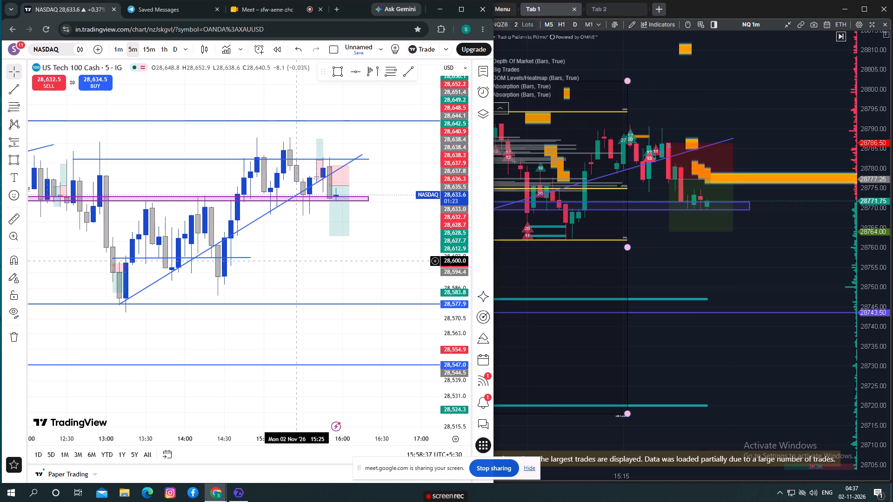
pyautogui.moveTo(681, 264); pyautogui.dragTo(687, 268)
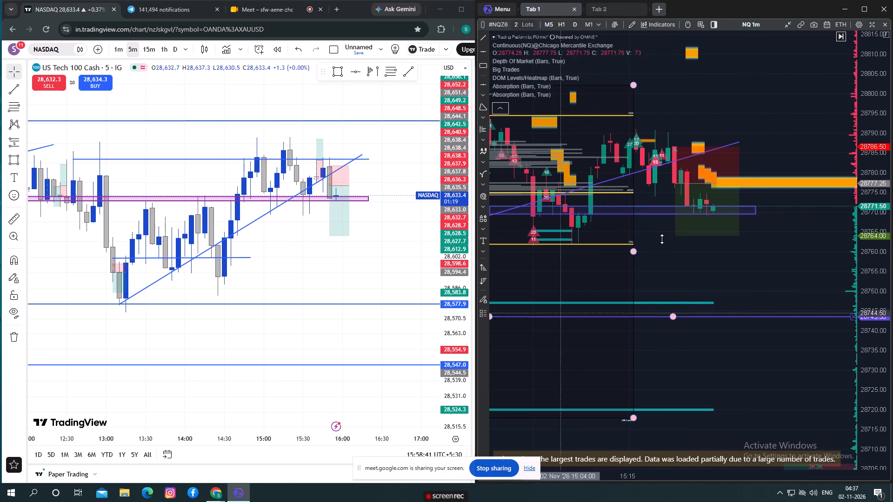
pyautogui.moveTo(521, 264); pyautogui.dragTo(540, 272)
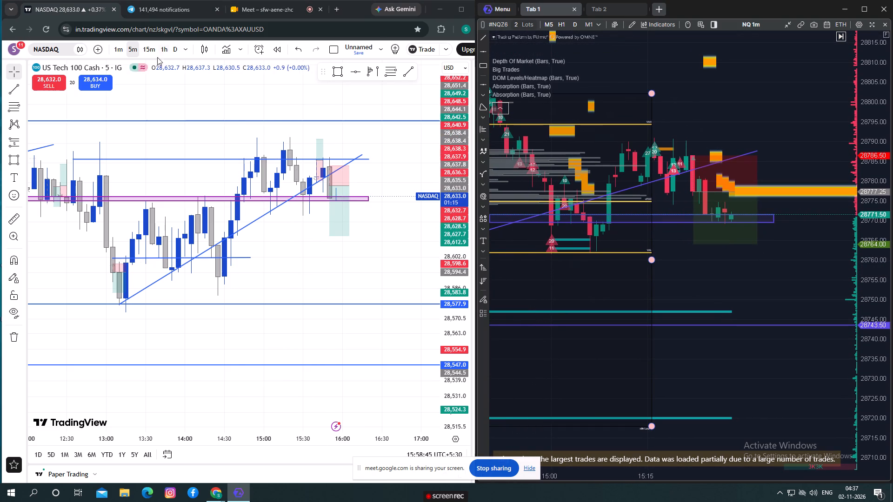
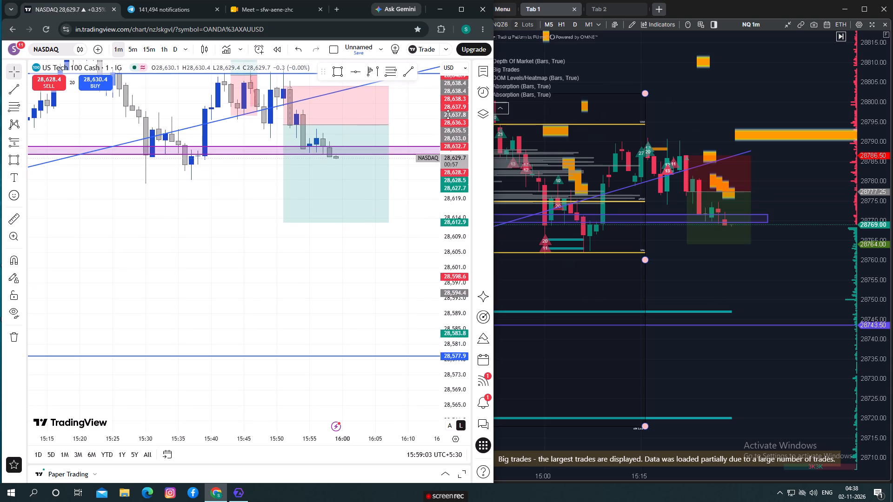
# Examine the NASDAQ 1-minute price action on TradingView around the short position, purple zone, rising trendline and earlier swing lows.
pyautogui.moveTo(453, 213); pyautogui.dragTo(448, 169)
pyautogui.moveTo(407, 253); pyautogui.dragTo(387, 304)
pyautogui.moveTo(449, 282); pyautogui.dragTo(448, 247)
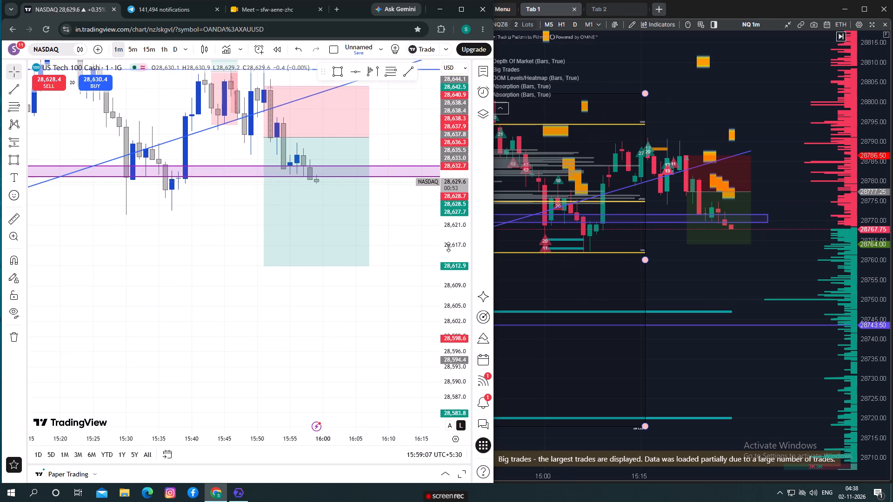
pyautogui.moveTo(448, 247); pyautogui.dragTo(448, 242)
pyautogui.moveTo(389, 215); pyautogui.dragTo(391, 247)
pyautogui.scroll(-2, 223, 266)
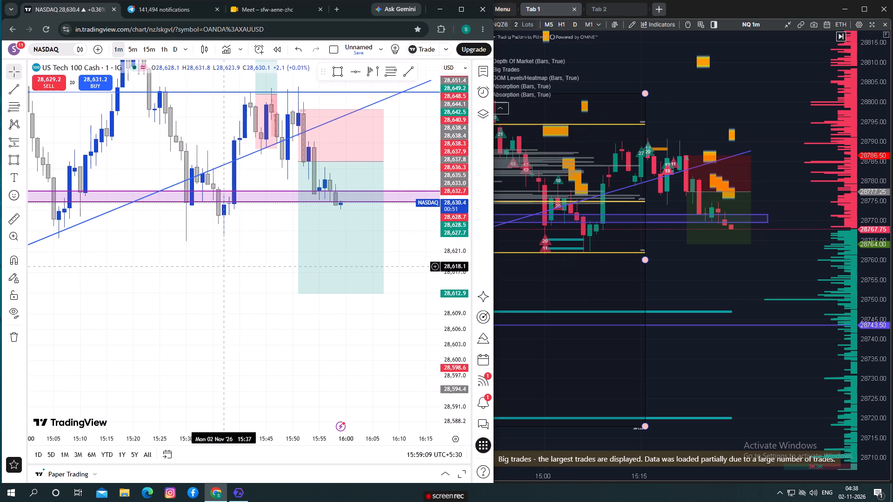
pyautogui.scroll(-3, 223, 267)
pyautogui.moveTo(443, 167); pyautogui.dragTo(450, 213)
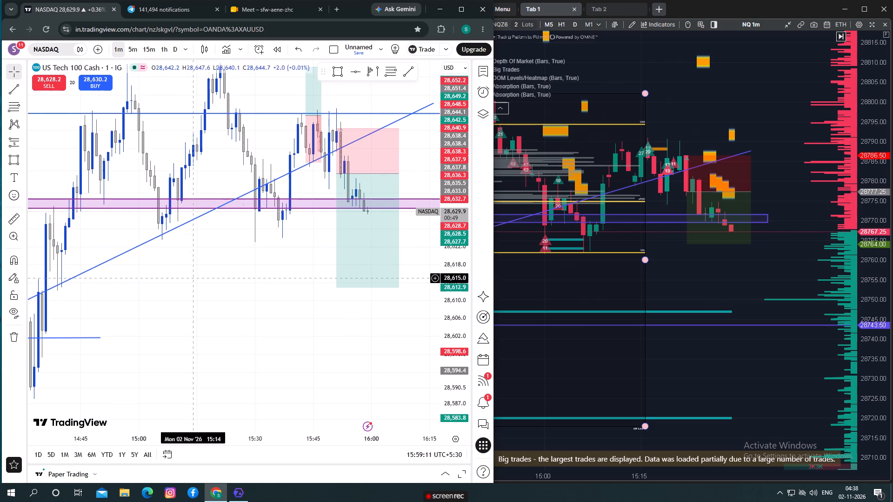
pyautogui.scroll(-2, 223, 272)
pyautogui.moveTo(308, 314); pyautogui.dragTo(286, 280)
pyautogui.scroll(-1, 290, 280)
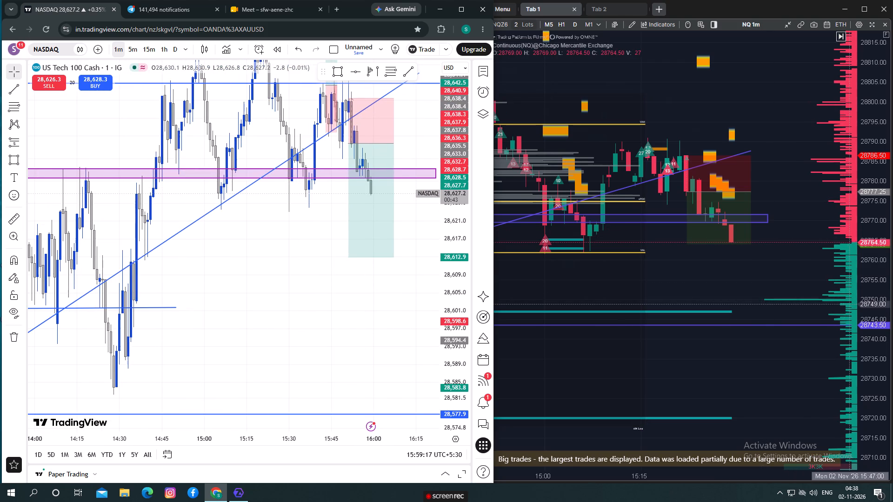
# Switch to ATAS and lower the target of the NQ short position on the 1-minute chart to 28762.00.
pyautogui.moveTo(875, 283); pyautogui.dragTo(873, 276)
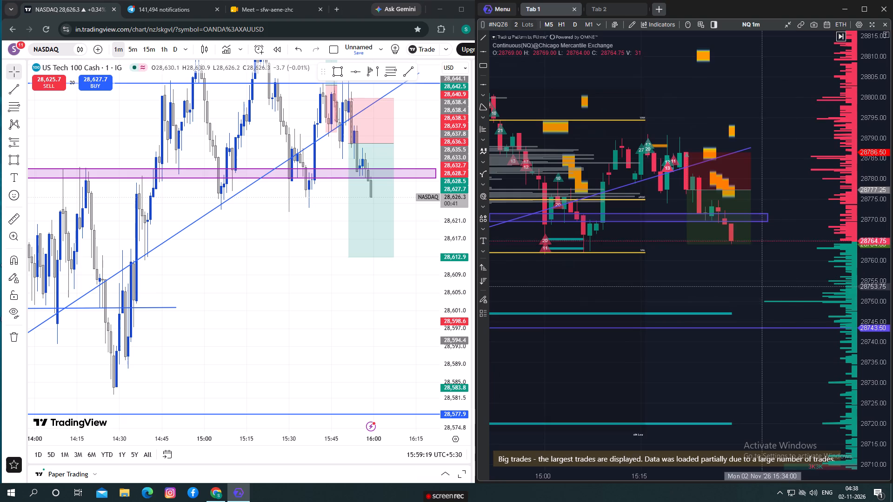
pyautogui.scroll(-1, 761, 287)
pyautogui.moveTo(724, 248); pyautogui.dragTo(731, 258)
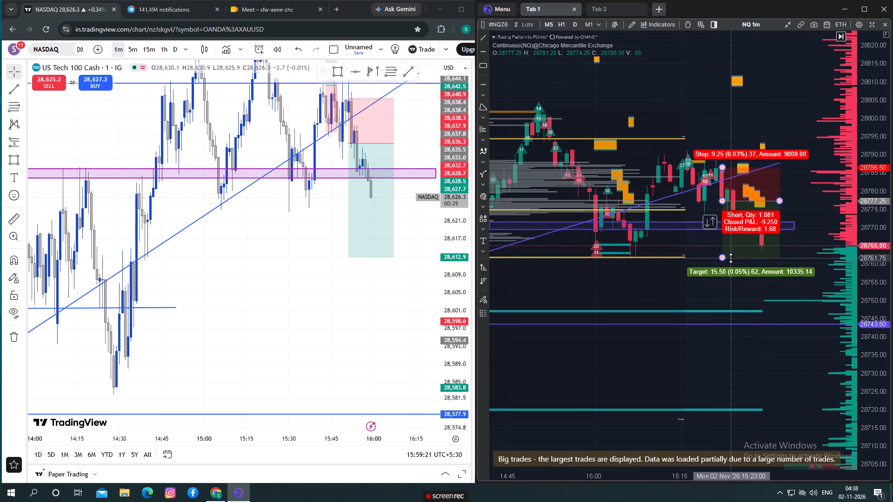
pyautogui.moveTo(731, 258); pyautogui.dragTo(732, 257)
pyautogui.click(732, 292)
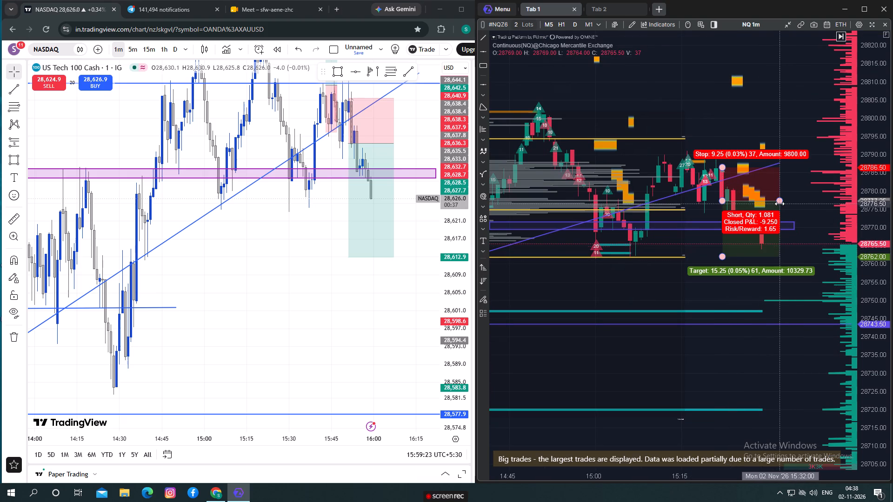
# Extend the end of the NQ short position forward in time to about 15:35.
pyautogui.moveTo(780, 203); pyautogui.dragTo(794, 203)
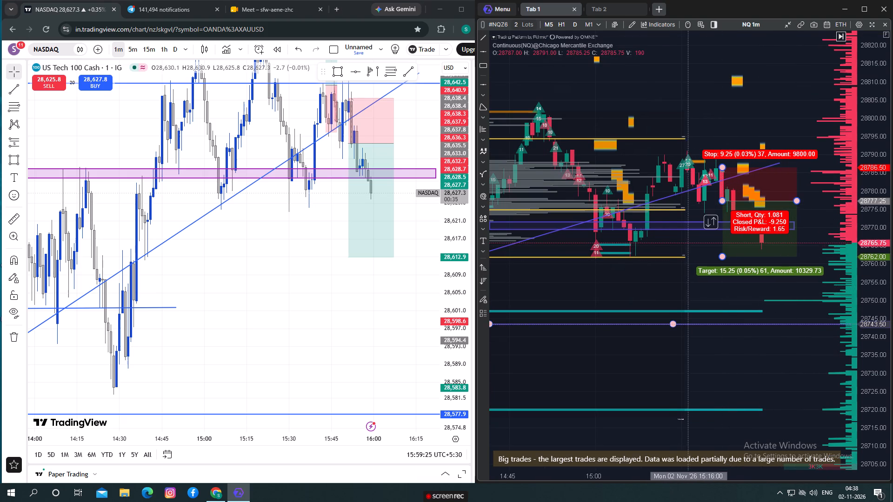
pyautogui.click(668, 286)
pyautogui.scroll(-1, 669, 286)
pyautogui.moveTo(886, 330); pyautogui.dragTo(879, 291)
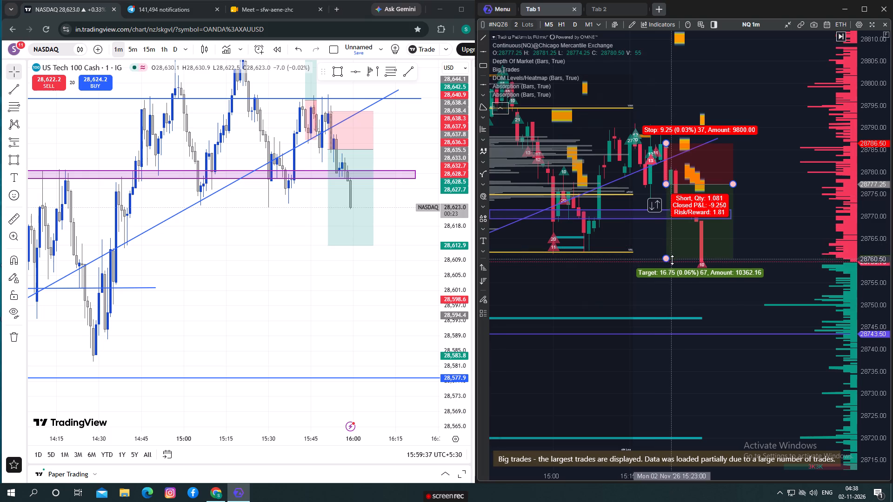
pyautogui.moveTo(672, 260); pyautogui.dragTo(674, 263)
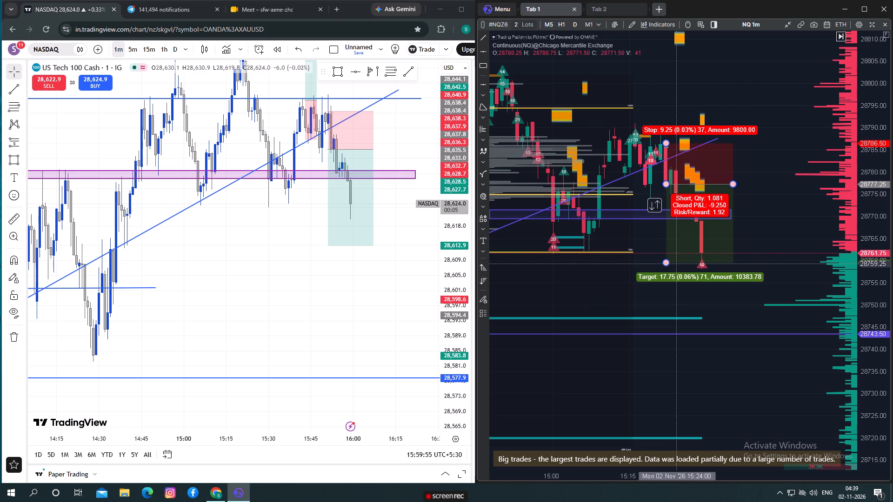
# Examine the NASDAQ 1-minute chart on TradingView around the short position's target and the horizontal levels below it.
pyautogui.click(316, 283)
pyautogui.moveTo(342, 305); pyautogui.dragTo(312, 296)
pyautogui.moveTo(445, 189); pyautogui.dragTo(457, 227)
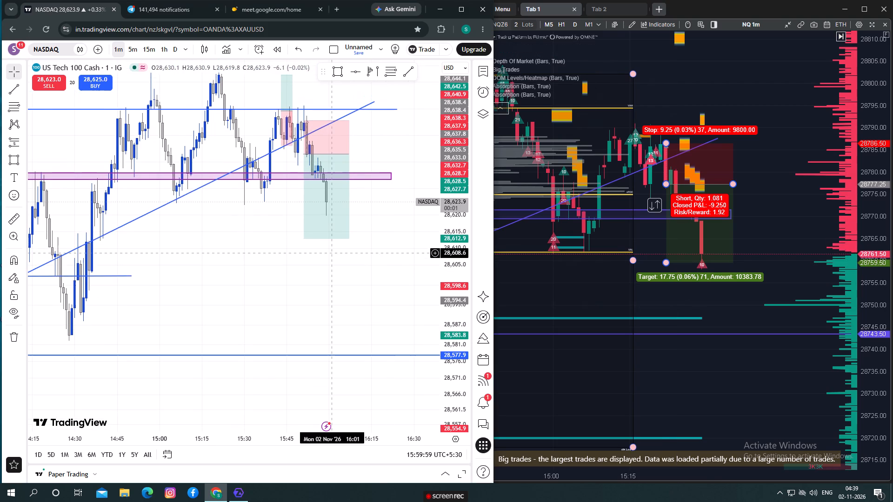
pyautogui.scroll(-1, 333, 255)
pyautogui.moveTo(327, 290); pyautogui.dragTo(335, 277)
pyautogui.scroll(2, 385, 280)
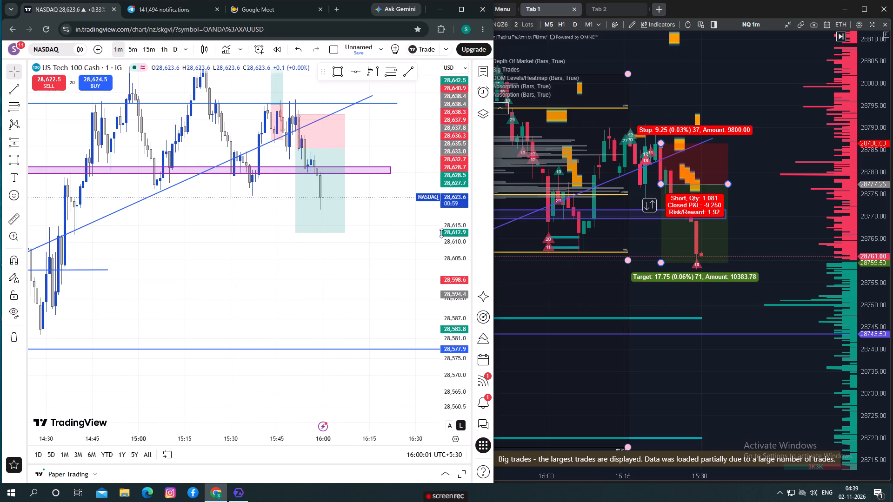
pyautogui.moveTo(444, 224); pyautogui.dragTo(446, 228)
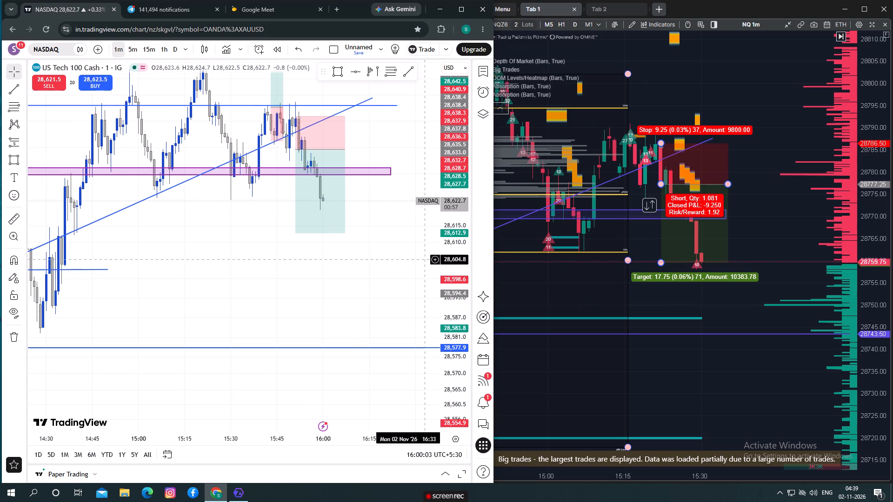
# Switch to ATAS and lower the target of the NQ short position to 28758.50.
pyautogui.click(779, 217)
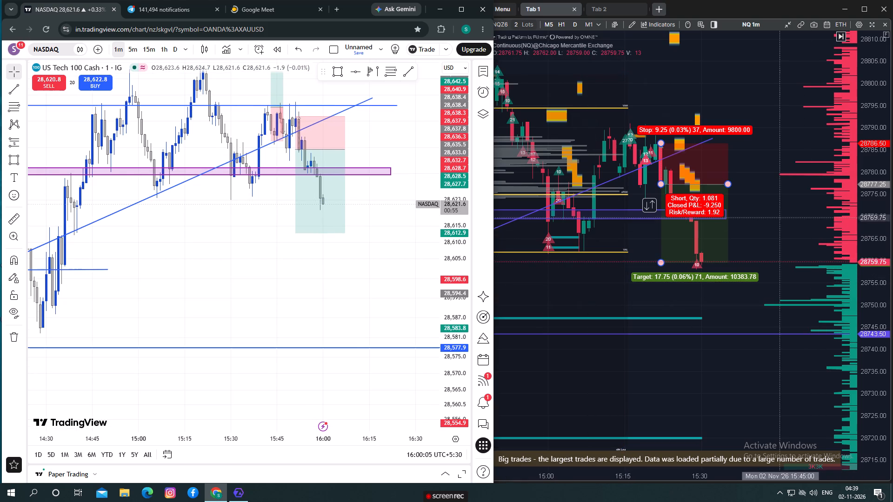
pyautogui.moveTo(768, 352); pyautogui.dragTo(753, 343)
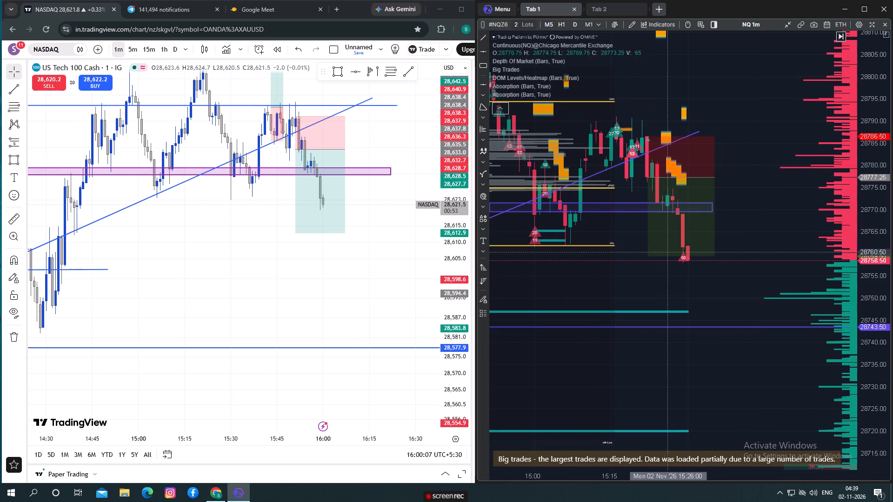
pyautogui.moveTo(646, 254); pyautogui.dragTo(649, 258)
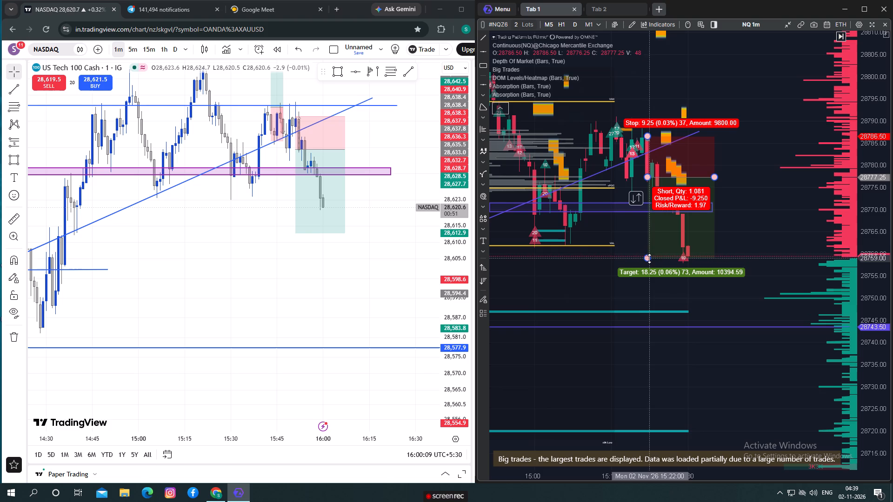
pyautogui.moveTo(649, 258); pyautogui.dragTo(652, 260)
# Extend the end of the purple rectangle zone on the NQ chart forward in time to about 15:43.
pyautogui.moveTo(741, 300); pyautogui.dragTo(720, 300)
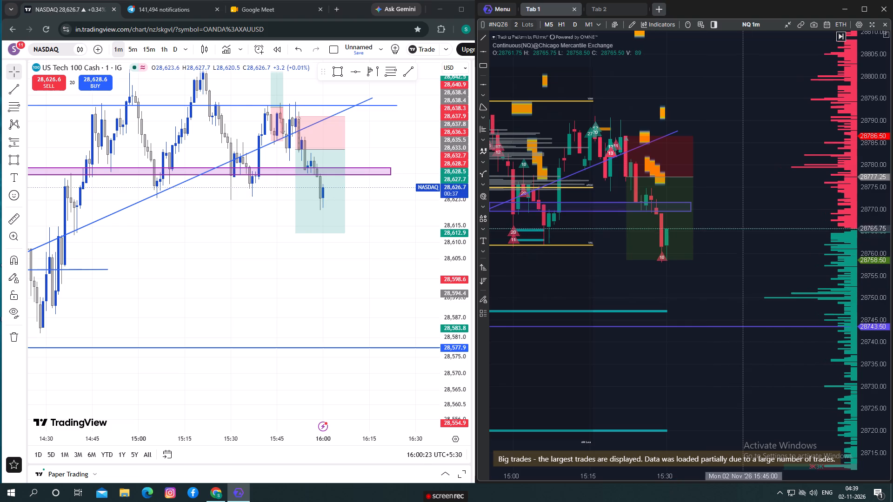
pyautogui.moveTo(688, 206); pyautogui.dragTo(730, 201)
pyautogui.click(751, 272)
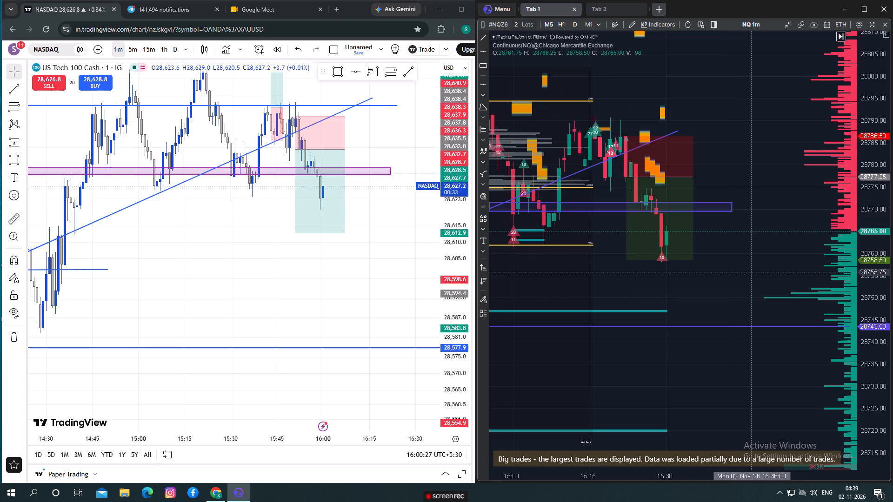
# Lower the target of the NQ short position on the ATAS 1-minute chart to 28757.25.
pyautogui.moveTo(744, 280); pyautogui.dragTo(726, 269)
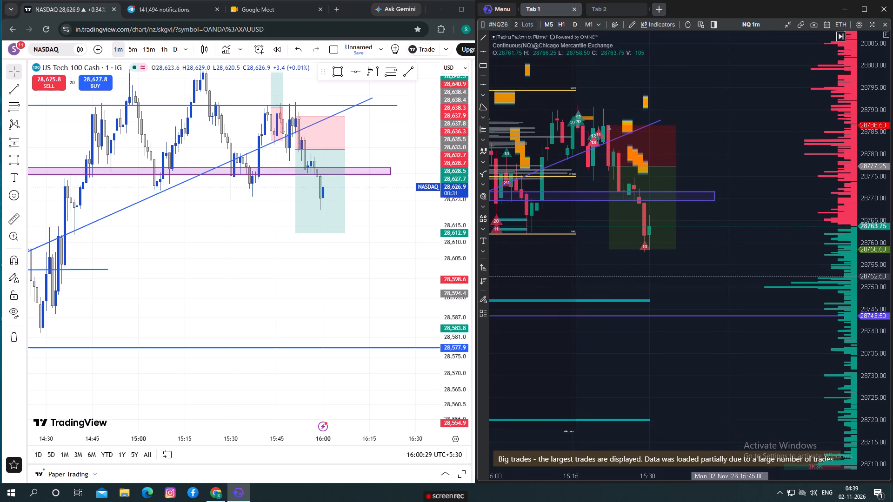
pyautogui.moveTo(729, 276); pyautogui.dragTo(715, 267)
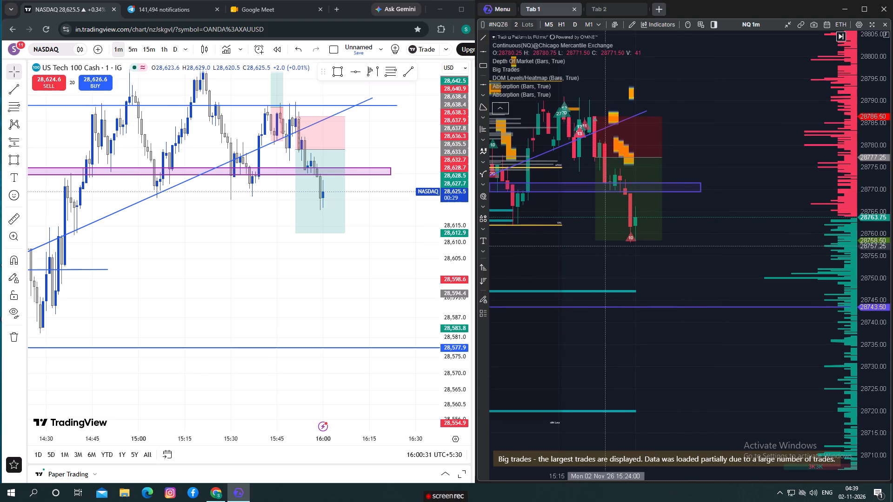
pyautogui.moveTo(597, 240); pyautogui.dragTo(599, 242)
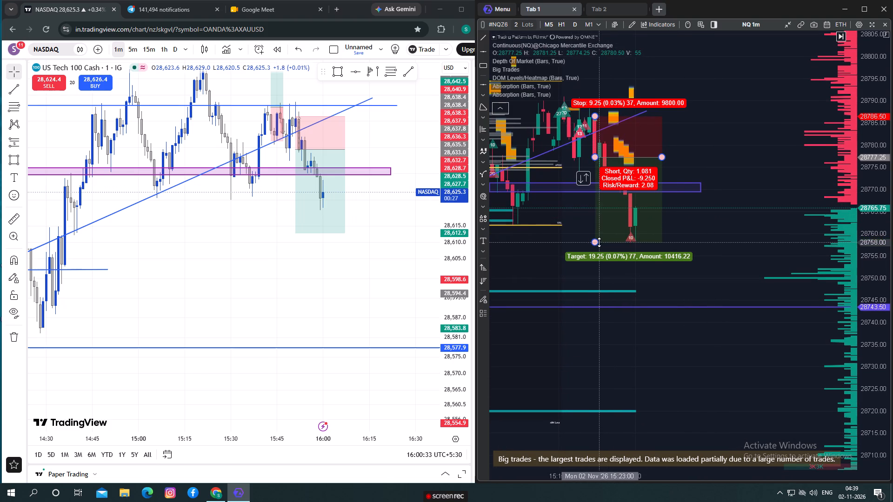
pyautogui.moveTo(599, 242); pyautogui.dragTo(600, 245)
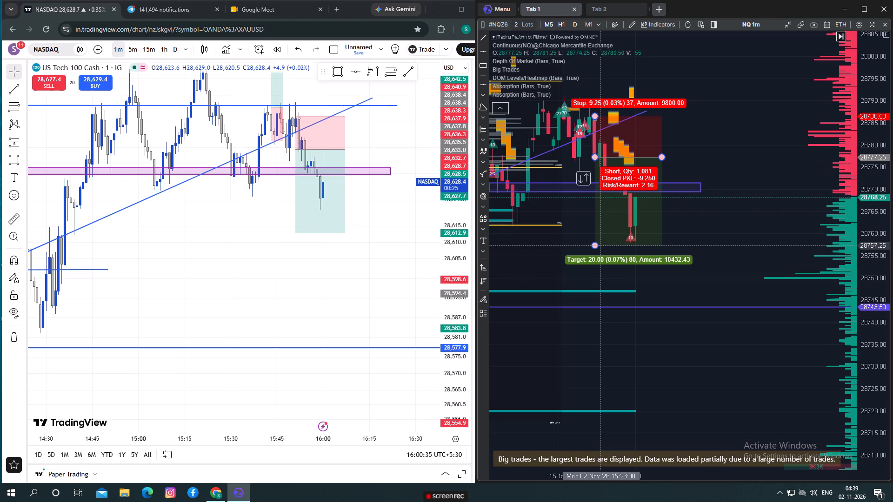
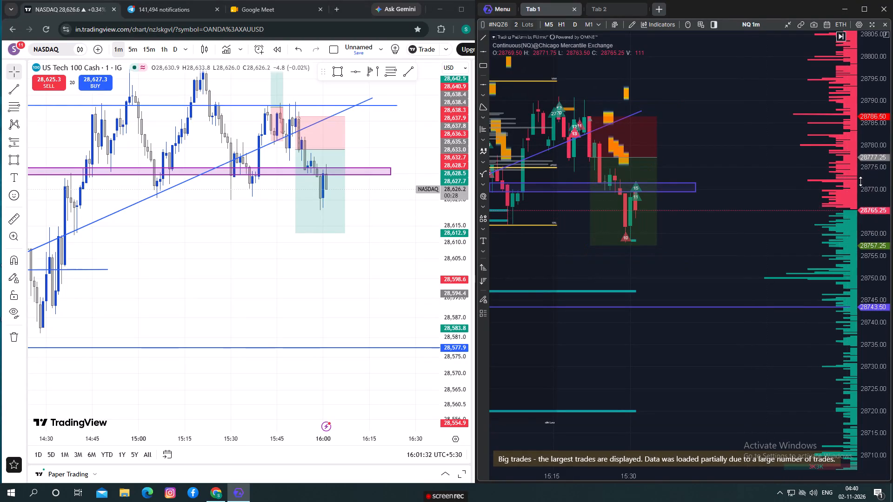
# Examine a wider price and time range of the NQ 1-minute chart around the short position and the levels below its target.
pyautogui.moveTo(864, 185); pyautogui.dragTo(872, 213)
pyautogui.scroll(-2, 746, 243)
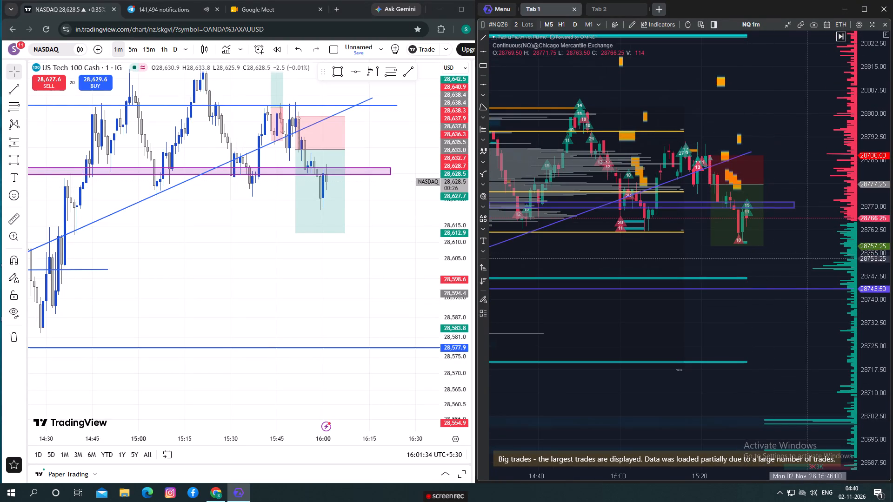
pyautogui.moveTo(793, 250); pyautogui.dragTo(777, 251)
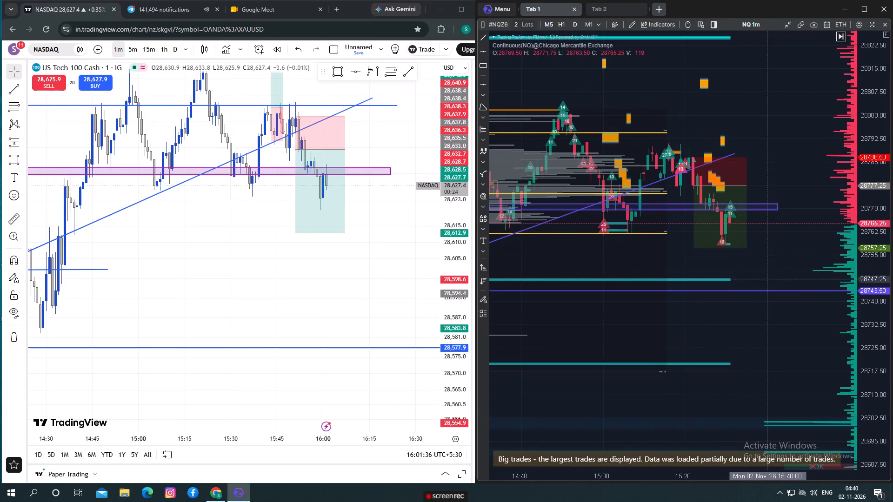
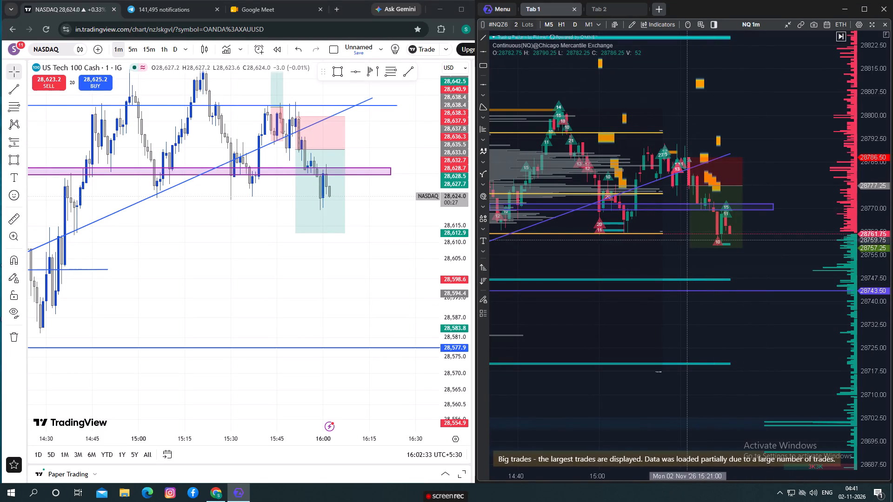
# Lower the short position's target on the NQ 1-minute chart to about 22 points (88 ticks) below the entry.
pyautogui.moveTo(729, 275); pyautogui.dragTo(748, 273)
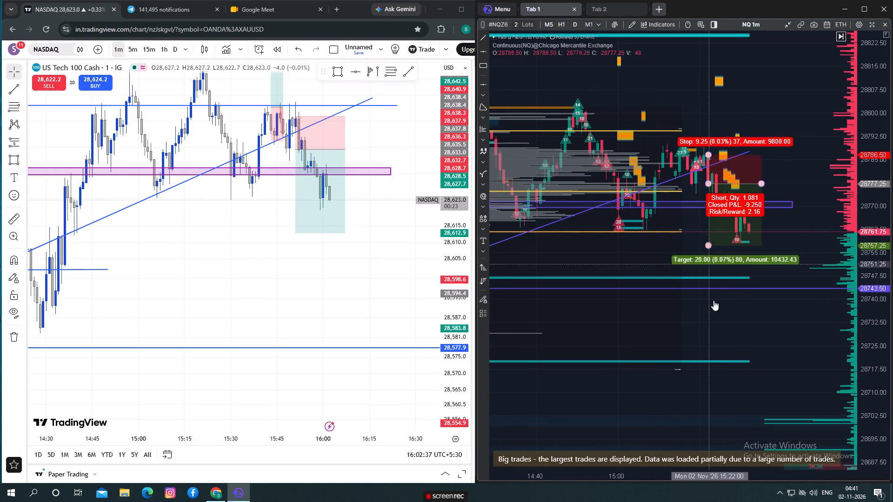
pyautogui.moveTo(778, 364); pyautogui.dragTo(751, 316)
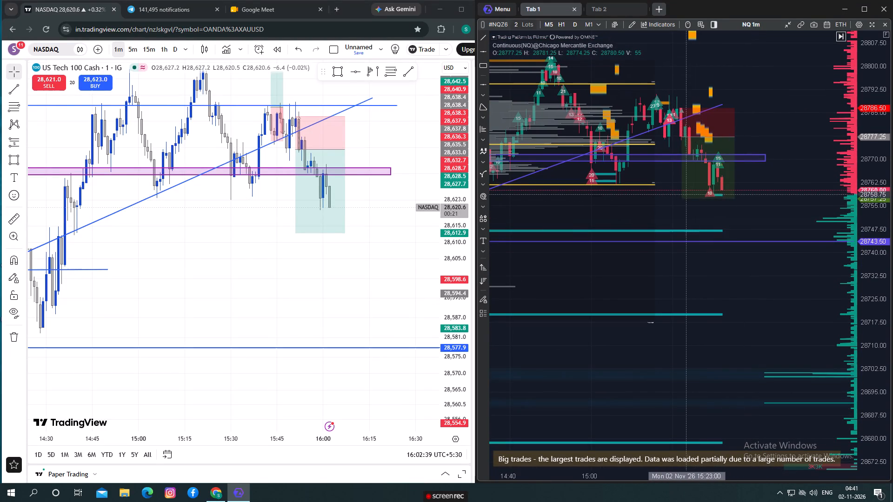
pyautogui.moveTo(680, 198); pyautogui.dragTo(680, 205)
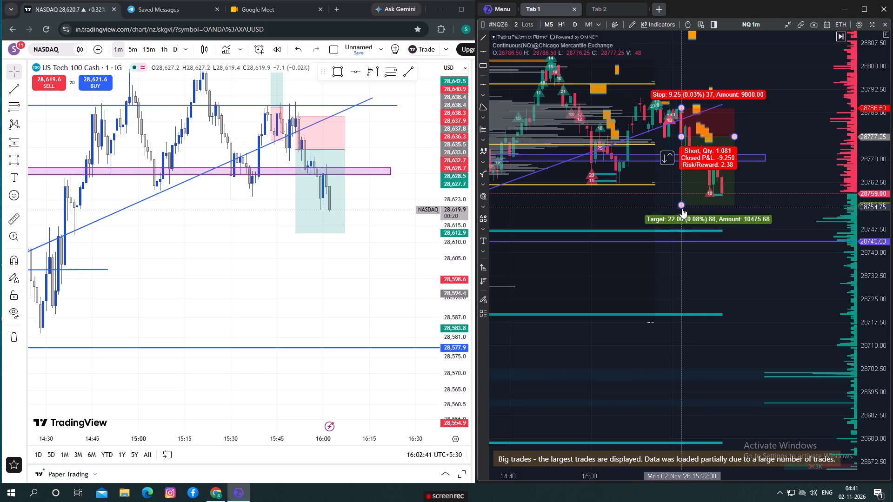
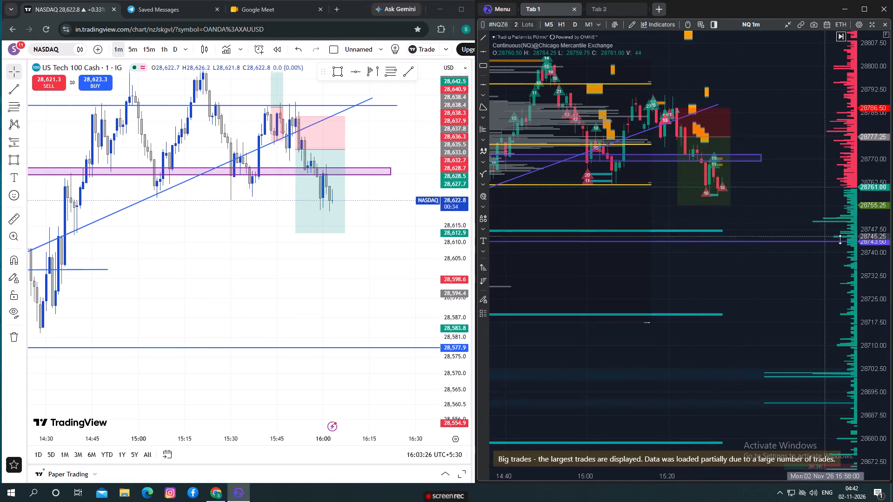
# Extend the drawn volume profile with the VAL line to just past the latest candle on the NQ 1-minute chart.
pyautogui.moveTo(878, 267); pyautogui.dragTo(877, 193)
pyautogui.scroll(3, 801, 184)
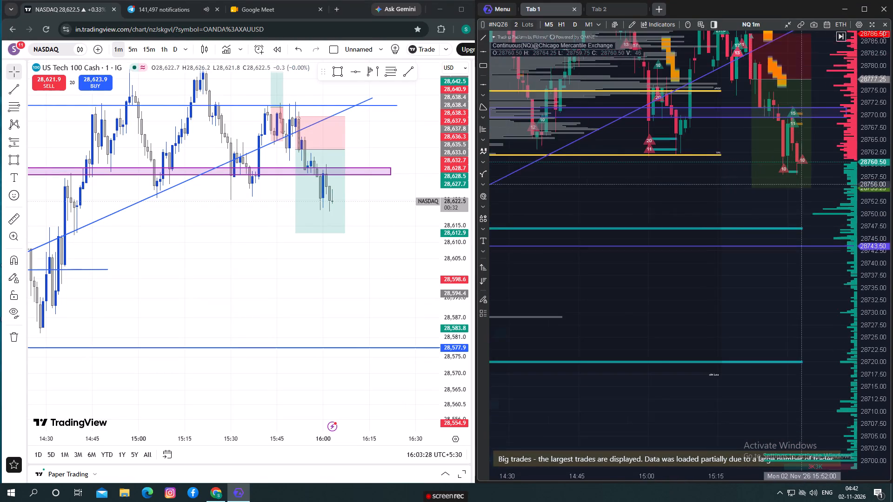
pyautogui.click(818, 205)
pyautogui.click(794, 301)
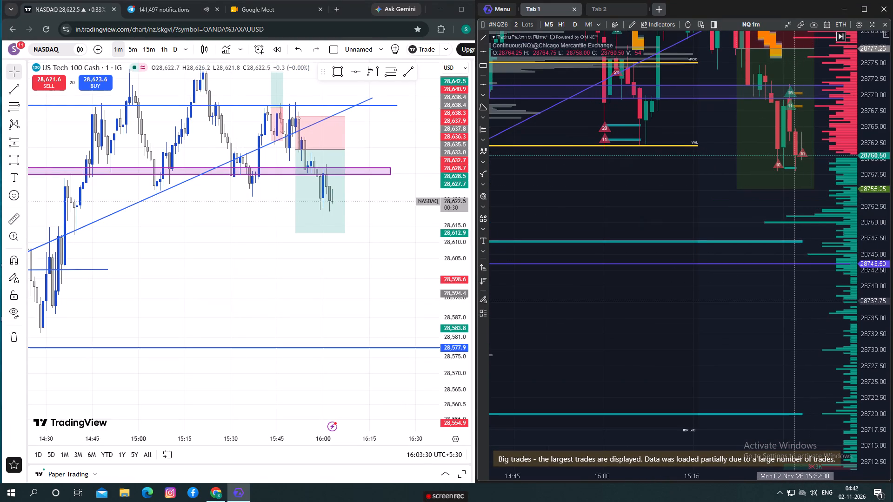
pyautogui.moveTo(794, 301); pyautogui.dragTo(674, 298)
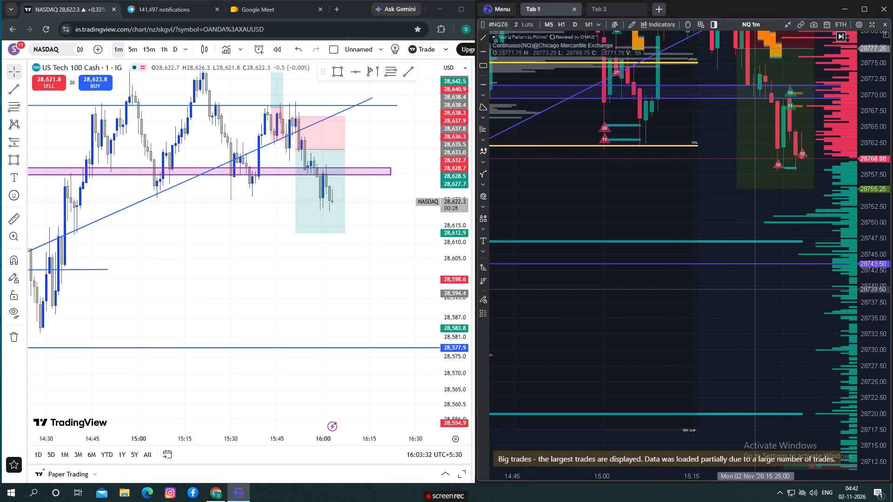
pyautogui.moveTo(696, 158); pyautogui.dragTo(820, 166)
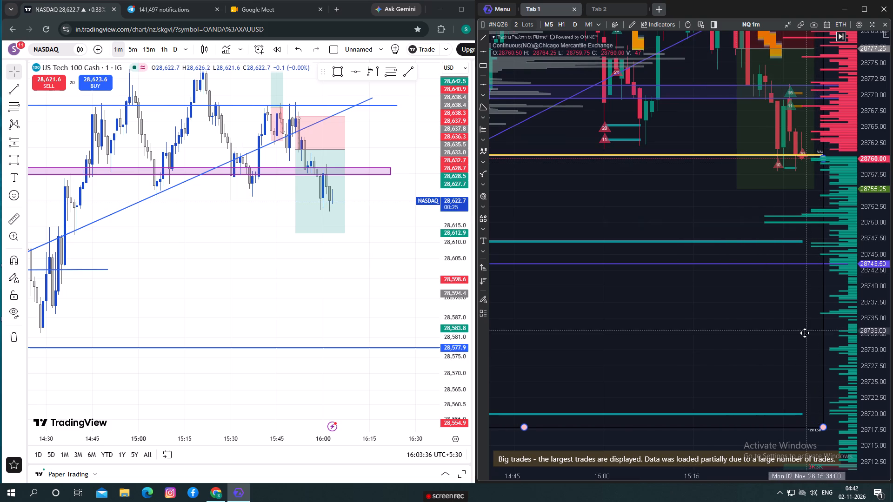
# Examine NQ price action and resting liquidity around the VAL line and the levels below it, down to the 28743.50 line.
pyautogui.click(805, 333)
pyautogui.moveTo(864, 215); pyautogui.dragTo(867, 263)
pyautogui.scroll(-2, 769, 258)
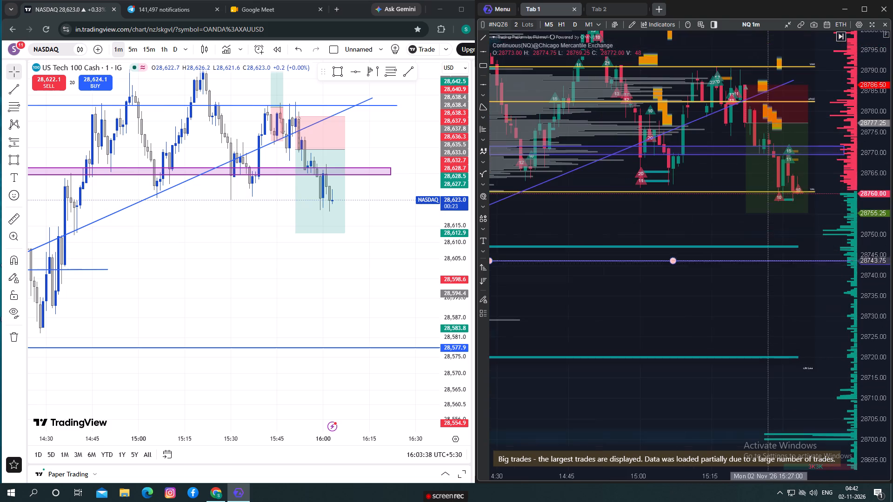
pyautogui.scroll(-2, 767, 269)
pyautogui.moveTo(823, 201); pyautogui.dragTo(792, 194)
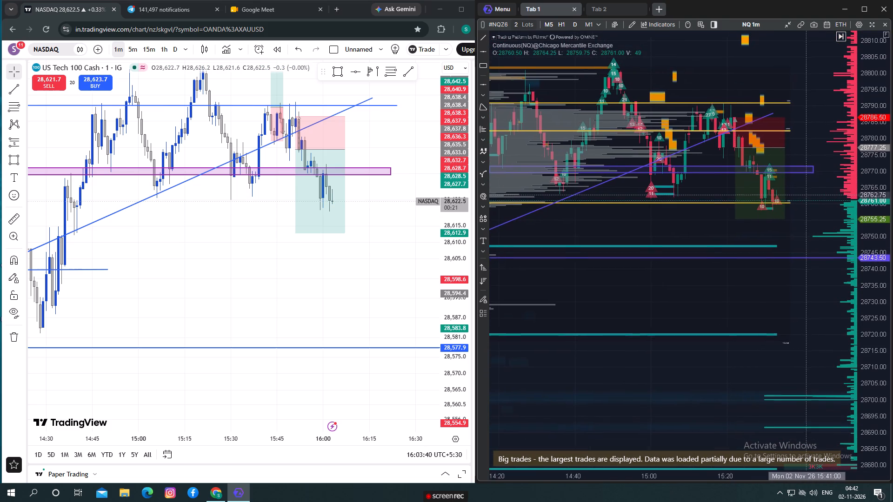
pyautogui.moveTo(792, 194); pyautogui.dragTo(781, 194)
pyautogui.moveTo(864, 271); pyautogui.dragTo(858, 132)
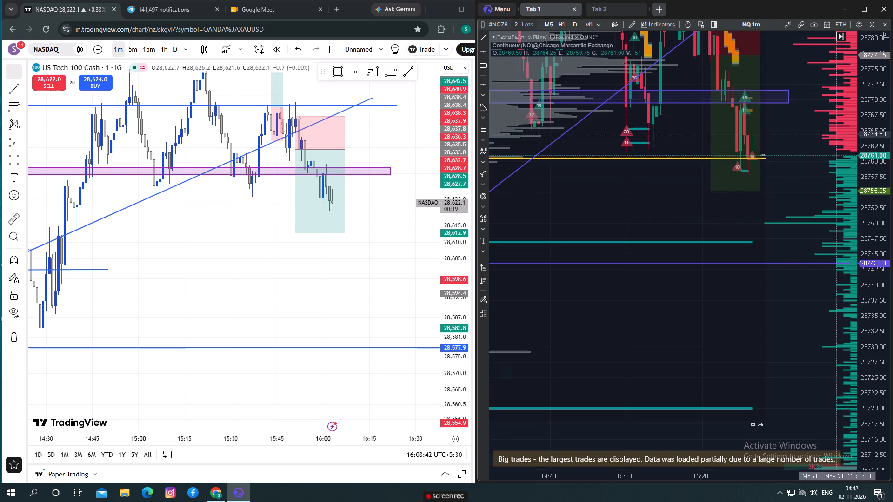
pyautogui.scroll(4, 777, 185)
pyautogui.moveTo(820, 136); pyautogui.dragTo(680, 153)
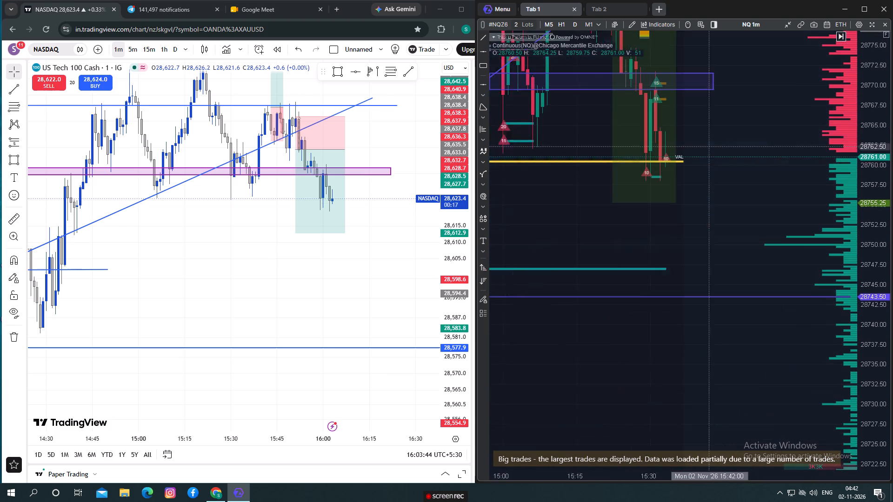
pyautogui.moveTo(680, 153); pyautogui.dragTo(679, 154)
pyautogui.scroll(3, 662, 176)
pyautogui.click(792, 141)
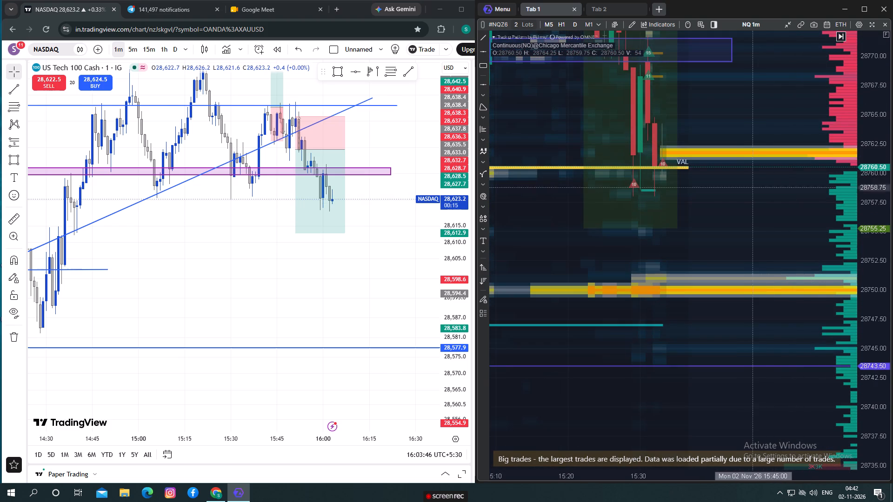
# Extend the short position's box by about one bar beyond the latest candle on the NQ 1-minute chart.
pyautogui.scroll(-2, 742, 203)
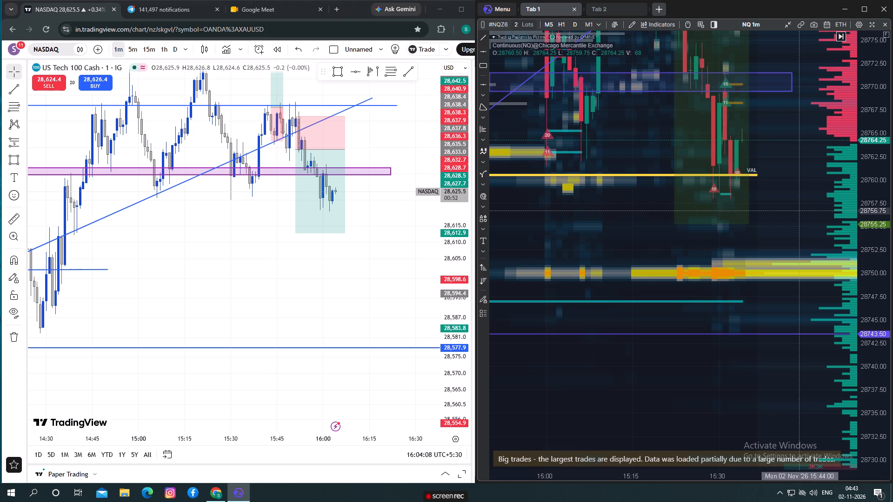
pyautogui.scroll(-5, 786, 210)
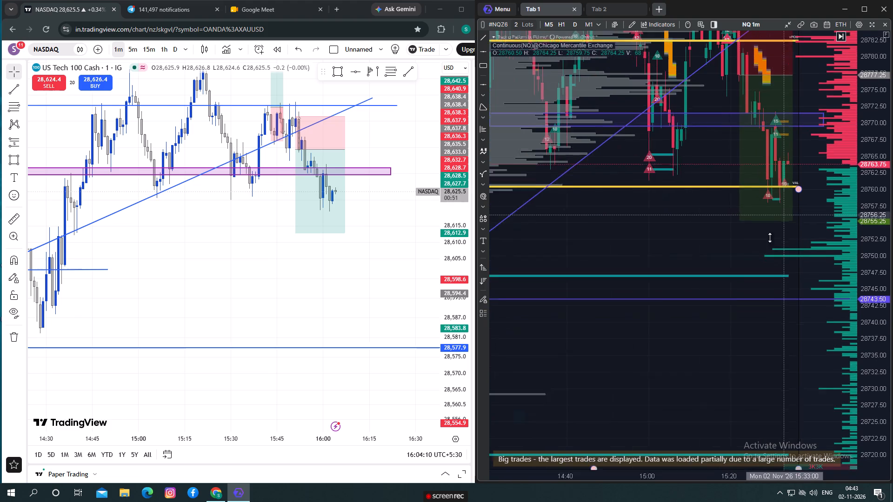
pyautogui.click(751, 325)
pyautogui.moveTo(772, 334); pyautogui.dragTo(710, 329)
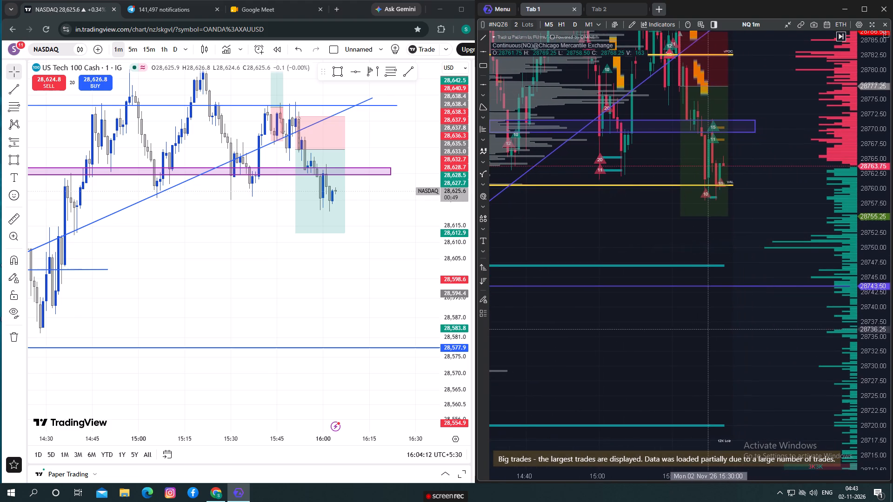
pyautogui.click(765, 172)
pyautogui.moveTo(776, 197); pyautogui.dragTo(755, 195)
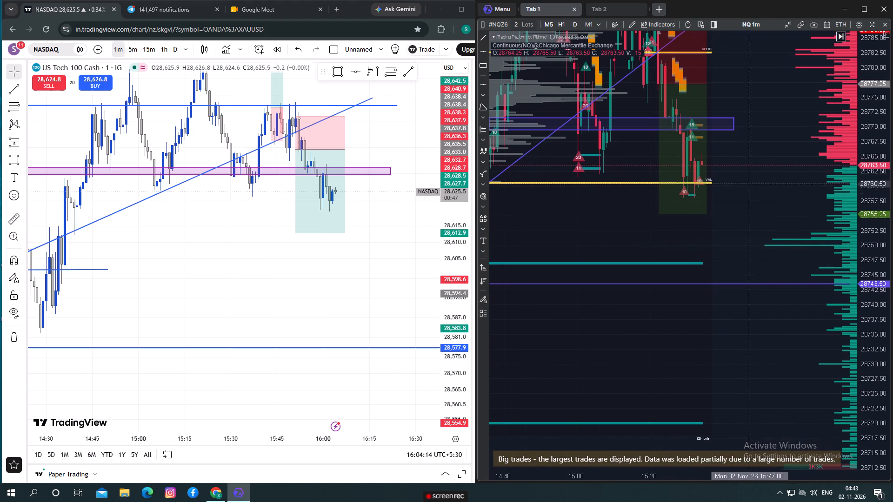
pyautogui.click(707, 83)
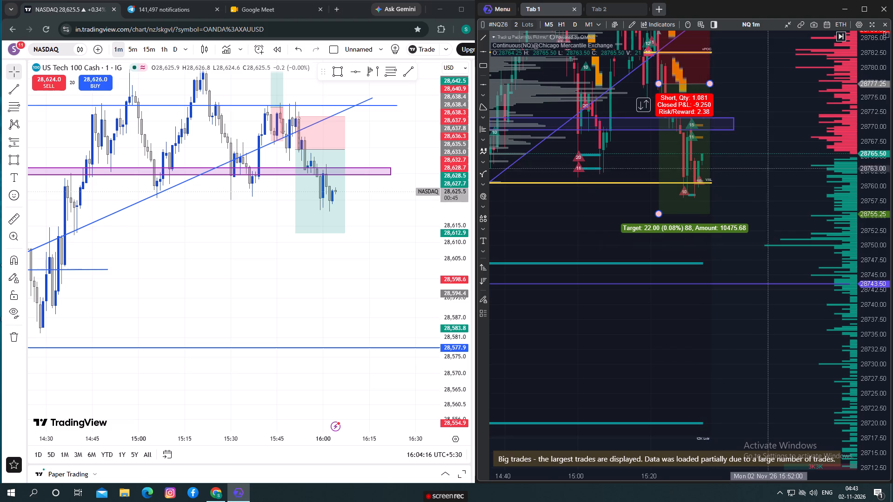
pyautogui.moveTo(769, 172); pyautogui.dragTo(751, 174)
pyautogui.moveTo(773, 185); pyautogui.dragTo(738, 180)
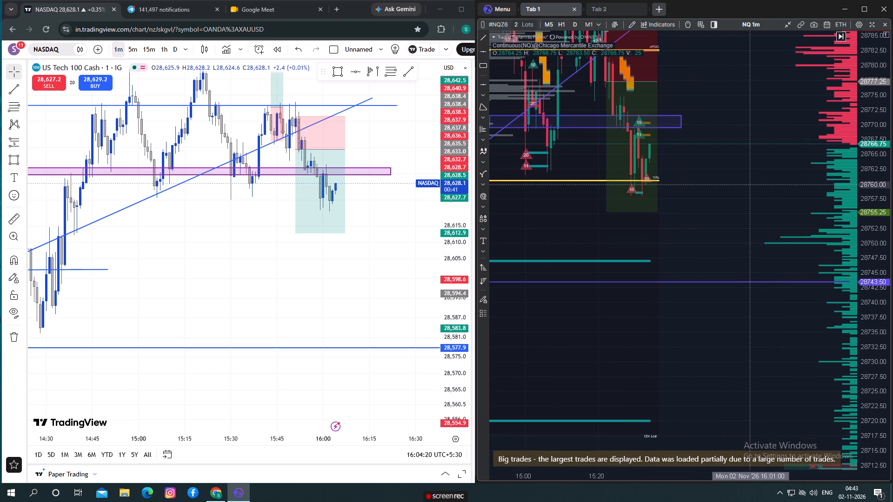
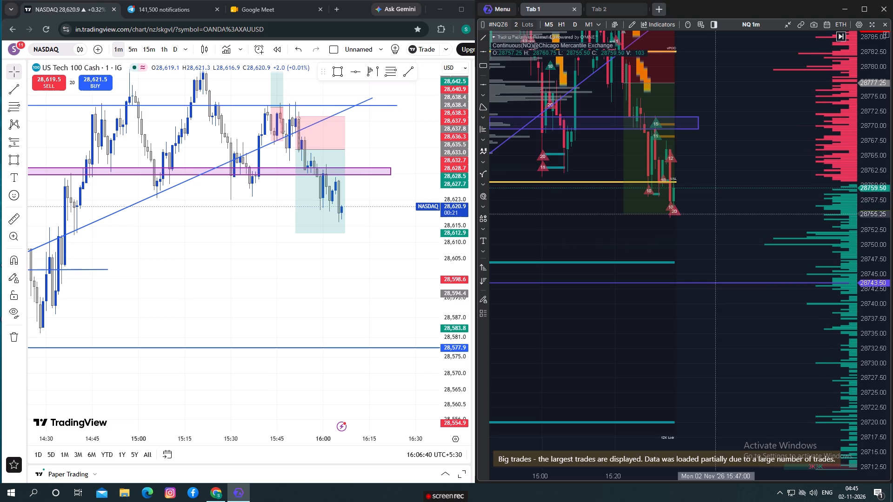
# Measure a downward price range from about 28,638.3 to 28,616.7 on the NASDAQ 1-minute chart in TradingView.
pyautogui.moveTo(714, 185); pyautogui.dragTo(711, 241)
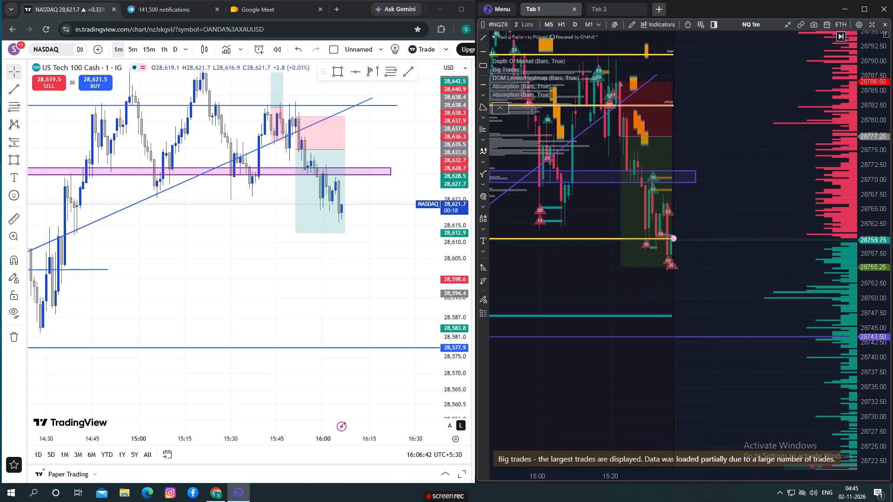
pyautogui.moveTo(326, 271); pyautogui.dragTo(219, 299)
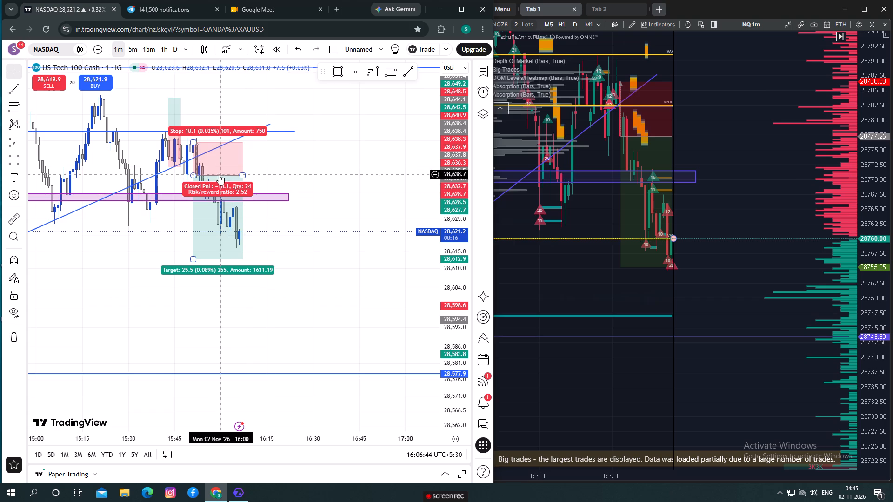
pyautogui.click(14, 228)
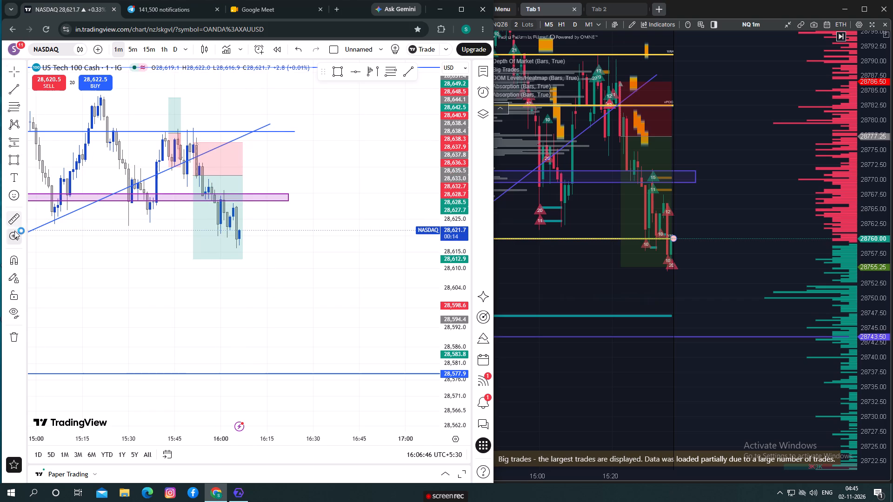
pyautogui.click(13, 217)
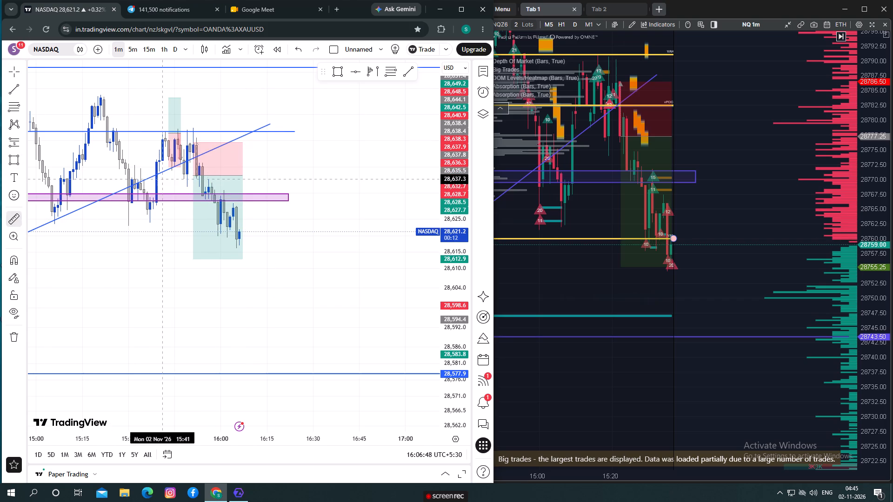
pyautogui.click(165, 176)
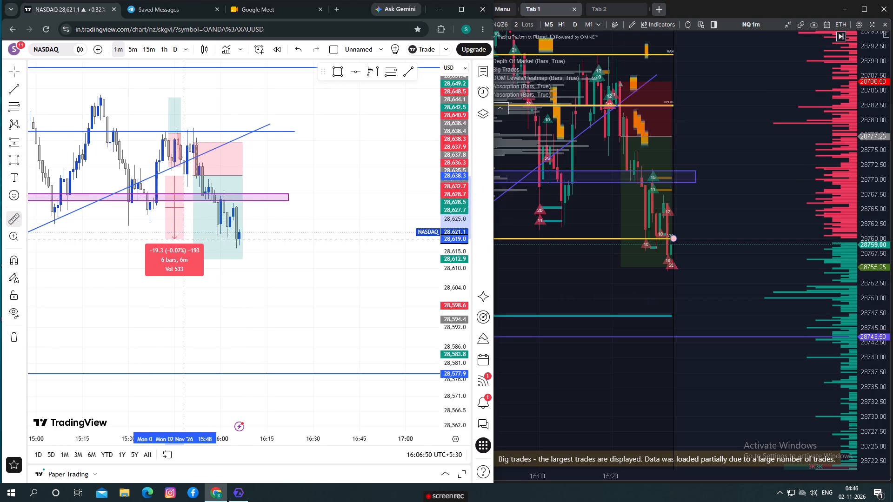
pyautogui.click(180, 246)
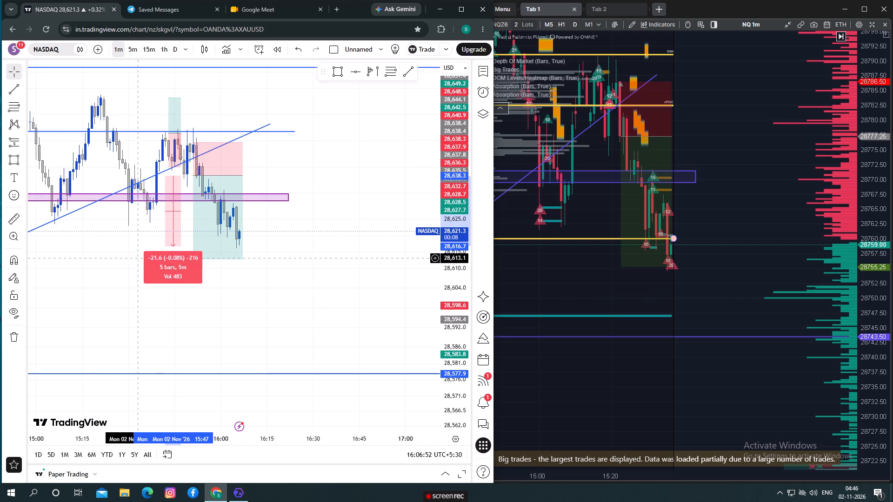
pyautogui.click(120, 250)
# Extend the purple zone's later edge to about 16:27 on the NASDAQ 1-minute chart.
pyautogui.moveTo(159, 253); pyautogui.dragTo(175, 253)
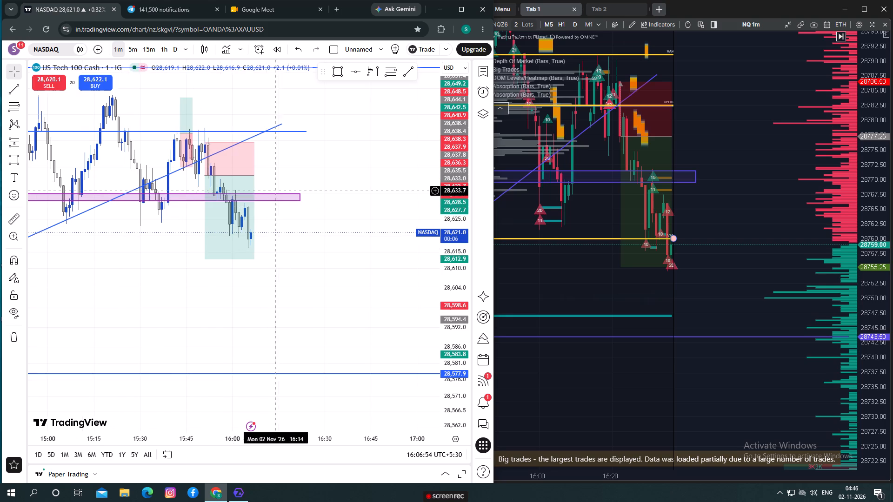
pyautogui.moveTo(297, 198); pyautogui.dragTo(315, 197)
pyautogui.click(309, 238)
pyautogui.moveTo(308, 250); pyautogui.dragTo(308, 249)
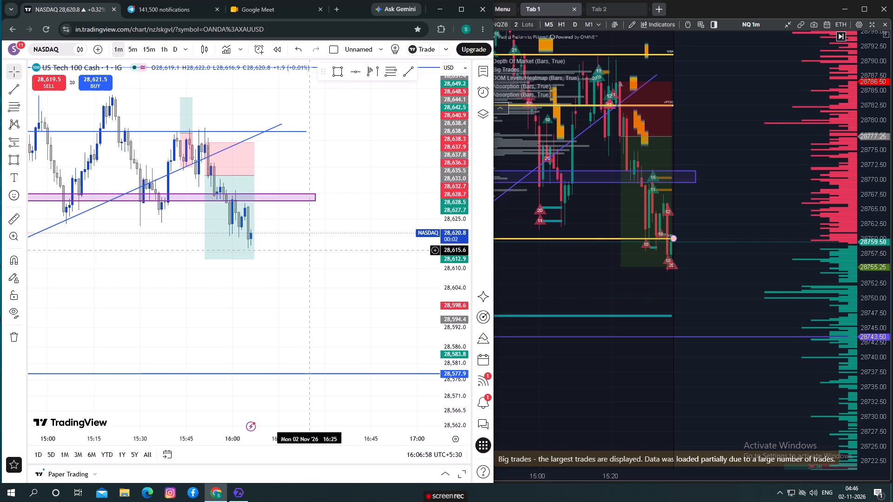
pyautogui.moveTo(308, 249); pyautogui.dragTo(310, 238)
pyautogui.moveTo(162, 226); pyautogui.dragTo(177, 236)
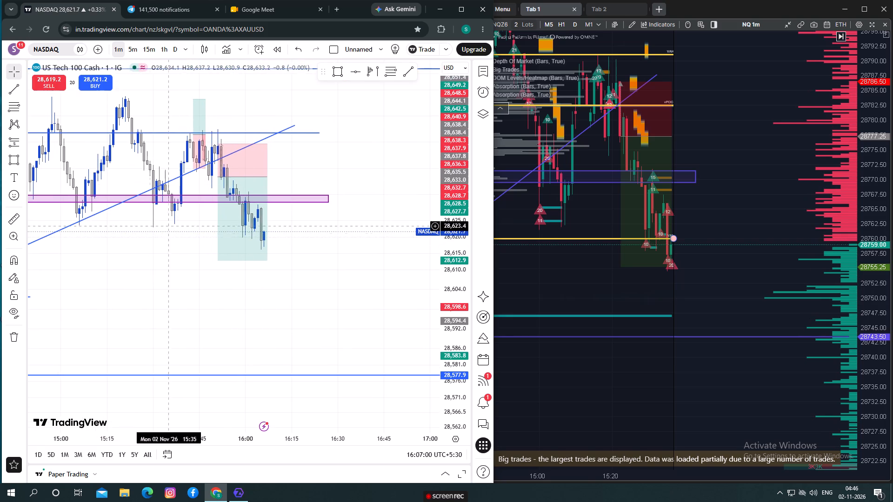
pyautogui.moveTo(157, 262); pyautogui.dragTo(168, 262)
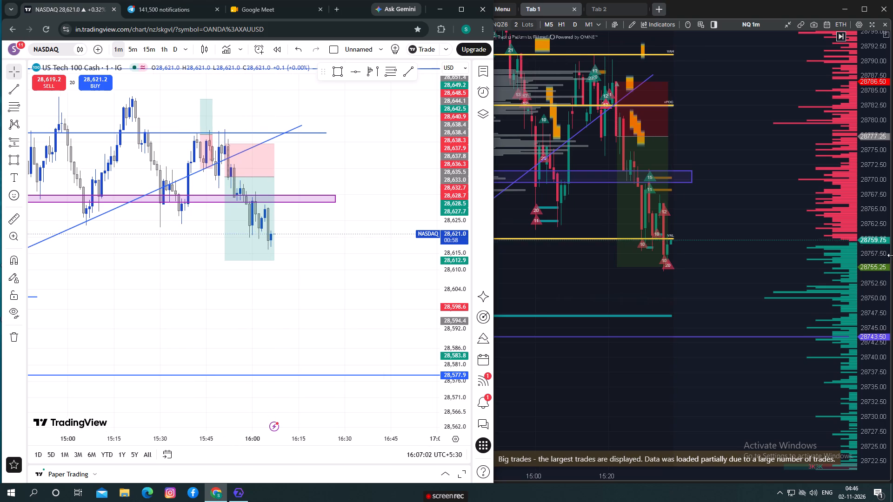
# Switch to ATAS and extend the drawn volume profile with its VAL line to 15:40 on the NQ 1-minute chart.
pyautogui.moveTo(743, 226); pyautogui.dragTo(746, 215)
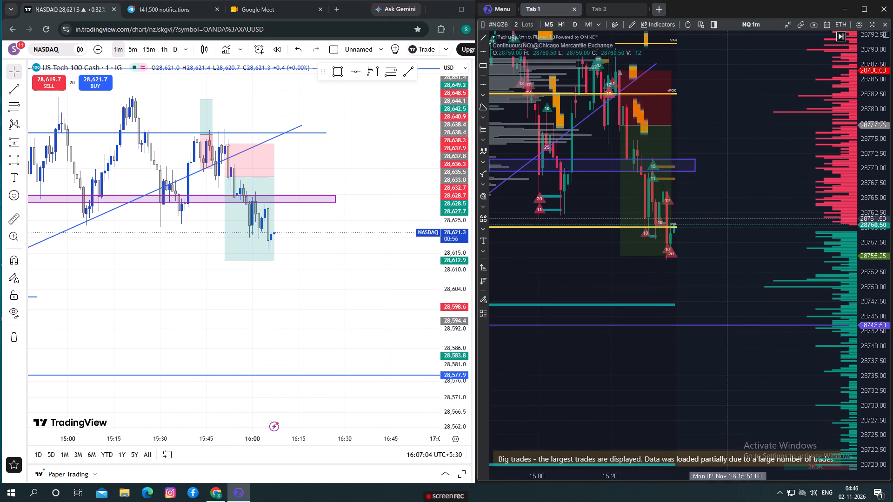
pyautogui.moveTo(727, 218); pyautogui.dragTo(745, 230)
pyautogui.moveTo(874, 152); pyautogui.dragTo(878, 221)
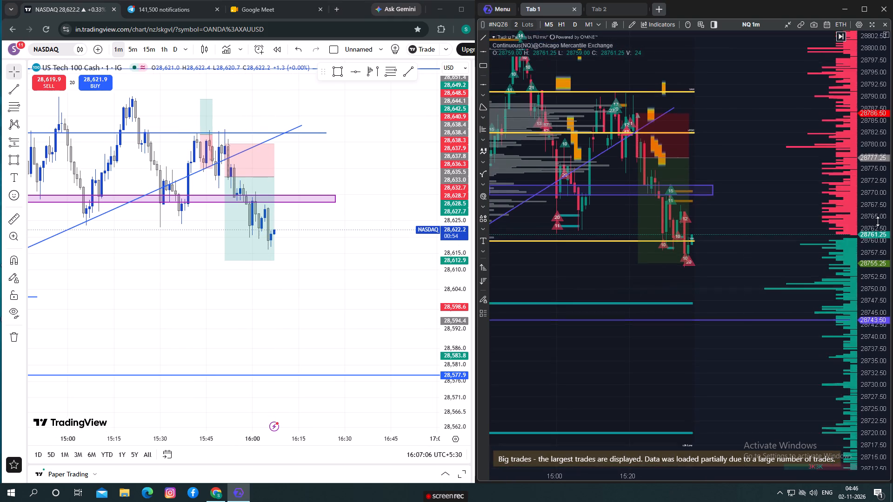
pyautogui.moveTo(878, 221); pyautogui.dragTo(877, 225)
pyautogui.scroll(-2, 736, 189)
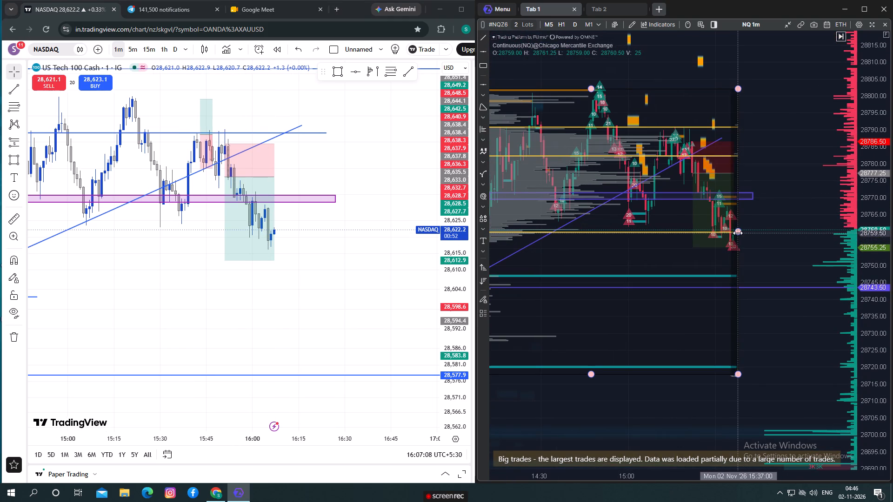
pyautogui.moveTo(738, 232); pyautogui.dragTo(746, 232)
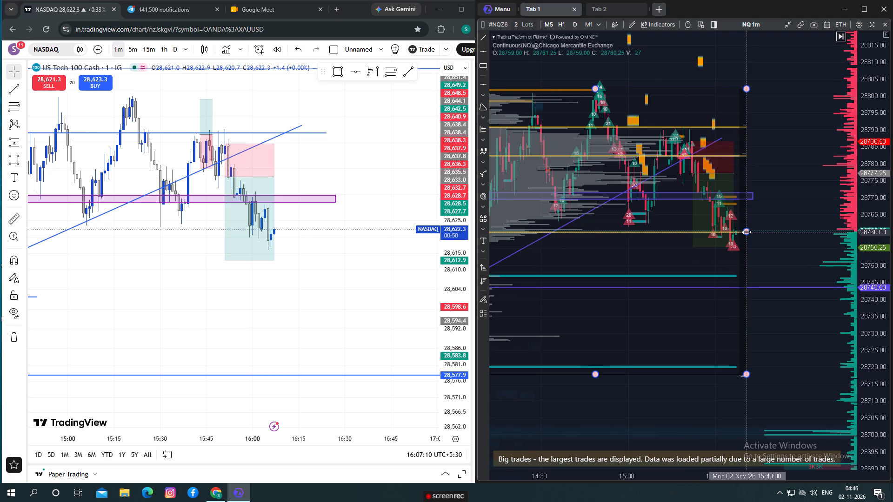
pyautogui.click(782, 238)
# Examine the latest NQ candles and resting liquidity around the VAL line and down to the 28743.50 line.
pyautogui.moveTo(867, 304); pyautogui.dragTo(860, 250)
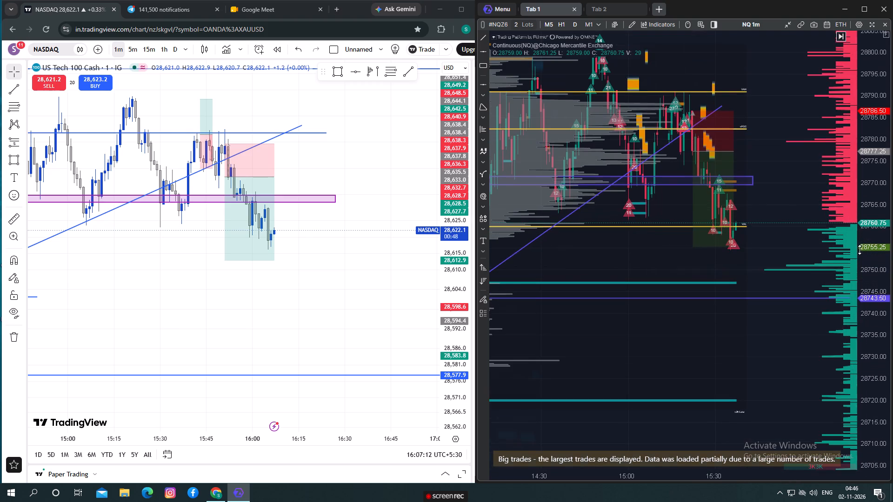
pyautogui.moveTo(860, 250); pyautogui.dragTo(860, 249)
pyautogui.scroll(3, 800, 260)
pyautogui.moveTo(652, 258); pyautogui.dragTo(552, 262)
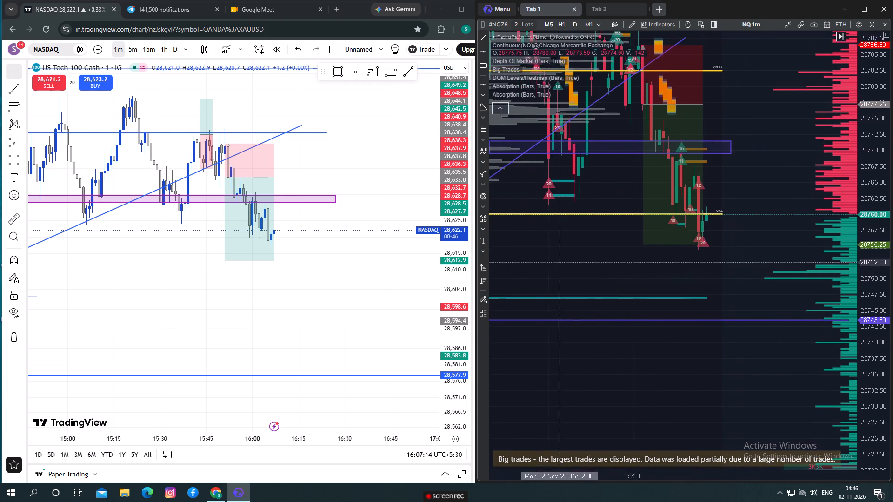
pyautogui.moveTo(552, 262); pyautogui.dragTo(540, 261)
pyautogui.moveTo(751, 186); pyautogui.dragTo(703, 183)
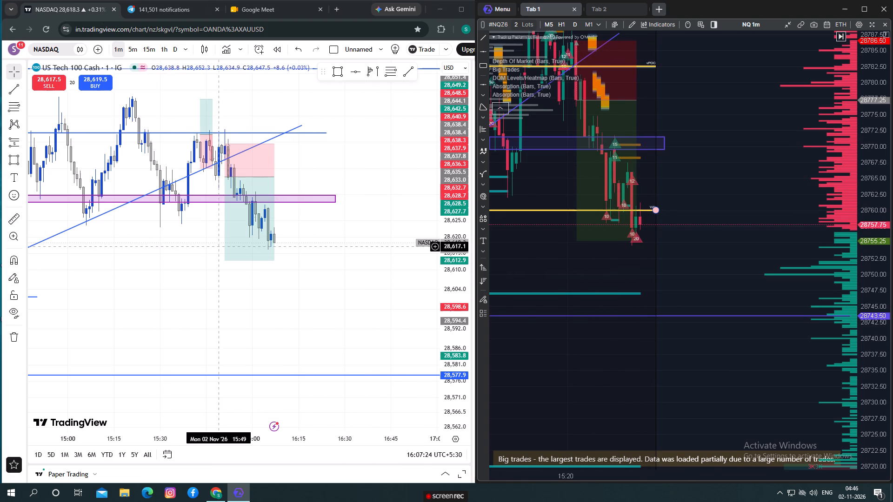
# In TradingView, lower the short position's target to about 28,608.7 and extend its box about four bars past the latest candle.
pyautogui.moveTo(225, 262); pyautogui.dragTo(229, 274)
pyautogui.moveTo(277, 179); pyautogui.dragTo(278, 179)
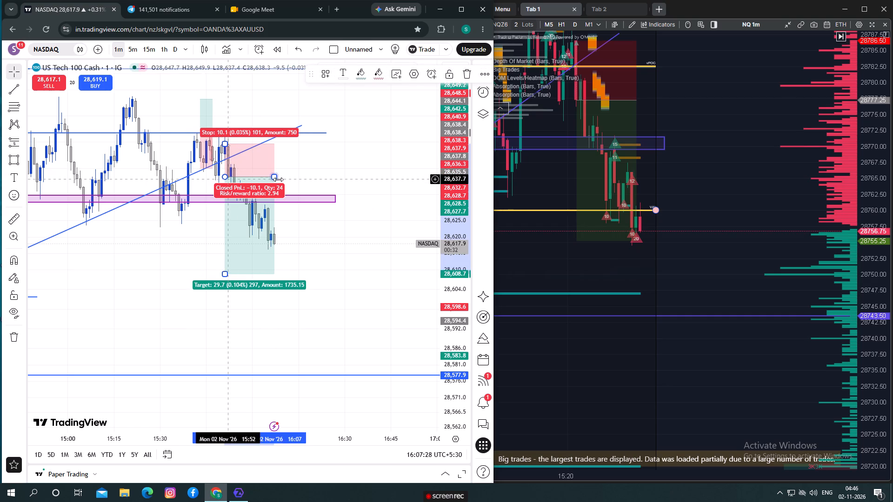
pyautogui.moveTo(278, 179); pyautogui.dragTo(287, 180)
pyautogui.click(151, 282)
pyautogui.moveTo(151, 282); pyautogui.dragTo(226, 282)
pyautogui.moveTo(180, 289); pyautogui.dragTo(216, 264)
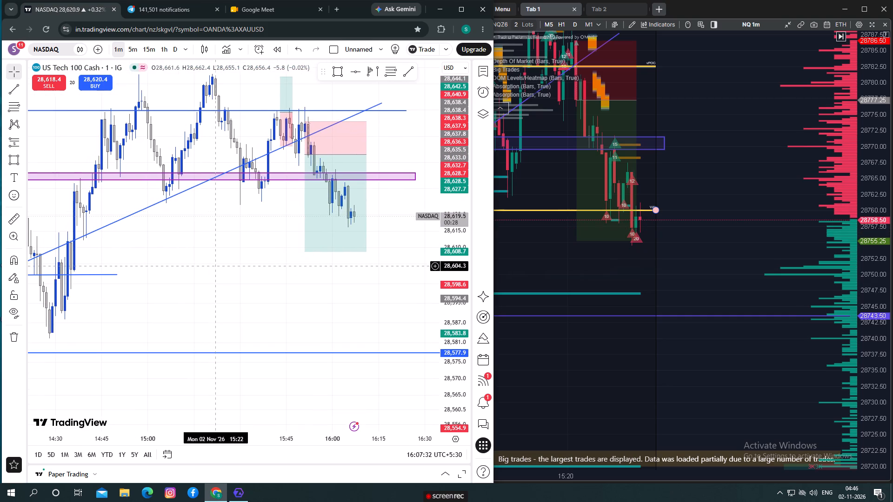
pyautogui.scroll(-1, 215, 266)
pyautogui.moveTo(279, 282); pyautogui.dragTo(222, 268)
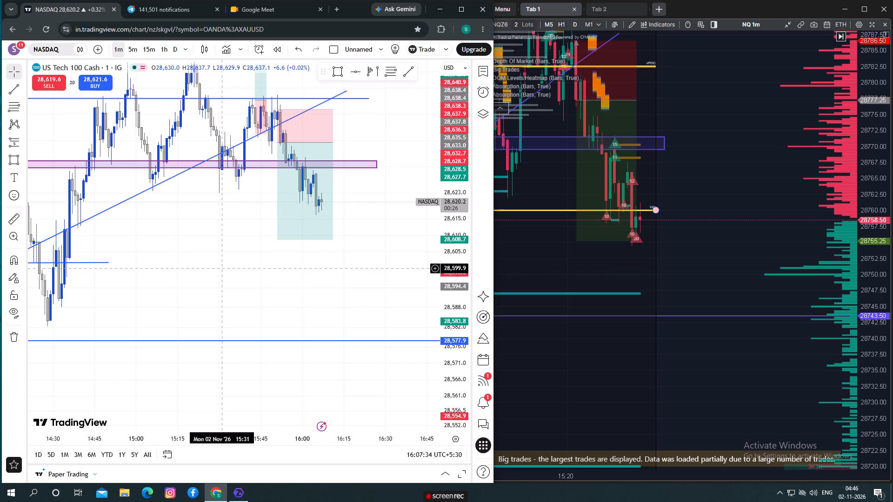
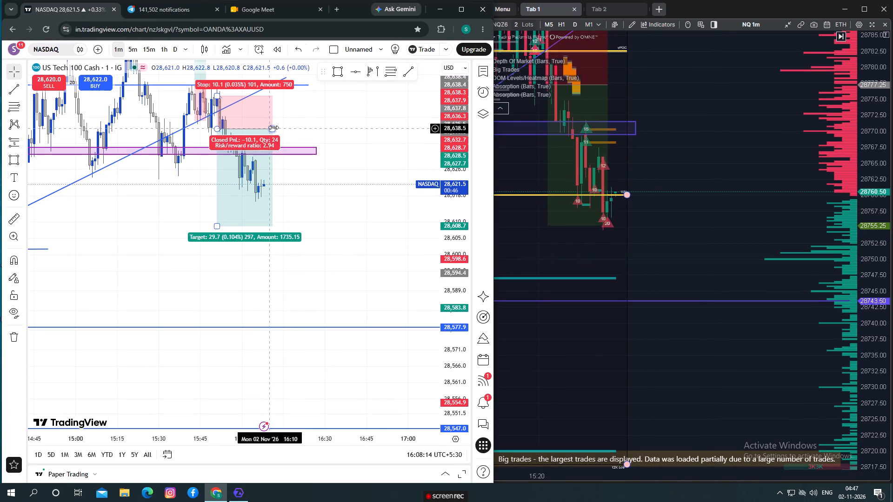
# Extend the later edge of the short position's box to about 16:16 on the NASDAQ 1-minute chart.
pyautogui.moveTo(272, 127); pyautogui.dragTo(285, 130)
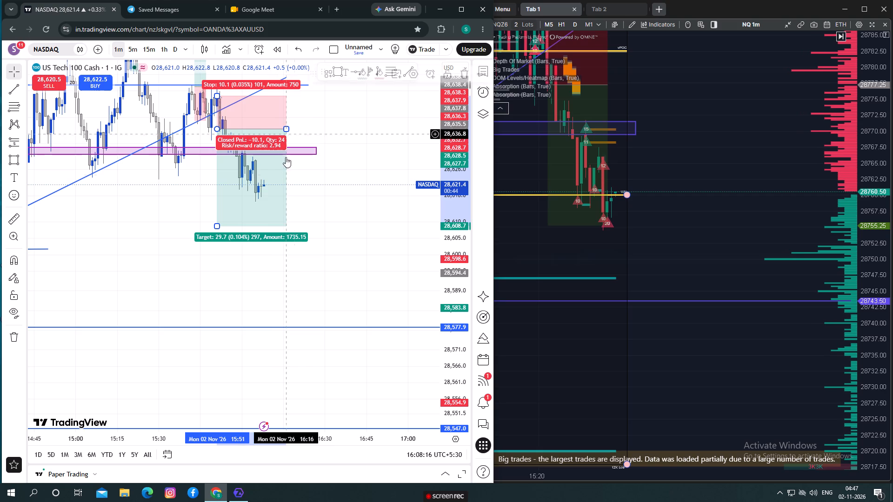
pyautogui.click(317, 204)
# Switch to ATAS and extend the drawn volume profile with its VAL line to about 15:43 on the NQ 1-minute chart.
pyautogui.moveTo(672, 204); pyautogui.dragTo(680, 217)
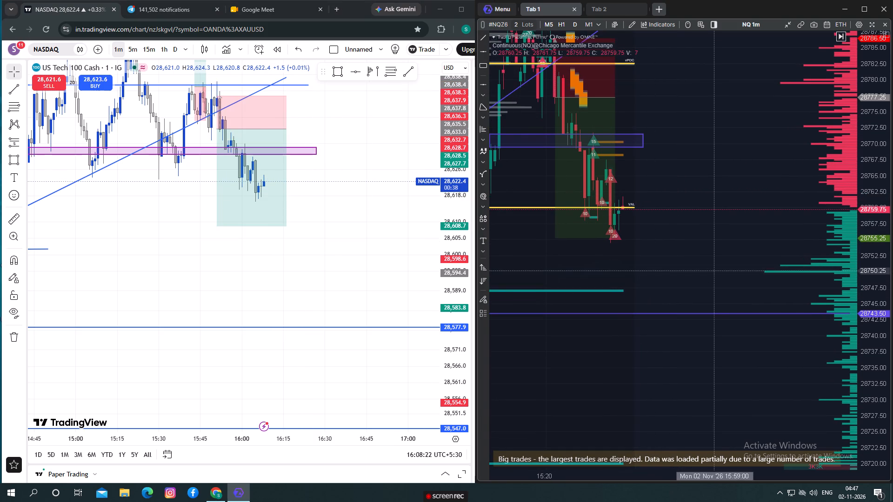
pyautogui.moveTo(715, 268); pyautogui.dragTo(756, 259)
pyautogui.scroll(-4, 665, 254)
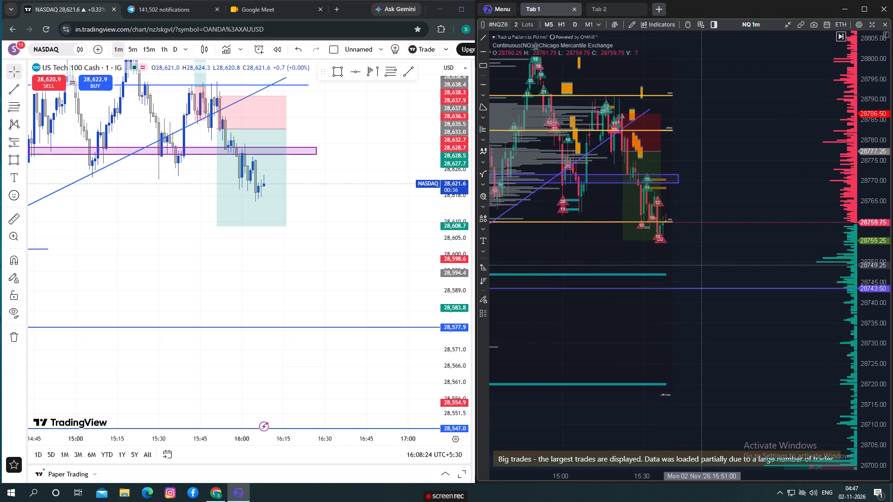
pyautogui.scroll(1, 702, 265)
pyautogui.scroll(-1, 702, 266)
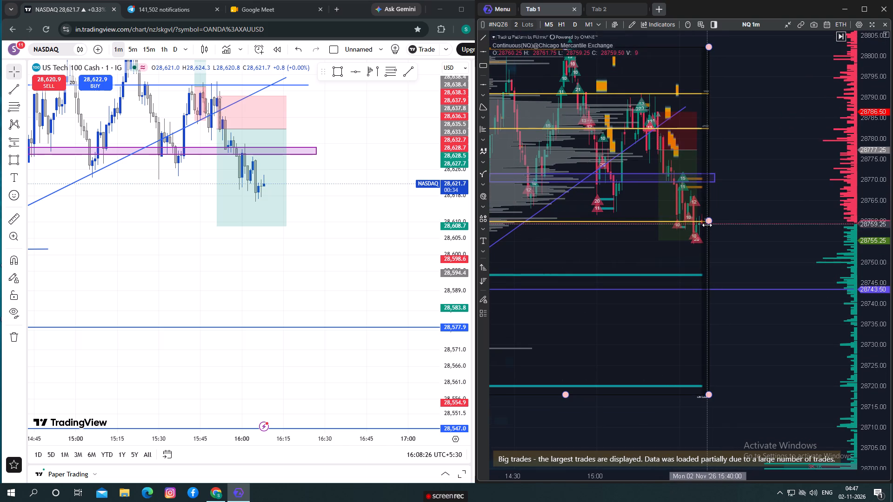
pyautogui.moveTo(707, 221); pyautogui.dragTo(713, 221)
pyautogui.click(749, 240)
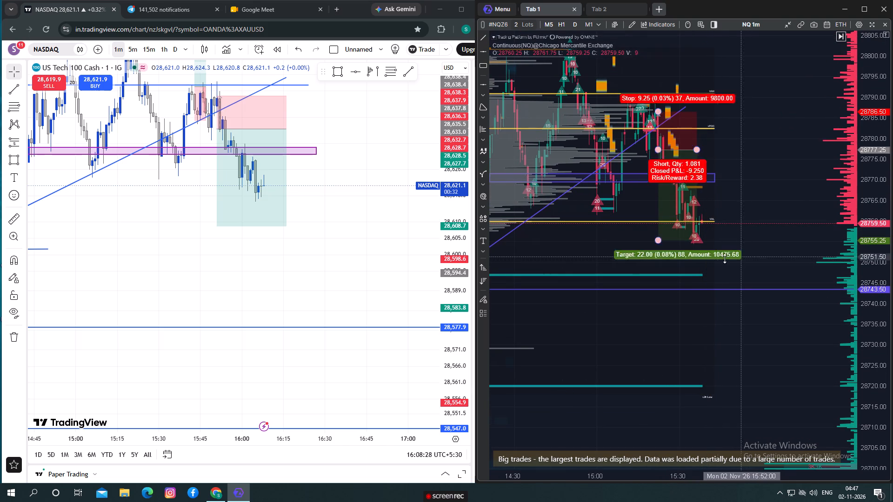
# In TradingView, shorten the short position's box to about 16:07 and raise its target to about 28,618.4.
pyautogui.moveTo(273, 254); pyautogui.dragTo(339, 330)
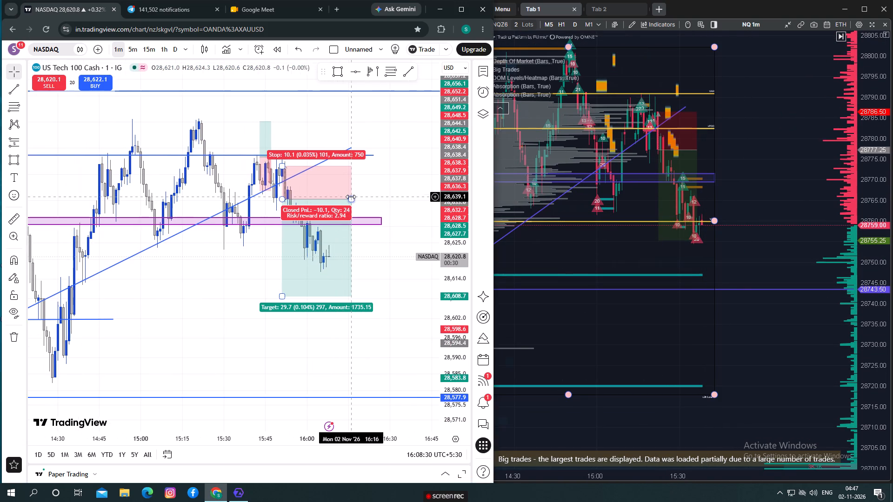
pyautogui.moveTo(351, 199); pyautogui.dragTo(327, 201)
pyautogui.moveTo(283, 295); pyautogui.dragTo(310, 264)
# Examine the NASDAQ price structure since about 13:00 and the horizontal levels below the short position.
pyautogui.moveTo(153, 273); pyautogui.dragTo(210, 295)
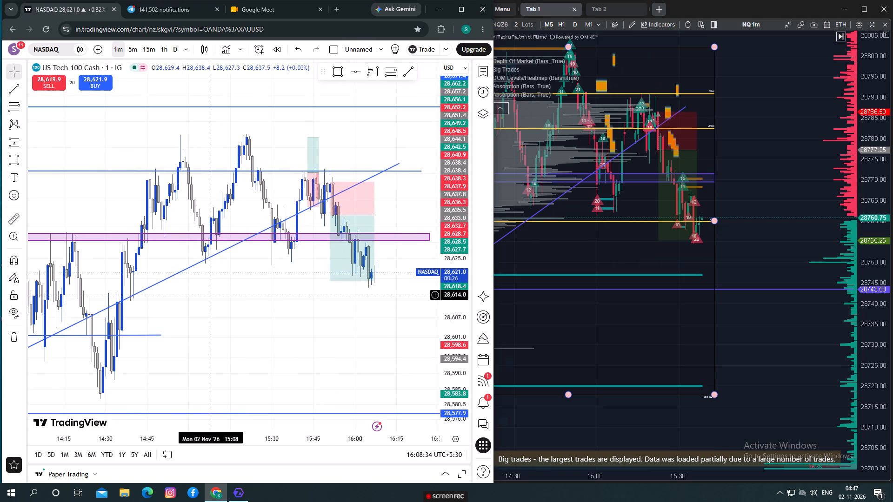
pyautogui.moveTo(186, 286); pyautogui.dragTo(236, 290)
pyautogui.moveTo(444, 174); pyautogui.dragTo(463, 305)
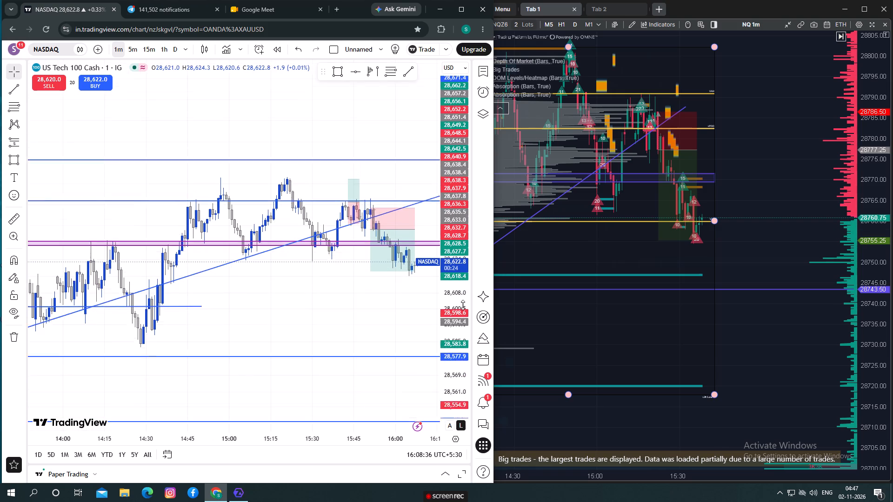
pyautogui.moveTo(463, 305); pyautogui.dragTo(462, 332)
pyautogui.scroll(1, 310, 314)
pyautogui.scroll(-1, 310, 315)
pyautogui.scroll(1, 310, 315)
pyautogui.scroll(-3, 310, 316)
pyautogui.moveTo(328, 299); pyautogui.dragTo(281, 290)
pyautogui.scroll(1, 281, 290)
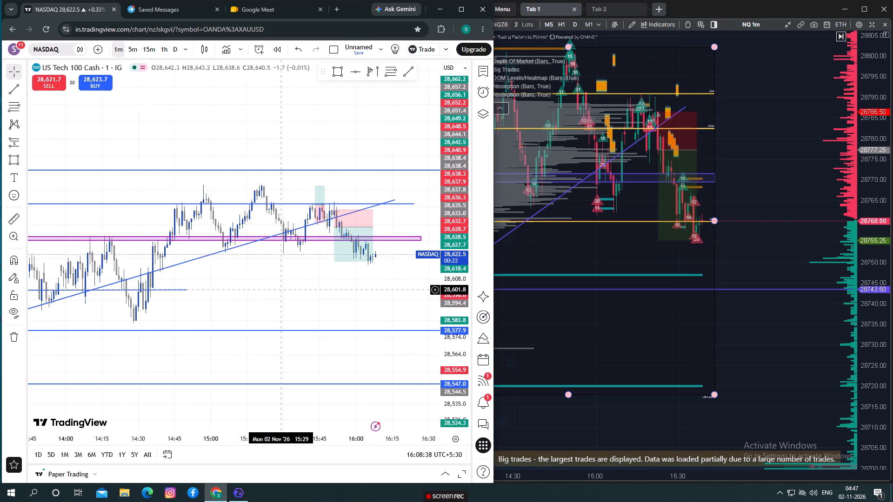
pyautogui.scroll(-5, 281, 290)
pyautogui.moveTo(317, 293); pyautogui.dragTo(296, 288)
pyautogui.scroll(2, 326, 266)
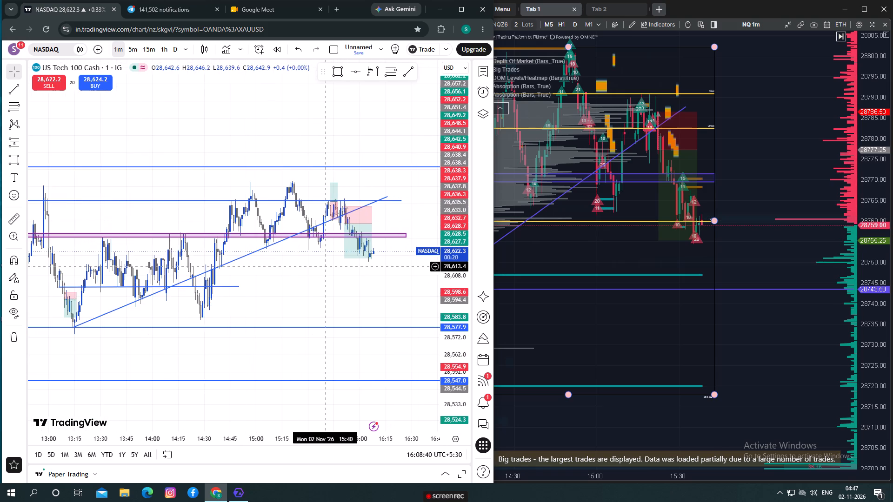
pyautogui.scroll(1, 323, 266)
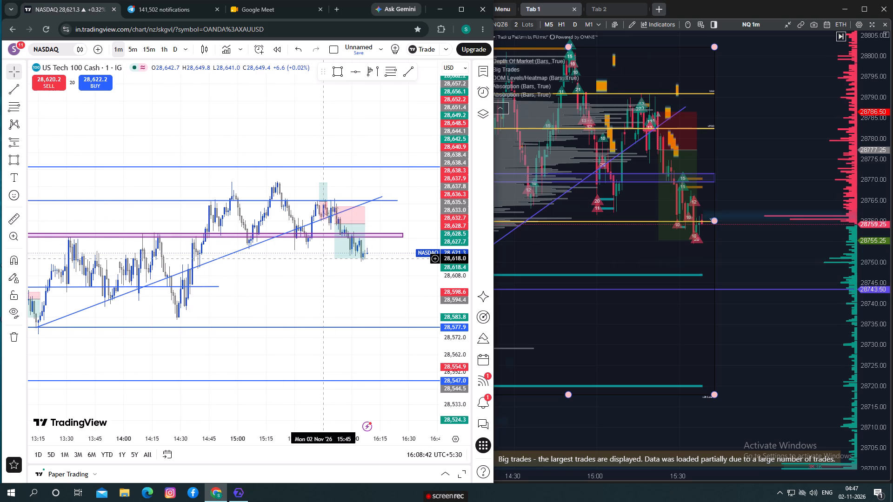
pyautogui.moveTo(319, 268); pyautogui.dragTo(324, 267)
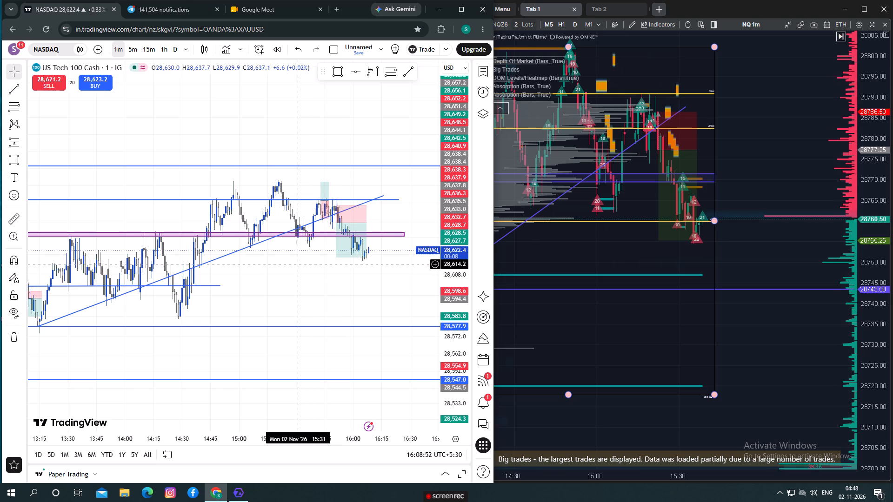
# Place a horizontal line at about 28,618.3, along the short position's target, on the NASDAQ chart.
pyautogui.scroll(1, 299, 264)
pyautogui.moveTo(274, 266); pyautogui.dragTo(316, 271)
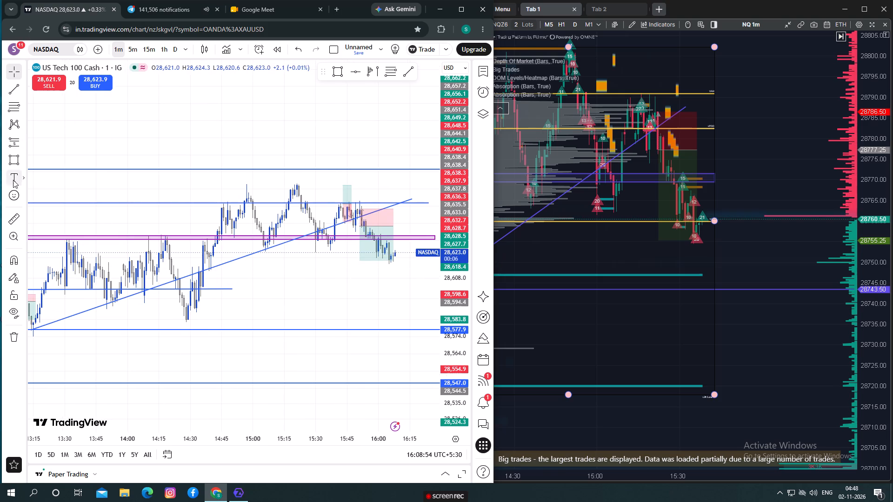
pyautogui.click(22, 92)
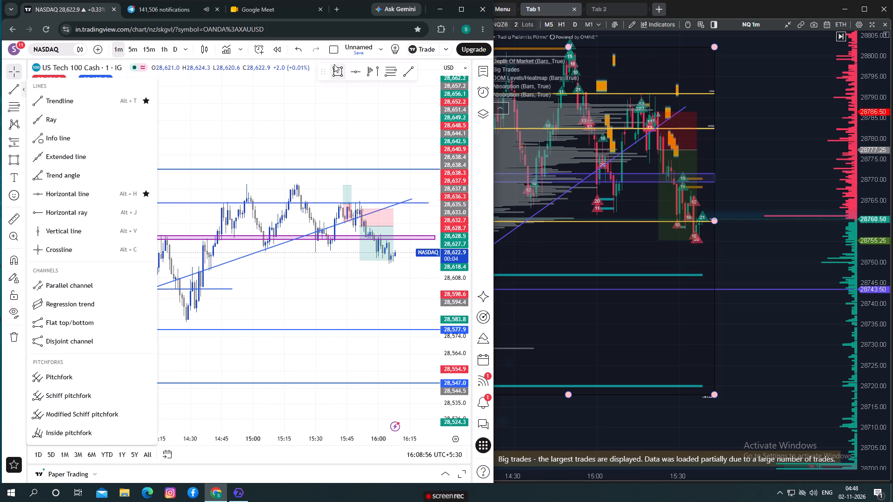
pyautogui.click(359, 73)
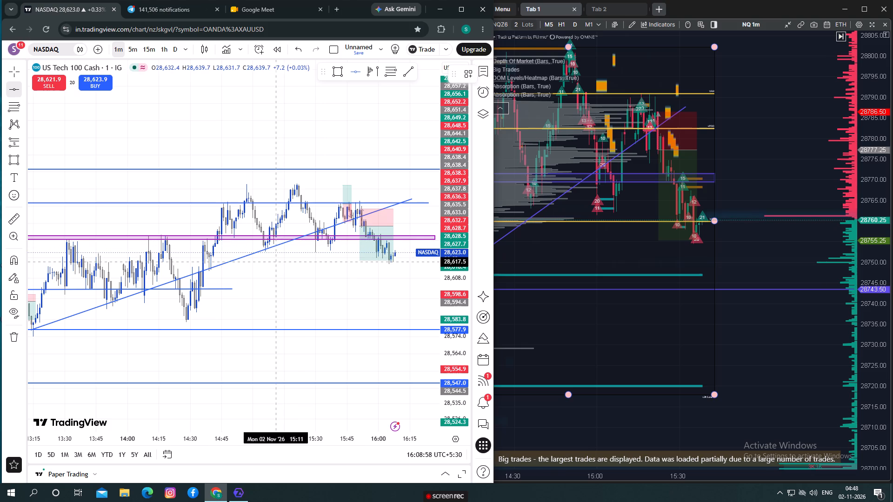
pyautogui.click(277, 260)
# Examine the recent NASDAQ candles around the 28,618.3 line and the distance to the levels at 28,577.9 and 28,547.0.
pyautogui.moveTo(270, 277); pyautogui.dragTo(315, 277)
pyautogui.scroll(2, 311, 291)
pyautogui.moveTo(265, 296); pyautogui.dragTo(363, 292)
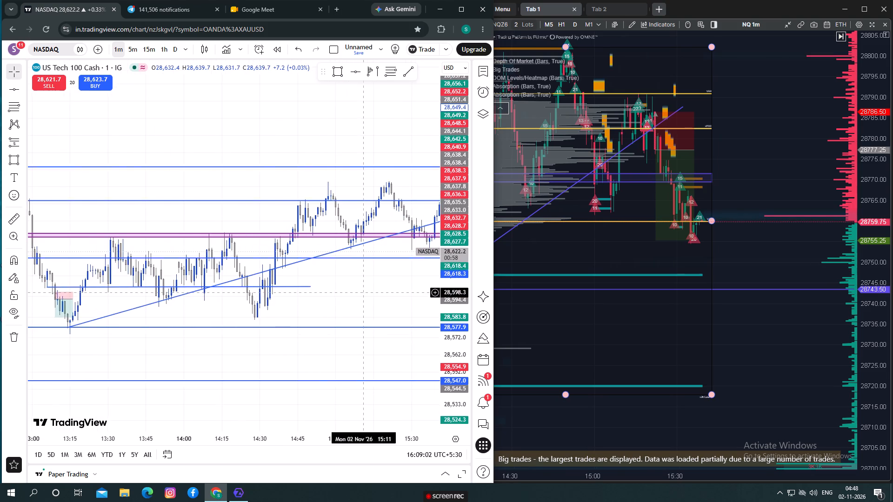
pyautogui.moveTo(363, 292); pyautogui.dragTo(151, 252)
pyautogui.moveTo(458, 296); pyautogui.dragTo(461, 202)
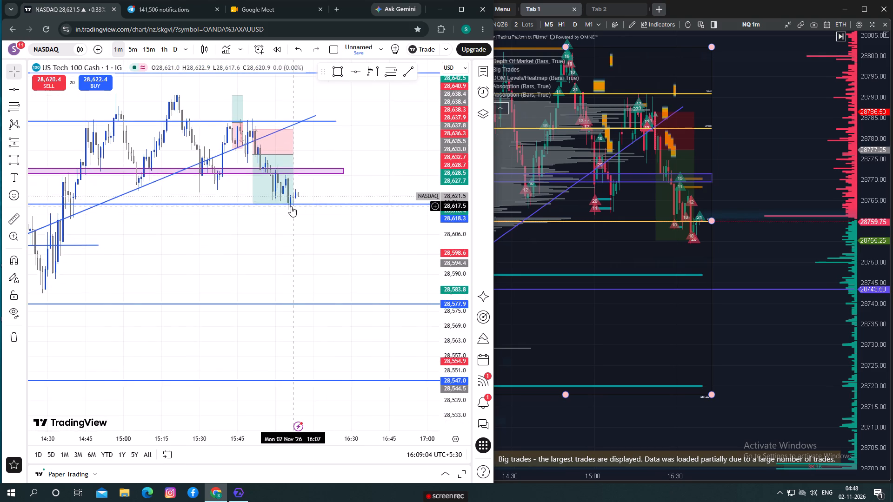
pyautogui.scroll(2, 290, 207)
pyautogui.moveTo(290, 247); pyautogui.dragTo(258, 264)
pyautogui.moveTo(460, 304); pyautogui.dragTo(462, 294)
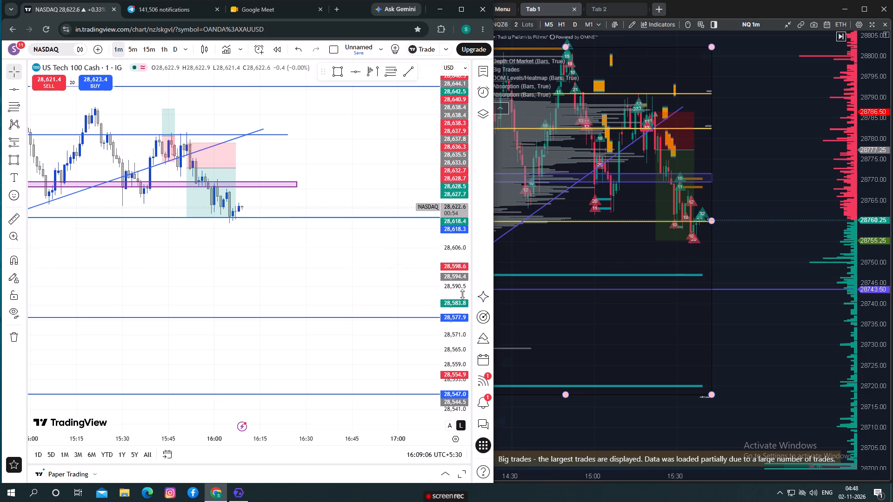
pyautogui.moveTo(462, 294); pyautogui.dragTo(463, 197)
pyautogui.scroll(2, 225, 226)
pyautogui.moveTo(224, 240); pyautogui.dragTo(231, 258)
pyautogui.scroll(1, 231, 259)
pyautogui.moveTo(230, 259); pyautogui.dragTo(268, 261)
pyautogui.scroll(-1, 249, 262)
pyautogui.scroll(1, 248, 262)
pyautogui.scroll(-5, 248, 262)
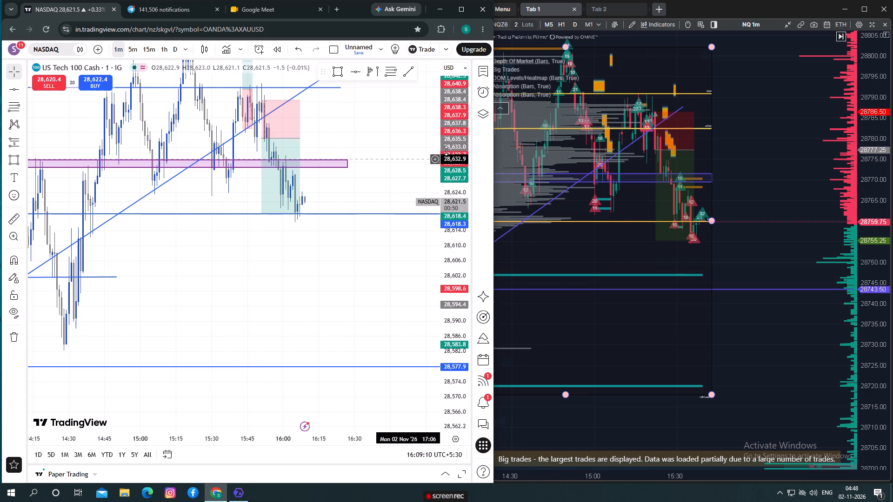
pyautogui.moveTo(448, 146); pyautogui.dragTo(436, 274)
pyautogui.scroll(-2, 351, 268)
pyautogui.scroll(5, 352, 268)
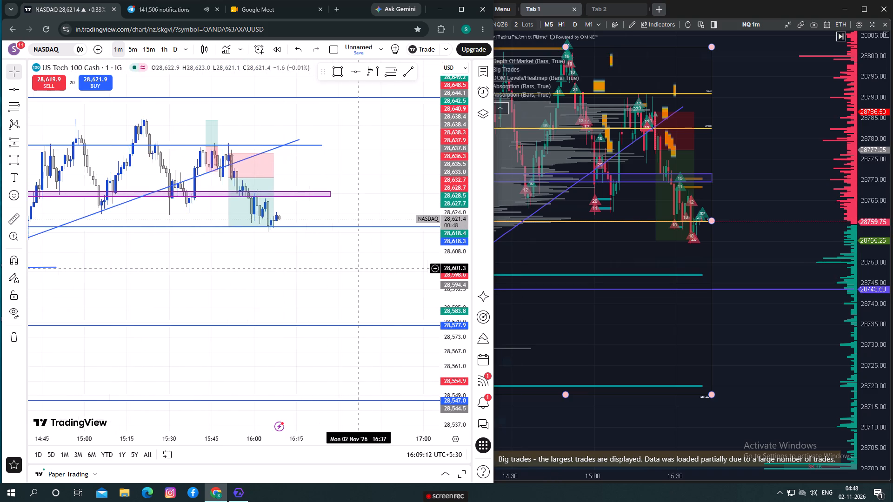
pyautogui.scroll(2, 359, 268)
# Compare the latest NQ candles at the VAL line in ATAS with NASDAQ price near the 28,618.3 line in TradingView.
pyautogui.moveTo(873, 286); pyautogui.dragTo(870, 219)
pyautogui.scroll(3, 737, 235)
pyautogui.moveTo(669, 256); pyautogui.dragTo(654, 255)
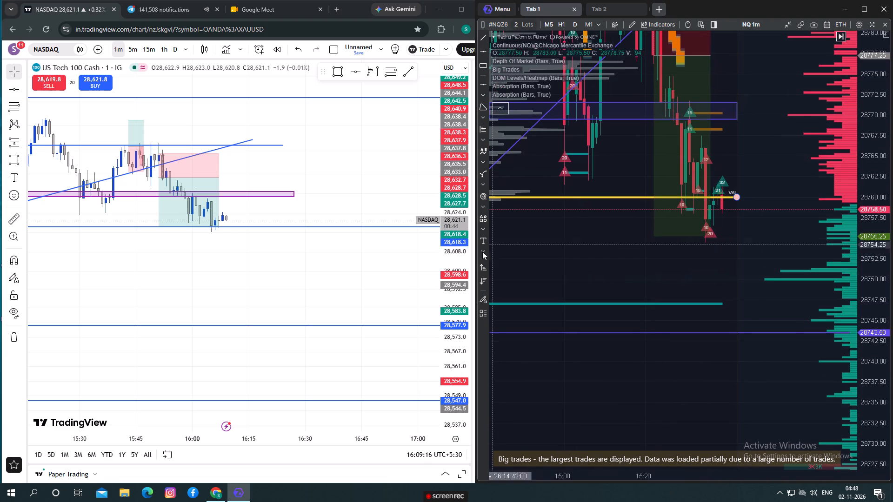
pyautogui.moveTo(452, 267); pyautogui.dragTo(448, 166)
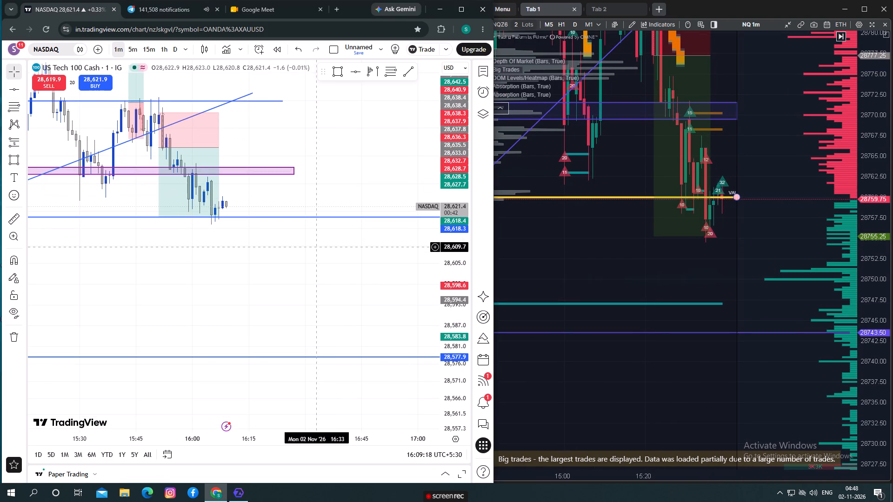
pyautogui.scroll(1, 315, 247)
pyautogui.scroll(-1, 254, 242)
pyautogui.scroll(1, 254, 243)
pyautogui.scroll(-1, 254, 243)
pyautogui.moveTo(241, 264); pyautogui.dragTo(300, 268)
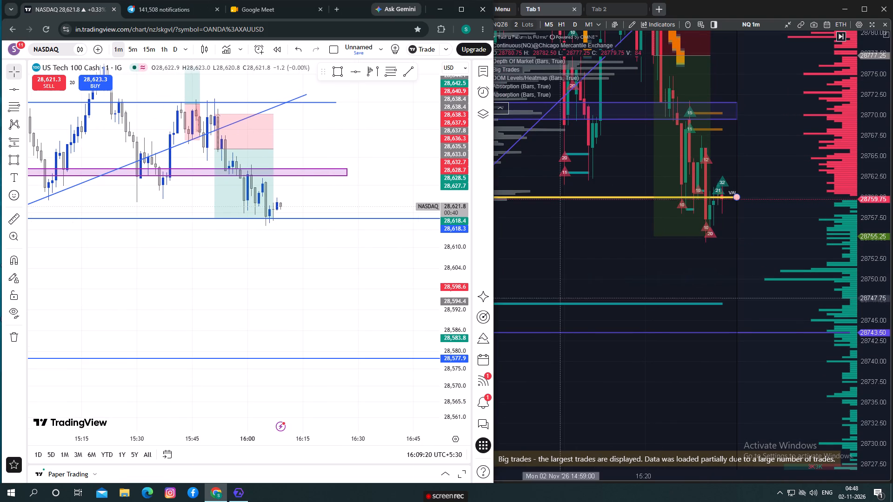
# In ATAS, extend the later edge of the purple zone around 28770 to about 16:04 on the NQ chart.
pyautogui.moveTo(587, 268); pyautogui.dragTo(536, 293)
pyautogui.scroll(1, 581, 277)
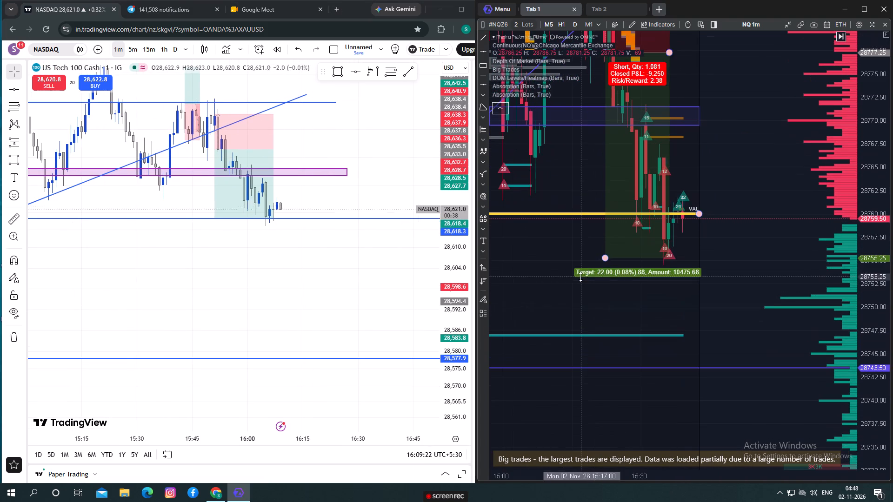
pyautogui.moveTo(786, 241); pyautogui.dragTo(769, 258)
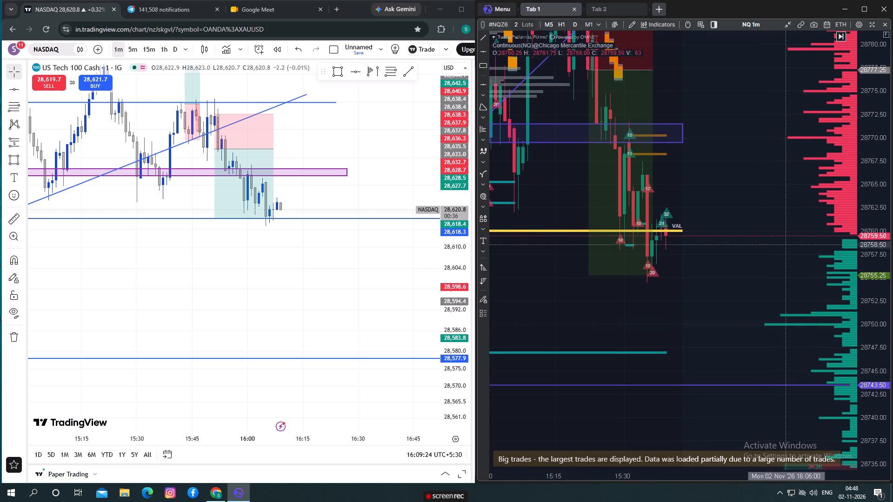
pyautogui.click(803, 199)
pyautogui.click(684, 132)
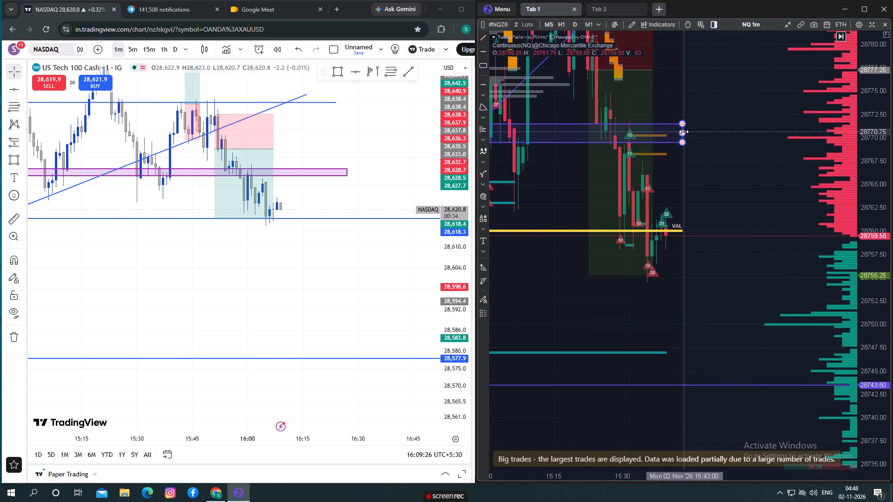
pyautogui.moveTo(684, 132); pyautogui.dragTo(741, 138)
pyautogui.moveTo(681, 131); pyautogui.dragTo(716, 130)
pyautogui.click(817, 89)
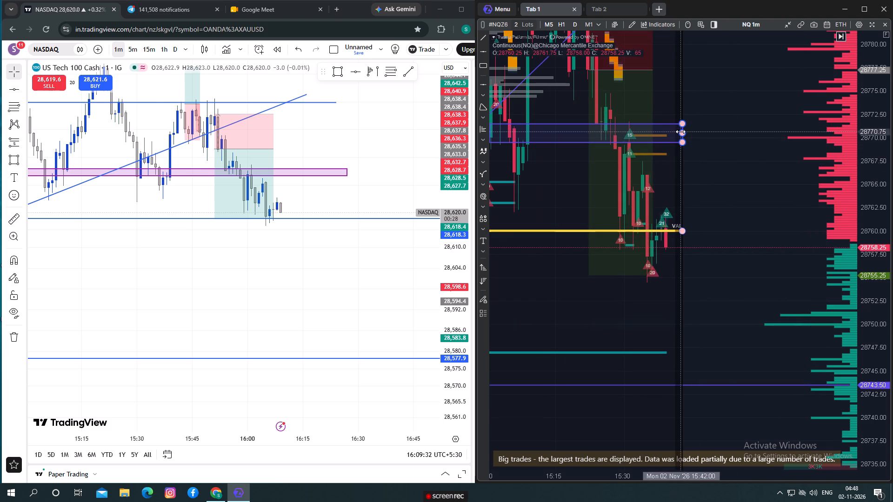
pyautogui.moveTo(680, 132); pyautogui.dragTo(776, 139)
pyautogui.click(763, 224)
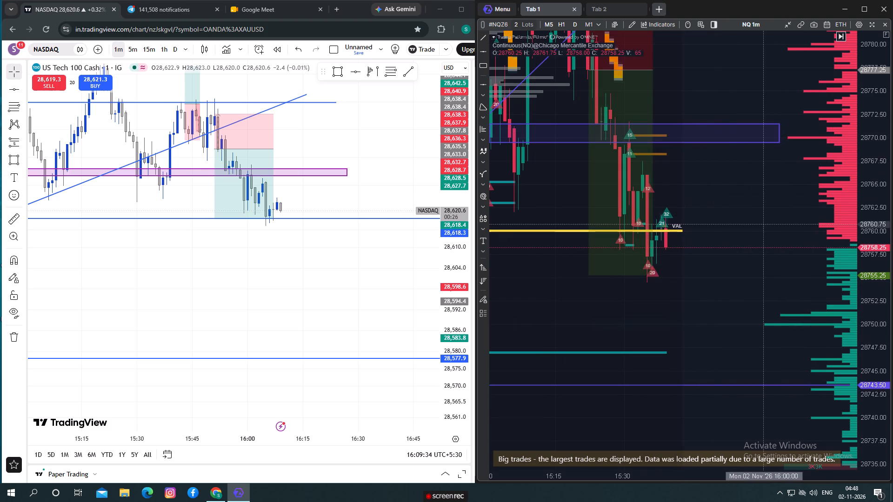
# Examine the NQ candles, big trades and resting liquidity between the VAL line and the 28743.50 line.
pyautogui.moveTo(864, 169); pyautogui.dragTo(862, 246)
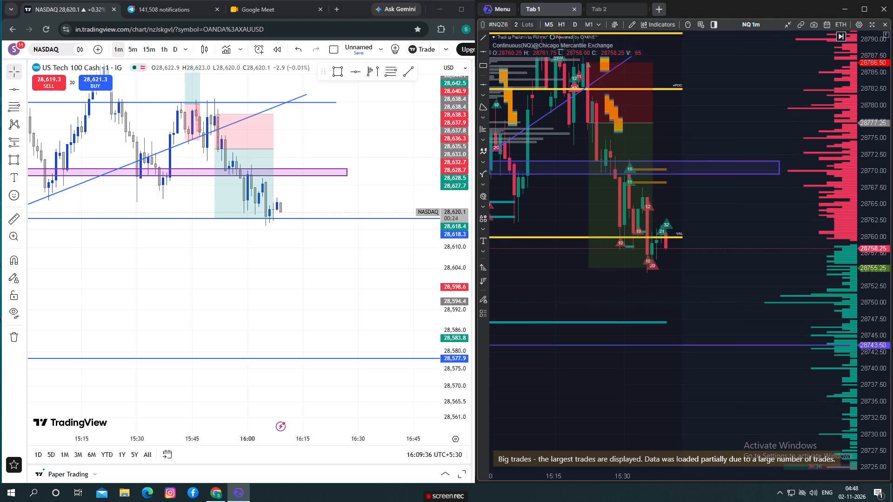
pyautogui.scroll(-3, 732, 275)
pyautogui.moveTo(874, 310); pyautogui.dragTo(873, 276)
pyautogui.scroll(2, 787, 282)
pyautogui.moveTo(791, 302); pyautogui.dragTo(770, 300)
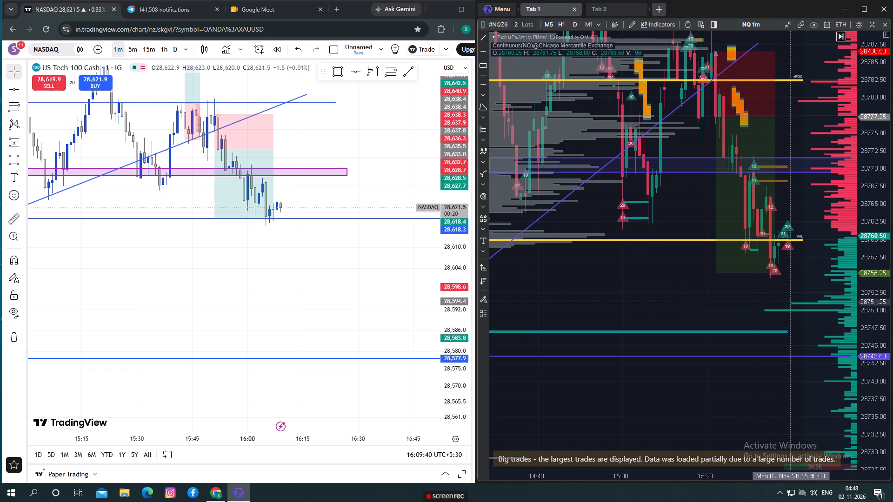
pyautogui.moveTo(770, 300); pyautogui.dragTo(697, 292)
pyautogui.scroll(3, 717, 269)
pyautogui.moveTo(782, 260); pyautogui.dragTo(745, 261)
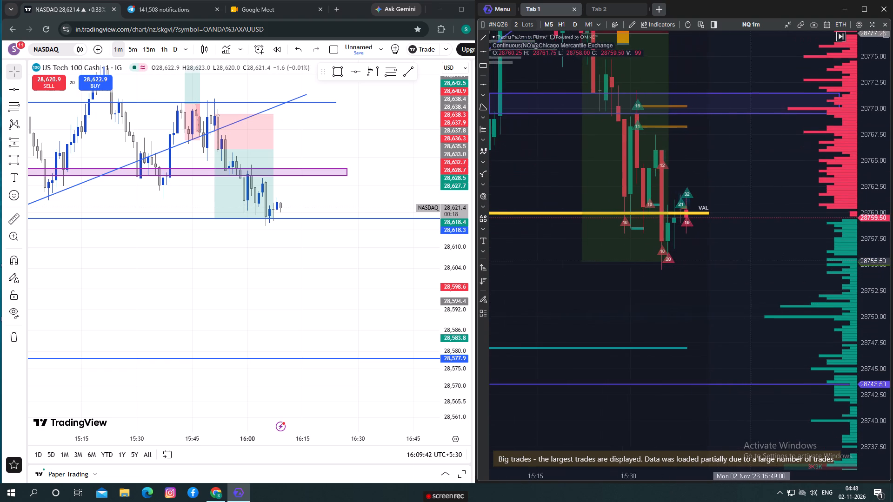
pyautogui.moveTo(745, 261); pyautogui.dragTo(726, 260)
pyautogui.scroll(1, 726, 260)
pyautogui.moveTo(764, 260); pyautogui.dragTo(707, 260)
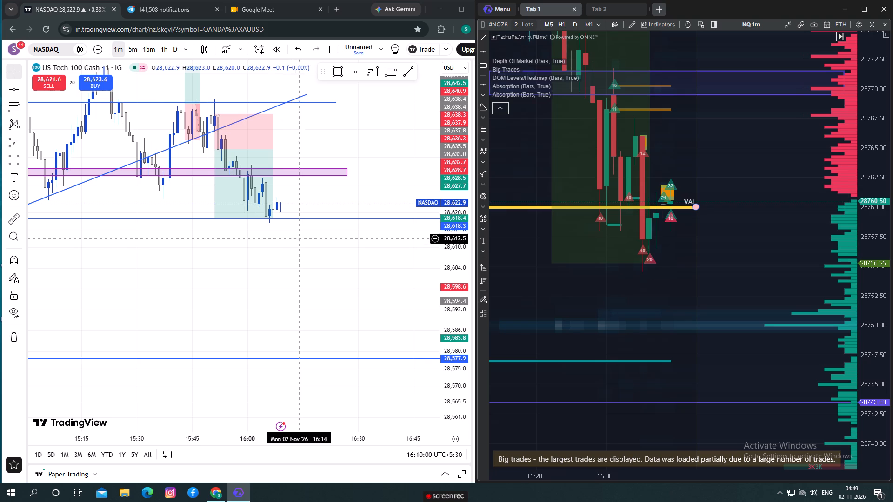
# Check the newest candles against the 28,618.3 line in TradingView and the VAL line and liquidity near 28750 in ATAS.
pyautogui.moveTo(448, 148); pyautogui.dragTo(453, 179)
pyautogui.scroll(1, 374, 248)
pyautogui.scroll(-1, 373, 248)
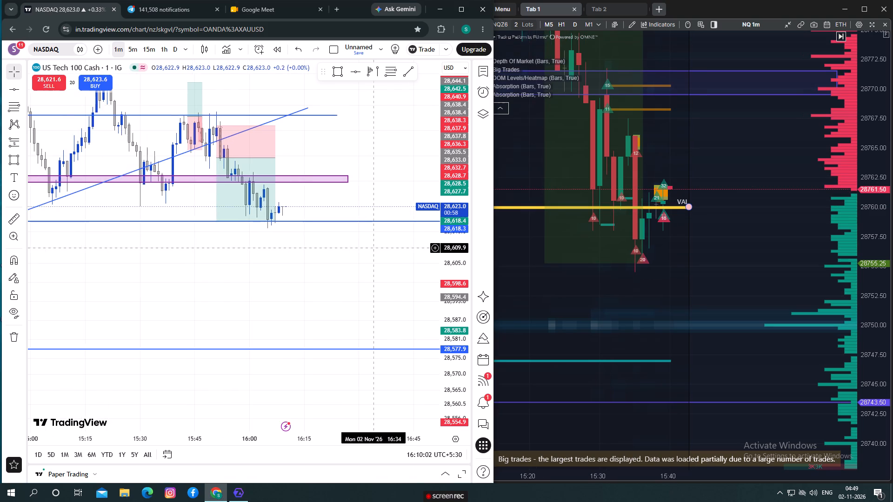
pyautogui.scroll(-2, 373, 248)
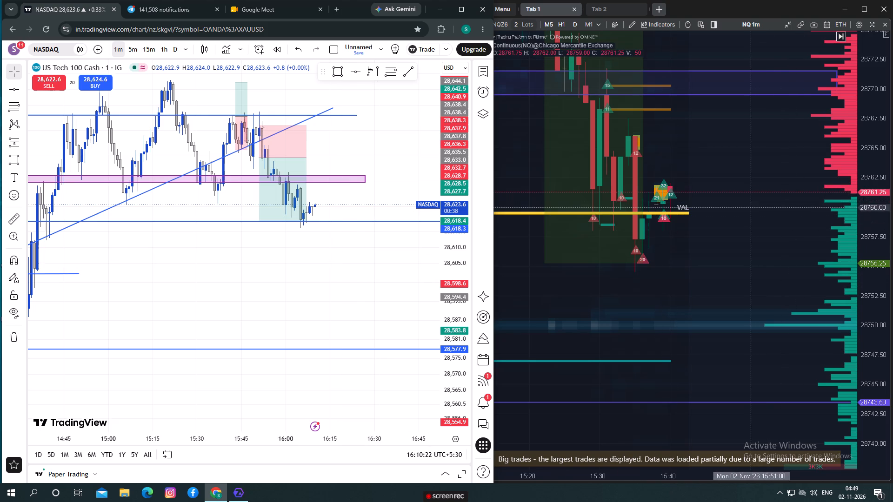
pyautogui.scroll(1, 751, 207)
pyautogui.moveTo(776, 248); pyautogui.dragTo(745, 251)
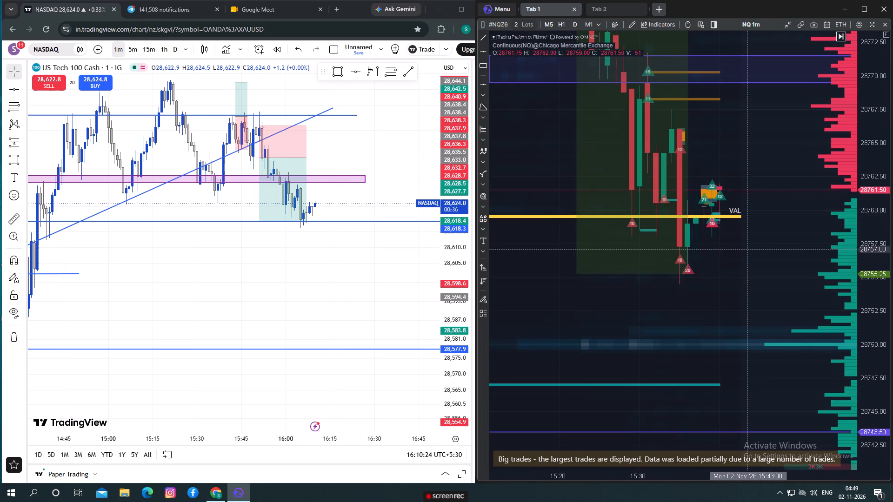
pyautogui.moveTo(884, 120); pyautogui.dragTo(881, 146)
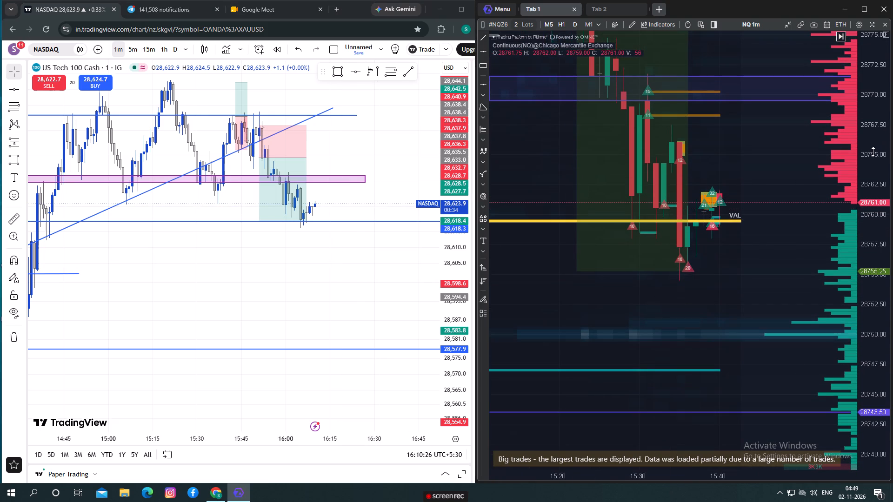
pyautogui.moveTo(788, 238); pyautogui.dragTo(778, 239)
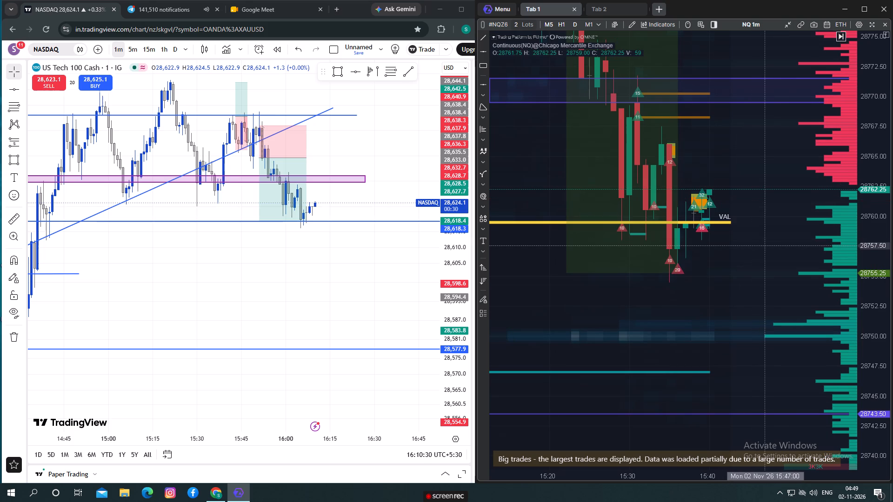
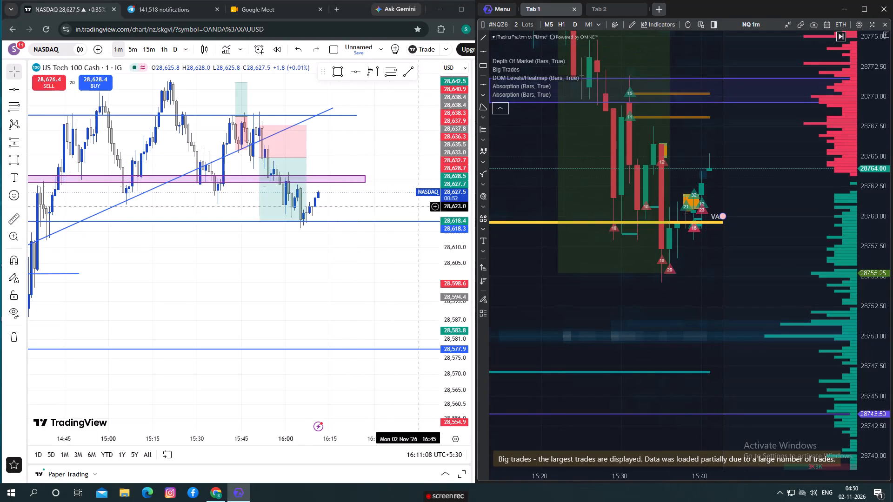
# In TradingView, extend the later edge of the purple zone around 28,631 to about 16:46 on the NASDAQ chart.
pyautogui.moveTo(451, 245); pyautogui.dragTo(437, 152)
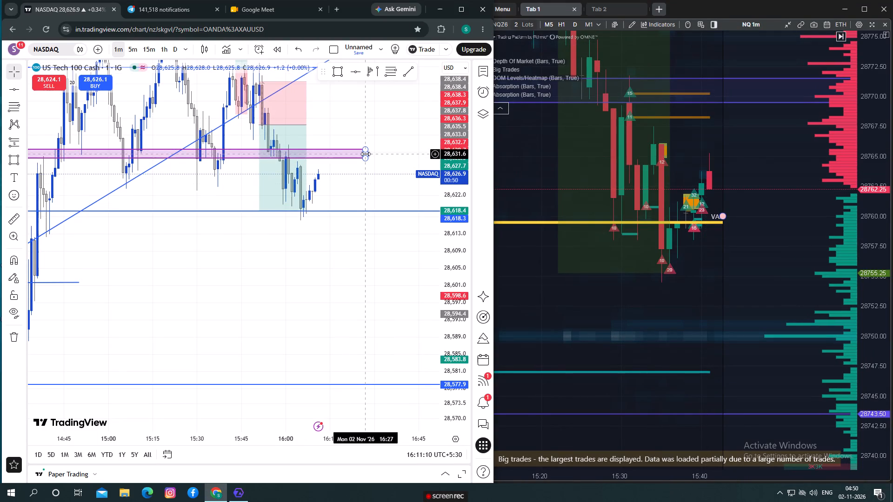
pyautogui.moveTo(366, 154); pyautogui.dragTo(422, 157)
pyautogui.moveTo(392, 184); pyautogui.dragTo(385, 182)
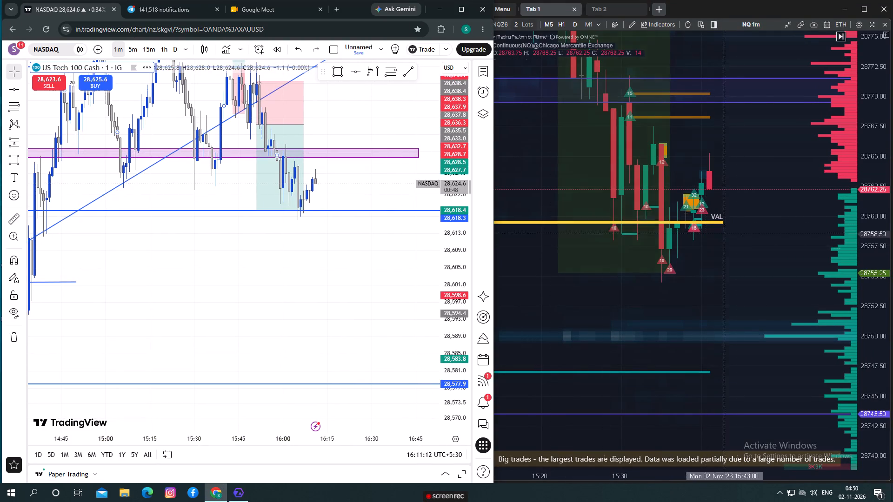
# In ATAS, examine the wider NQ chart from the short position and VAL line down to the 28743.50 line and the liquidity near 28720.
pyautogui.moveTo(873, 151); pyautogui.dragTo(876, 171)
pyautogui.scroll(-2, 781, 221)
pyautogui.scroll(-1, 784, 263)
pyautogui.scroll(1, 783, 267)
pyautogui.scroll(-2, 767, 278)
pyautogui.moveTo(735, 301); pyautogui.dragTo(643, 289)
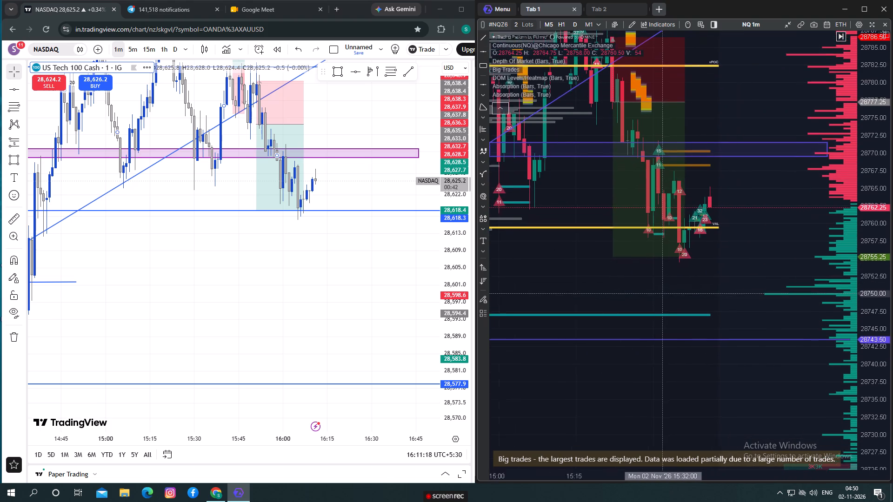
pyautogui.moveTo(643, 289); pyautogui.dragTo(646, 288)
pyautogui.moveTo(879, 190); pyautogui.dragTo(876, 238)
pyautogui.scroll(-2, 780, 260)
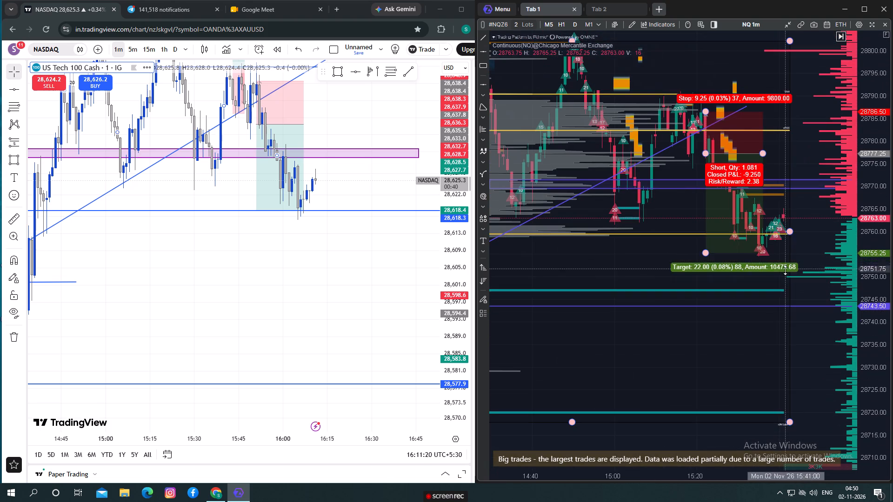
pyautogui.moveTo(793, 329); pyautogui.dragTo(739, 320)
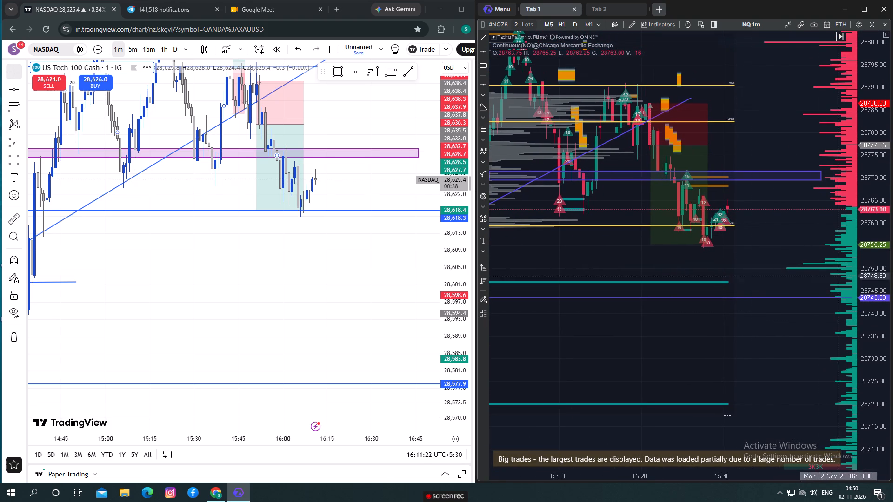
pyautogui.moveTo(872, 264); pyautogui.dragTo(871, 253)
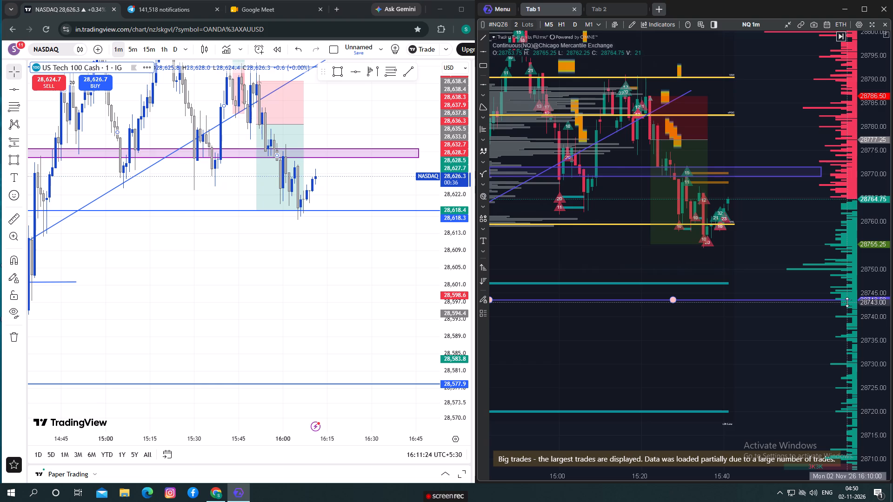
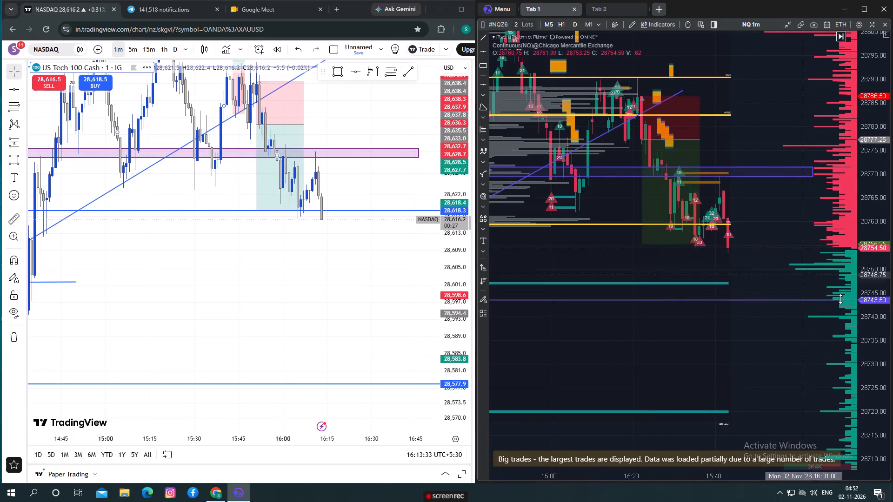
# In TradingView, examine the NASDAQ chart from the purple zone down to the 28,577.9 and 28,547.0 support lines at wider and closer scales.
pyautogui.moveTo(769, 226); pyautogui.dragTo(737, 229)
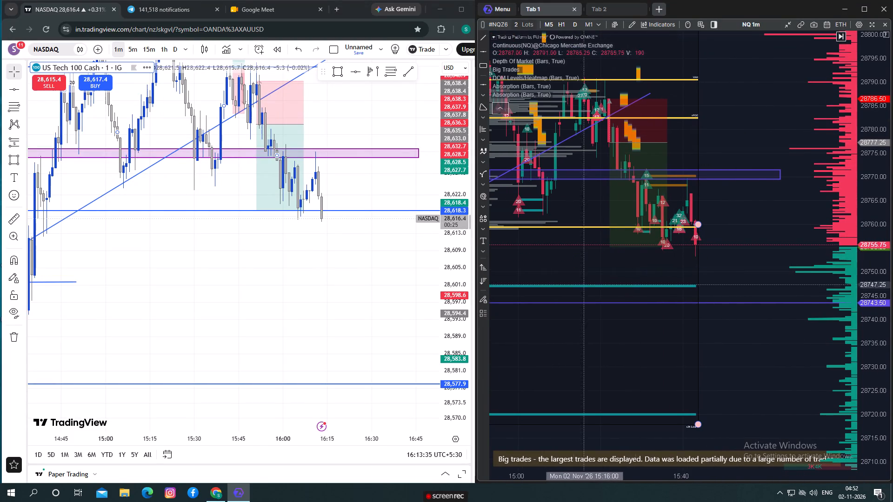
pyautogui.moveTo(247, 239); pyautogui.dragTo(327, 240)
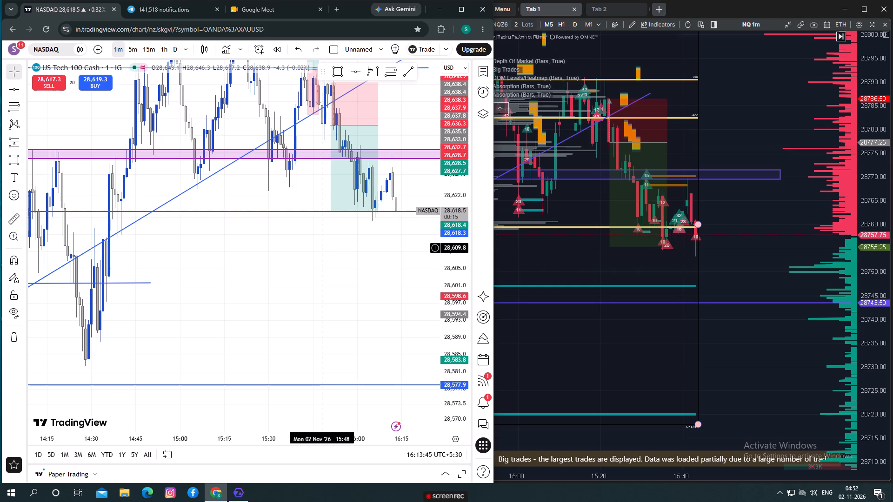
pyautogui.moveTo(339, 243); pyautogui.dragTo(275, 250)
pyautogui.moveTo(452, 102); pyautogui.dragTo(456, 180)
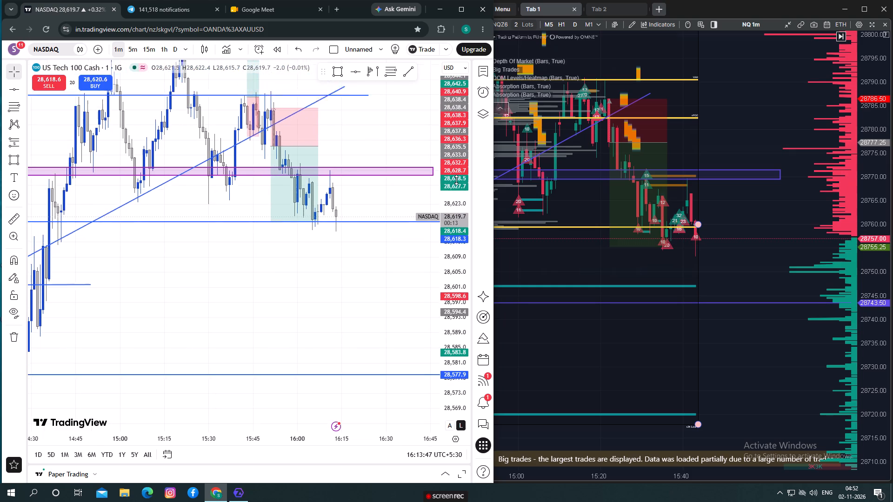
pyautogui.moveTo(456, 180); pyautogui.dragTo(432, 248)
pyautogui.scroll(-6, 343, 251)
pyautogui.moveTo(453, 191); pyautogui.dragTo(455, 202)
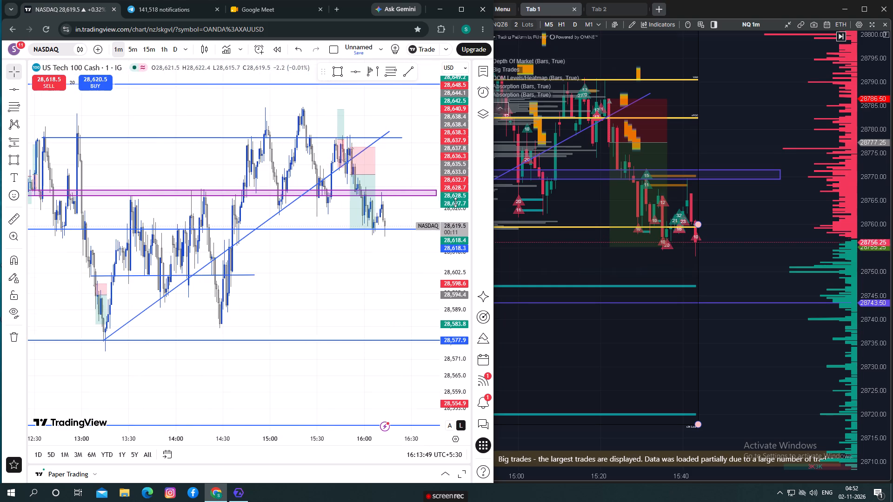
pyautogui.moveTo(455, 202); pyautogui.dragTo(449, 327)
pyautogui.scroll(-2, 386, 296)
pyautogui.moveTo(388, 292); pyautogui.dragTo(333, 283)
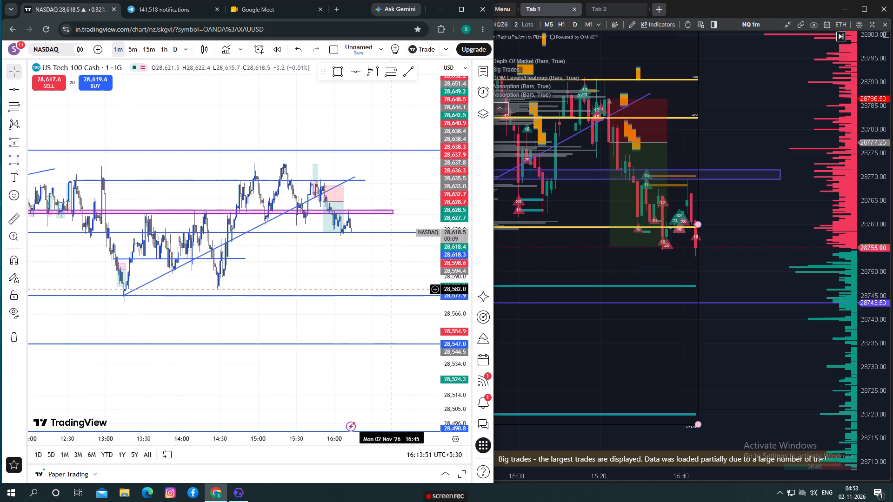
pyautogui.scroll(2, 391, 289)
pyautogui.scroll(2, 339, 281)
pyautogui.moveTo(456, 276); pyautogui.dragTo(445, 187)
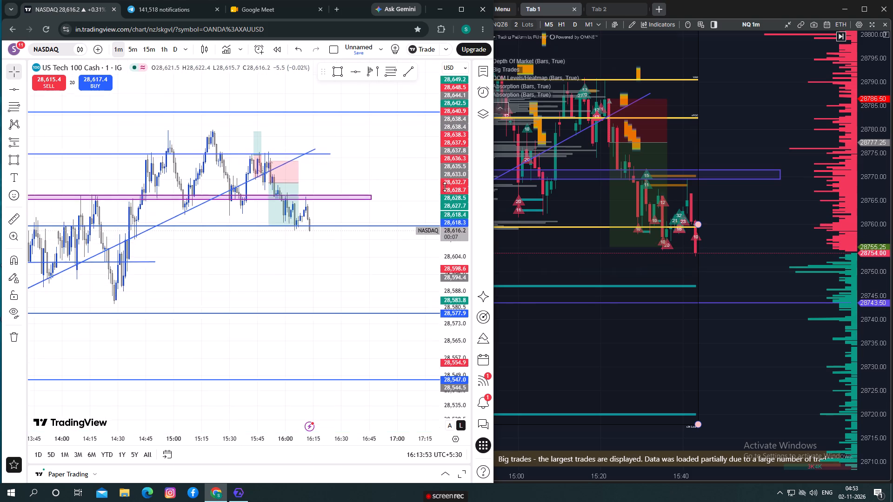
pyautogui.moveTo(445, 187); pyautogui.dragTo(443, 185)
pyautogui.scroll(2, 276, 254)
pyautogui.moveTo(314, 260); pyautogui.dragTo(323, 255)
pyautogui.moveTo(455, 258); pyautogui.dragTo(455, 254)
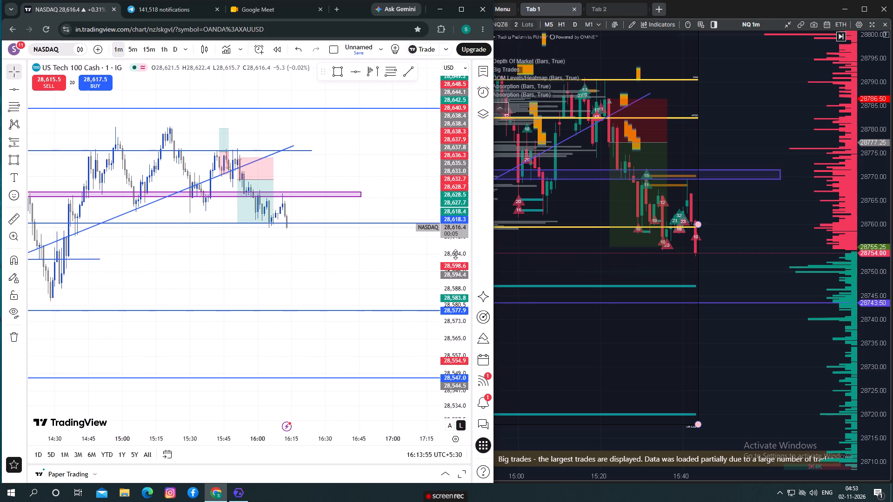
pyautogui.moveTo(455, 254); pyautogui.dragTo(450, 228)
pyautogui.scroll(2, 131, 283)
pyautogui.moveTo(172, 277); pyautogui.dragTo(155, 285)
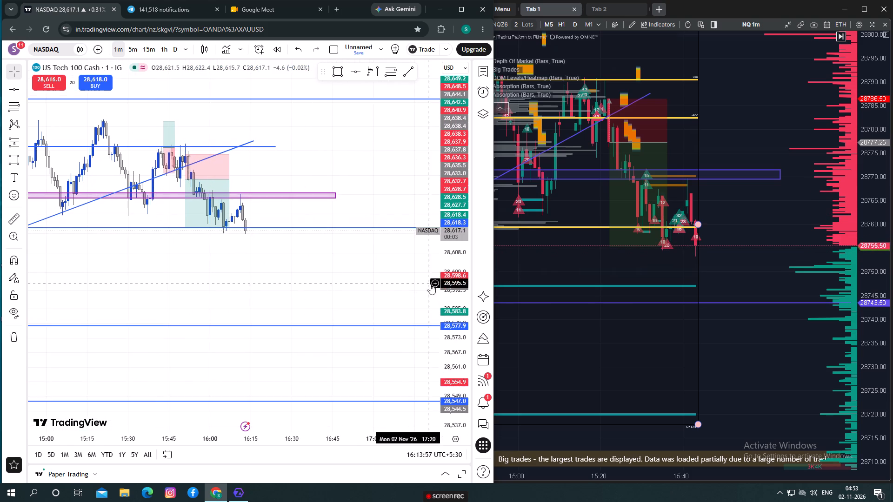
pyautogui.moveTo(445, 289); pyautogui.dragTo(446, 264)
pyautogui.scroll(2, 230, 300)
pyautogui.moveTo(220, 276); pyautogui.dragTo(244, 305)
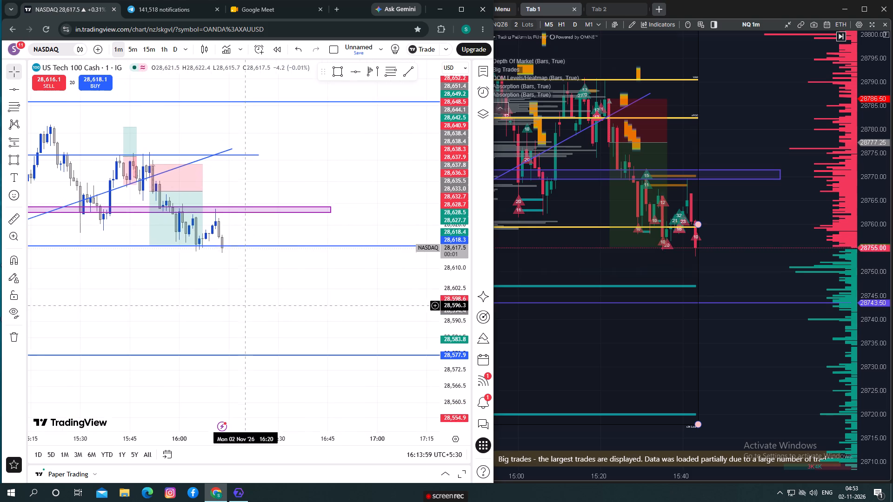
pyautogui.moveTo(448, 311); pyautogui.dragTo(442, 271)
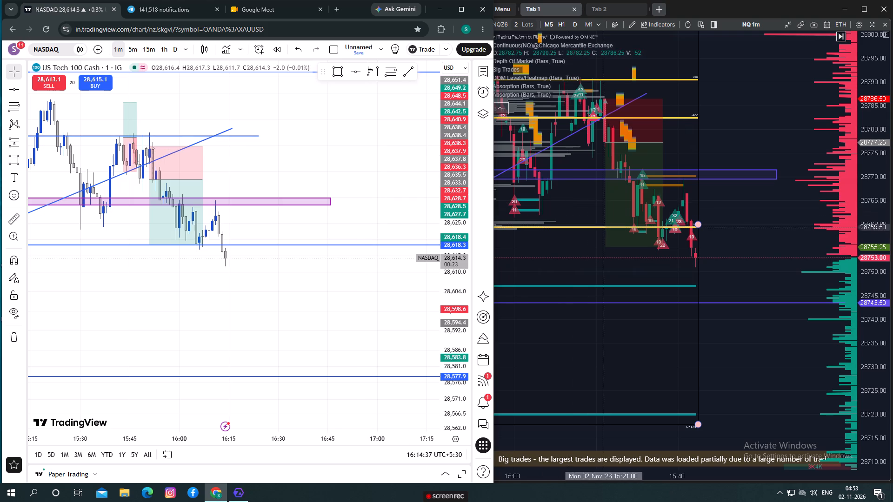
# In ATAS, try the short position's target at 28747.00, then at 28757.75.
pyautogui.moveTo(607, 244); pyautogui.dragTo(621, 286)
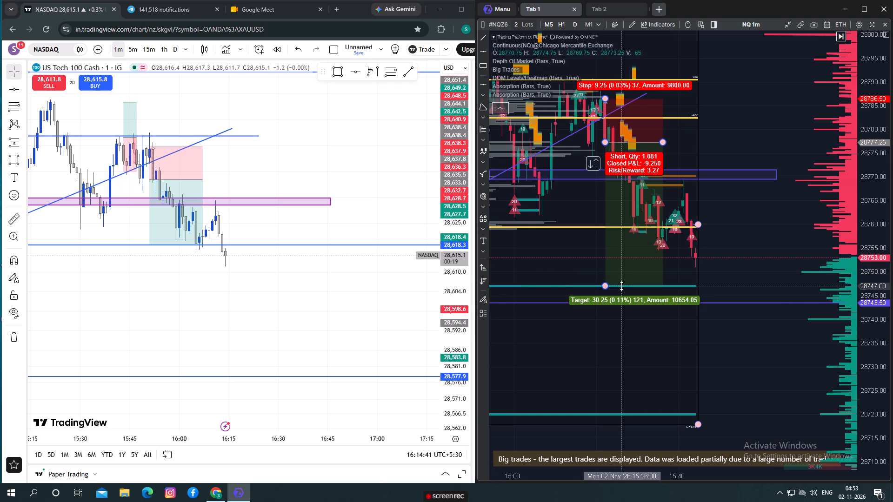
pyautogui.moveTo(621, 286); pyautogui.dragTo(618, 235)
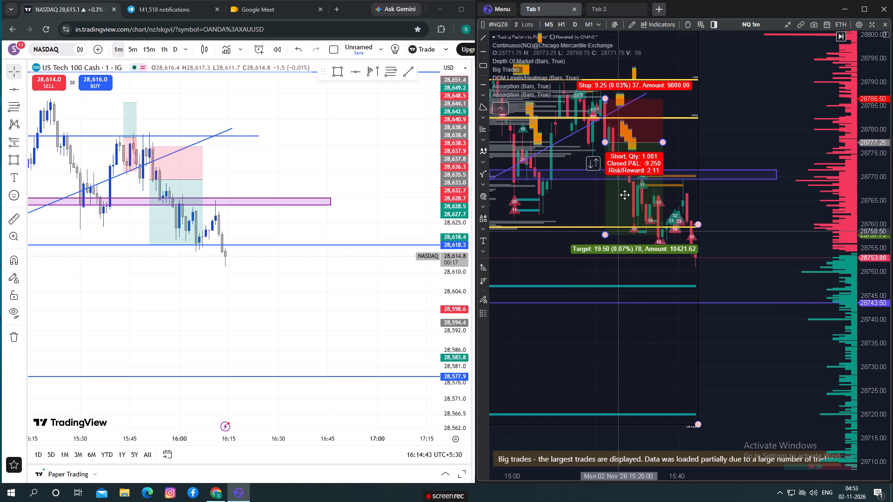
# Delete the short position drawing from the ATAS NQ chart.
pyautogui.rightClick(664, 143)
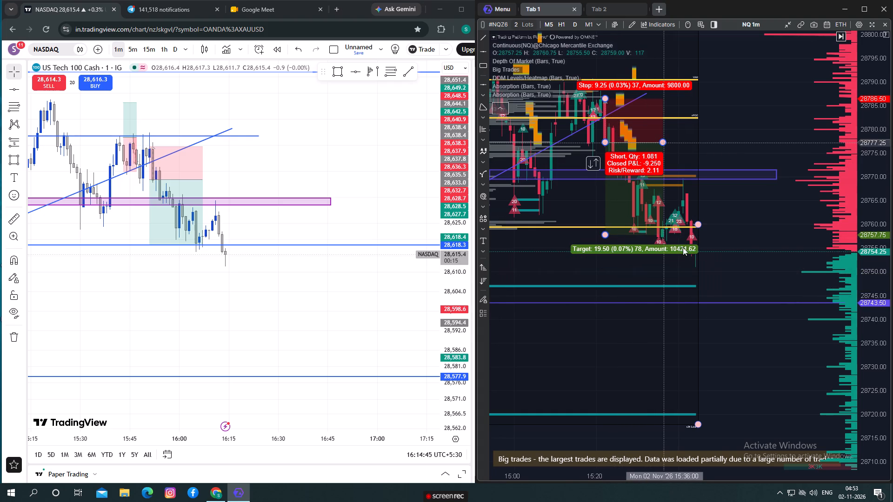
pyautogui.click(690, 208)
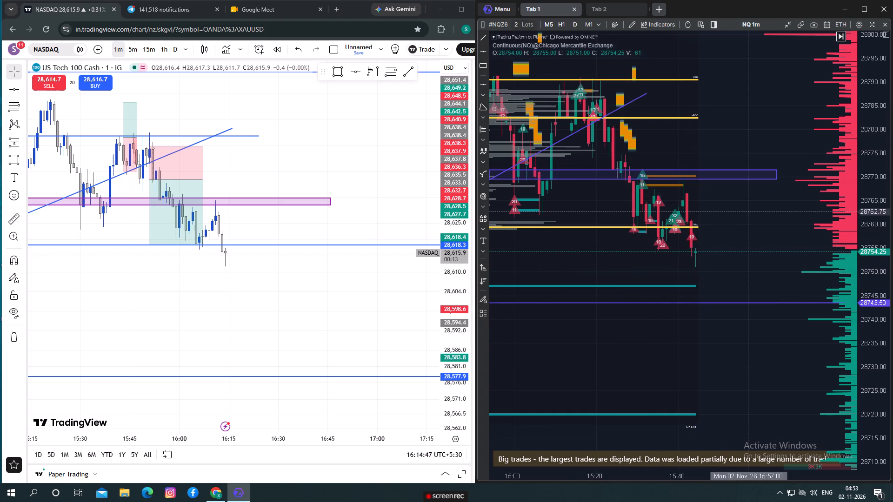
# Examine recent price action and the levels above it in ATAS, then the TradingView NASDAQ chart between the 28,671.4 and 28,577.9 lines.
pyautogui.moveTo(719, 214); pyautogui.dragTo(673, 214)
pyautogui.click(651, 124)
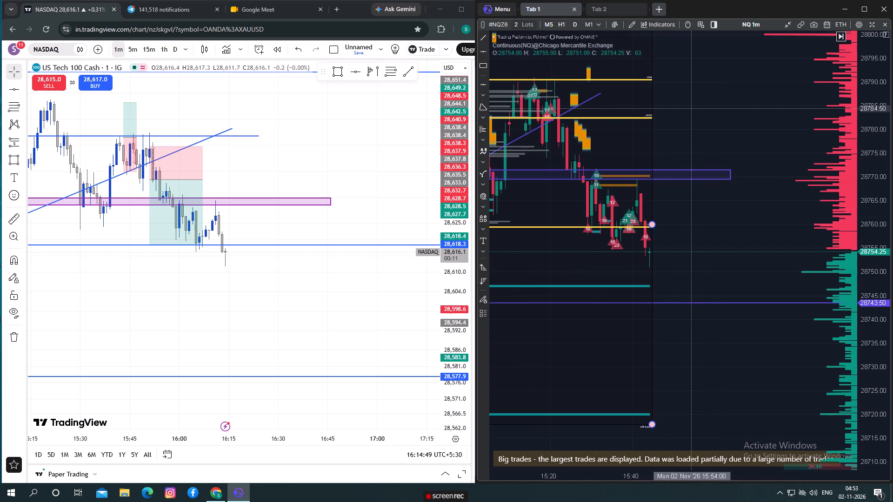
pyautogui.moveTo(692, 108); pyautogui.dragTo(747, 209)
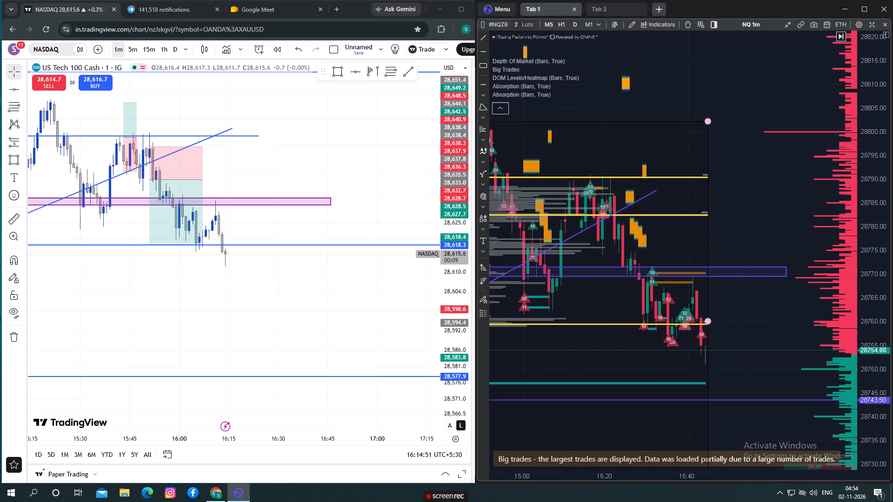
pyautogui.moveTo(187, 284); pyautogui.dragTo(274, 282)
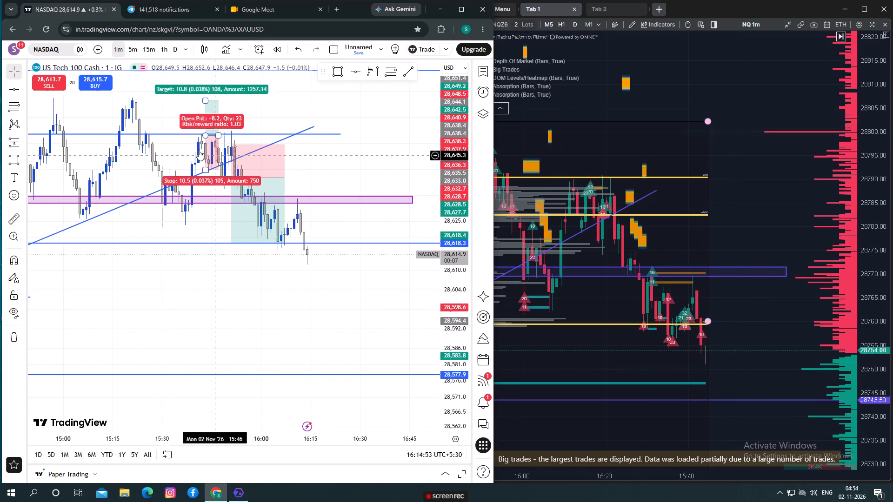
pyautogui.moveTo(169, 116); pyautogui.dragTo(183, 181)
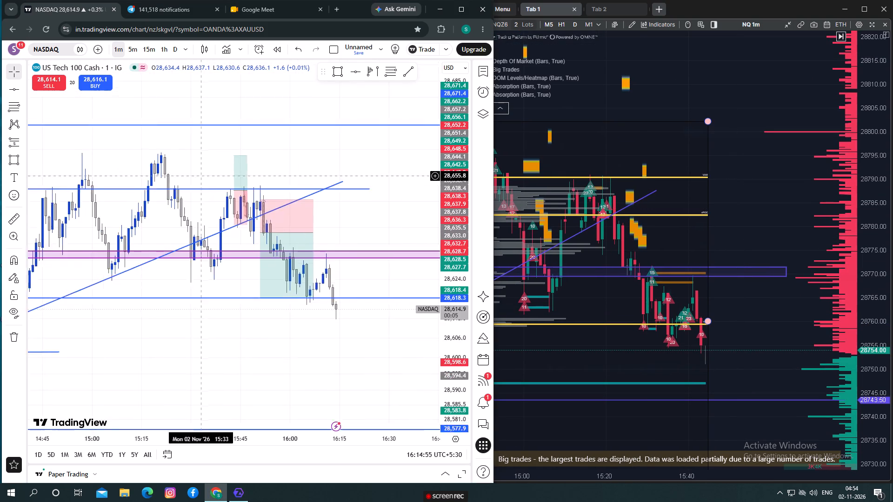
pyautogui.moveTo(183, 181); pyautogui.dragTo(199, 208)
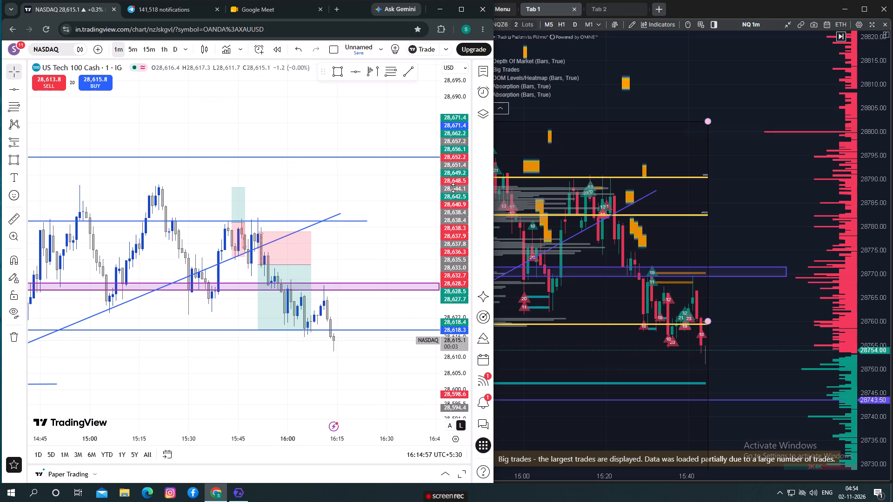
pyautogui.moveTo(453, 188); pyautogui.dragTo(445, 283)
pyautogui.scroll(-3, 368, 319)
pyautogui.moveTo(370, 335); pyautogui.dragTo(314, 307)
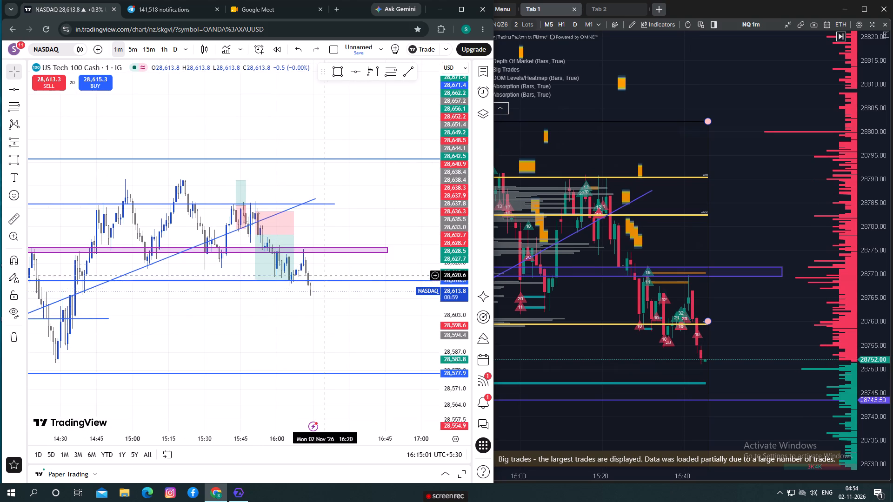
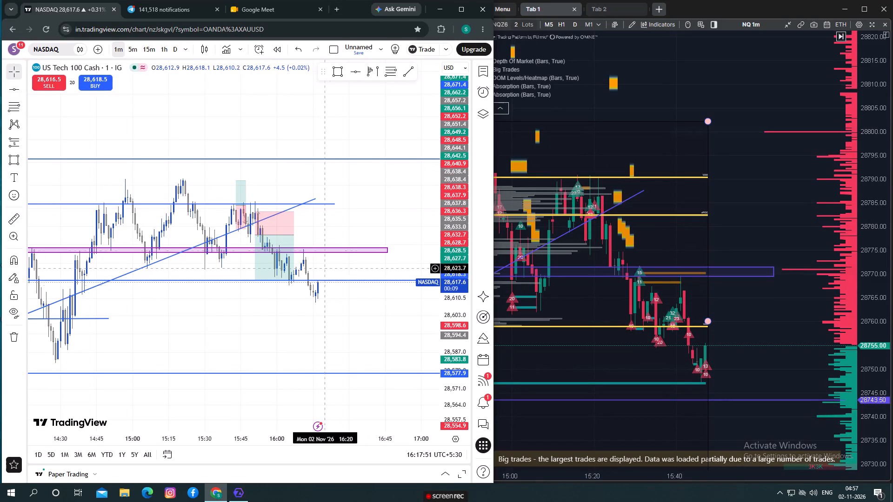
# In ATAS, measure the price drop from the middle yellow line to the teal support line at about 28747.25.
pyautogui.moveTo(312, 334); pyautogui.dragTo(327, 329)
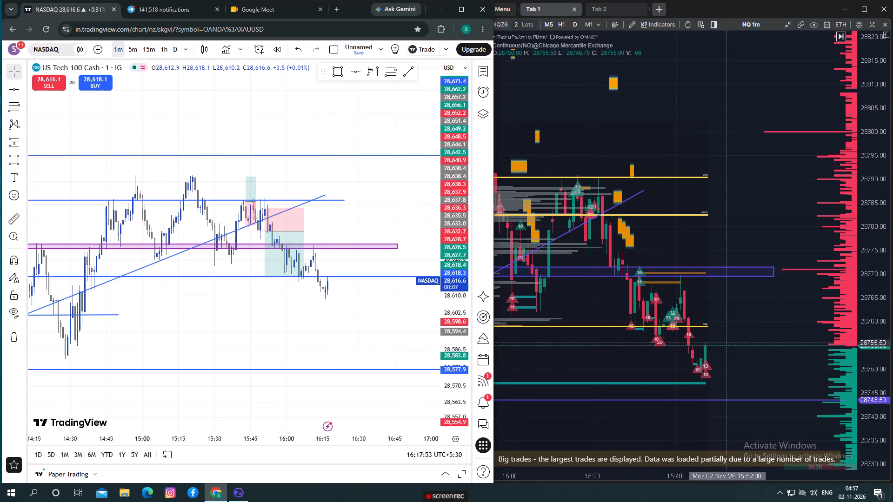
pyautogui.moveTo(730, 364); pyautogui.dragTo(738, 347)
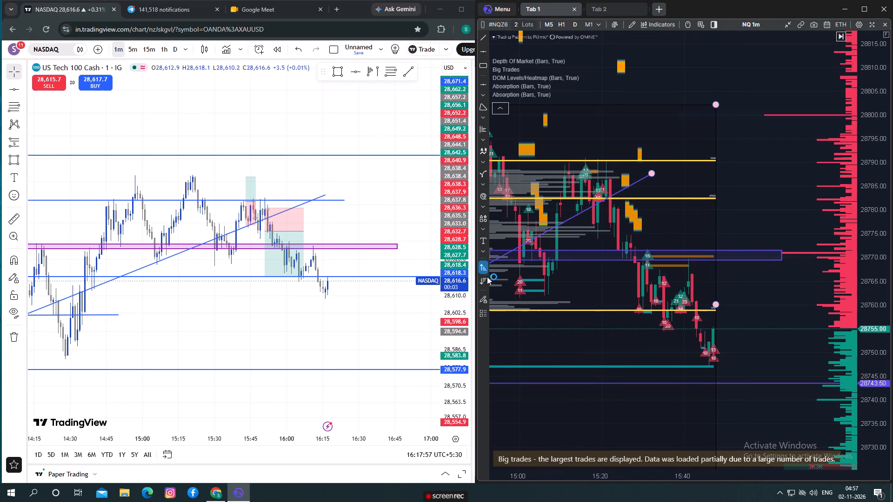
pyautogui.click(485, 201)
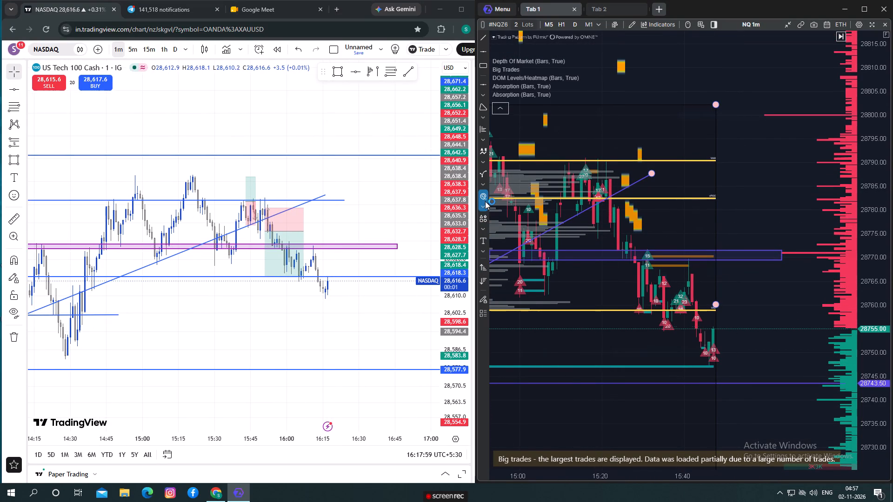
pyautogui.click(485, 205)
pyautogui.click(491, 211)
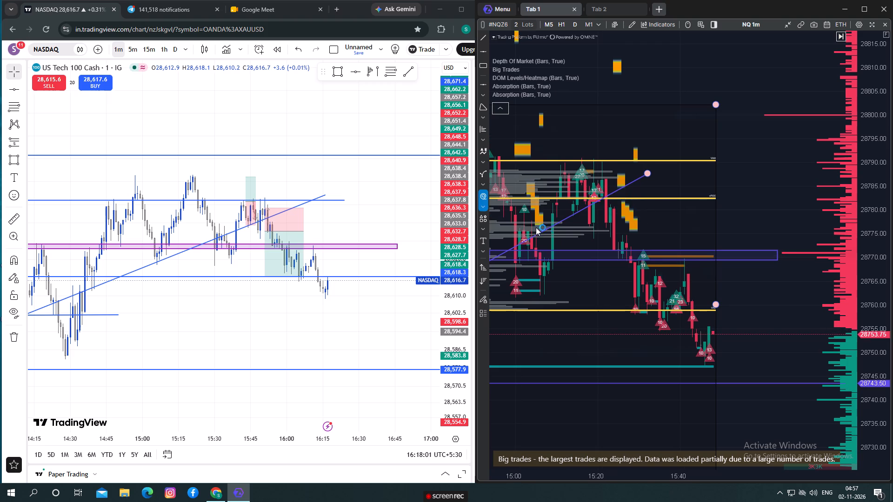
pyautogui.click(602, 199)
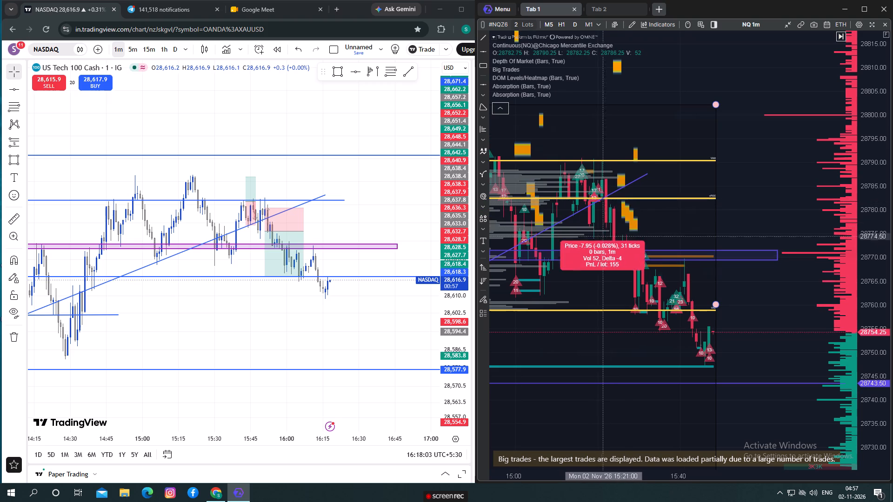
pyautogui.click(709, 365)
pyautogui.click(599, 339)
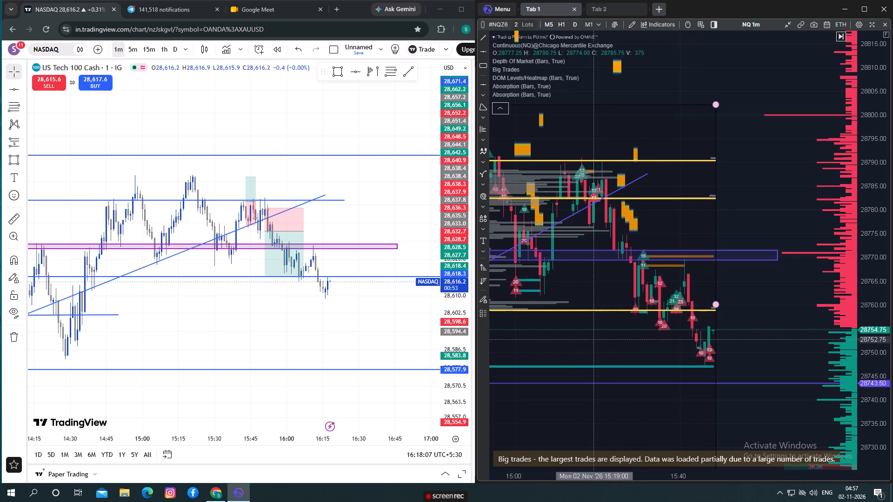
pyautogui.moveTo(593, 339); pyautogui.dragTo(610, 327)
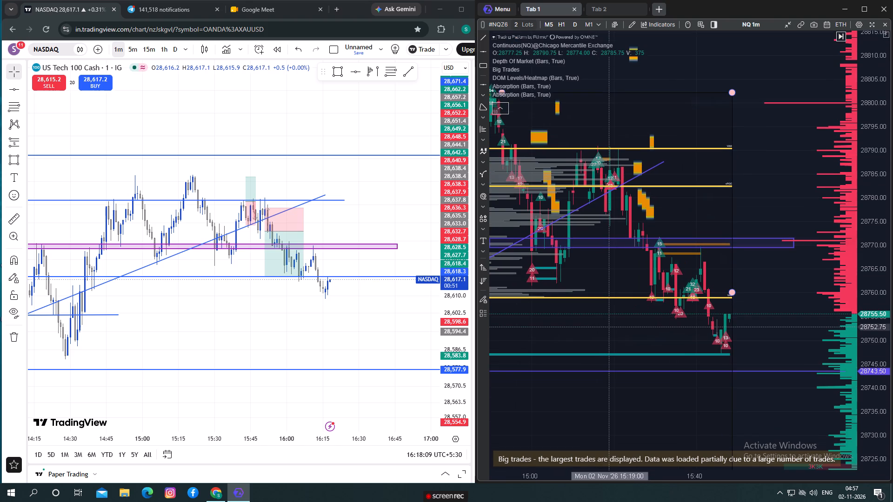
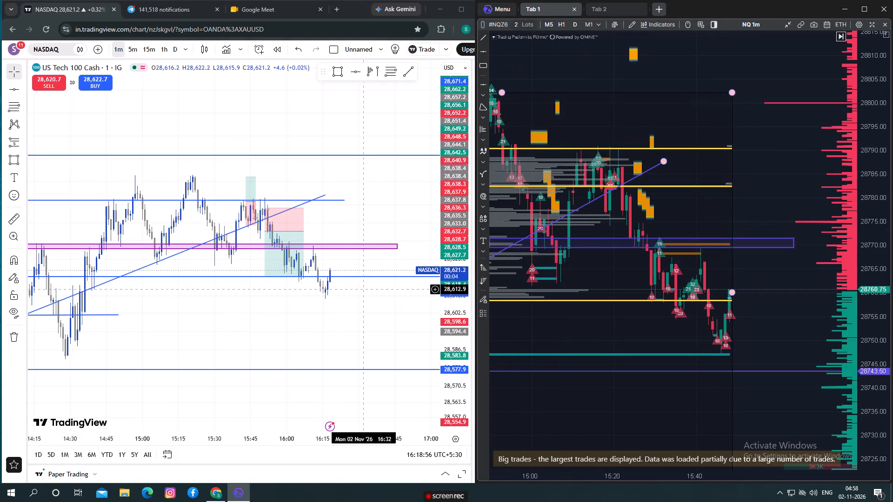
# In TradingView, lower the larger short position's target to about 28,609.3 and extend its end time to 16:18.
pyautogui.scroll(-1, 357, 297)
pyautogui.scroll(1, 357, 297)
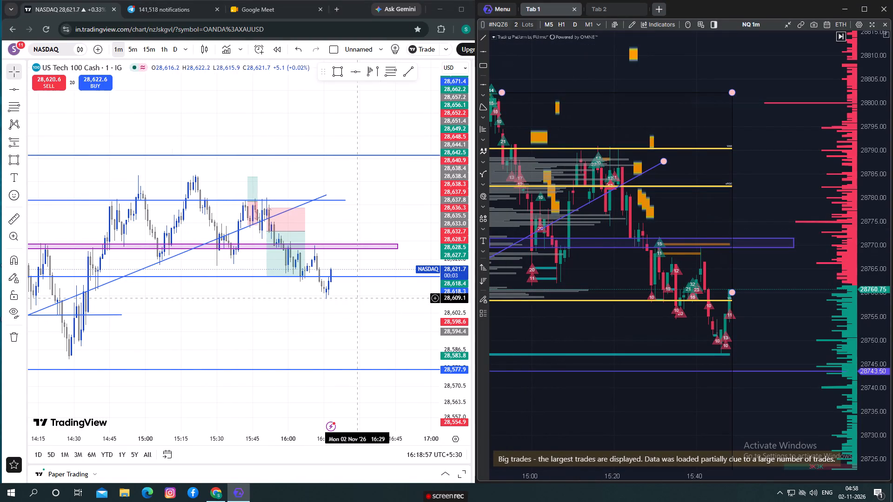
pyautogui.moveTo(267, 275); pyautogui.dragTo(273, 292)
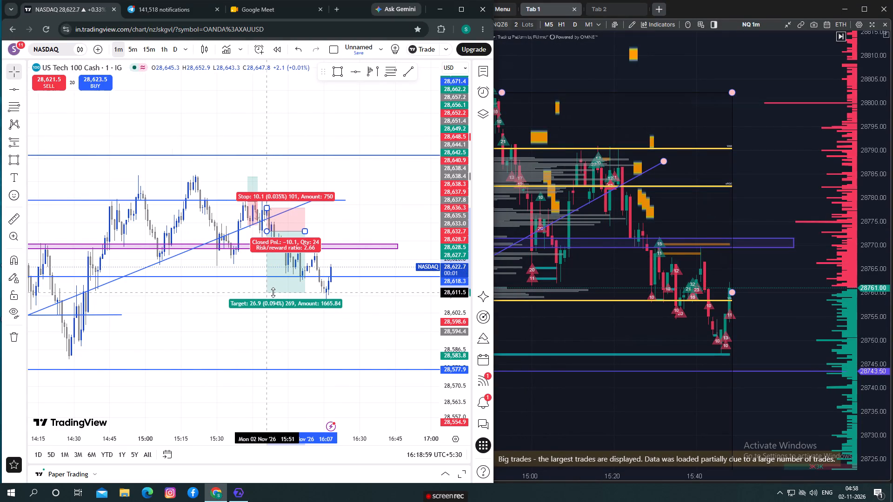
pyautogui.moveTo(273, 292); pyautogui.dragTo(274, 292)
pyautogui.moveTo(307, 232); pyautogui.dragTo(343, 239)
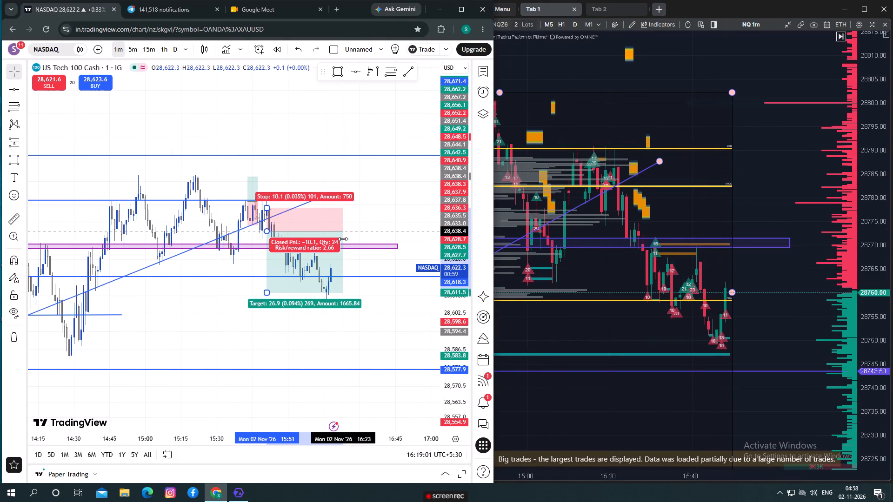
pyautogui.moveTo(343, 239); pyautogui.dragTo(341, 239)
pyautogui.click(347, 330)
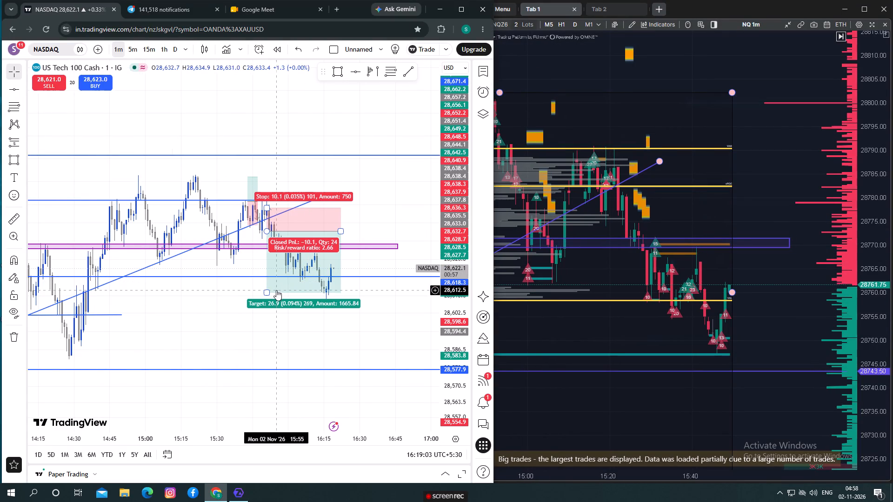
pyautogui.moveTo(268, 290); pyautogui.dragTo(268, 297)
pyautogui.click(243, 282)
pyautogui.moveTo(236, 289); pyautogui.dragTo(262, 283)
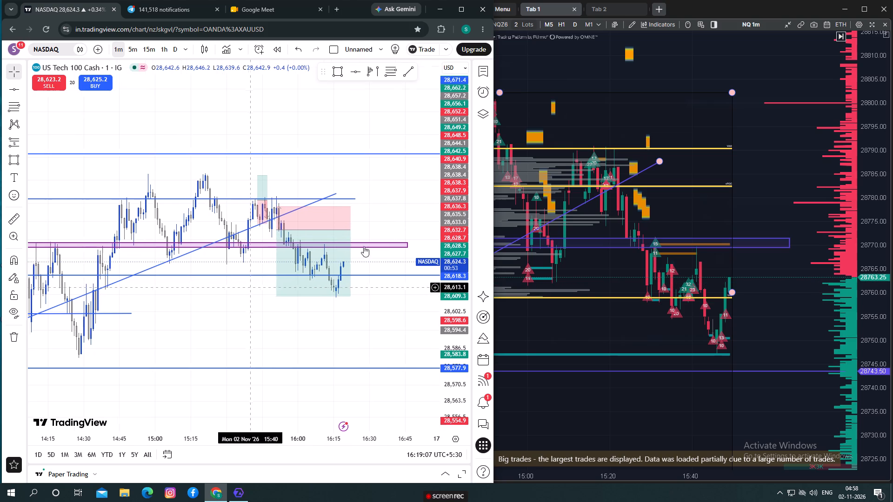
pyautogui.moveTo(362, 226); pyautogui.dragTo(352, 228)
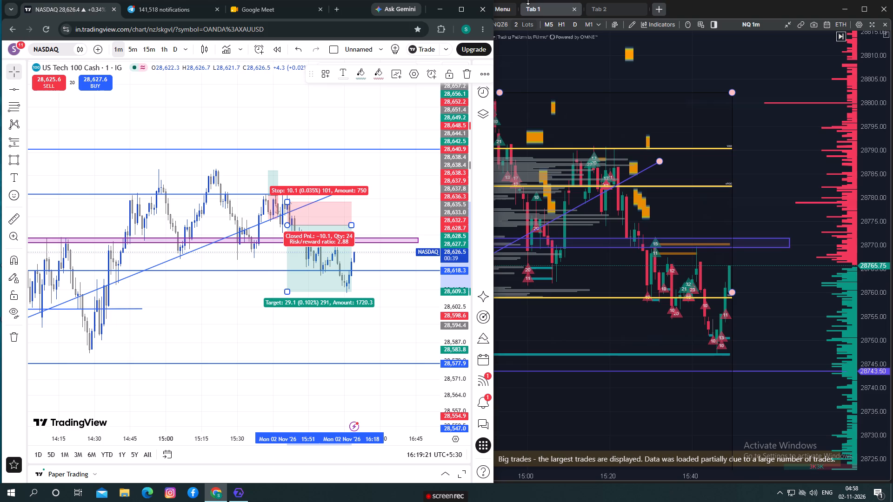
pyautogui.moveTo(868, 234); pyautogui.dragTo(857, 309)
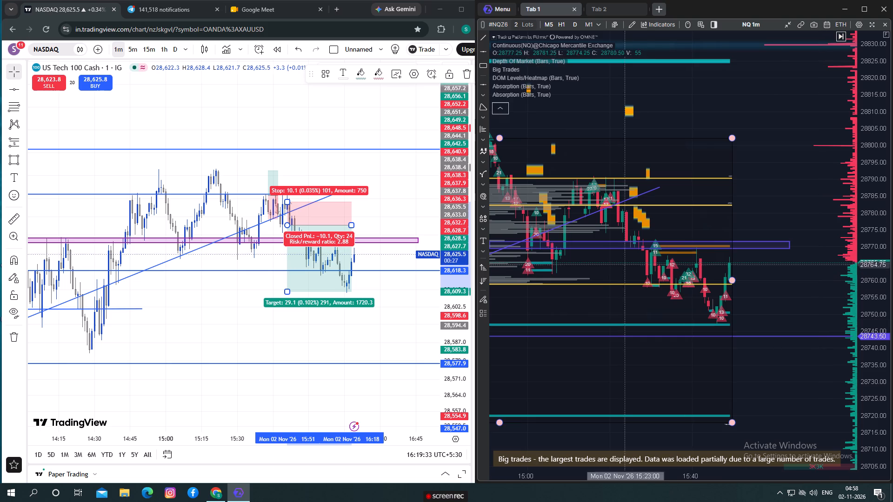
# Close ATAS without saving the current workspace.
pyautogui.click(888, 6)
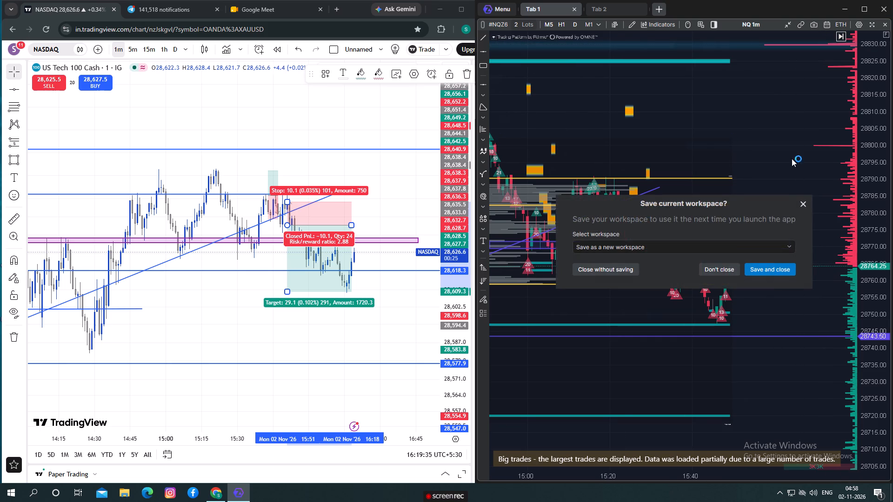
pyautogui.click(593, 270)
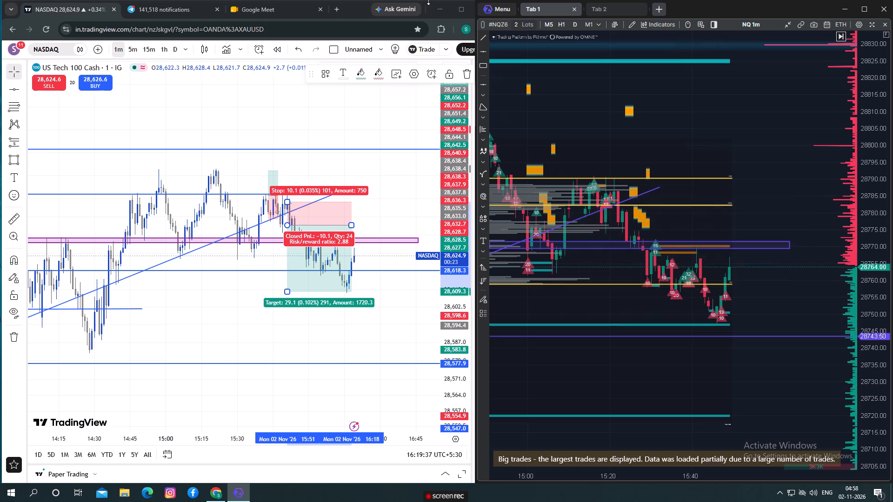
# Close the Chrome window containing the TradingView chart.
pyautogui.click(479, 10)
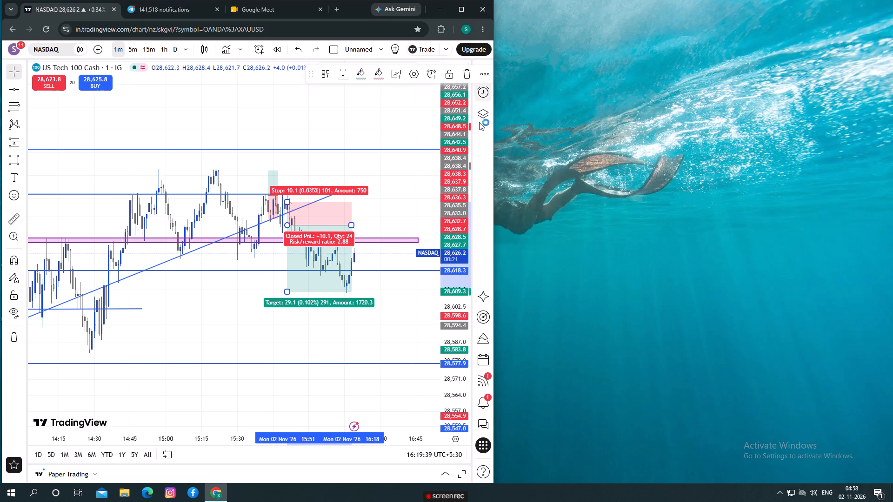
# Refresh the Windows desktop.
pyautogui.rightClick(400, 326)
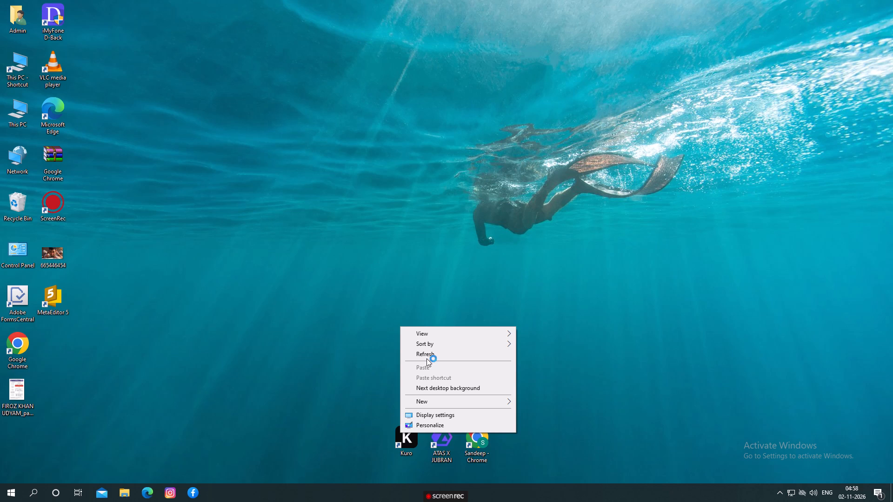
pyautogui.click(422, 359)
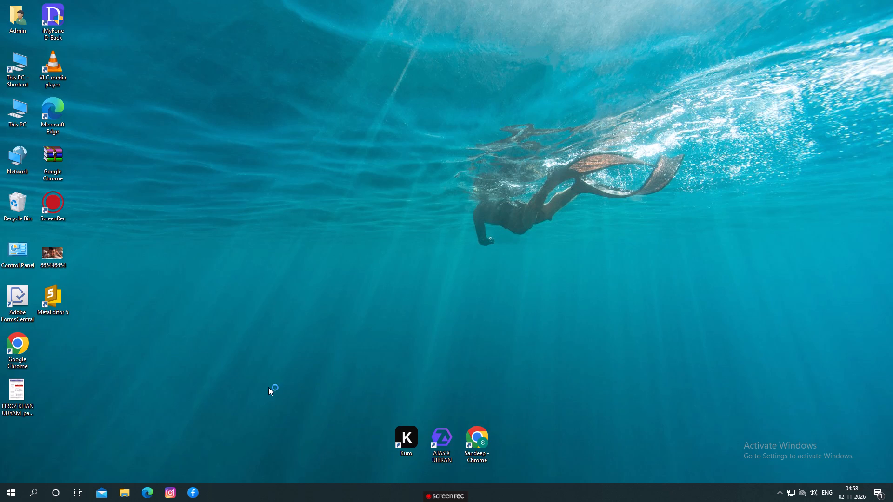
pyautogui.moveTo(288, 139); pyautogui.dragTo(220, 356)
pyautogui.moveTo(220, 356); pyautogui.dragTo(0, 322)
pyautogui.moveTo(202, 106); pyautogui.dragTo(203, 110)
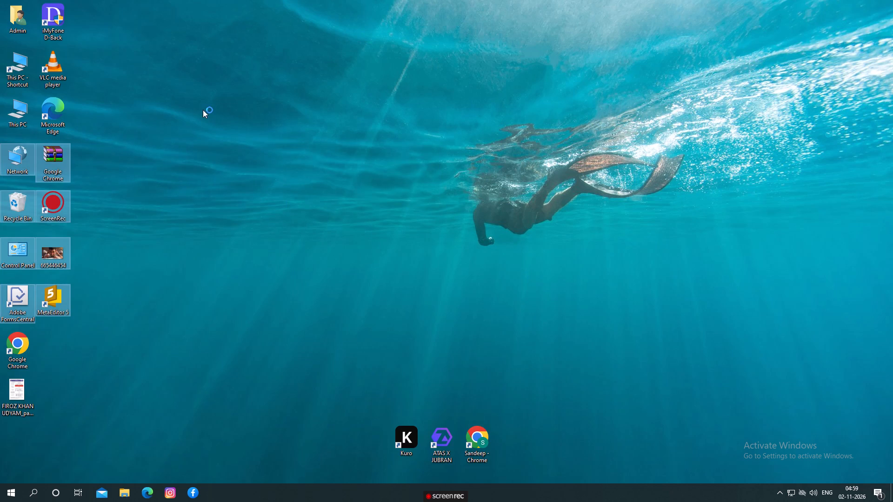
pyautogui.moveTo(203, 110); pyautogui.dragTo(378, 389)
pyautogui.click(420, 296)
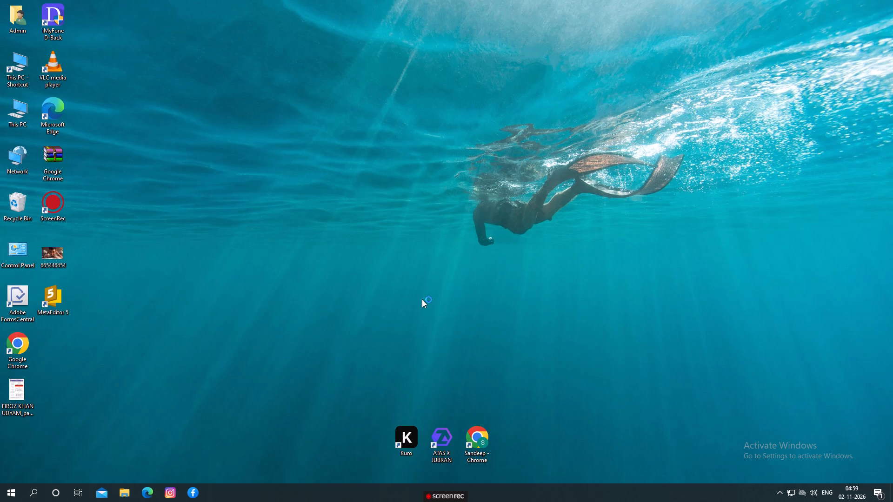